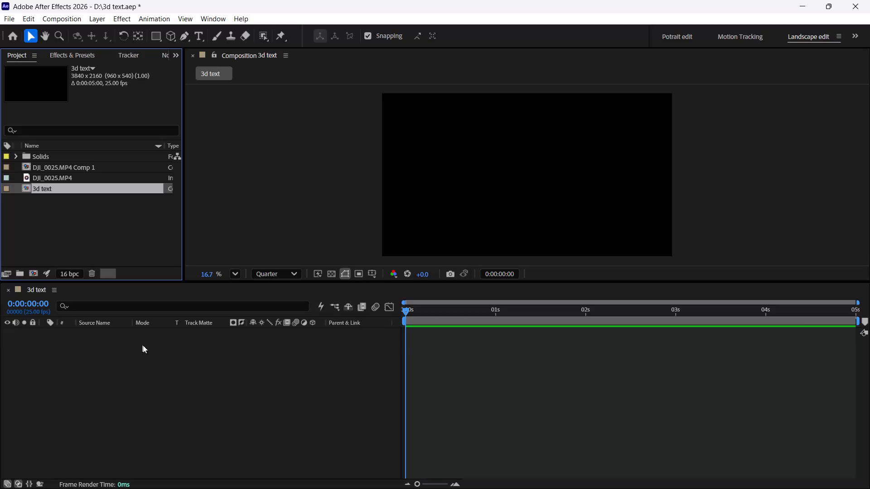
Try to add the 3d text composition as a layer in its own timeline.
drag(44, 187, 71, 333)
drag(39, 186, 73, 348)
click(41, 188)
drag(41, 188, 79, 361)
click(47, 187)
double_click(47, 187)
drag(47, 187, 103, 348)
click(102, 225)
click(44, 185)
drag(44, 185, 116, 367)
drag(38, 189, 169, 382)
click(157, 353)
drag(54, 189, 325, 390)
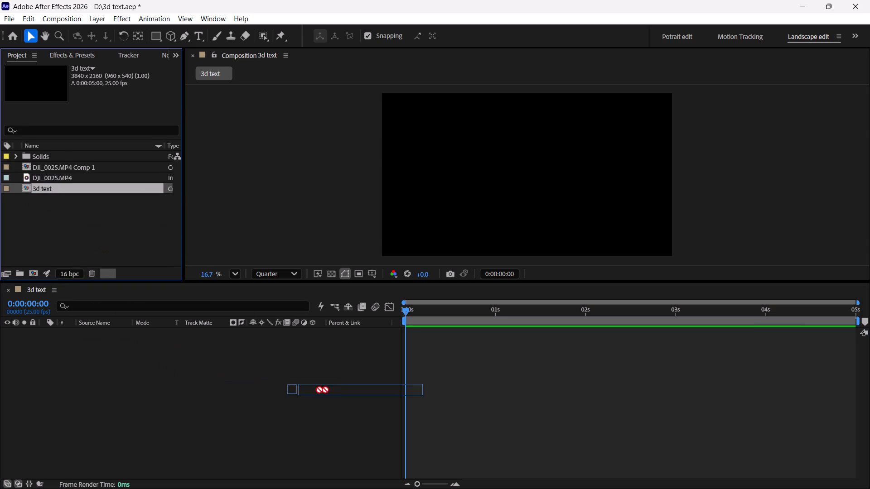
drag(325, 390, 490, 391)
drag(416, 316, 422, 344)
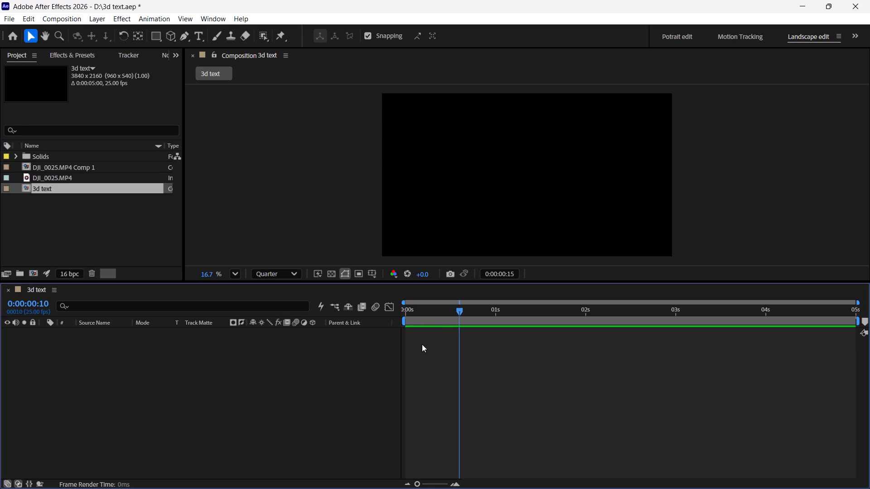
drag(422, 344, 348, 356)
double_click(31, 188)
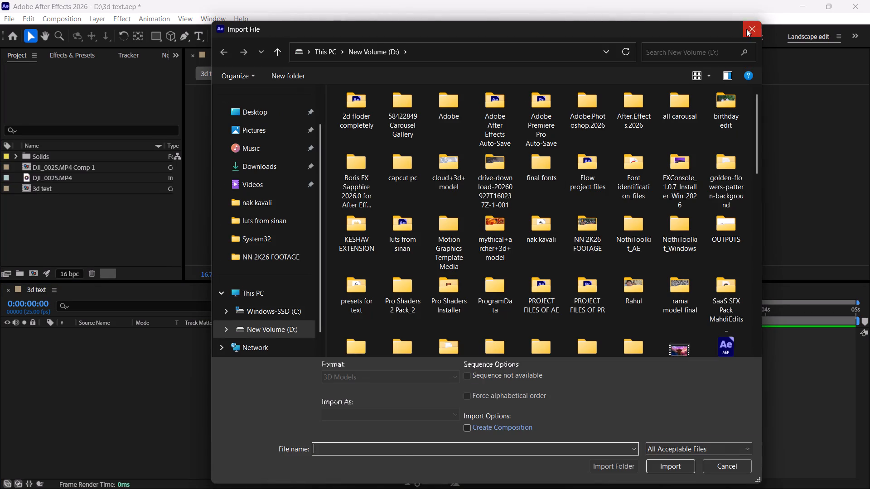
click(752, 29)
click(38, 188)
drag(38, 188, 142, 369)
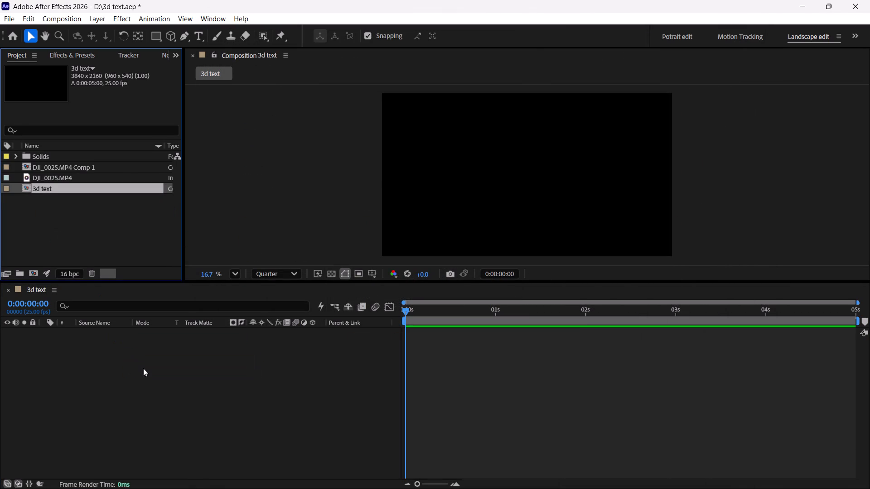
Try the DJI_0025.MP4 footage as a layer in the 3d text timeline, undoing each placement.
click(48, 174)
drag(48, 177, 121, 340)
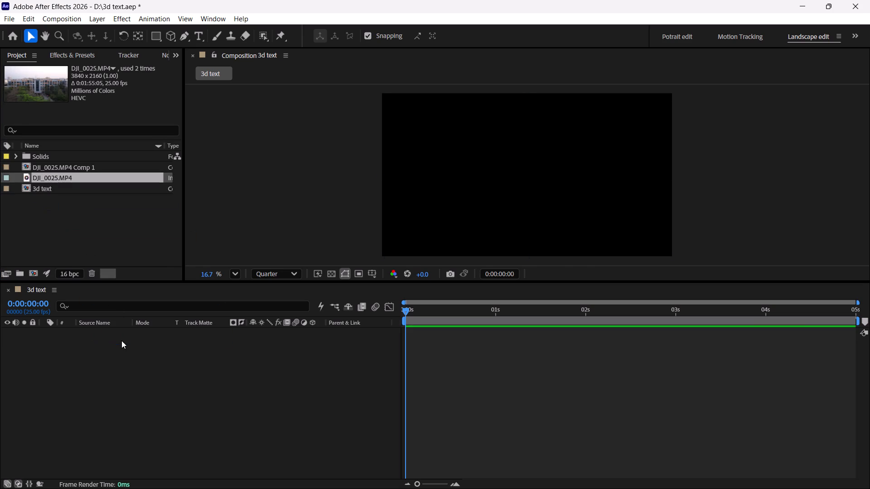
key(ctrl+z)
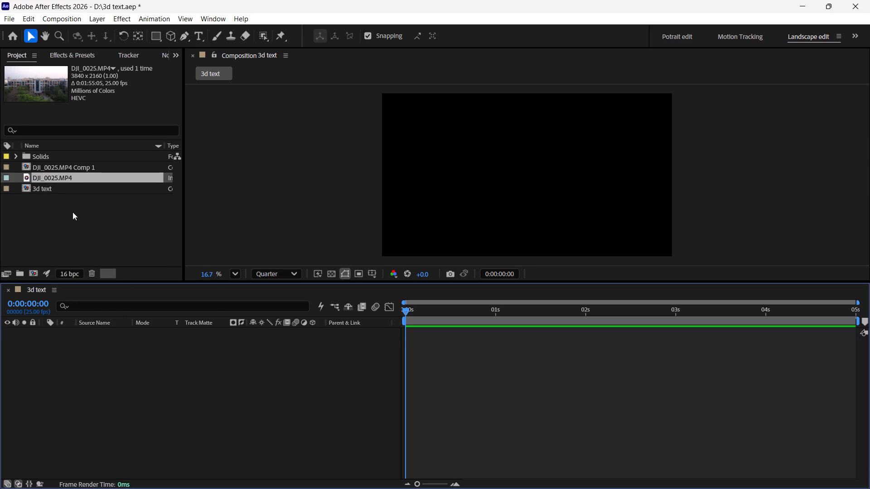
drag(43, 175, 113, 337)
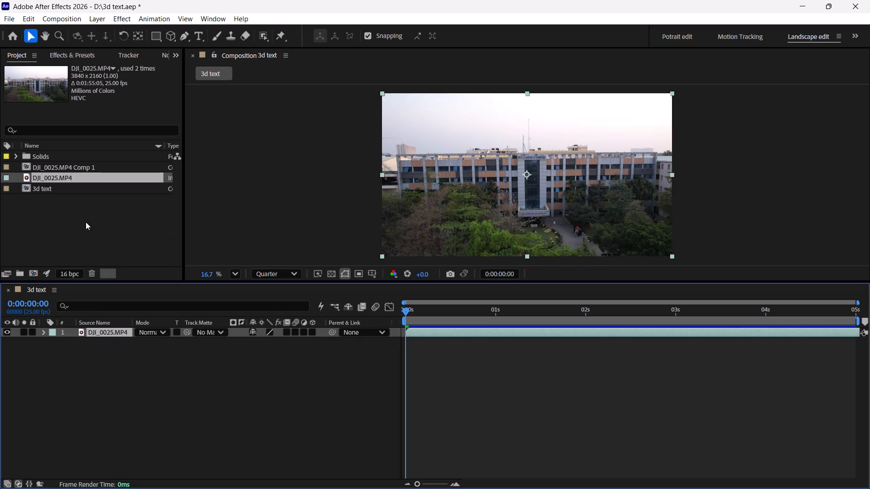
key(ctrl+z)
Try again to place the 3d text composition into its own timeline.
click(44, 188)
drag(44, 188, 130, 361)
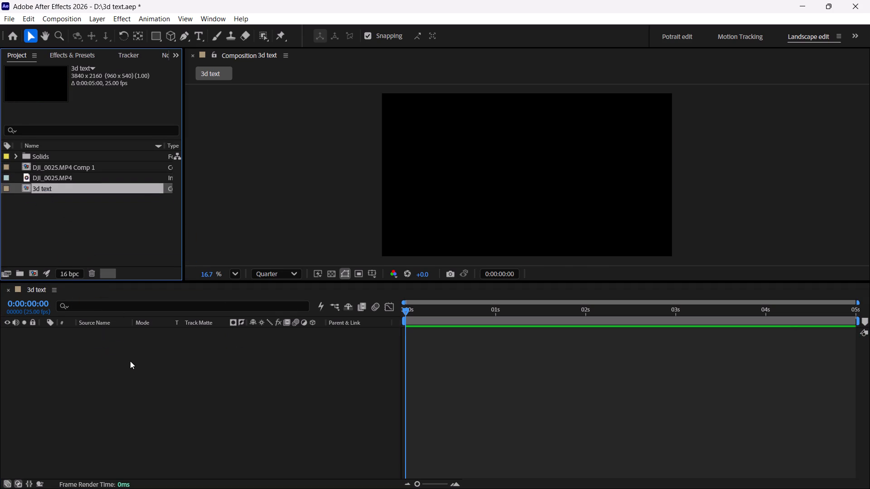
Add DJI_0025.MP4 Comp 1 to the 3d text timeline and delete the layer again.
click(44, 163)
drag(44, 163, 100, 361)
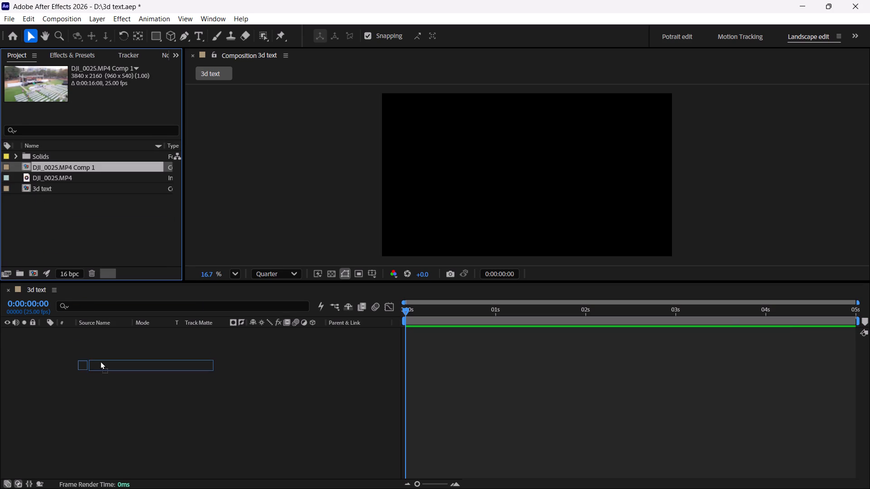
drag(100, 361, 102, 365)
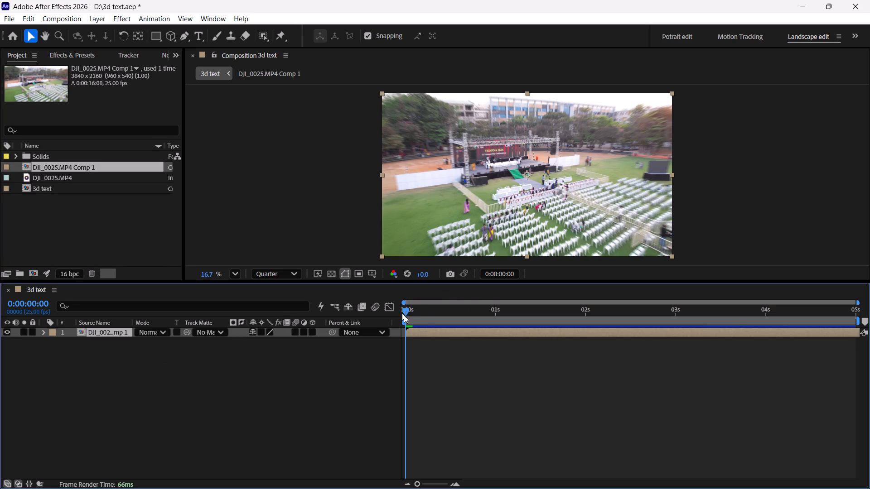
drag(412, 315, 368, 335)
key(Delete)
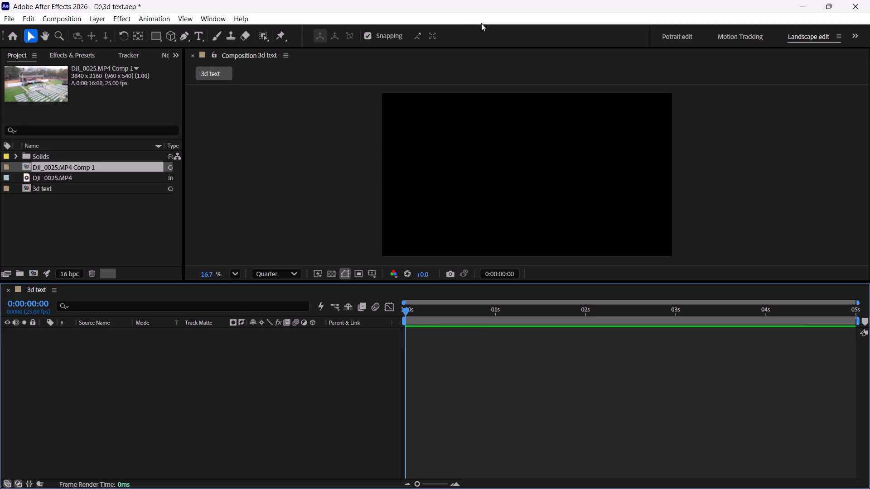
Add DJI_0025.MP4 Comp 1 as a layer in the 3d text timeline.
drag(53, 167, 143, 369)
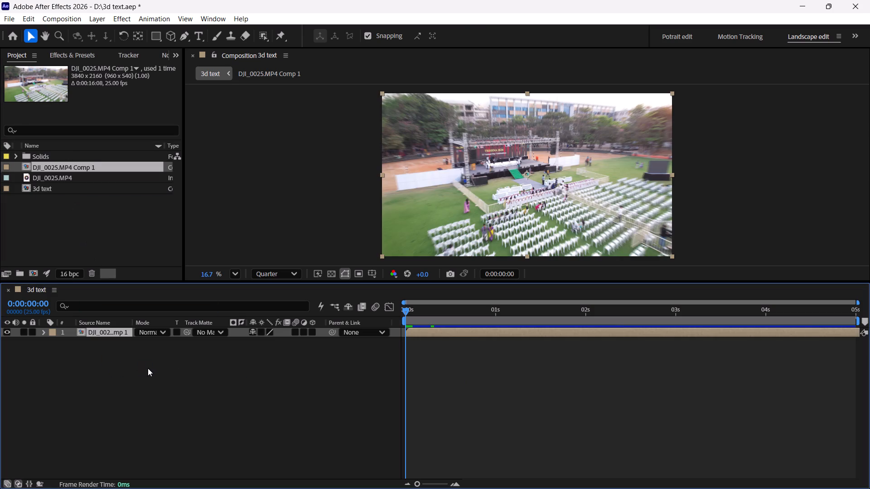
Create a new text layer above the footage reading "Stay tuned".
right_click(150, 364)
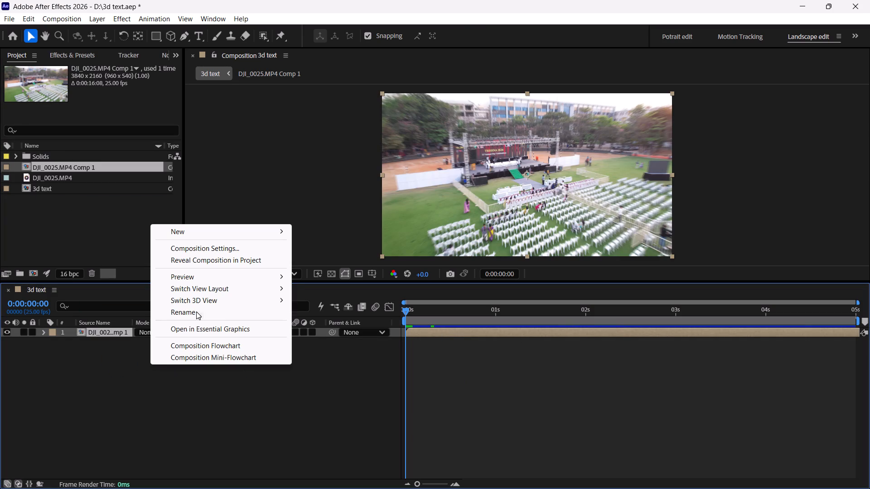
click(180, 232)
click(336, 246)
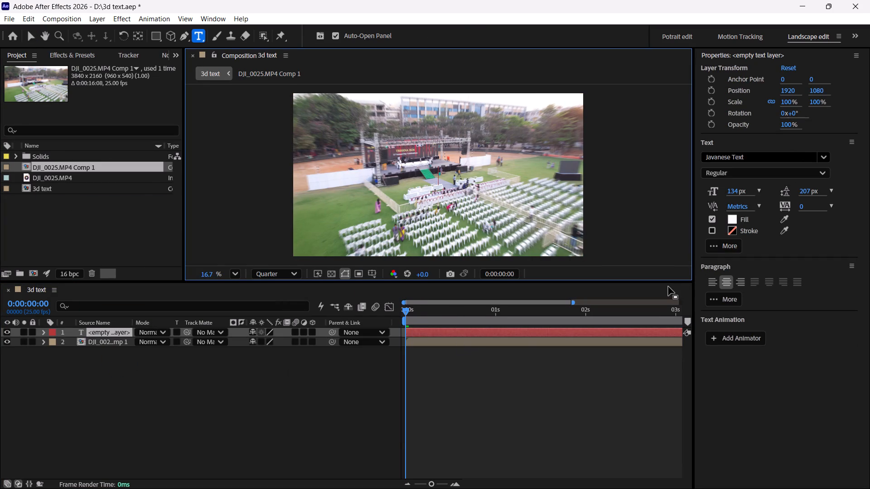
text(Stau)
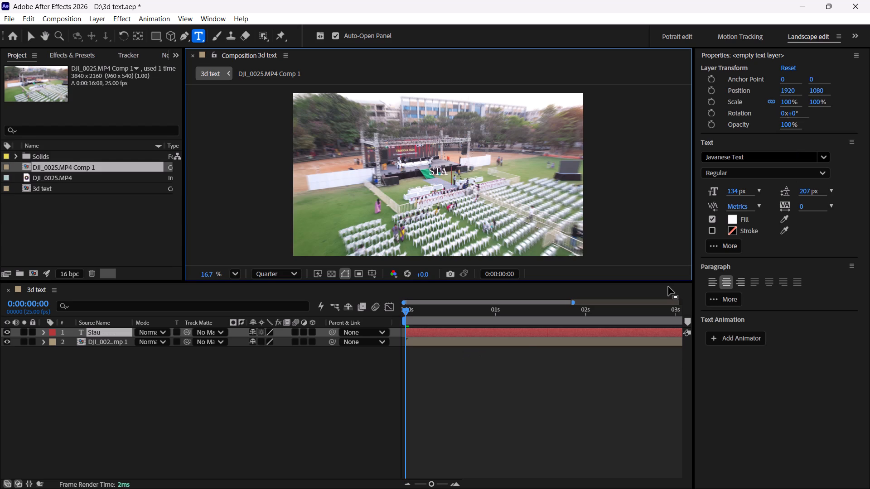
key(space)
key(BackSpace)
key(BackSpace)
text(y tuned)
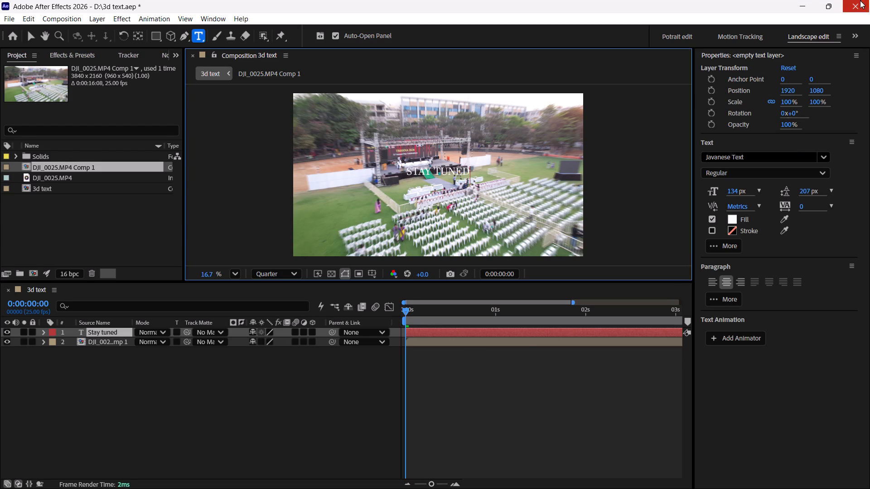
Finish the text entry and close the Properties panel.
click(854, 54)
click(818, 61)
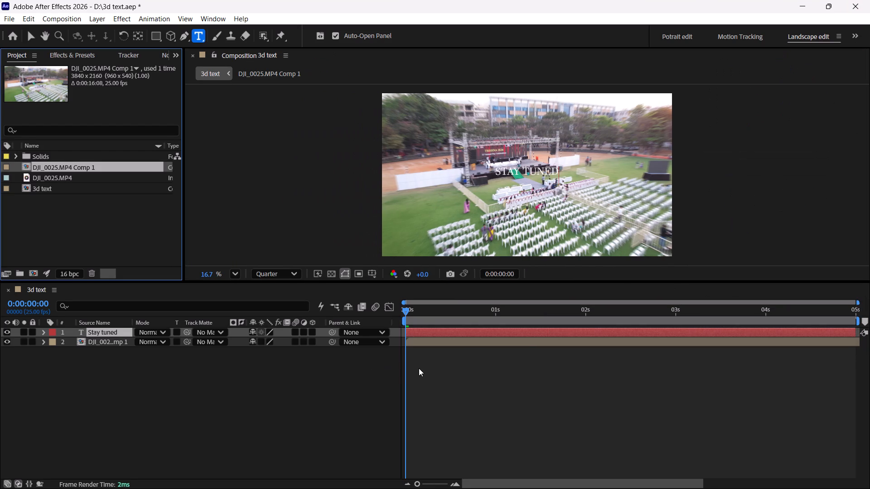
Create a black solid layer of 3840 x 2160 px in the 3d text composition.
right_click(133, 383)
click(174, 250)
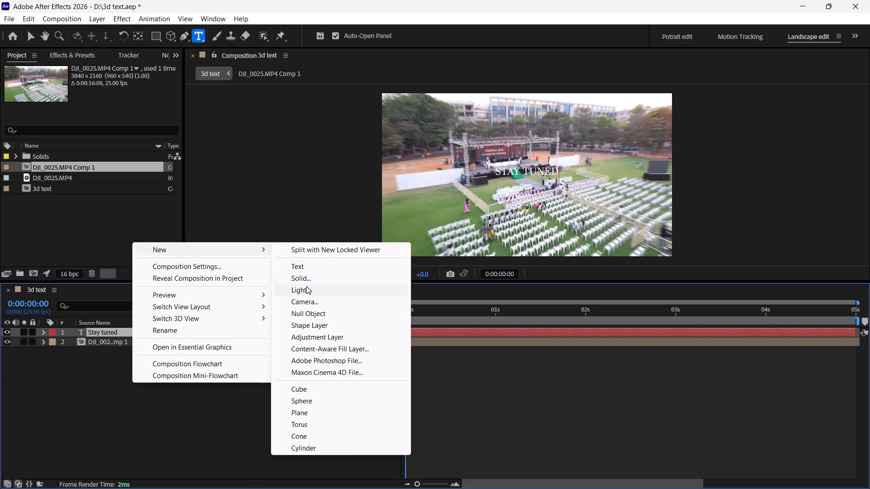
click(304, 278)
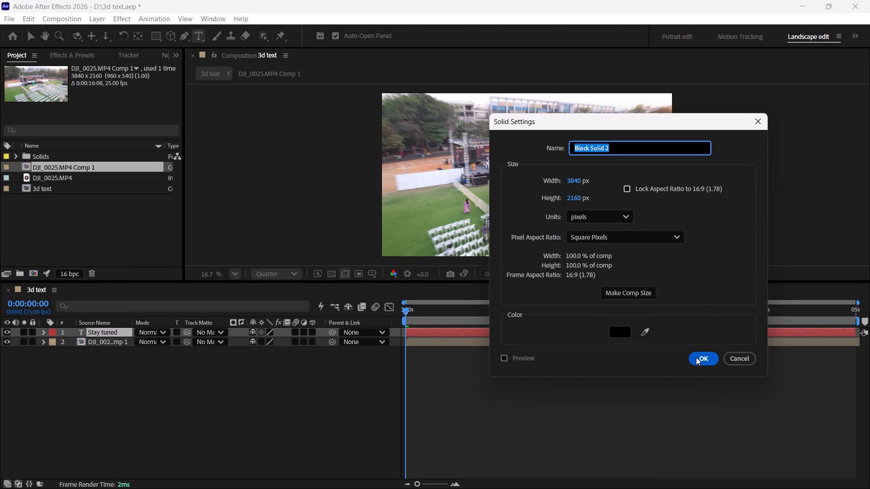
click(696, 356)
Apply the Element effect to the black solid layer.
click(421, 342)
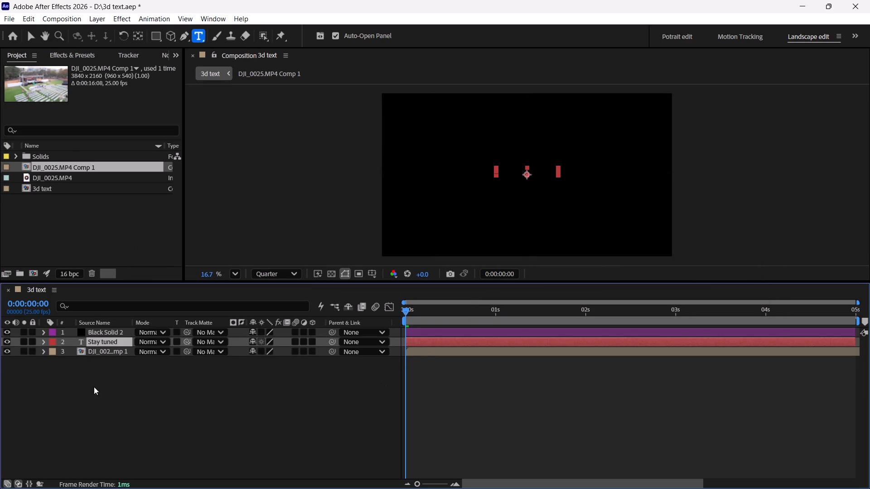
click(420, 330)
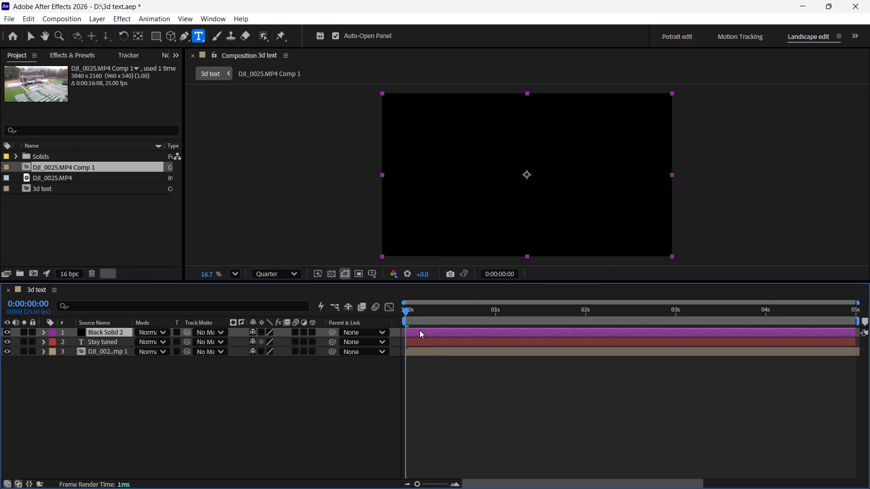
key(ctrl+space)
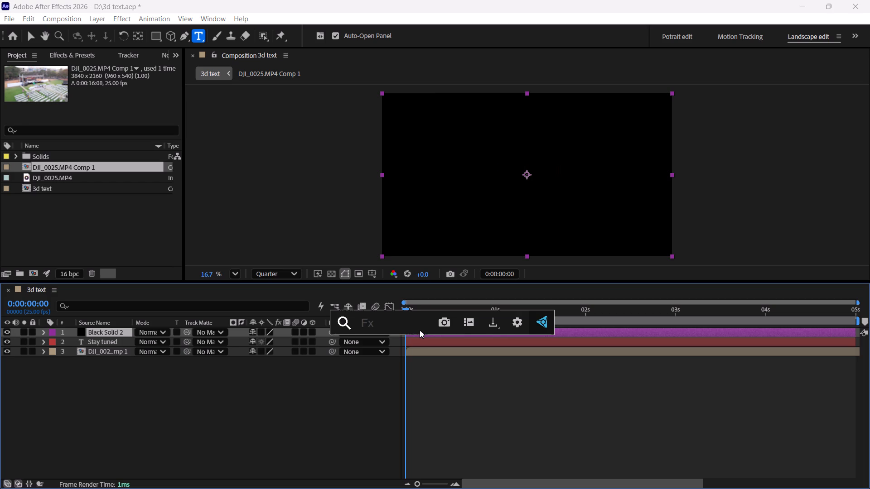
text(elem)
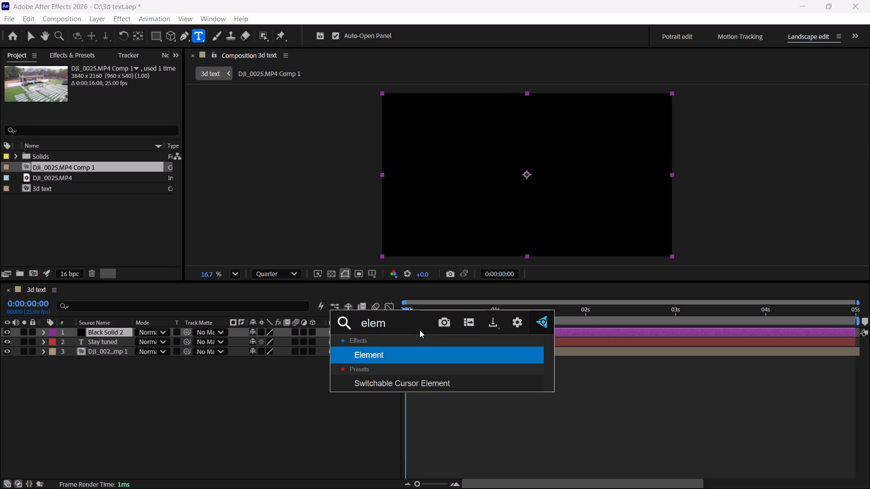
click(419, 351)
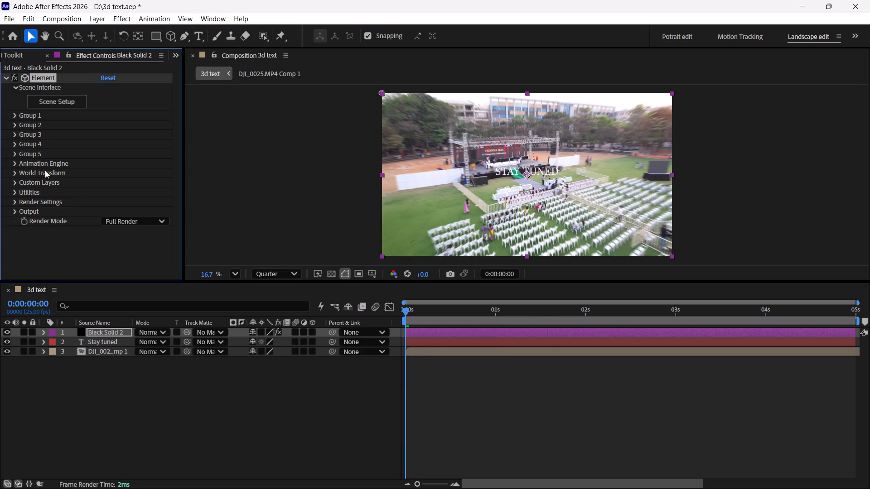
Set Element's custom text Path Layer 1 to the Stay tuned layer.
click(17, 181)
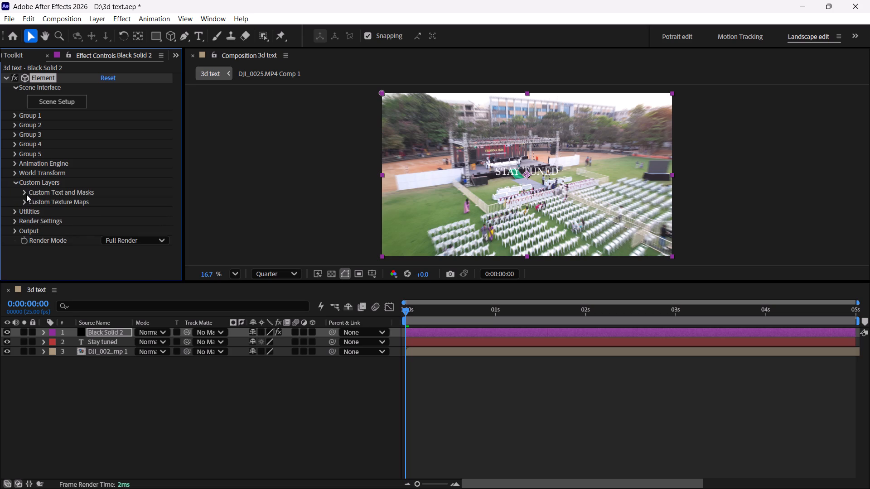
click(25, 193)
click(126, 199)
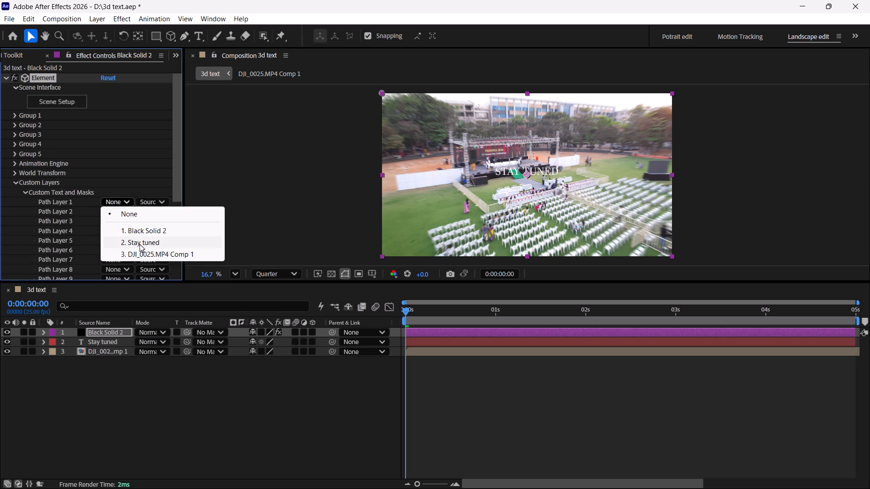
click(140, 244)
click(17, 182)
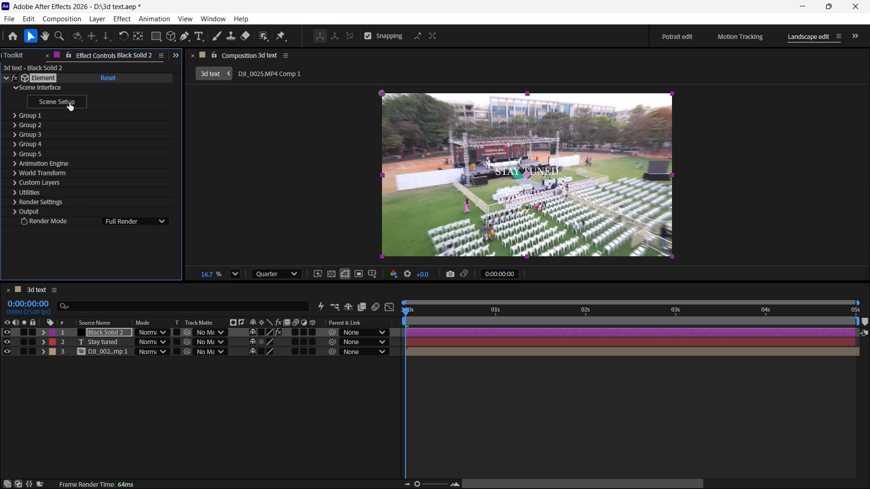
In Element's Scene Setup, extrude the Stay tuned text path into a 3D model.
click(69, 104)
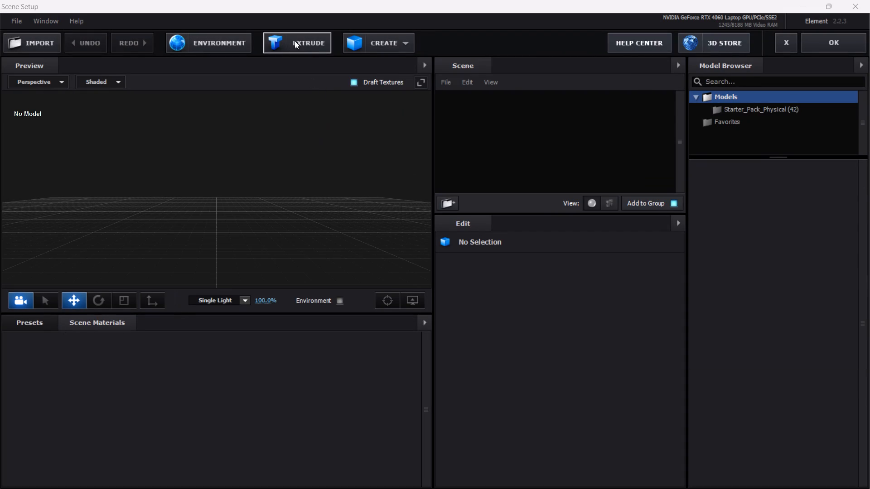
click(295, 41)
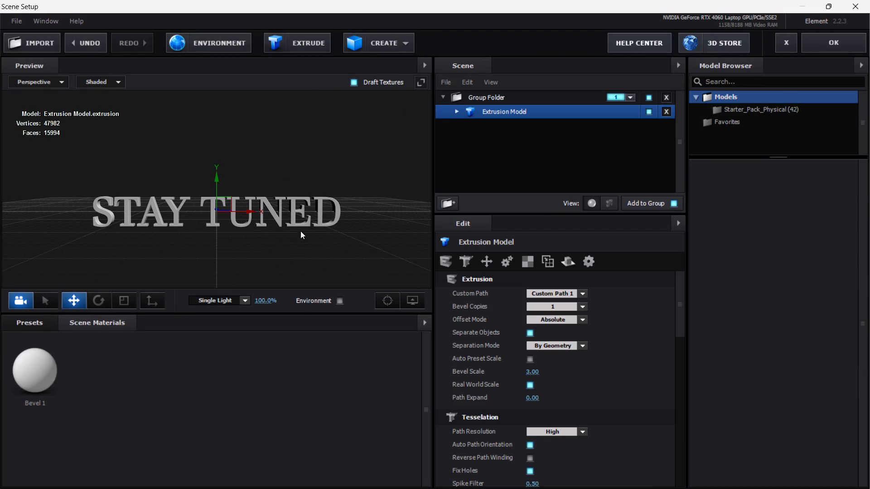
drag(299, 238, 285, 253)
Apply the Blue preset from the Physical bevels to the extruded Stay tuned model.
click(14, 325)
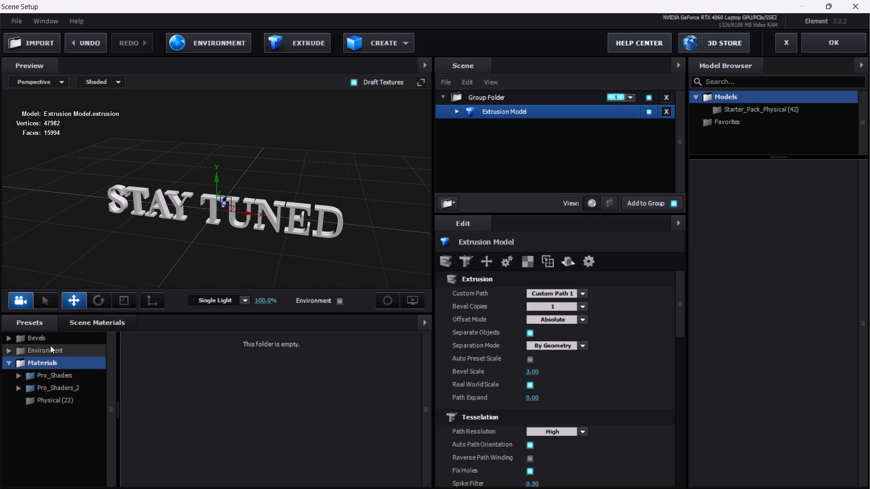
click(58, 375)
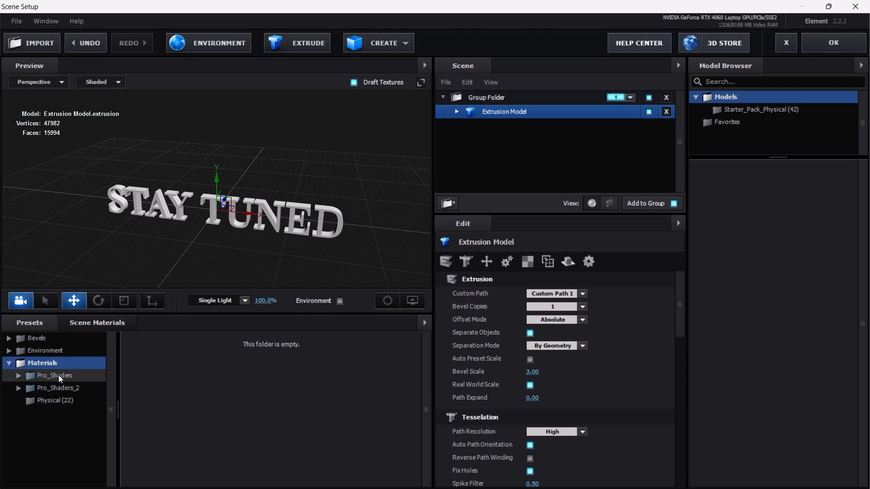
click(13, 374)
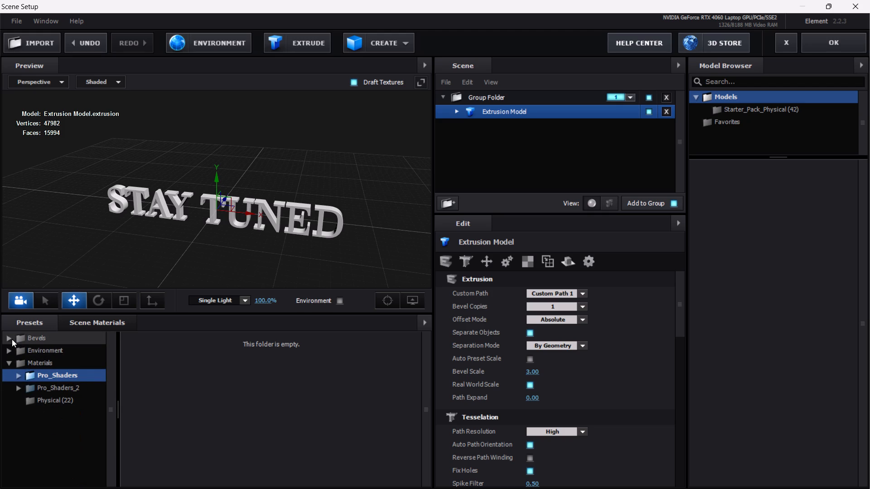
click(11, 339)
click(40, 345)
double_click(226, 361)
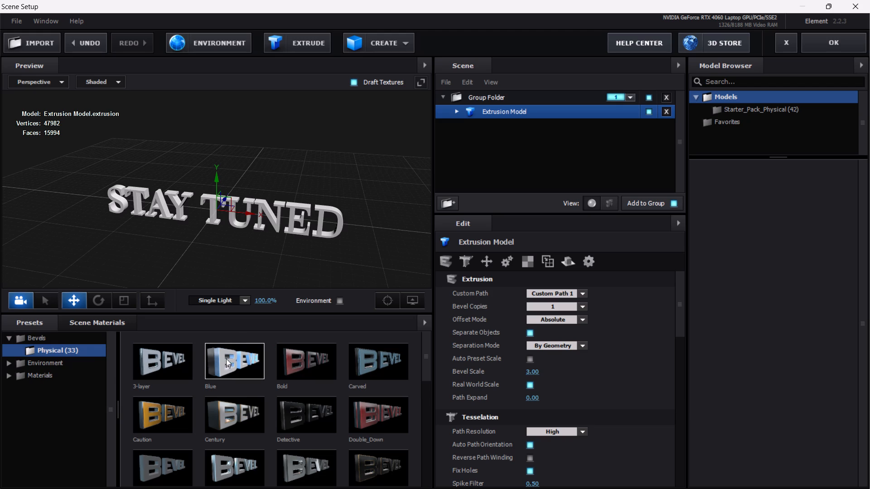
Set the extrusion model's Bevel Scale to 2 and accept the scene setup.
drag(285, 237, 316, 186)
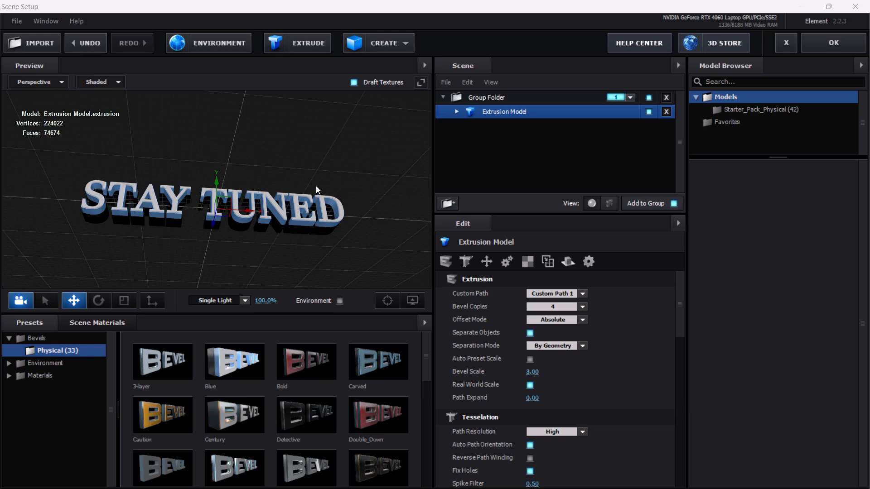
drag(316, 186, 316, 185)
drag(375, 244, 342, 252)
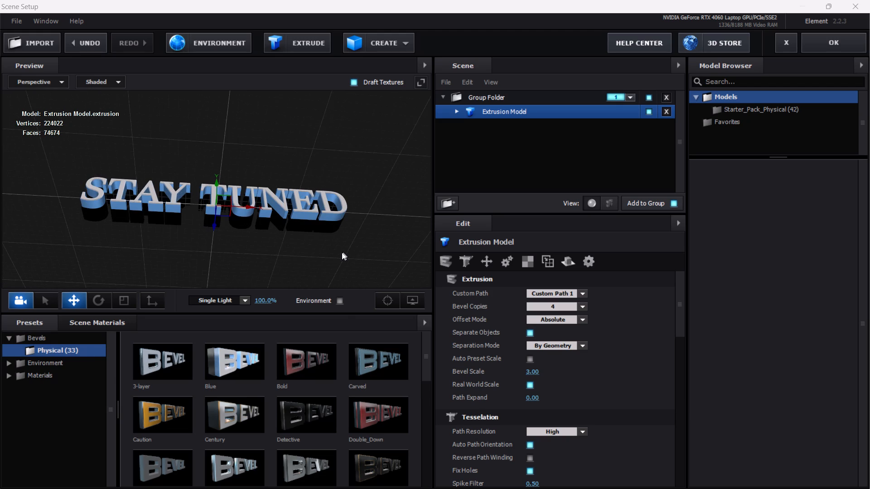
drag(342, 252, 266, 304)
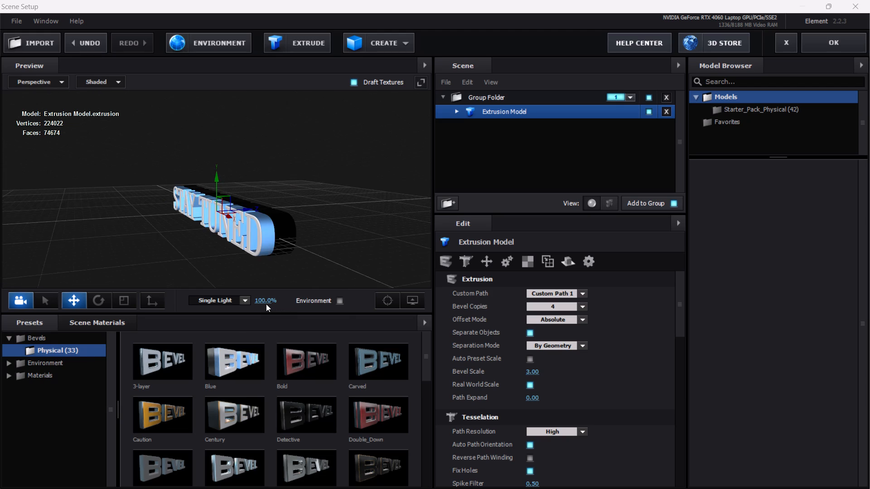
drag(266, 304, 271, 303)
click(274, 303)
drag(250, 260, 289, 254)
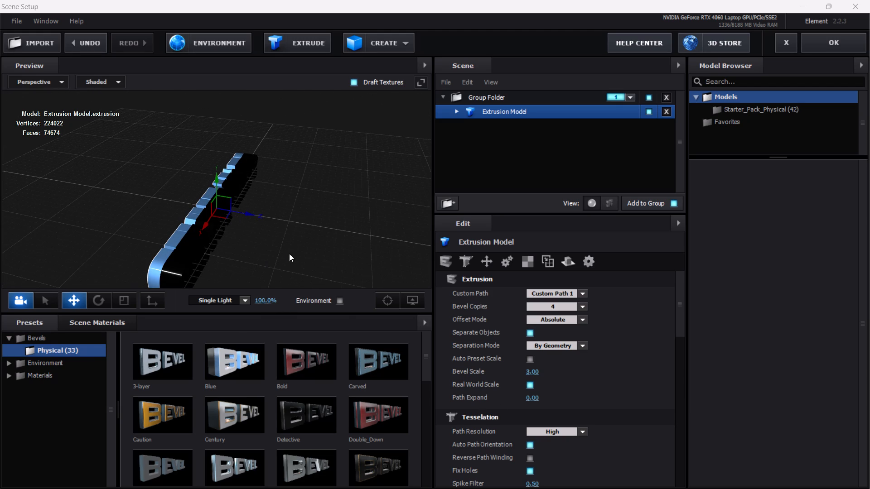
drag(289, 254, 285, 238)
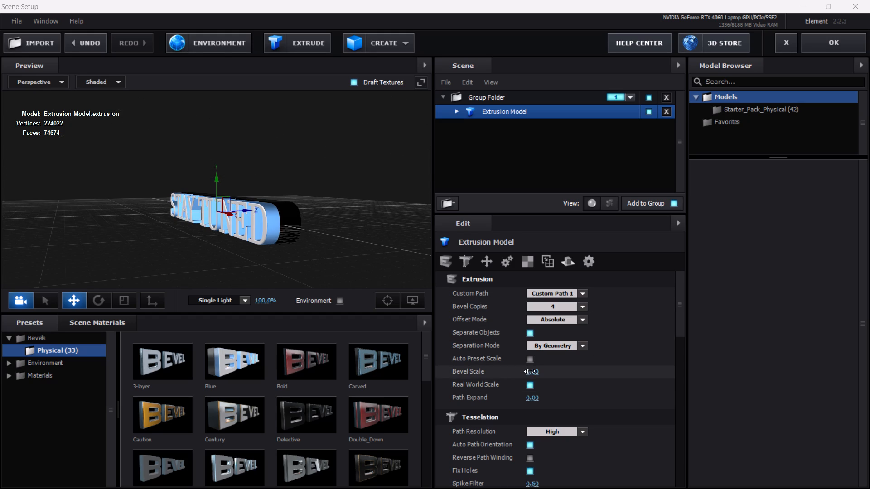
click(531, 371)
key(2)
key(Return)
click(822, 43)
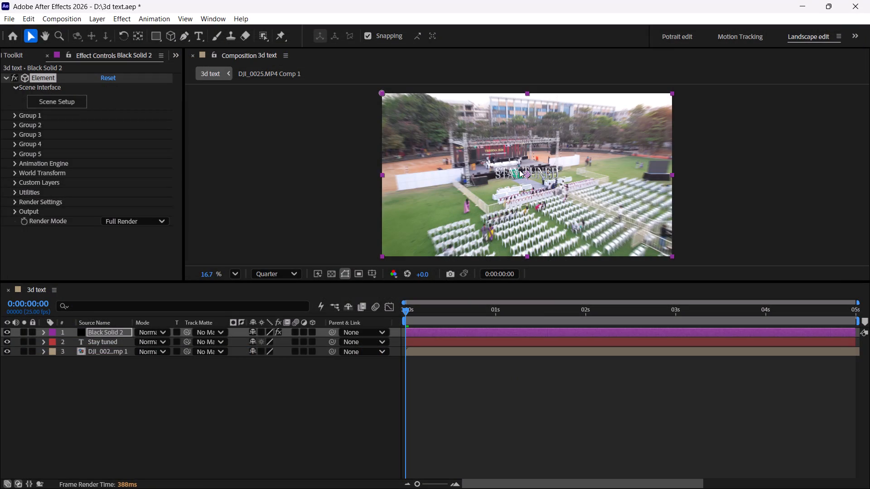
Hide the Stay tuned text layer in the 3d text composition.
click(7, 341)
click(447, 338)
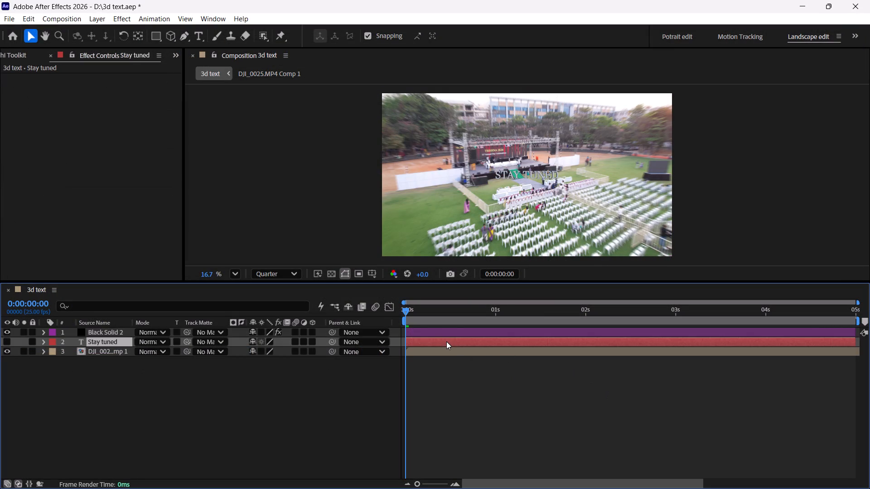
Set the Group 1 Particle Size of the black solid's Element effect to 30.
click(456, 333)
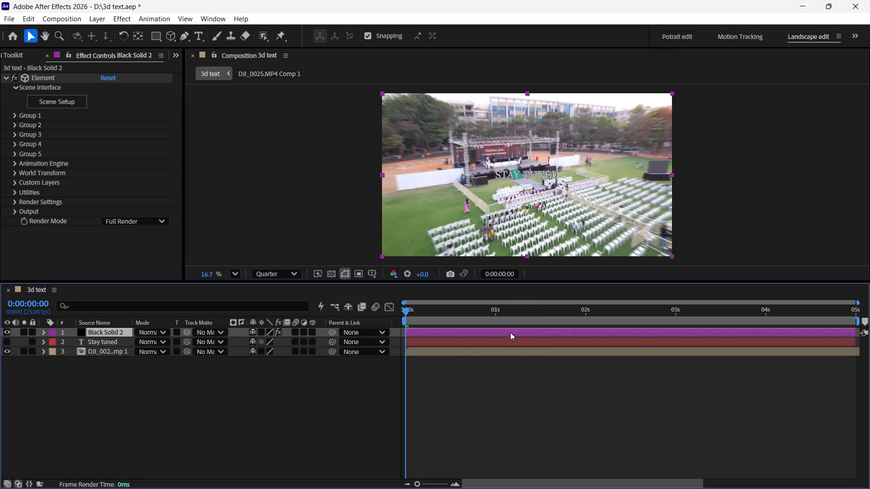
click(12, 116)
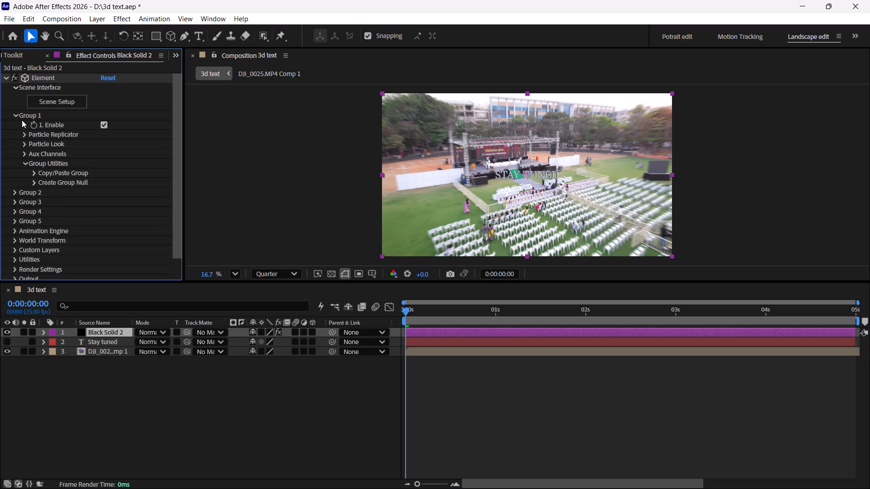
click(24, 145)
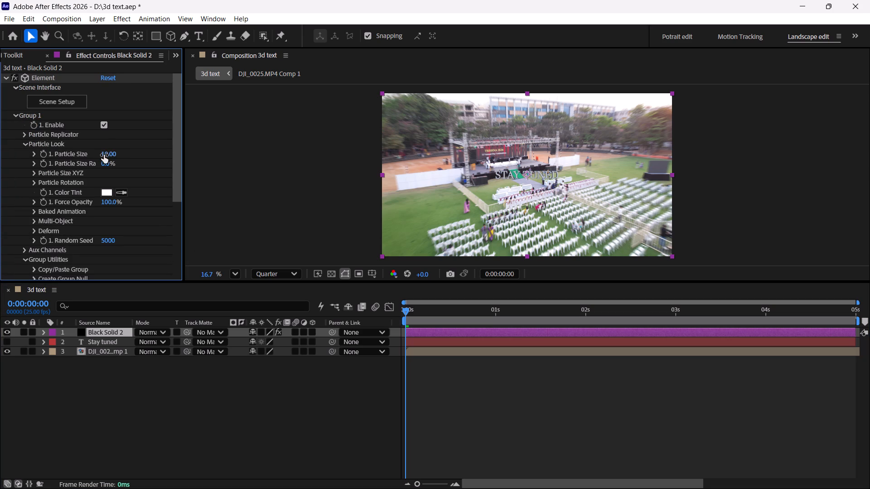
click(104, 155)
text(30)
key(Return)
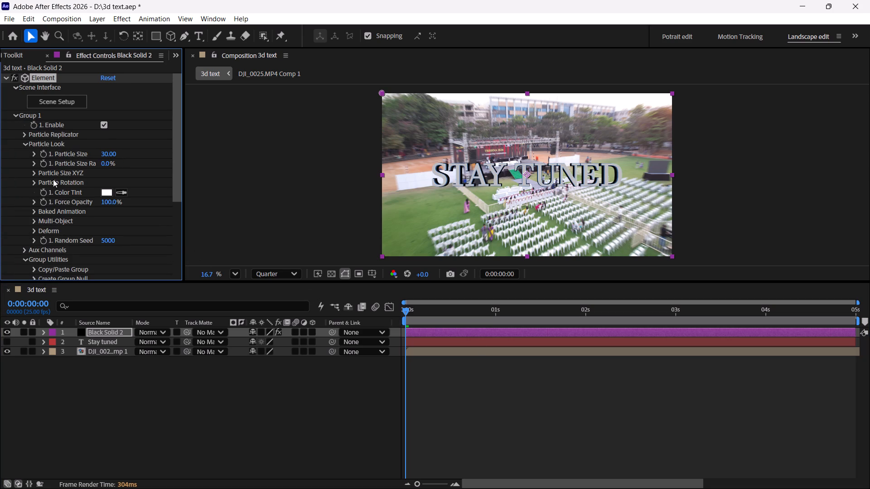
Enable Multi-Object in Element's Group 1 Particle Look.
click(34, 221)
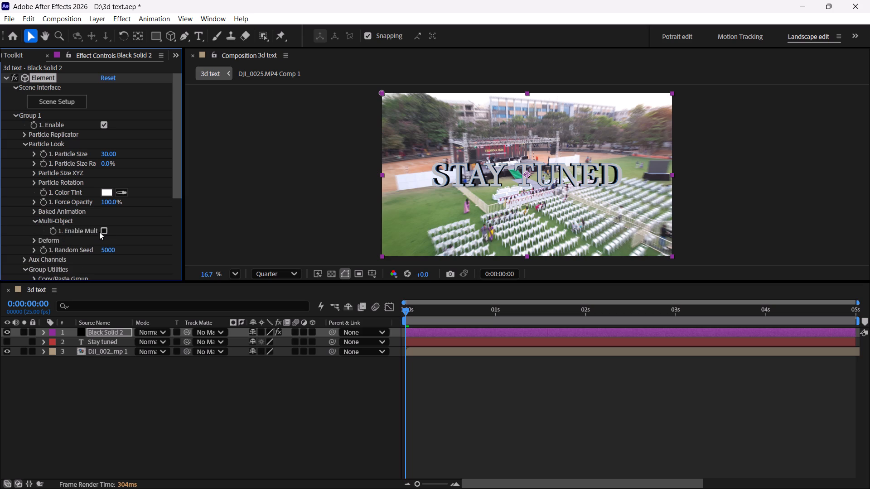
click(101, 232)
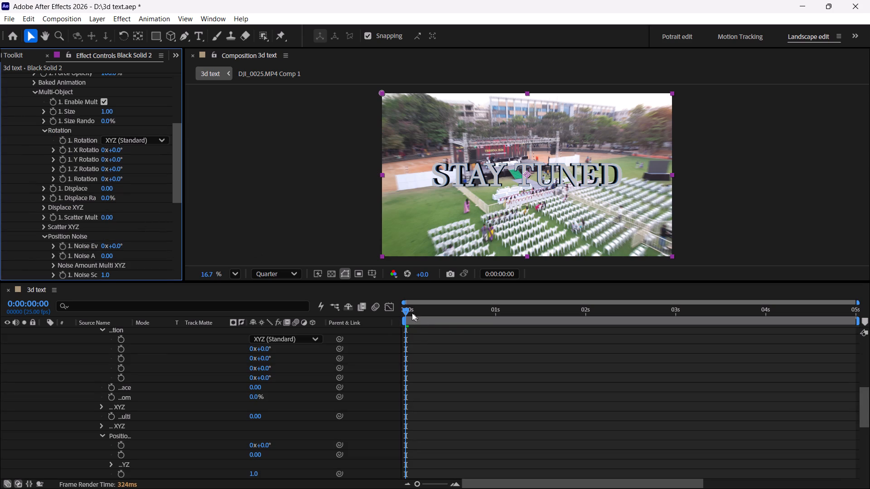
Start keyframing the Multi-Object X, Y and Z Rotation and Displace at 0:00:01:01 with their current values.
drag(410, 310, 473, 318)
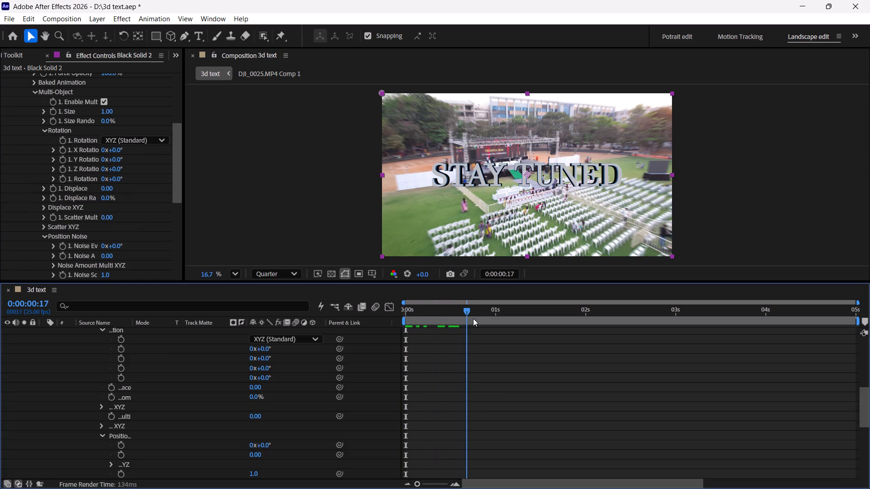
drag(473, 318, 499, 326)
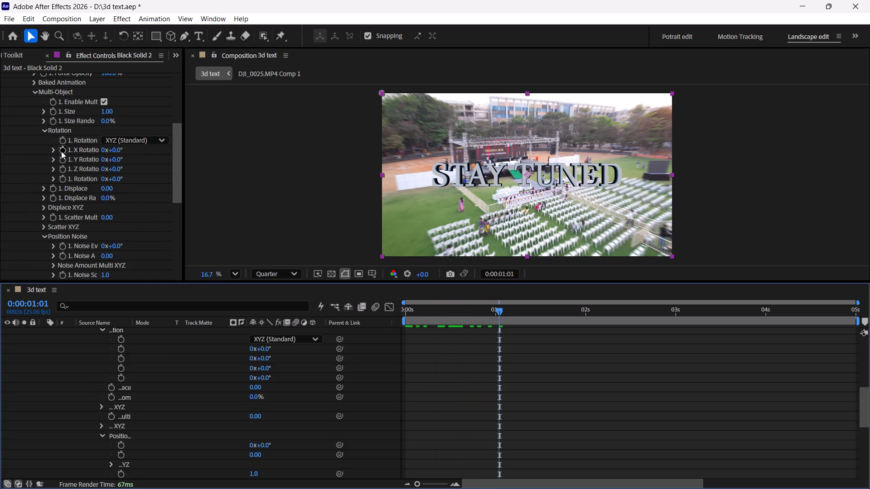
click(63, 147)
click(62, 161)
click(61, 171)
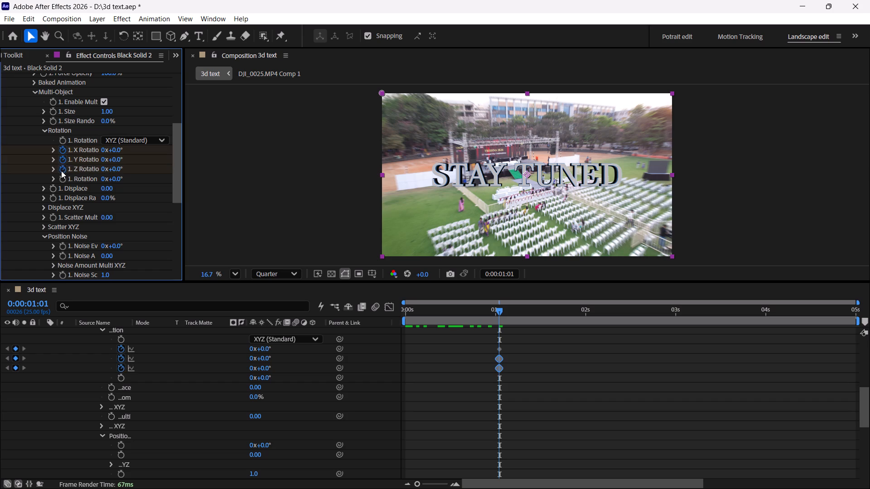
click(52, 187)
At 0:00:00:00, keyframe Multi-Object Displace at about 0.84 and rotation at about X 23°, Y 31° and Z 24°.
drag(502, 311, 407, 326)
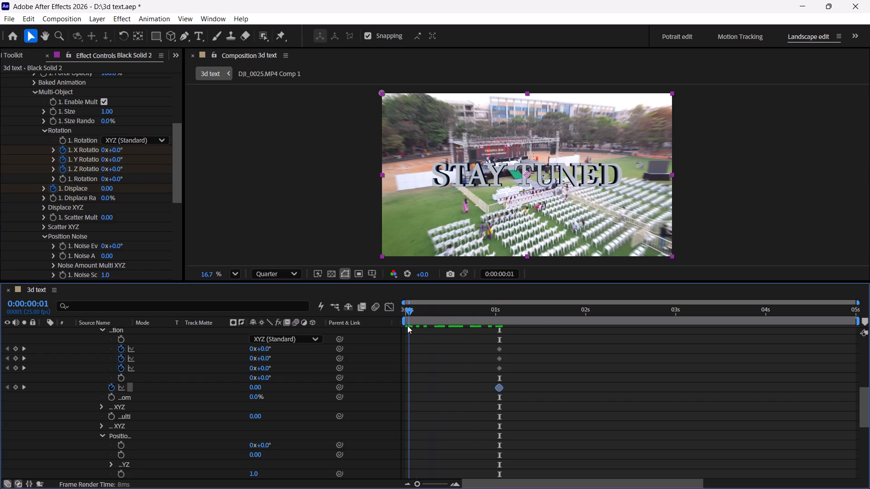
drag(407, 326, 407, 326)
drag(106, 189, 110, 189)
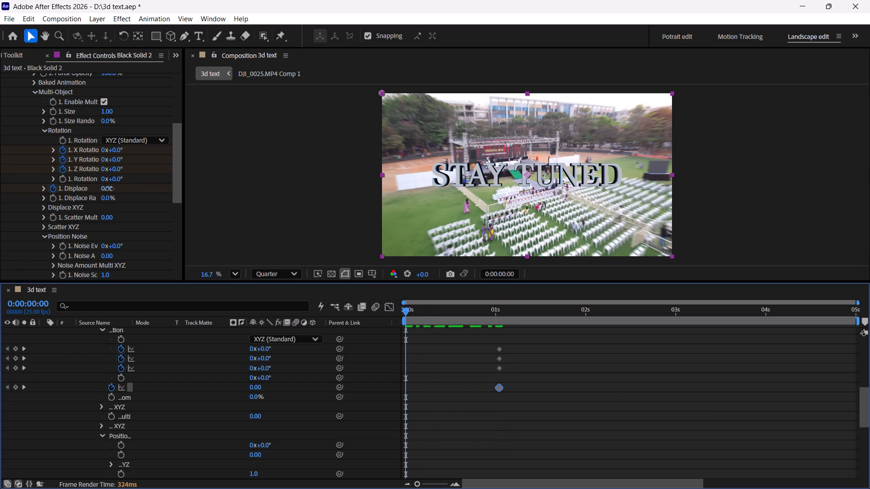
drag(110, 189, 156, 191)
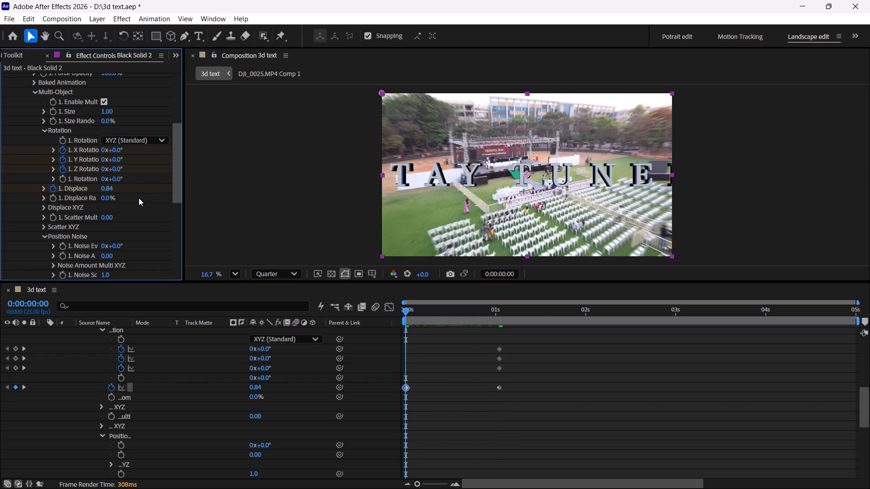
drag(118, 168, 133, 169)
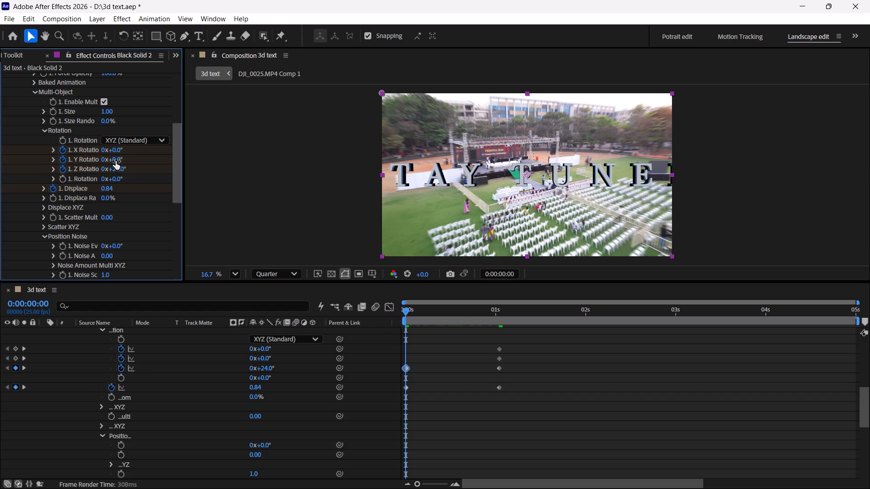
drag(115, 161, 135, 163)
drag(116, 149, 131, 152)
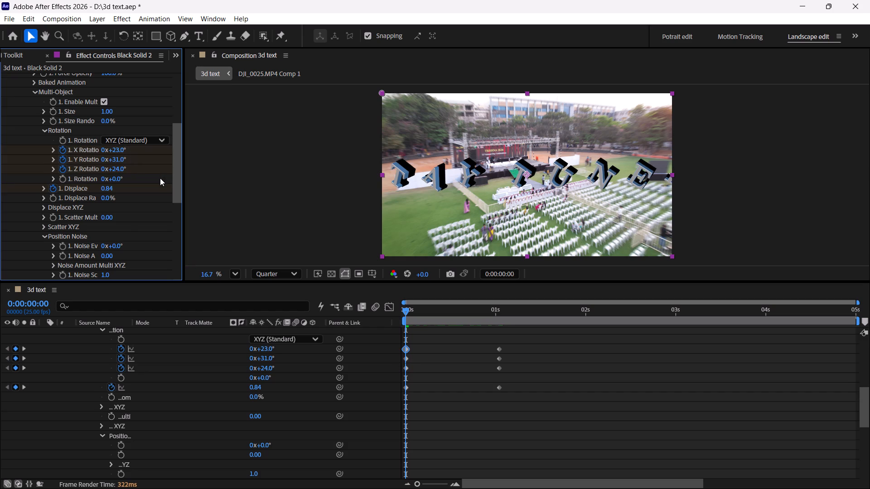
Start keyframing Group 1 Particle Size at 0:00:00:00 with a value of 0.
scroll(97, 174, up, 3)
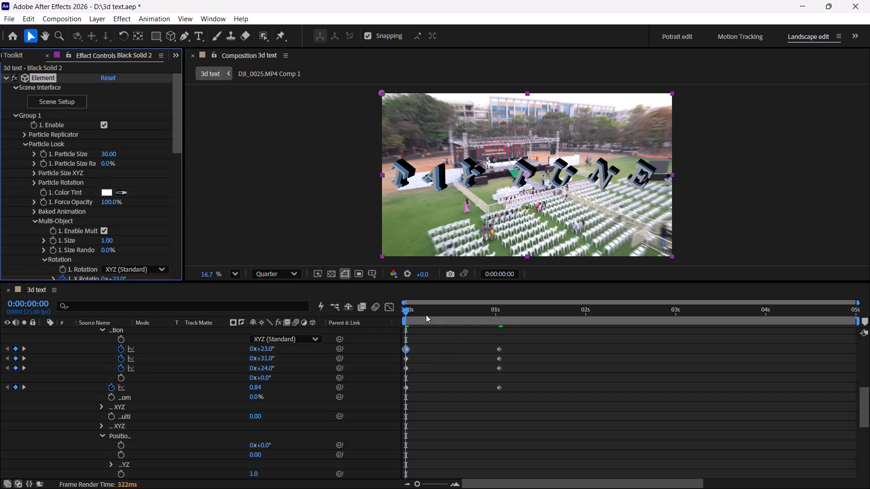
click(406, 312)
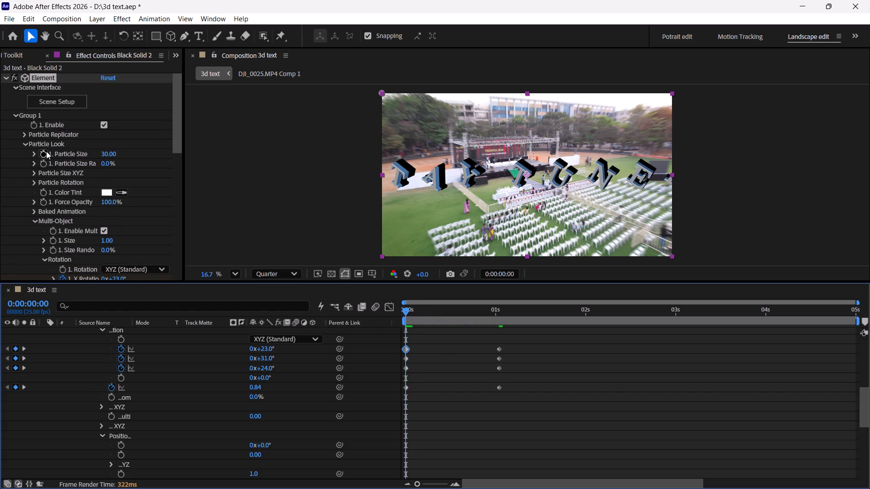
click(44, 152)
click(108, 153)
key(0)
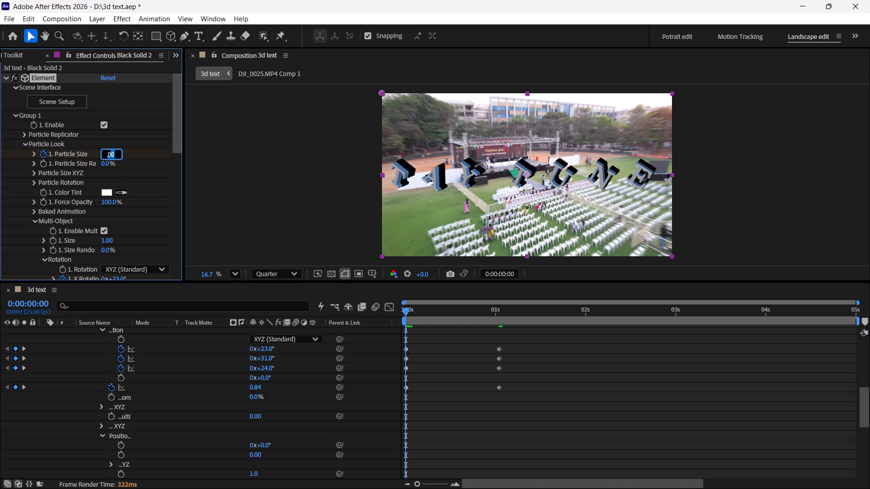
key(Return)
At 0:00:01:01, keyframe Group 1 Particle Size at 30.
drag(410, 309, 490, 336)
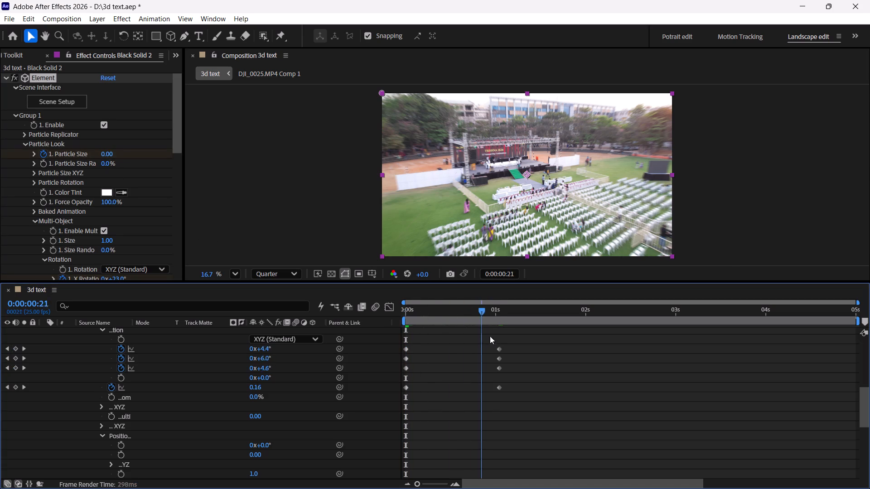
drag(490, 336, 500, 345)
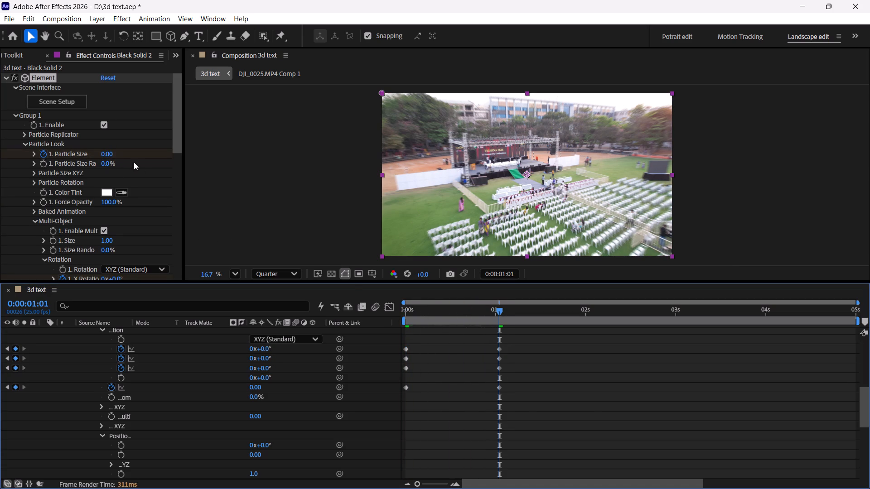
click(107, 154)
text(30)
key(Return)
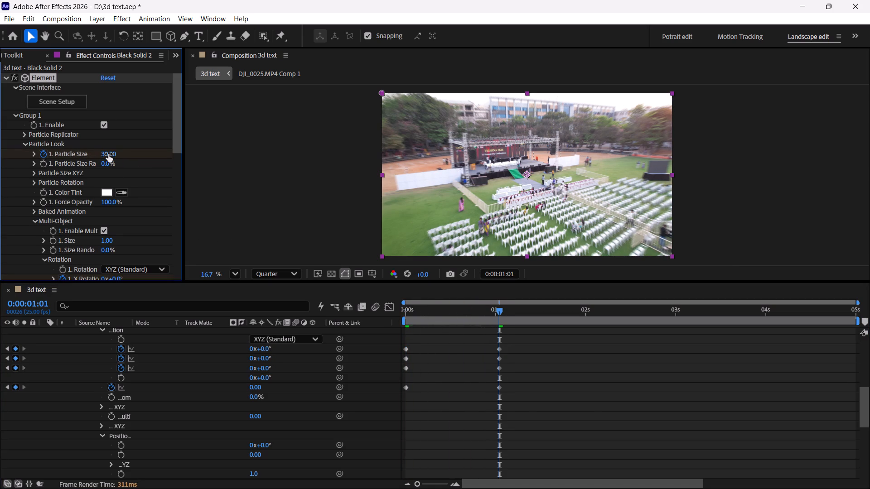
Apply Easy Ease to all the Multi-Object rotation and Displace keyframes.
drag(497, 313, 392, 316)
drag(390, 342, 569, 409)
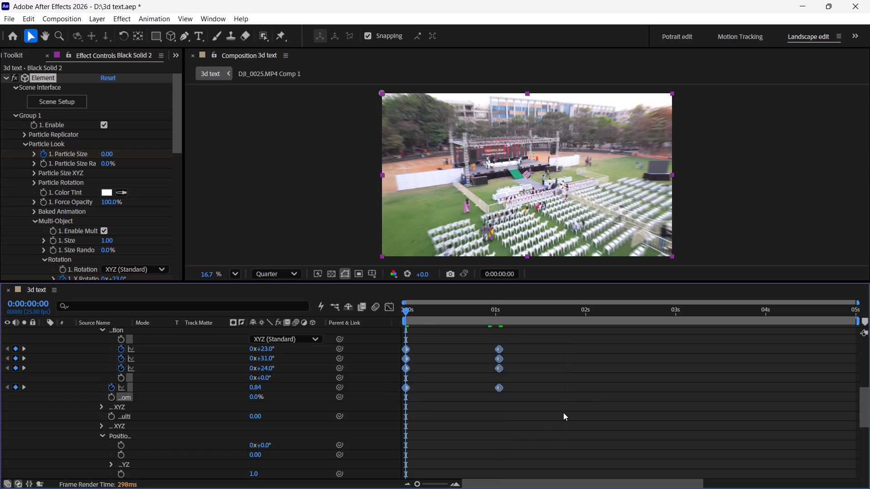
key(F9)
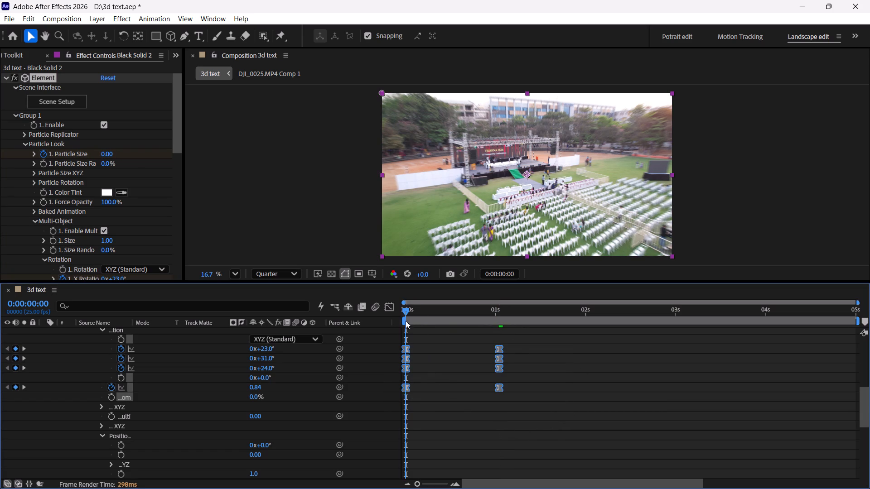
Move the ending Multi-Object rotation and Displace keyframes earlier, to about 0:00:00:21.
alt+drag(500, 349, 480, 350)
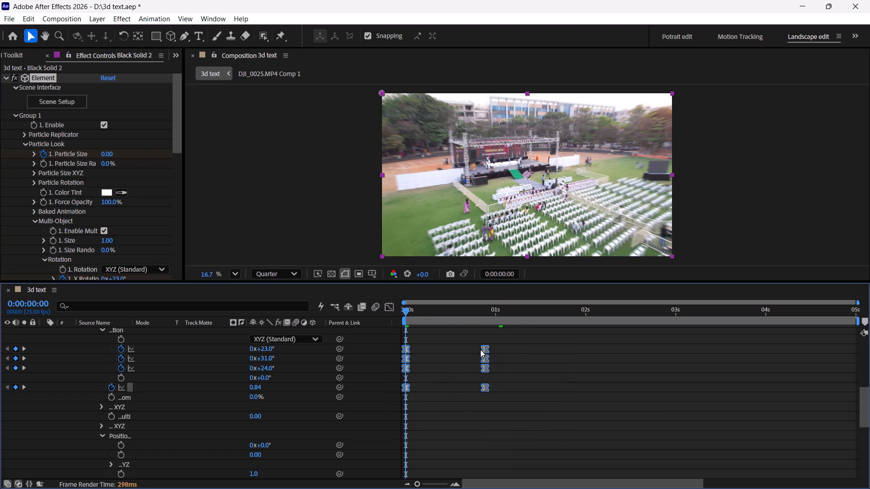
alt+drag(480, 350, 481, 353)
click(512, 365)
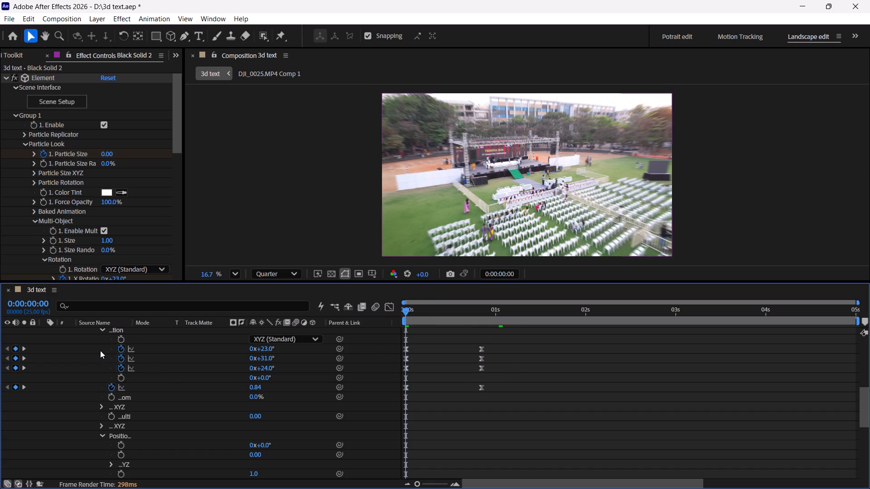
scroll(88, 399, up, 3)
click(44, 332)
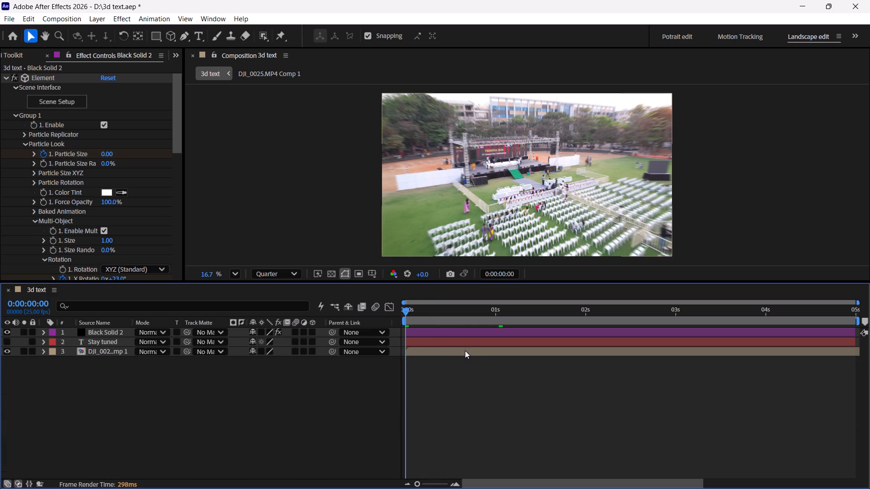
Scrub and play the opening of the composition repeatedly to examine the timing of the letter animation.
click(444, 332)
drag(408, 312, 422, 317)
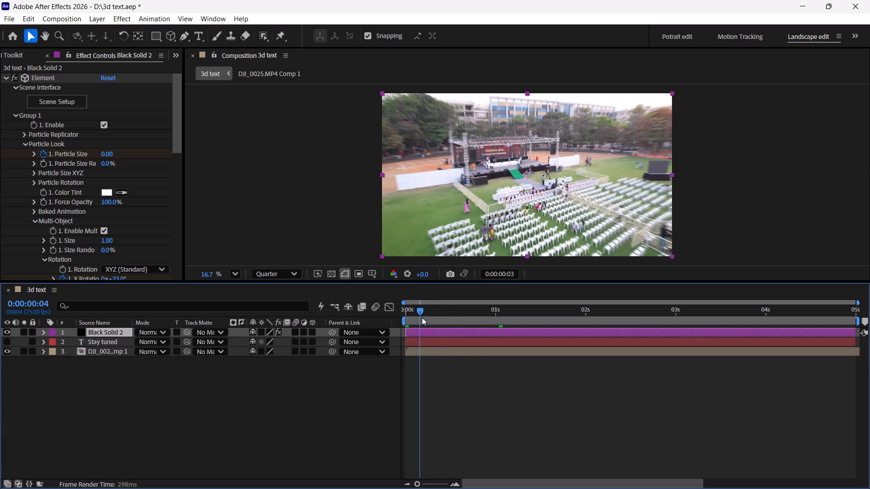
drag(422, 317, 460, 331)
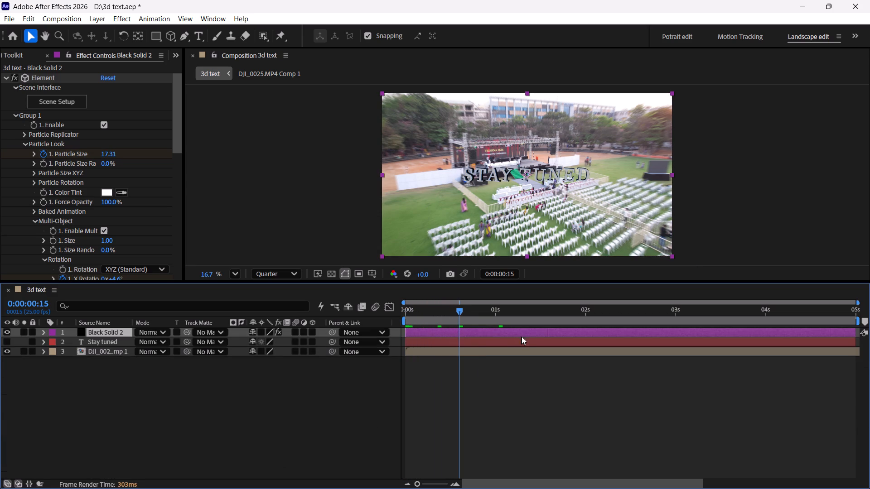
drag(455, 312, 334, 311)
key(space)
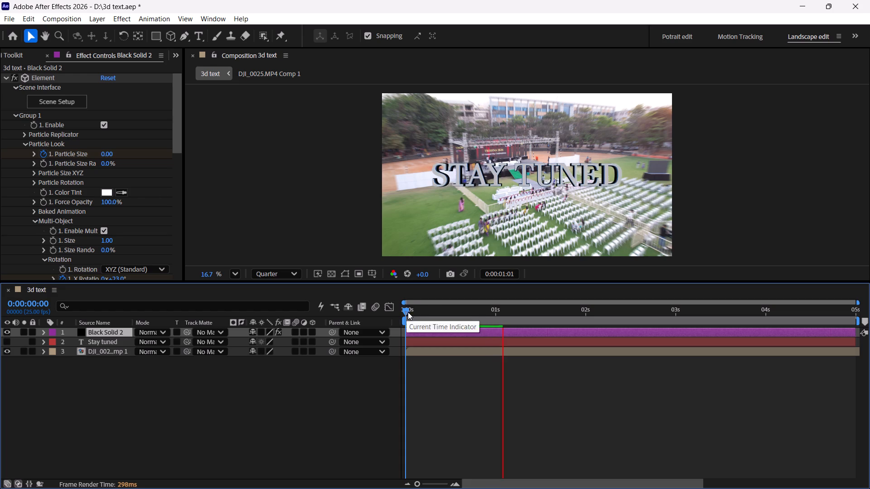
drag(409, 312, 401, 315)
key(space)
key(space)
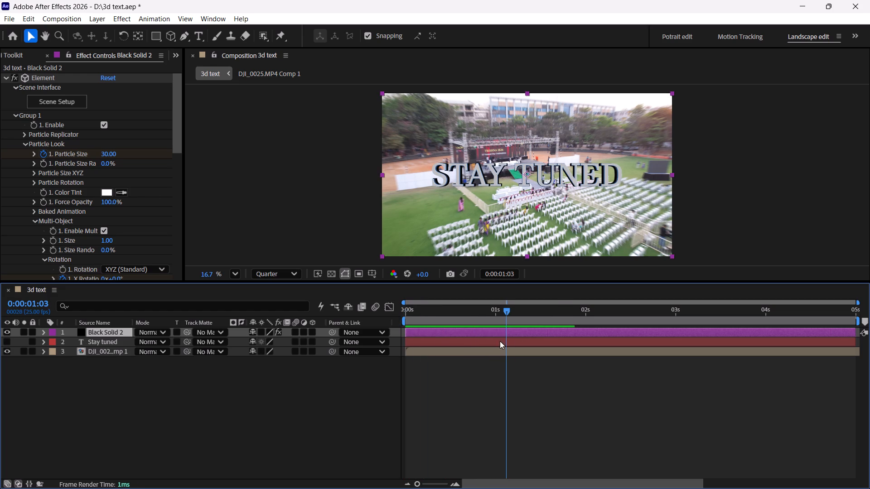
drag(510, 312, 412, 327)
key(space)
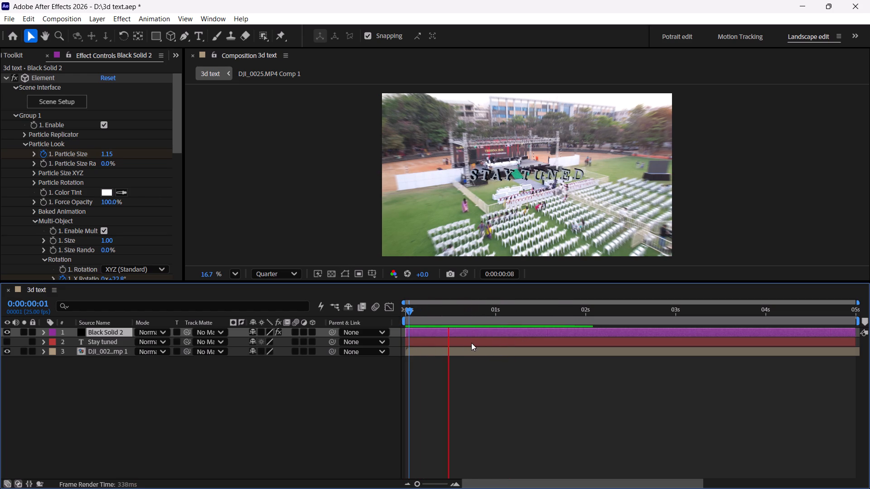
key(space)
key(space)
drag(511, 311, 435, 320)
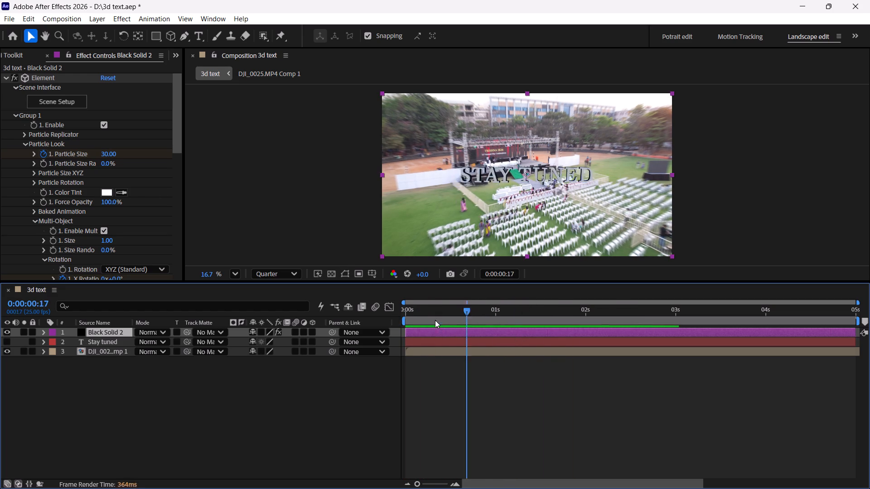
drag(435, 320, 461, 326)
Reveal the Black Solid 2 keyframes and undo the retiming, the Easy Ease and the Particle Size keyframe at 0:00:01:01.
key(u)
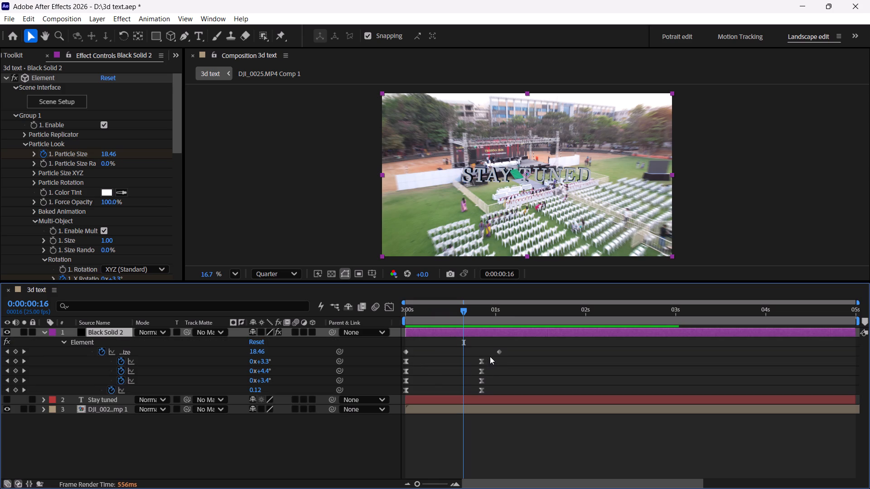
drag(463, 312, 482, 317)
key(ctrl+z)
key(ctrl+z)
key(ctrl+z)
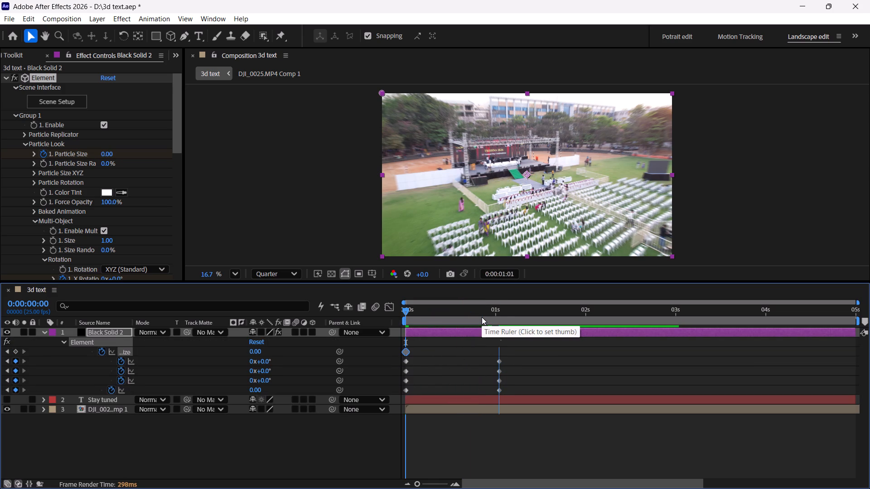
At 0:00:01:01, keyframe Group 1 Particle Size at 30.
click(104, 155)
text(30)
key(Return)
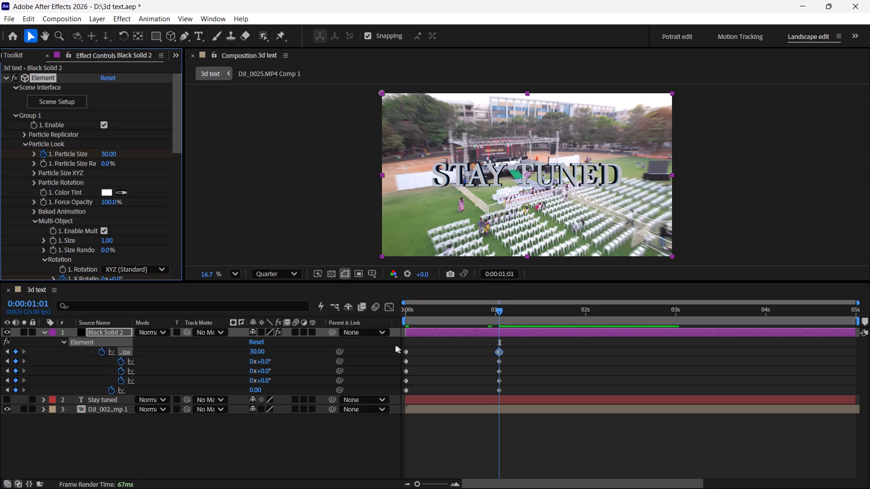
Apply Easy Ease to all the Element keyframes, including Particle Size, rotation and Displace.
drag(395, 345, 537, 406)
key(F9)
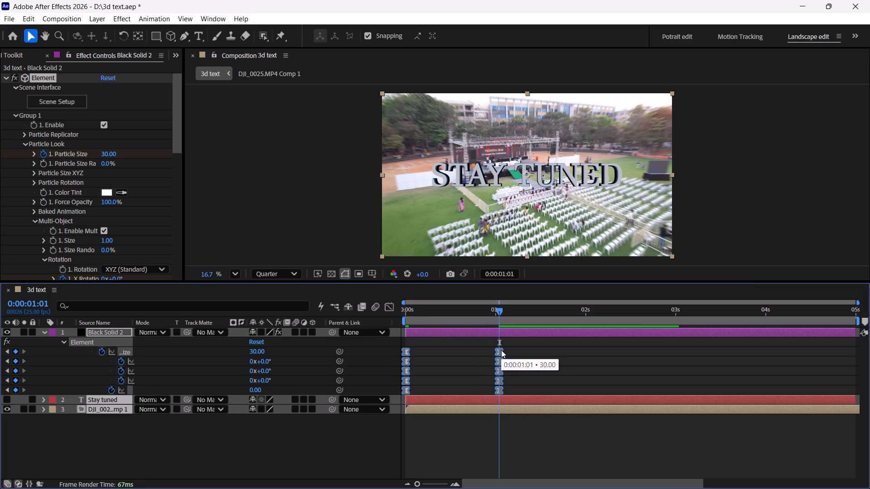
Move all the ending Element keyframes together to 0:00:00:19 and play the animation from the start.
alt+drag(500, 350, 476, 352)
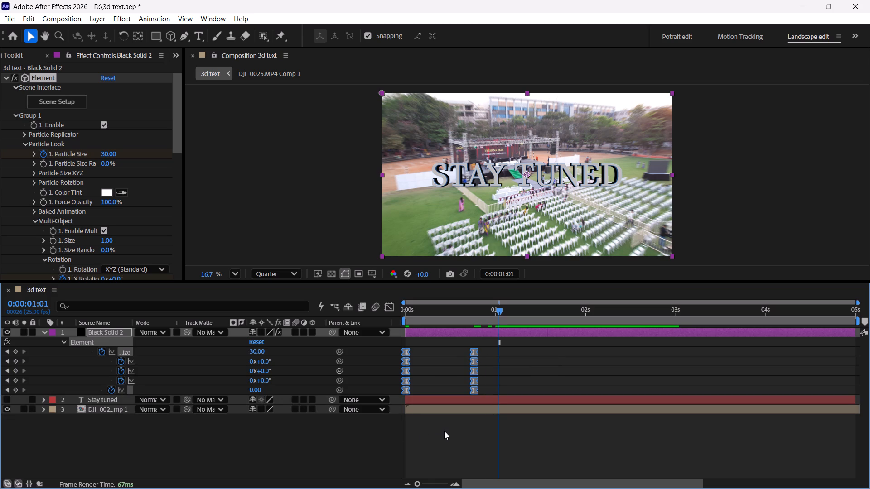
click(444, 431)
drag(496, 312, 403, 325)
key(space)
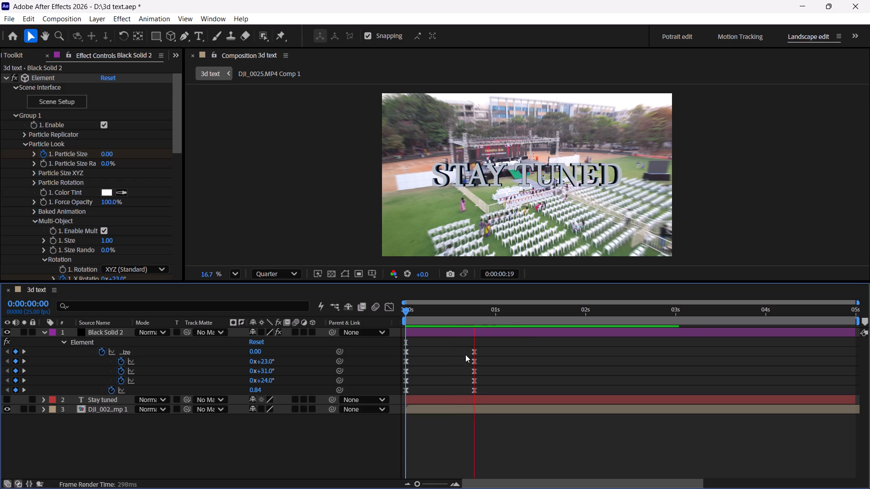
drag(415, 311, 403, 314)
key(space)
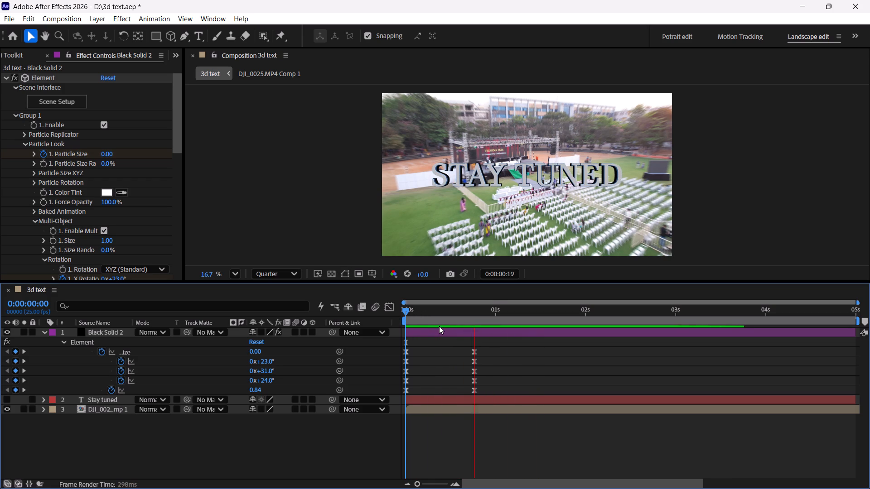
key(space)
At 0:00:00:19, apply the CC Light Sweep effect to the Black Solid 2 layer.
drag(488, 307, 474, 312)
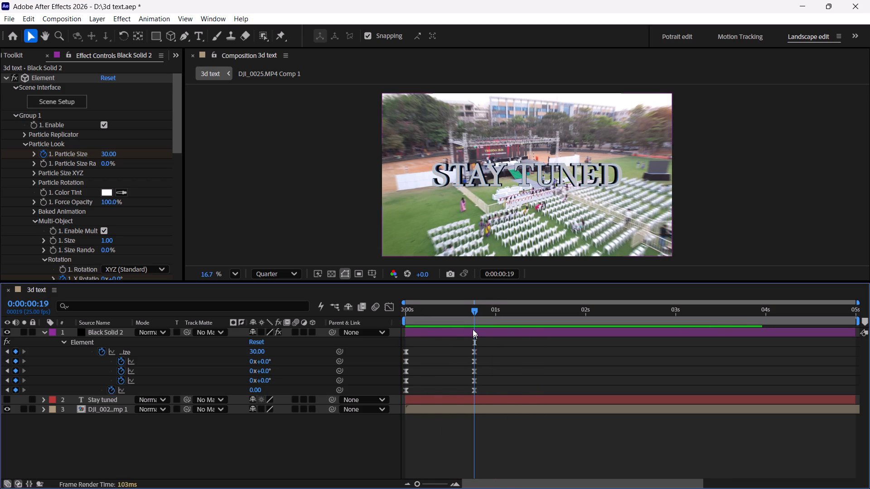
click(472, 326)
click(474, 330)
key(ctrl+space)
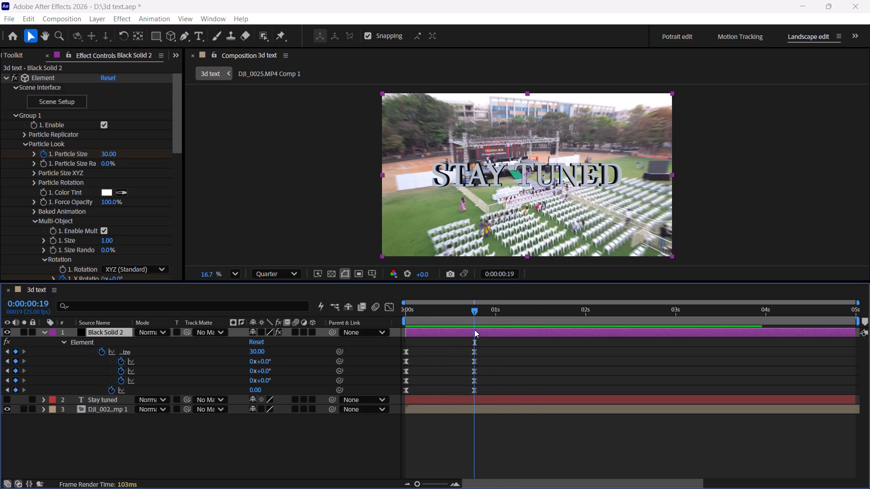
text(cc li)
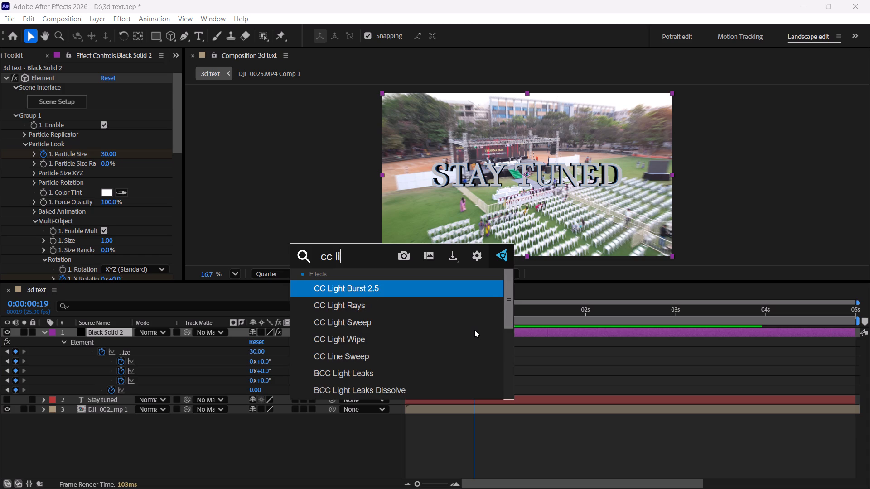
click(393, 325)
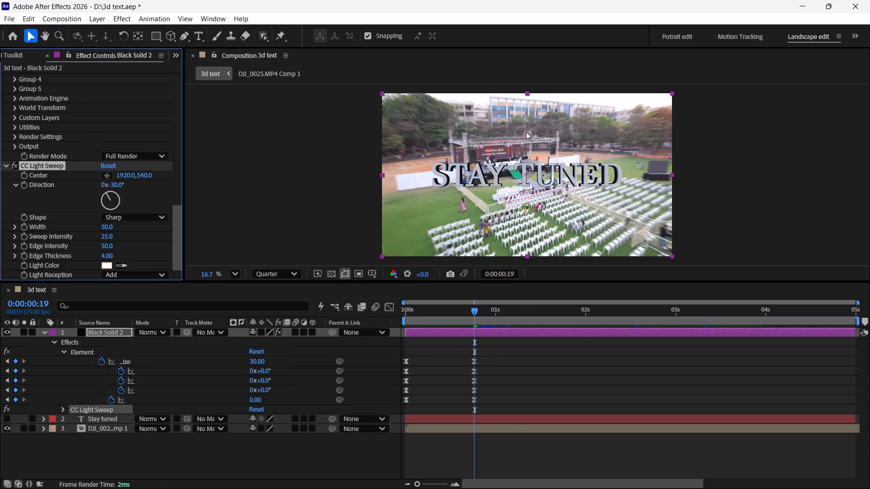
Place the light sweep's Center before the text at about 348, 756 and start keyframing it at 0:00:00:19.
drag(526, 132, 407, 148)
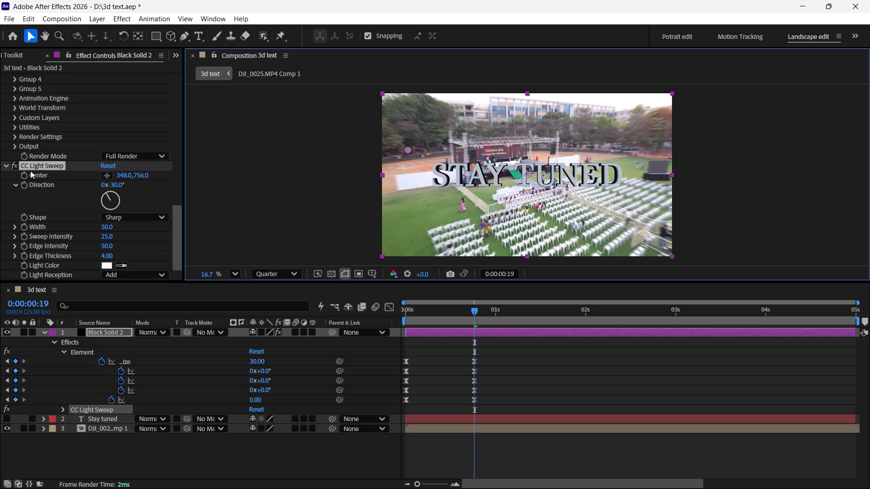
click(26, 173)
At 0:00:01:09, keyframe the light sweep's Center past the end of the text at about 3192, 1008.
drag(477, 311, 503, 320)
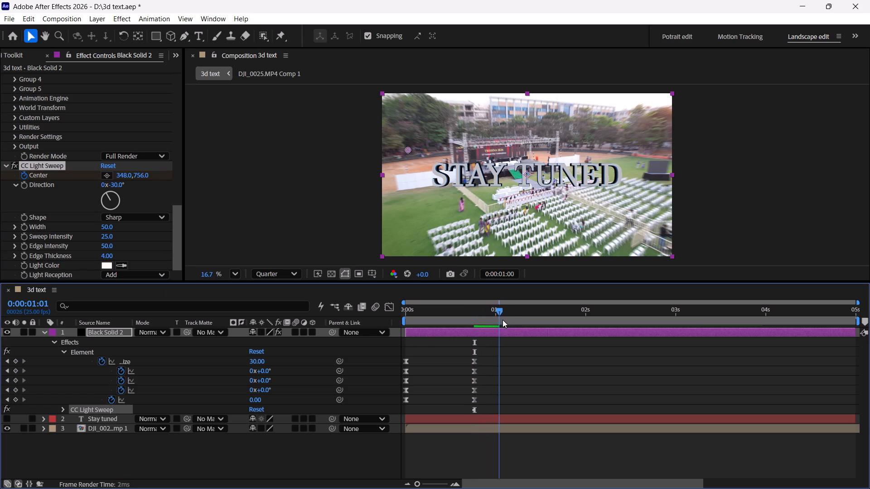
drag(503, 320, 532, 329)
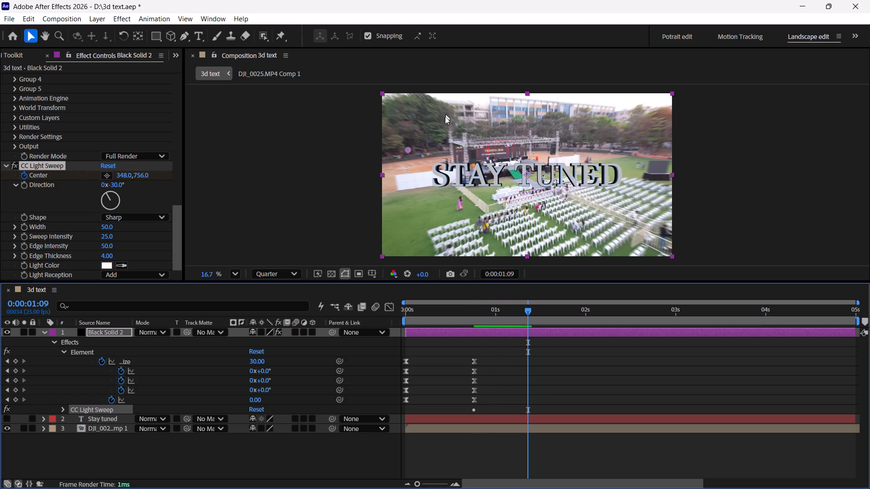
drag(409, 149, 614, 167)
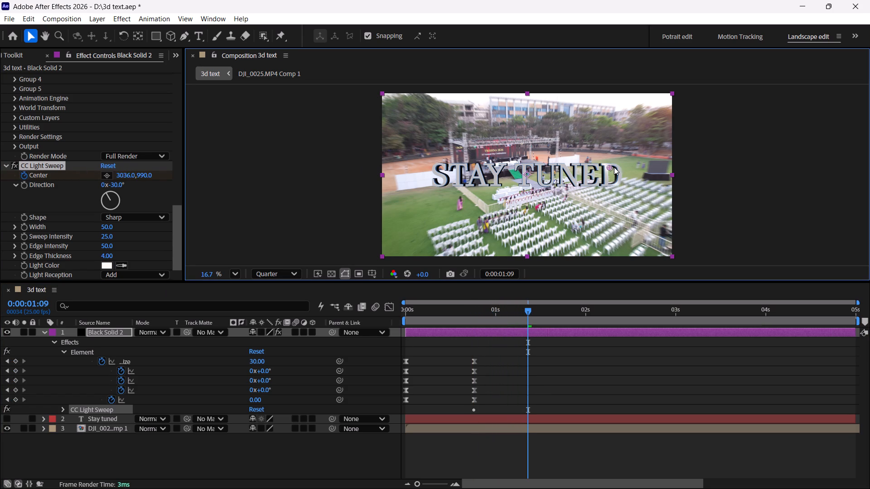
drag(614, 167, 624, 168)
Set the CC Light Sweep's Sweep Intensity to 50 and its Width to 30.
click(106, 237)
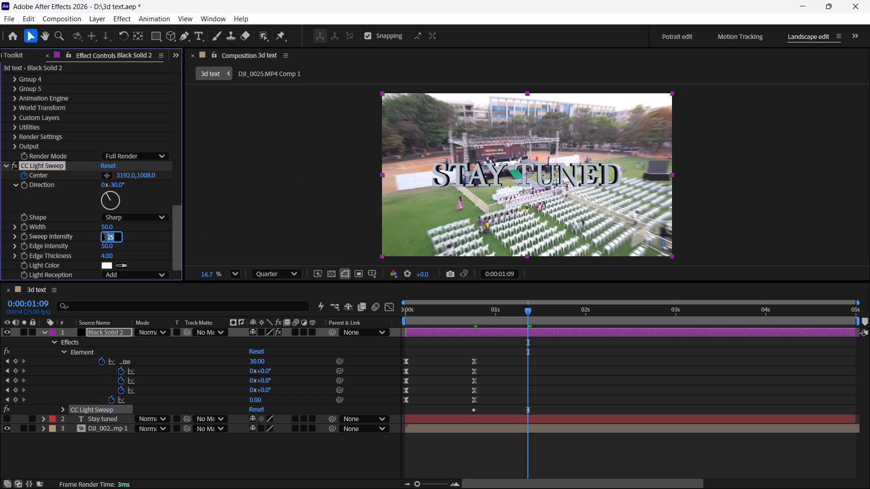
text(50)
key(Return)
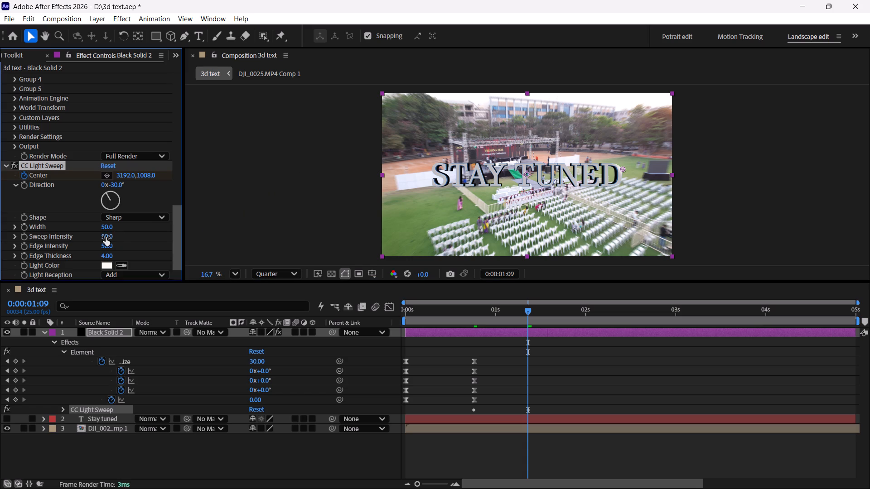
click(106, 227)
key(2)
key(BackSpace)
text(30)
key(Return)
Play and scrub the animation to examine how the light sweep passes across the text.
drag(534, 316, 392, 349)
key(space)
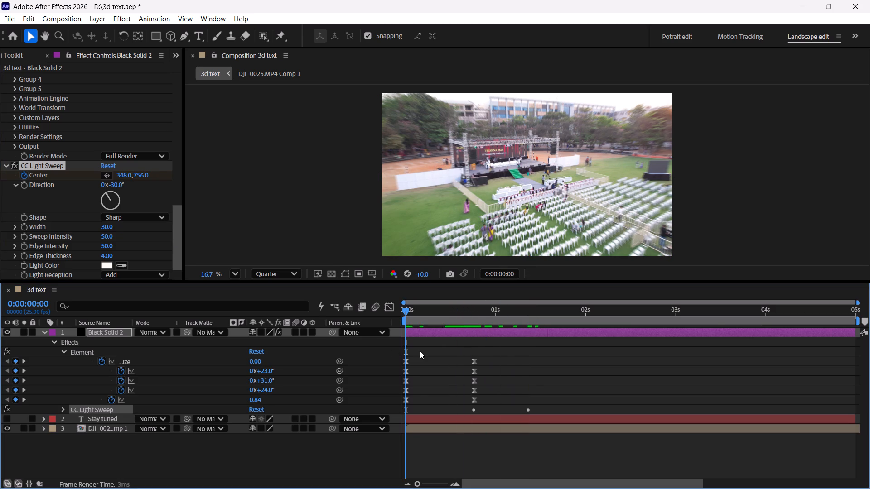
key(space)
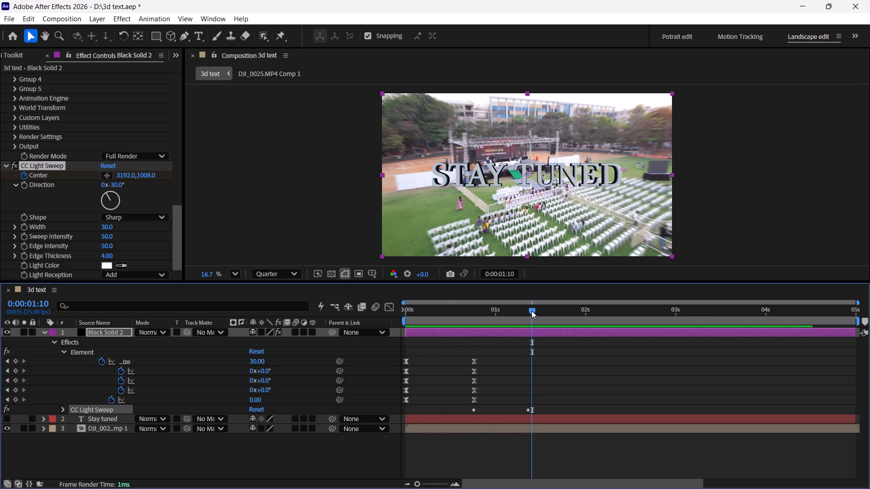
drag(531, 311, 495, 308)
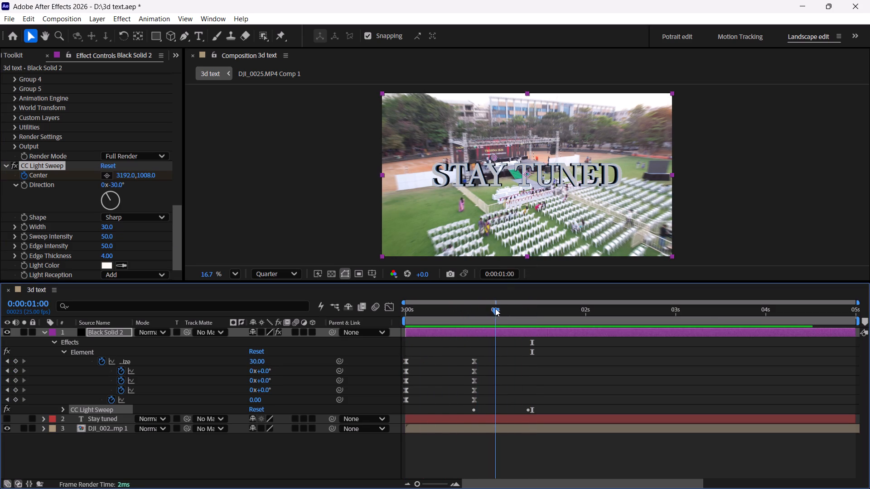
drag(495, 308, 469, 312)
key(space)
key(space)
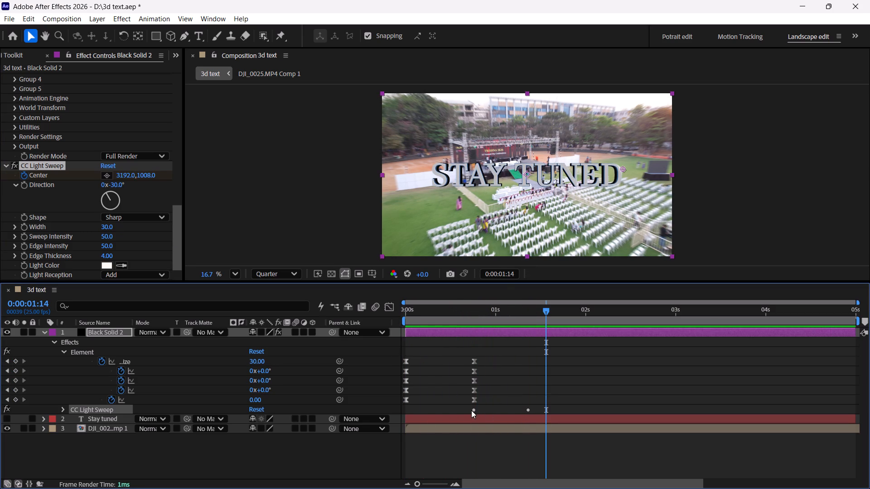
Apply Easy Ease to both Center keyframes of the CC Light Sweep on the Black Solid 2 layer.
text(uu)
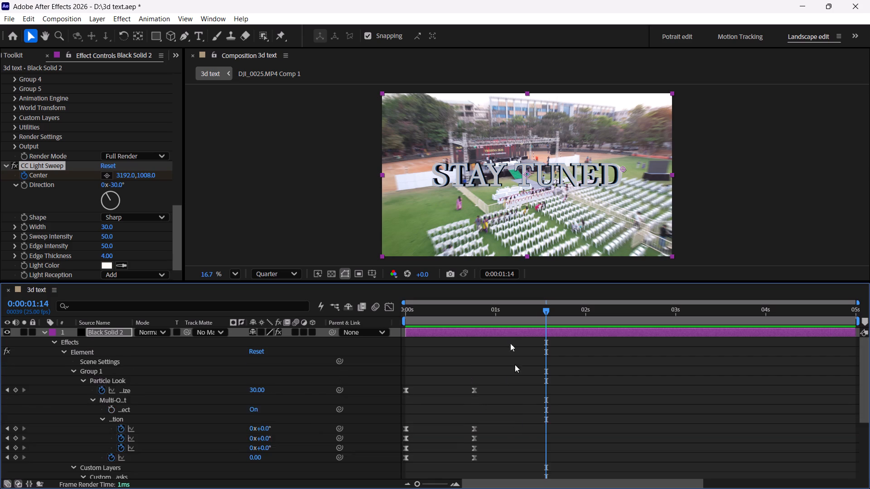
scroll(513, 427, down, 3)
drag(454, 423, 560, 453)
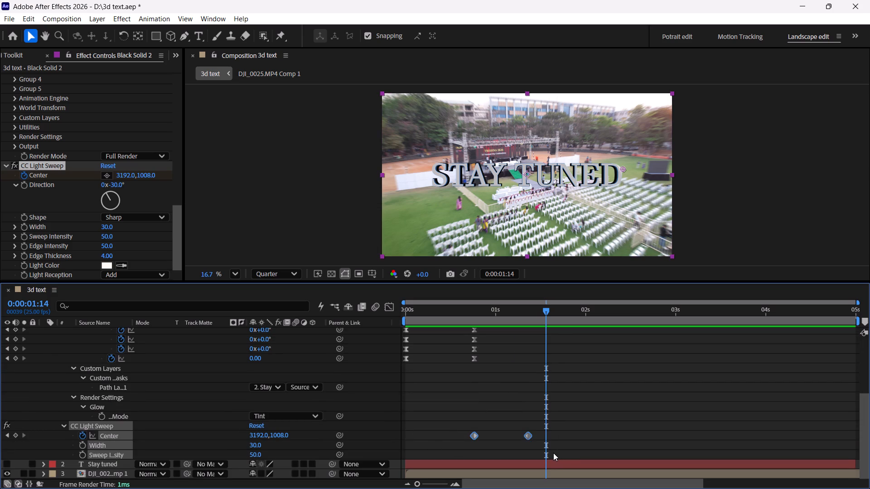
key(F7)
key(F8)
key(F9)
Slow the light sweep by moving its last Center keyframe out to about 1.7 seconds.
alt+drag(527, 435, 536, 436)
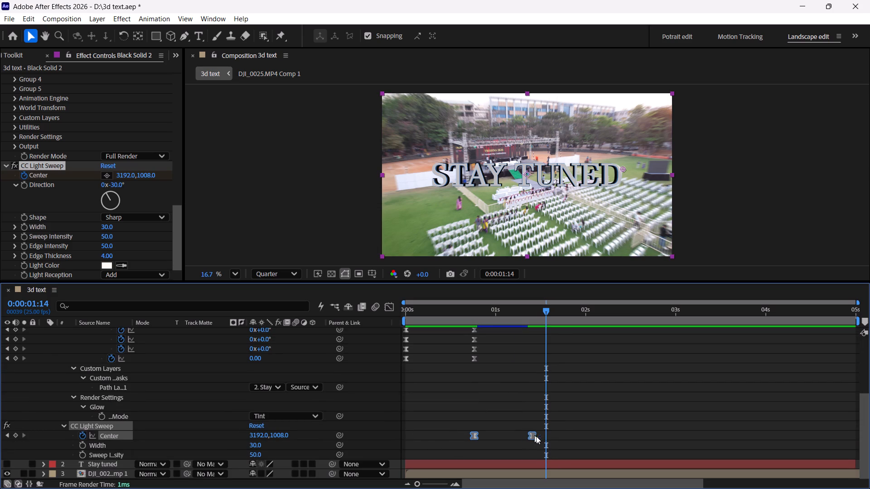
alt+drag(536, 436, 560, 440)
Play the animation from the start and scrub through it to examine the letter assembly and the eased light sweep.
drag(544, 312, 318, 313)
key(space)
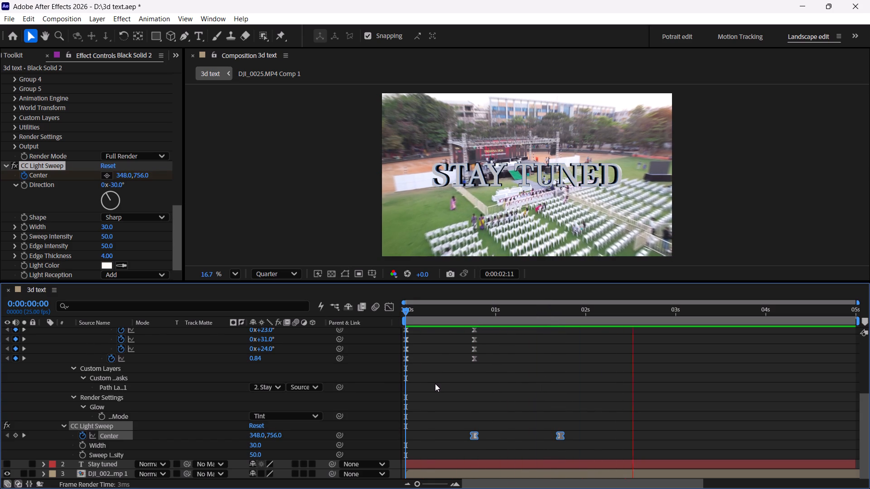
scroll(437, 384, up, 3)
click(40, 331)
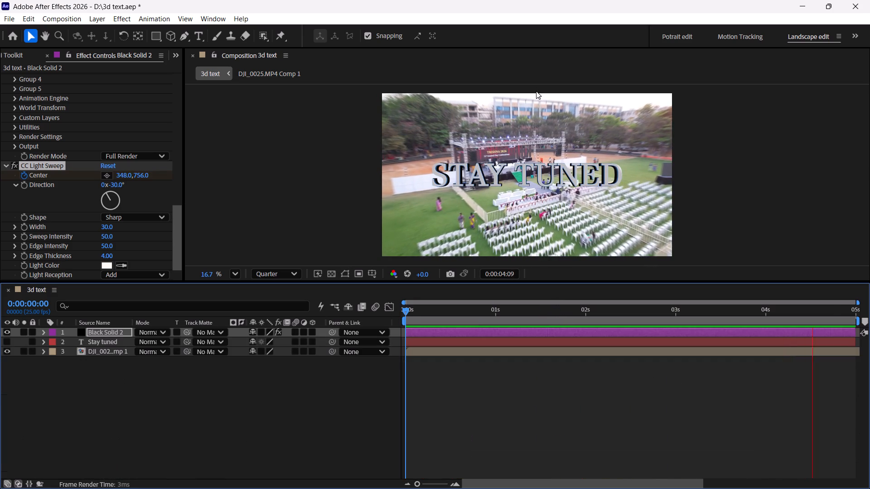
key(space)
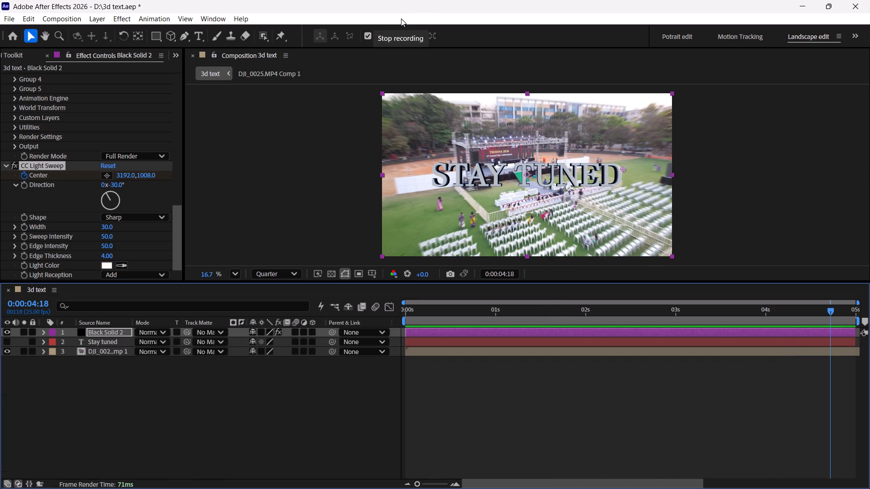
drag(837, 315, 443, 388)
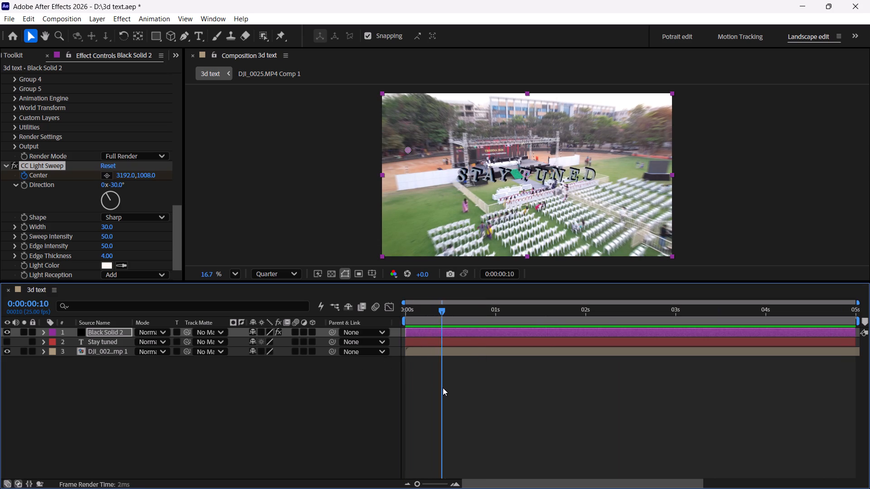
drag(443, 388, 470, 414)
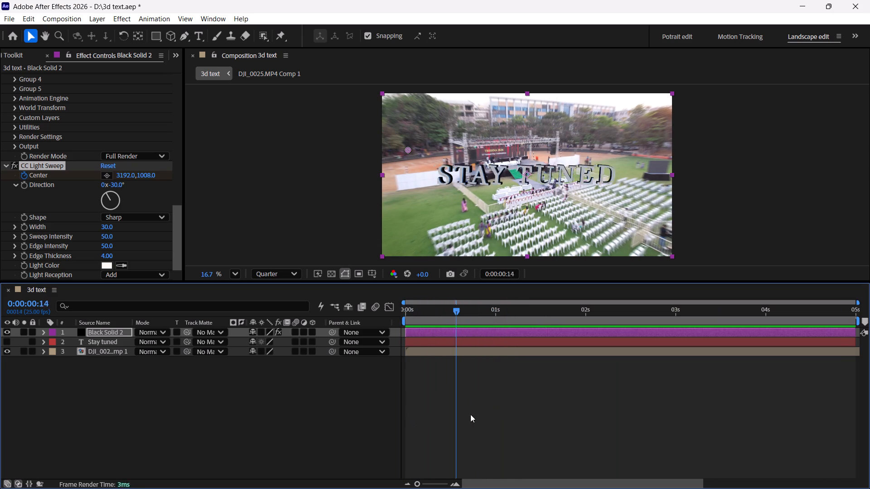
drag(470, 414, 534, 436)
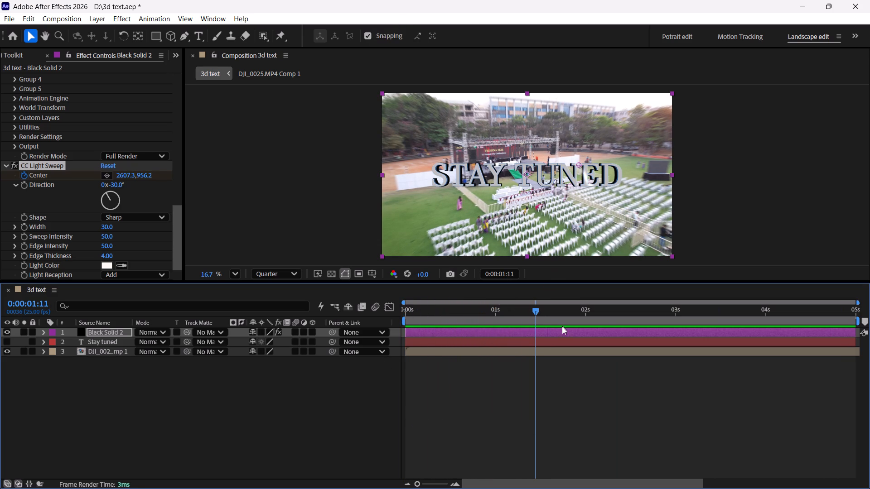
drag(536, 312, 536, 316)
Stop the screen recording, save it on drive D: as "final record edhi chuda" and close Snipping Tool.
click(396, 28)
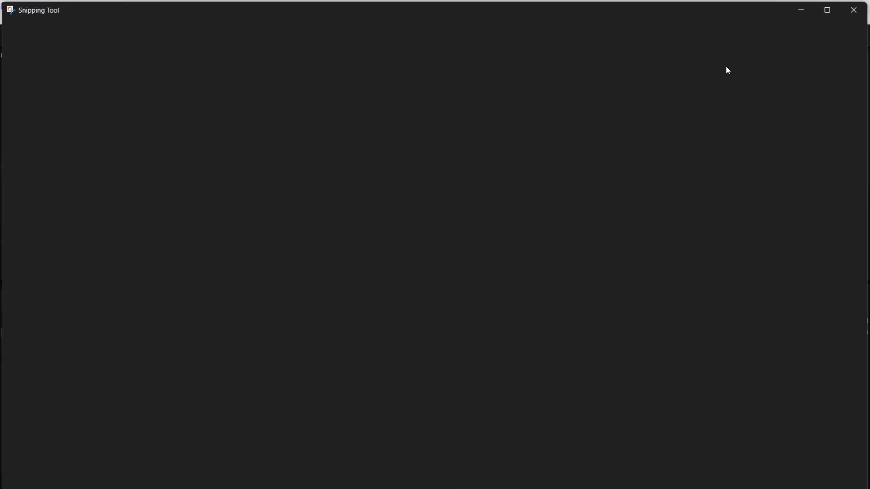
click(754, 36)
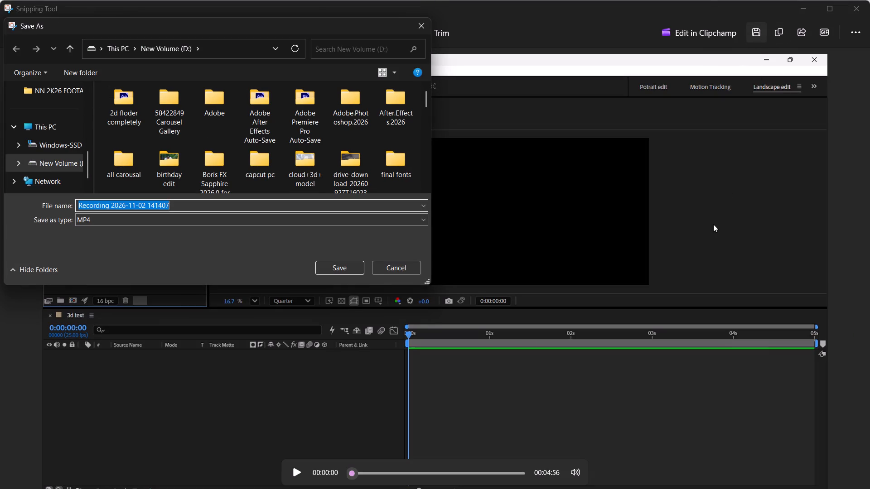
text(final)
key(space)
text(record edhi chuda)
key(Return)
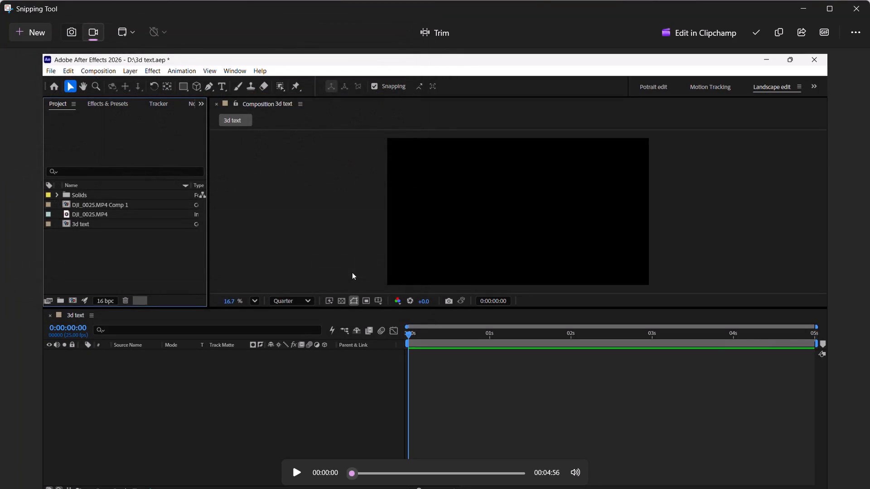
click(864, 4)
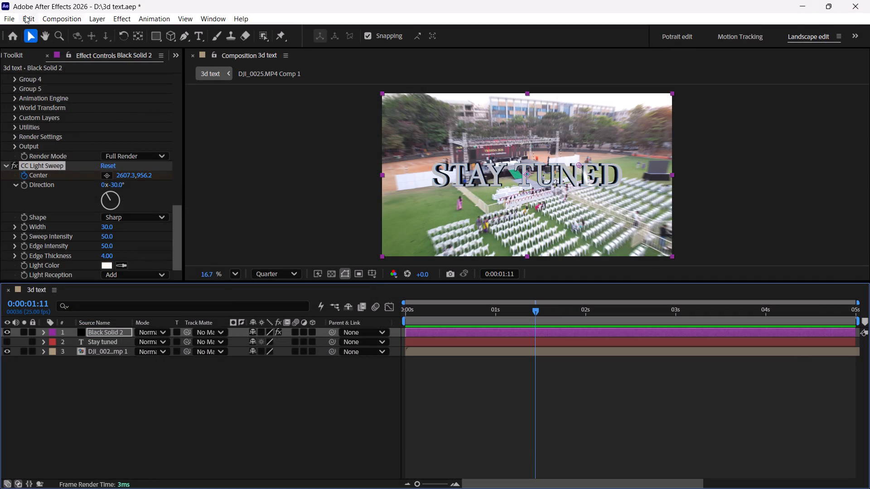
Start a new project, saving the changes to 3d text.aep.
click(13, 15)
click(7, 17)
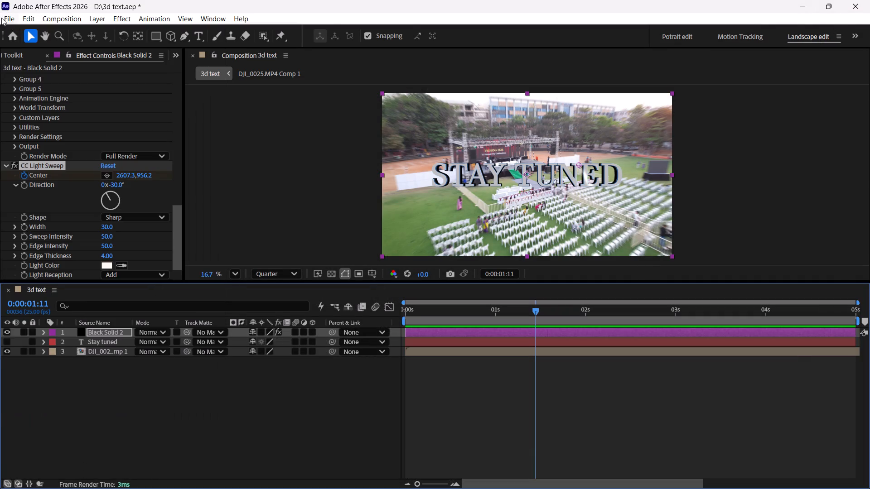
click(1, 18)
click(21, 30)
click(214, 36)
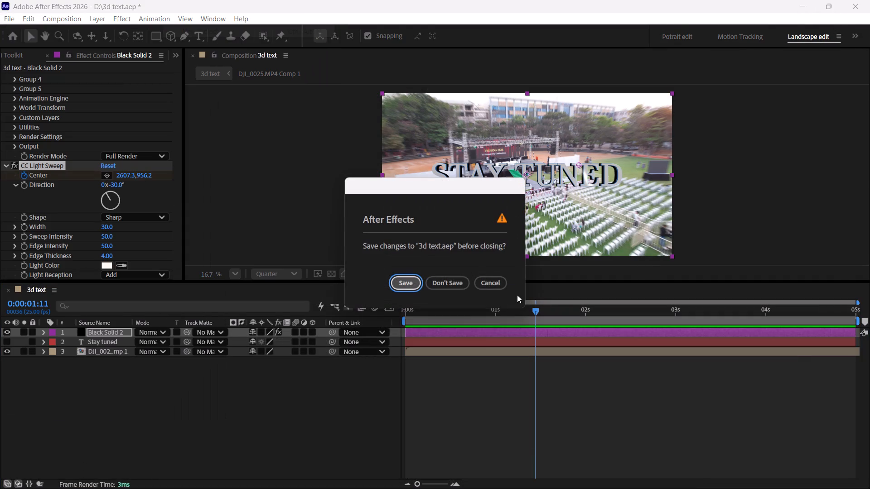
click(401, 283)
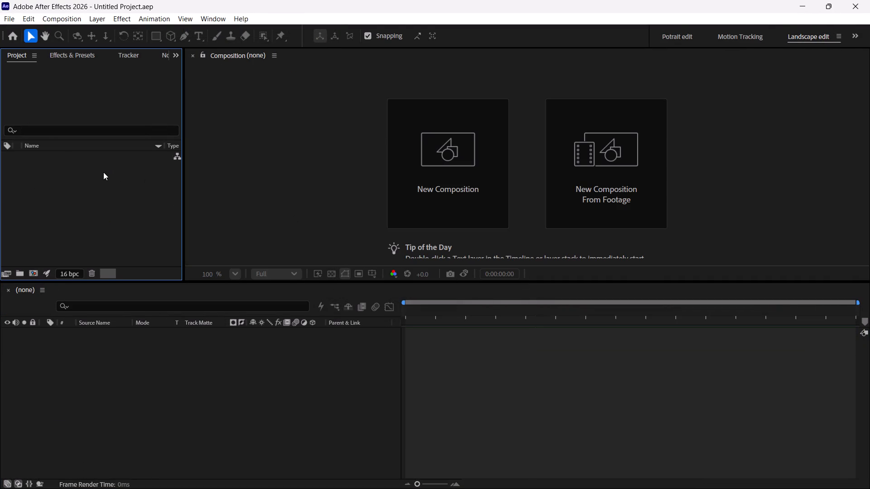
Search drive D: for "re" and import the "final record edhi chuda" video as footage.
double_click(103, 172)
scroll(463, 240, down, 3)
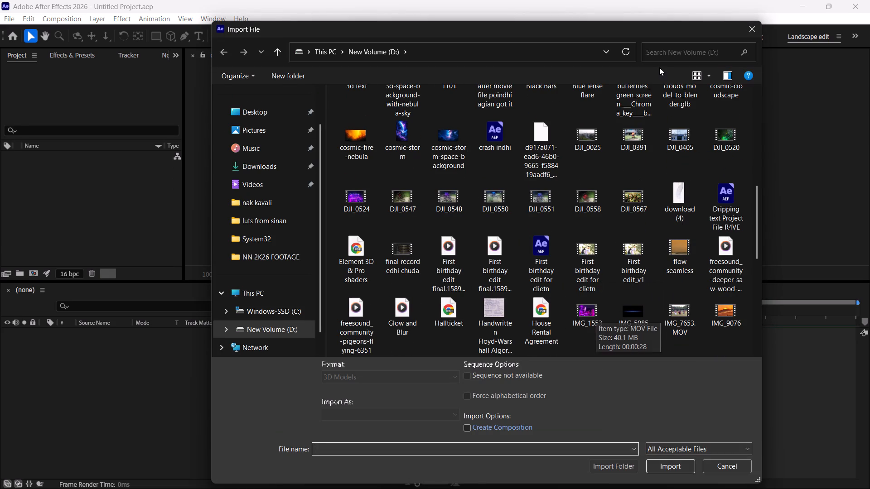
drag(652, 58, 655, 53)
click(655, 53)
text(re)
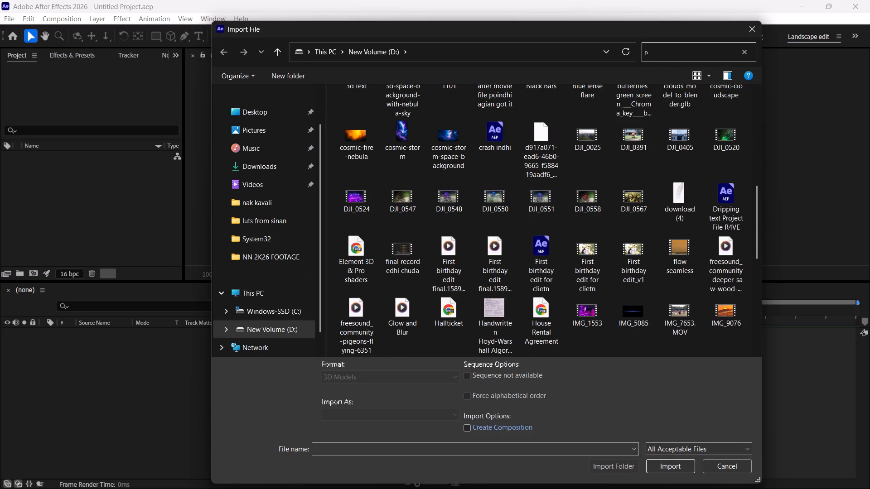
click(437, 137)
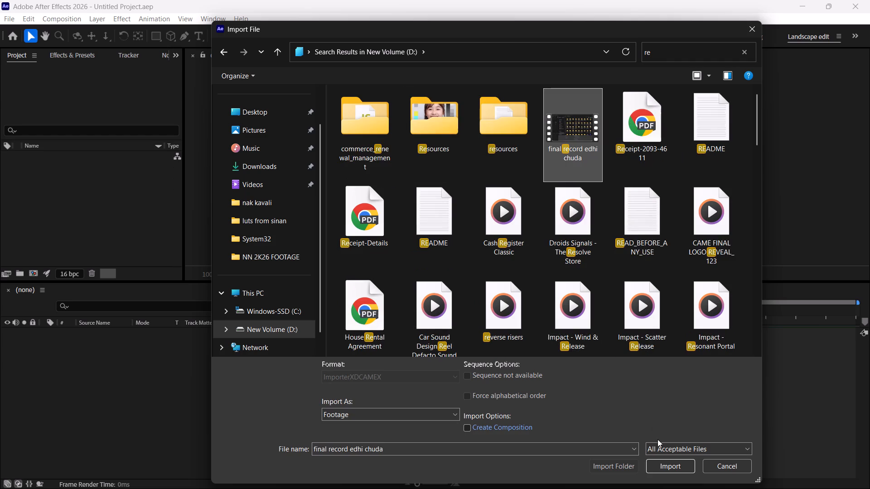
click(673, 465)
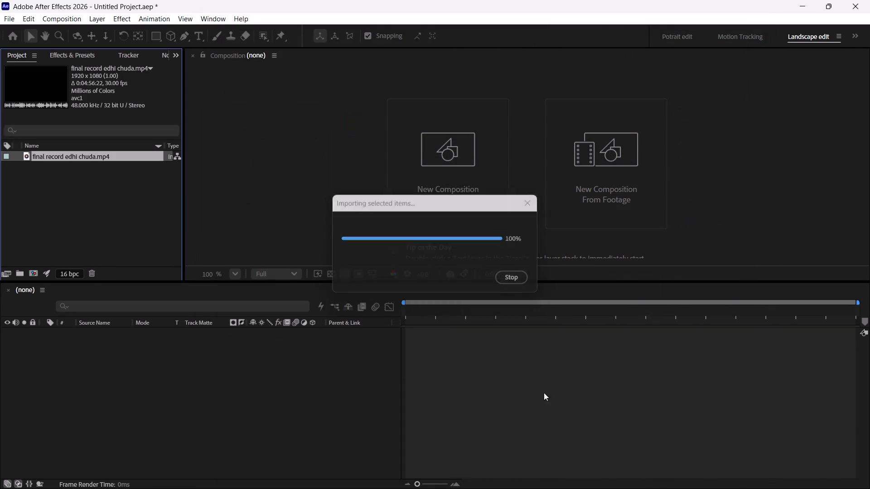
Create a composition from the final record edhi chuda.mp4 footage by placing it in the empty timeline.
drag(285, 441, 280, 431)
drag(71, 156, 94, 334)
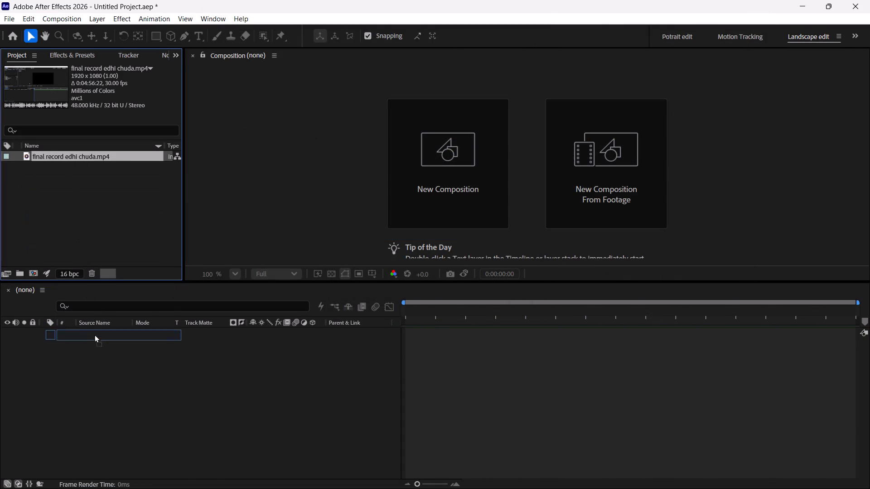
drag(94, 334, 94, 335)
Play and scrub the recording to find the cut point, split the layer at 0:00:46:20 and delete the earlier part.
key(space)
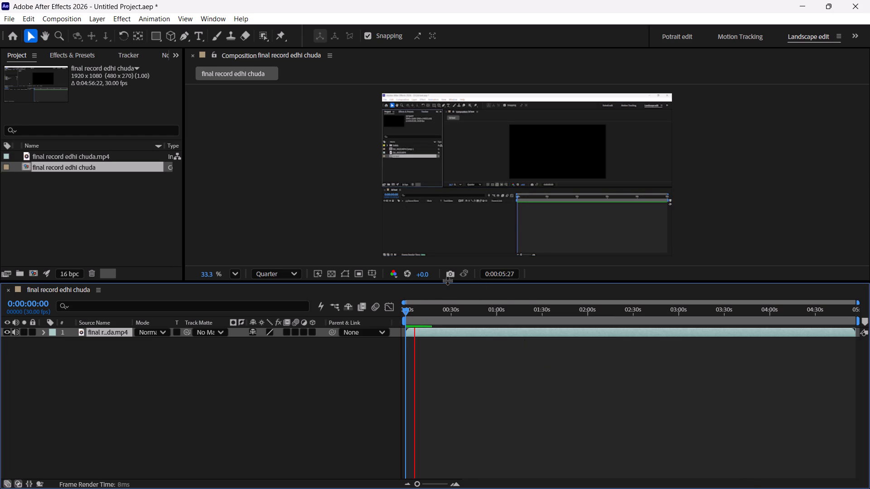
key(space)
drag(422, 313, 480, 329)
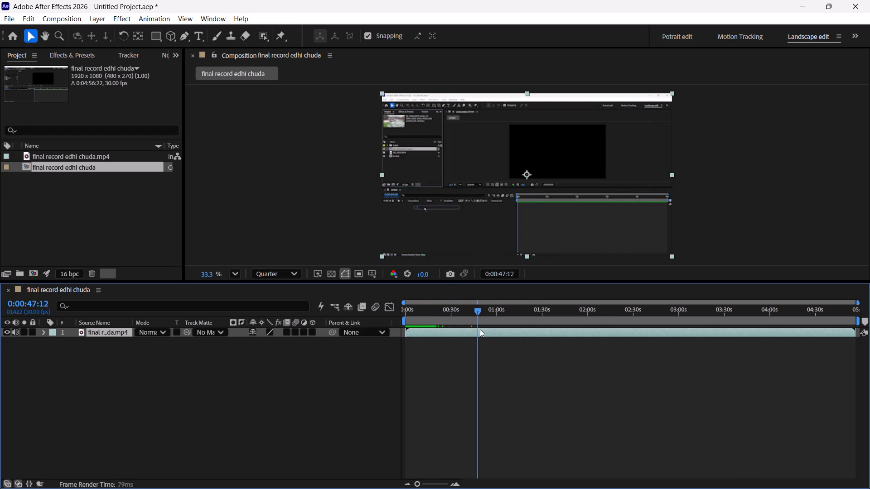
drag(480, 329, 474, 333)
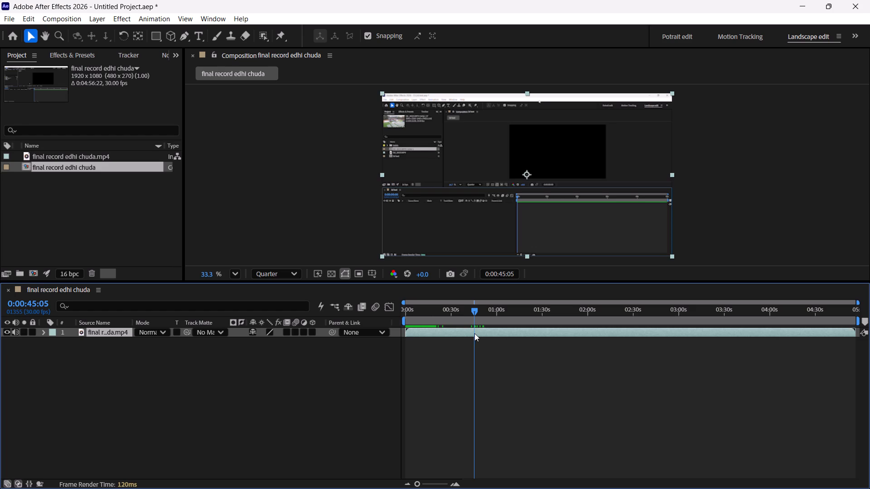
drag(474, 333, 476, 334)
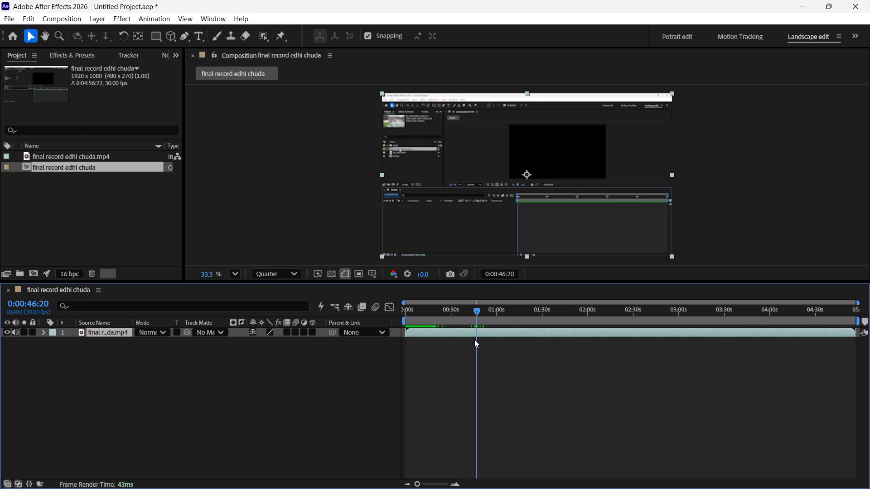
key(ctrl+shift+d)
click(473, 340)
key(Delete)
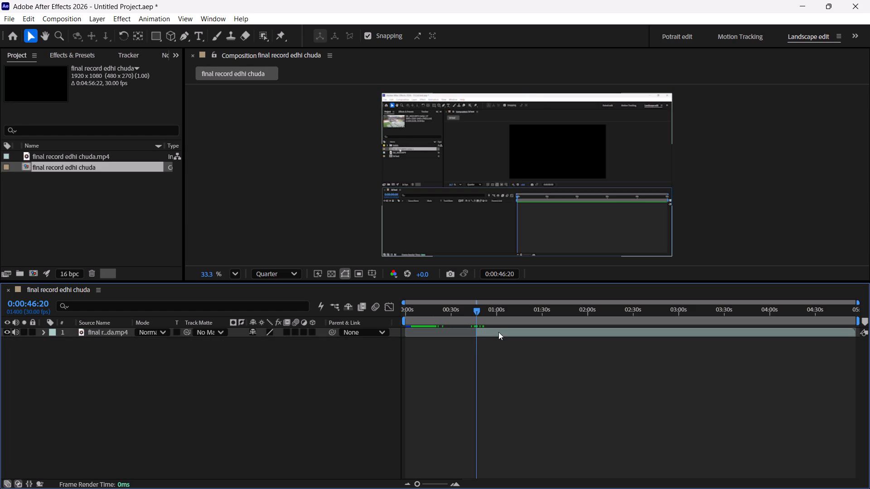
Move the remaining recording clip to the start of the timeline and briefly play it from there.
drag(498, 332, 426, 340)
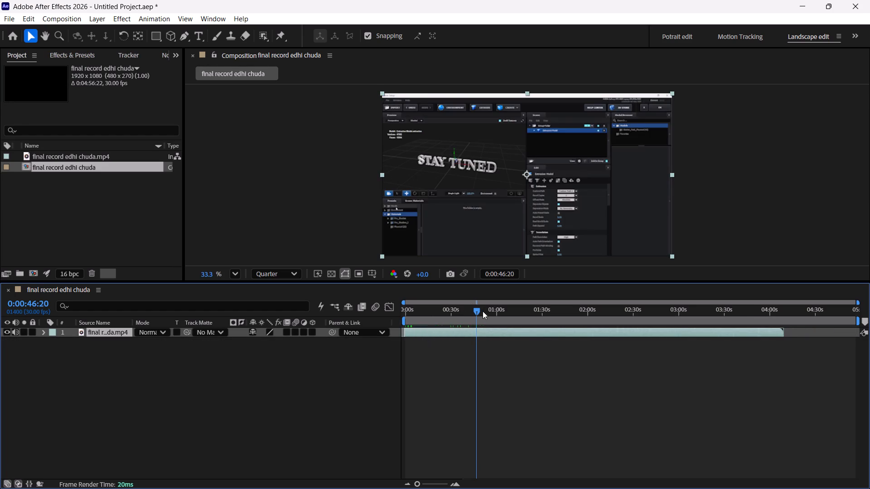
drag(471, 312, 357, 316)
key(space)
key(space)
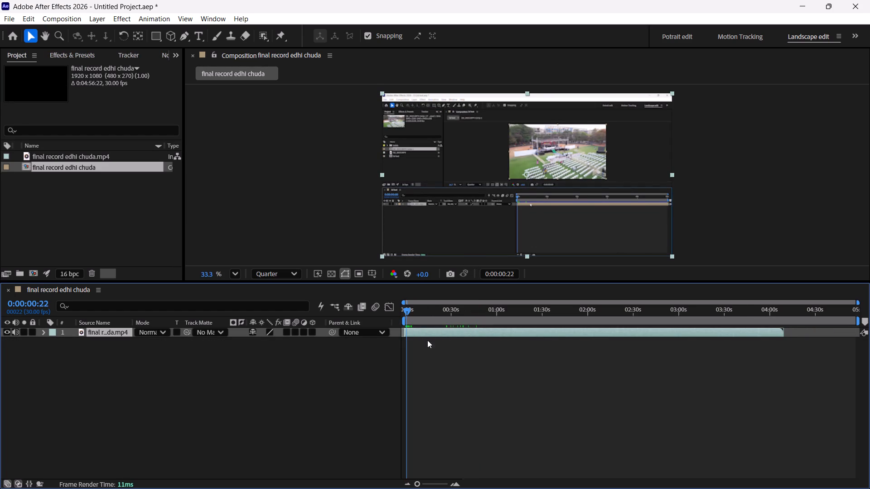
Change the composition's preset to Social Media Portrait HD, 1080x1920, 30 fps.
click(65, 20)
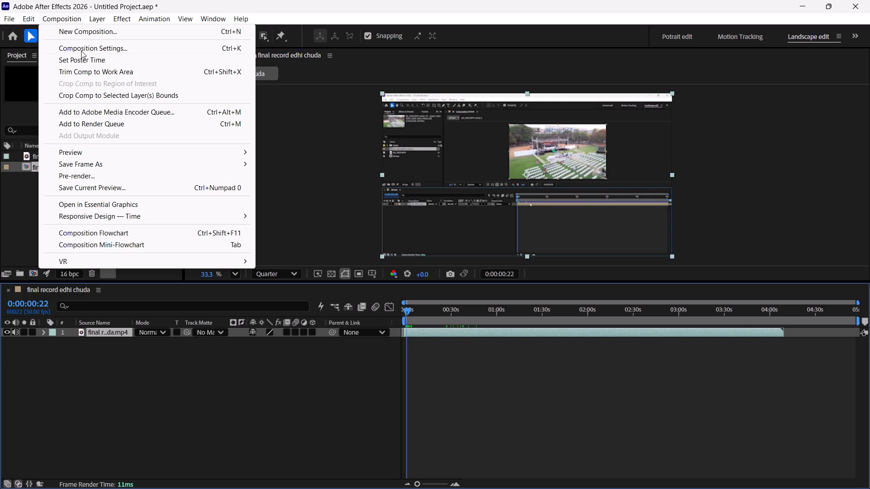
click(81, 51)
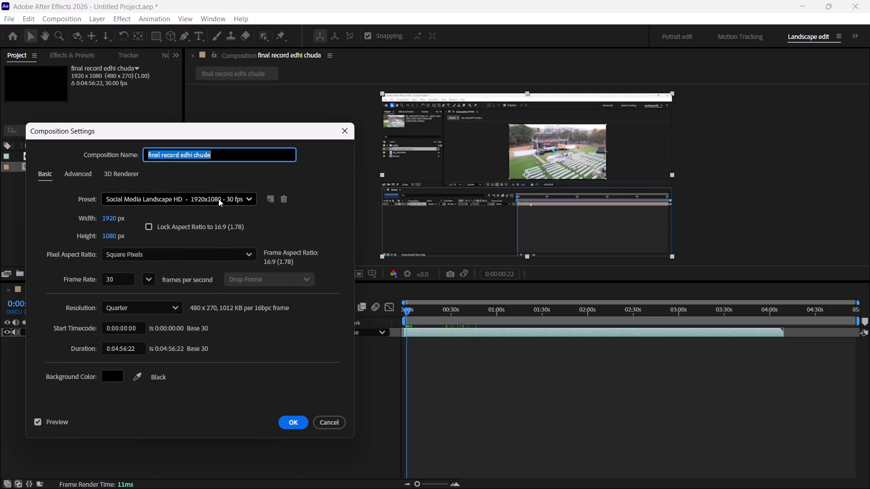
click(218, 199)
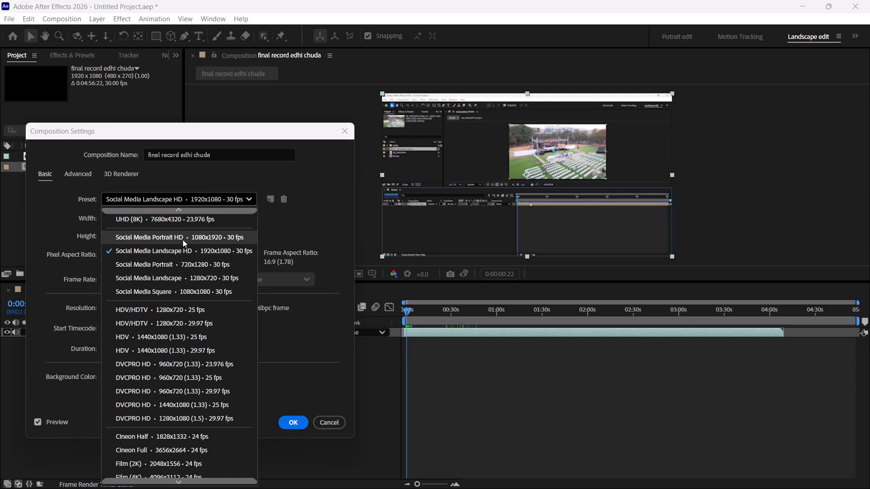
click(183, 240)
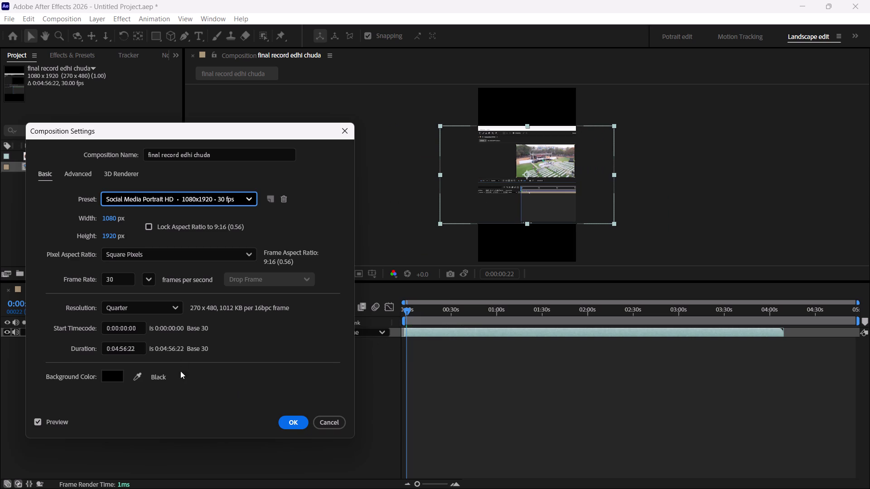
click(290, 425)
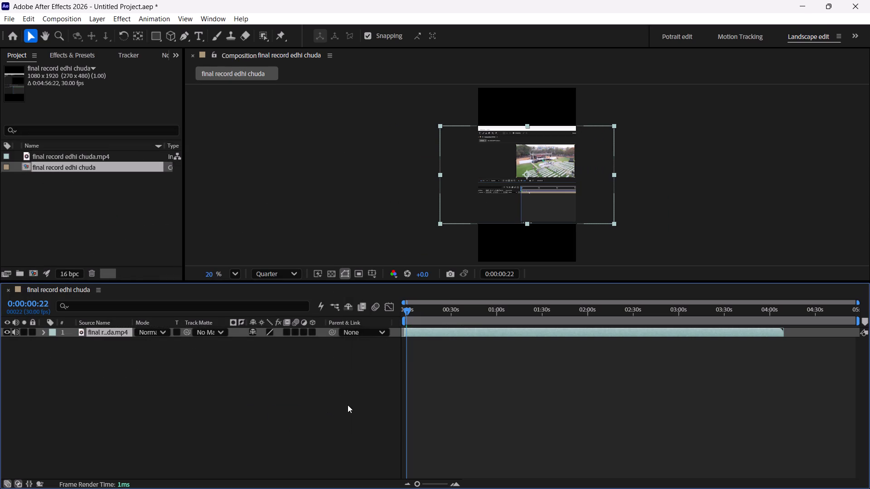
scroll(512, 172, up, 2)
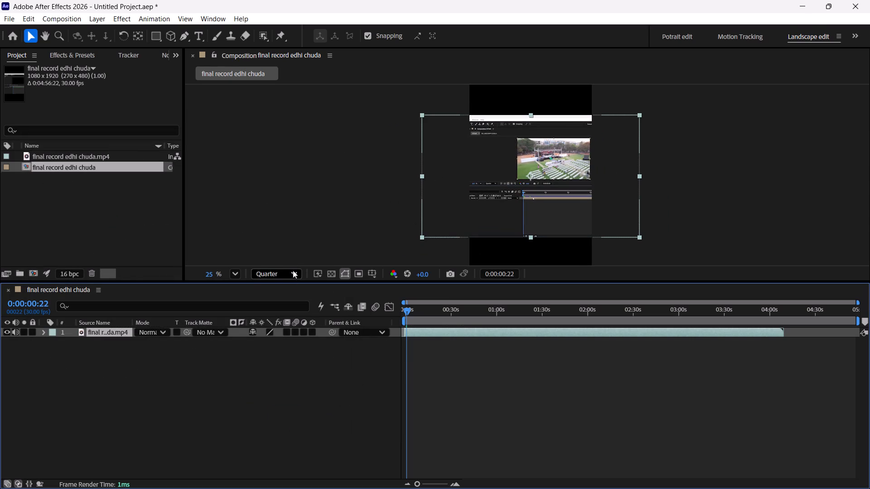
Set the composition's preview resolution to Full.
click(283, 280)
click(280, 276)
click(285, 306)
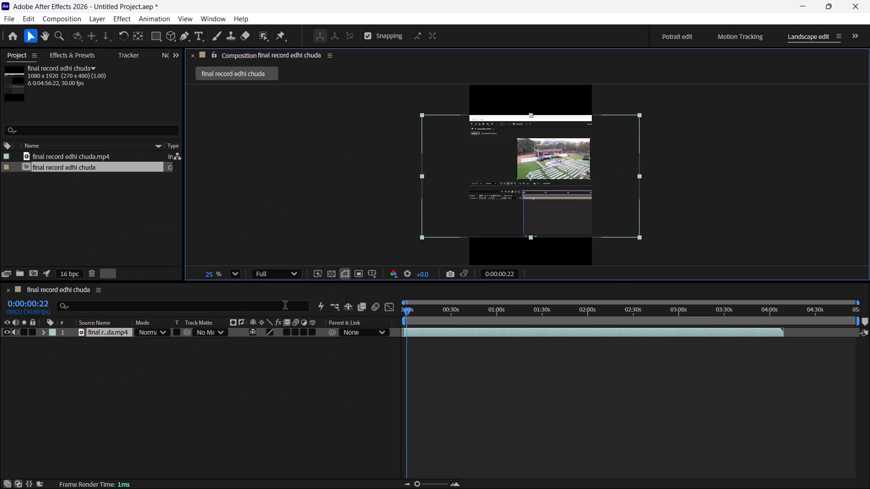
Preview the recording's opening and shift the clip right in the portrait frame so its left edge meets the frame's left edge.
drag(407, 315, 382, 313)
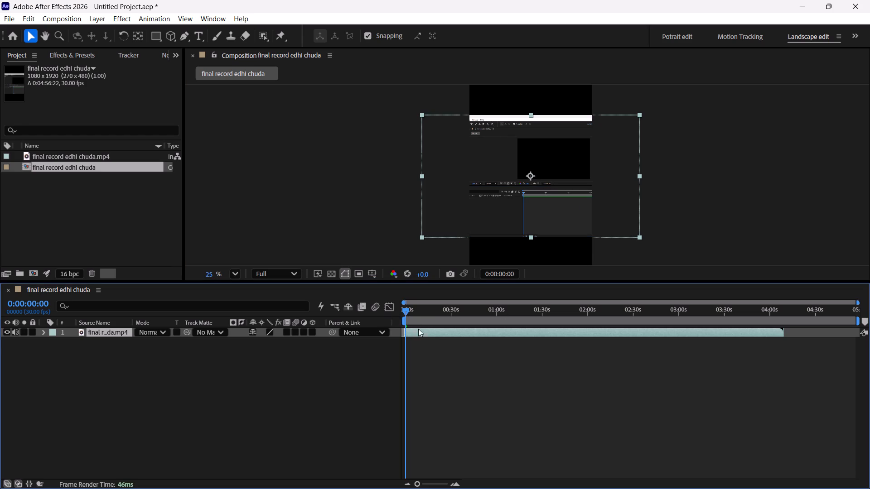
key(space)
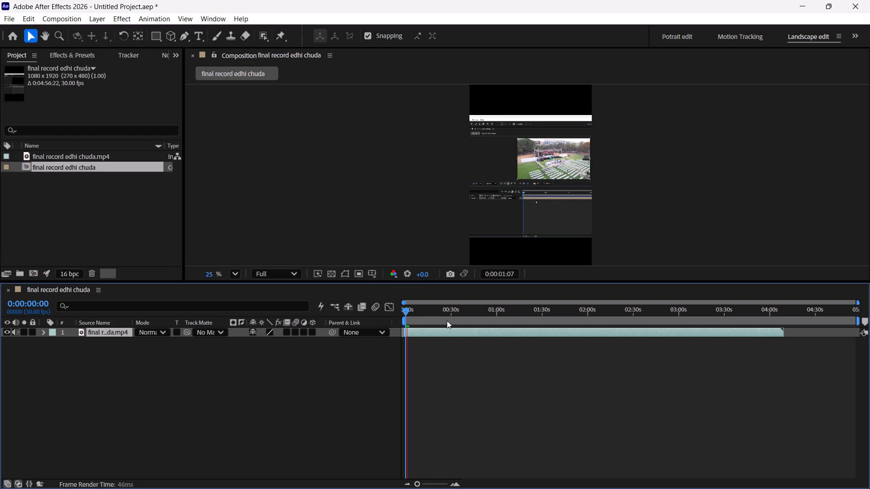
key(space)
drag(408, 312, 391, 312)
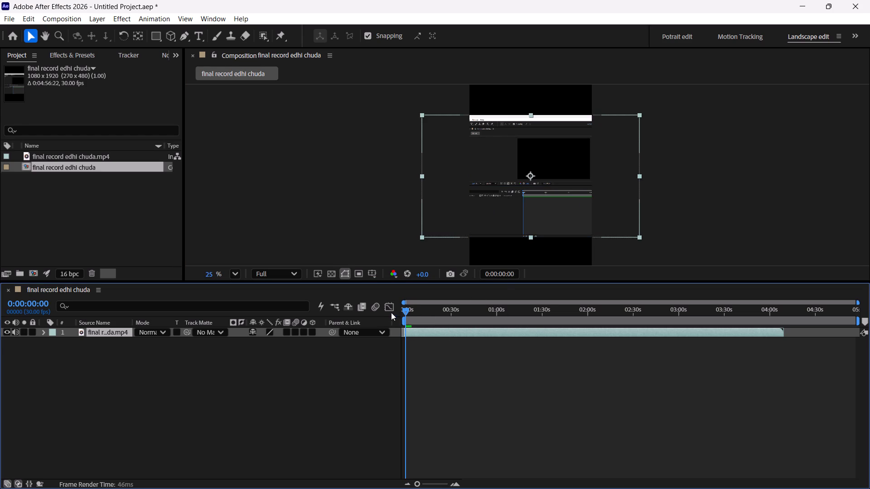
drag(391, 312, 390, 312)
drag(546, 191, 589, 191)
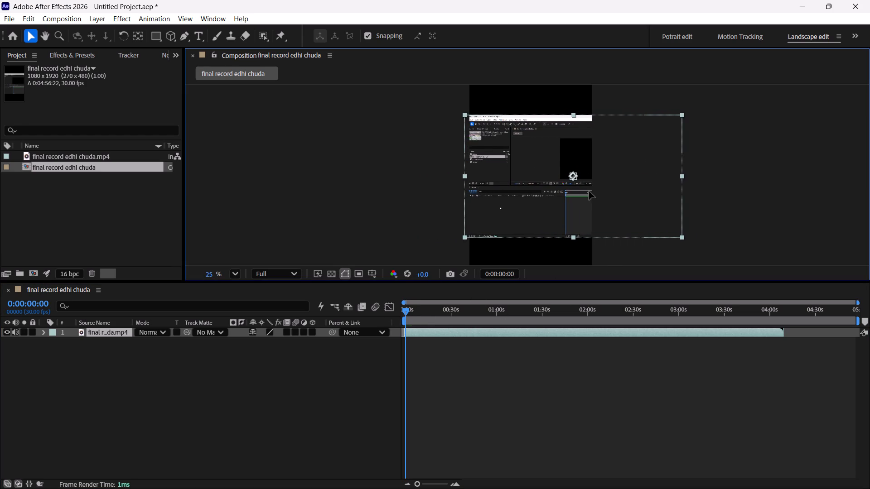
drag(589, 191, 592, 190)
drag(409, 309, 416, 312)
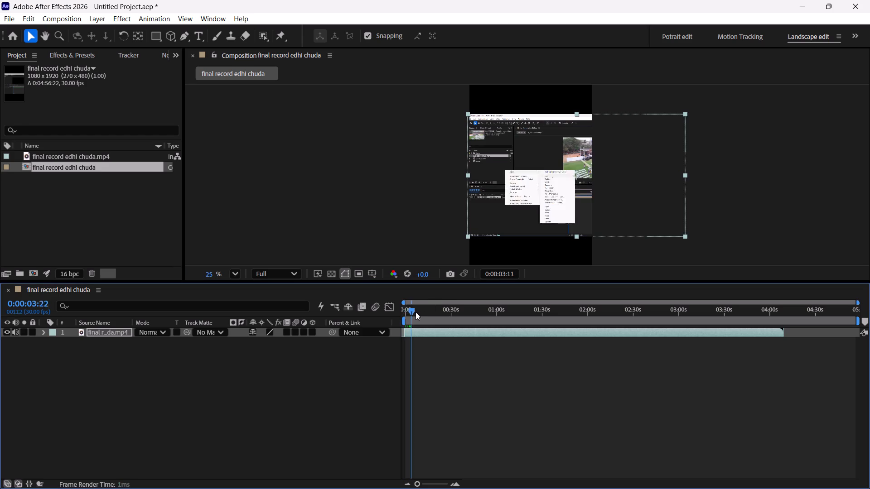
drag(416, 312, 357, 307)
click(316, 378)
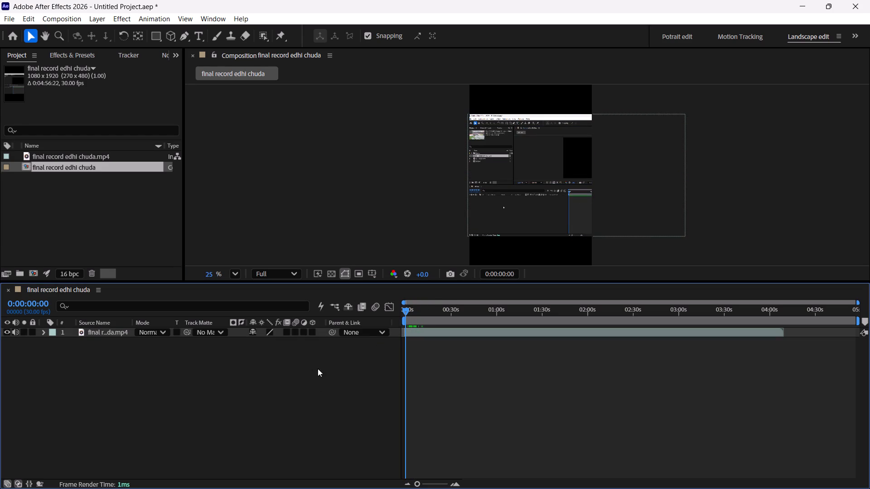
key(space)
key(space)
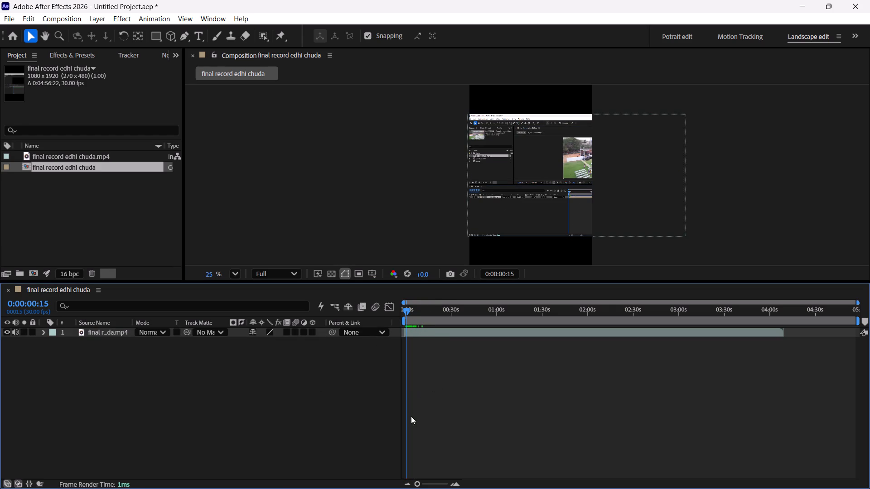
Add a new camera layer to the composition, using the Two-Node Camera type.
right_click(106, 384)
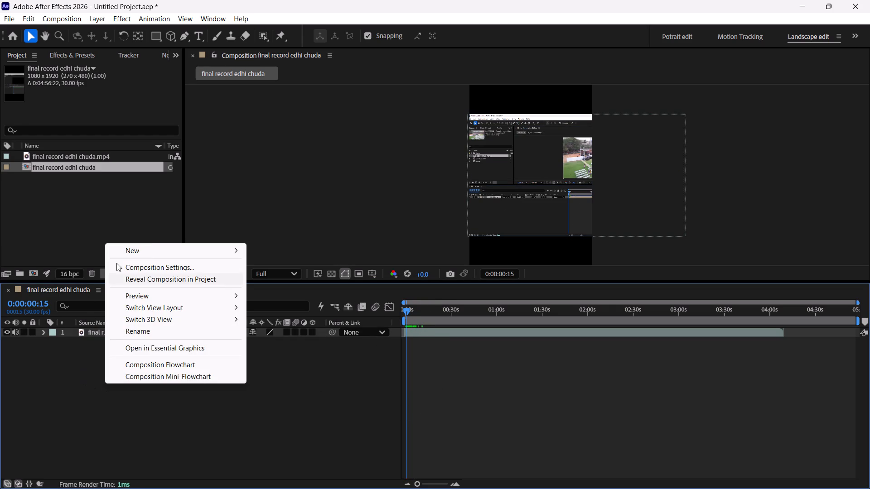
click(159, 251)
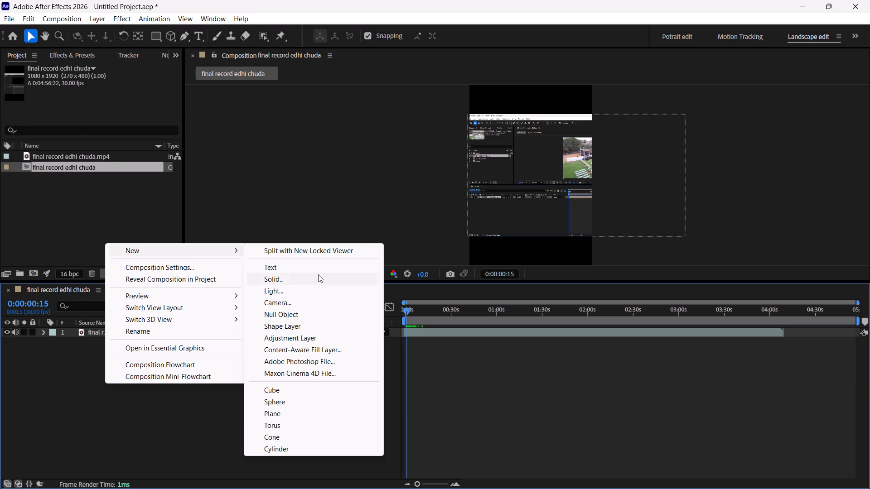
click(311, 299)
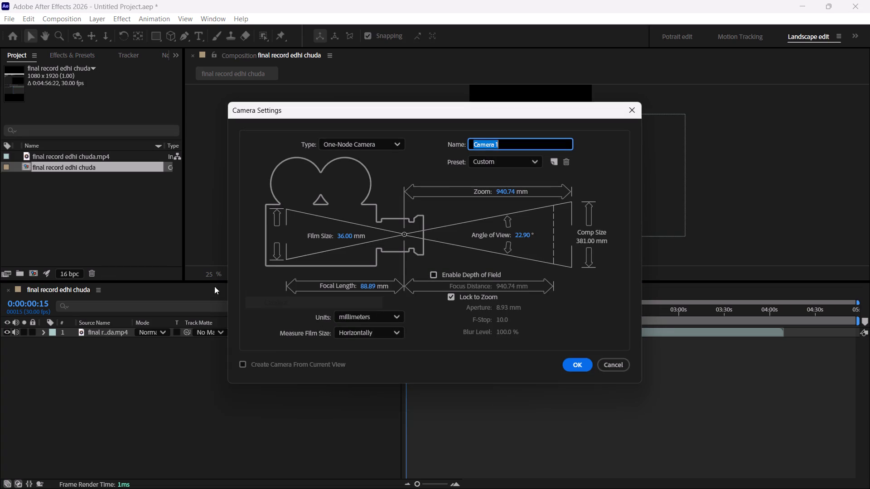
click(359, 144)
click(365, 176)
click(568, 367)
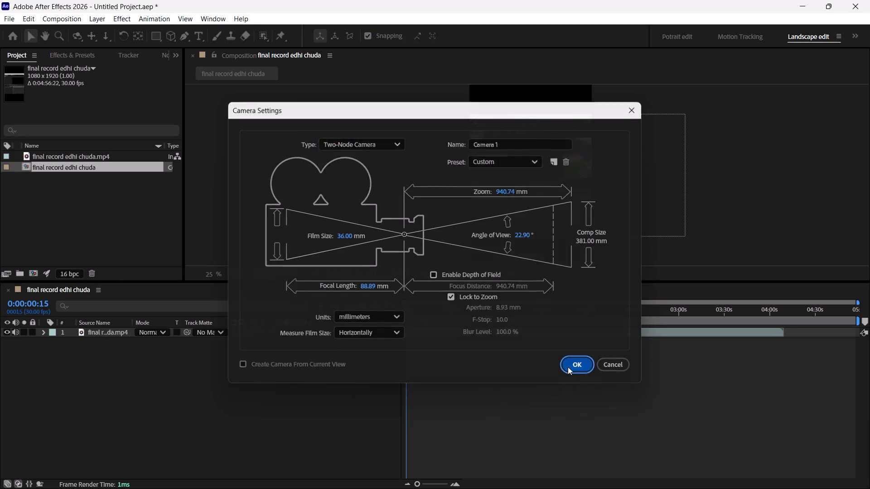
Add a null object, parent Camera 1 to it, and make the null a 3D layer.
right_click(223, 398)
click(248, 260)
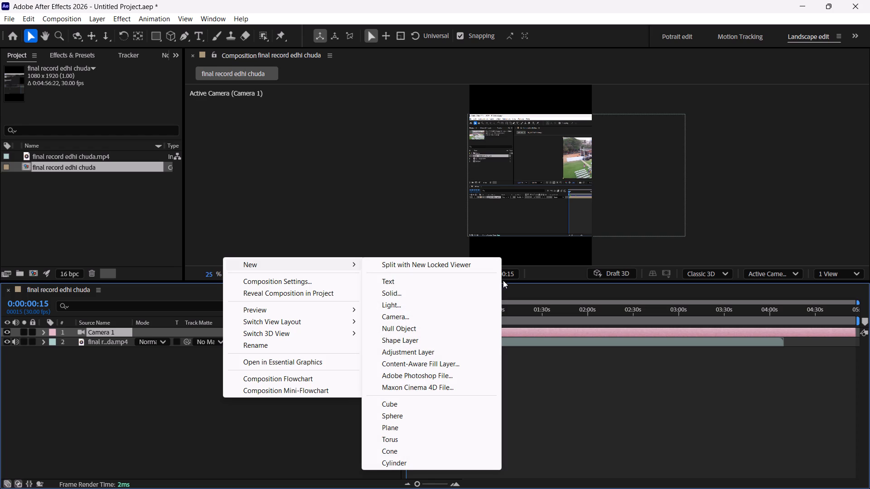
click(413, 331)
click(424, 340)
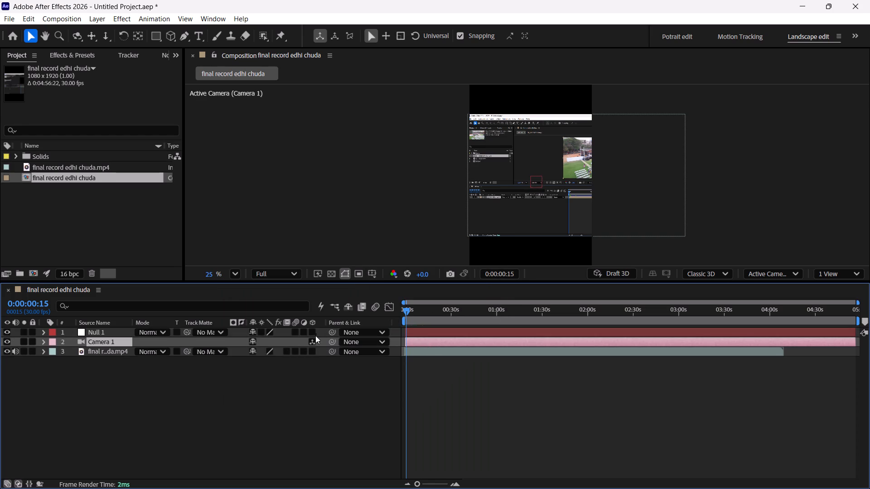
drag(330, 340, 103, 335)
click(311, 330)
Check playback at the beginning and slide the recording layer back so it starts exactly at 0:00:00:00.
click(448, 350)
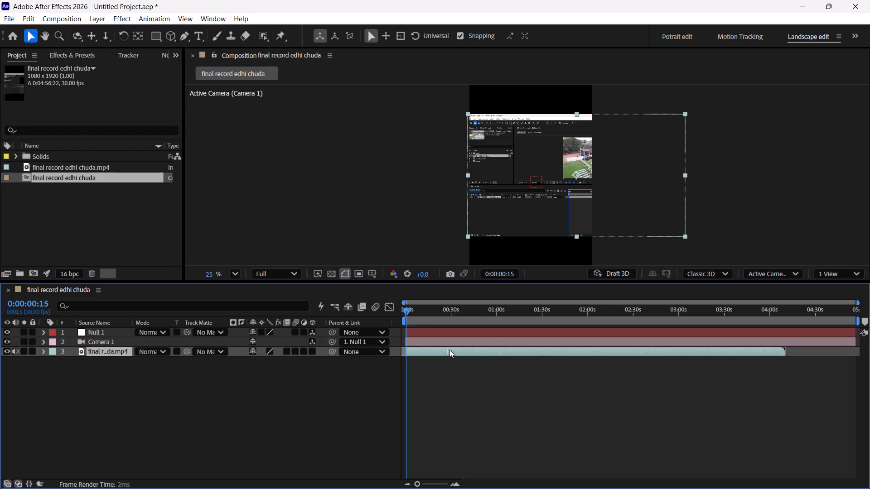
drag(405, 313, 388, 309)
key(space)
key(space)
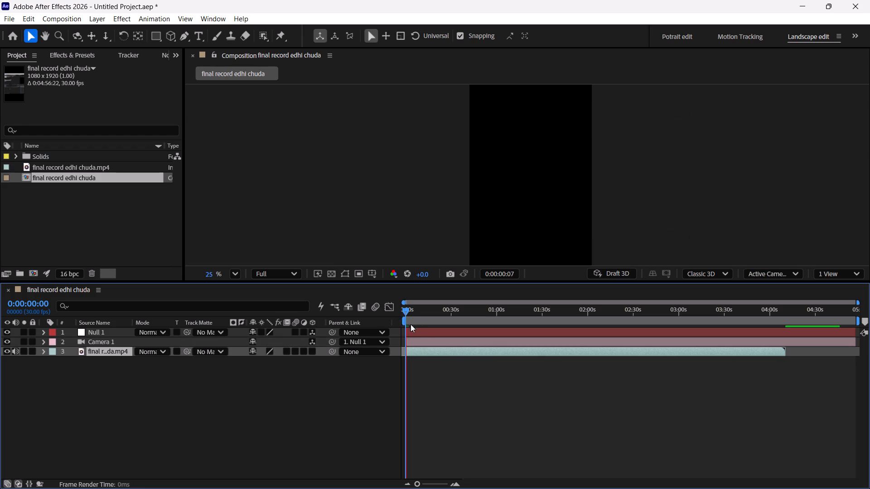
triple_click(454, 482)
click(454, 482)
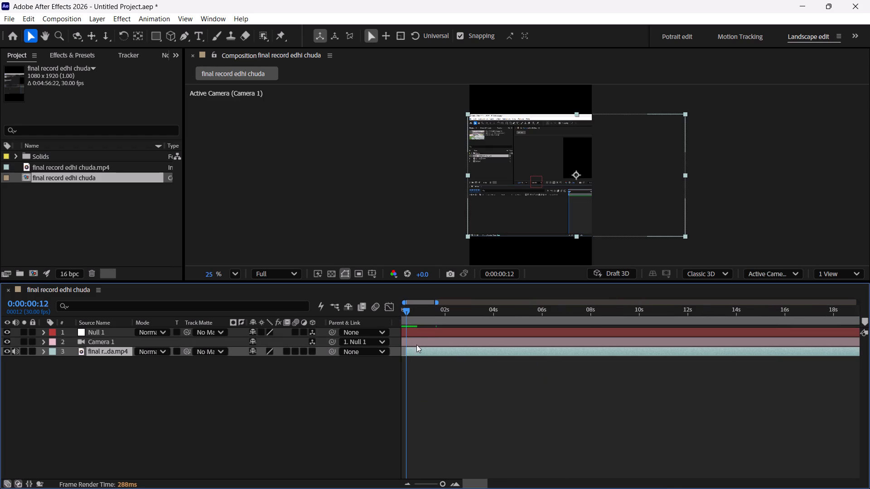
drag(408, 313, 378, 316)
drag(432, 350, 423, 349)
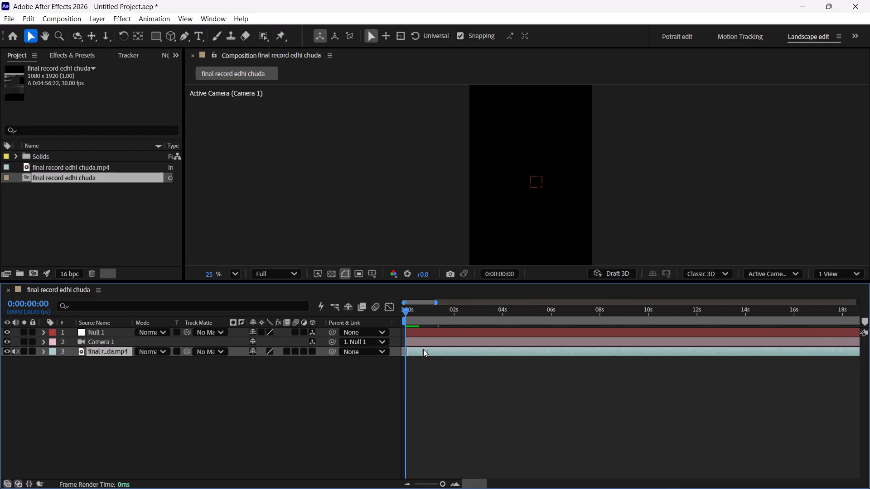
drag(423, 349, 422, 348)
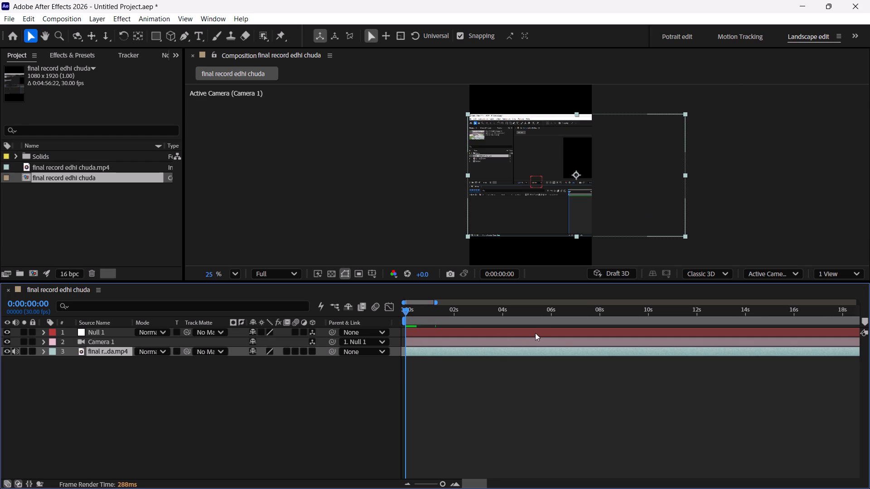
Scrub the opening for the start of the camera move and set Scale and Position keyframes on Null 1 at 0:00:00:27.
click(415, 333)
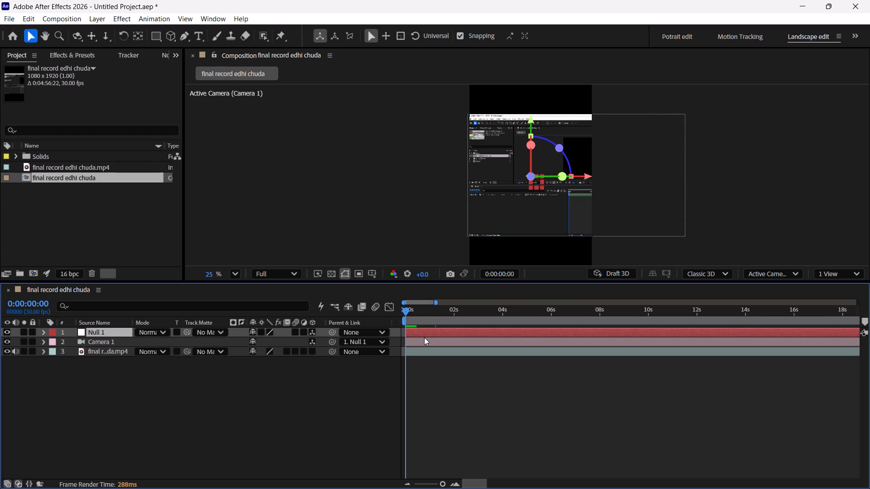
drag(405, 312, 440, 321)
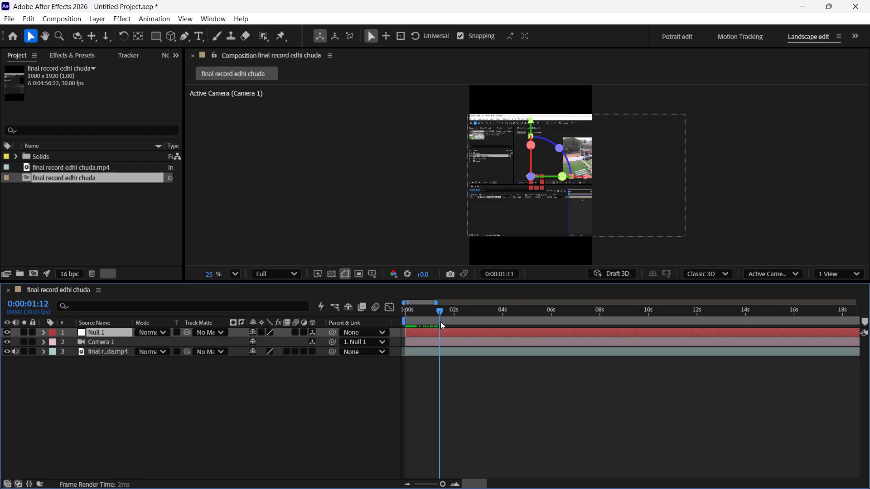
drag(440, 321, 364, 336)
click(459, 390)
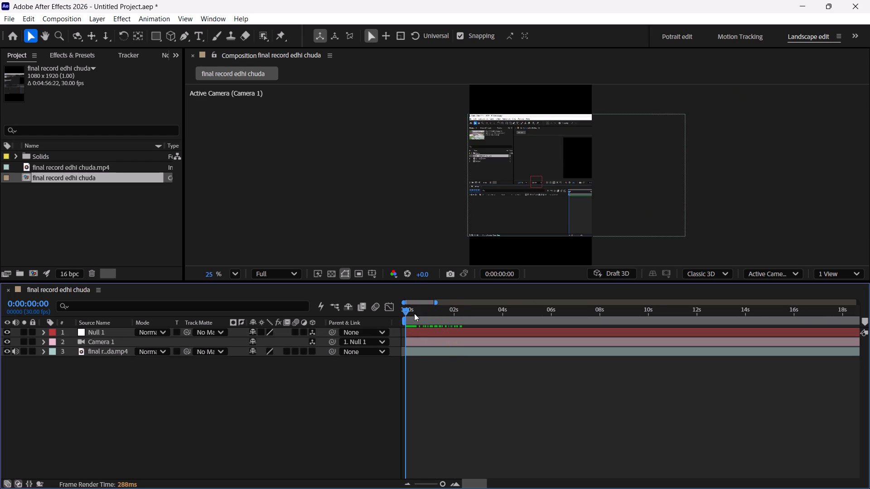
drag(414, 313, 408, 324)
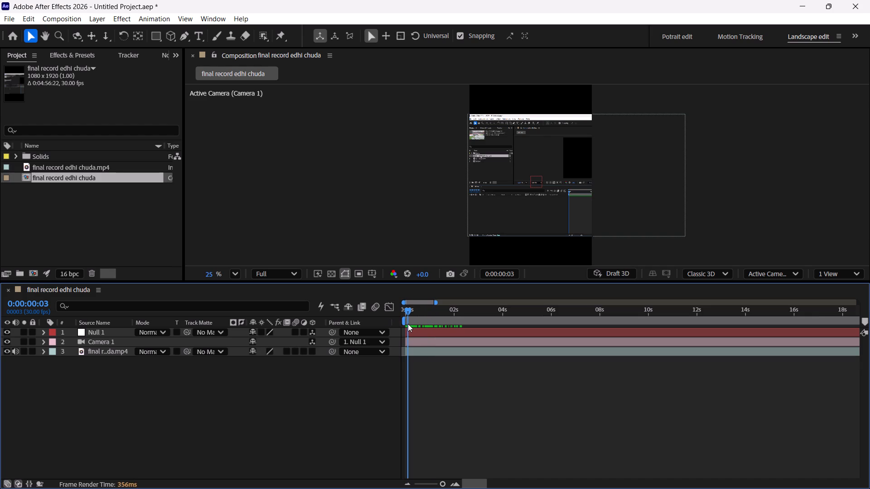
drag(408, 324, 404, 327)
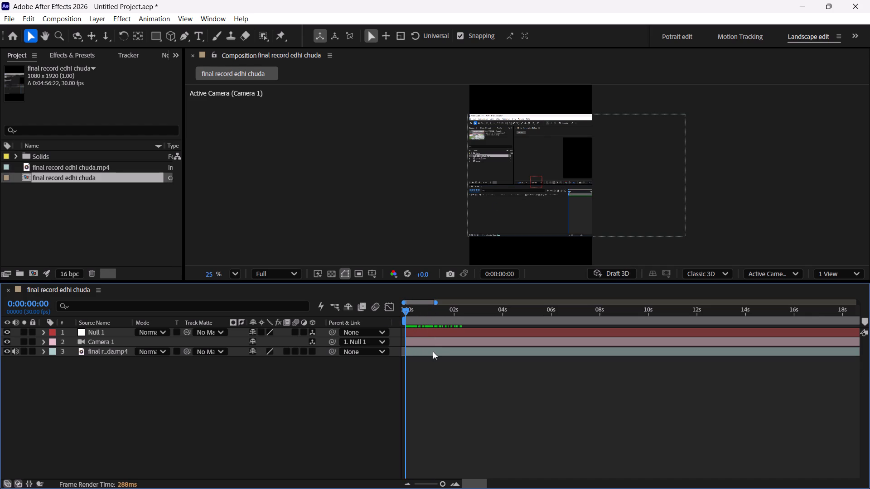
click(416, 333)
drag(405, 312, 430, 318)
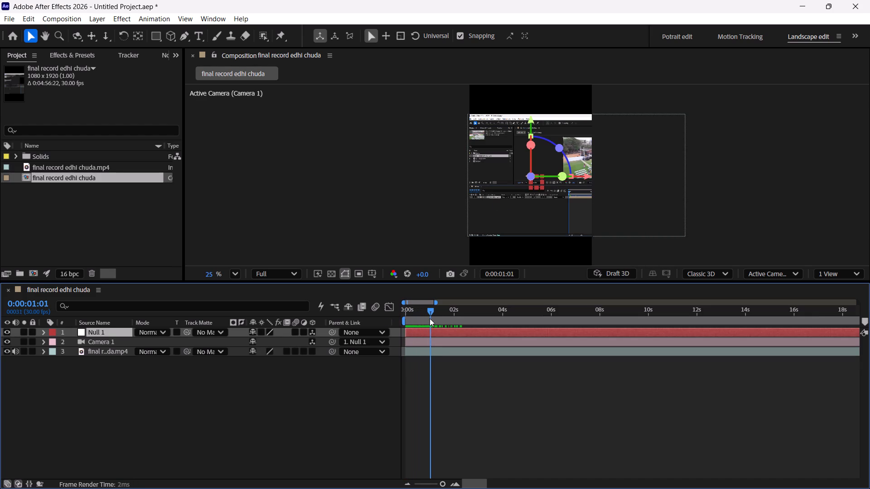
drag(430, 318, 424, 322)
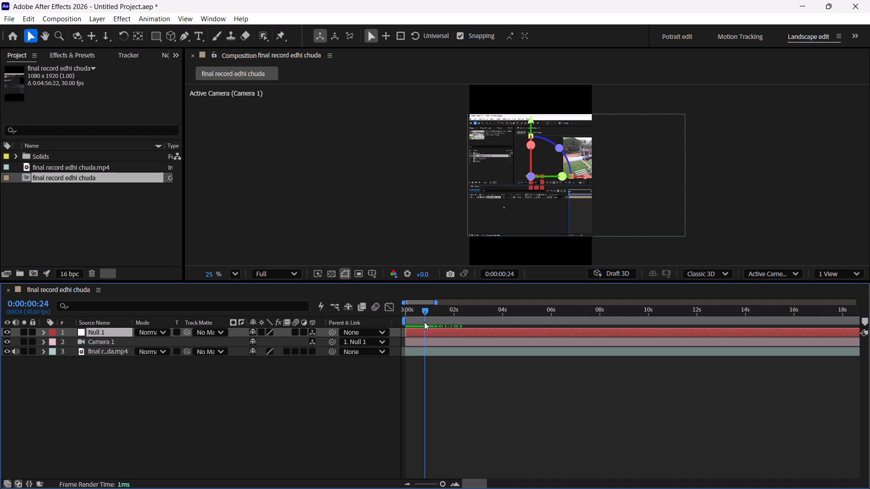
drag(424, 322, 427, 330)
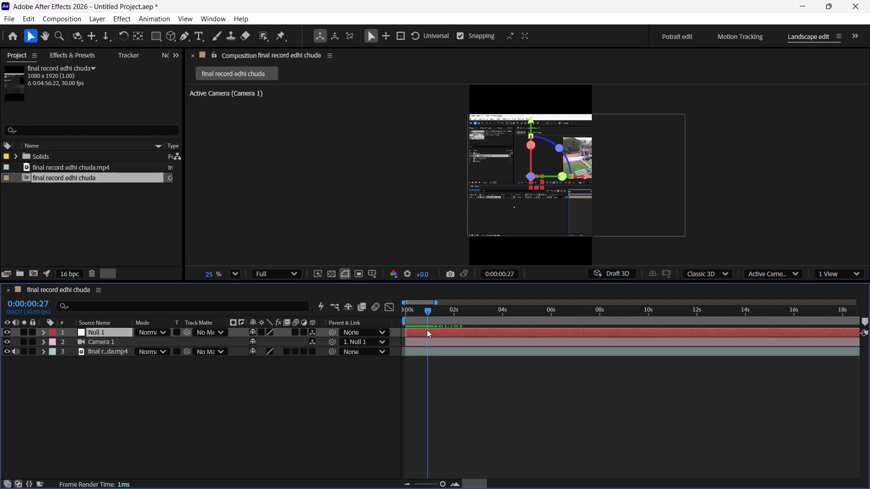
key(s)
click(71, 343)
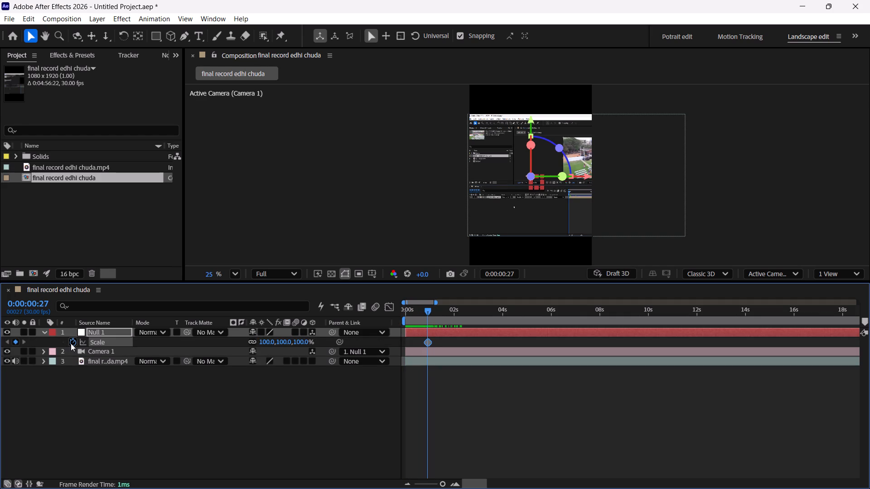
key(p)
click(71, 343)
Play back the opening and move the current time to 0:00:01:09 for the end of the first camera move.
drag(430, 311, 434, 313)
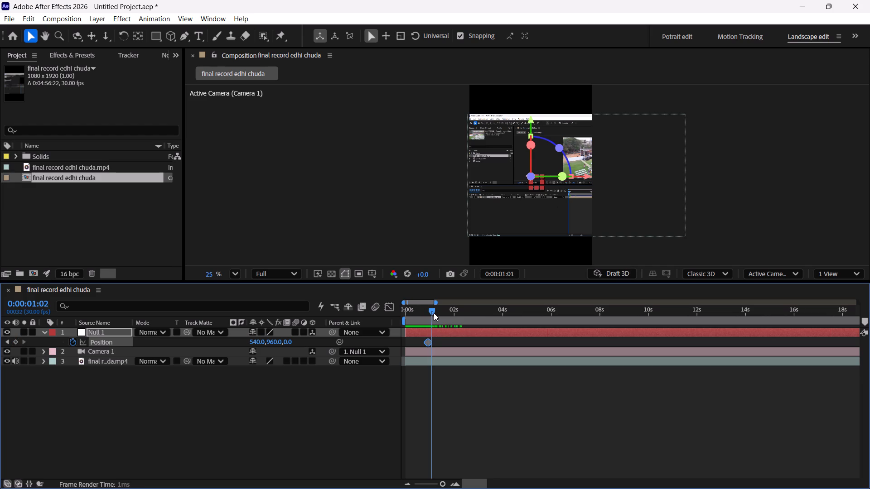
drag(434, 313, 371, 325)
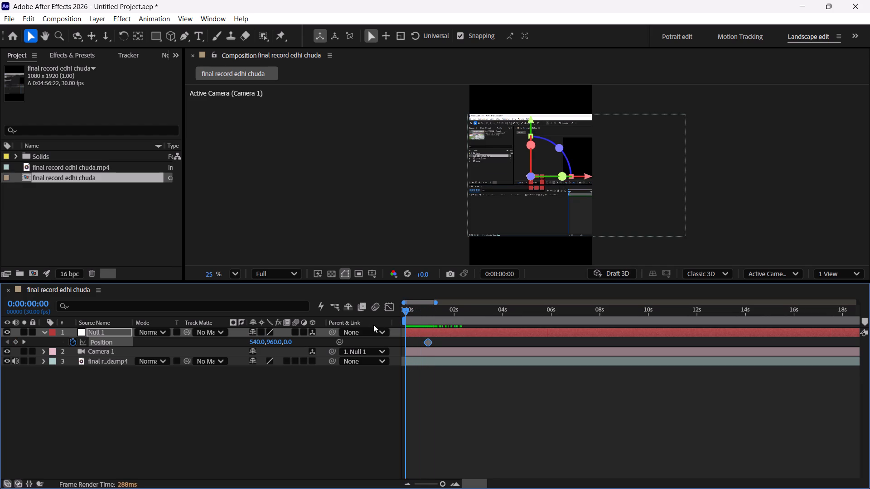
key(space)
key(space)
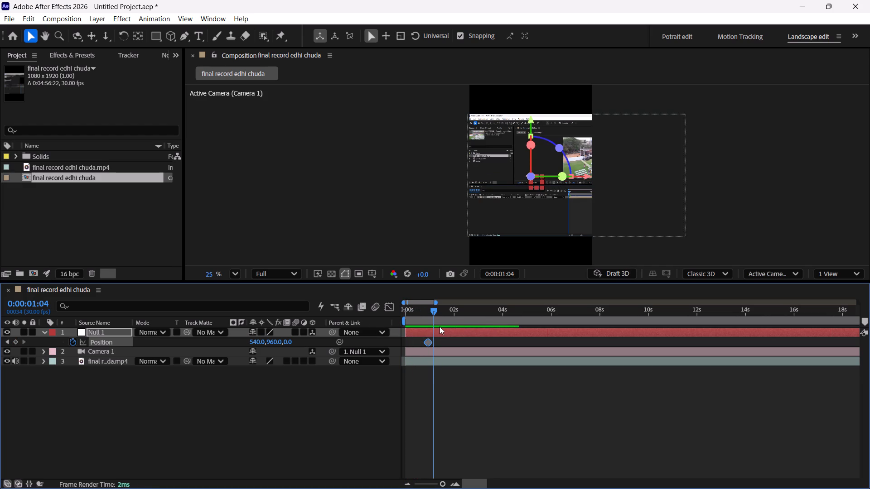
click(434, 317)
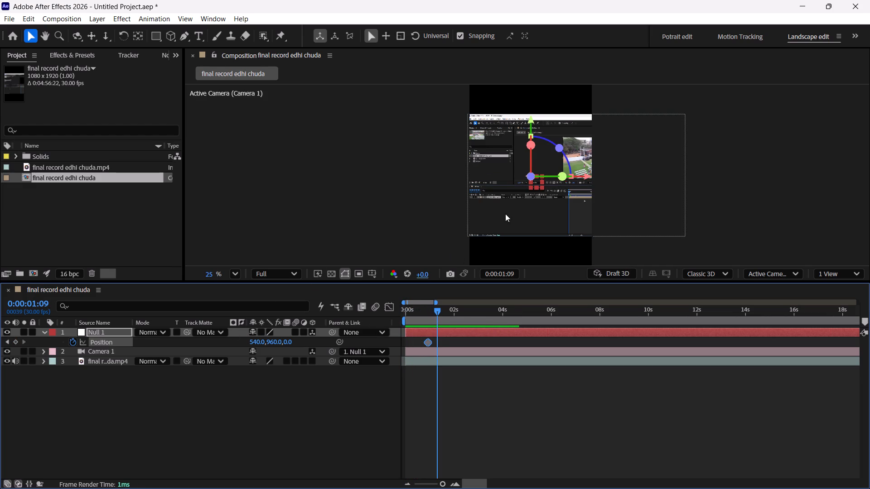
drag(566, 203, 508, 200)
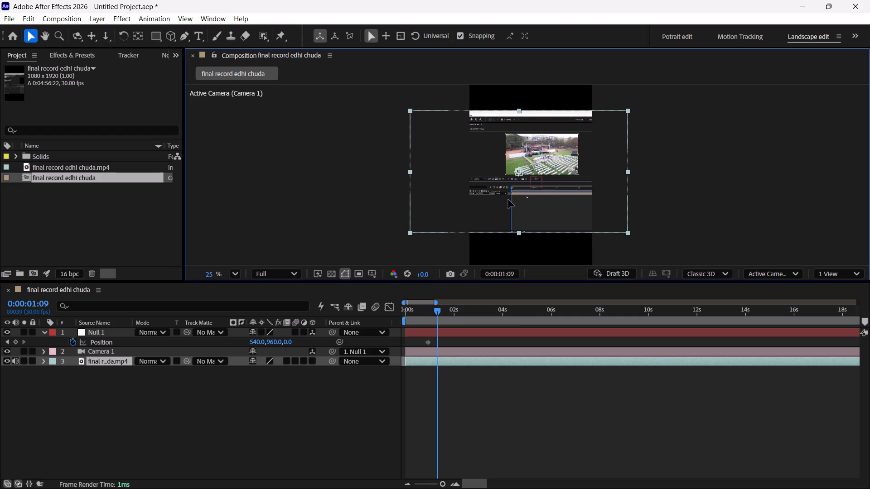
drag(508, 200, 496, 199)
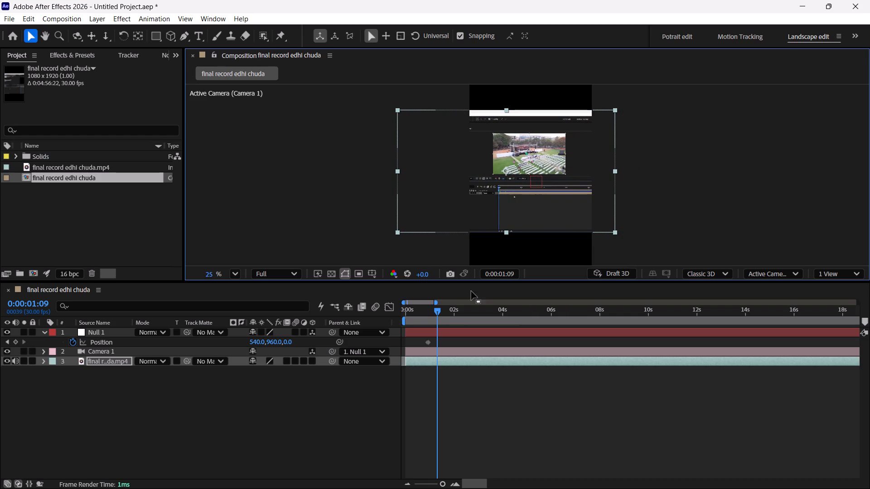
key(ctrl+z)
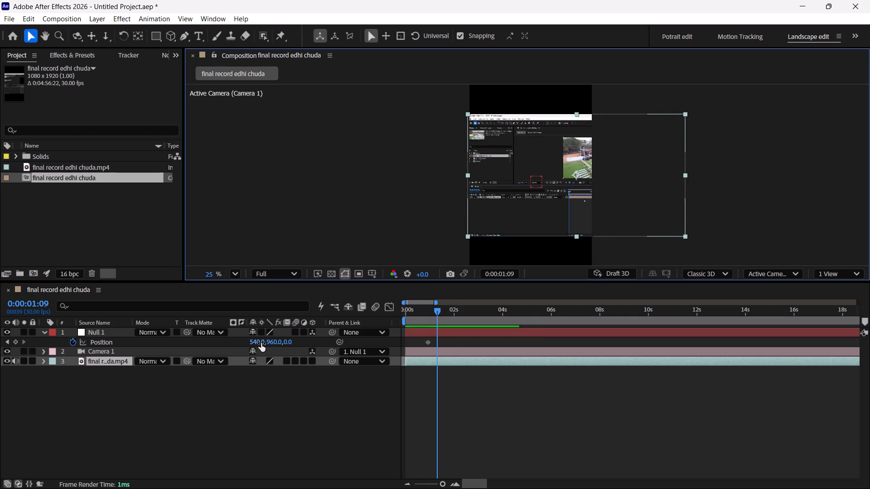
Set Null 1's X Position to 820 at 0:00:01:09, make the recording layer 3D, and check the resulting move.
drag(257, 343, 409, 336)
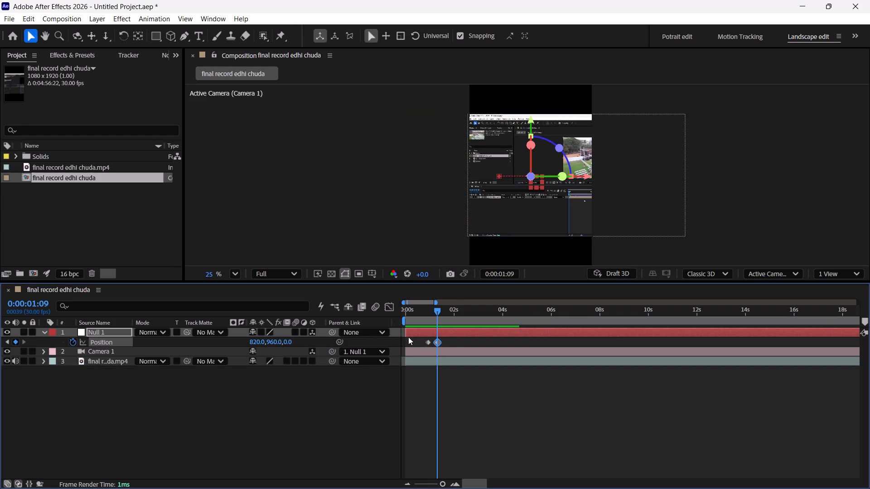
click(313, 360)
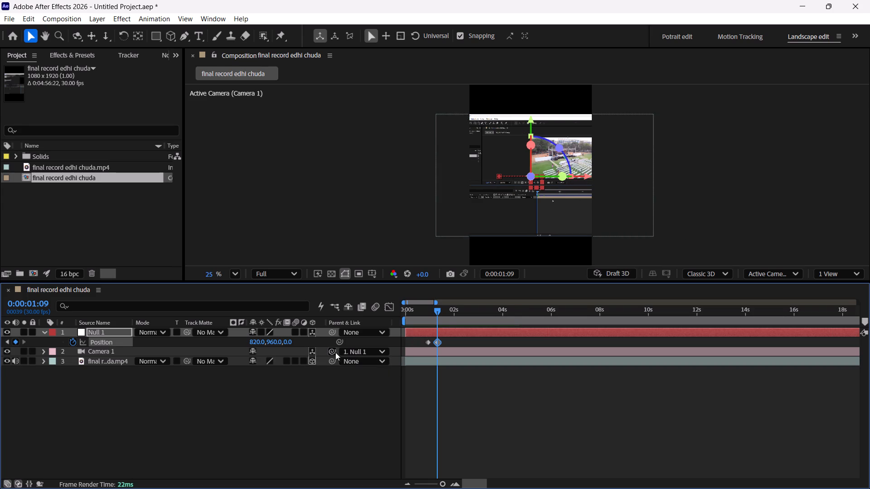
drag(430, 312, 423, 319)
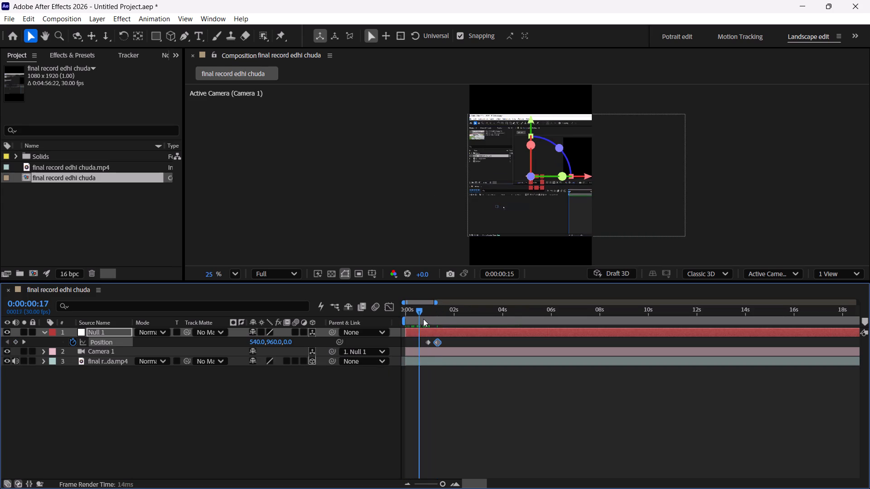
drag(423, 319, 439, 320)
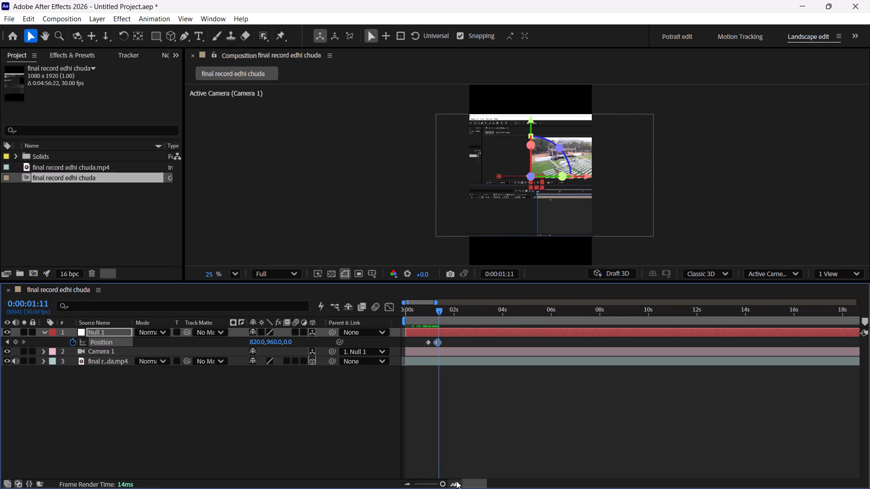
Add a Scale keyframe on Null 1 at 0:00:01:09, alongside the existing Position keyframe.
triple_click(456, 481)
drag(438, 314, 507, 329)
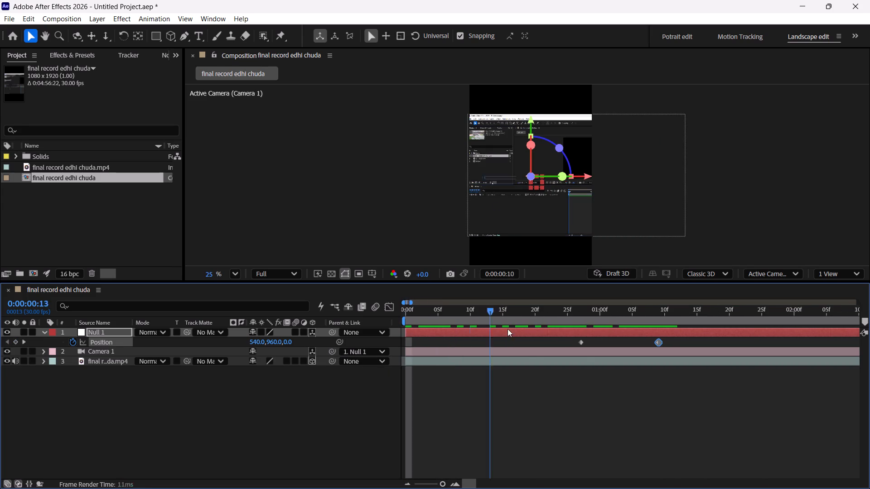
drag(507, 329, 659, 346)
text(uu)
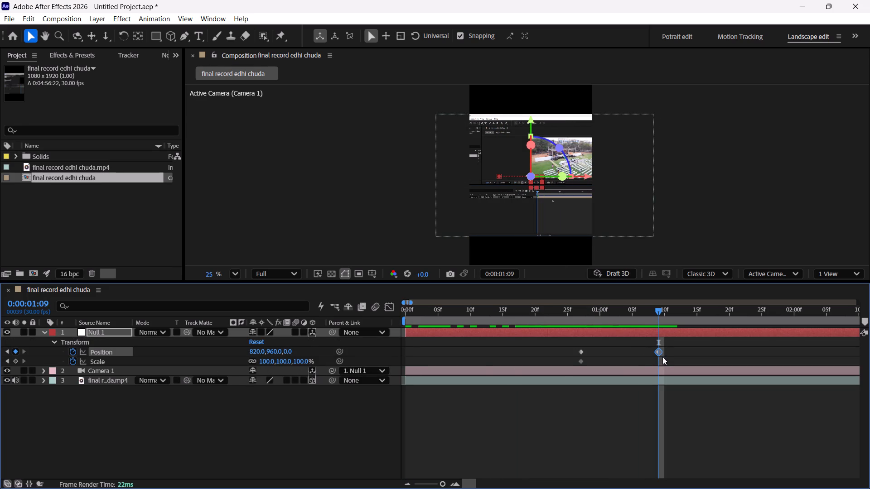
click(15, 360)
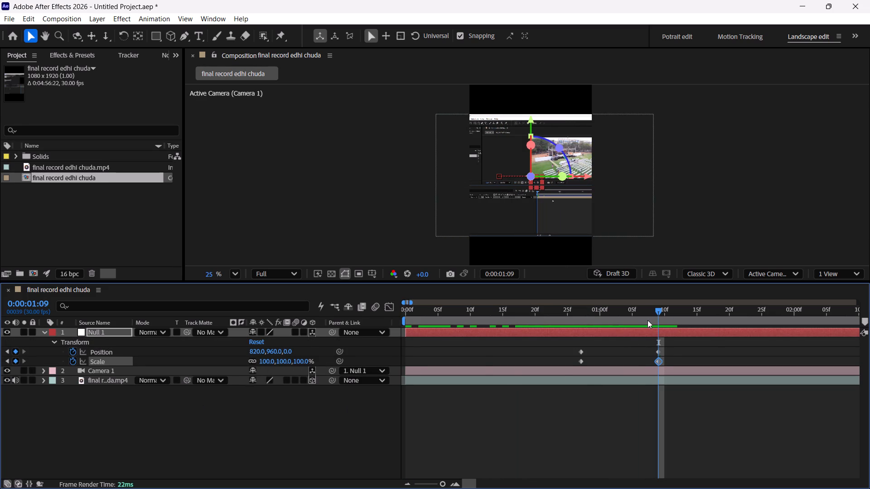
Set Null 1's X Position to 1190 at the 0:00:01:09 keyframe to frame the stage footage.
click(657, 351)
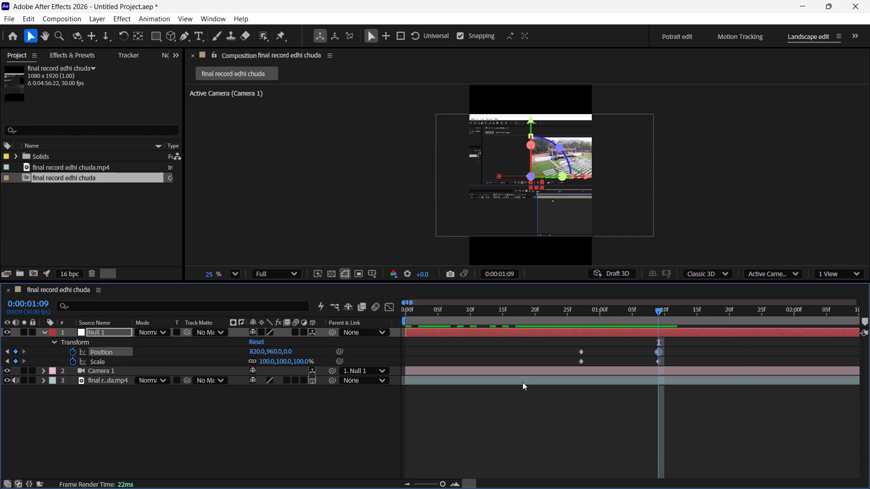
drag(255, 353, 479, 358)
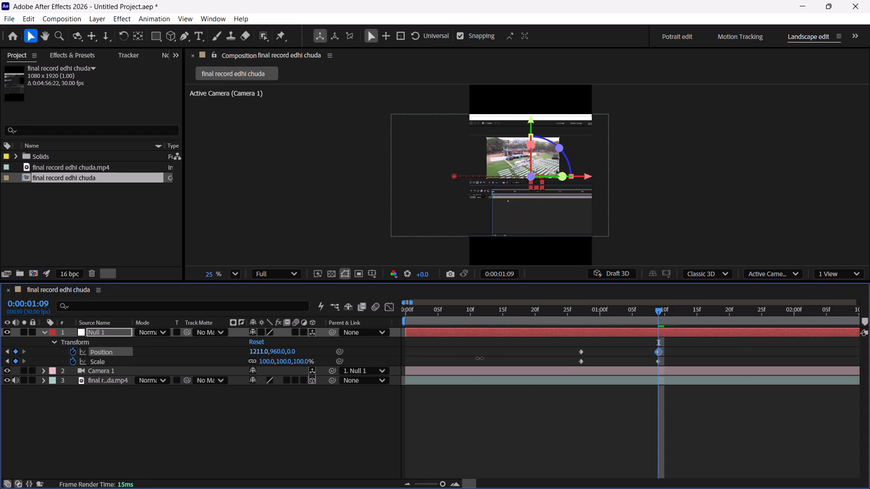
drag(479, 358, 469, 358)
Scrub through the recording for the start of the next move and add Position and Scale keyframes on Null 1 at 0:00:02:11.
drag(659, 309, 669, 314)
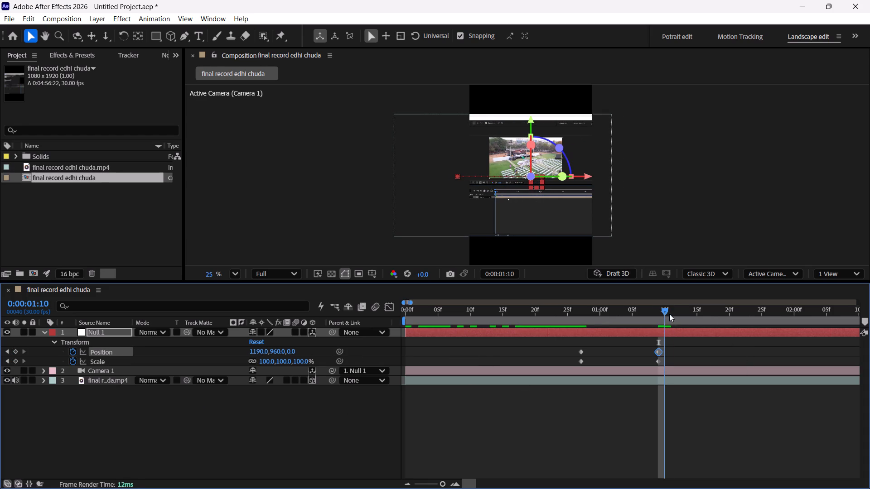
drag(669, 314, 768, 334)
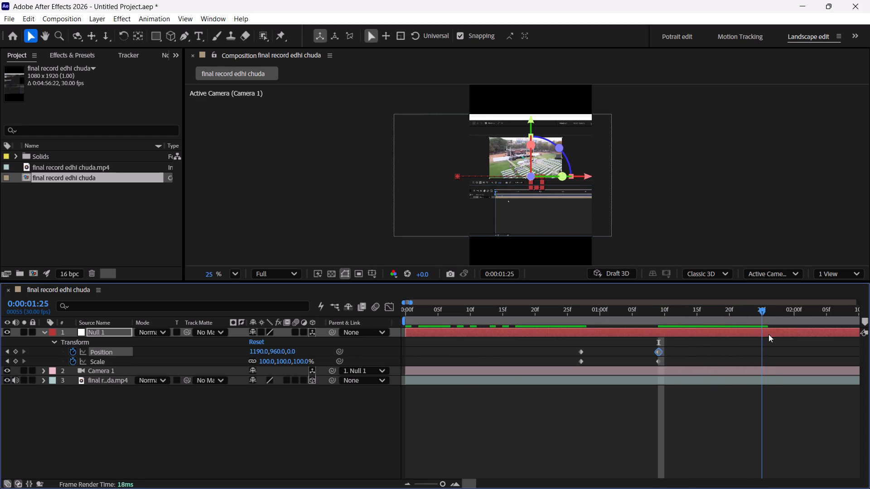
drag(768, 334, 843, 338)
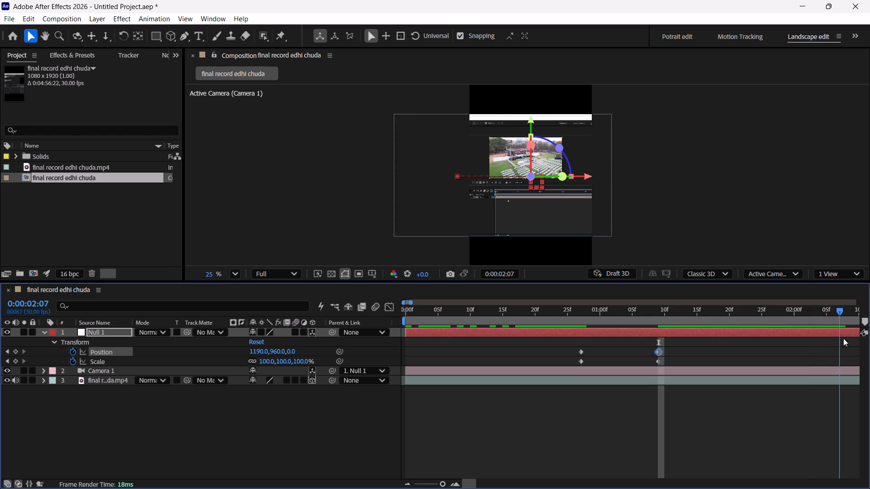
drag(843, 338, 822, 345)
scroll(822, 345, left, 3)
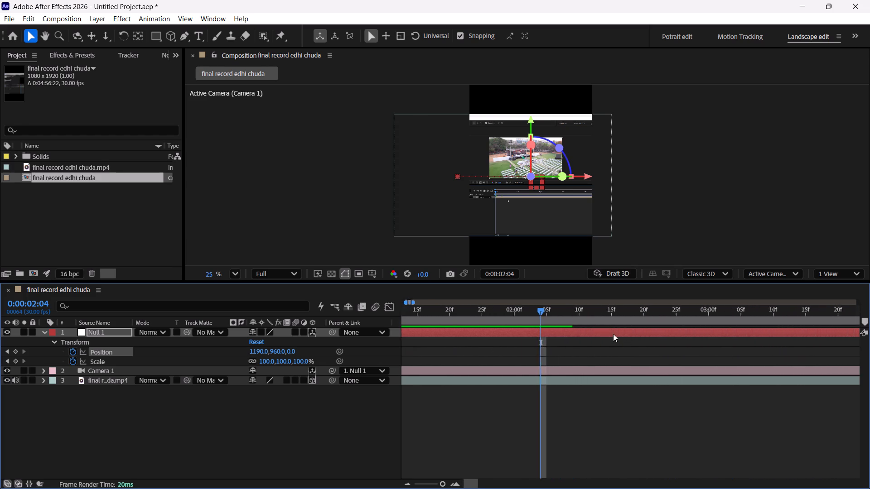
scroll(613, 334, left, 2)
drag(502, 312, 710, 343)
scroll(709, 343, left, 1)
drag(628, 307, 639, 338)
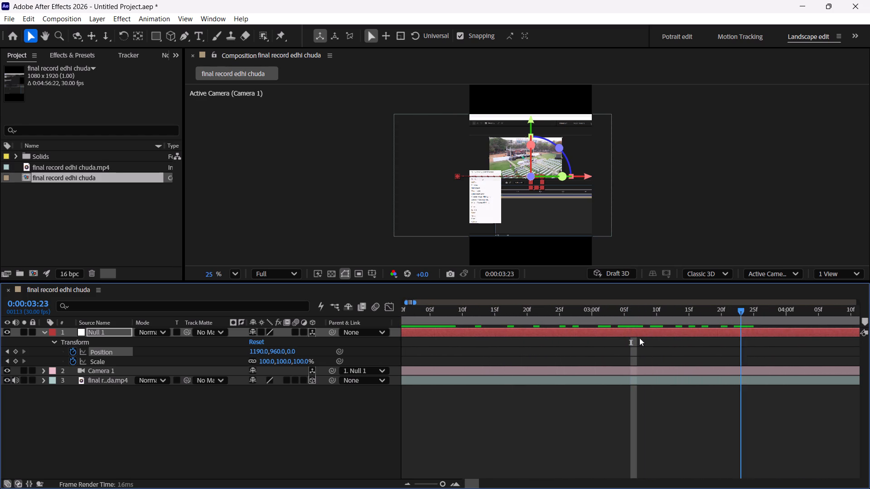
drag(639, 338, 532, 339)
drag(527, 316, 480, 326)
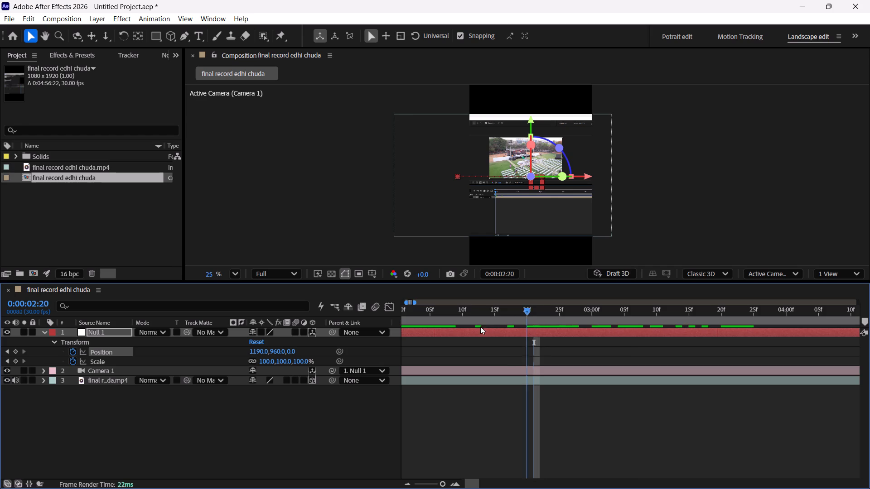
drag(480, 326, 472, 326)
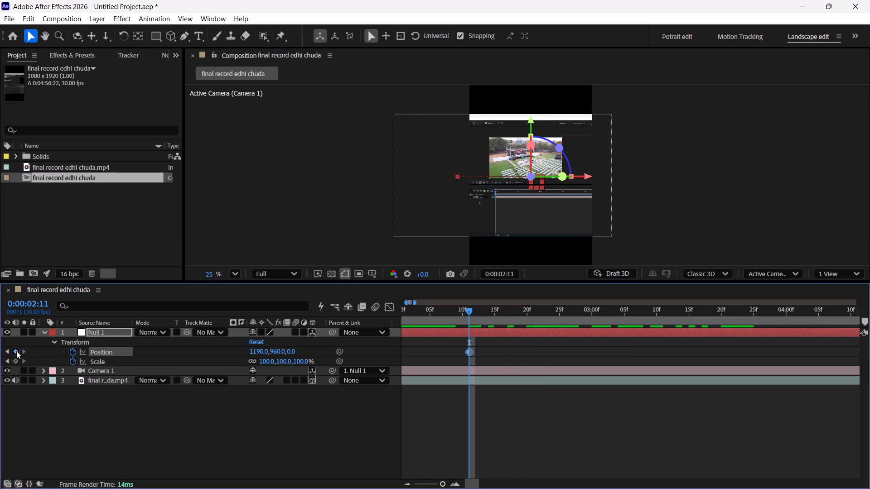
click(16, 351)
click(14, 360)
At 0:00:02:20, set Null 1's X Position to 599 and its Scale to 88% to frame the context menu area.
drag(472, 314, 525, 322)
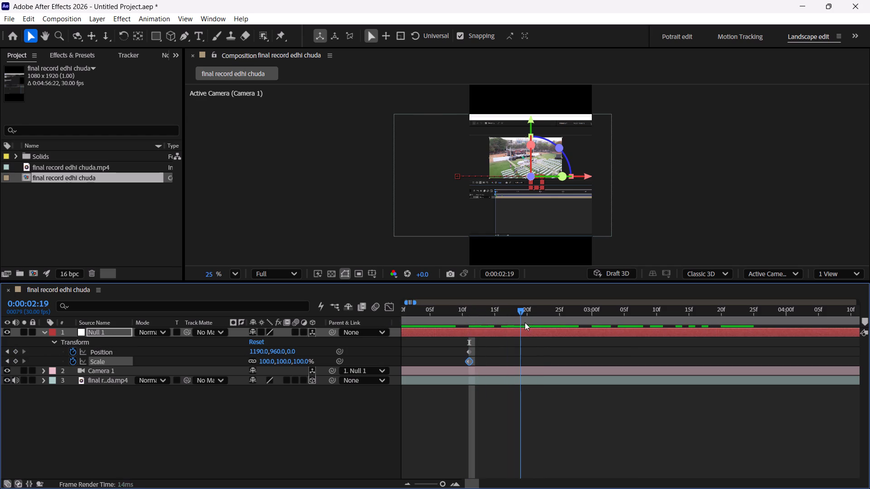
drag(525, 322, 531, 323)
drag(253, 352, 760, 327)
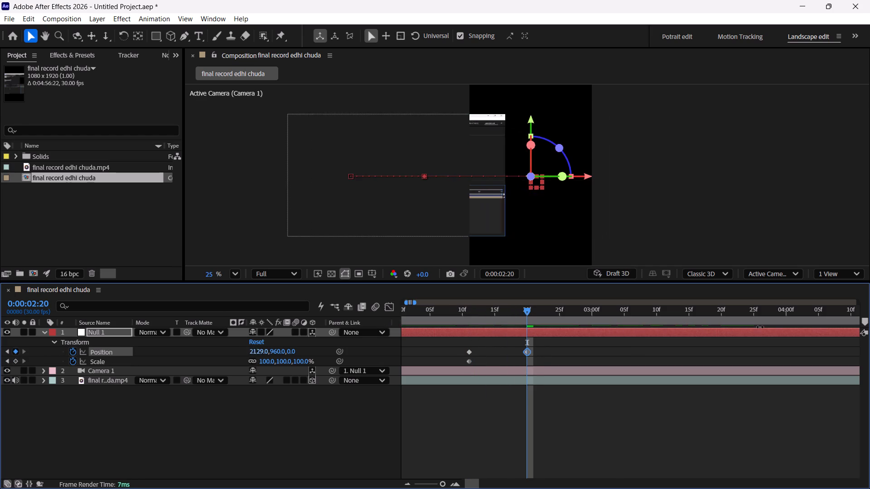
drag(760, 327, 0, 387)
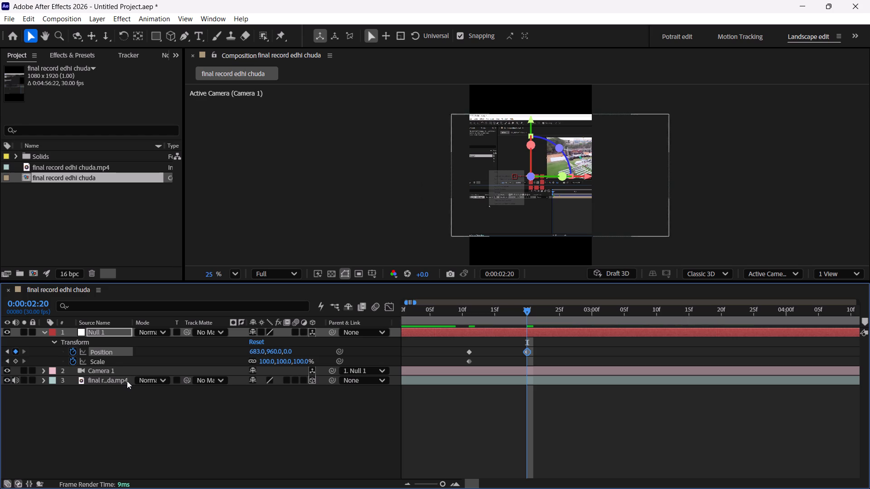
drag(256, 351, 222, 352)
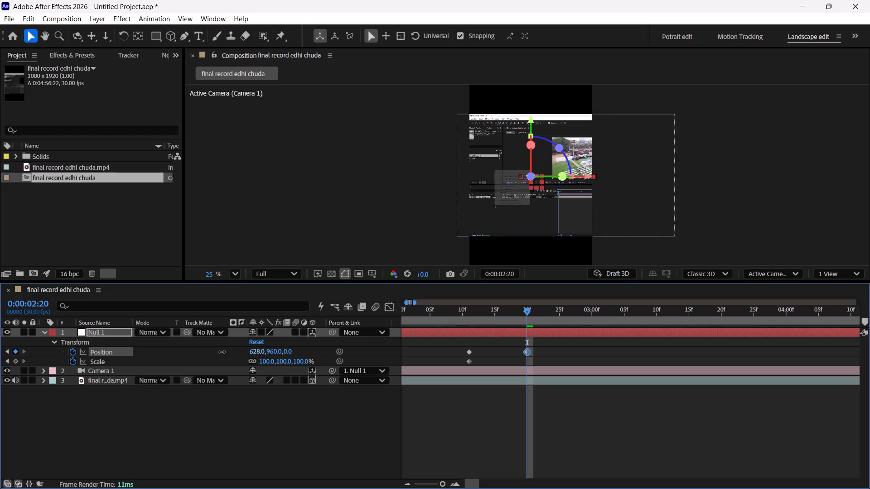
drag(222, 352, 210, 353)
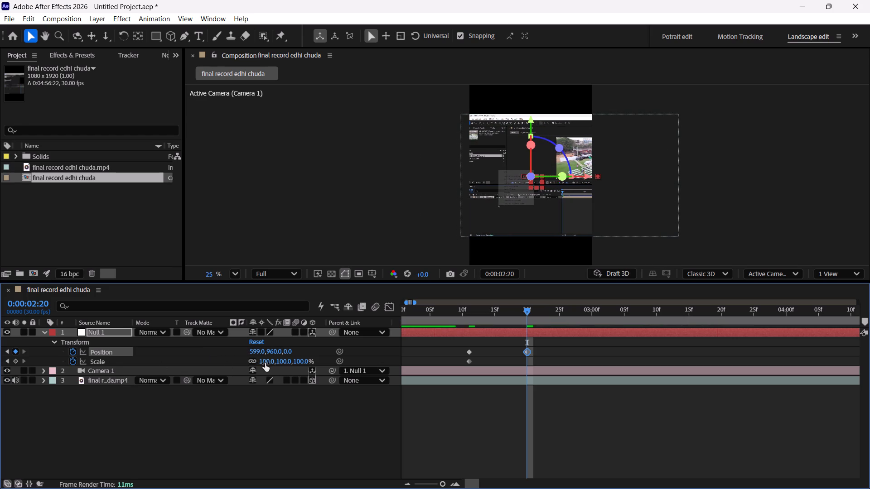
drag(265, 363, 258, 362)
Preview the second move and add holding Scale and Position keyframes on Null 1 at 0:00:03:02.
drag(525, 309, 451, 322)
key(space)
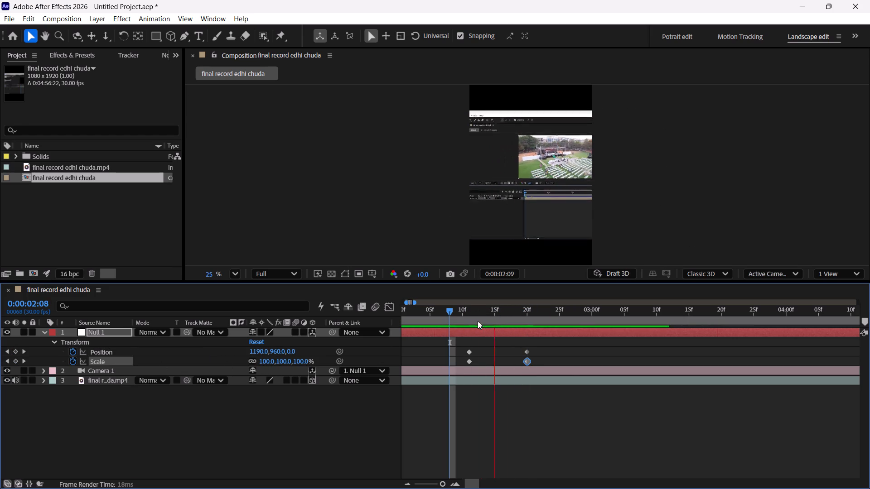
key(space)
drag(653, 312, 643, 314)
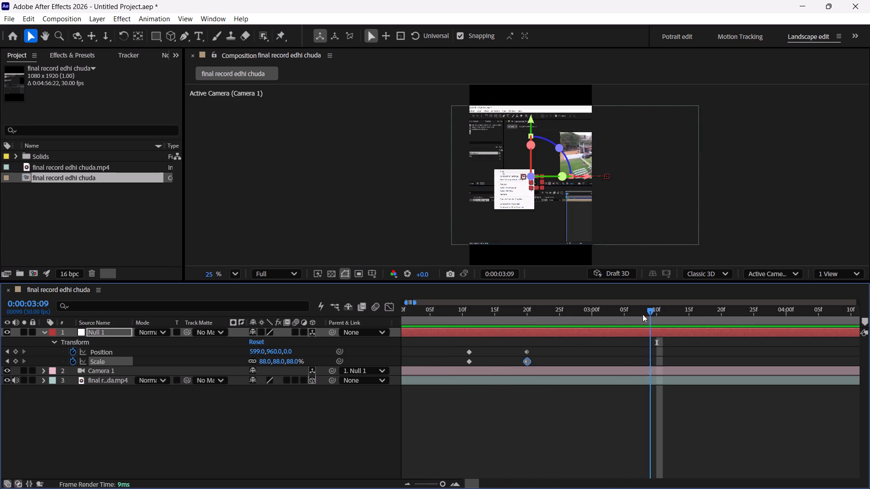
drag(643, 314, 671, 315)
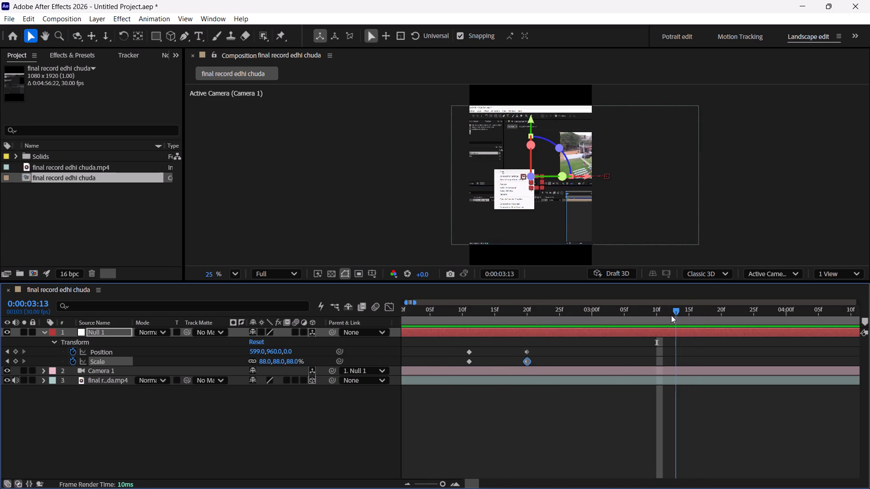
drag(671, 315, 594, 318)
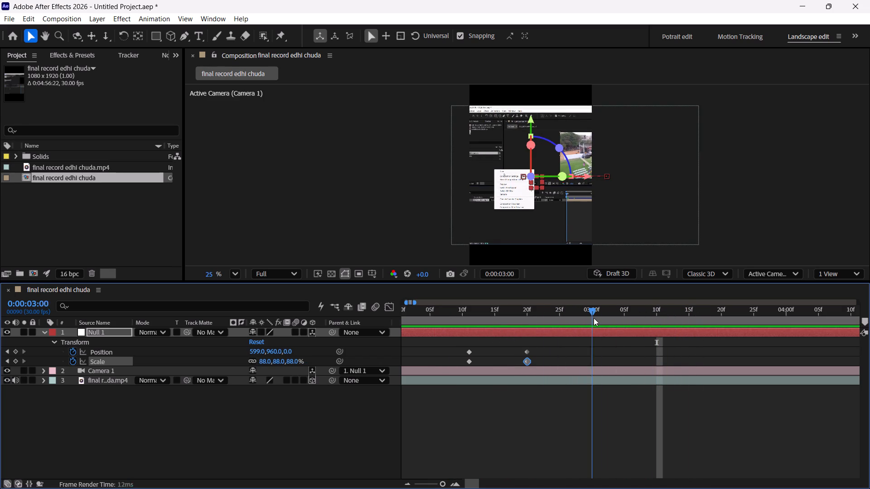
drag(594, 318, 599, 317)
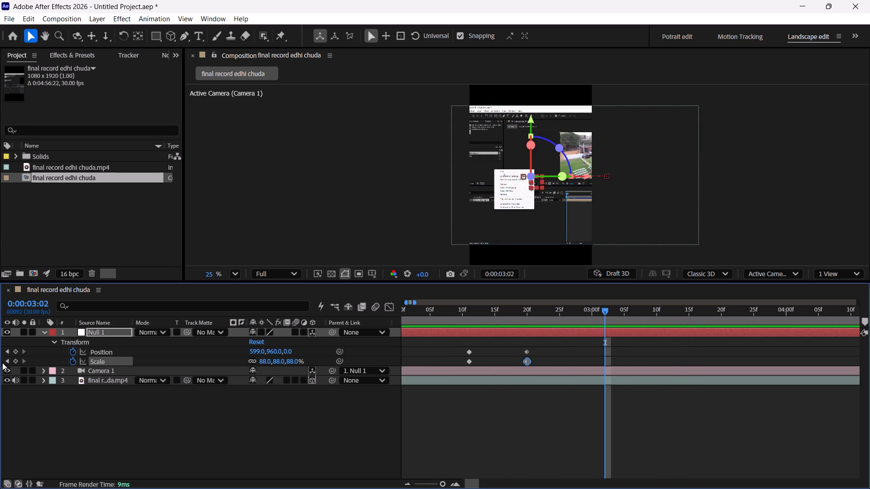
click(14, 361)
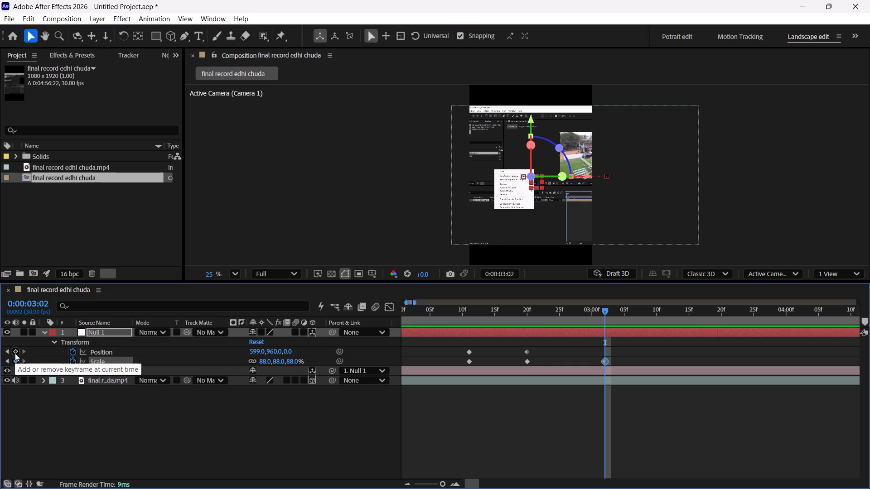
click(14, 351)
At 0:00:03:06, set Null 1's Scale to 48% and its X Position to 422 to frame the context menu closely.
drag(605, 313, 539, 326)
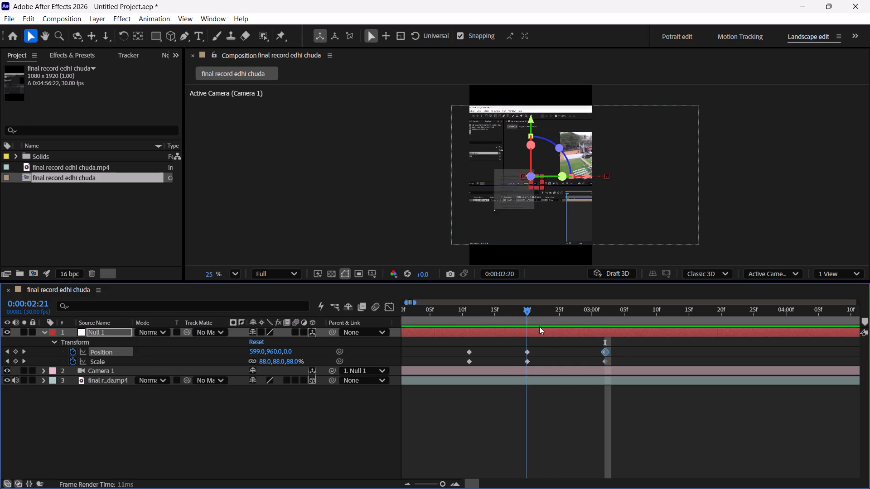
drag(539, 326, 633, 326)
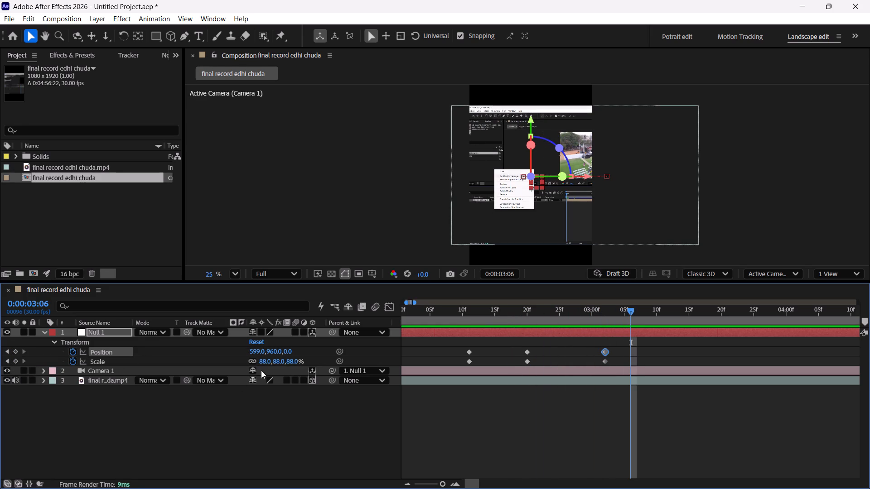
drag(264, 361, 255, 364)
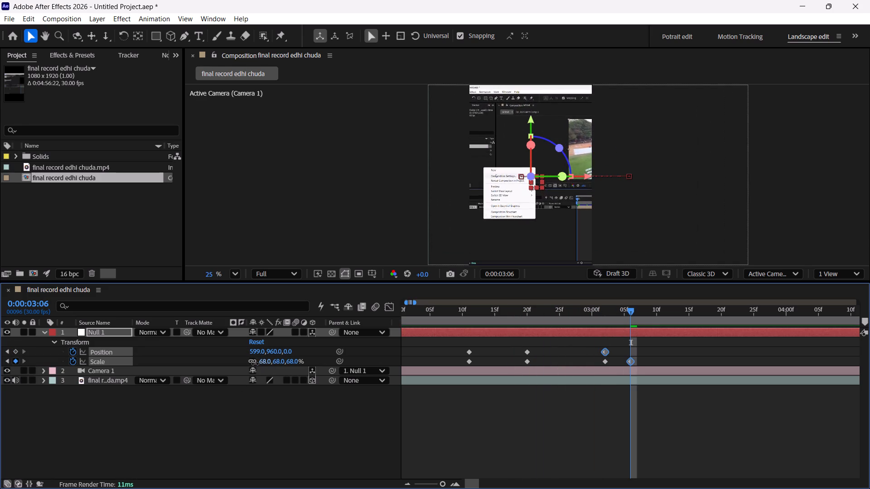
drag(255, 364, 244, 364)
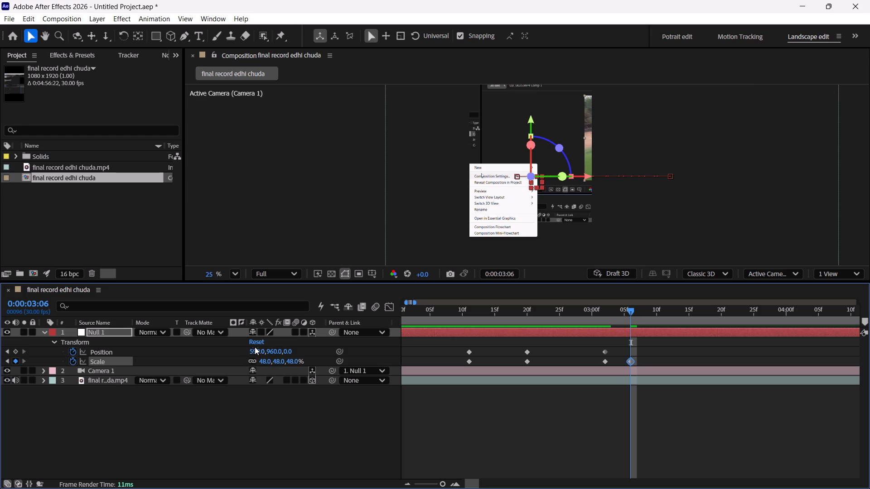
drag(255, 353, 165, 364)
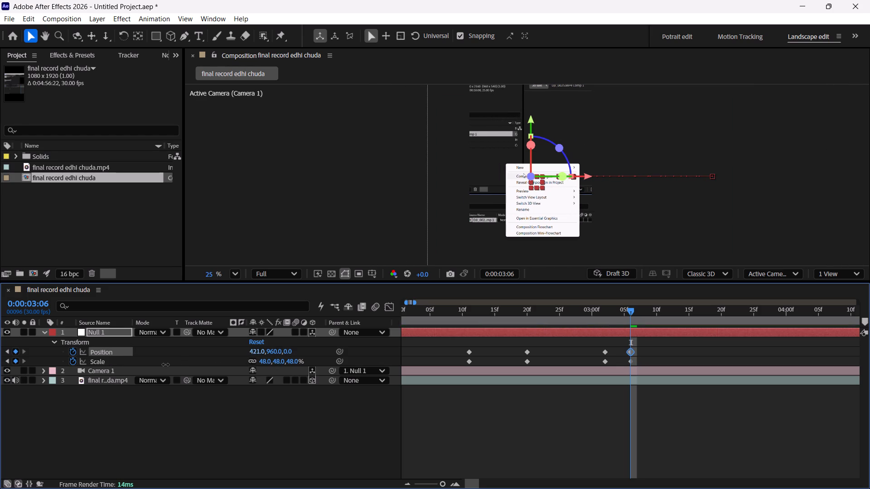
drag(165, 364, 167, 364)
Preview the close-up move and add holding Scale and Position keyframes on Null 1 at 0:00:03:12.
drag(633, 308, 672, 312)
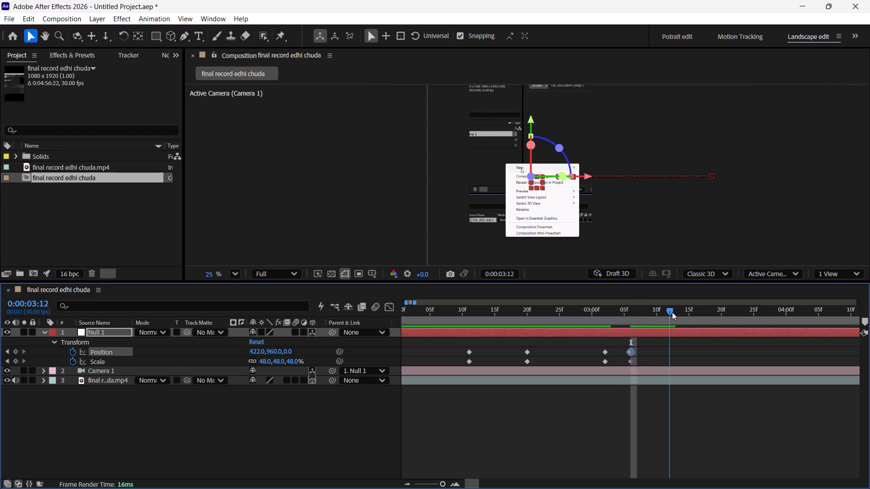
drag(672, 312, 677, 315)
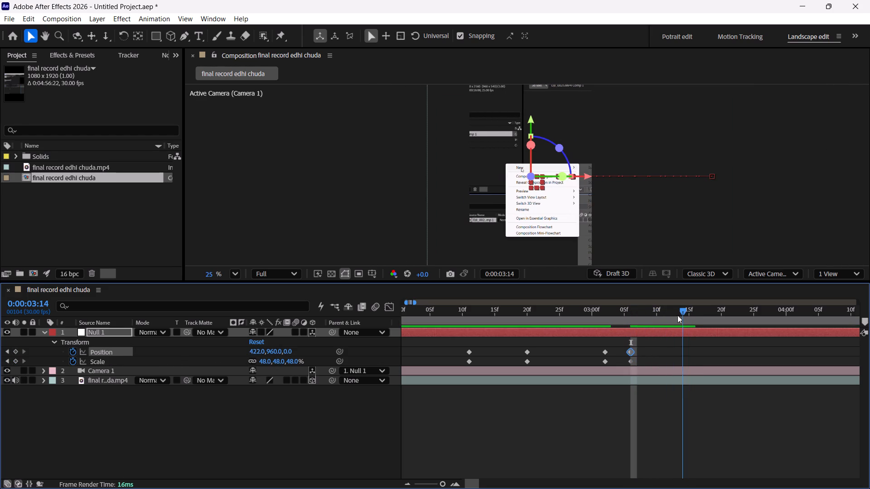
drag(677, 315, 588, 324)
key(space)
key(space)
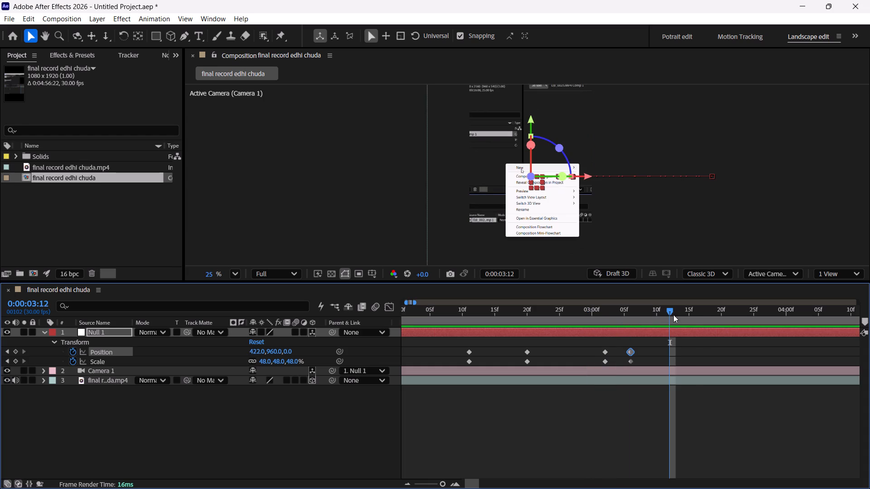
drag(675, 314, 657, 321)
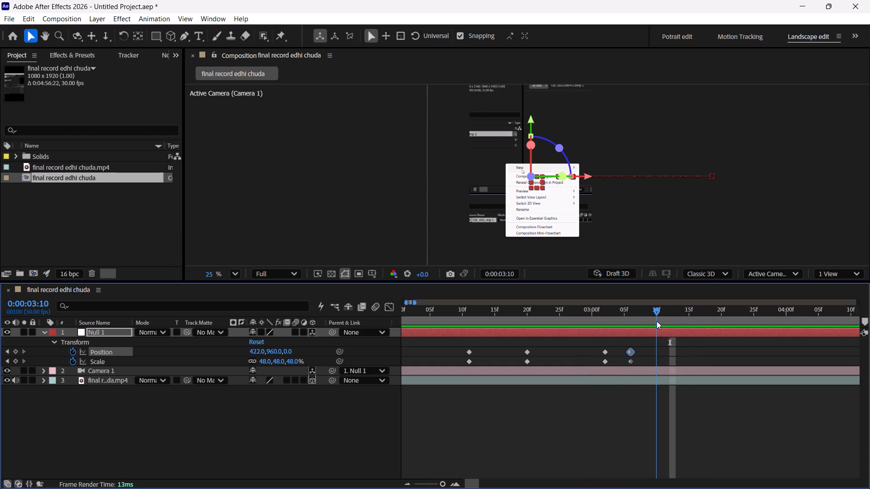
drag(657, 321, 672, 323)
click(14, 361)
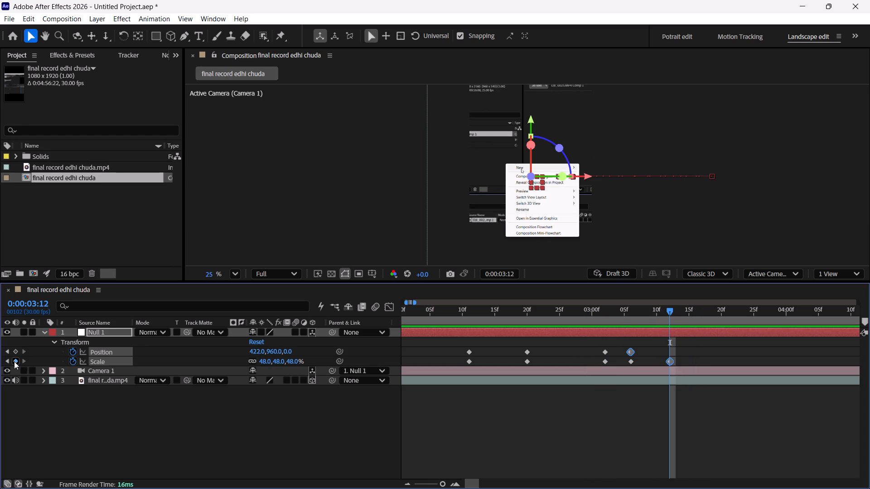
click(13, 349)
At 0:00:03:21, set Null 1's X Position to 774 and its Scale to 62% to frame the New submenu.
drag(673, 312, 715, 318)
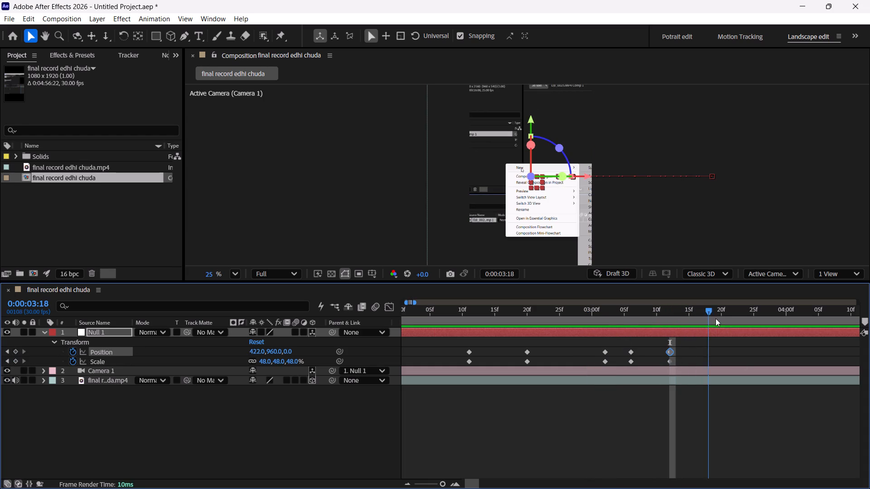
drag(715, 318, 730, 319)
drag(256, 353, 411, 354)
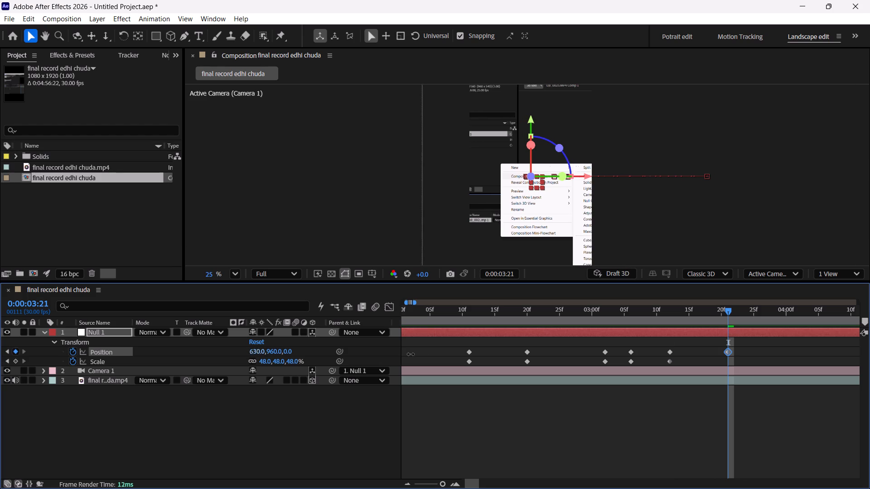
drag(411, 354, 467, 364)
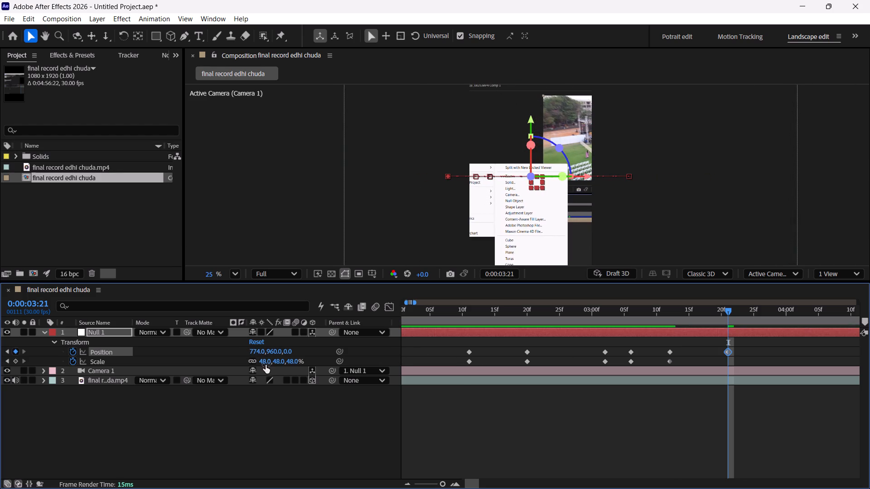
drag(264, 360, 270, 359)
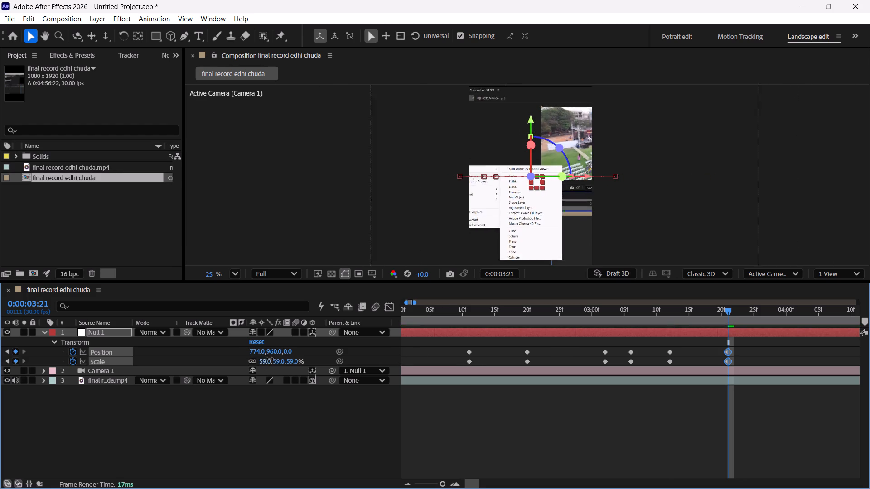
drag(270, 359, 270, 359)
Play and scrub through the keyframed null moves up to the New submenu to check their timing.
drag(731, 311, 455, 340)
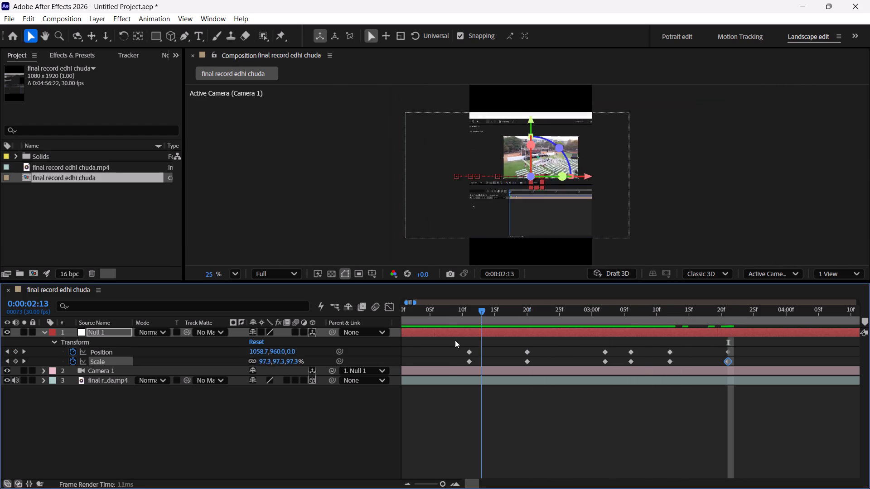
drag(455, 340, 453, 340)
key(space)
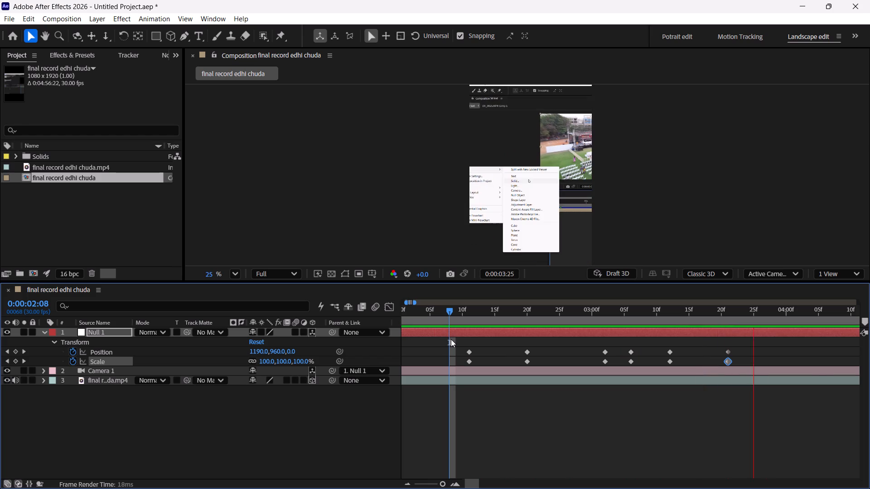
key(space)
drag(630, 315, 350, 354)
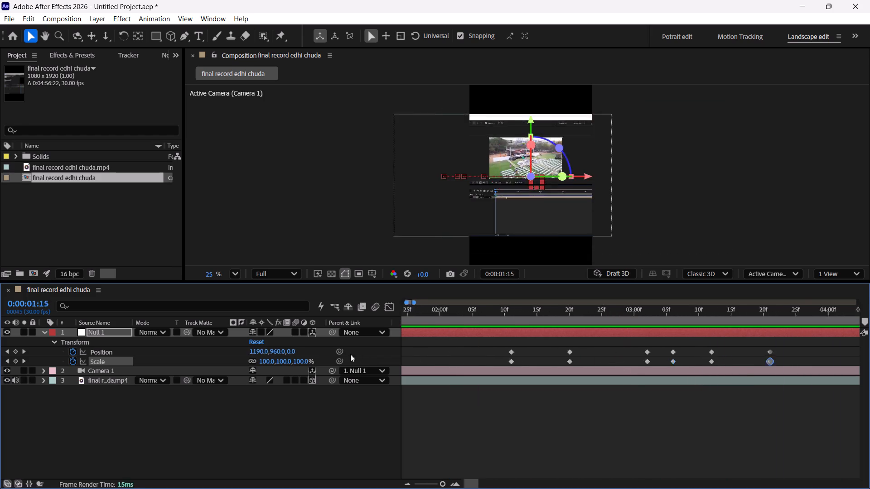
drag(350, 354, 825, 357)
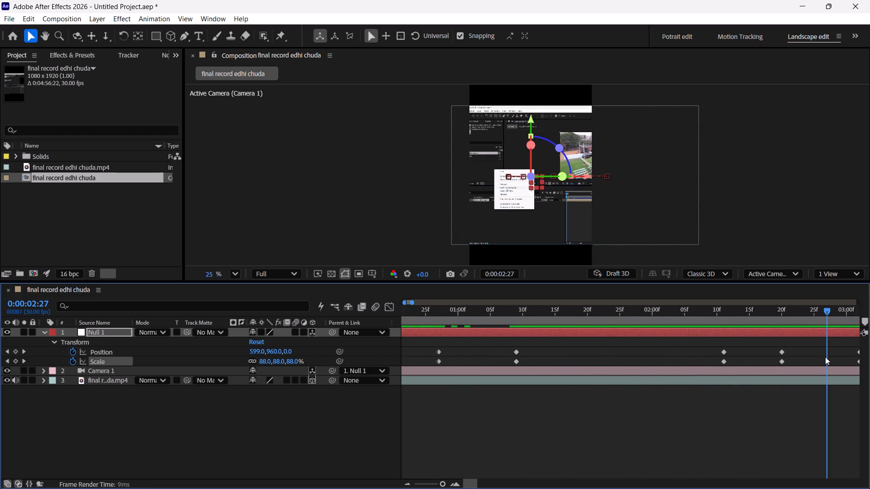
drag(825, 357, 691, 369)
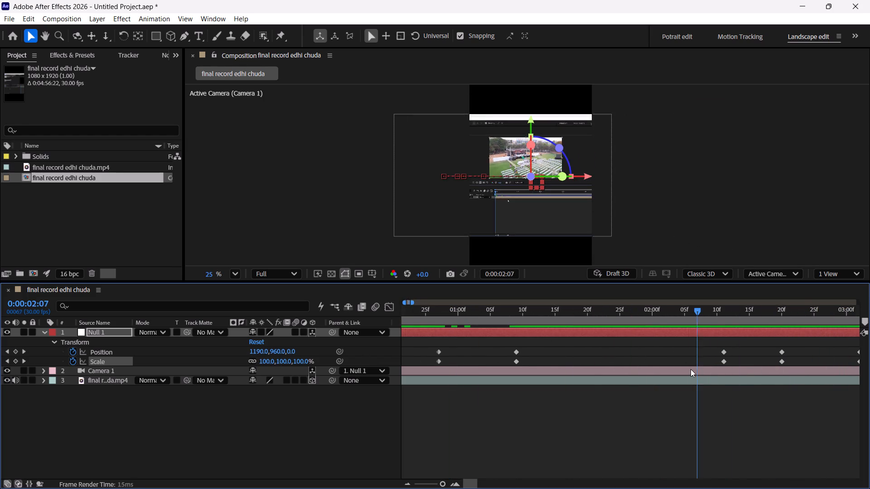
drag(691, 369, 852, 374)
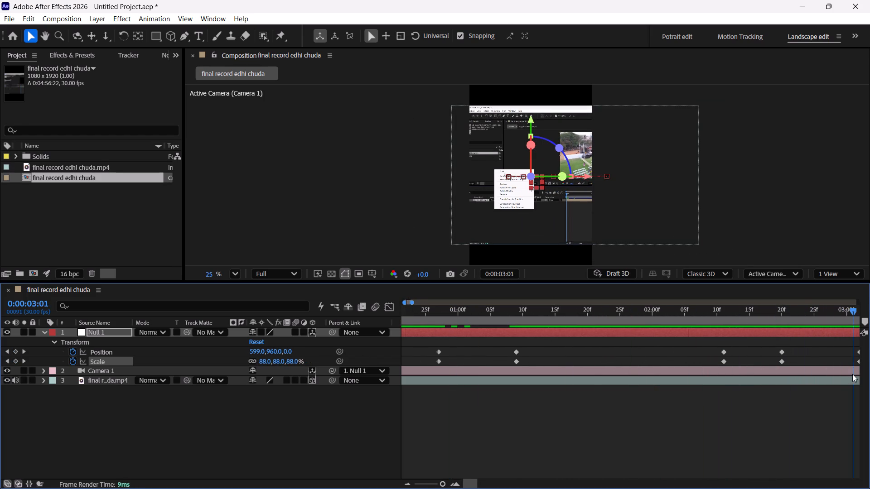
drag(852, 374, 687, 391)
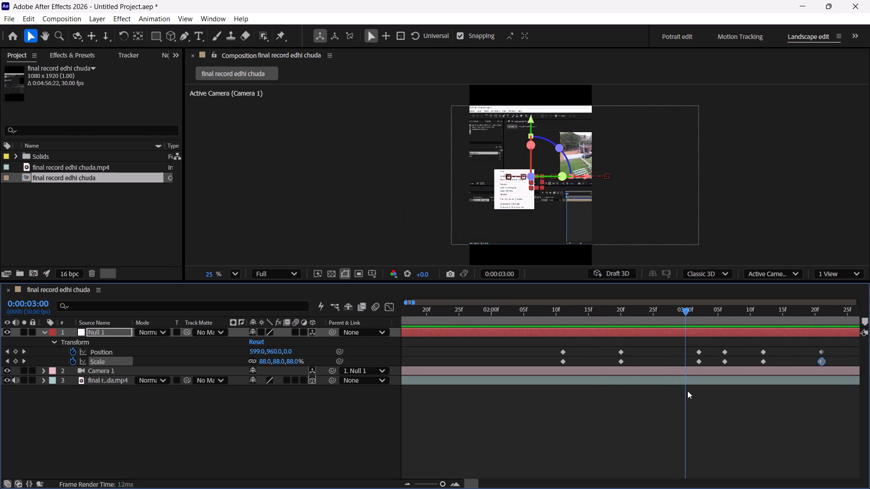
drag(687, 391, 749, 393)
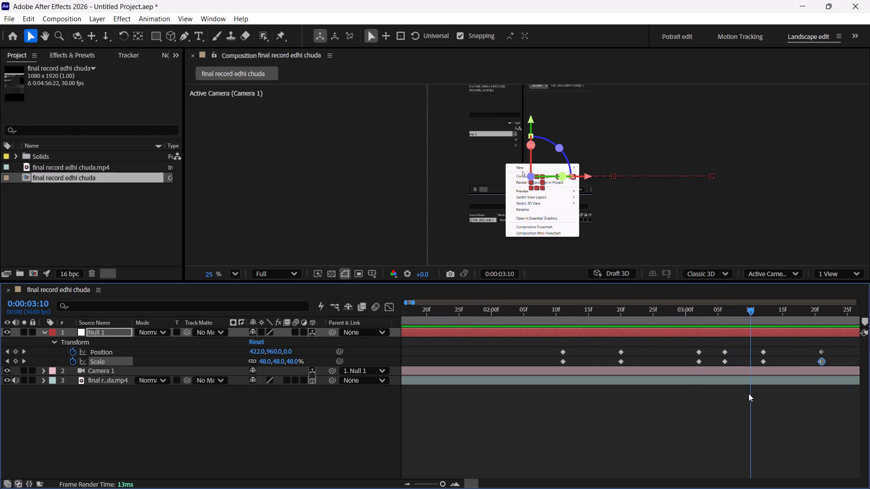
Shift Null 1's Position and Scale keyframes from 0:00:03:06 to 0:00:03:11 and scrub through the retimed moves.
drag(749, 393, 764, 394)
drag(719, 345, 736, 369)
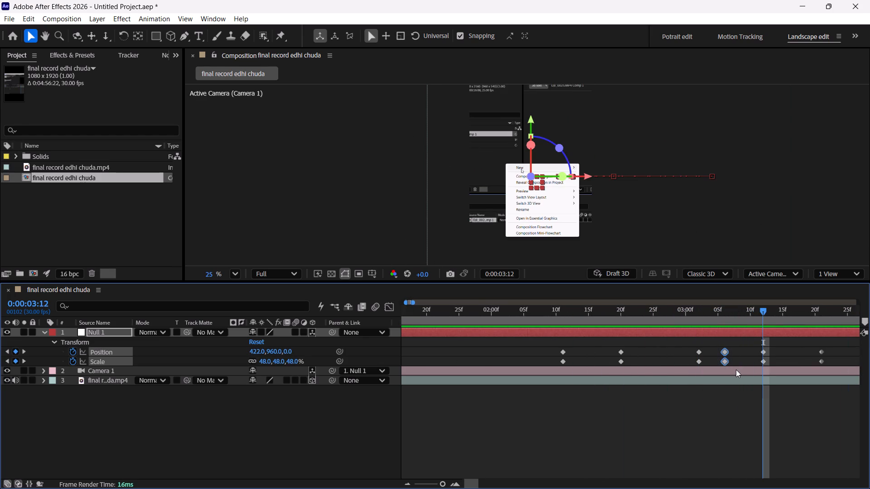
alt+drag(723, 351, 753, 360)
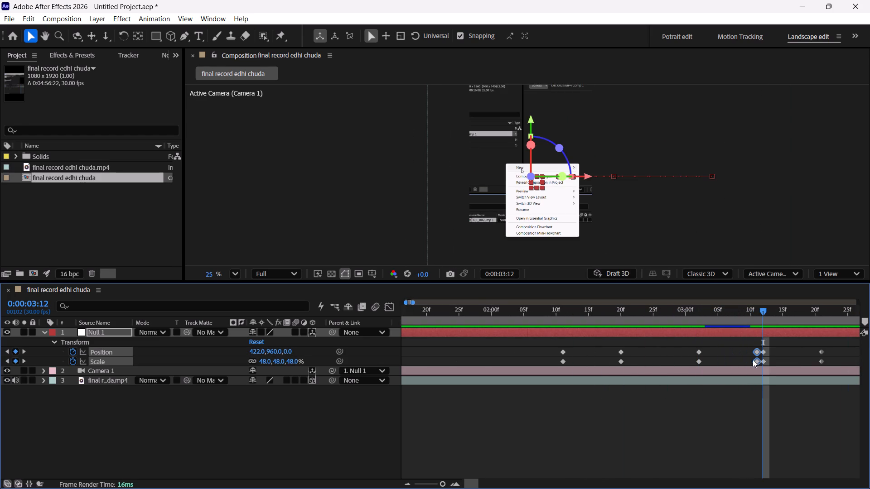
alt+drag(753, 360, 754, 360)
drag(762, 314, 725, 336)
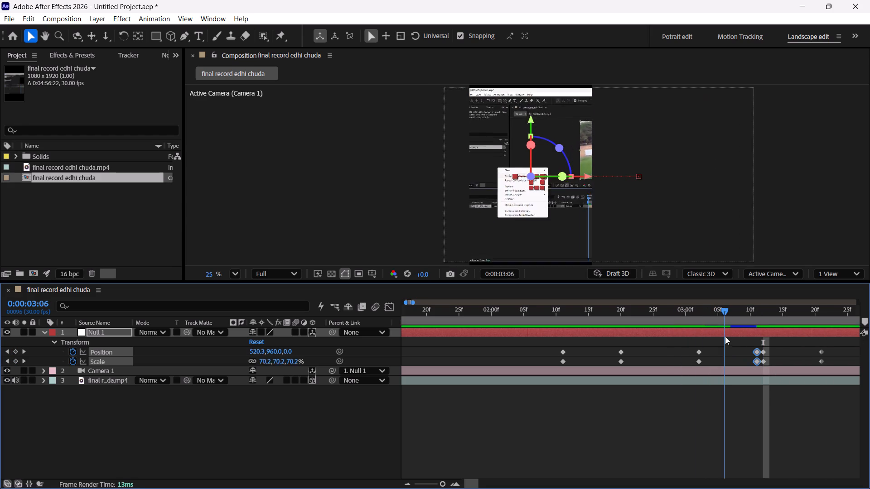
drag(725, 336, 807, 344)
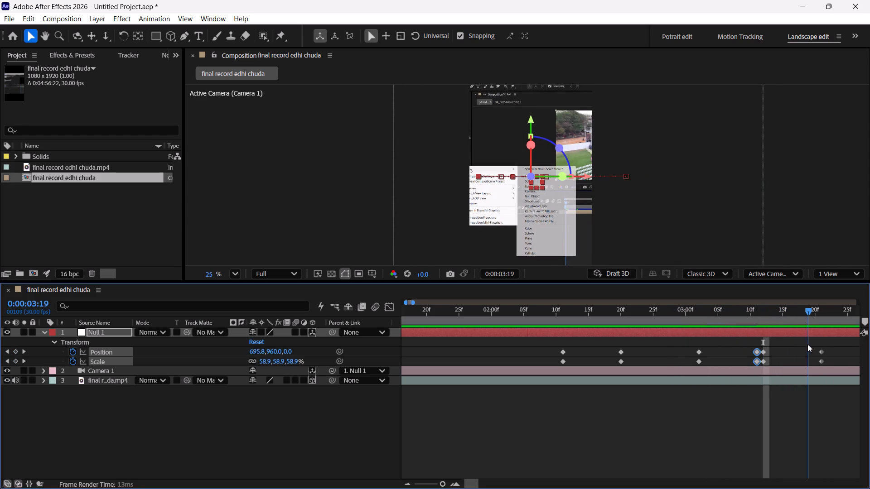
drag(807, 344, 830, 345)
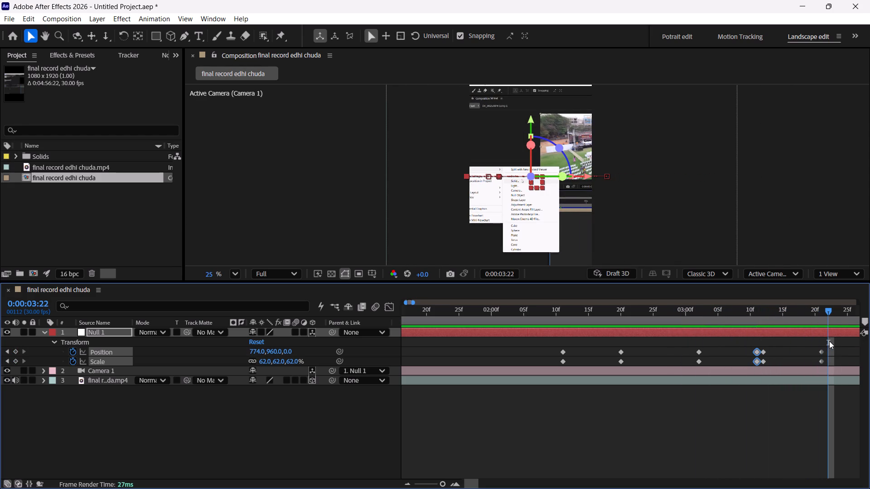
At 0:00:04:14, after the New submenu closes, set Null 1's Scale to 100% and add a Position keyframe.
drag(830, 312, 844, 312)
scroll(841, 312, left, 1)
ctrl+scroll(826, 317, down, 1)
ctrl+scroll(824, 318, up, 1)
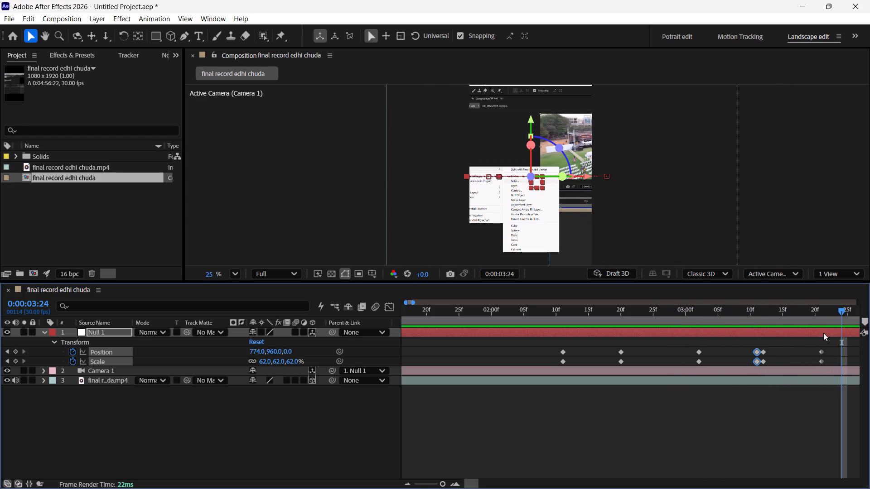
ctrl+scroll(823, 333, up, 1)
scroll(778, 364, left, 1)
drag(843, 308, 853, 310)
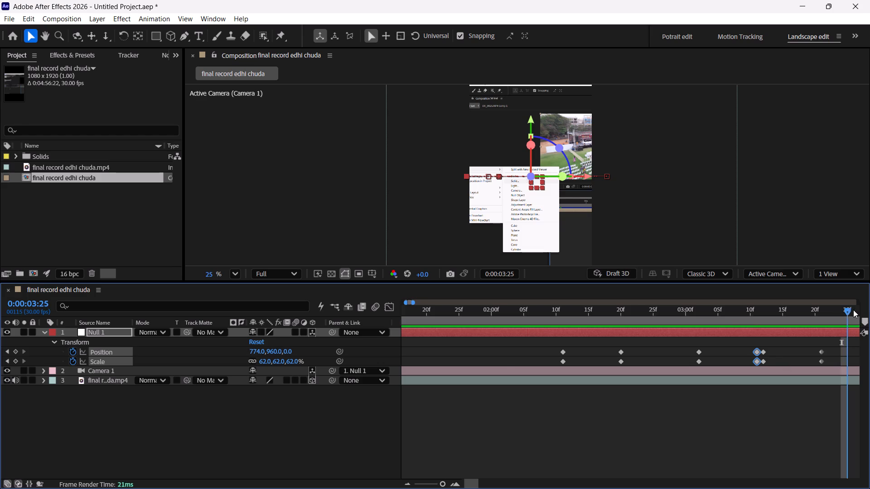
drag(853, 310, 653, 331)
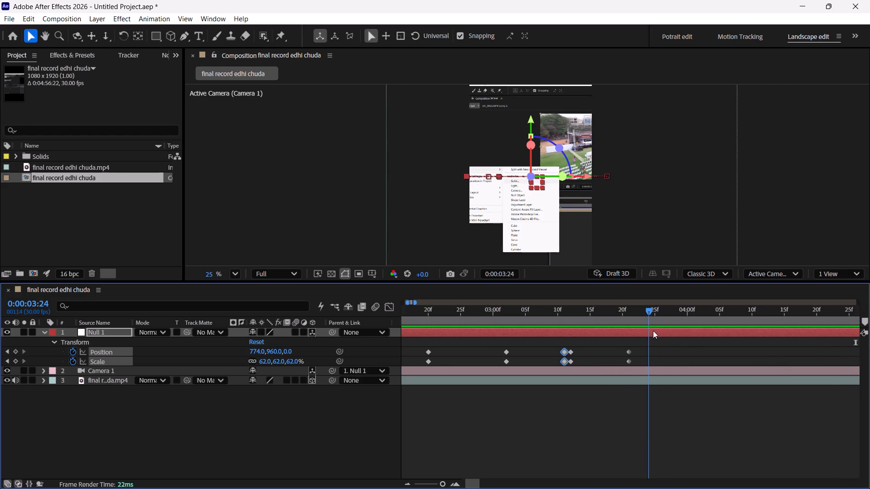
drag(653, 331, 616, 335)
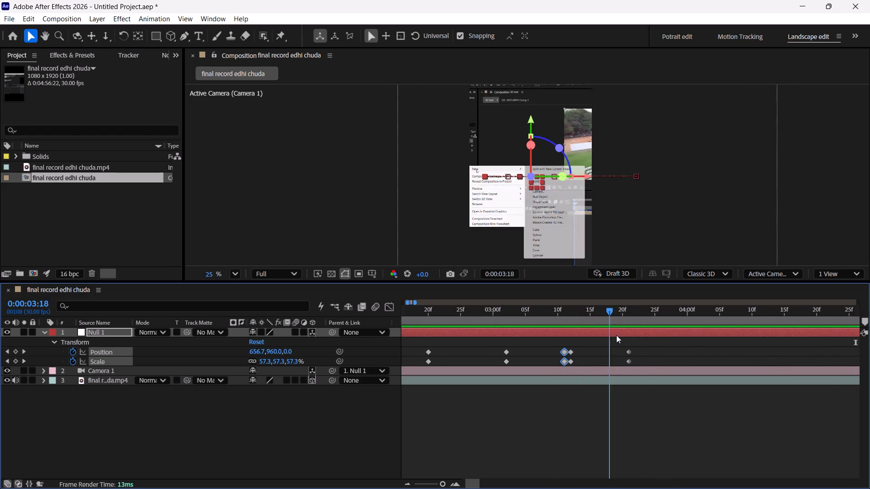
drag(616, 335, 725, 340)
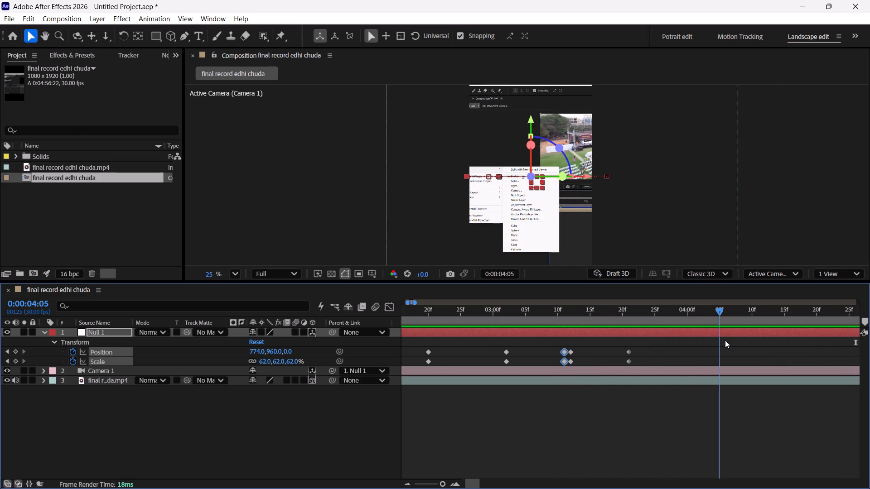
drag(725, 340, 706, 345)
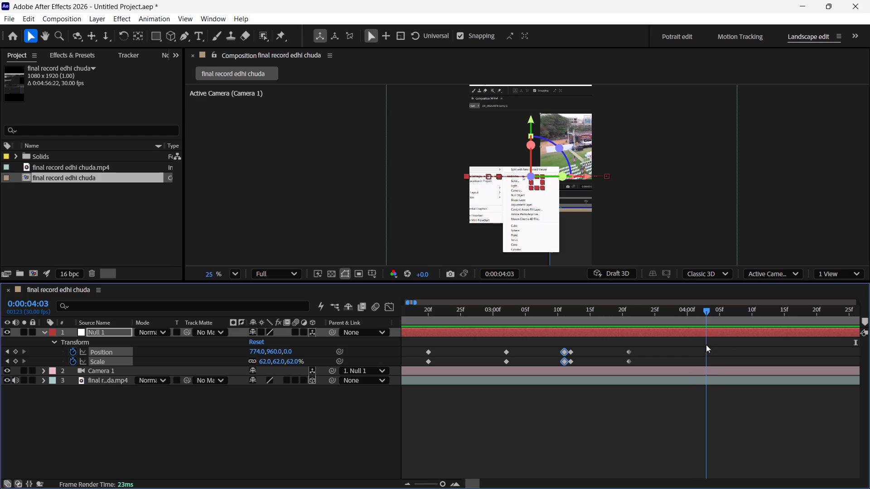
drag(706, 345, 759, 343)
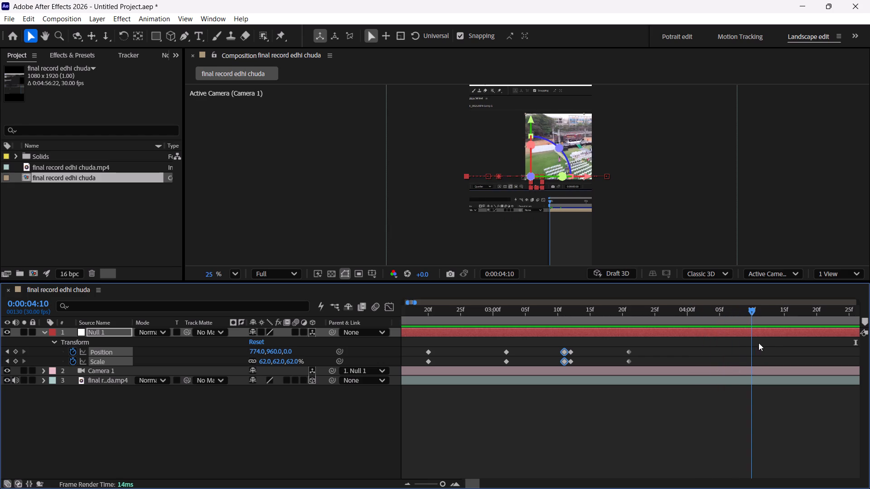
drag(759, 343, 778, 343)
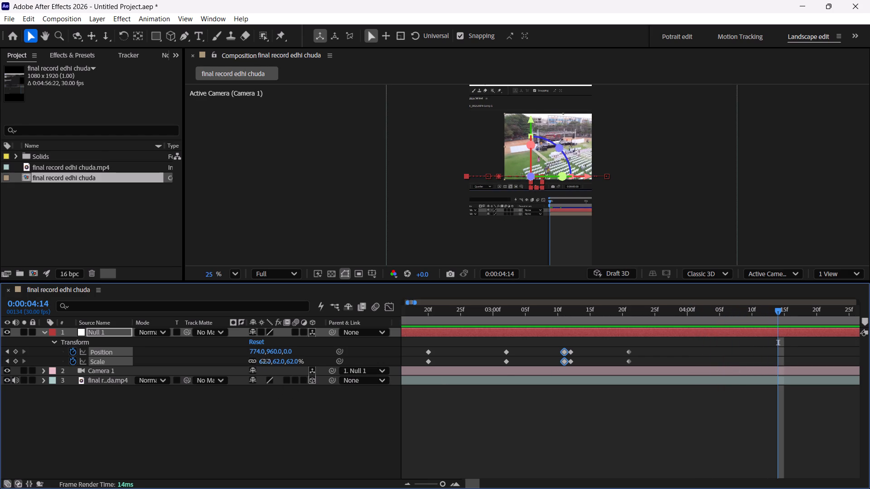
click(265, 360)
text(100)
key(Return)
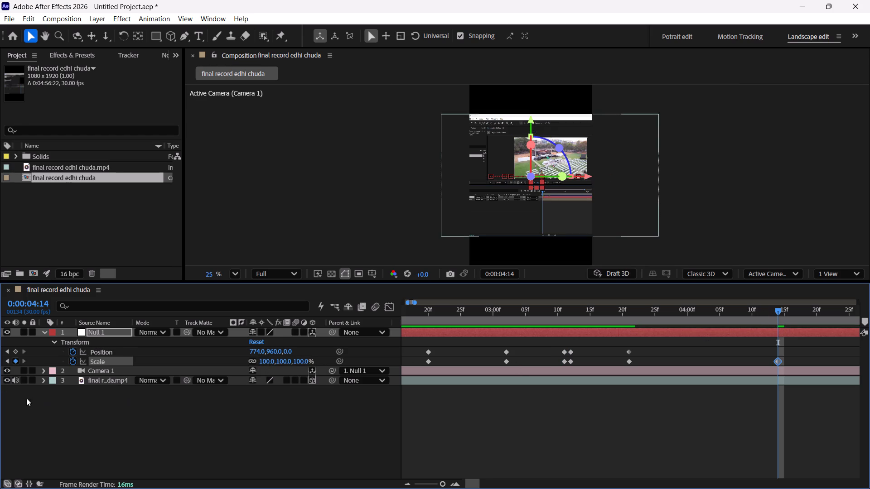
click(14, 353)
Check the zoom-out, find where the STAY TUNED text is being typed, and add holding Position and Scale keyframes on Null 1 at 0:00:10:26.
scroll(728, 335, left, 2)
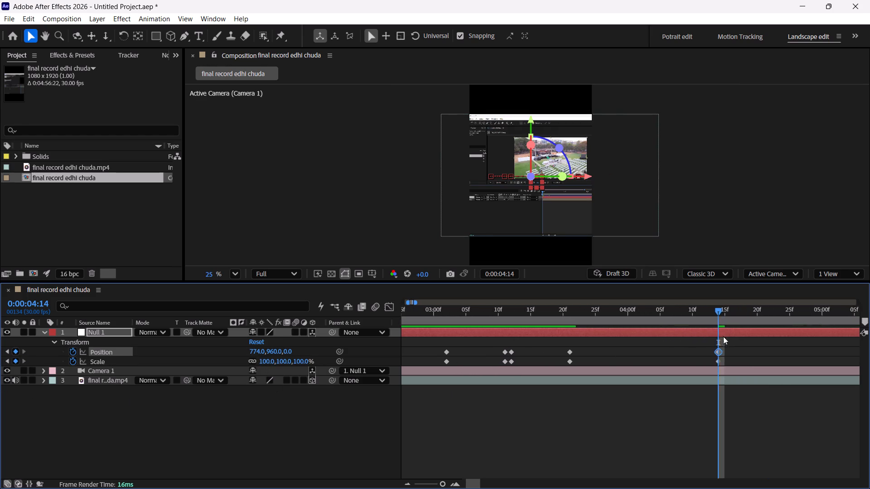
scroll(723, 336, left, 2)
drag(538, 316, 517, 338)
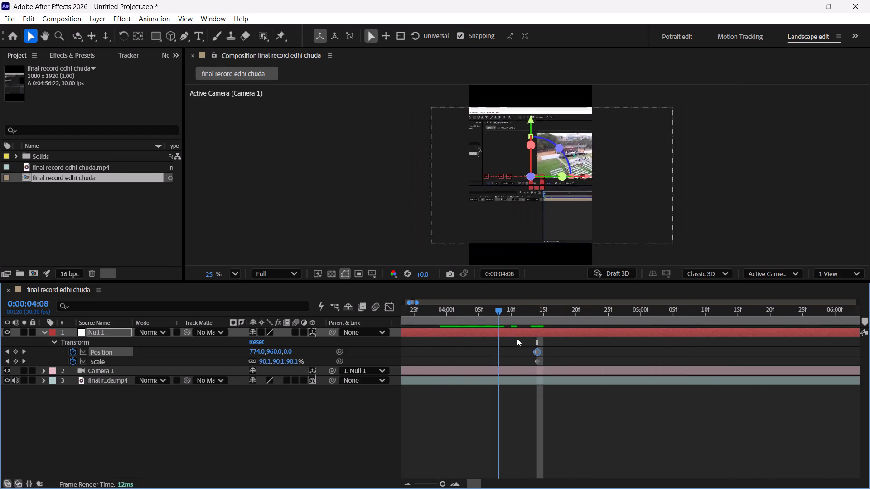
drag(517, 338, 546, 352)
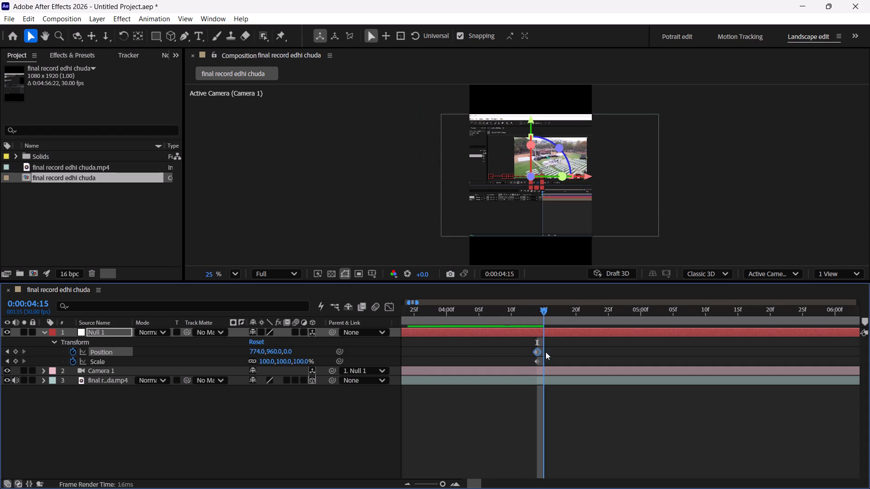
drag(546, 352, 682, 359)
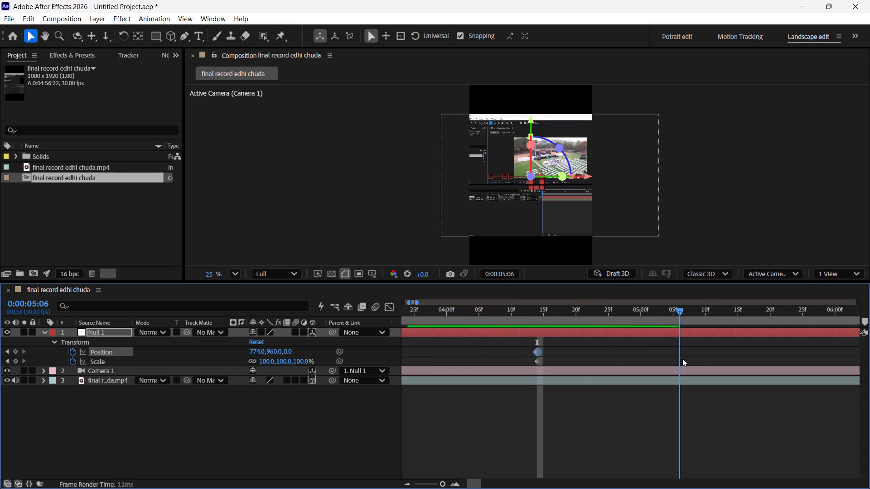
drag(682, 359, 747, 360)
scroll(745, 360, left, 3)
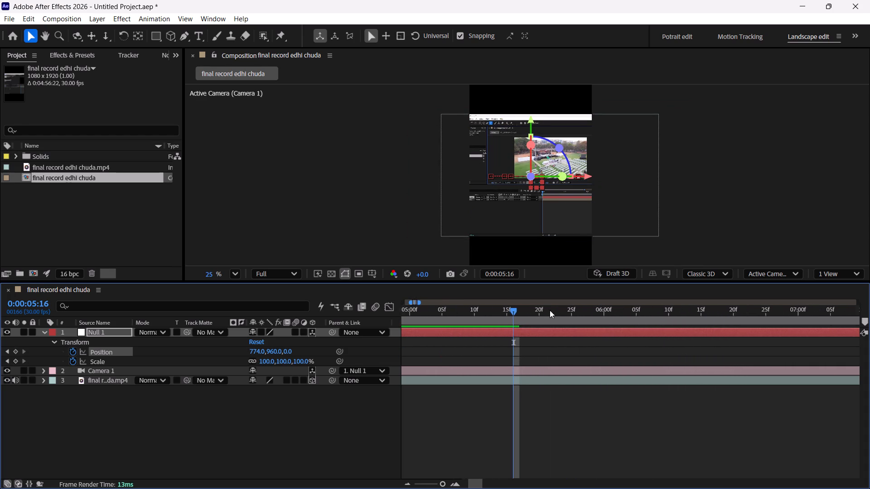
scroll(550, 310, left, 2)
drag(504, 314, 728, 334)
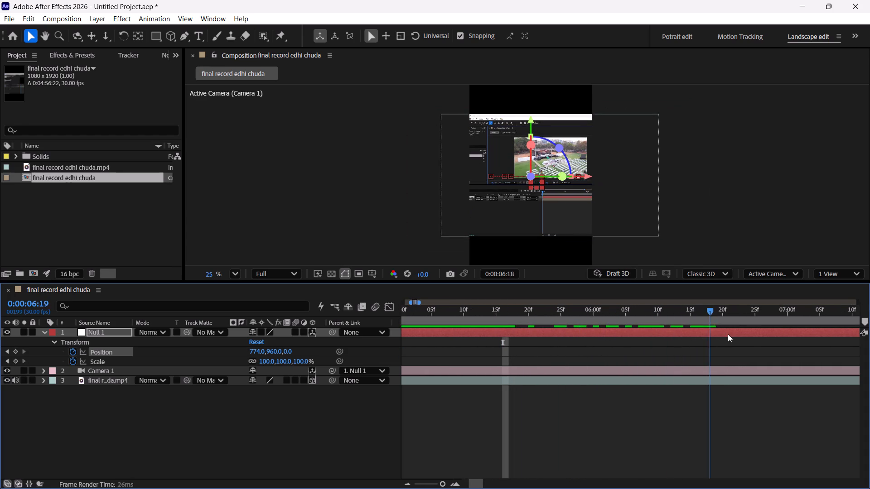
drag(728, 334, 753, 334)
scroll(562, 162, up, 9)
drag(749, 316, 847, 320)
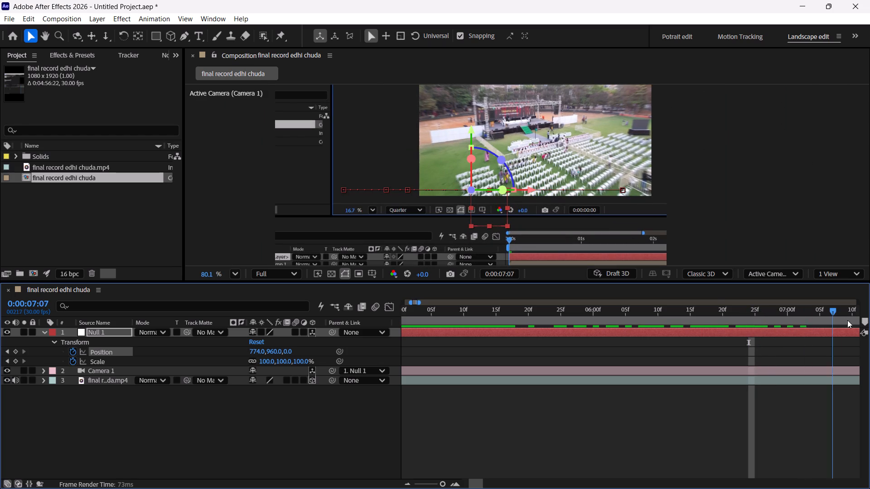
drag(847, 320, 869, 336)
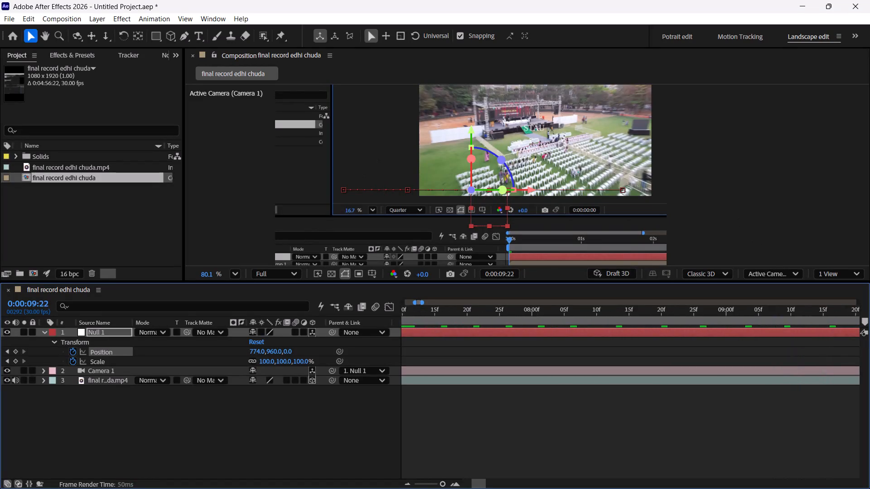
drag(869, 336, 626, 360)
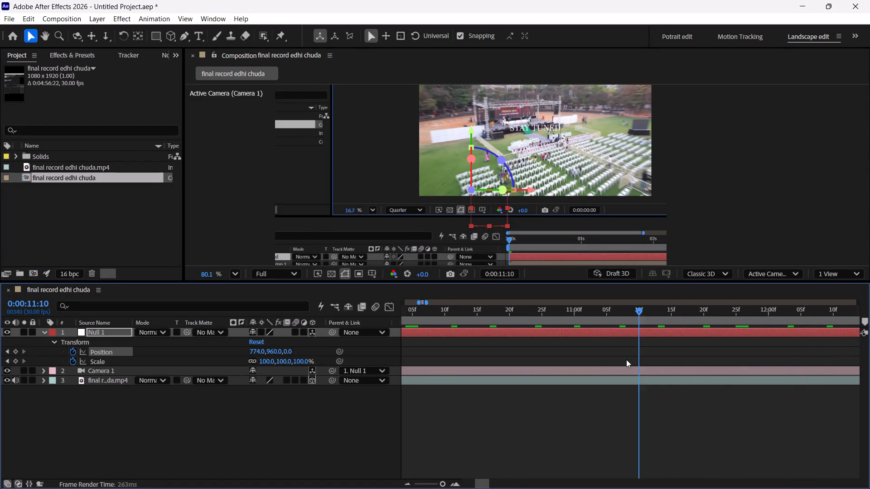
drag(626, 360, 540, 367)
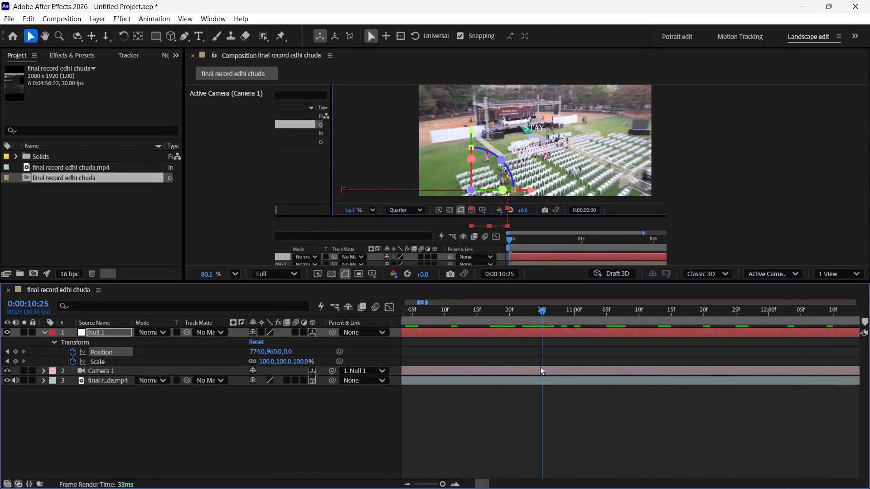
drag(540, 367, 550, 367)
click(15, 350)
click(14, 360)
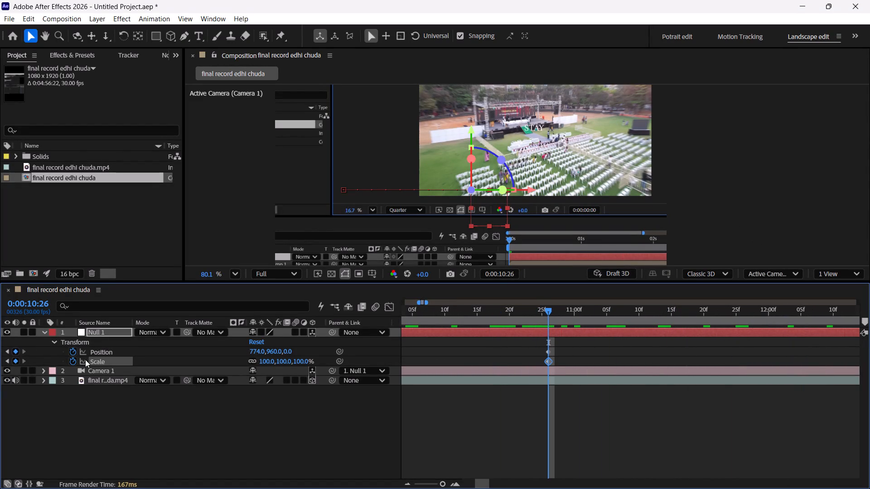
At 0:00:11:01, set Null 1's Scale to 40% and its Position to 957, 852 to frame the text in the preview footage.
drag(550, 316, 585, 320)
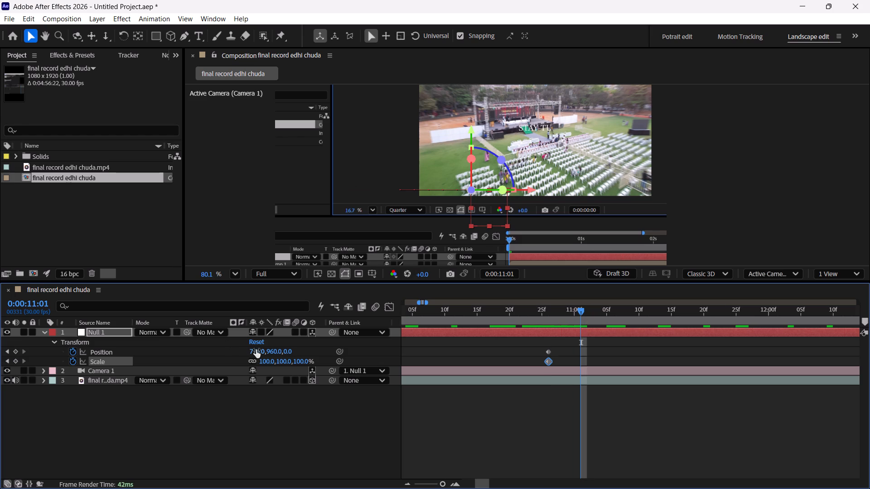
drag(266, 362, 247, 362)
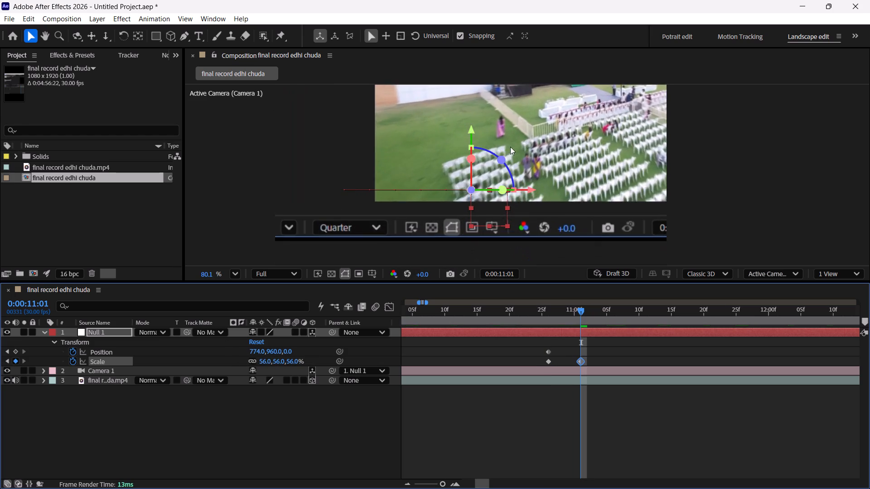
scroll(509, 149, down, 12)
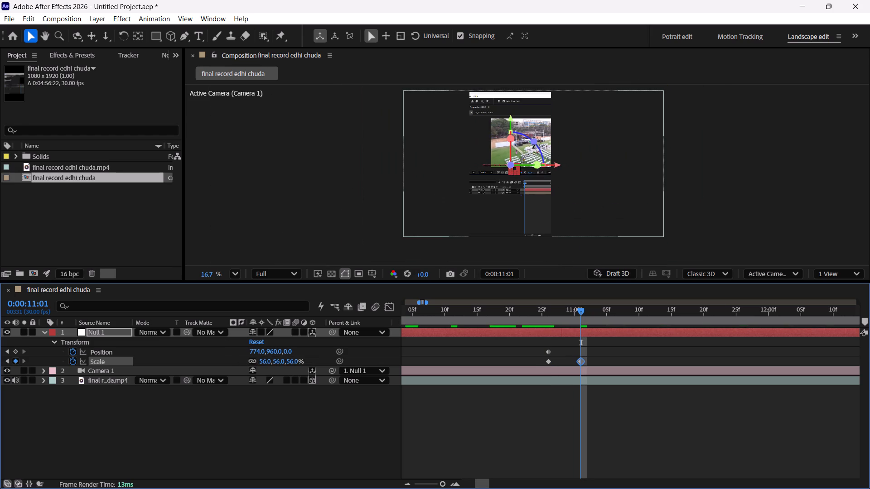
scroll(536, 148, up, 1)
scroll(536, 148, down, 2)
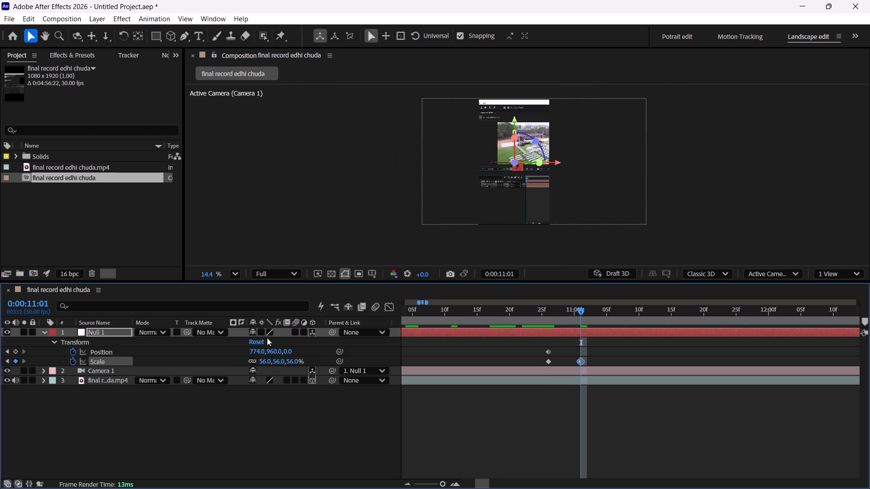
drag(255, 352, 417, 343)
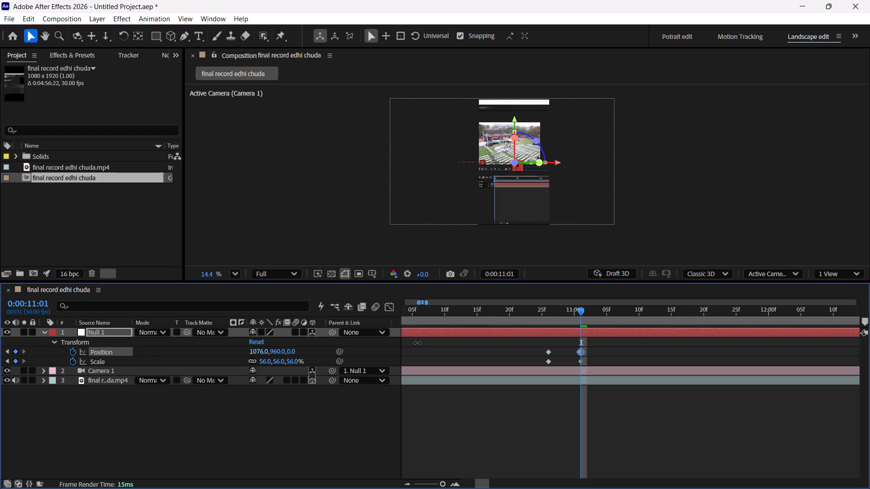
drag(417, 343, 360, 355)
drag(266, 362, 259, 365)
drag(272, 351, 276, 374)
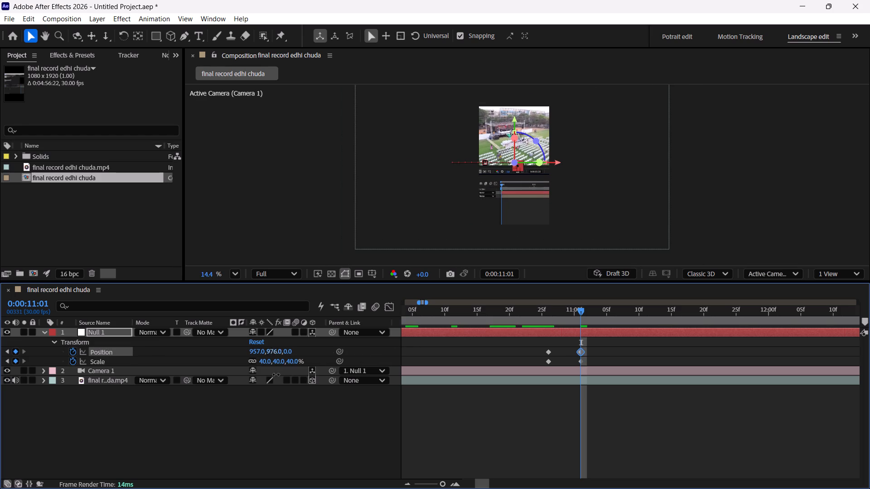
drag(276, 374, 311, 250)
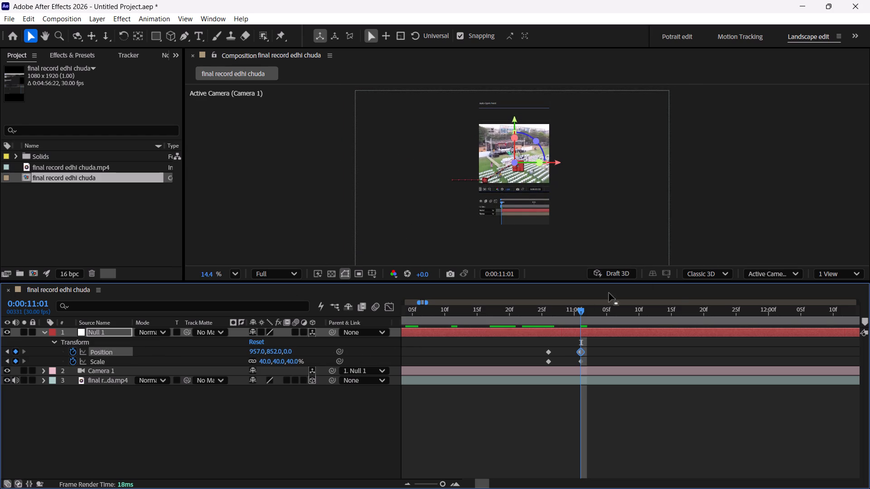
Play and scrub through the zoom-in on the STAY TUNED text to check its timing.
click(577, 312)
drag(575, 312, 544, 320)
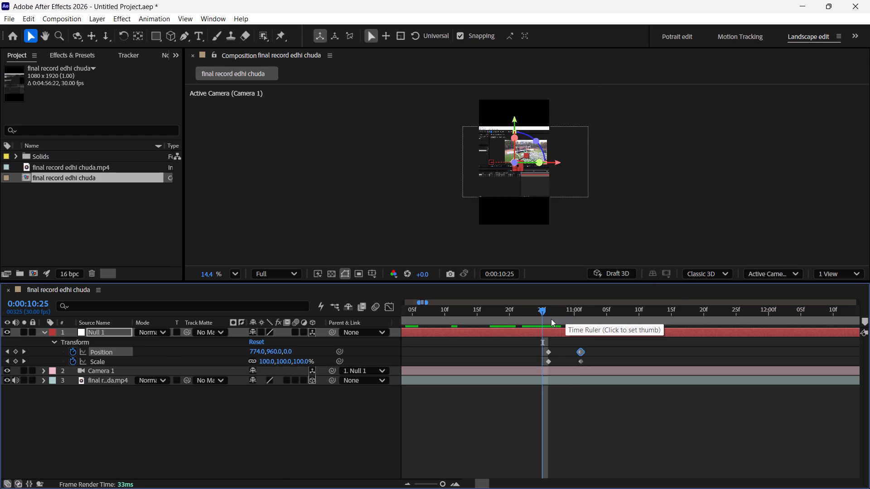
drag(546, 313, 521, 318)
key(space)
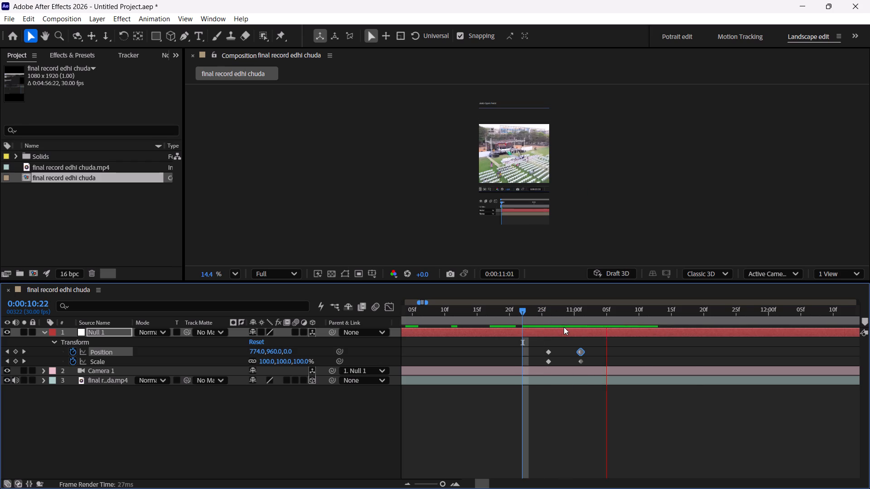
key(space)
drag(690, 312, 583, 315)
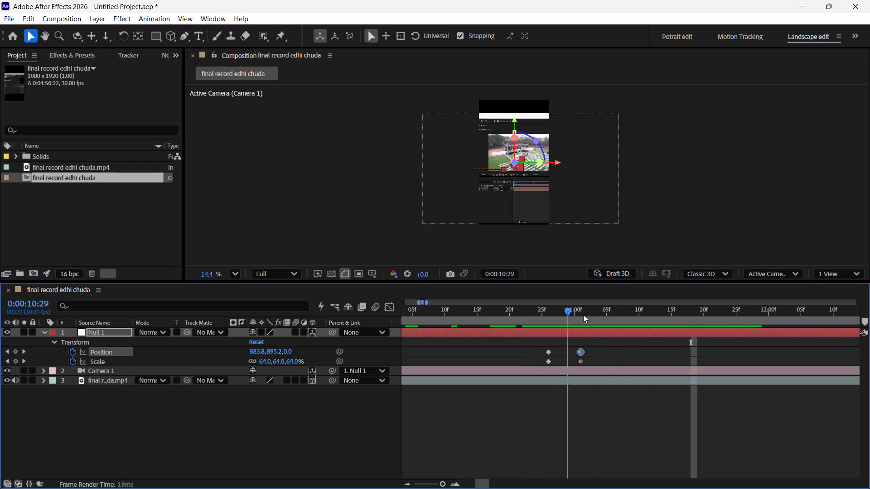
drag(583, 315, 618, 316)
Shift Null 1's Position and Scale keyframes from 0:00:11:01 to 0:00:11:11 and scrub through the slower zoom-in.
drag(573, 351, 592, 367)
drag(581, 352, 581, 351)
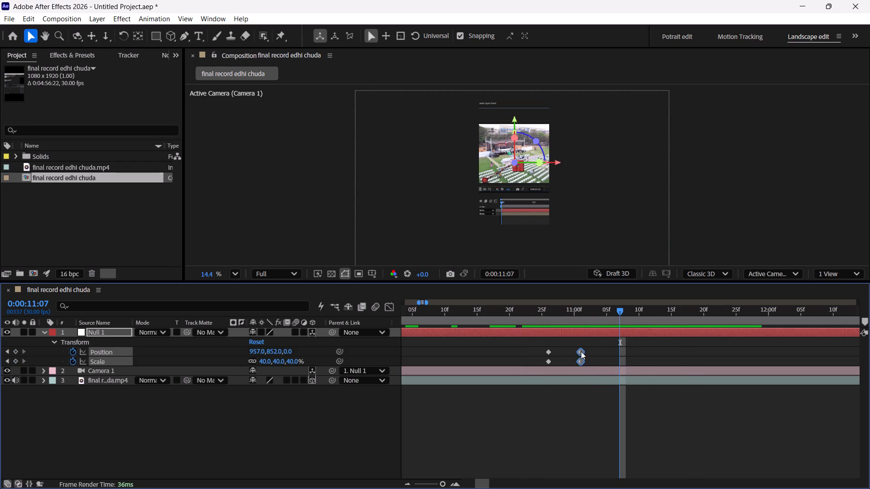
drag(581, 351, 649, 363)
drag(615, 312, 549, 316)
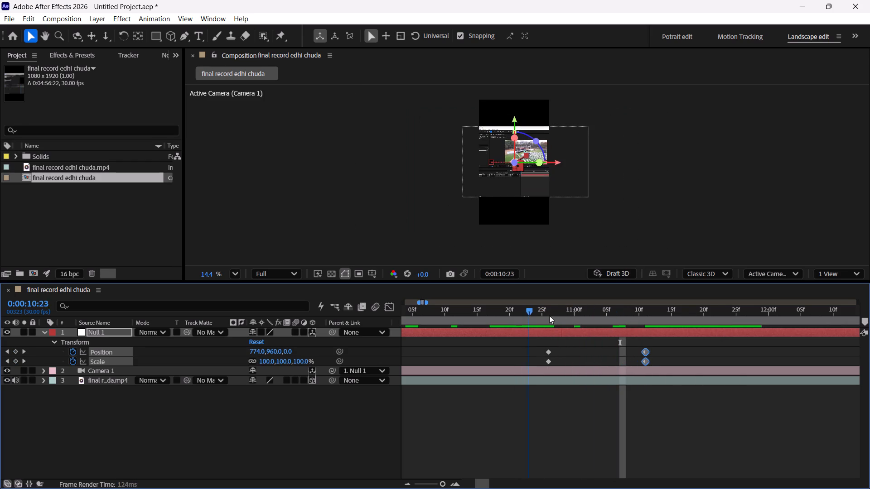
drag(549, 316, 711, 334)
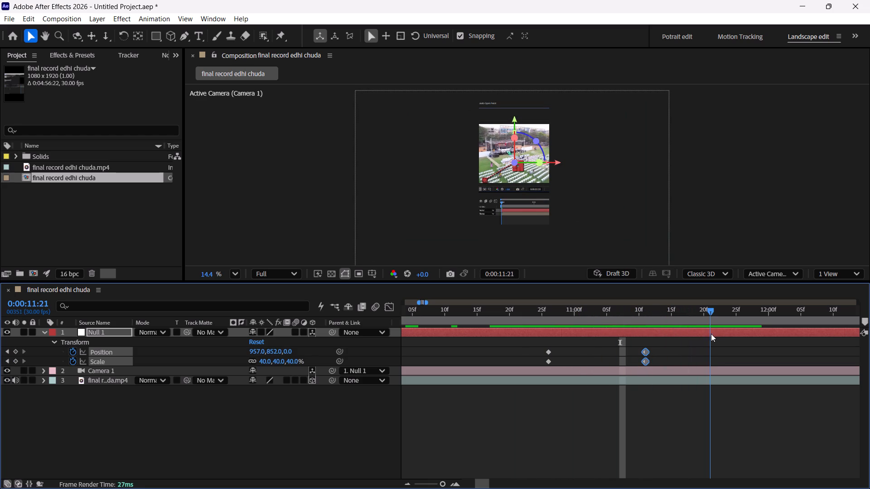
drag(711, 334, 789, 332)
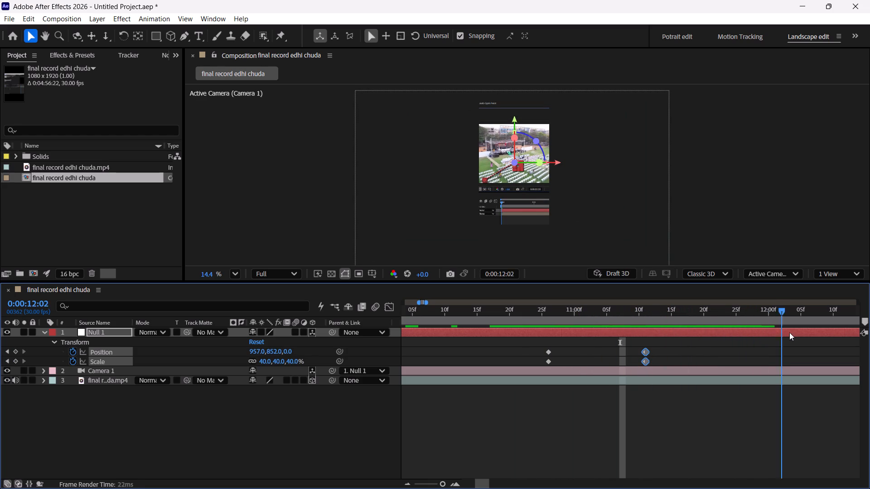
drag(789, 332, 773, 339)
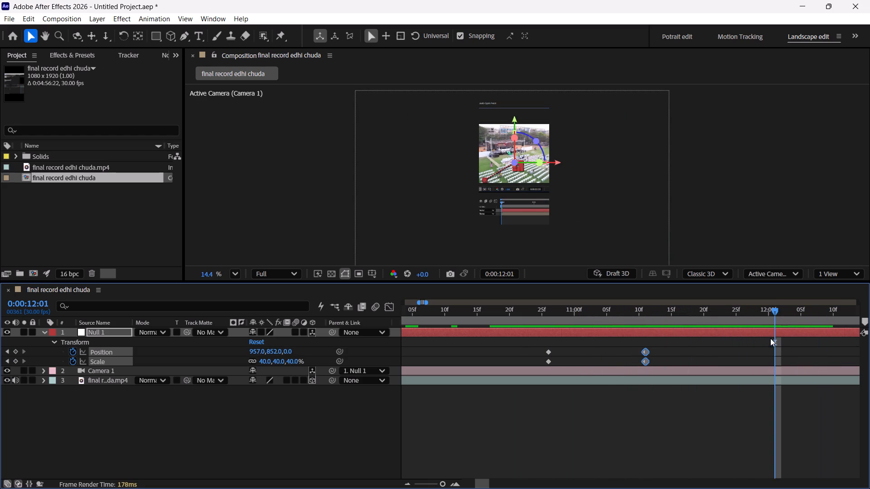
At 0:00:11:27, set Null 1's Scale to 100% and its Position to 957, 969 to zoom back out.
drag(774, 314, 749, 322)
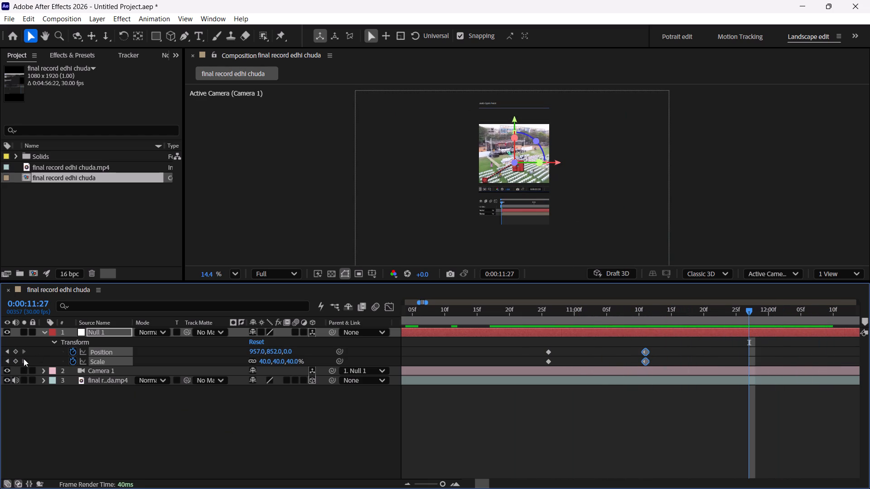
click(264, 363)
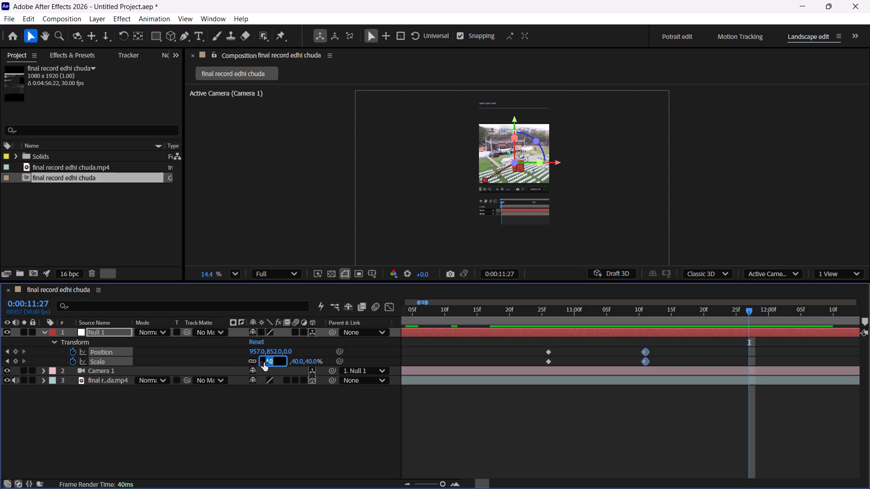
text(100)
key(Return)
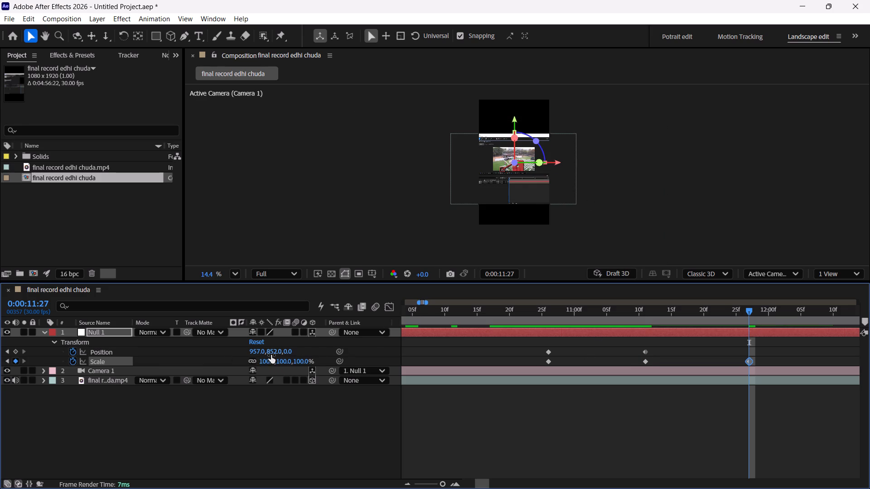
drag(271, 353, 268, 422)
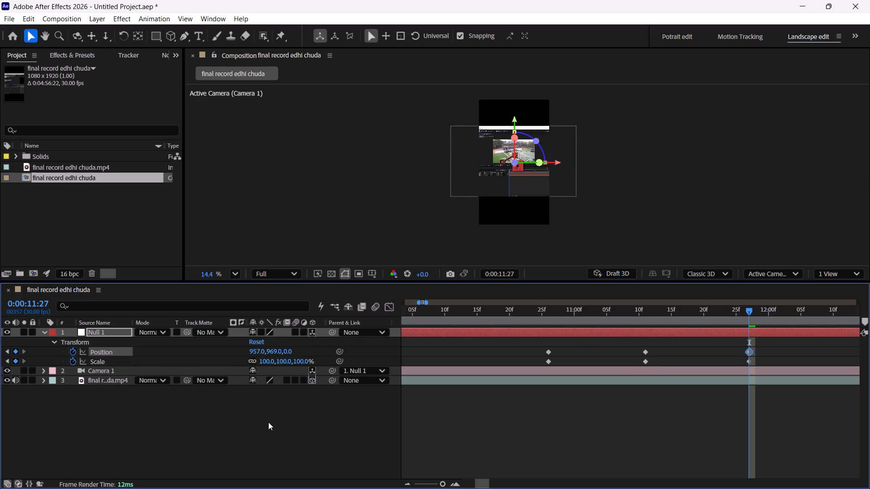
Scrub through the zoom-in and zoom-out on the STAY TUNED text to check them, and magnify the preview to 20%.
drag(751, 311, 554, 331)
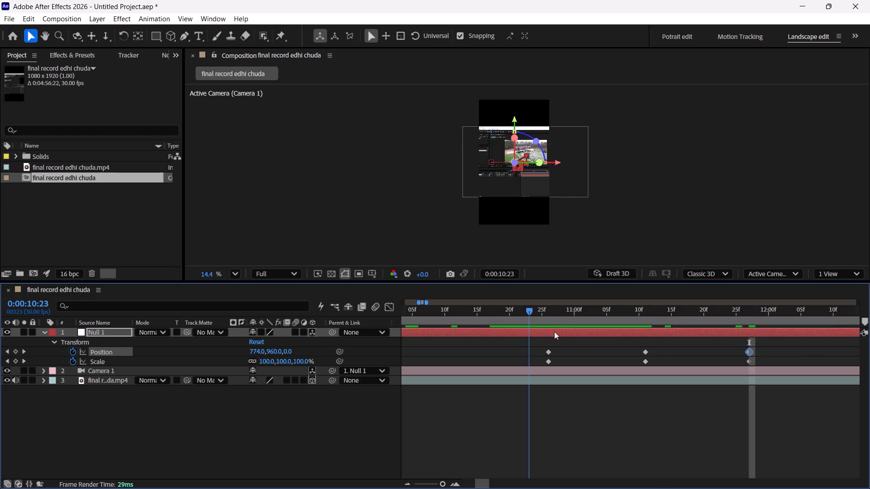
drag(554, 331, 749, 358)
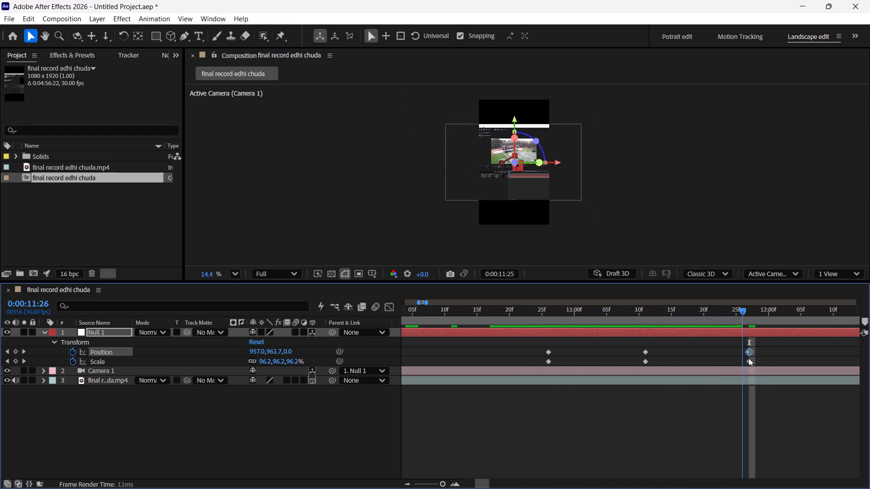
drag(749, 358, 782, 370)
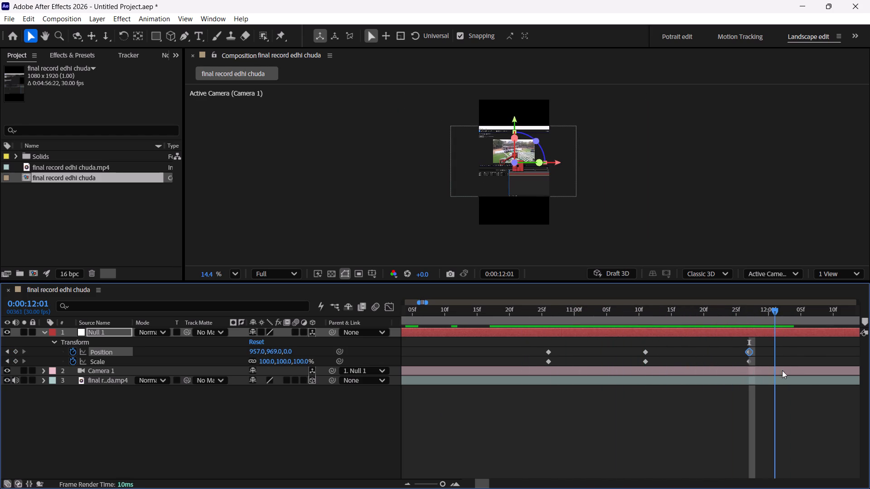
drag(782, 370, 810, 374)
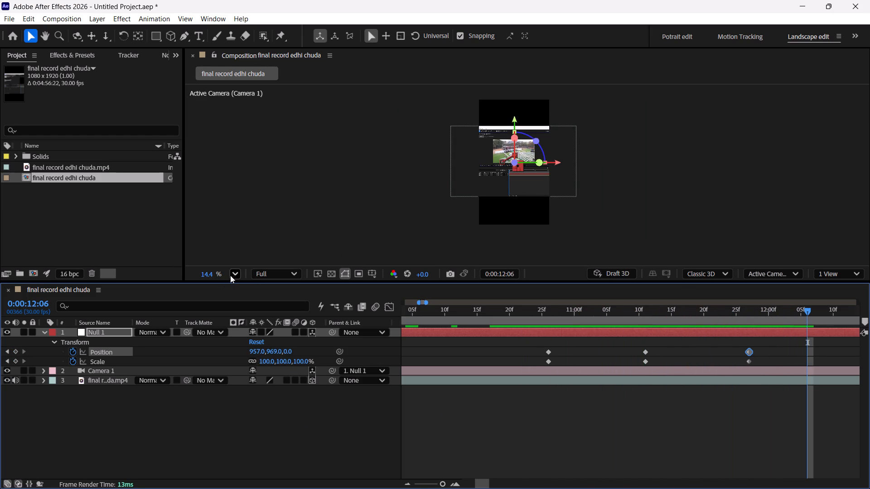
click(230, 275)
click(269, 63)
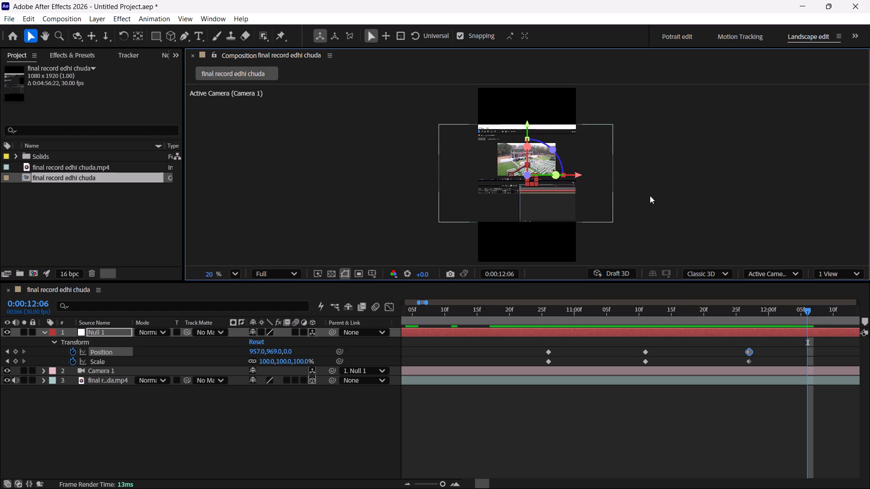
Scrub ahead through the recording from 0:00:12:06 to past 0:00:15:00 to find where the next action in the layer area begins.
scroll(799, 181, left, 1)
scroll(841, 329, left, 2)
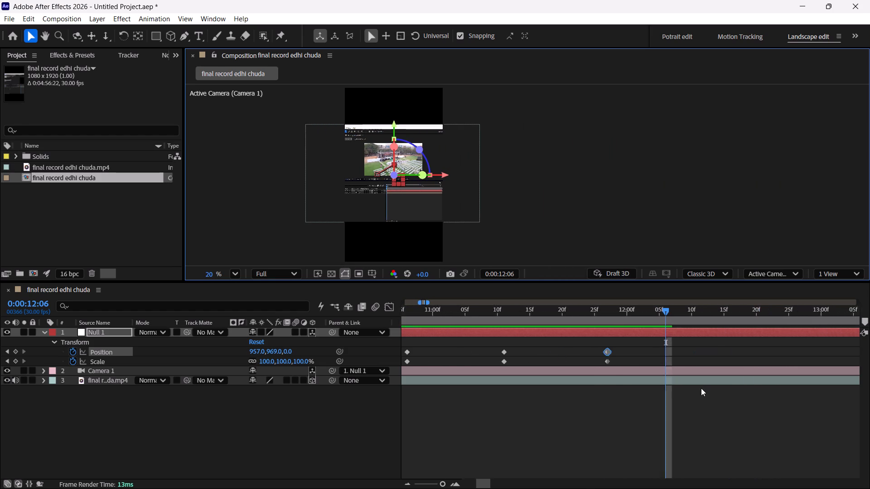
scroll(701, 388, left, 1)
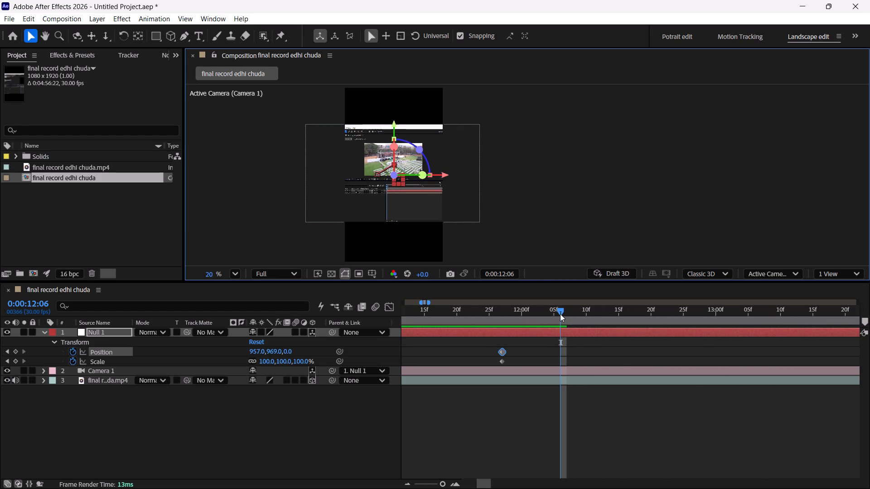
drag(560, 314, 745, 350)
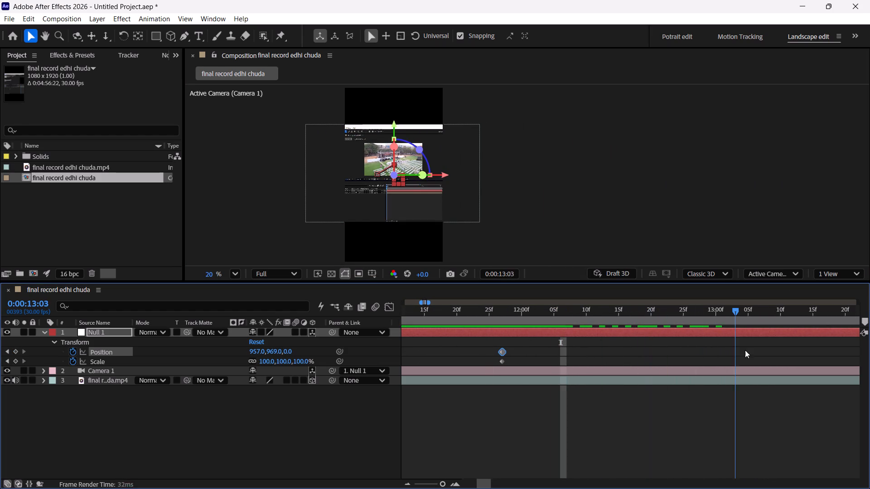
drag(745, 350, 634, 370)
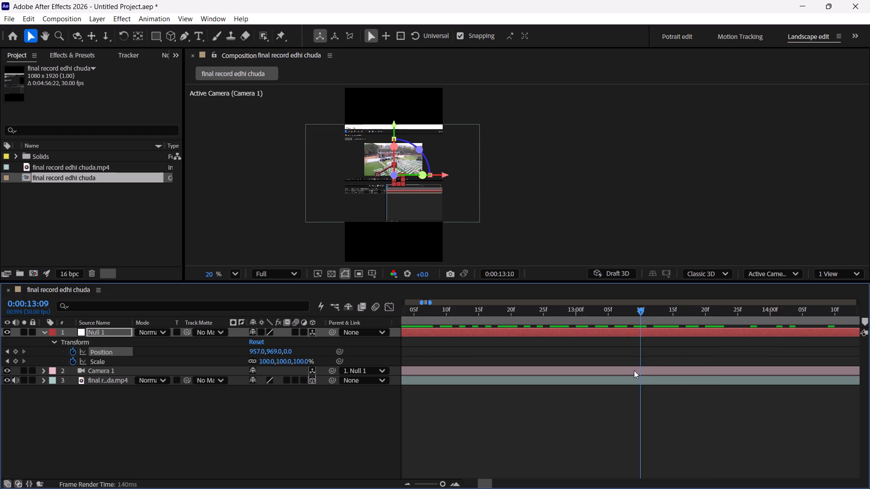
drag(634, 370, 706, 364)
click(439, 485)
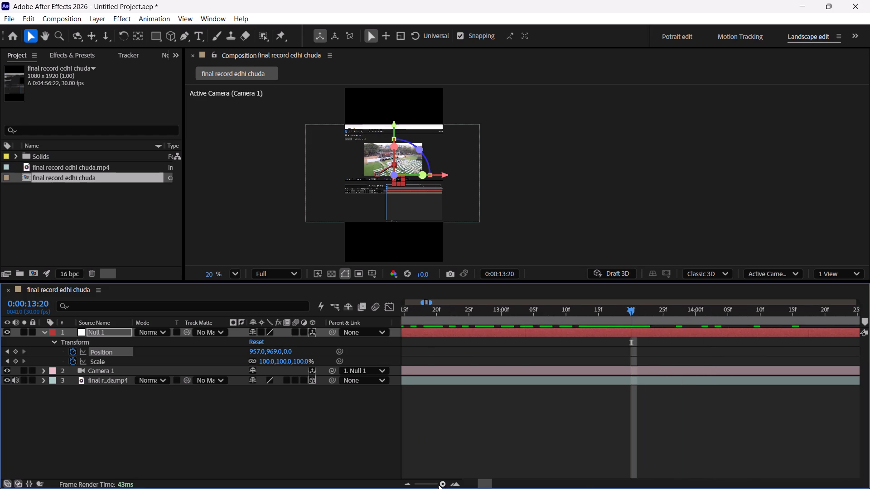
drag(518, 312, 527, 312)
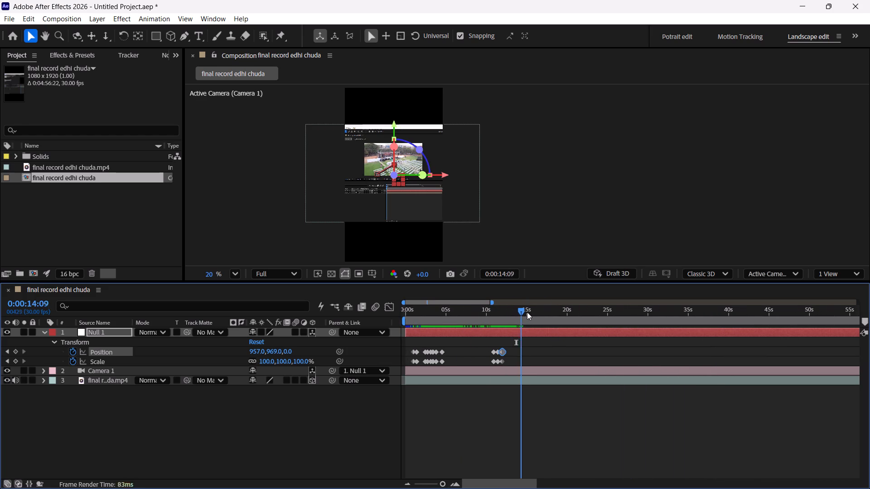
drag(527, 312, 526, 311)
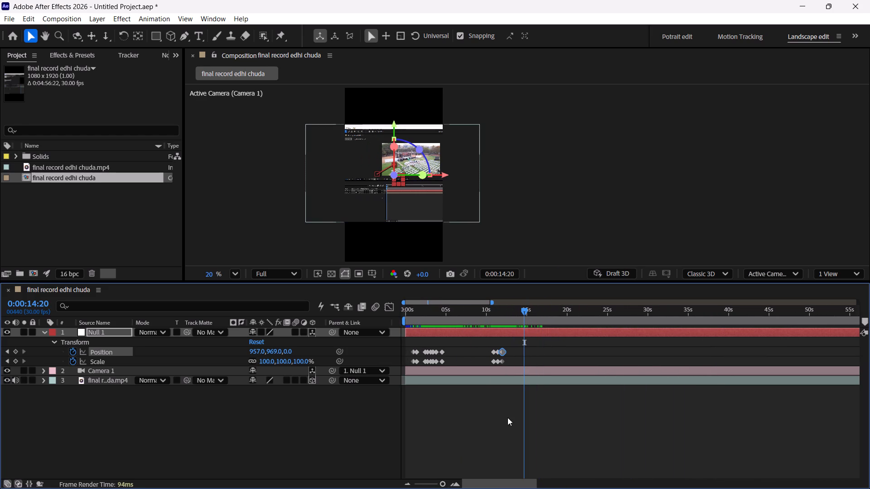
triple_click(457, 481)
drag(518, 313, 469, 319)
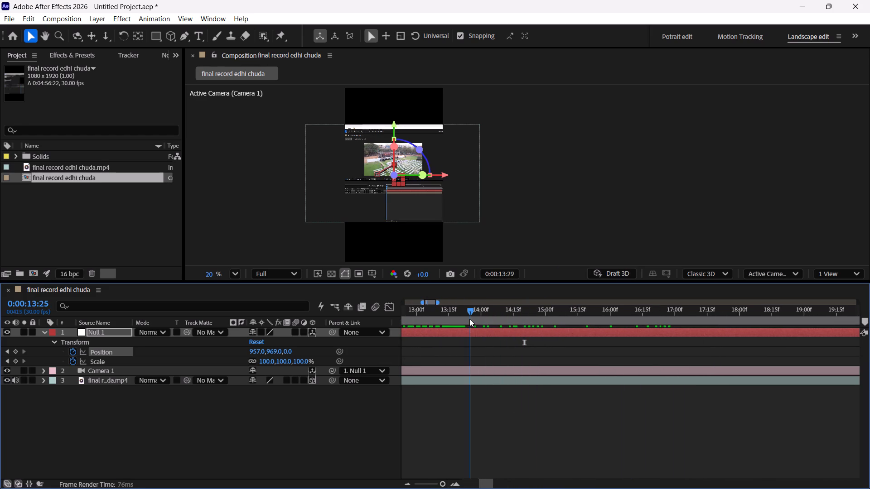
drag(469, 319, 515, 309)
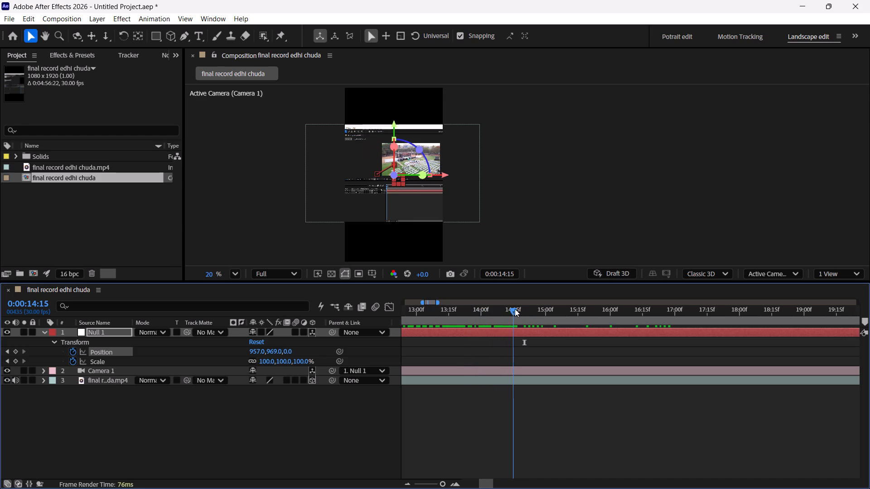
drag(515, 309, 533, 308)
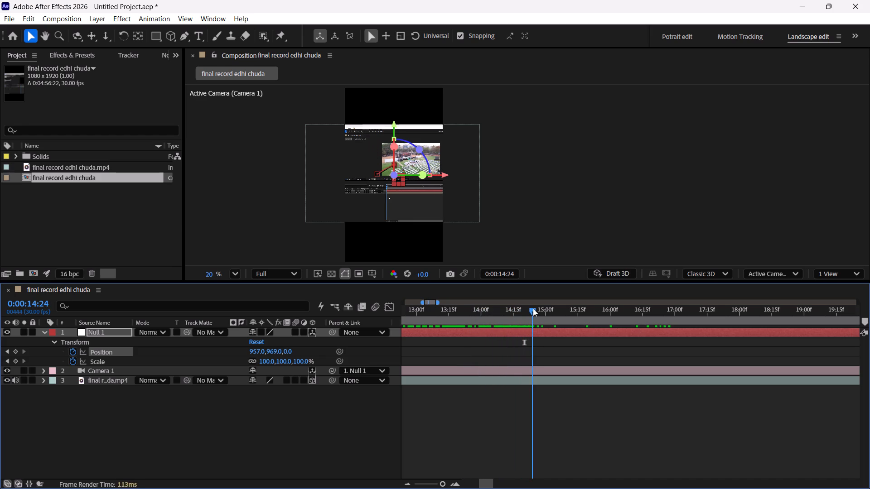
drag(533, 308, 572, 314)
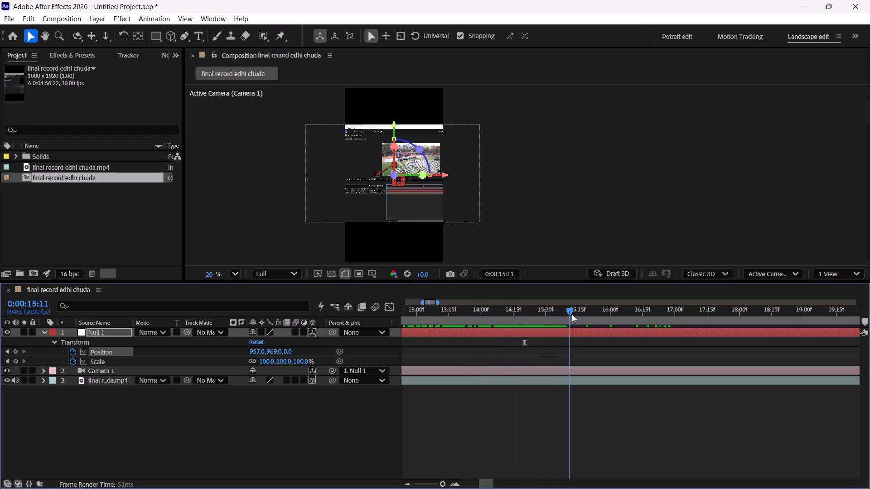
Add holding Position and Scale keyframes on Null 1 at 0:00:15:07 and shift both back to 0:00:15:00.
drag(572, 314, 561, 319)
click(17, 359)
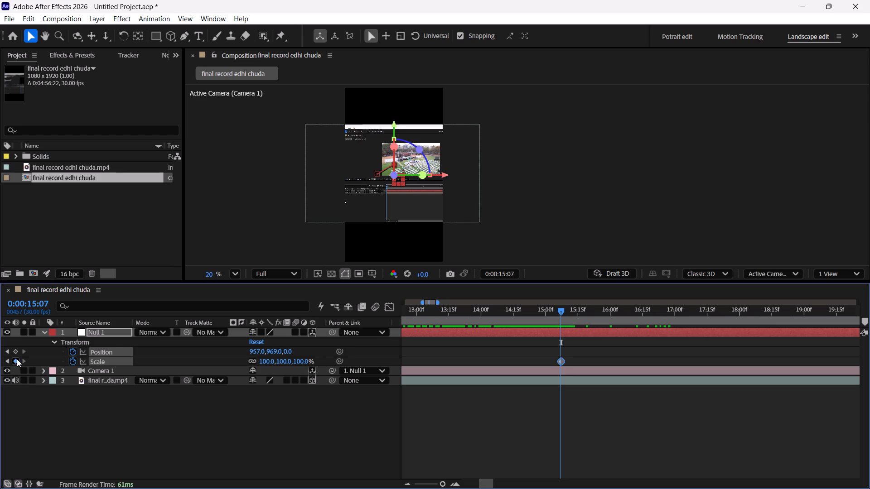
click(15, 352)
drag(549, 346, 577, 360)
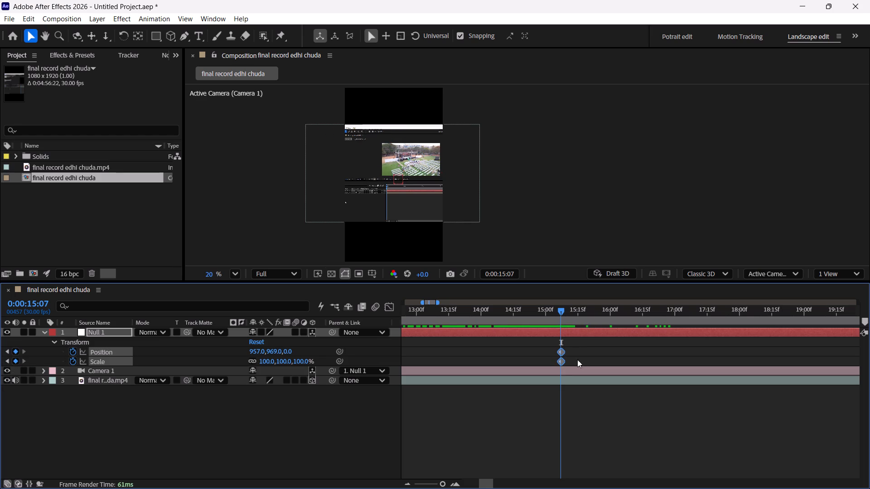
drag(577, 360, 580, 360)
drag(562, 352, 547, 354)
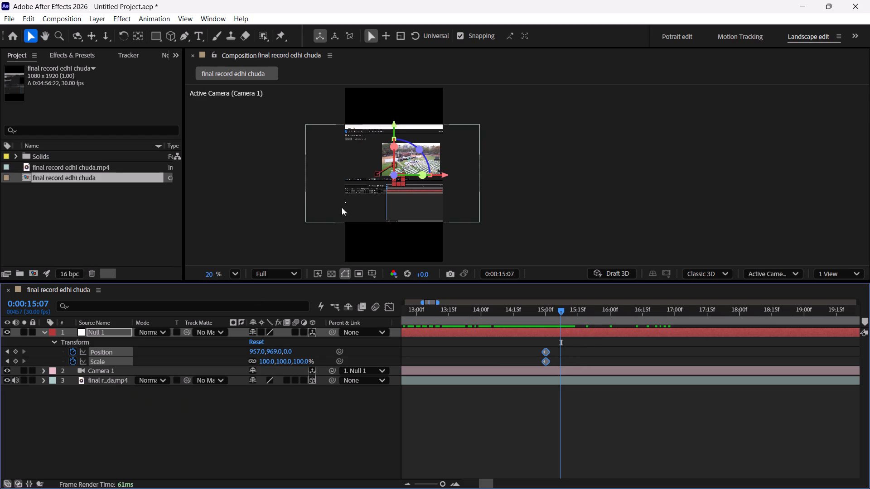
At 0:00:15:07, set Null 1's Position to 540, 969 and its Scale to 50% to frame the context menu area.
drag(255, 351, 130, 355)
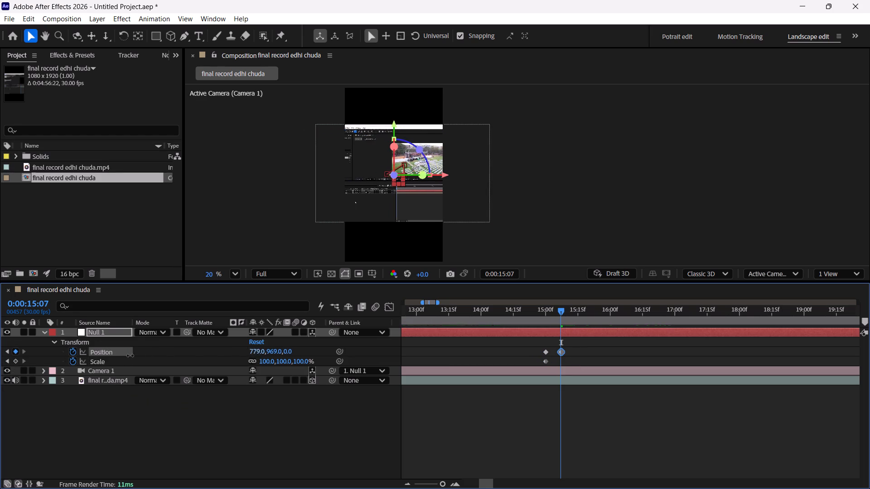
drag(130, 355, 32, 364)
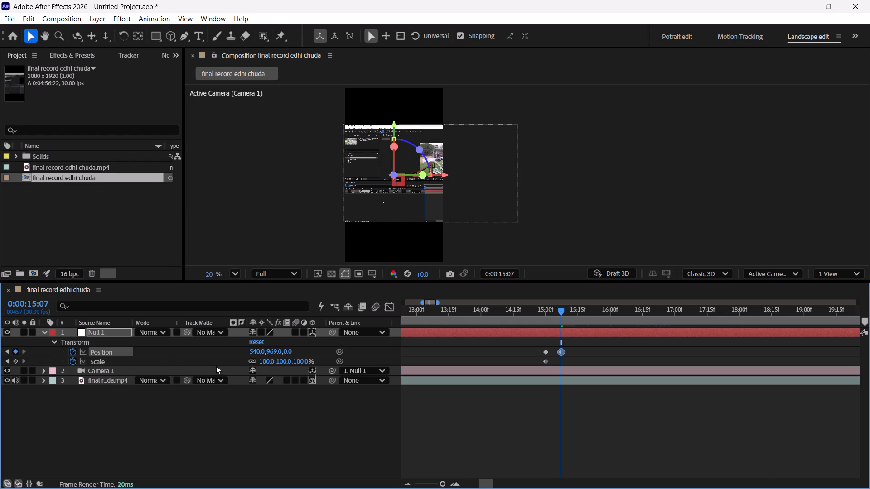
drag(266, 360, 242, 364)
Find the new-layer submenu selection, add holding Position and Scale keyframes on Null 1 at 0:00:17:03, and shift them back to about 0:00:16:23.
drag(561, 312, 590, 315)
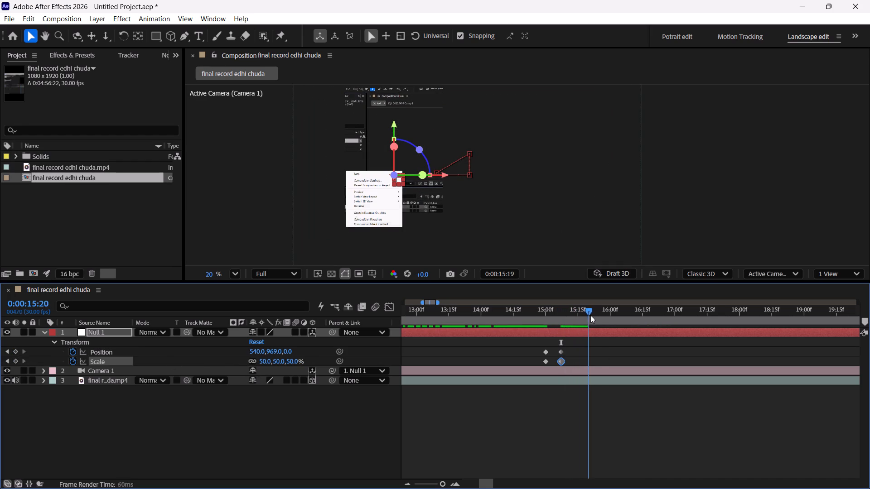
drag(590, 315, 664, 323)
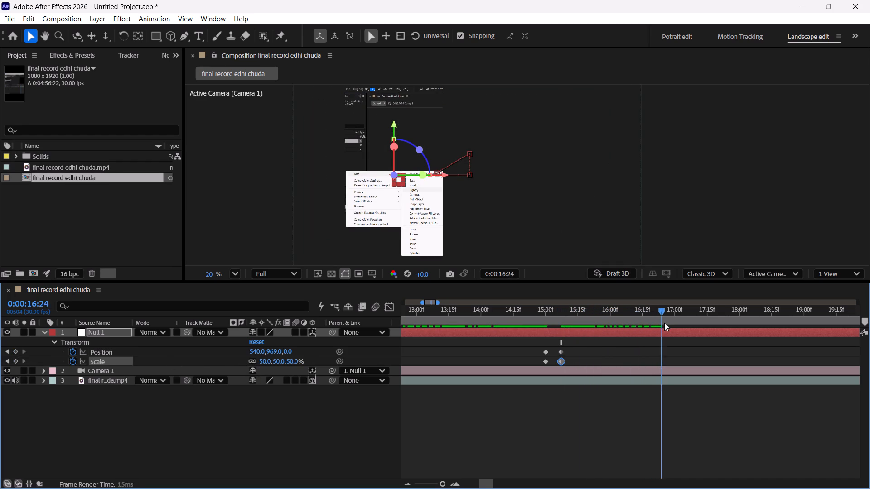
drag(664, 323, 677, 331)
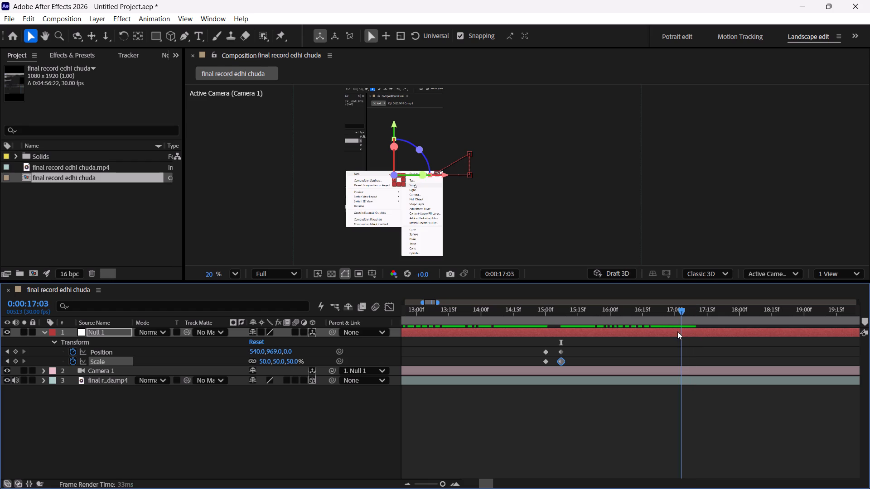
drag(677, 331, 682, 331)
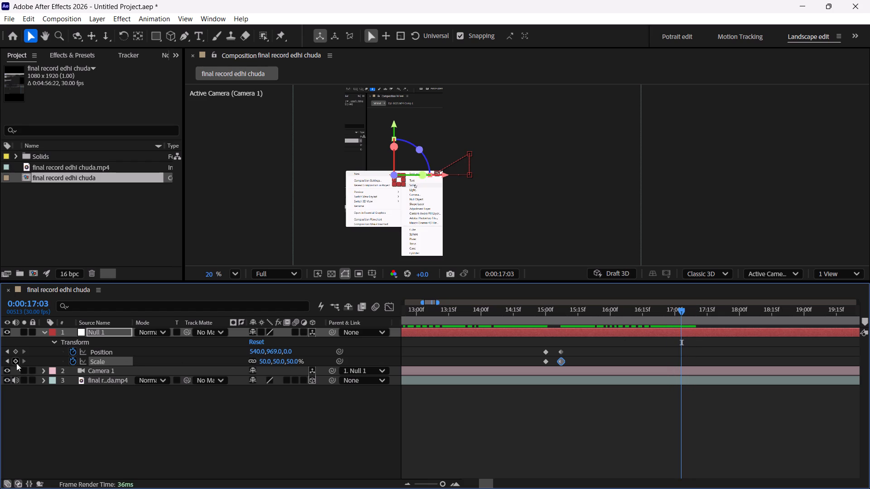
click(16, 363)
click(14, 350)
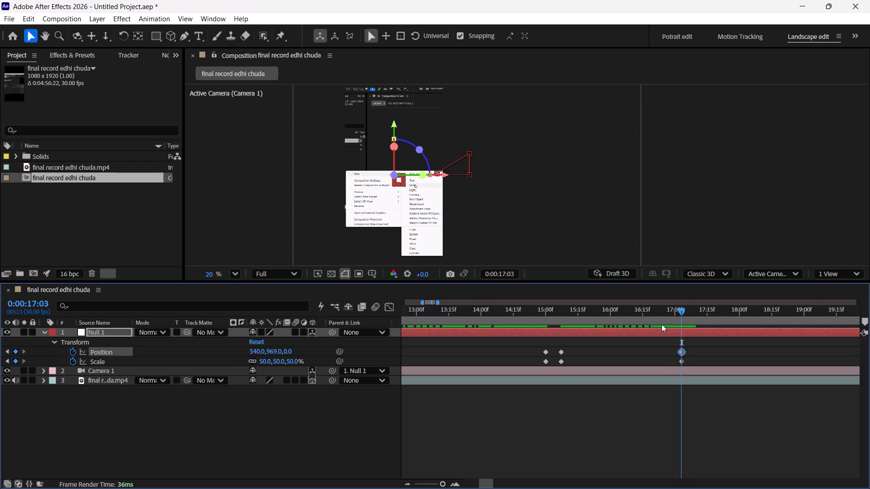
drag(668, 345, 688, 369)
drag(681, 351, 671, 351)
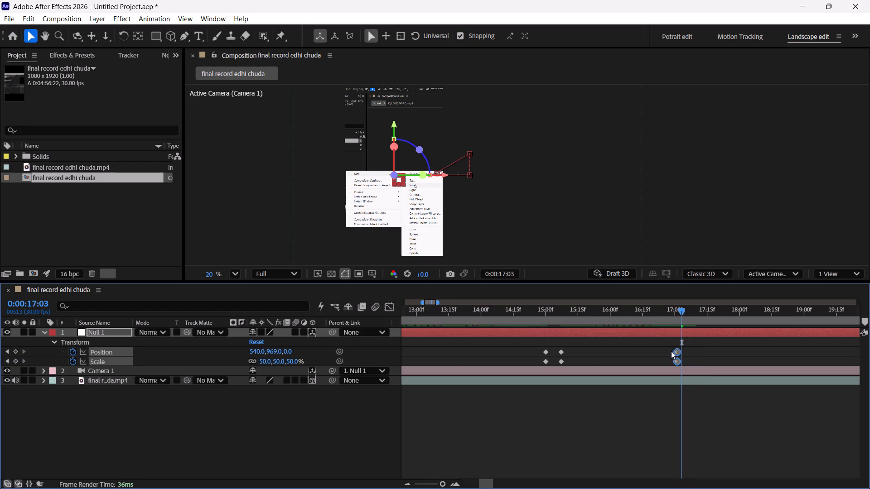
drag(671, 351, 659, 351)
At 0:00:17:03, set Null 1's Scale to 100% and its Position to 960, 969 to zoom back out.
click(265, 362)
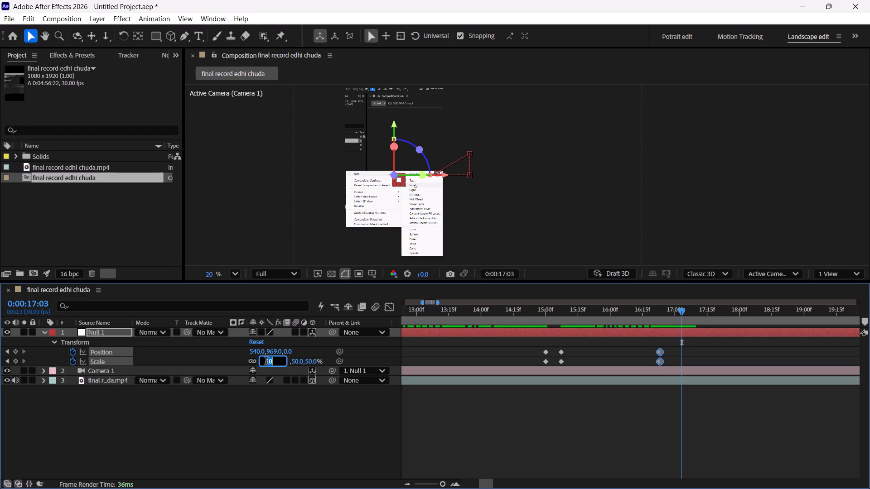
text(100)
key(Return)
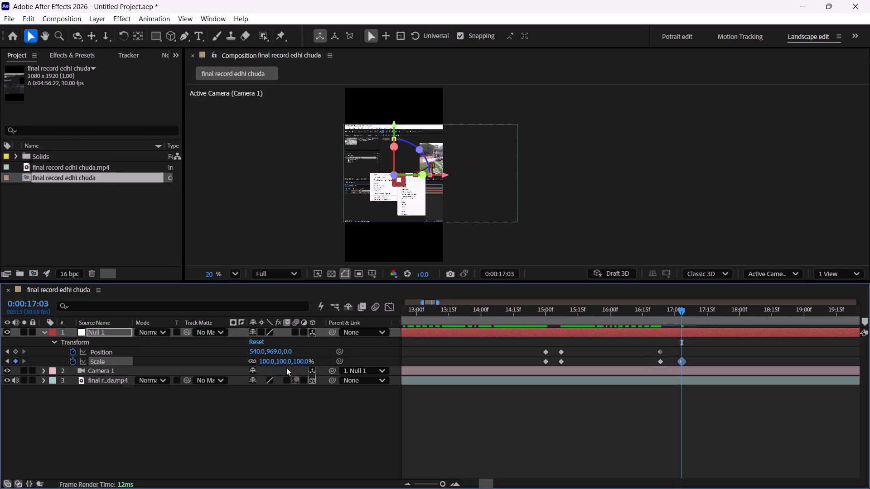
click(255, 352)
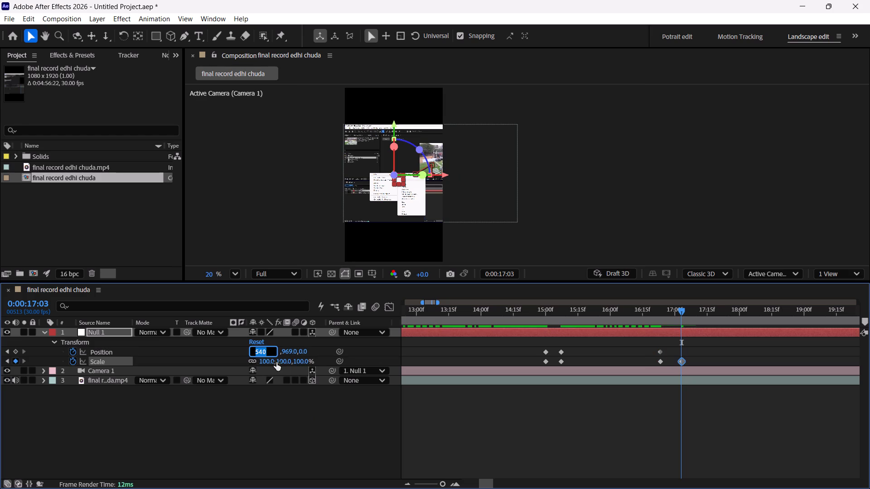
text(960)
key(Return)
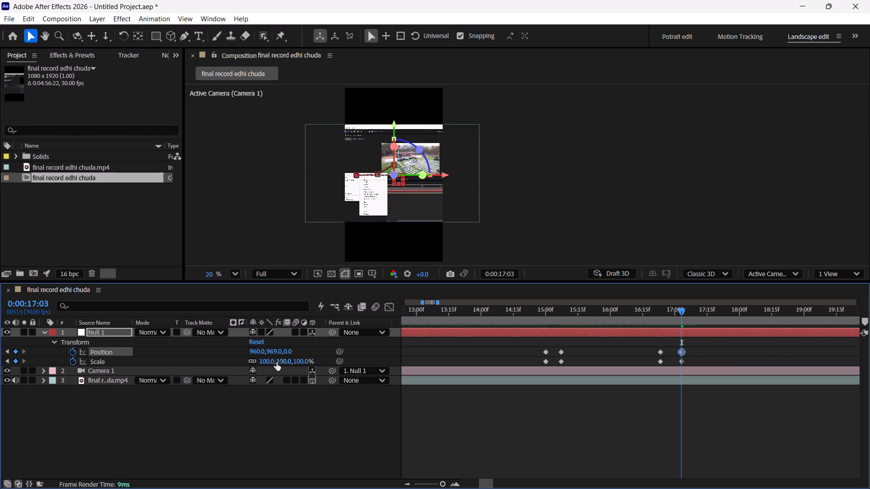
At 0:00:17:25, set Null 1's Position to 1286, 969 and its Scale to 80% to frame the settings dialog.
drag(680, 314, 670, 315)
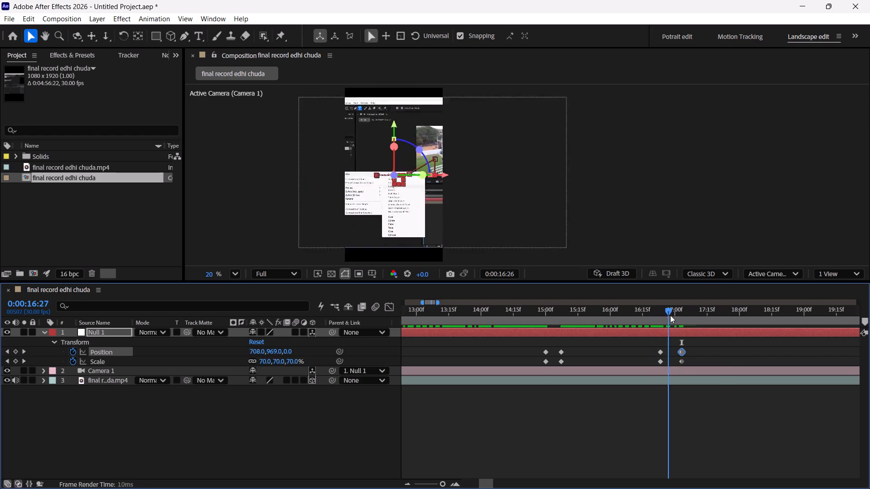
drag(670, 315, 734, 312)
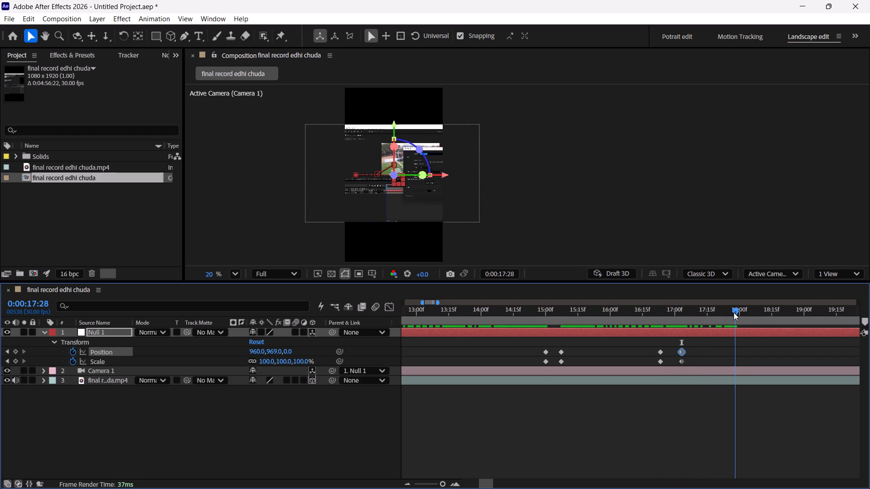
drag(734, 312, 681, 309)
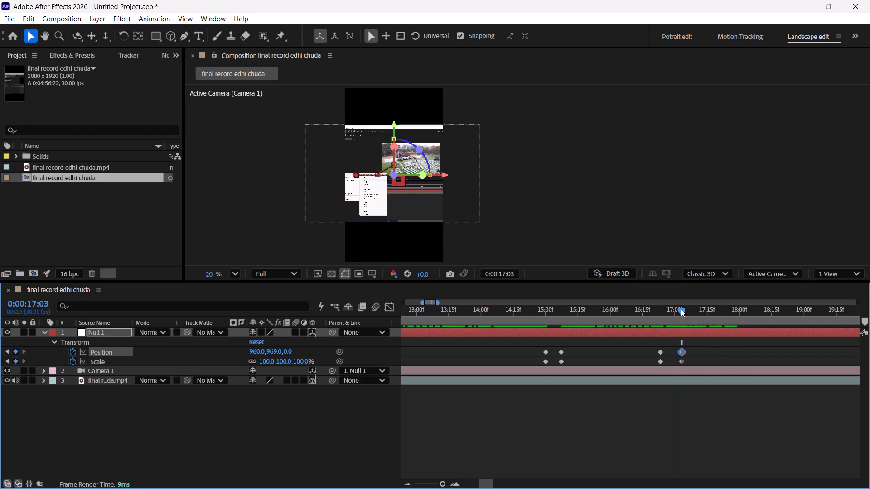
drag(681, 309, 725, 306)
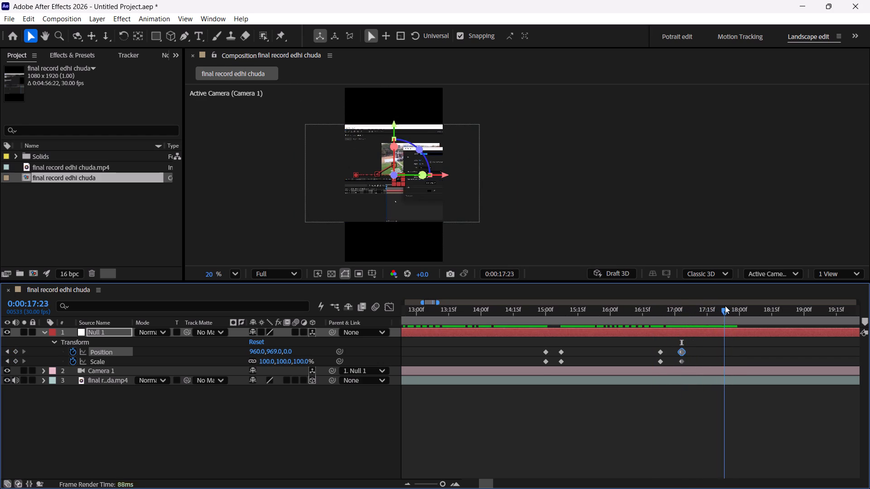
drag(725, 306, 728, 306)
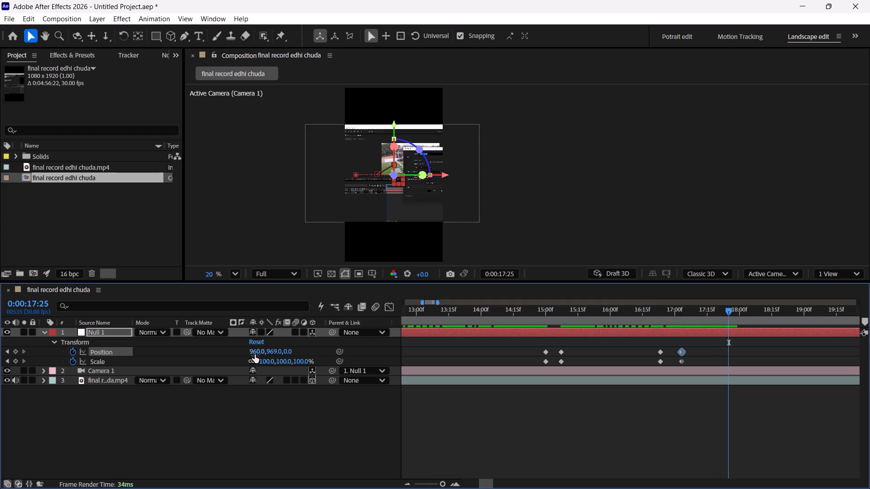
drag(255, 353, 474, 355)
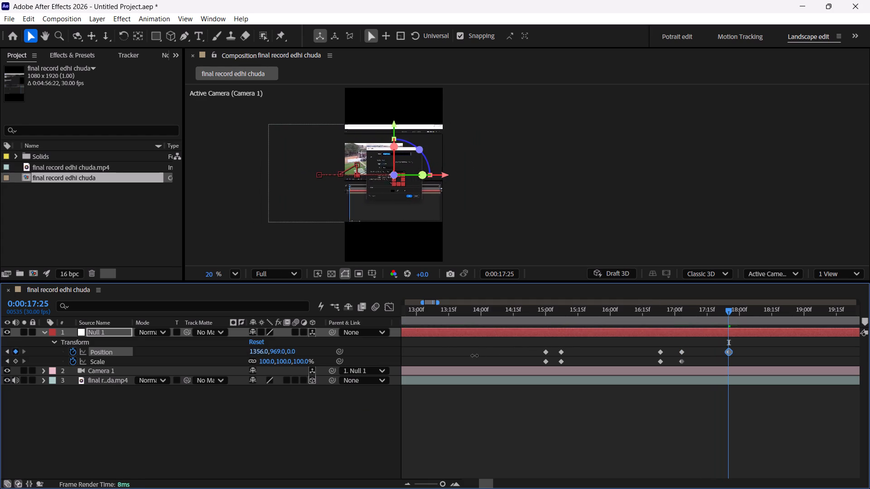
drag(474, 355, 447, 361)
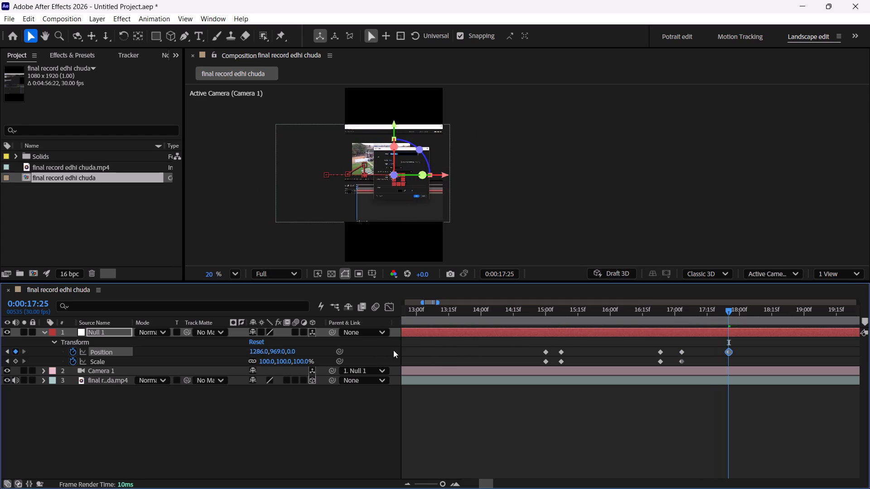
drag(266, 364, 254, 364)
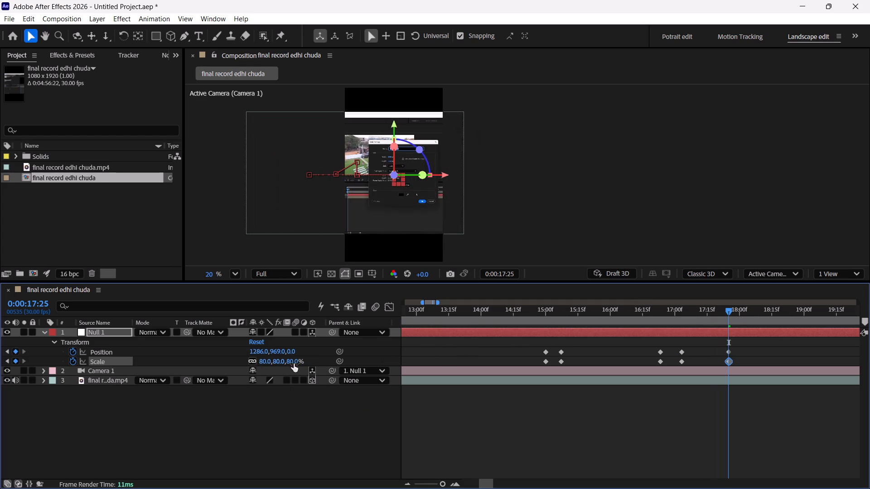
Preview Null 1's move onto the settings dialog and check the recording's action up to about 0:00:19:24.
drag(711, 319, 678, 324)
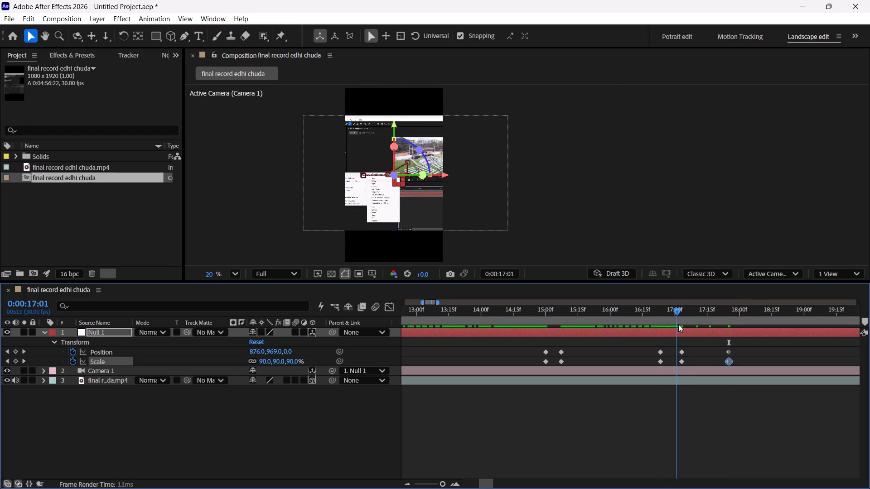
drag(678, 324, 644, 324)
key(space)
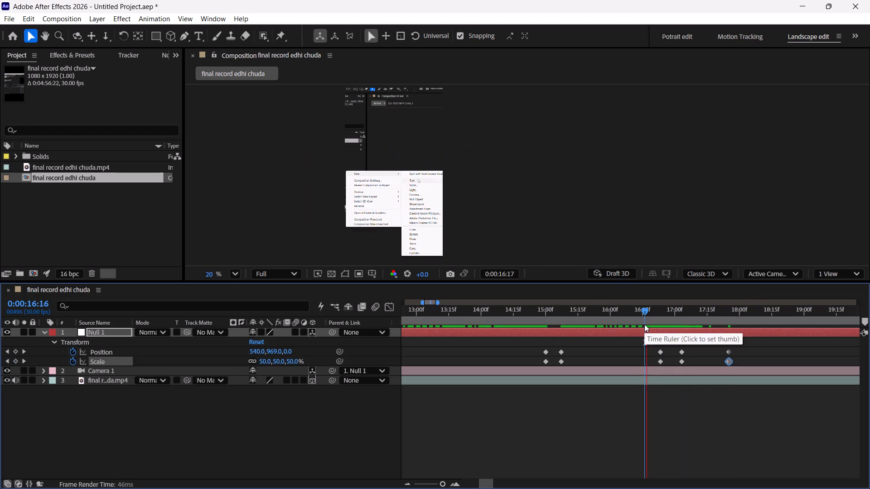
key(space)
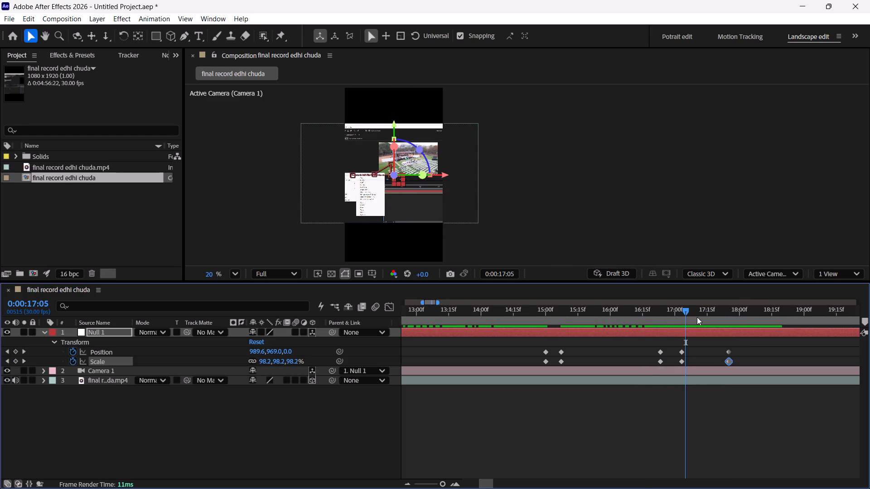
key(space)
key(space)
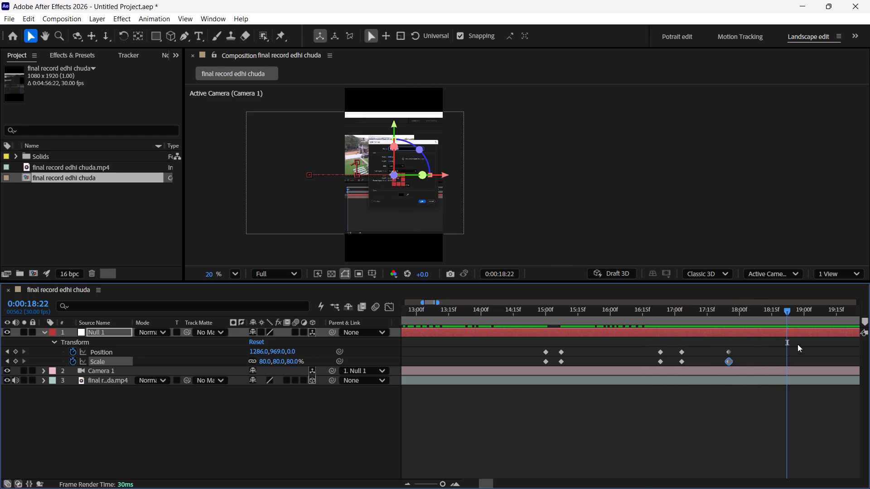
drag(787, 311, 667, 316)
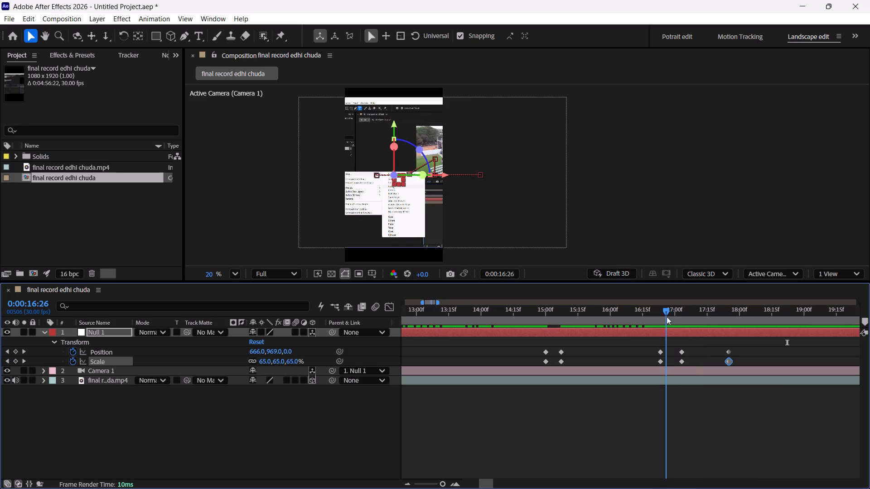
drag(667, 316, 761, 319)
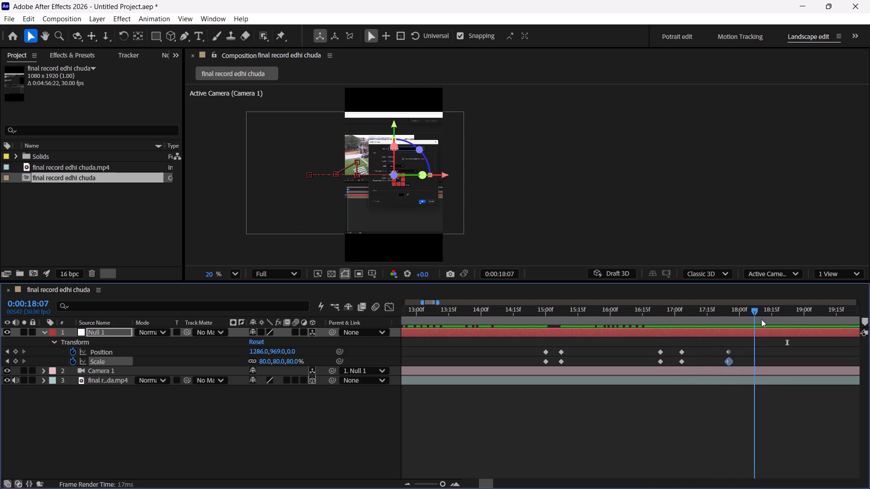
drag(761, 319, 857, 330)
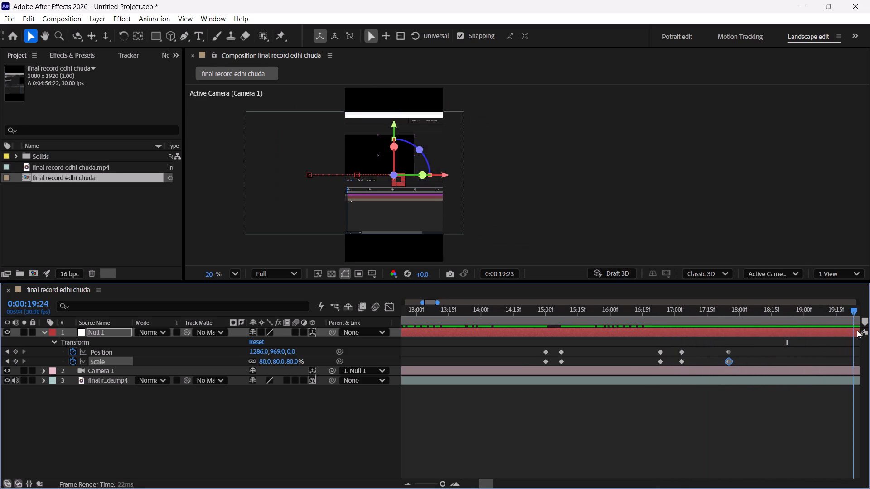
drag(857, 330, 592, 340)
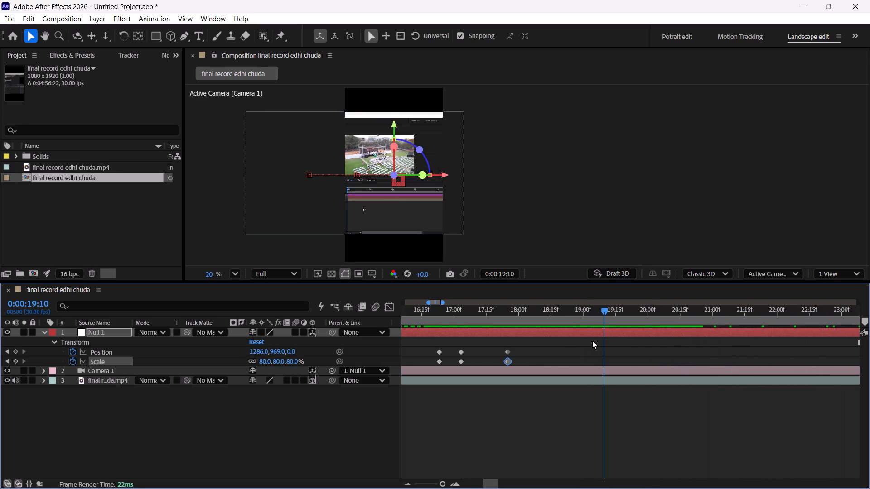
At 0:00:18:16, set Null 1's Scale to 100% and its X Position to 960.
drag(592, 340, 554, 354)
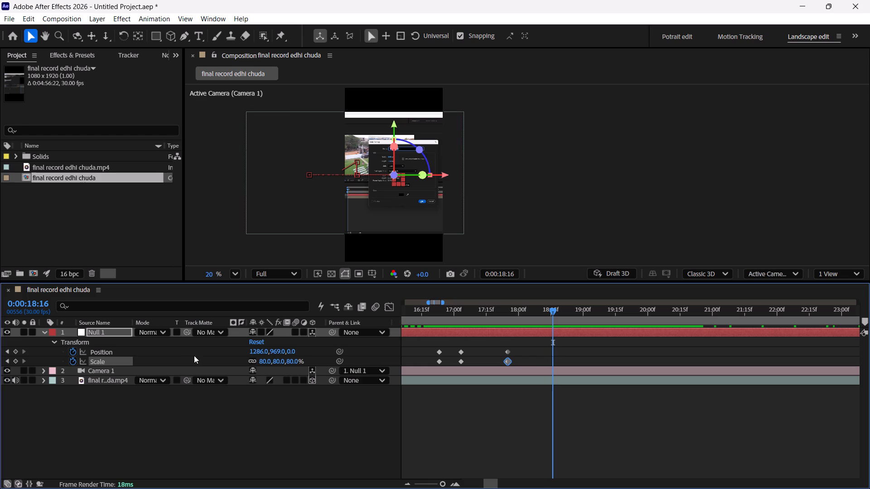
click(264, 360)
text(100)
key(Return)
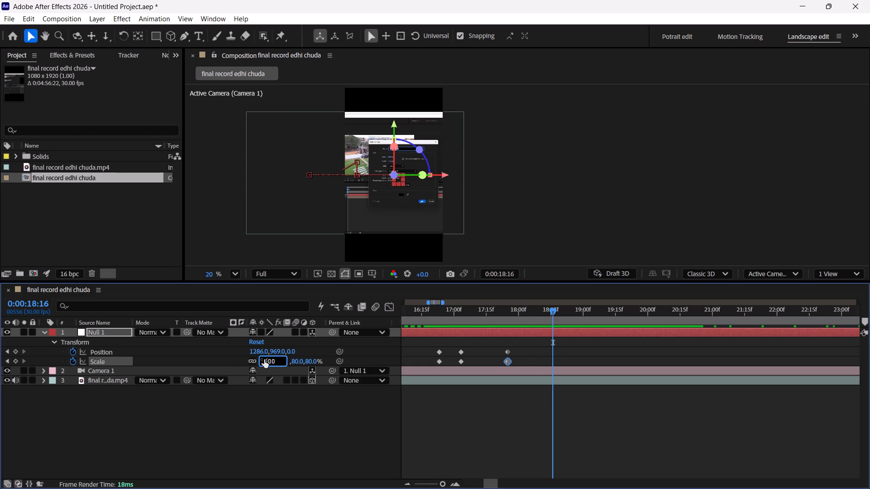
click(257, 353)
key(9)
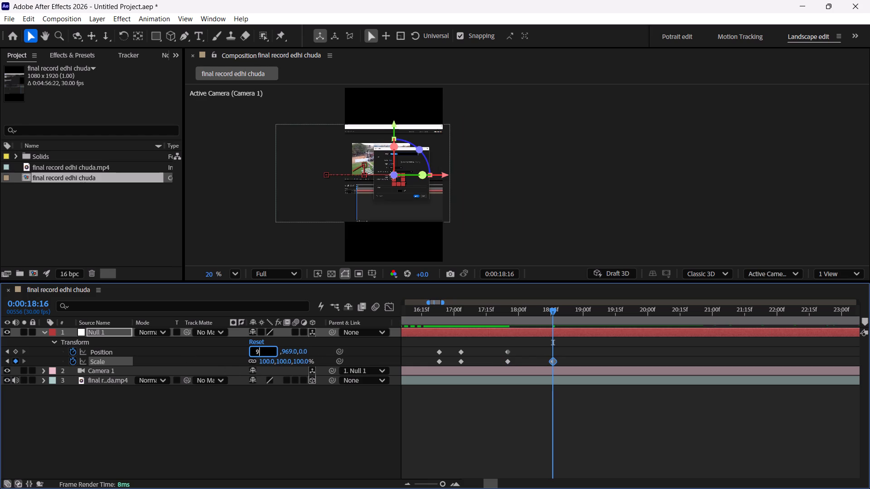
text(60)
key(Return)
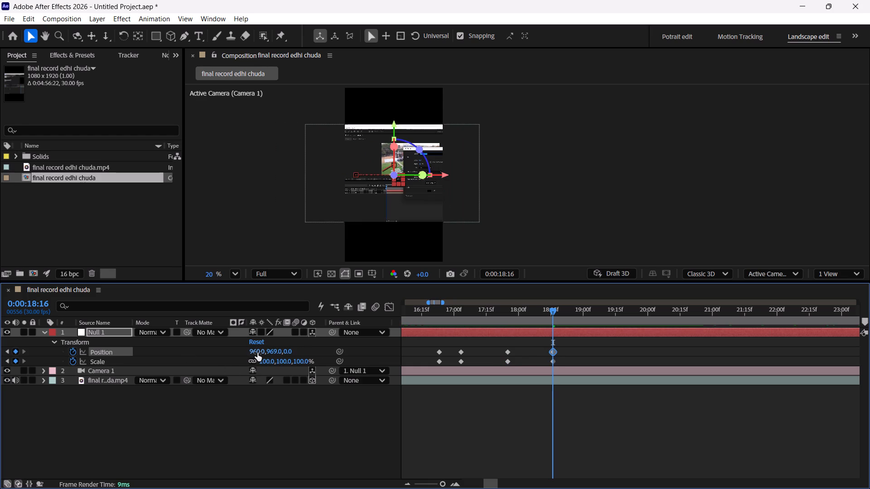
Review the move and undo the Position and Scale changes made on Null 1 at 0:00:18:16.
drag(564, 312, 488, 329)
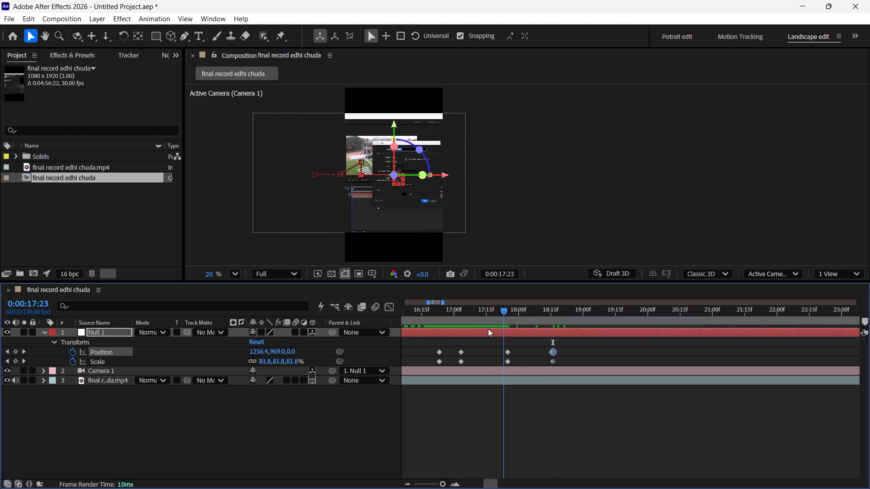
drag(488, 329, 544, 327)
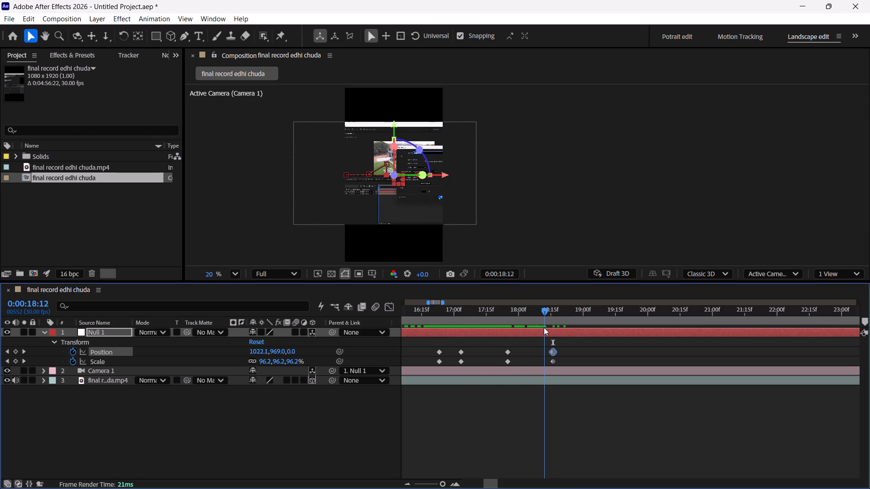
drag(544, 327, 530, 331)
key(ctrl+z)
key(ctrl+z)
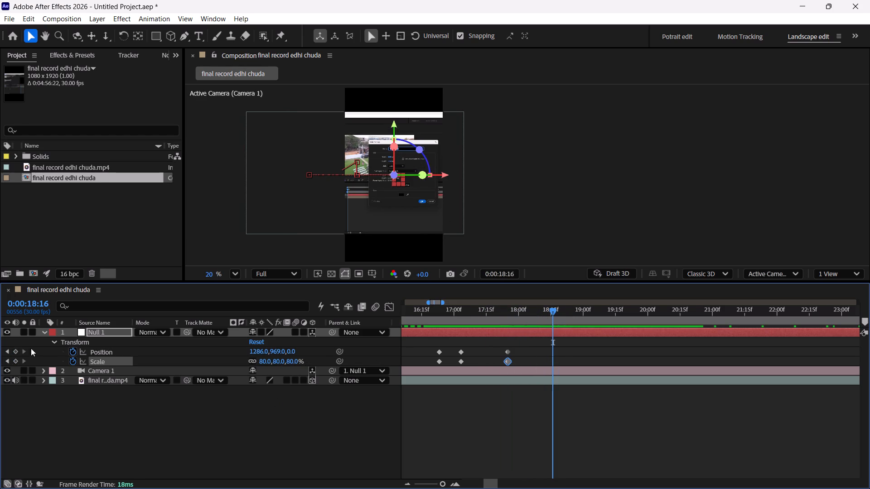
Add holding Position and Scale keyframes on Null 1 at 0:00:18:16.
click(14, 358)
click(14, 352)
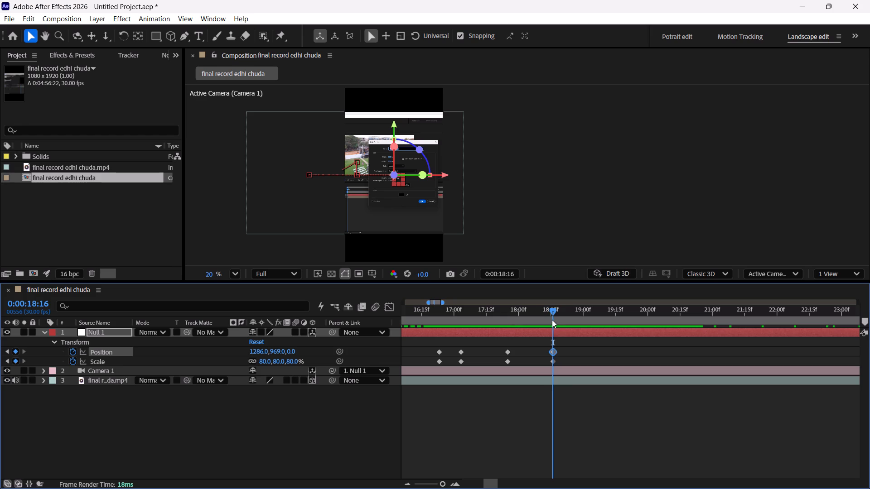
At 0:00:18:23, set Null 1's Scale to 100% and its Position to 960, 969 to zoom back out.
drag(555, 314, 569, 317)
click(264, 360)
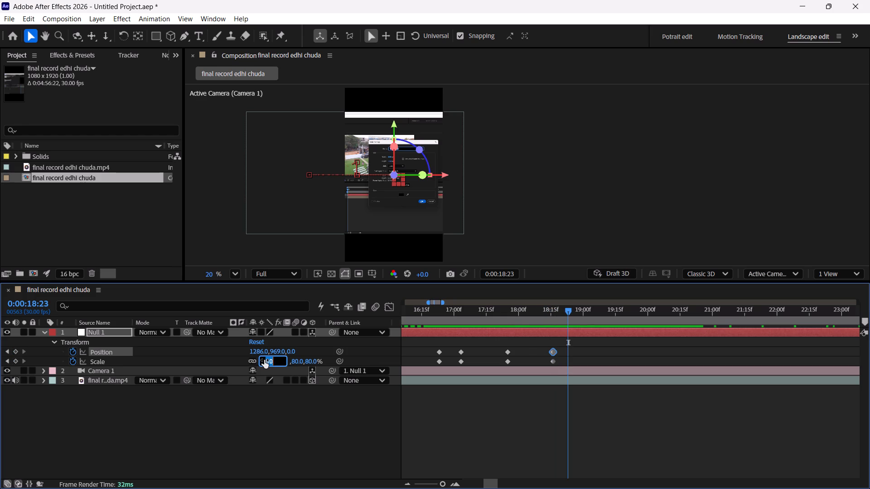
text(100)
key(Return)
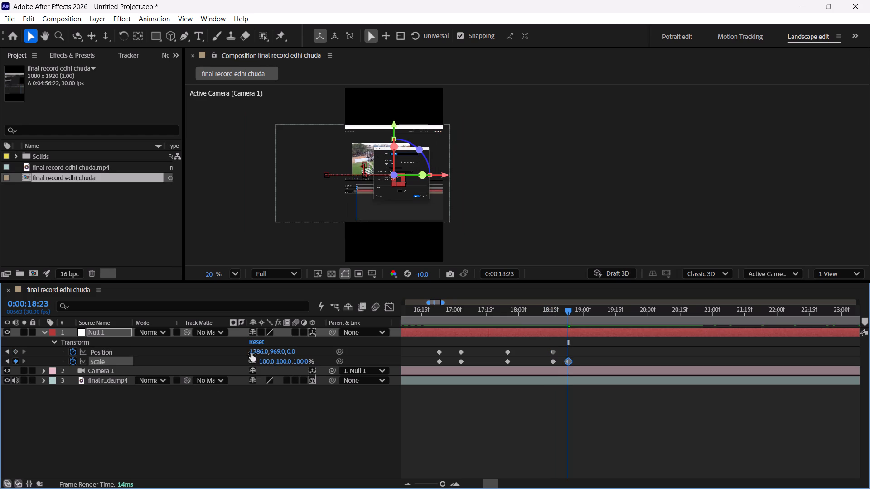
click(255, 353)
text(960)
key(Return)
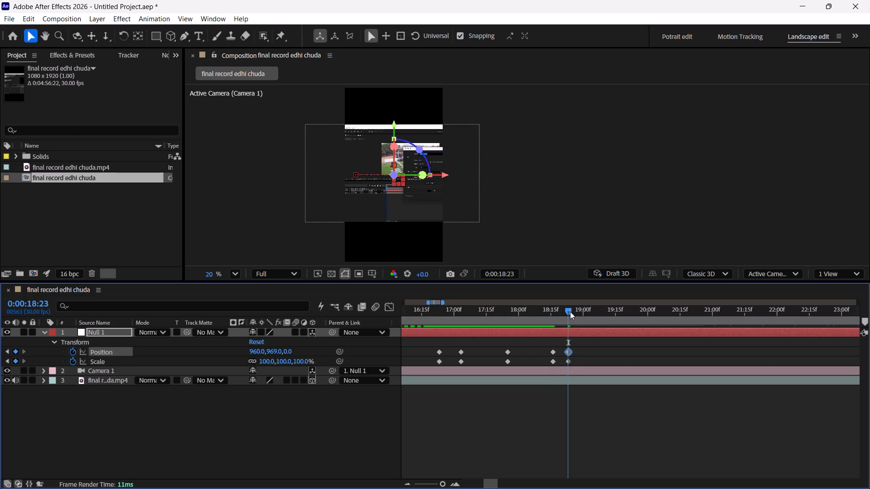
Shift Null 1's zoom-out Position and Scale keyframes from 0:00:18:23 to about 0:00:19:22.
drag(570, 312, 582, 316)
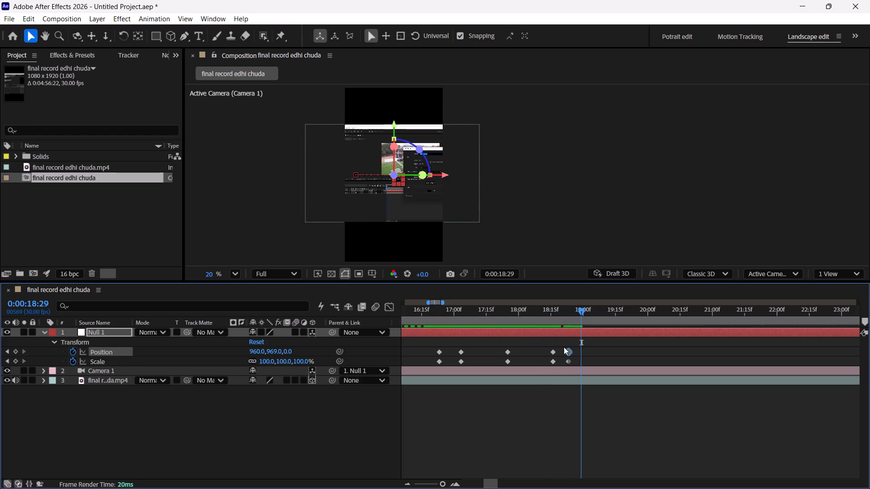
drag(563, 347, 585, 365)
drag(568, 351, 630, 357)
Review the dialog framing and zoom-out between about 0:00:17:25 and 0:00:19:12 against the recorded action.
drag(585, 312, 537, 319)
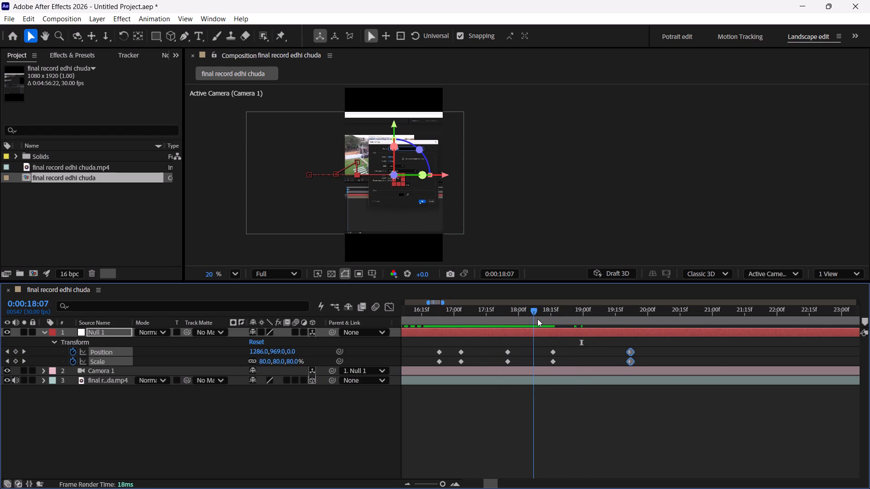
drag(537, 319, 517, 321)
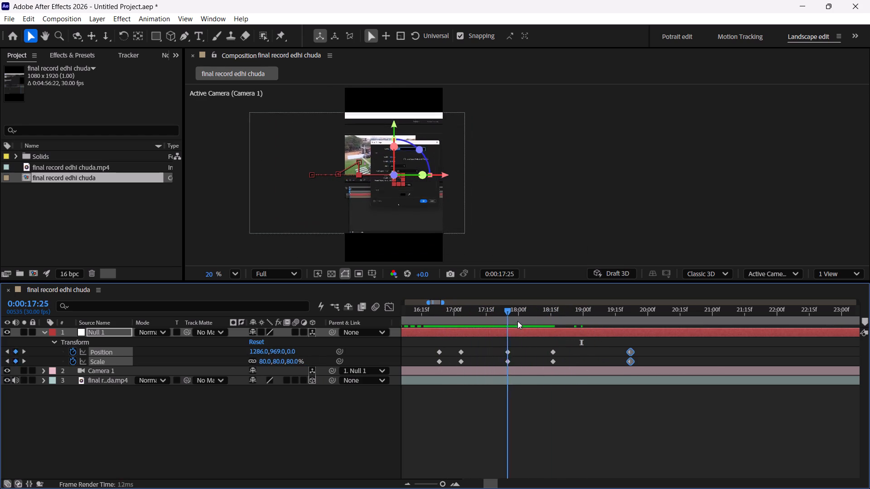
drag(517, 321, 610, 340)
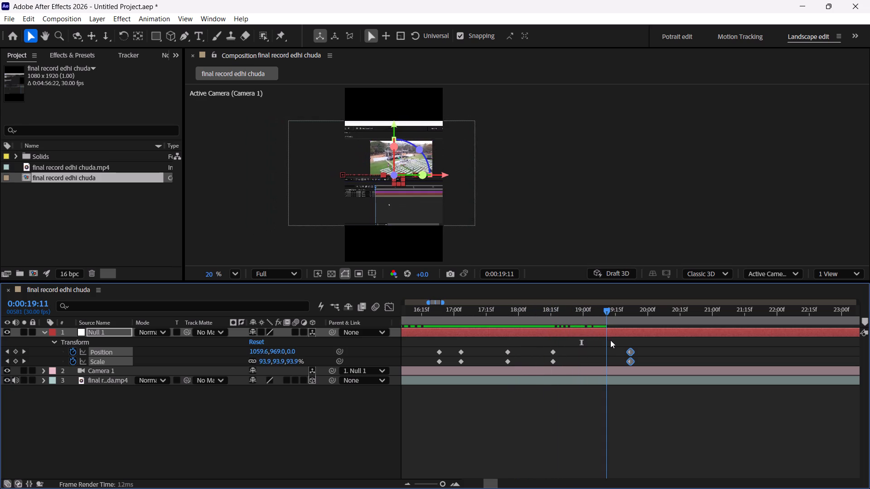
drag(610, 340, 604, 341)
drag(600, 315, 606, 316)
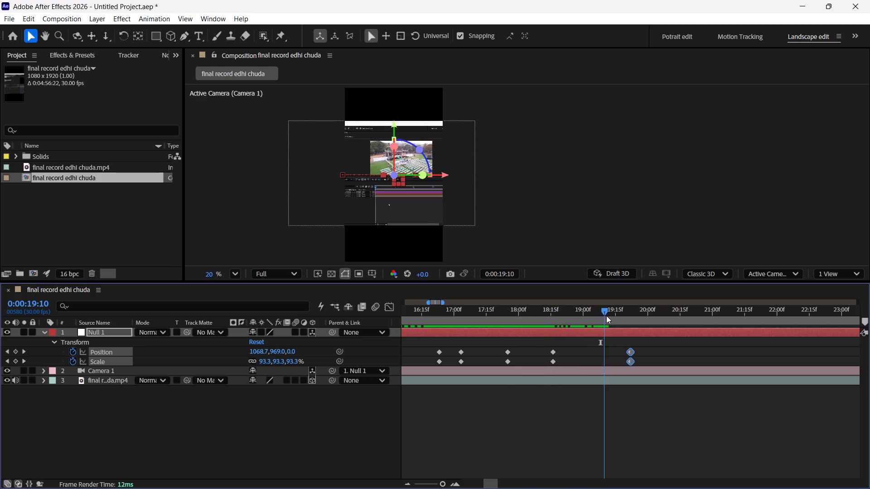
drag(606, 316, 590, 317)
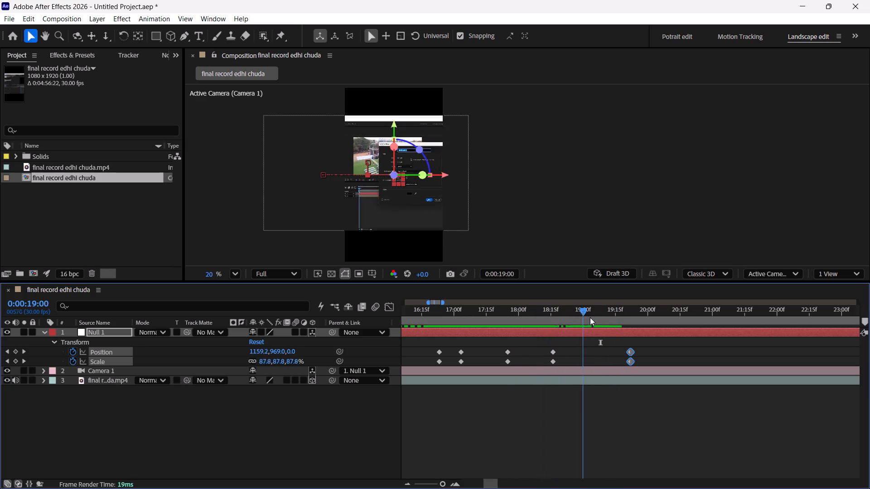
drag(590, 317, 611, 324)
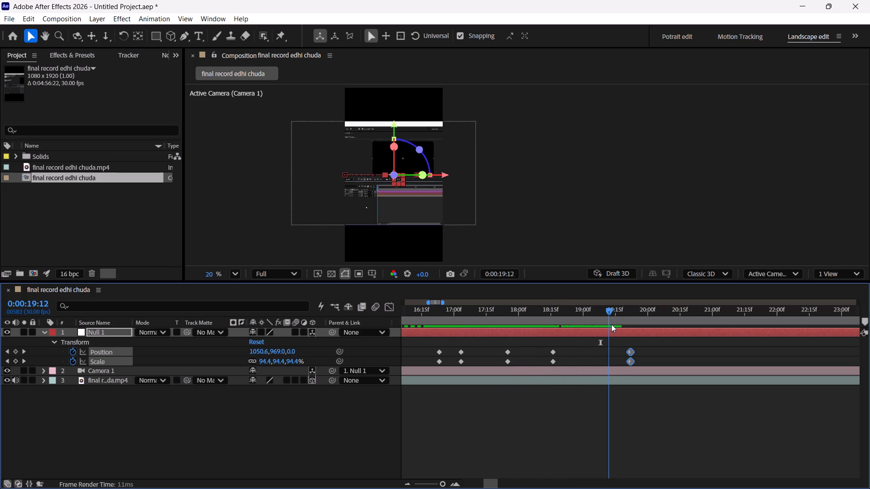
drag(611, 324, 513, 323)
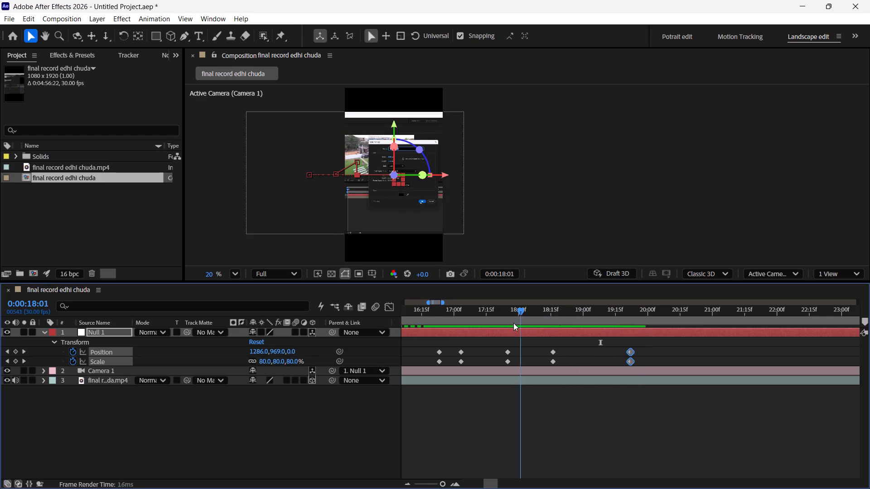
Review the recording from about 0:00:18:01 to 0:00:23:06 for idle footage following Null 1's zoom-out.
drag(513, 323, 588, 317)
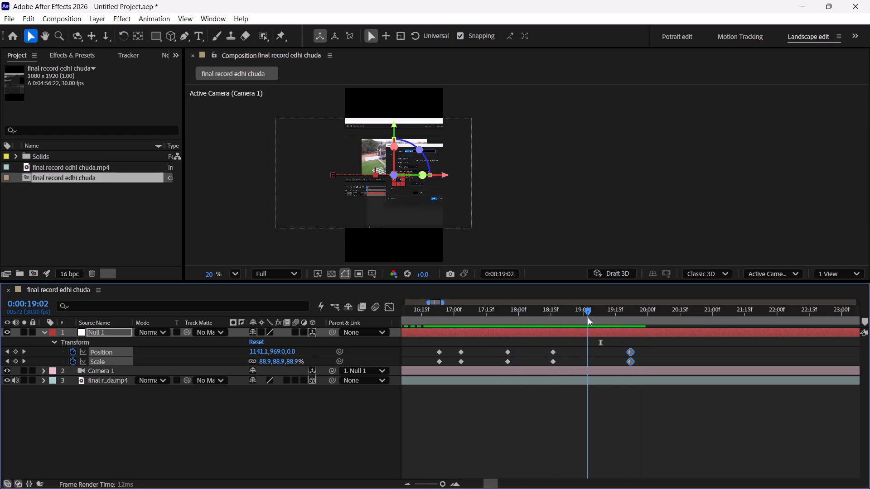
drag(588, 317, 638, 316)
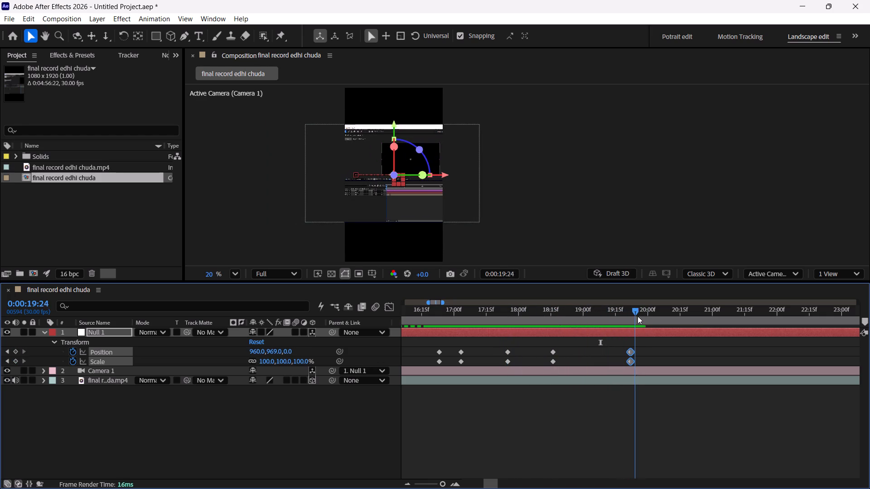
drag(638, 316, 719, 320)
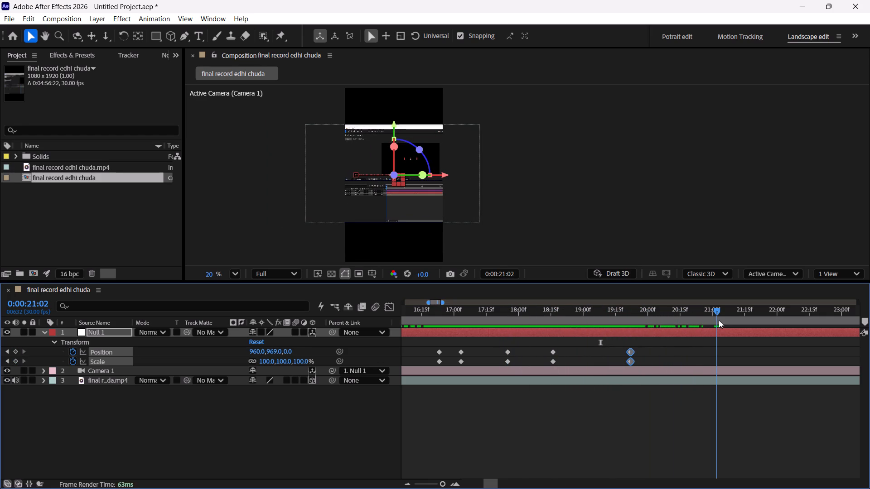
drag(719, 320, 657, 340)
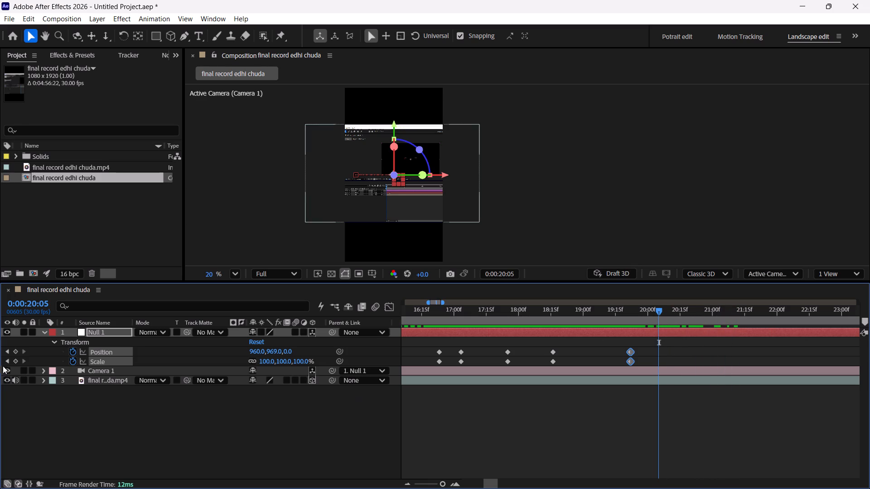
click(15, 359)
click(14, 351)
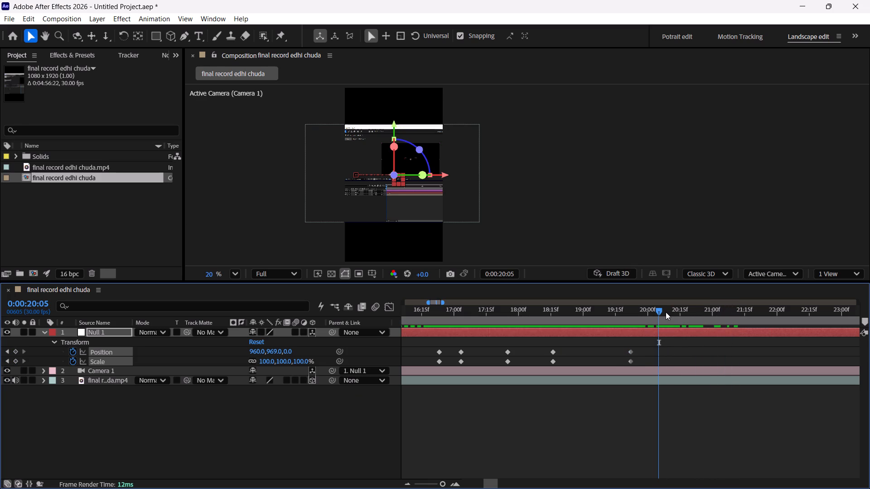
drag(658, 312, 774, 320)
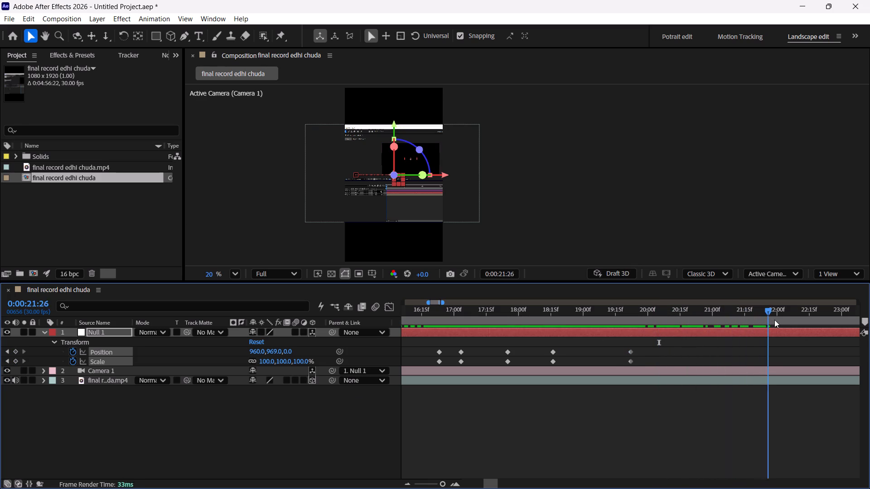
drag(774, 320, 819, 319)
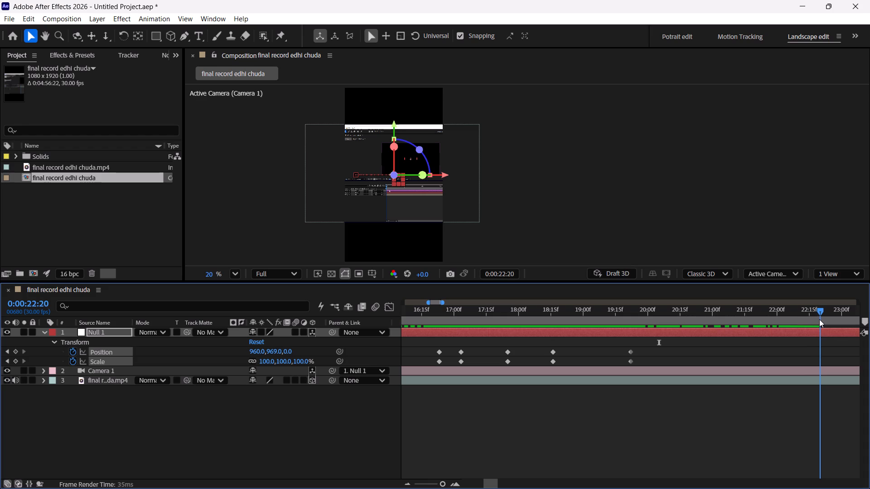
drag(819, 319, 854, 318)
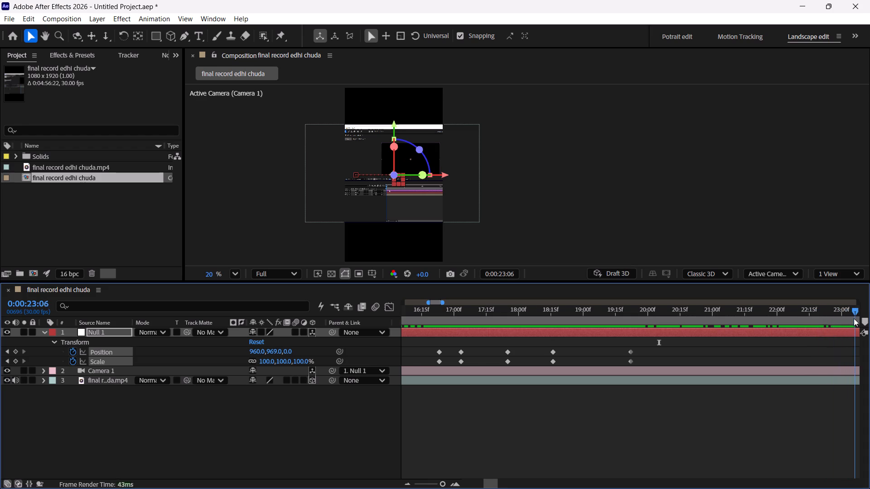
Split the screen recording layer at 0:00:19:23, just after Null 1's zoom-out keyframes.
drag(854, 318, 449, 356)
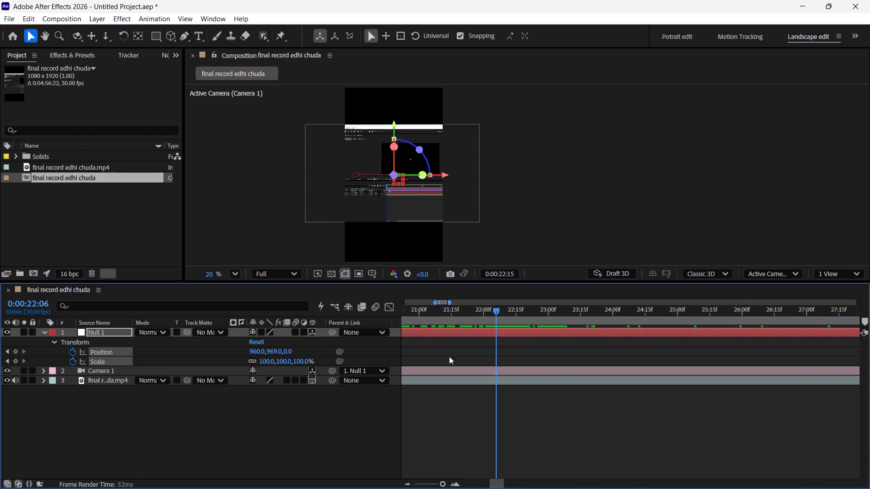
drag(449, 356, 517, 359)
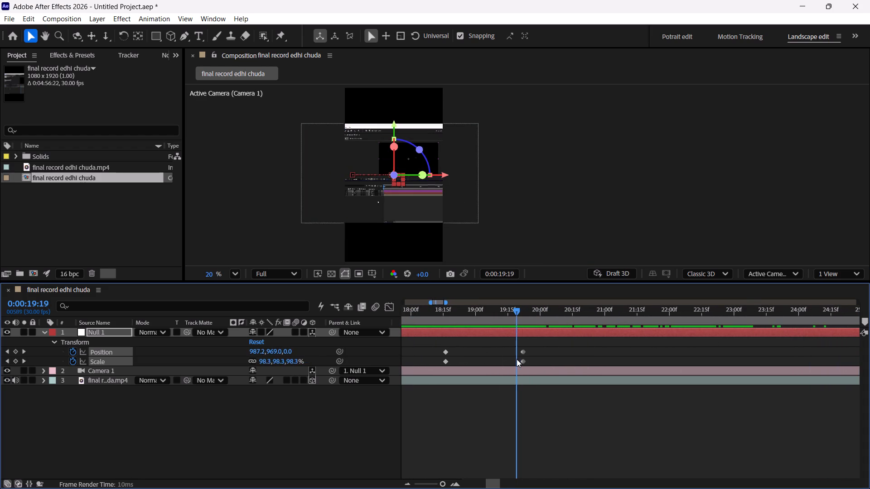
drag(517, 359, 525, 357)
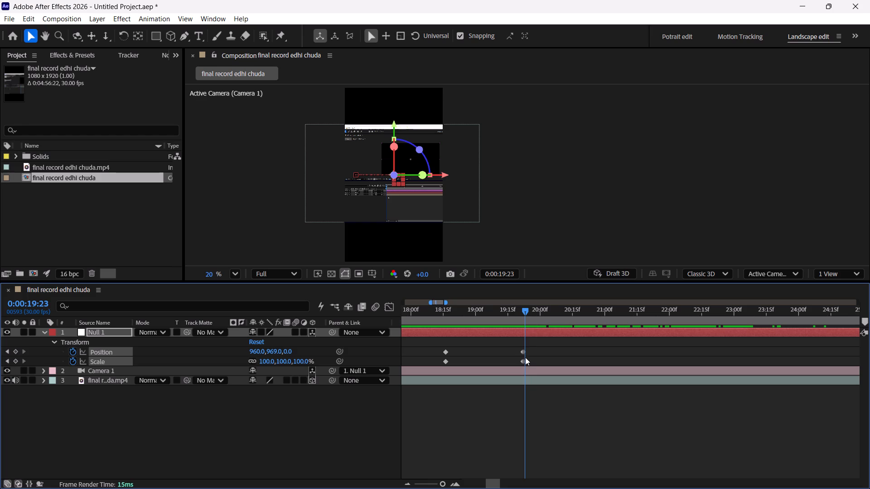
drag(525, 357, 525, 358)
click(529, 379)
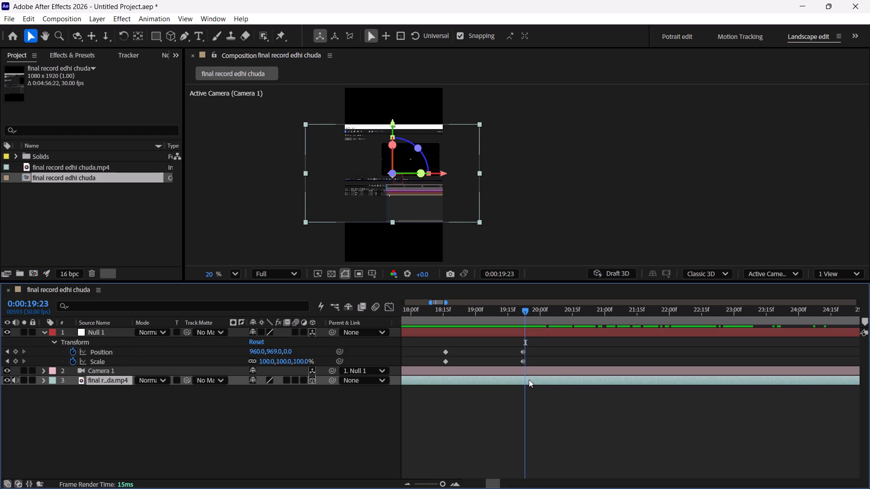
key(ctrl+shift+d)
Split the second part of the screen recording again at 0:00:24:17.
drag(527, 316, 570, 319)
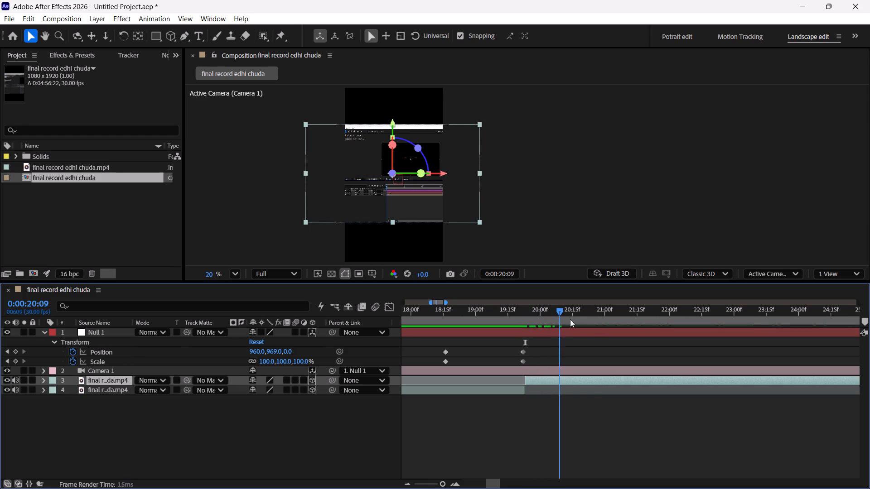
drag(570, 319, 714, 332)
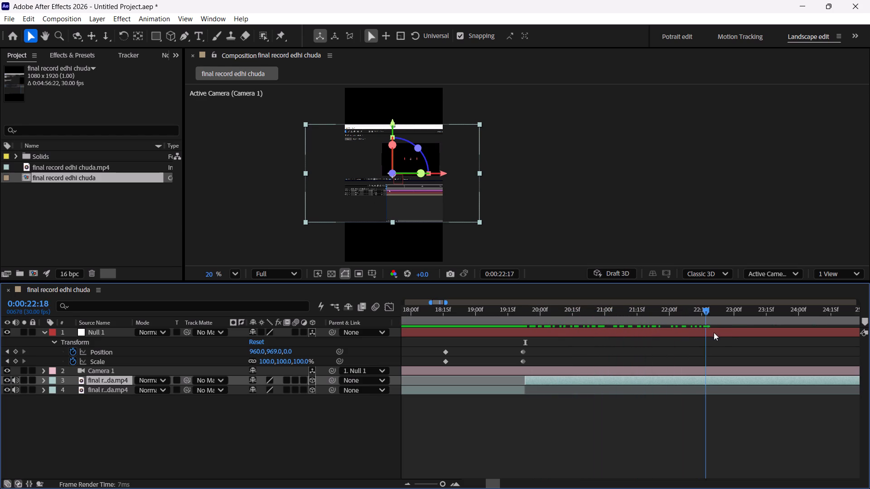
drag(714, 332, 790, 330)
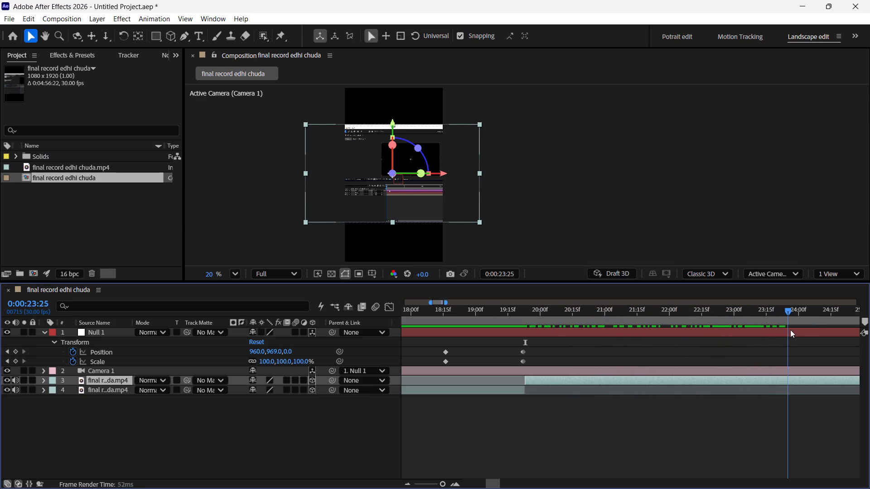
drag(790, 330, 839, 325)
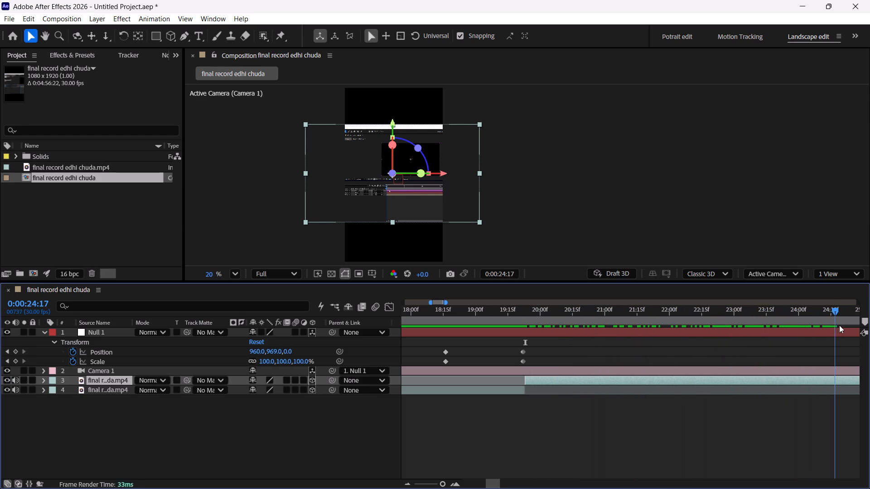
drag(839, 325, 838, 324)
key(ctrl+shift+d)
Delete the recording segment between 0:00:19:23 and 0:00:24:17, and close the gap by moving the remaining clip back to 0:00:19:23.
click(773, 388)
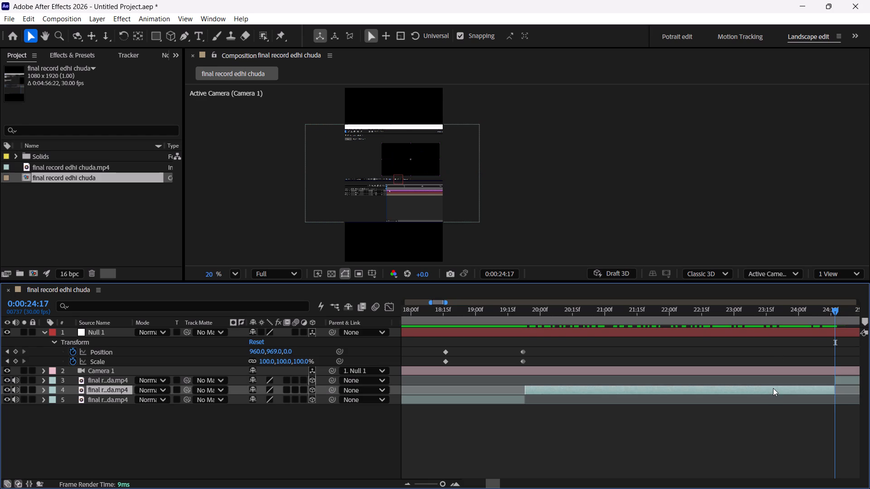
key(Delete)
drag(848, 380, 550, 406)
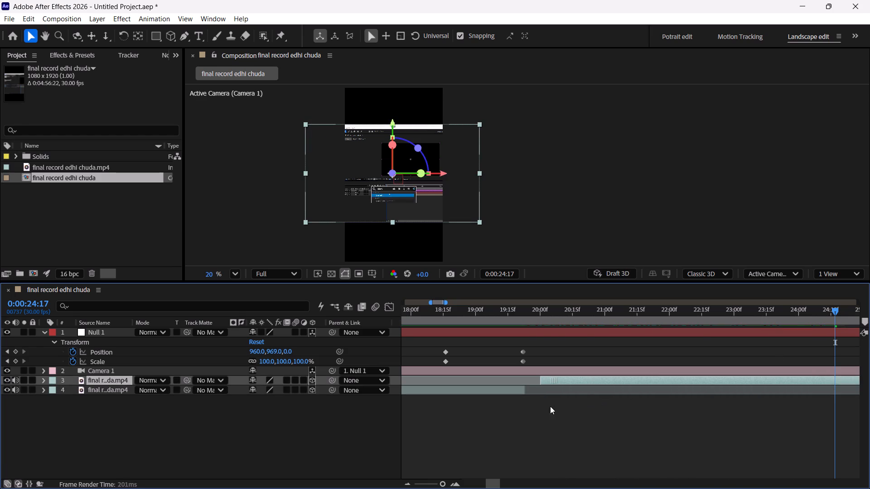
drag(550, 406, 538, 408)
Review the recording across the cut at 0:00:19:23 and onward to about 0:00:24:20.
drag(834, 313, 705, 323)
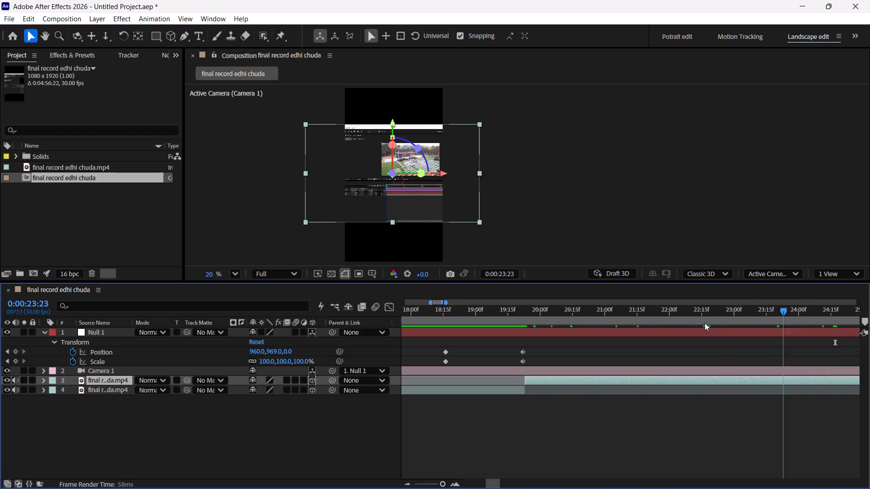
drag(705, 323, 533, 333)
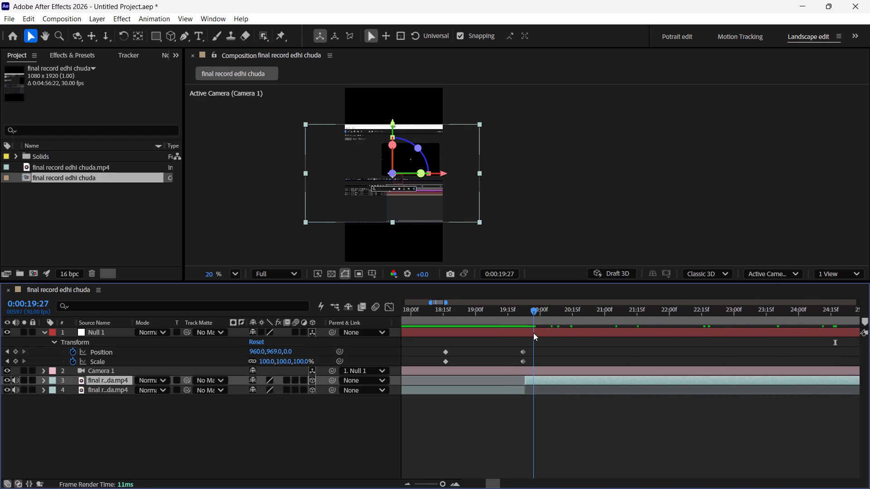
drag(533, 333, 531, 336)
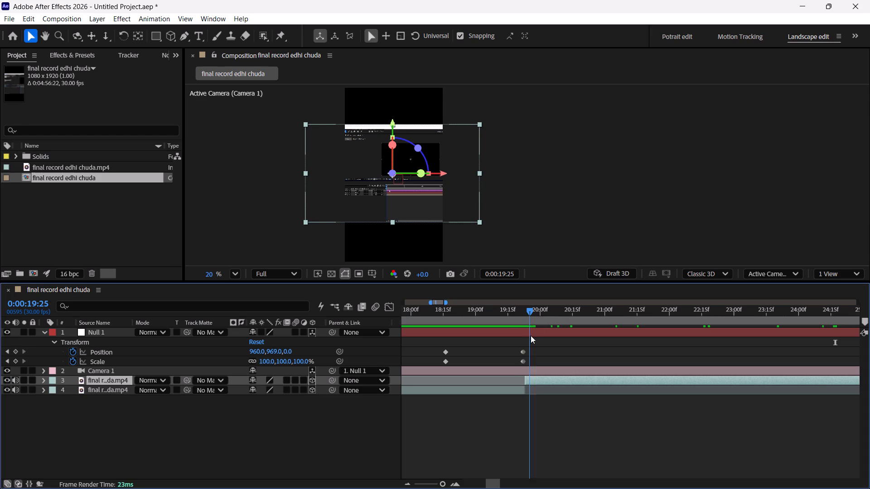
drag(531, 336, 520, 331)
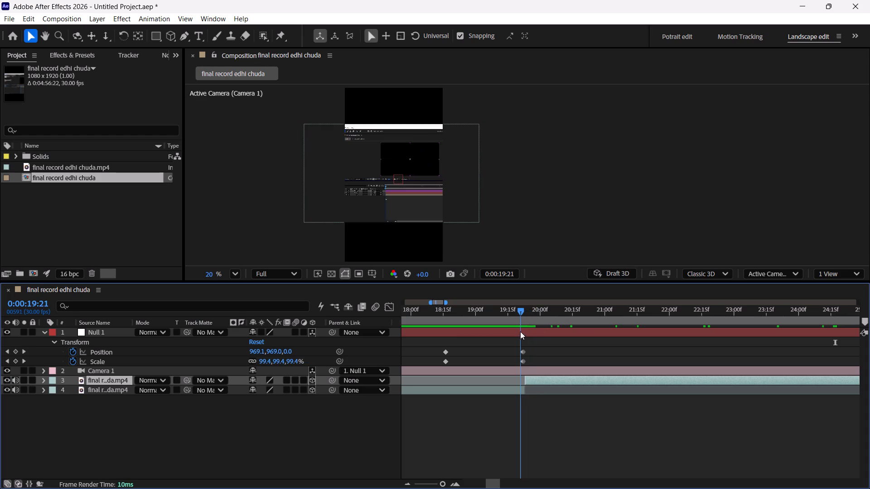
drag(520, 331, 600, 336)
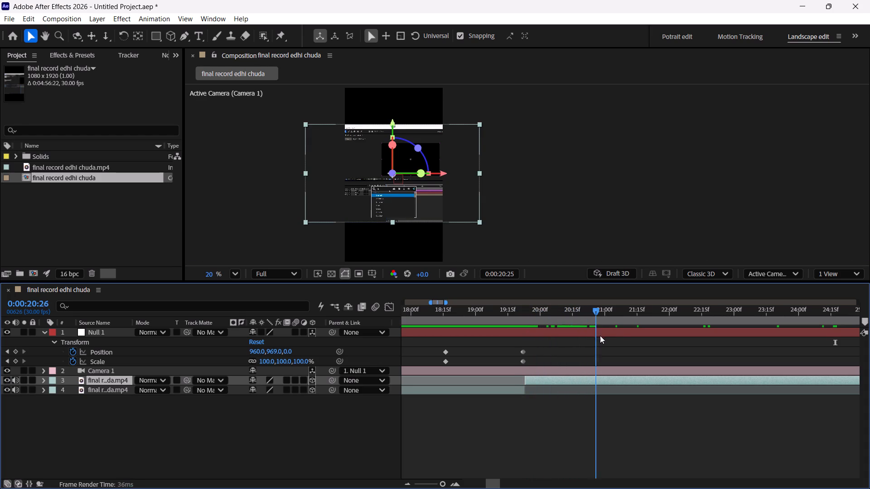
drag(600, 336, 694, 342)
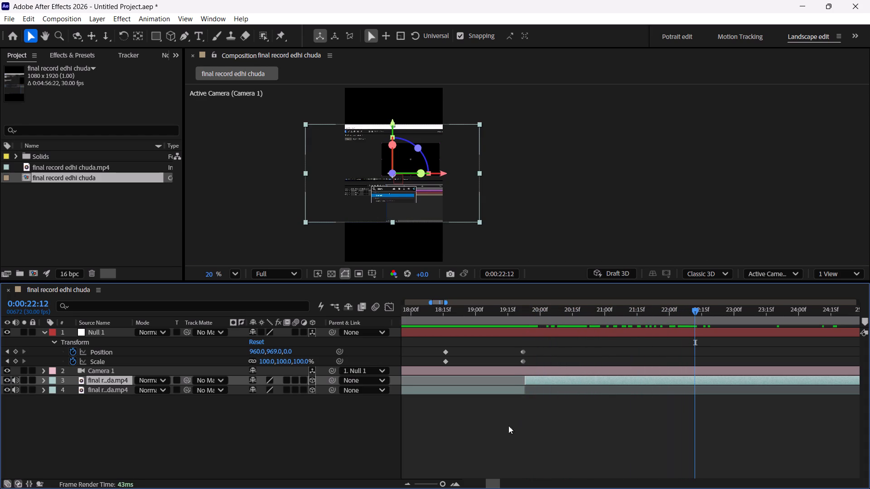
click(442, 481)
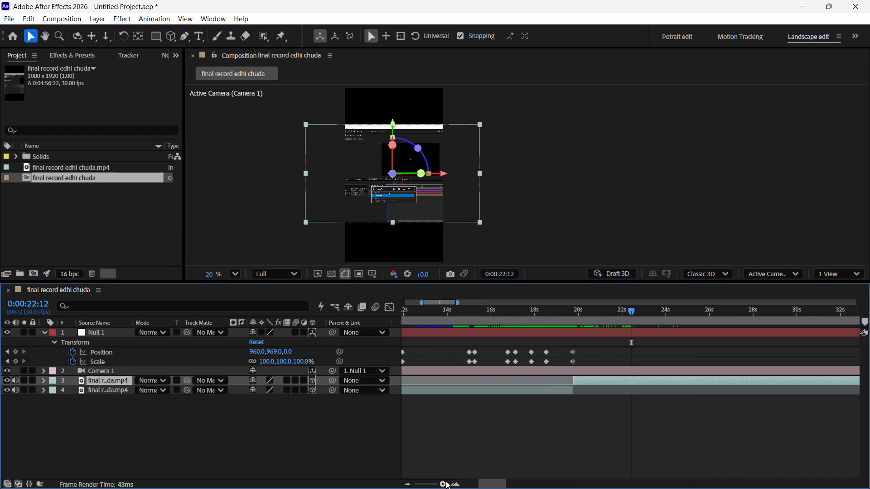
drag(634, 312, 638, 312)
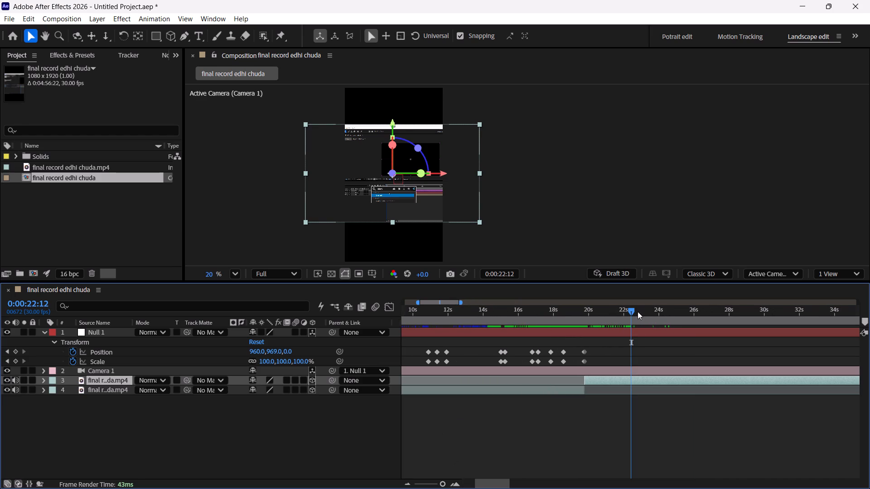
drag(638, 312, 665, 312)
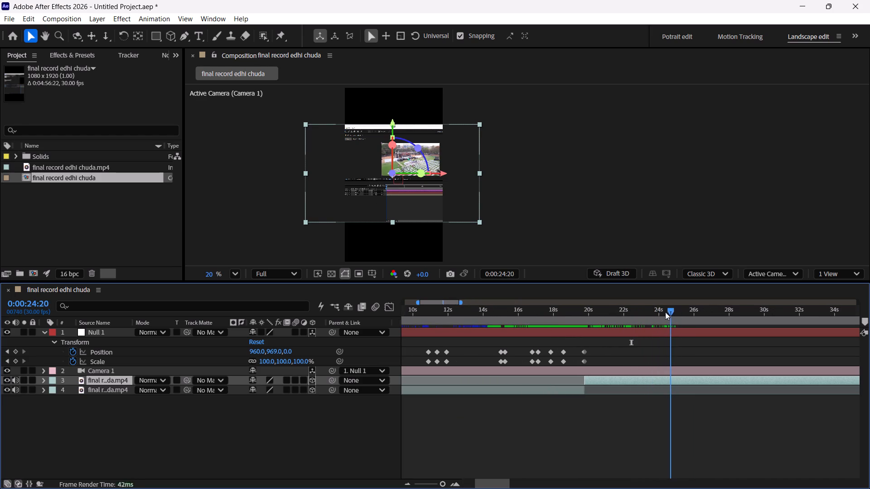
Add holding Position and Scale keyframes on Null 1 at 0:00:22:14.
drag(665, 312, 642, 316)
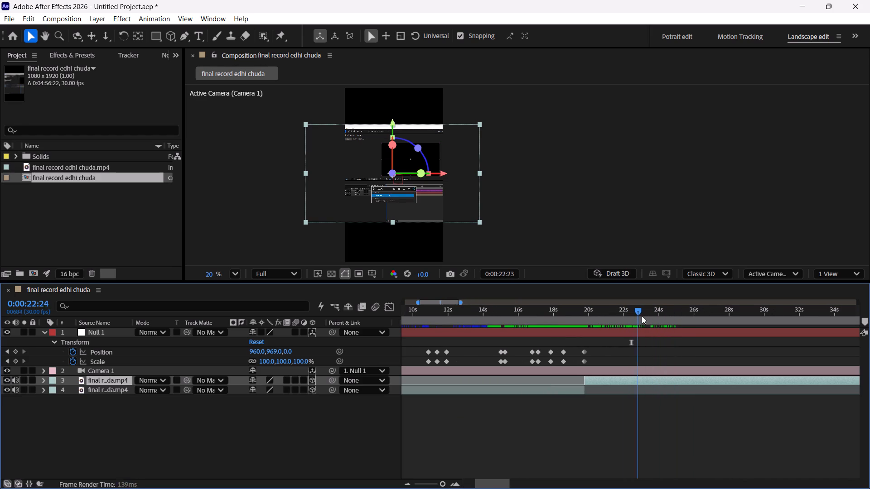
drag(642, 316, 643, 316)
drag(642, 312, 635, 313)
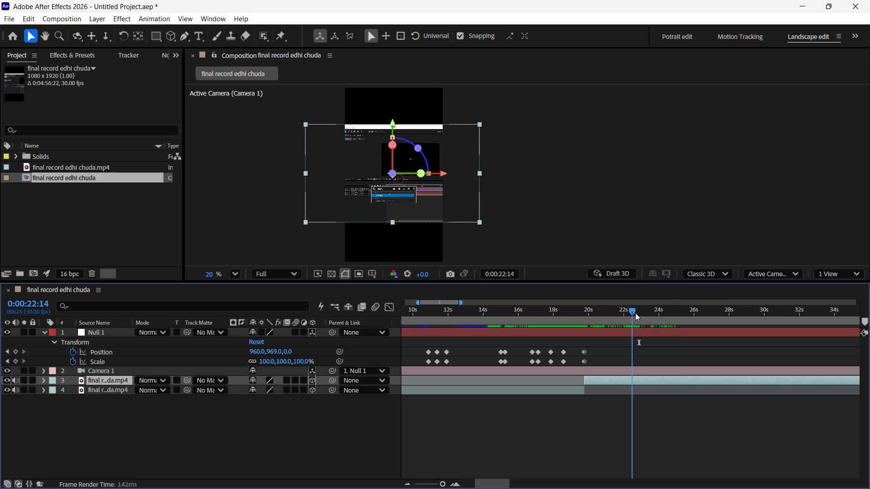
click(15, 354)
click(17, 360)
At 0:00:23:21, set Null 1's Position to 553, 969 and its Scale to 67%.
drag(638, 314, 650, 317)
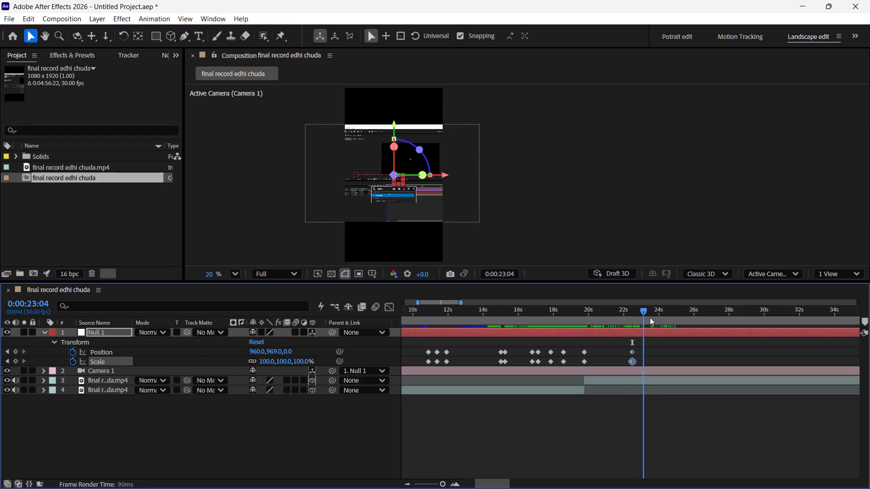
drag(650, 317, 653, 319)
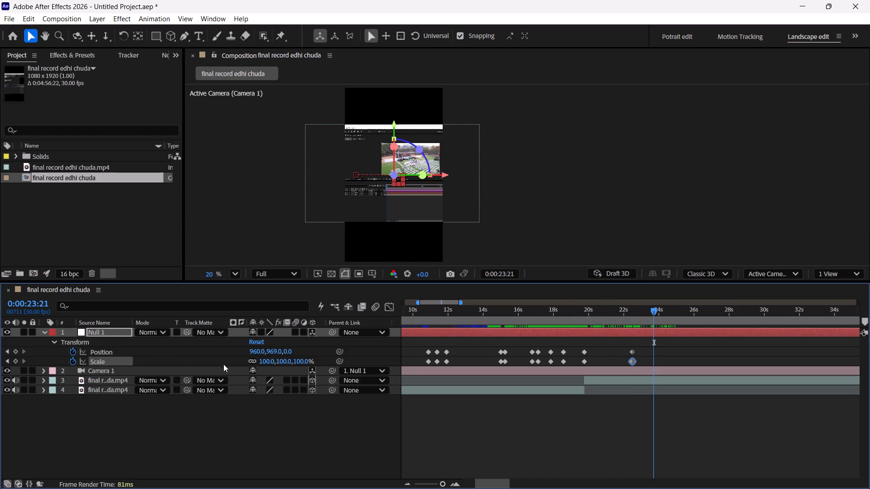
drag(253, 352, 0, 362)
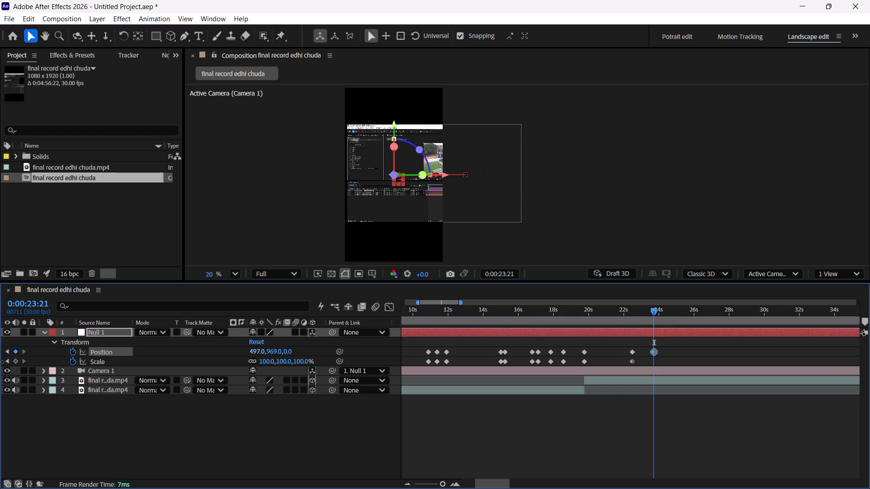
drag(0, 362, 32, 362)
drag(267, 362, 260, 362)
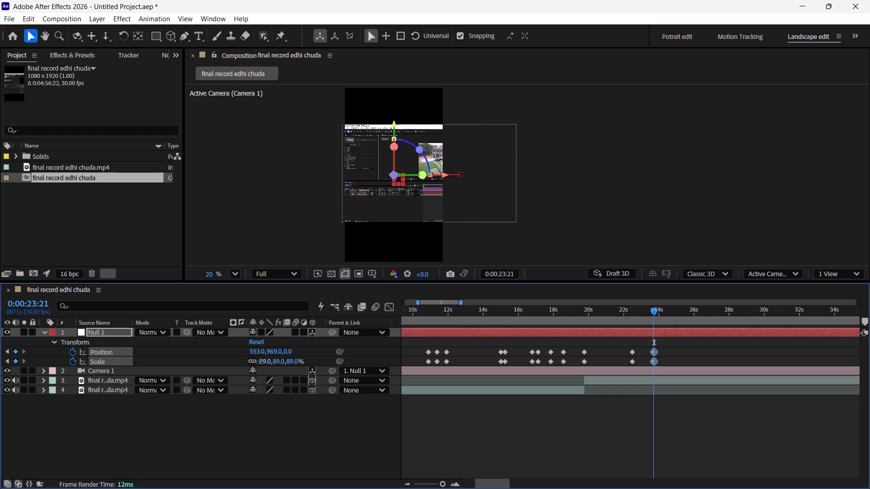
drag(260, 362, 249, 362)
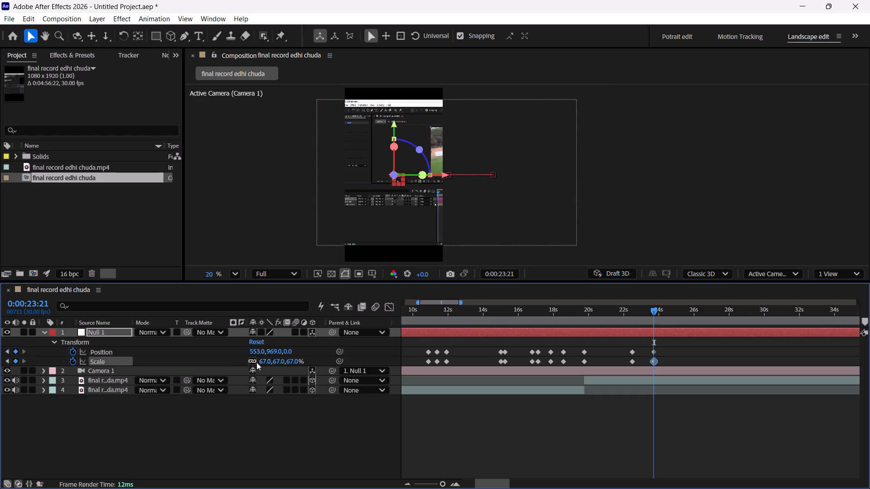
Set Null 1's horizontal Position to 357 at 0:00:23:21.
drag(255, 353, 150, 355)
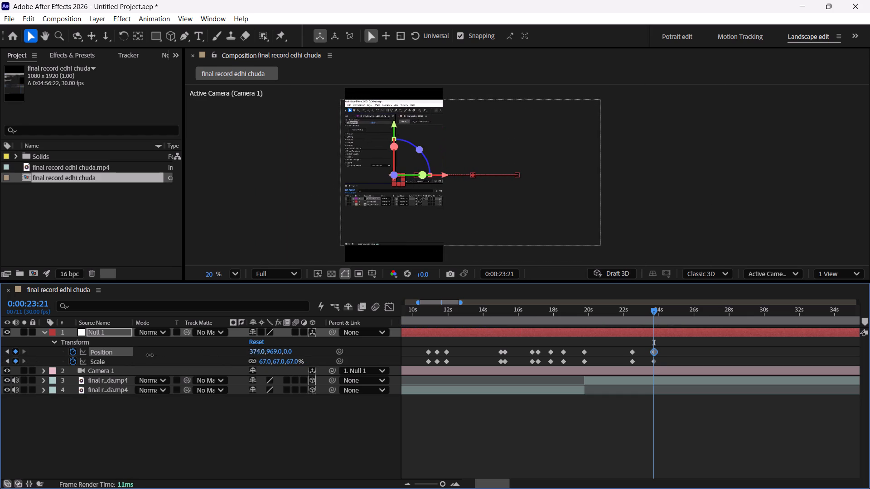
drag(150, 355, 144, 353)
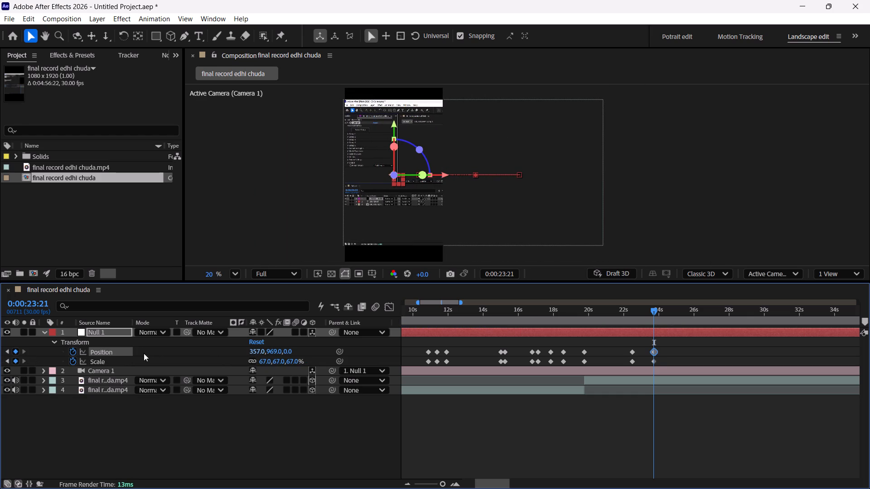
Move Null 1's Position and Scale keyframes at 0:00:22:14 forward to about 0:00:23:00.
drag(653, 311, 623, 315)
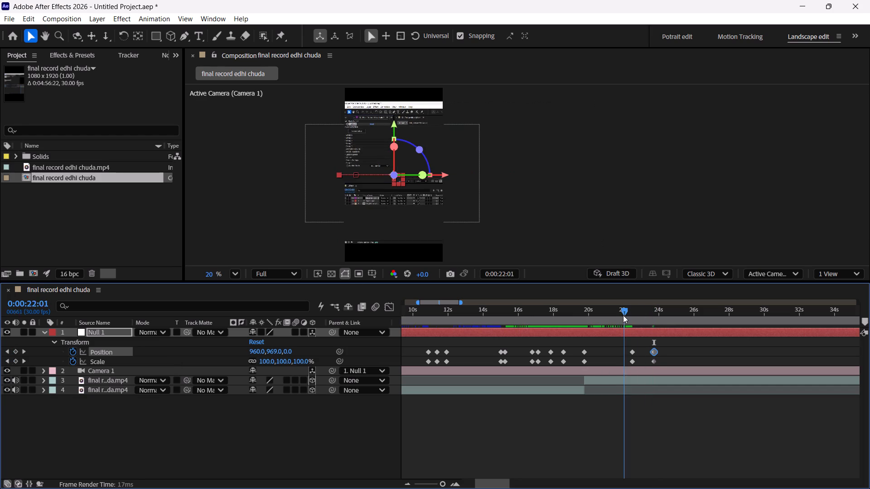
drag(623, 315, 624, 319)
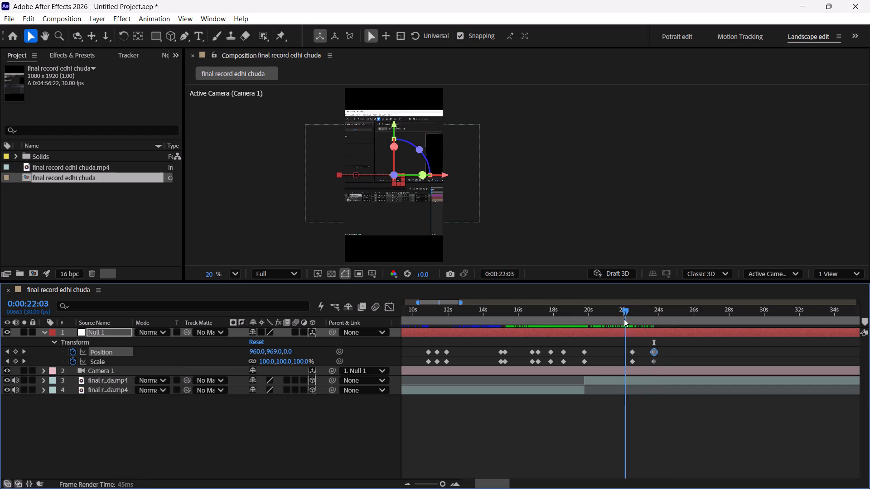
drag(624, 319, 636, 321)
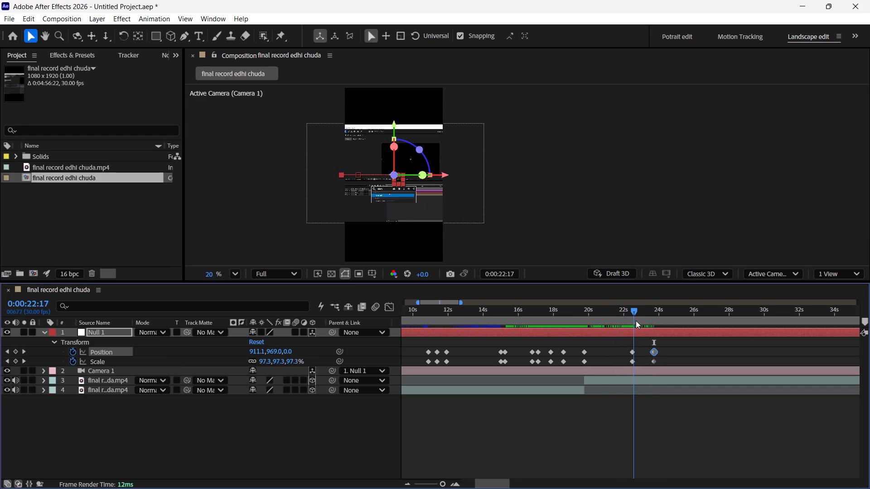
drag(636, 321, 637, 320)
drag(622, 348, 640, 361)
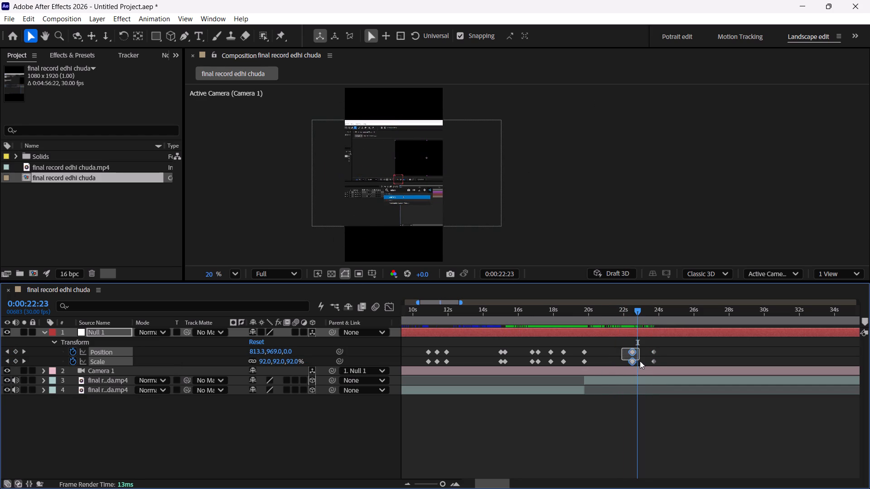
drag(640, 361, 639, 364)
drag(633, 352, 642, 355)
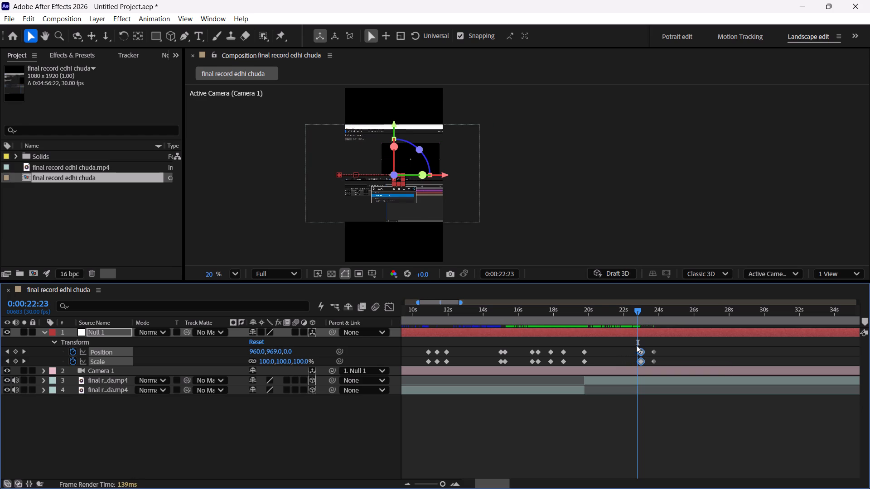
Review the recording through the end of Null 1's move and onward to about 0:00:25:03, looking for idle footage.
drag(637, 313, 656, 322)
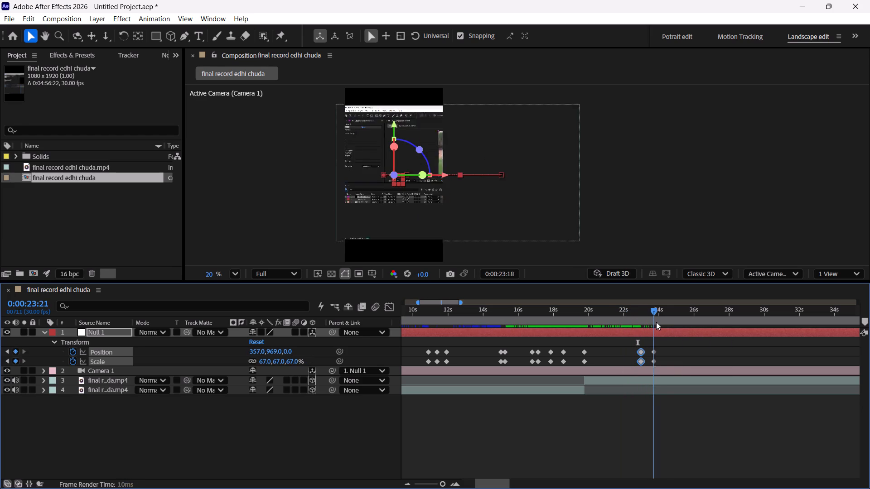
drag(656, 322, 668, 324)
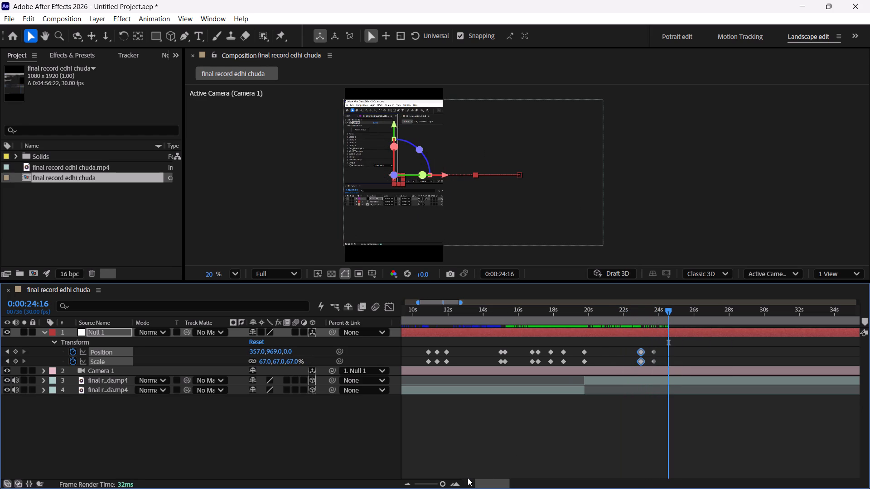
double_click(453, 484)
double_click(453, 484)
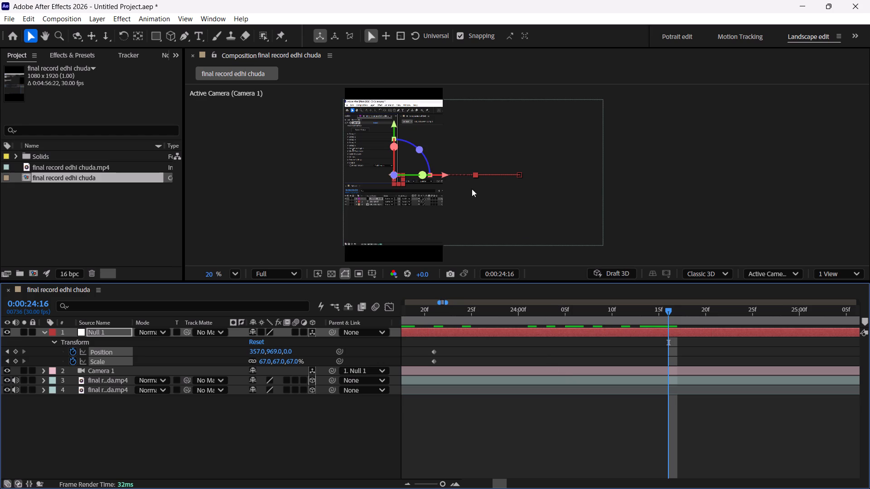
scroll(401, 179, up, 4)
scroll(347, 197, up, 2)
scroll(340, 195, down, 3)
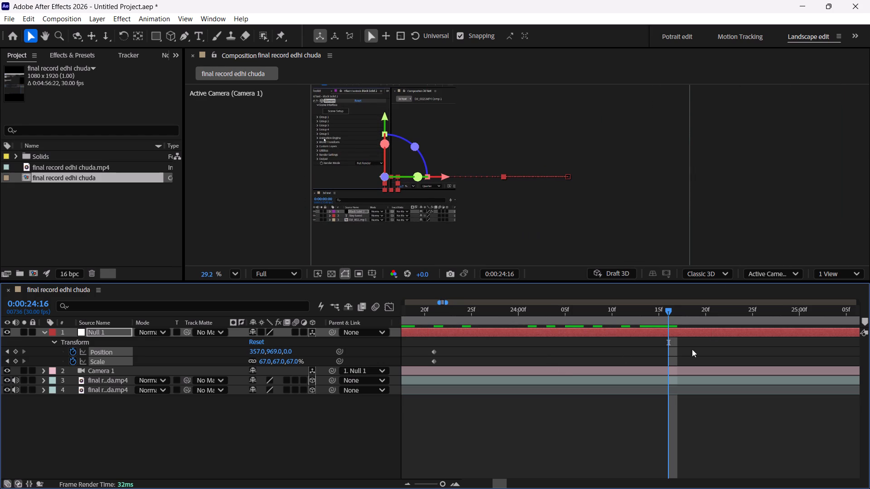
drag(667, 311, 503, 318)
scroll(529, 180, down, 4)
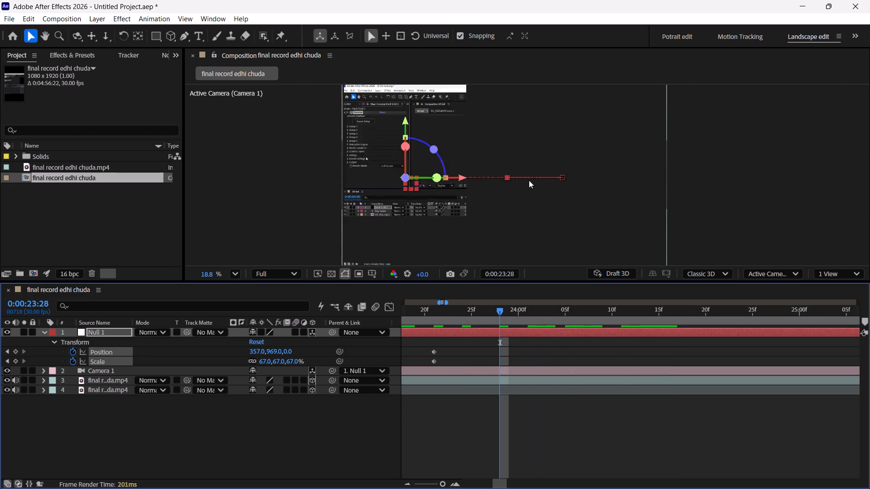
drag(495, 317, 466, 317)
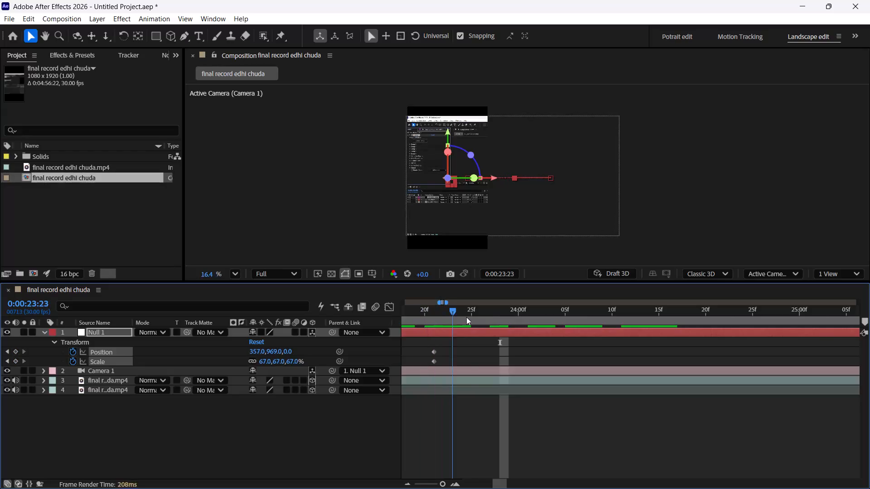
drag(466, 317, 601, 344)
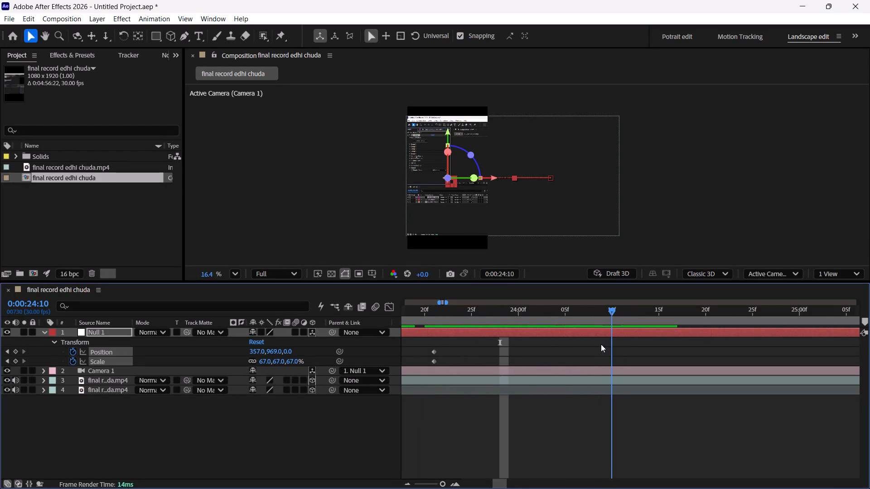
drag(601, 344, 717, 360)
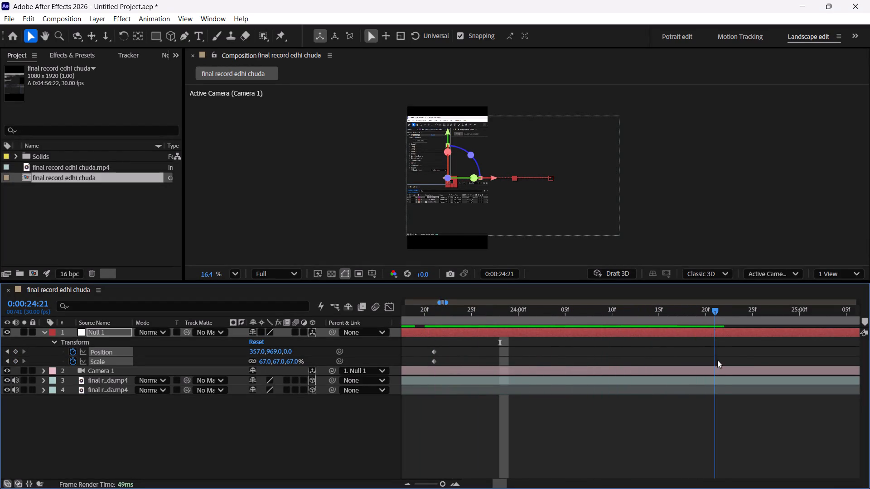
drag(717, 360, 829, 371)
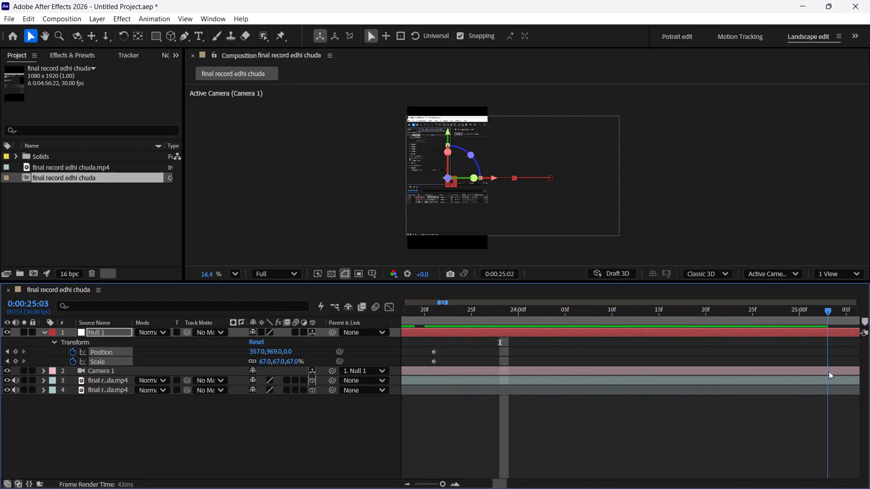
Split the top recording clip at 0:00:23:22 and 0:00:27:03, and delete the segment between the cuts.
drag(829, 371, 399, 408)
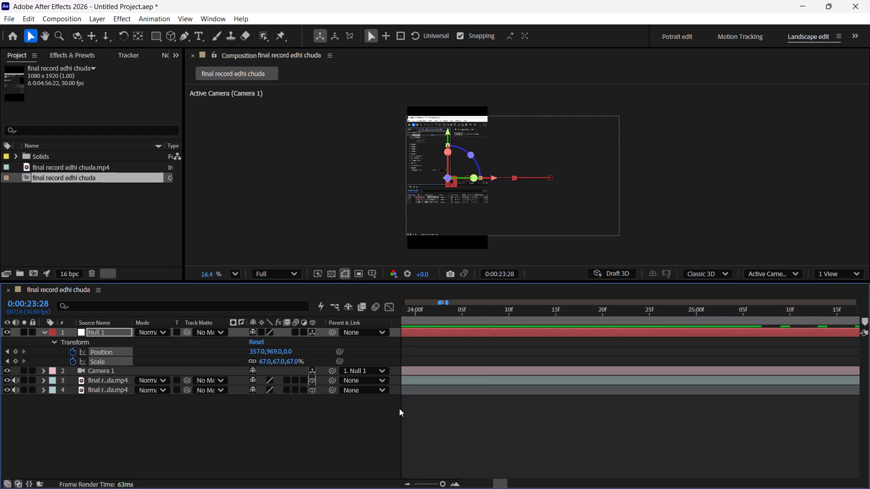
drag(399, 408, 446, 412)
click(446, 384)
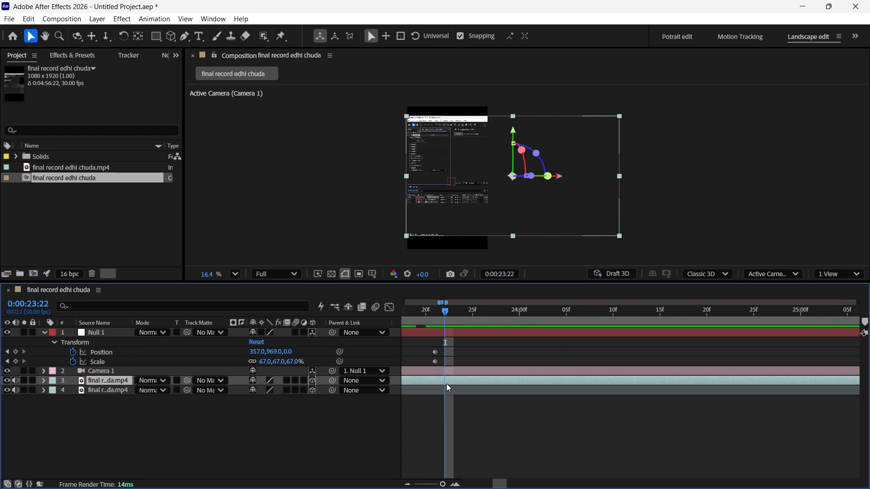
key(ctrl+shift+d)
drag(445, 312, 535, 327)
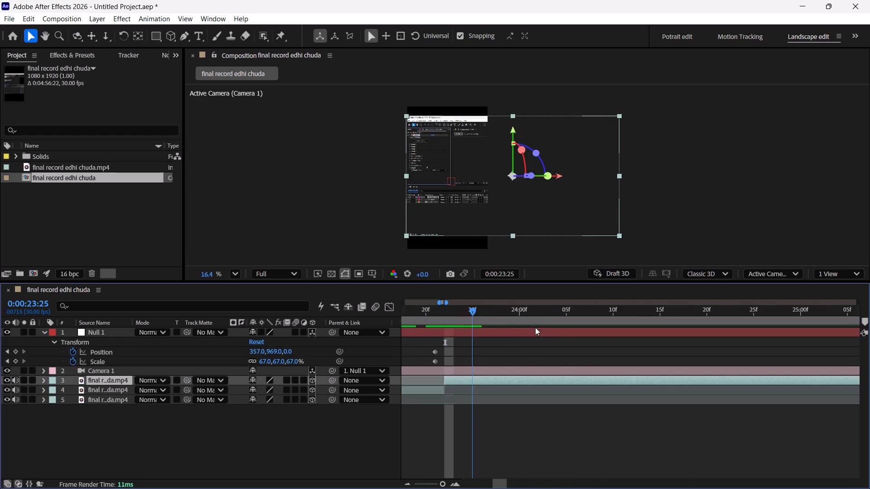
drag(535, 327, 822, 358)
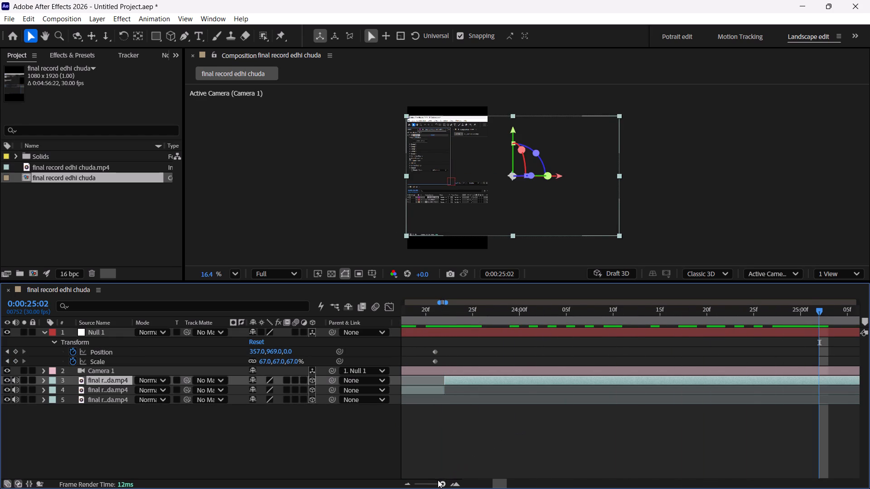
click(438, 480)
drag(530, 313, 536, 314)
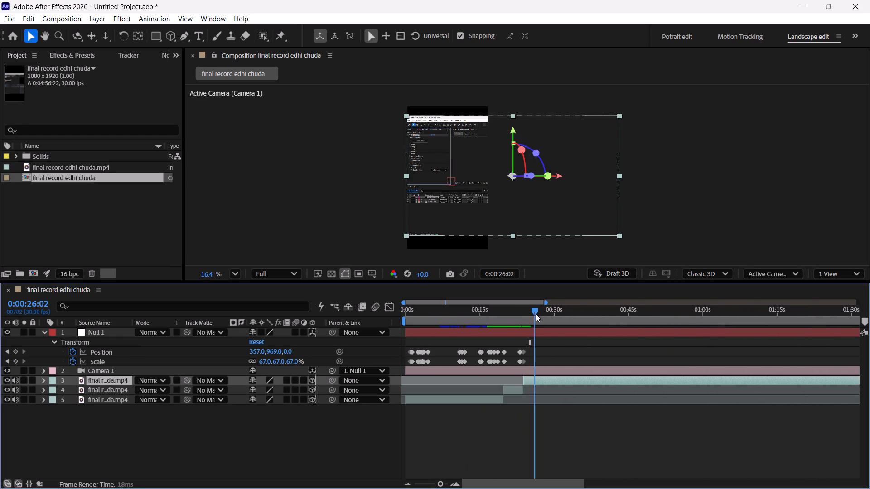
drag(536, 314, 545, 316)
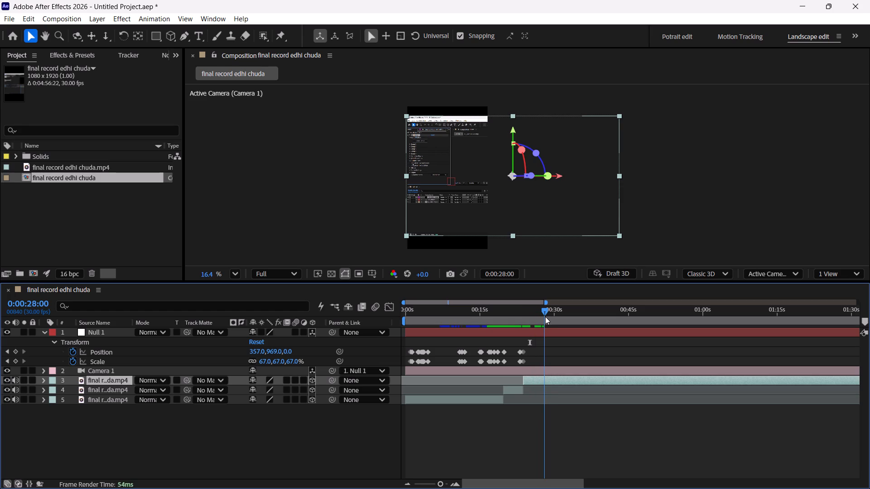
drag(545, 316, 543, 316)
click(543, 309)
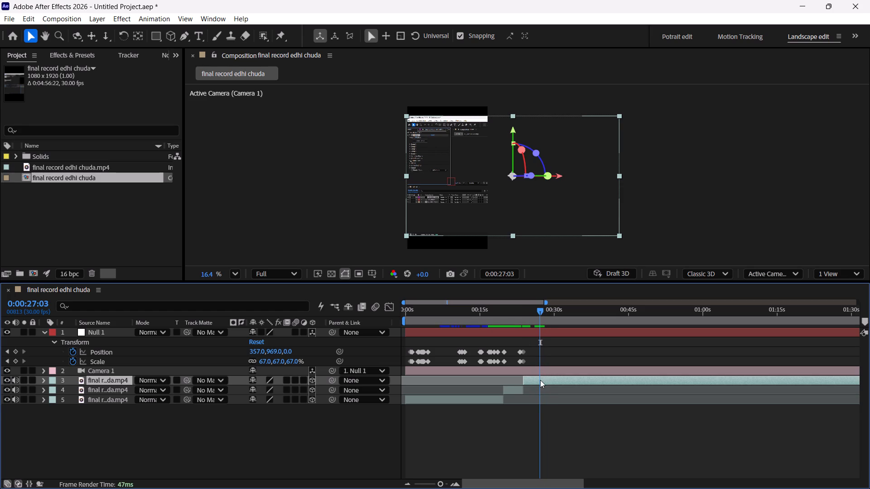
key(ctrl+shift+d)
click(530, 392)
key(Delete)
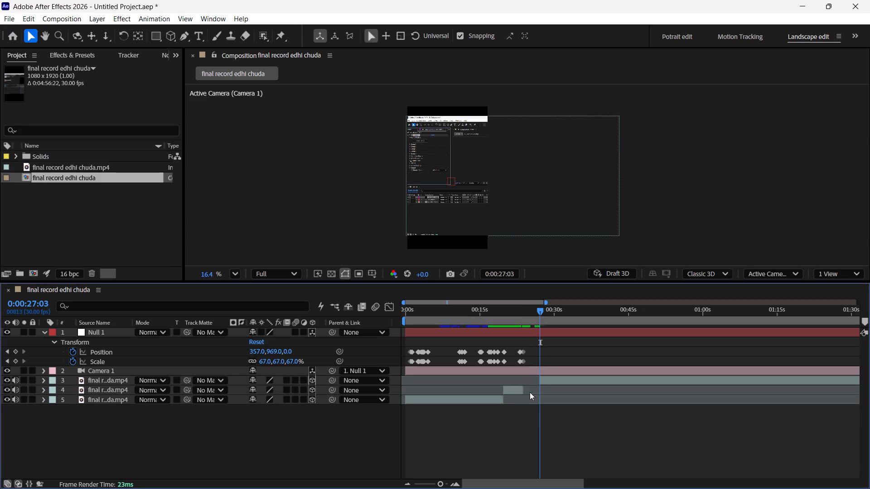
Close the gap by moving the remaining recording clip back to start at 0:00:23:22.
double_click(453, 484)
drag(569, 378, 544, 381)
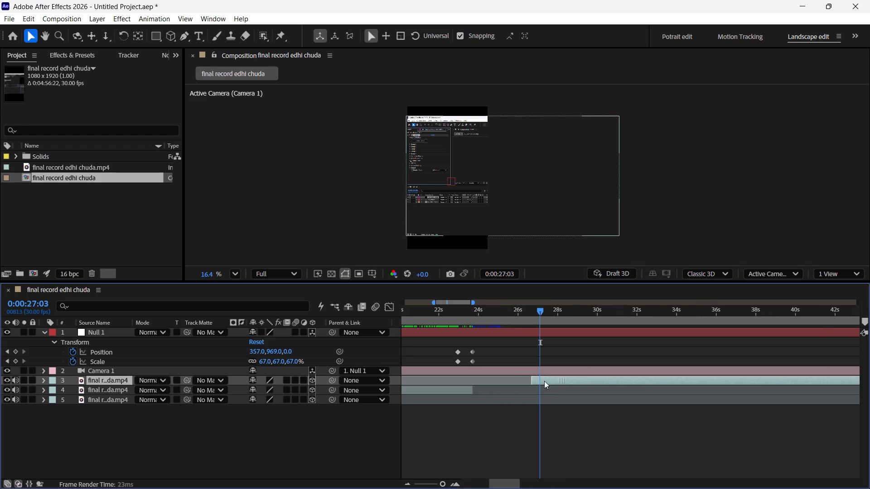
drag(544, 381, 503, 387)
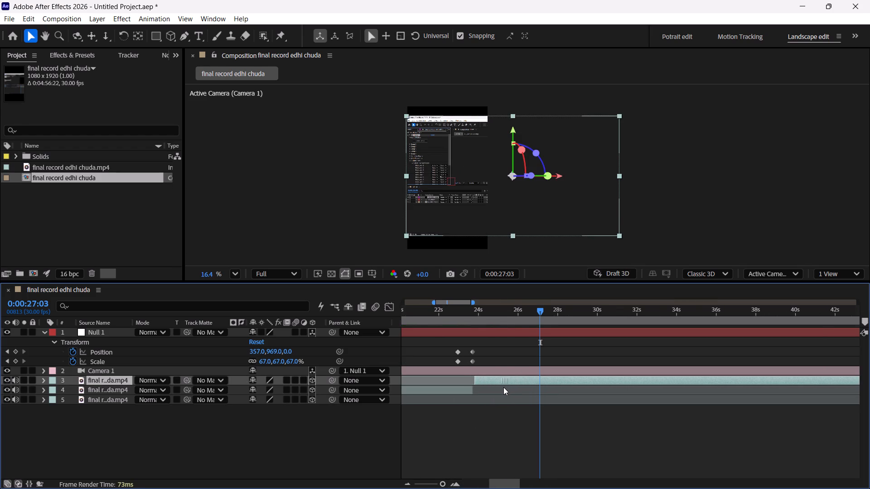
drag(503, 387, 503, 387)
drag(536, 316, 473, 326)
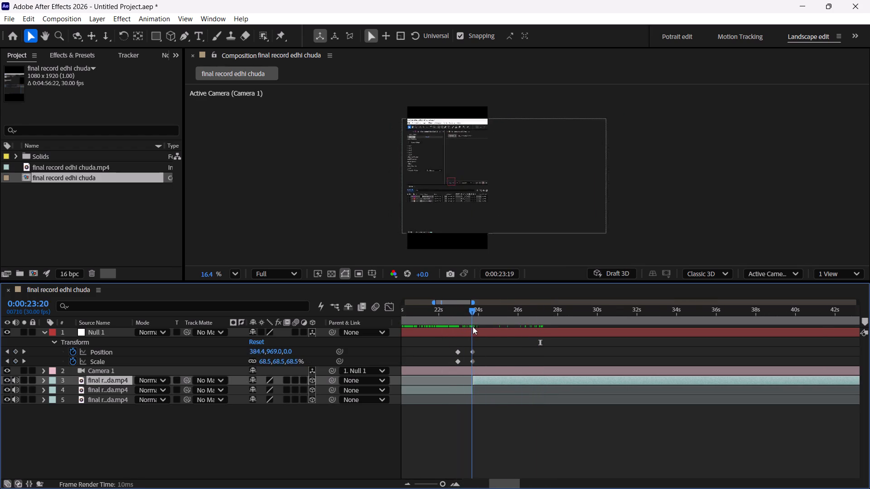
drag(473, 326, 477, 326)
click(456, 478)
triple_click(456, 483)
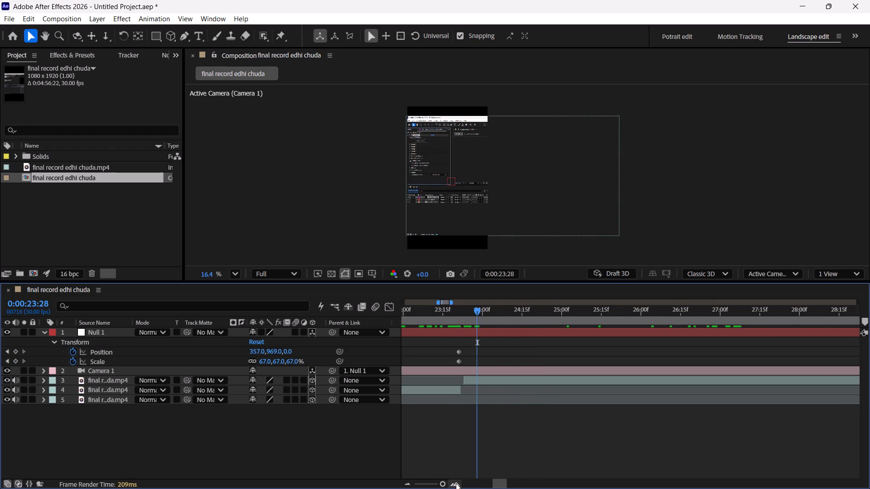
drag(474, 308, 440, 316)
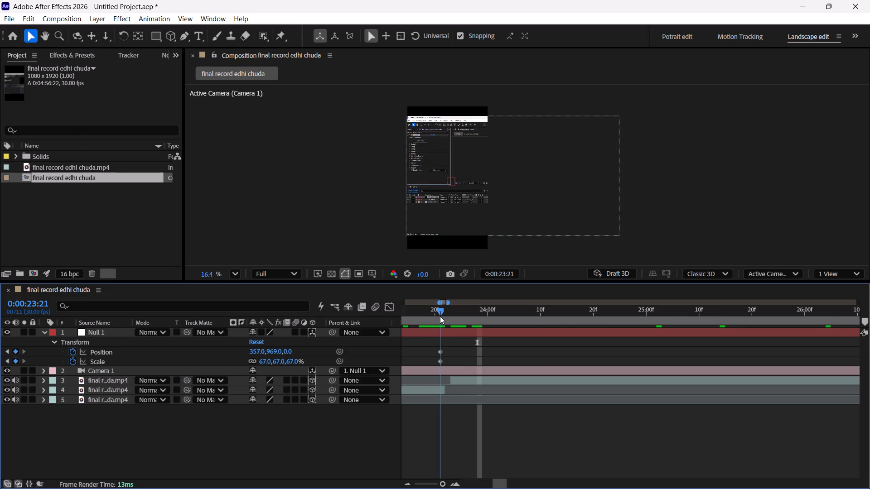
drag(440, 316, 439, 316)
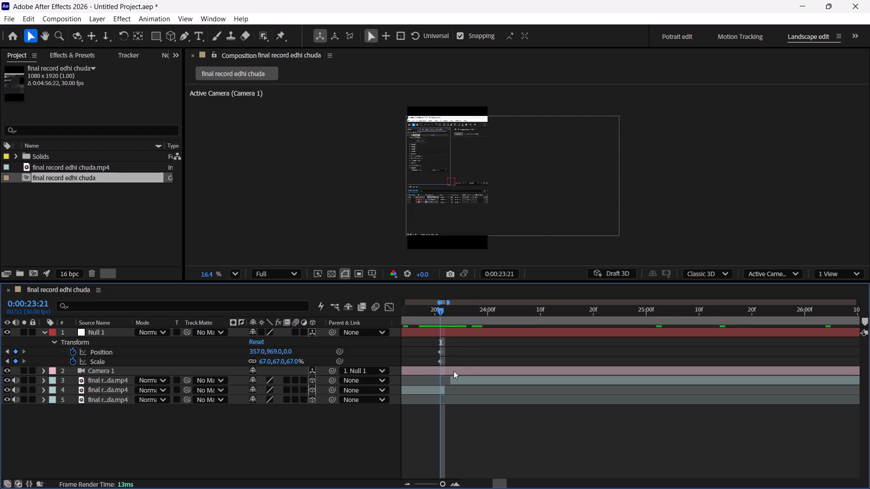
drag(460, 381, 454, 381)
Add holding Position and Scale keyframes on Null 1 at 0:00:24:24.
drag(441, 313, 459, 322)
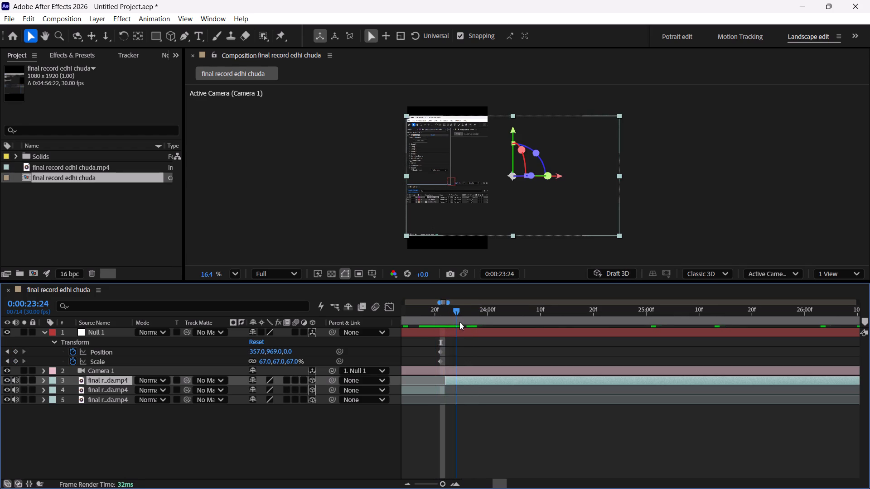
drag(459, 322, 579, 338)
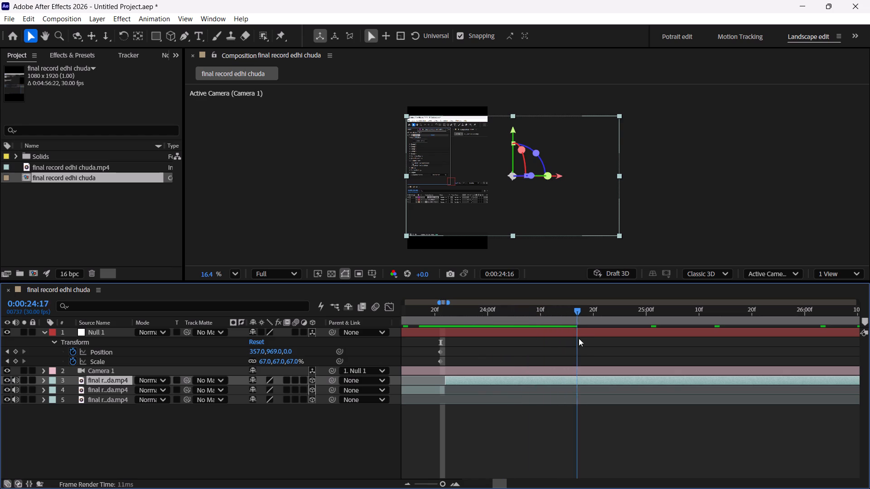
drag(579, 338, 677, 343)
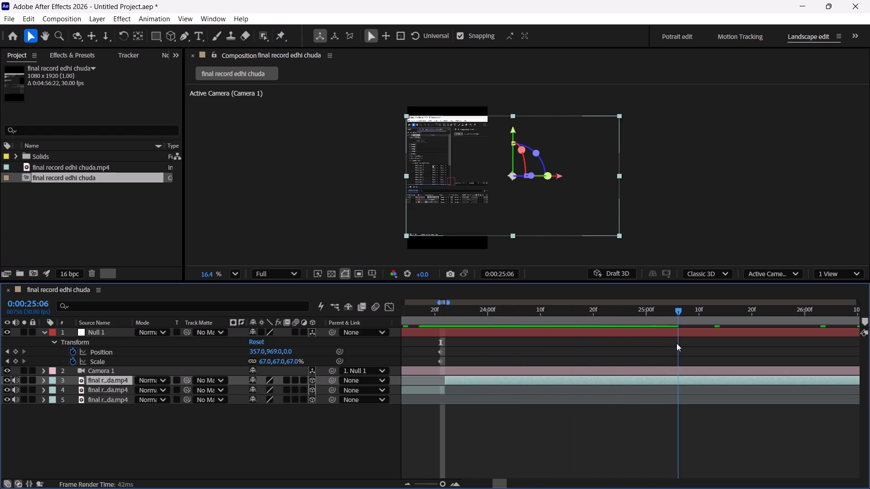
drag(677, 343, 617, 362)
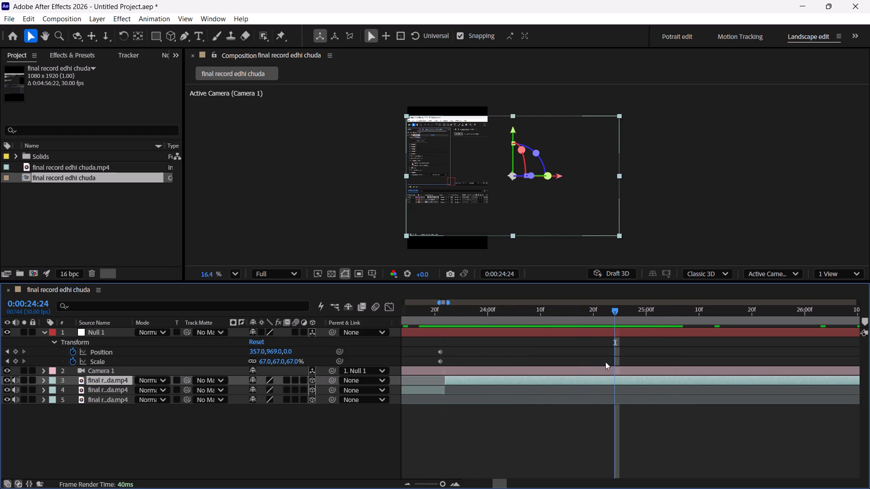
click(17, 362)
click(16, 353)
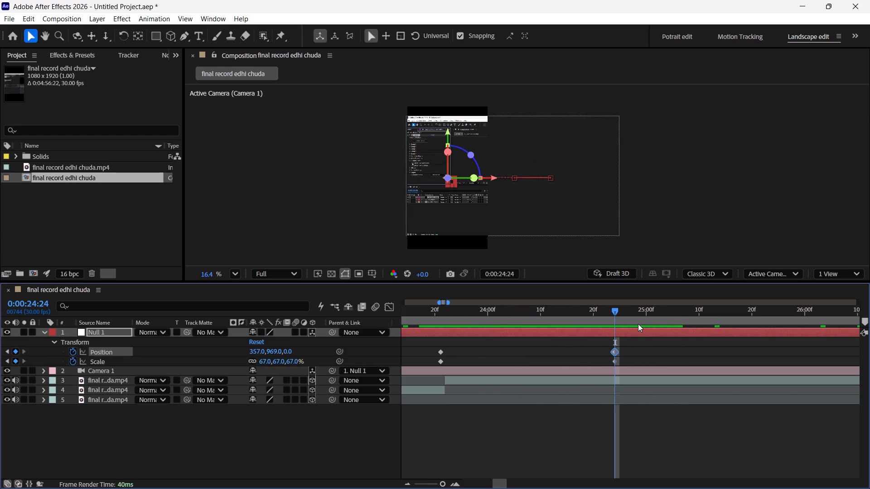
Keyframe Null 1 at 0:00:26:03 with Scale 28% and X Position 279, zooming in on the dropdown list in the recording.
drag(616, 317, 682, 327)
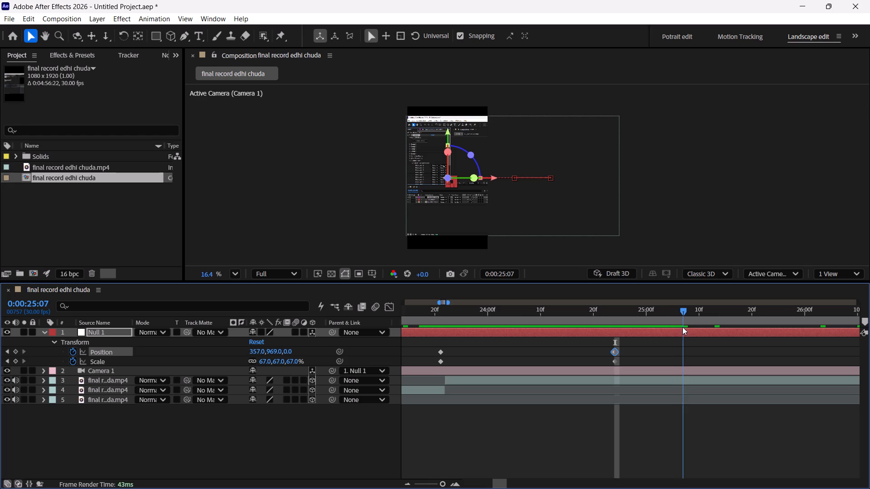
drag(682, 327, 754, 334)
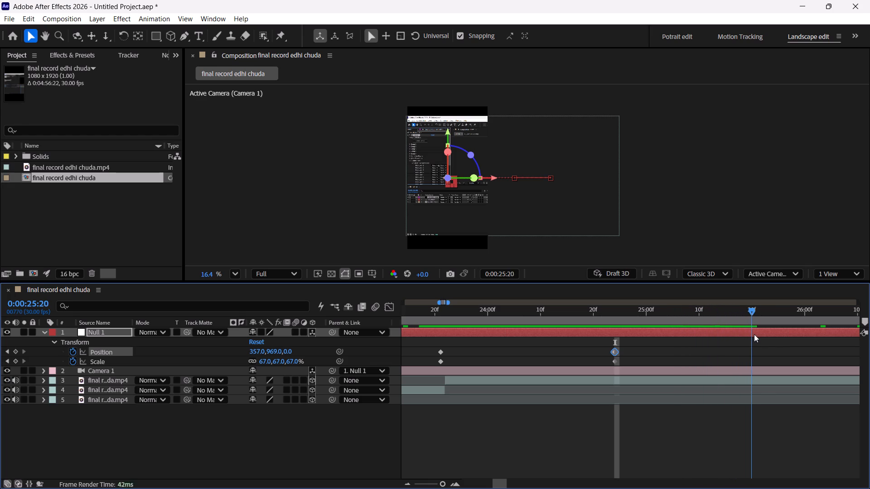
drag(754, 334, 797, 340)
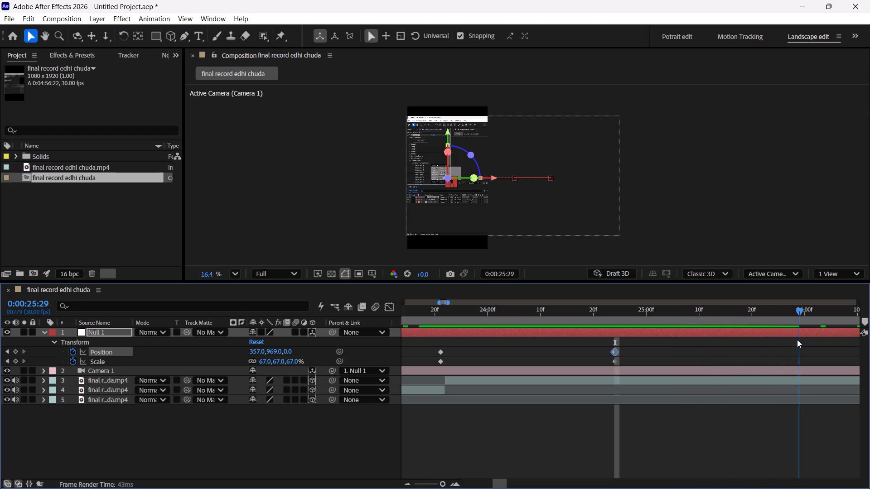
drag(797, 340, 822, 342)
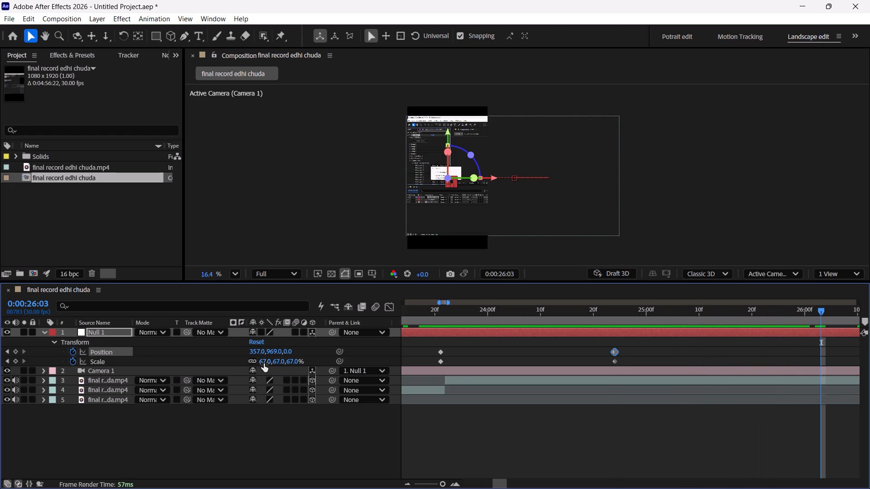
drag(262, 363, 248, 370)
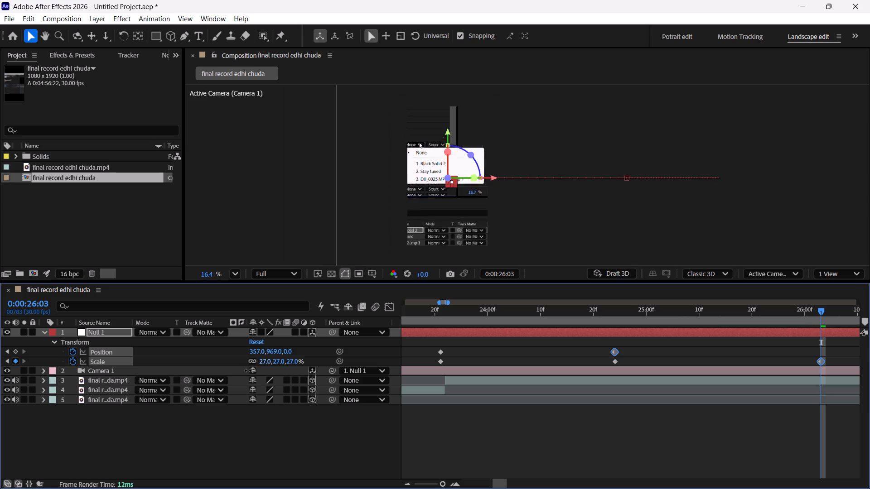
drag(248, 370, 248, 370)
drag(255, 350, 285, 347)
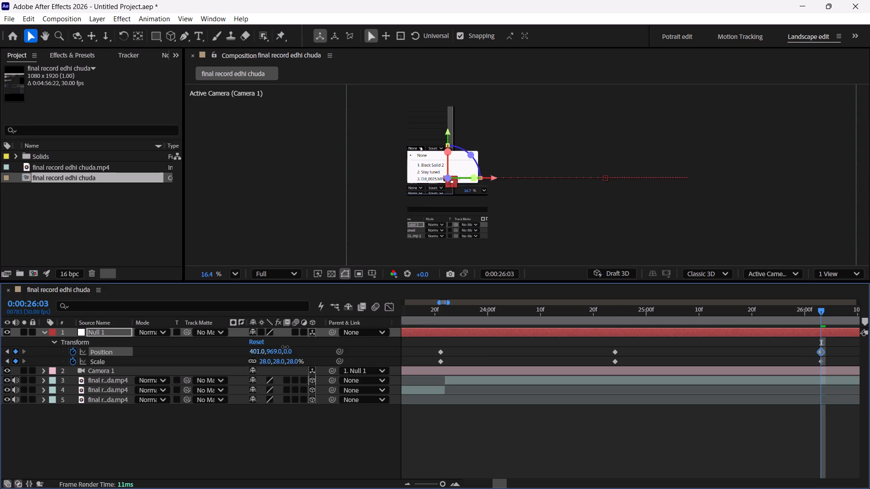
drag(285, 347, 215, 353)
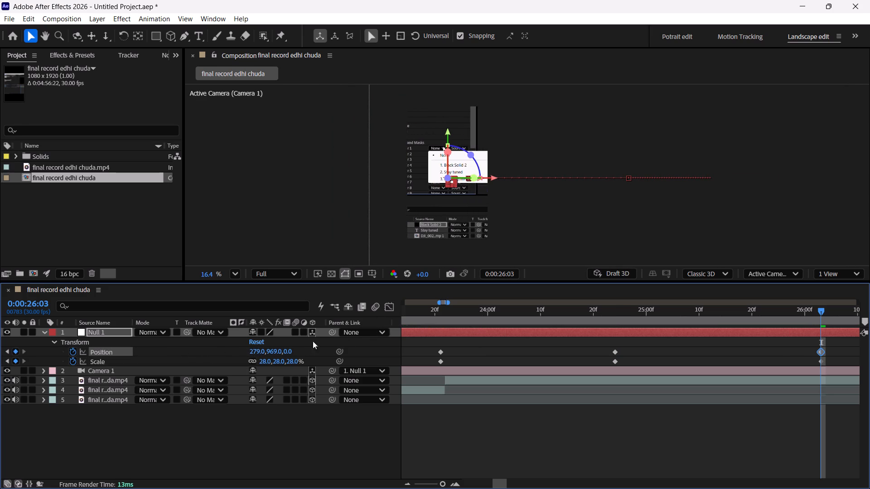
Keyframe Null 1's Scale at 100% at 0:00:27:08, once the dropdown in the recording has closed.
scroll(784, 352, left, 6)
drag(516, 311, 538, 316)
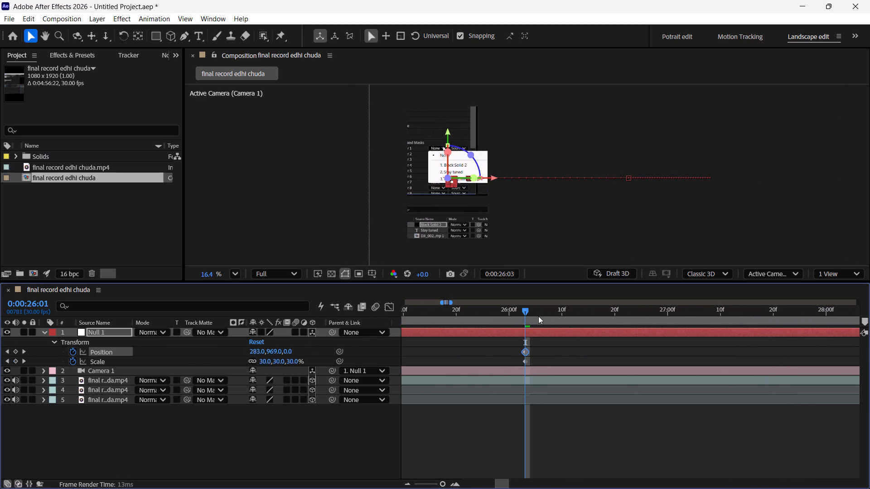
drag(538, 316, 716, 332)
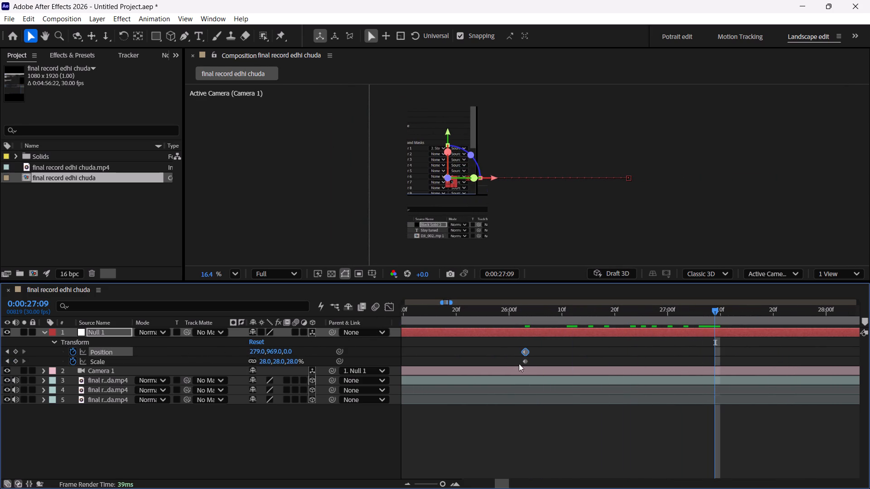
drag(712, 315, 717, 324)
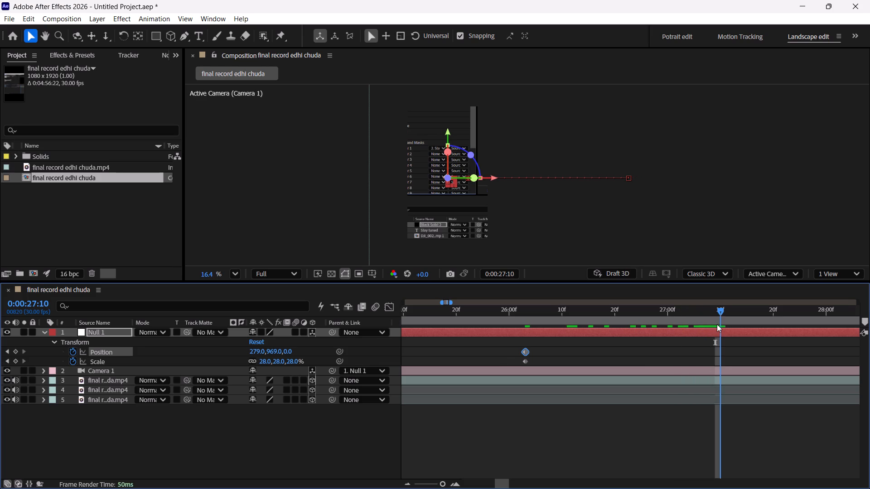
drag(717, 324, 707, 326)
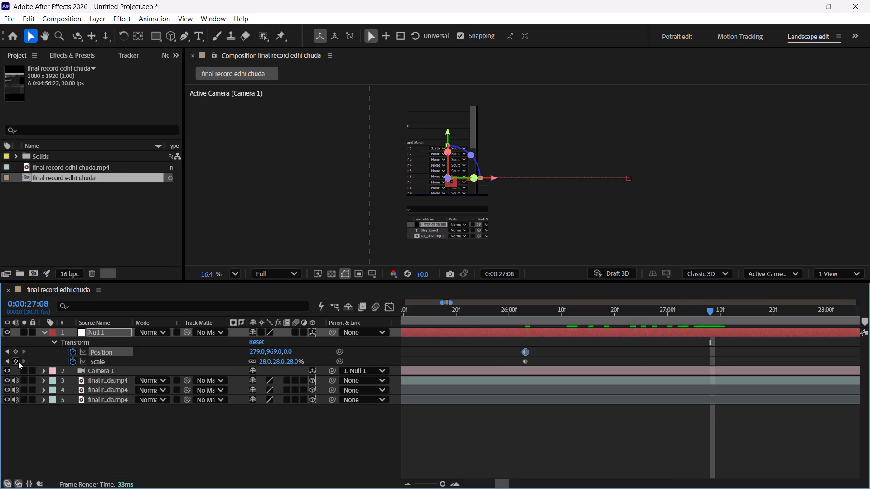
click(263, 361)
text(100)
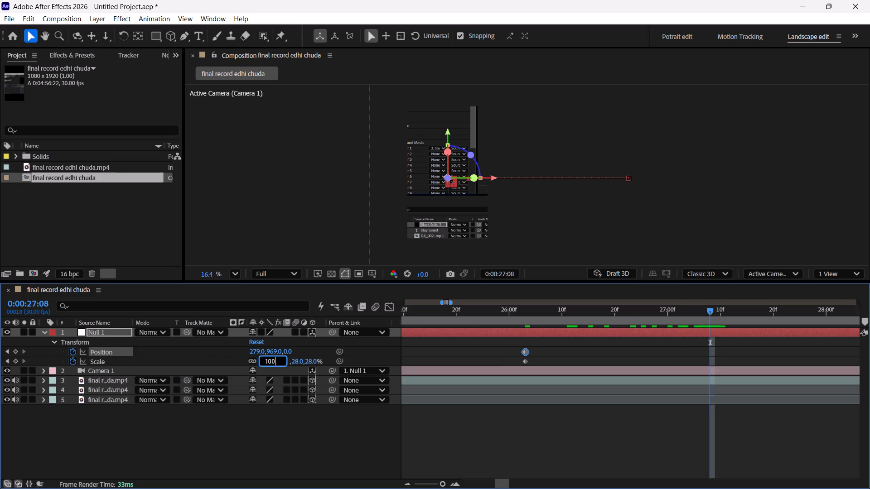
key(Return)
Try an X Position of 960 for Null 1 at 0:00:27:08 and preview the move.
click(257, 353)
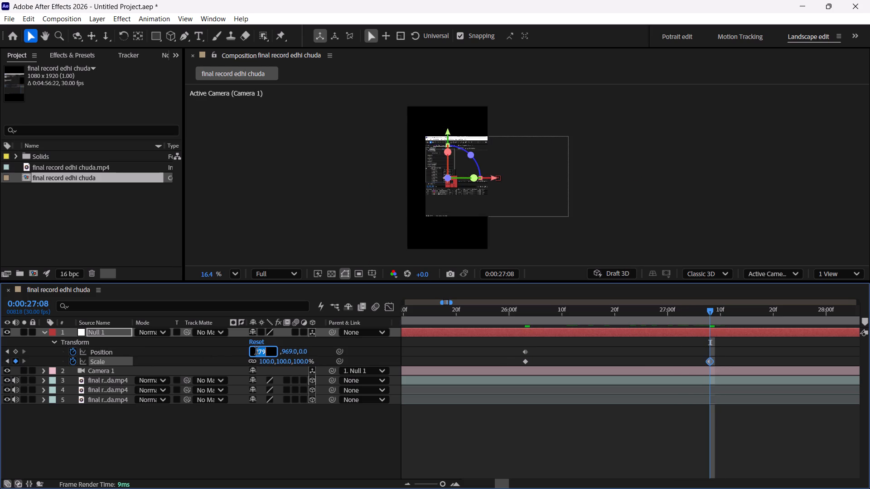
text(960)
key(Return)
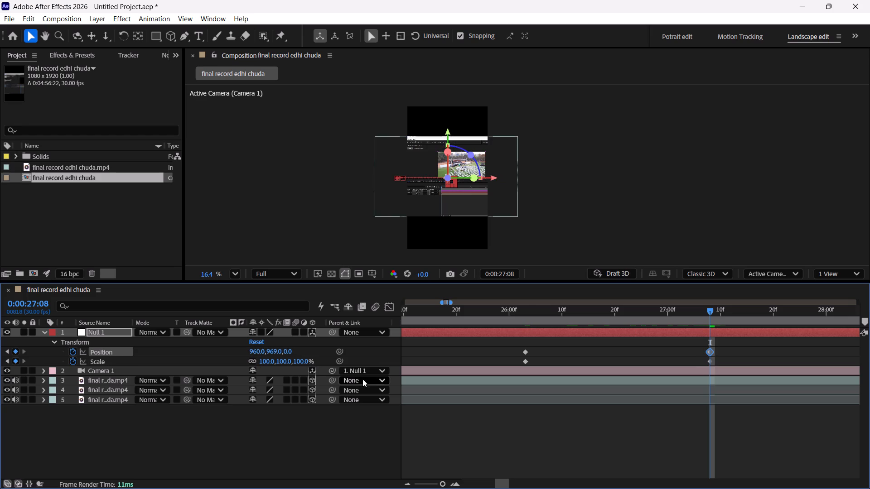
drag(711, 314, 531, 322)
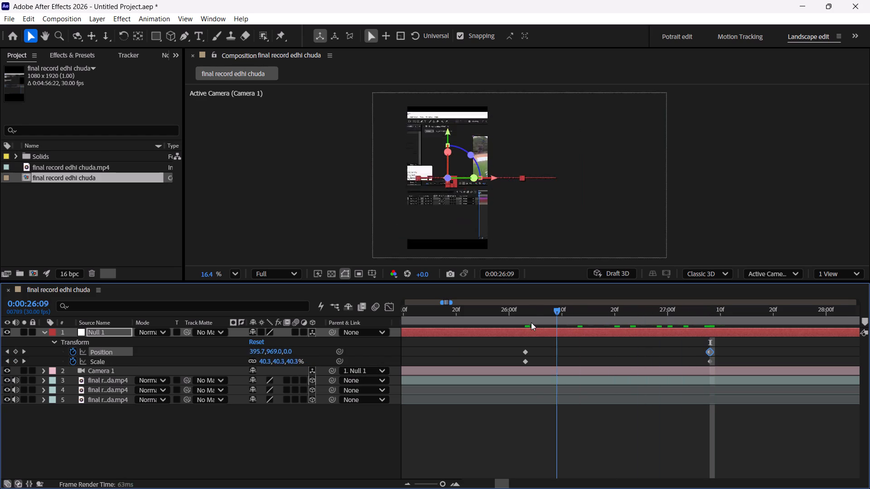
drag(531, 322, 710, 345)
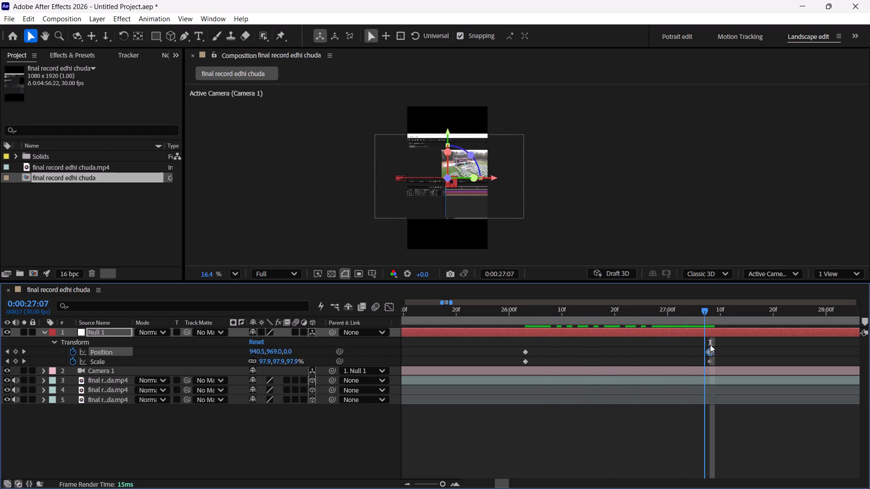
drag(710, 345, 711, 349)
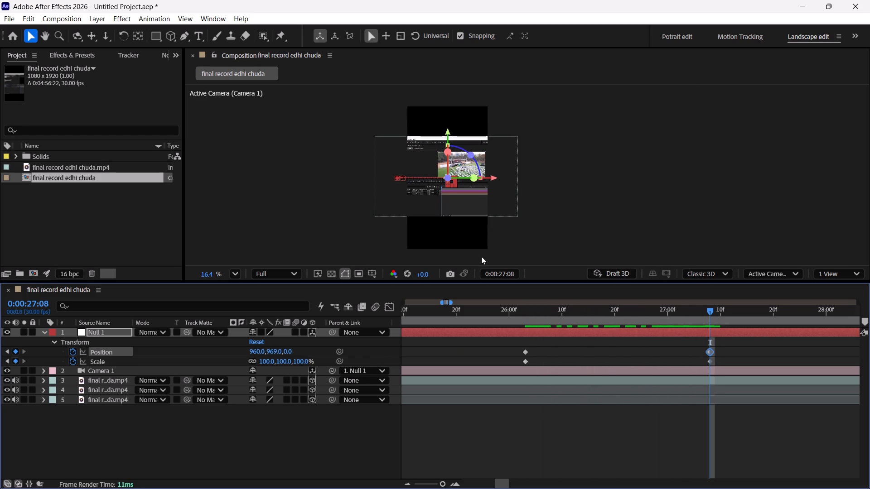
Set Null 1's X Position to 538 at 0:00:27:08 and preview the zoom-out from the dropdown.
drag(255, 352, 297, 352)
drag(297, 352, 25, 362)
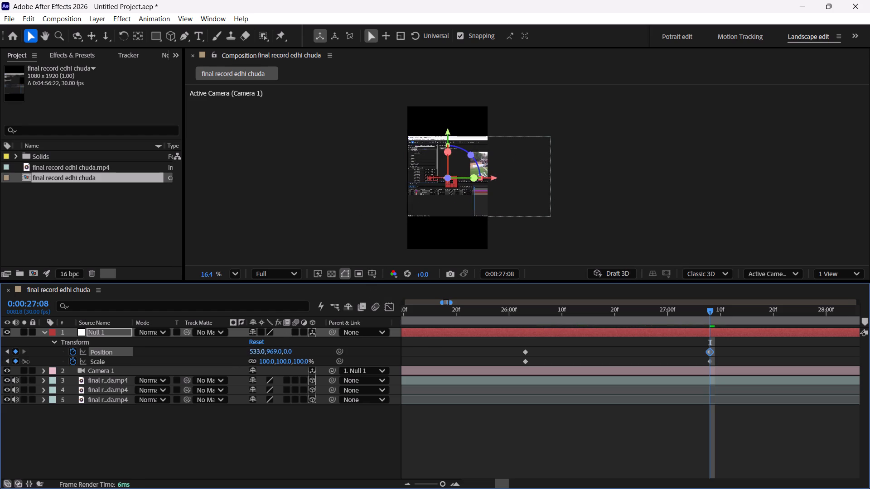
drag(25, 362, 26, 362)
drag(710, 312, 499, 345)
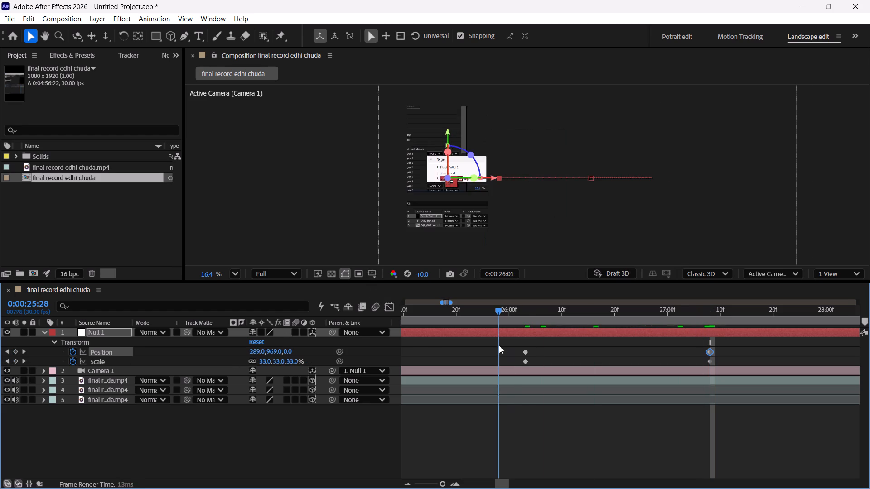
drag(499, 345, 707, 373)
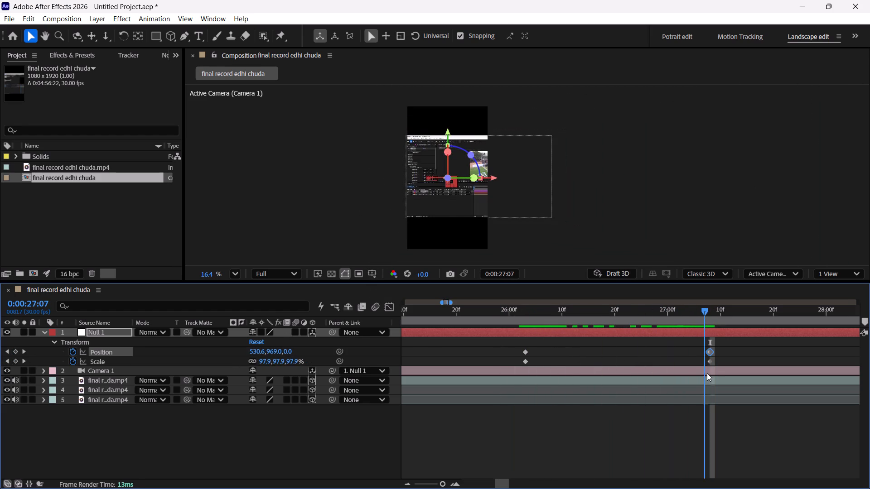
Add holding Position and Scale keyframes on Null 1 at 0:00:28:04.
drag(707, 373, 758, 377)
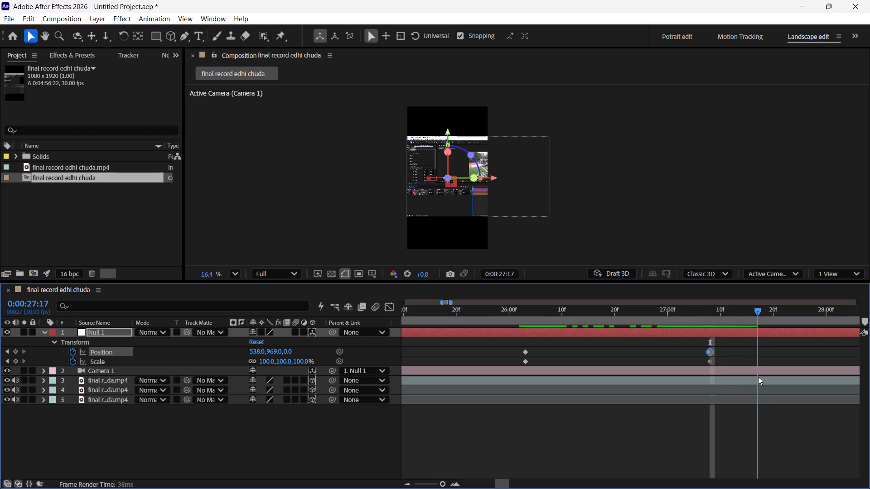
drag(758, 377, 785, 387)
scroll(756, 378, left, 4)
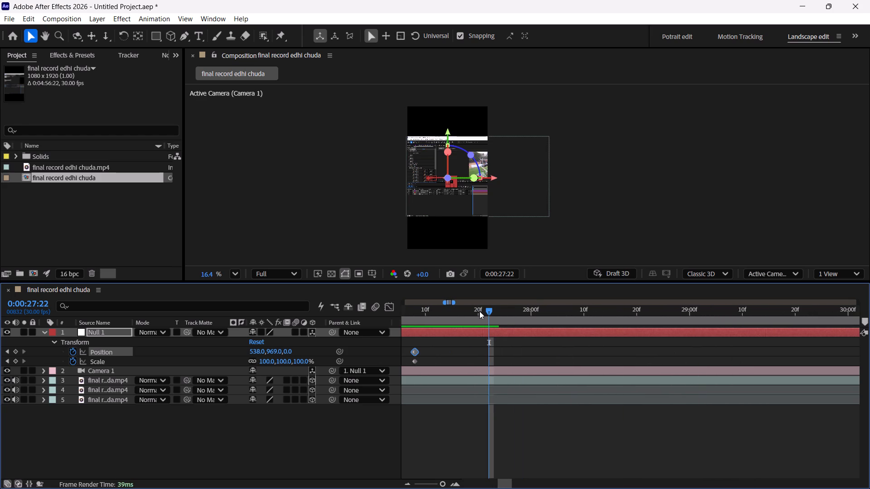
drag(499, 313, 669, 347)
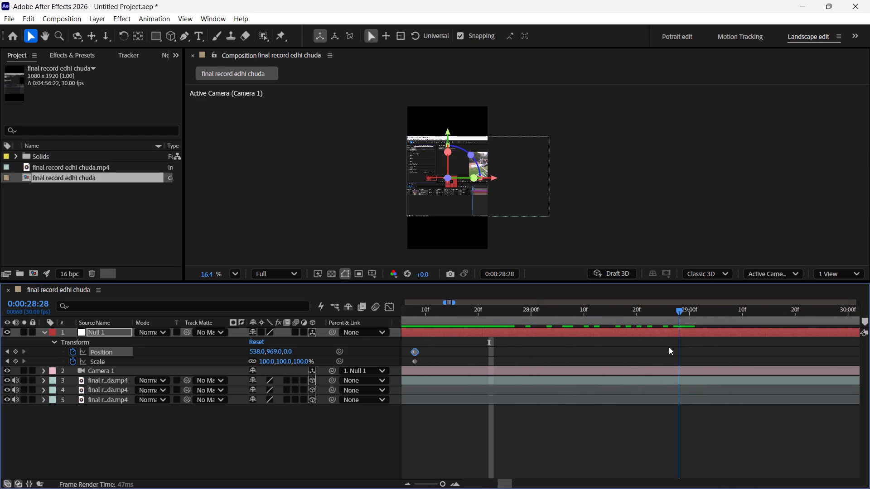
drag(669, 347, 561, 360)
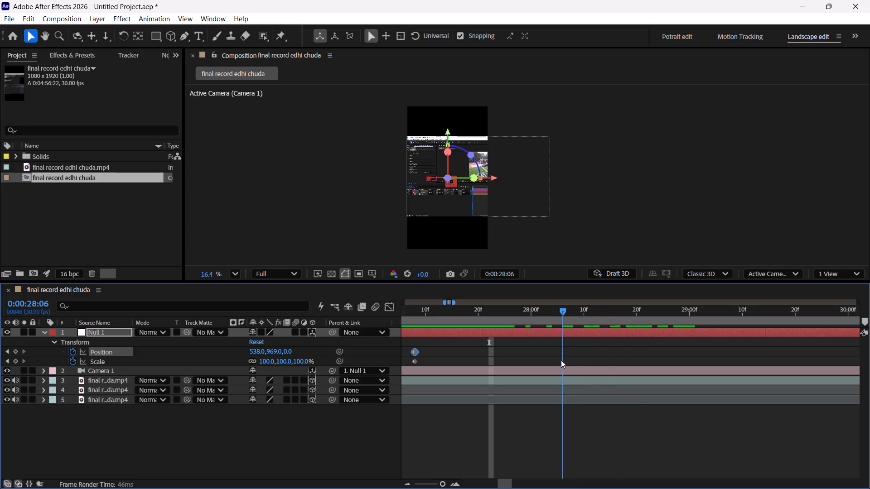
drag(561, 360, 541, 360)
click(15, 361)
click(14, 351)
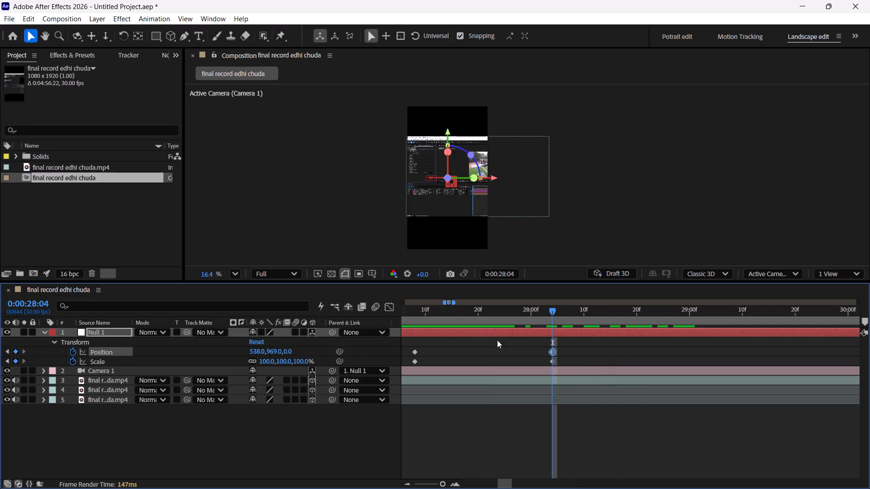
Keyframe Null 1 at 0:00:28:20 with Scale 37% and Position 198, 674, framing the Scene Setup area of the effect controls.
drag(561, 315, 635, 333)
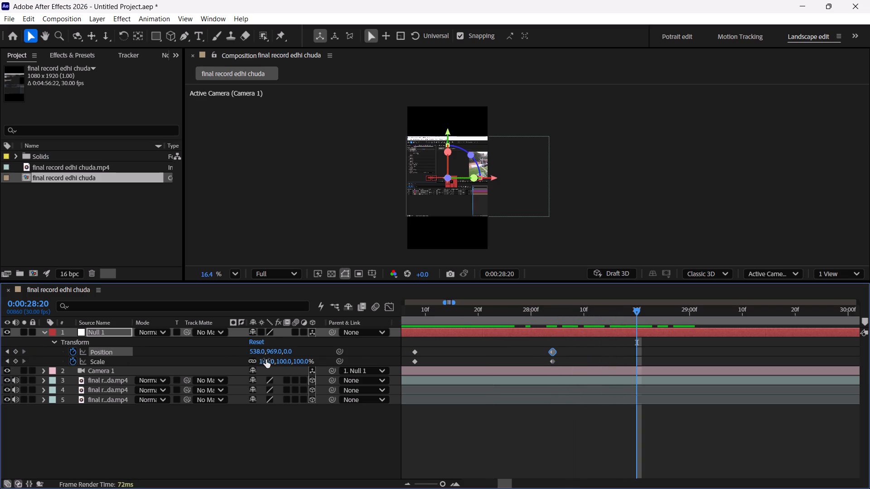
drag(266, 362, 233, 365)
drag(251, 352, 19, 359)
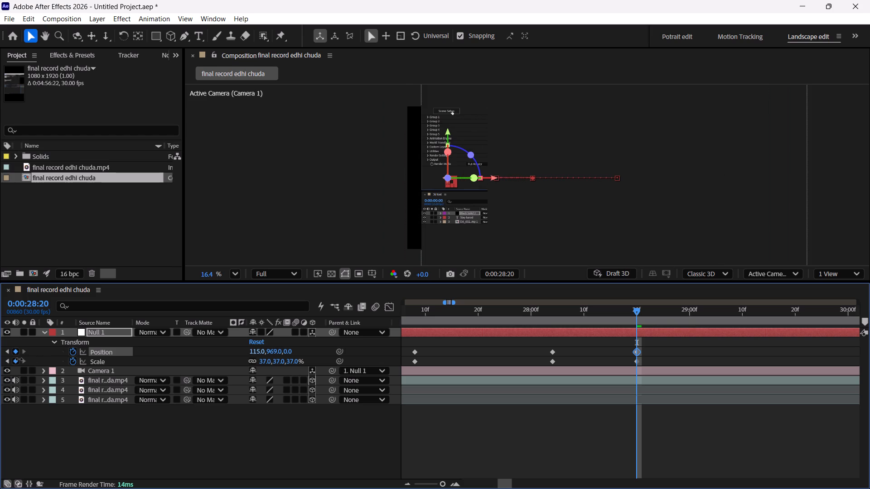
drag(19, 359, 63, 355)
drag(274, 350, 275, 377)
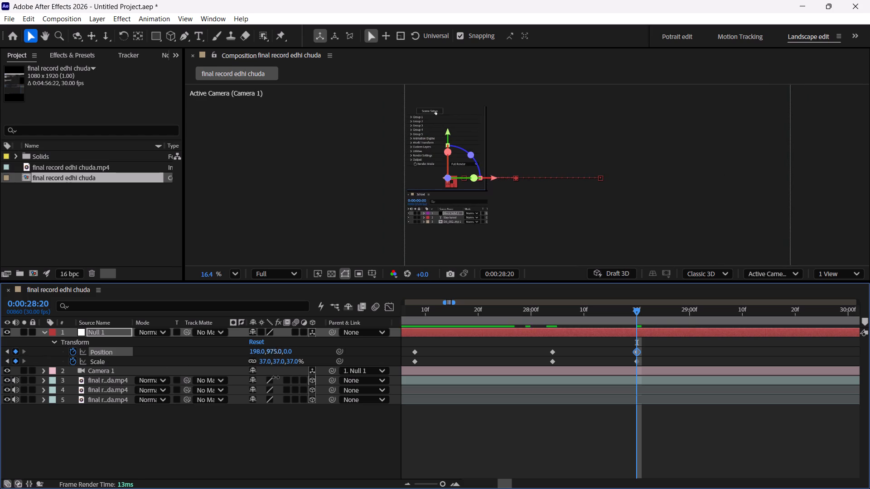
drag(275, 377, 266, 190)
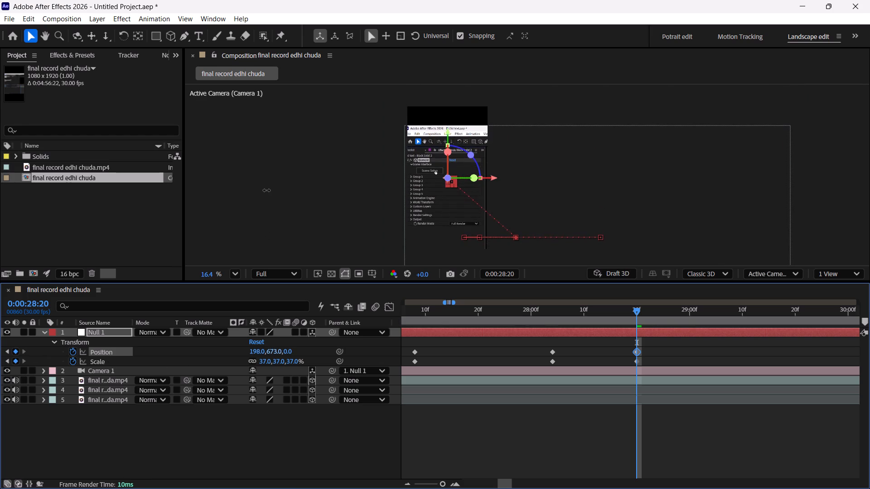
drag(266, 190, 267, 190)
Preview Null 1's zoom onto Scene Setup and examine the following footage up to about 0:00:32:06 for idle time.
drag(636, 308, 567, 326)
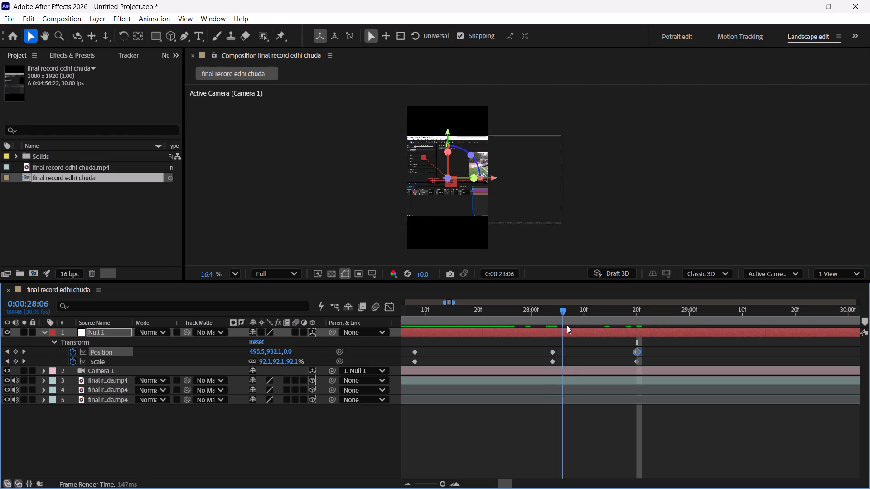
drag(567, 326, 655, 345)
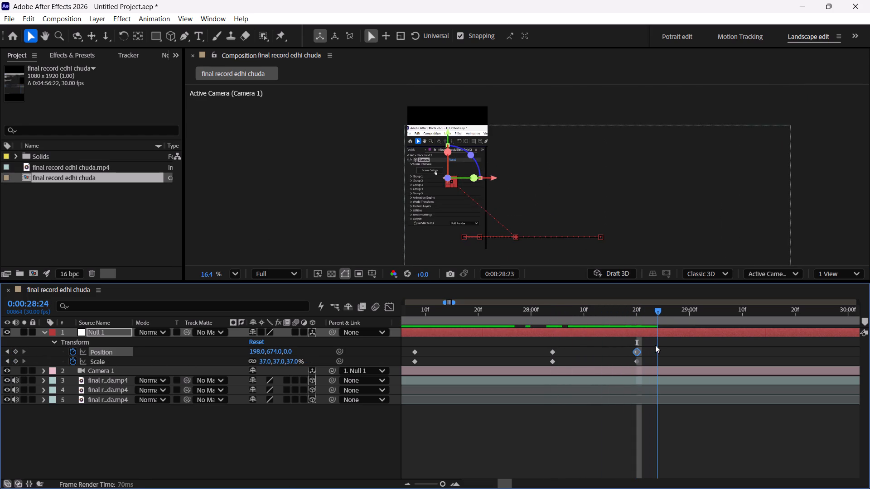
drag(655, 345, 747, 360)
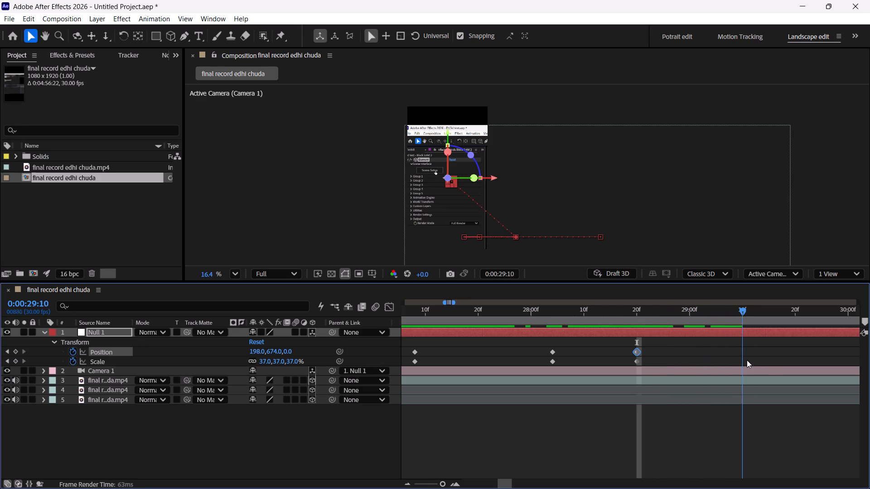
drag(747, 360, 829, 364)
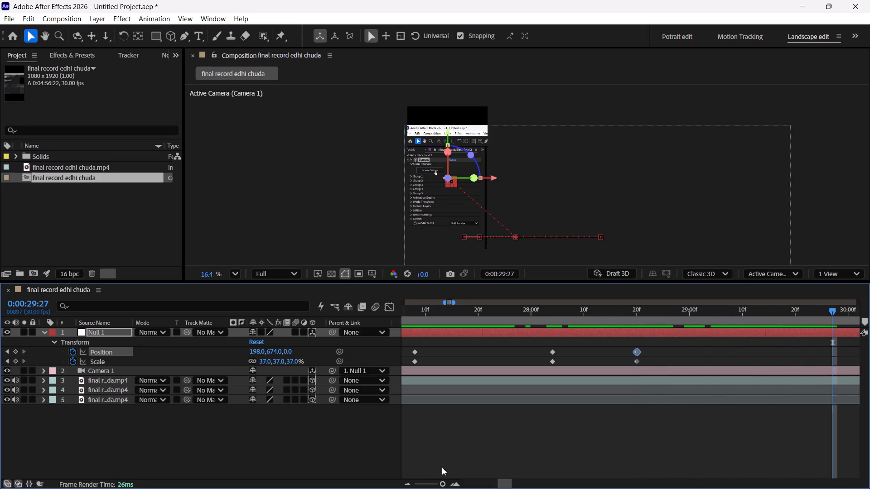
click(442, 482)
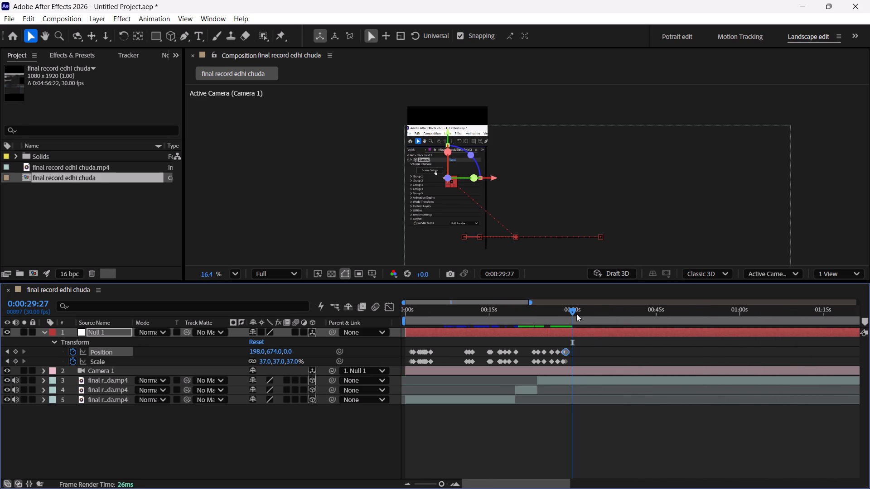
drag(573, 313, 570, 314)
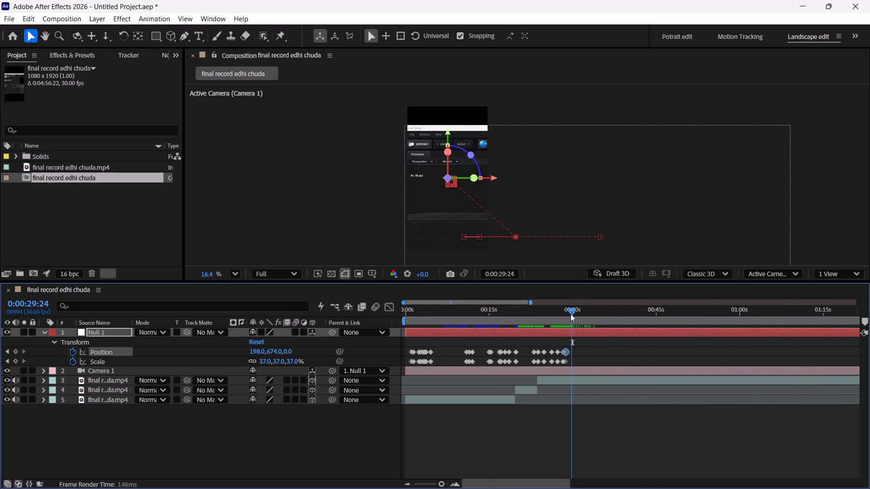
drag(570, 314, 567, 313)
double_click(453, 483)
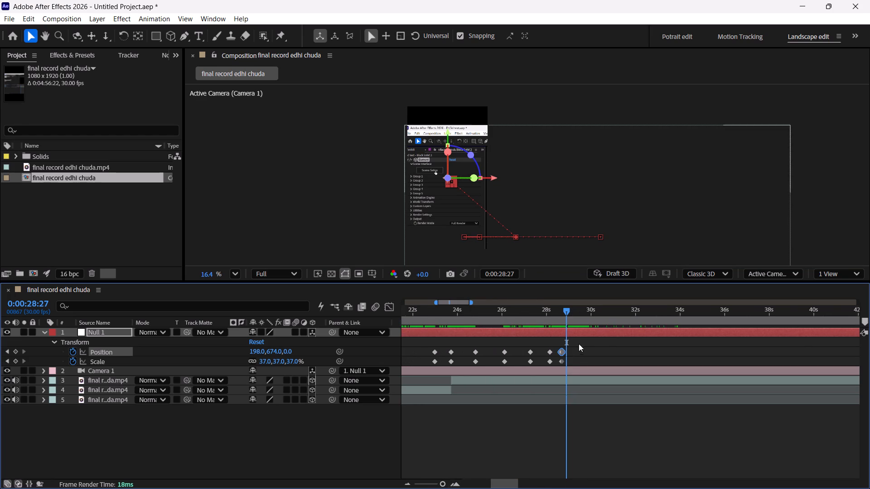
drag(568, 319, 569, 321)
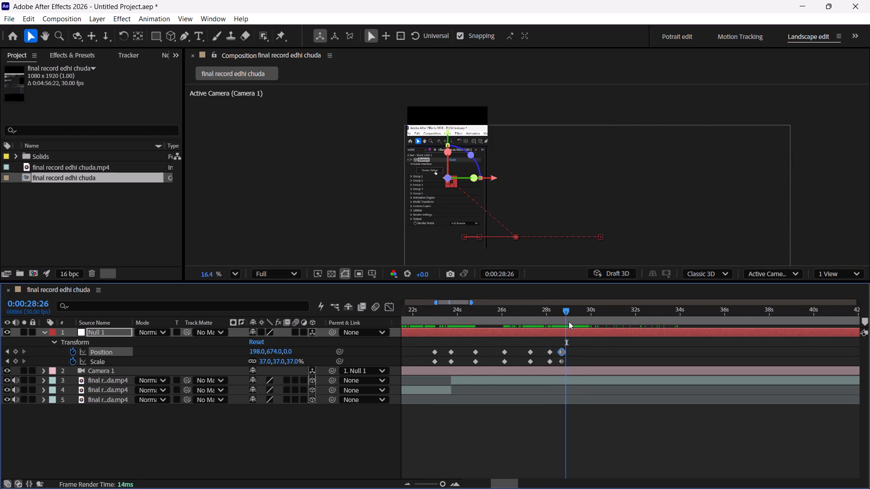
drag(569, 321, 614, 323)
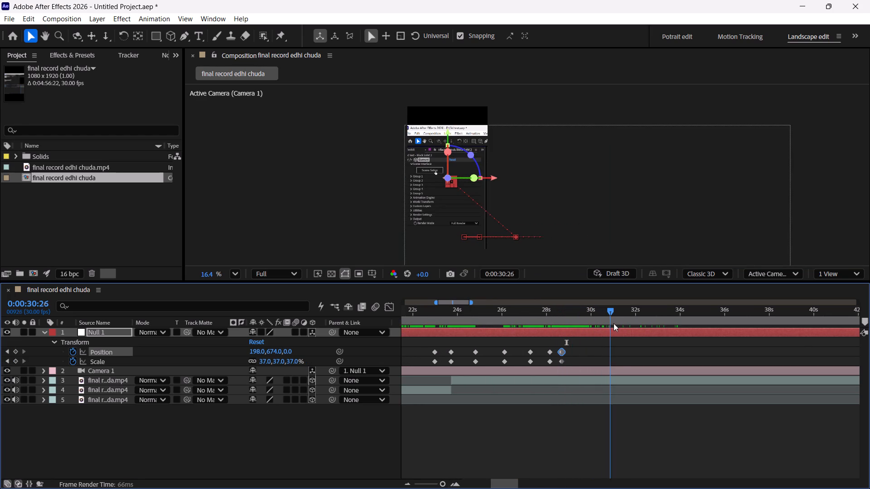
drag(614, 323, 639, 327)
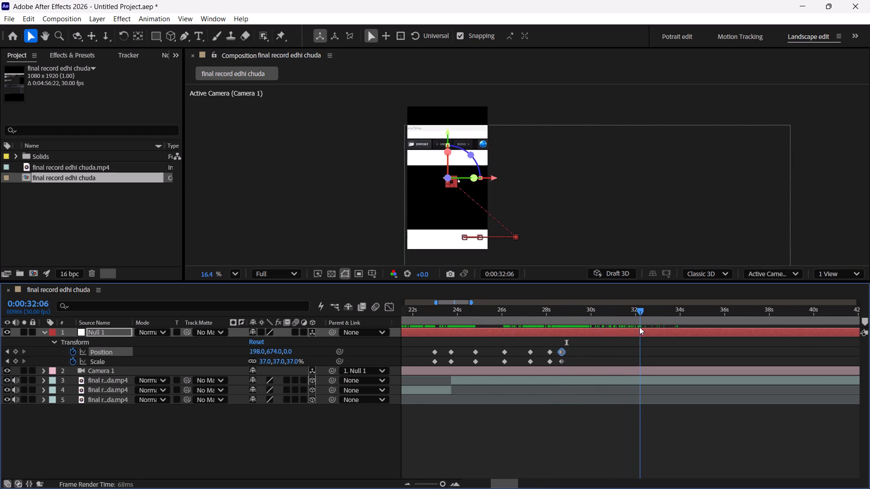
Cut the idle footage between 0:00:28:23 and 0:00:31:22 out of the recording and move the remaining clip back to close the gap.
drag(639, 327, 630, 327)
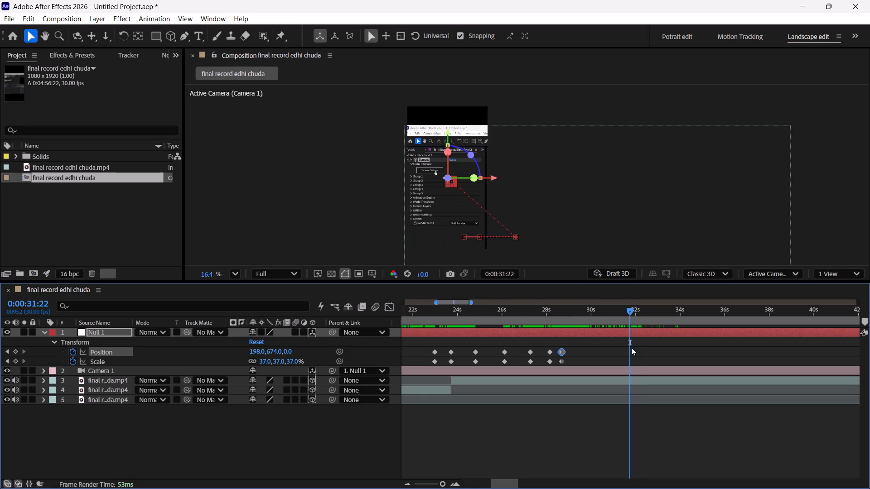
click(633, 379)
key(ctrl+shift+d)
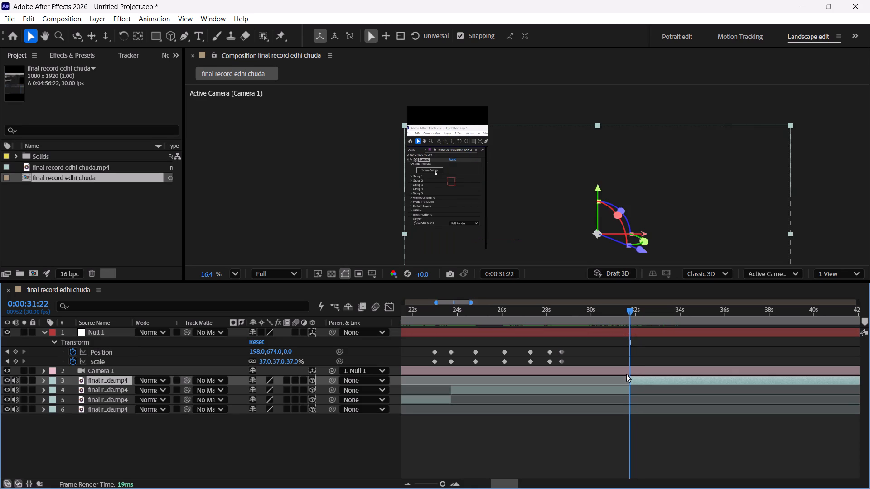
drag(630, 312, 564, 329)
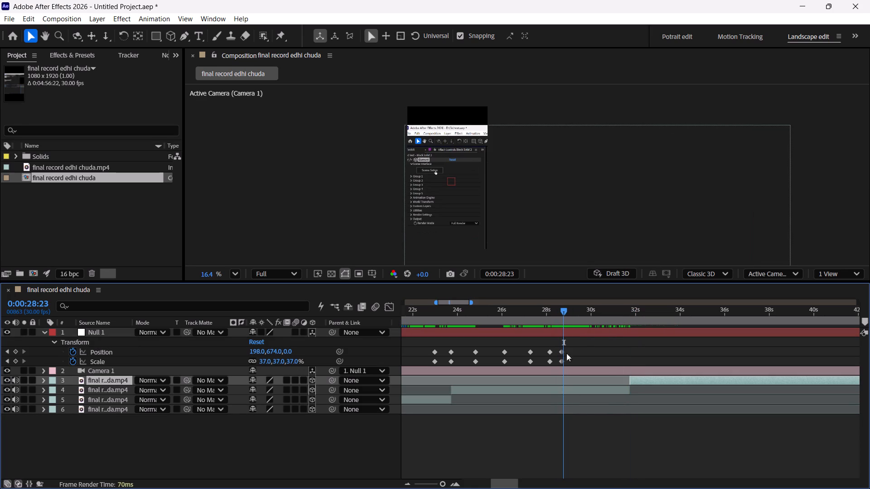
click(564, 389)
key(ctrl+shift+d)
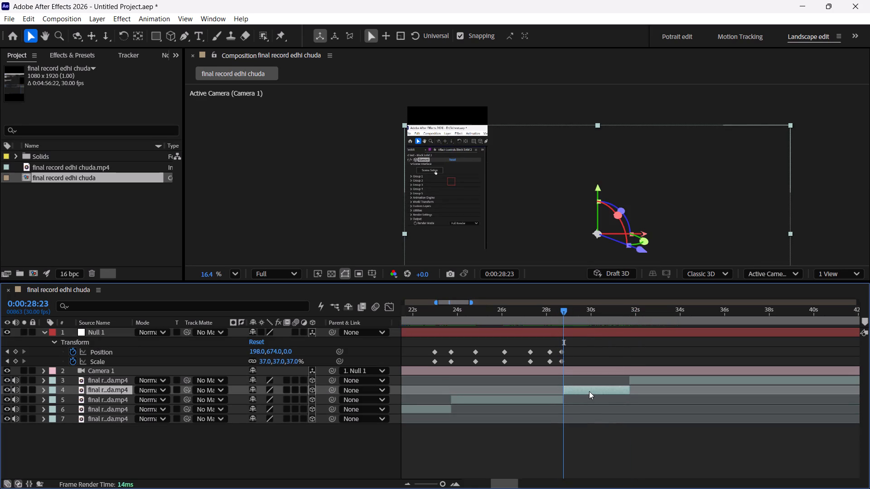
key(Delete)
drag(639, 379, 575, 384)
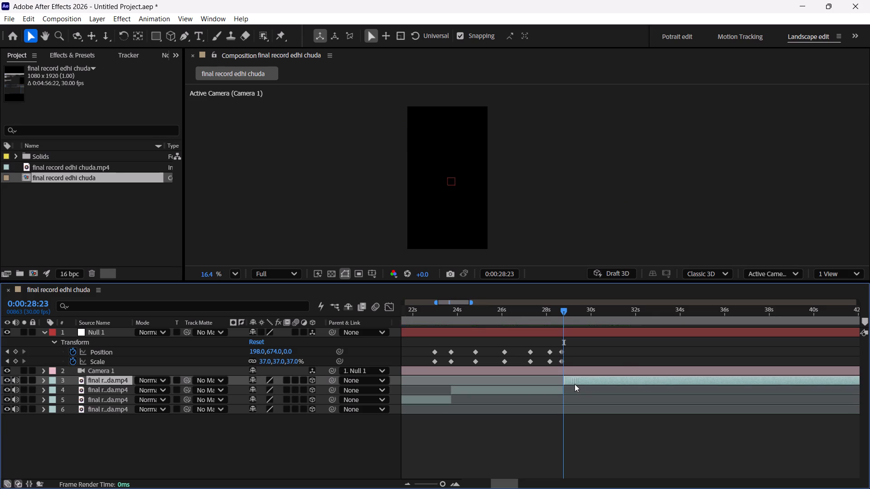
drag(575, 384, 573, 385)
Keyframe Null 1's Position and Scale at 0:00:28:28, set Scale to 100%, and open its X Position for editing.
drag(565, 308, 565, 312)
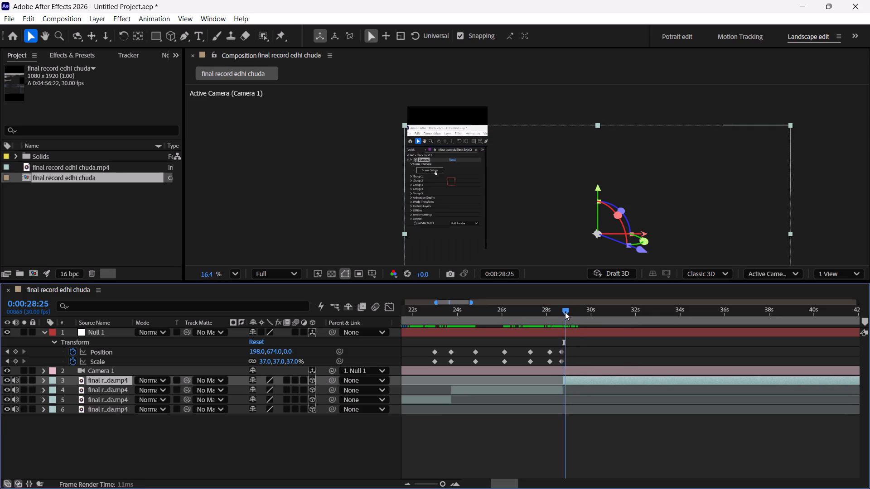
drag(565, 312, 569, 313)
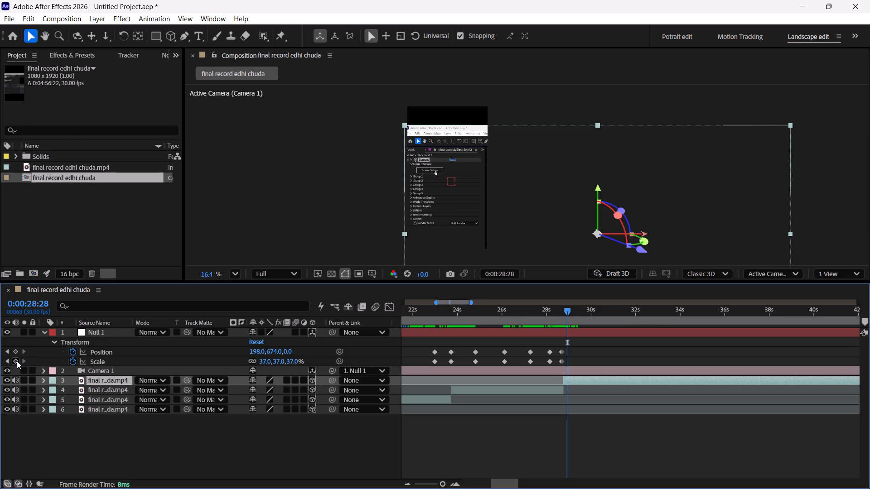
click(17, 361)
click(17, 353)
click(262, 361)
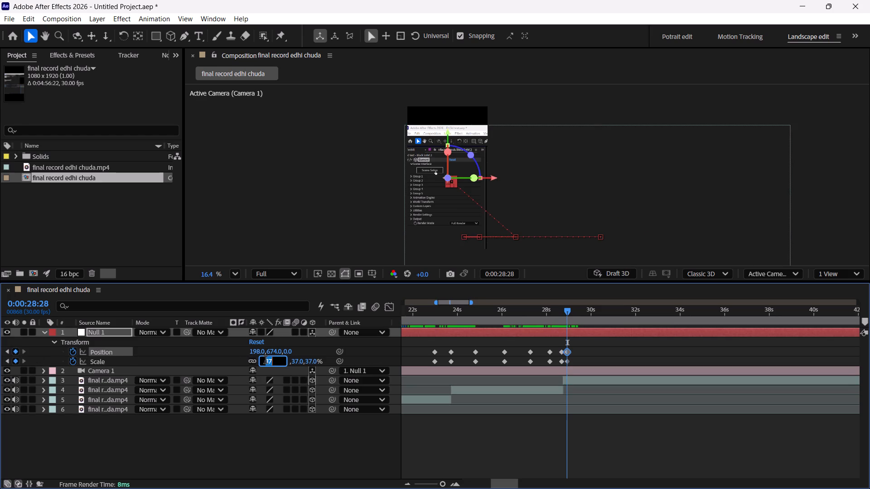
text(100)
key(Return)
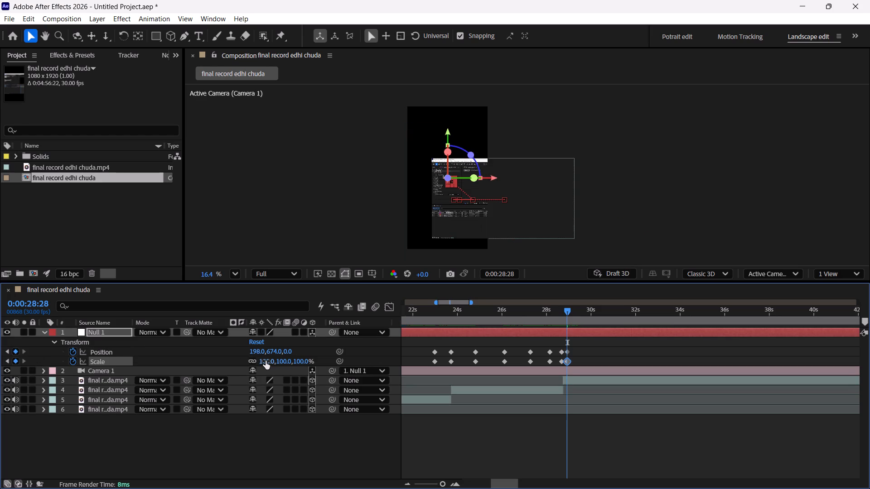
click(253, 353)
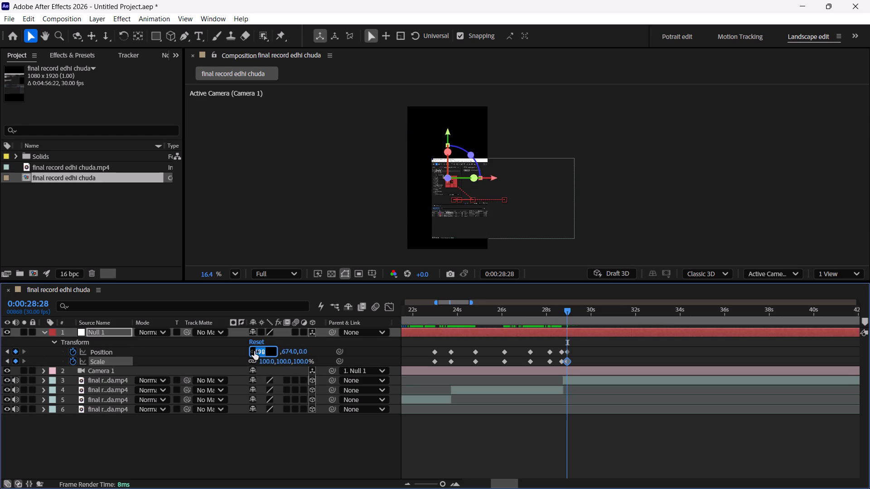
Set Null 1's Position at the 0:00:28:28 keyframe to 960, 893.
text(96)
key(0)
key(Return)
click(273, 350)
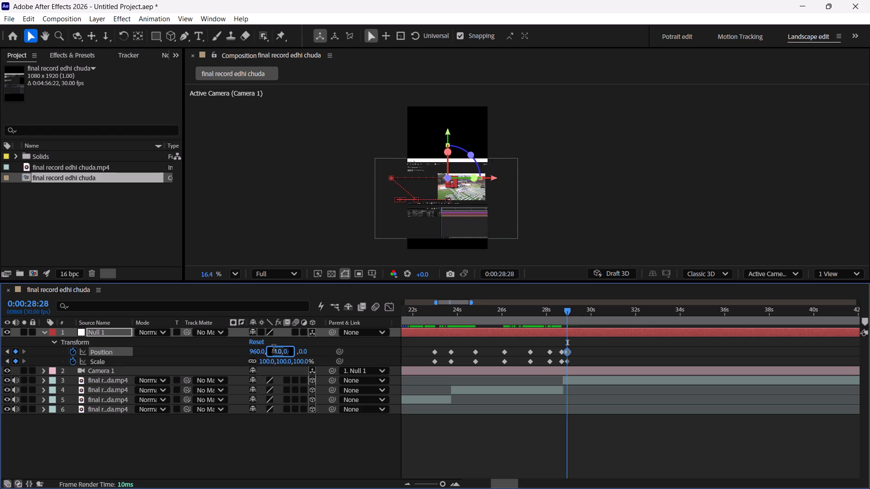
text(580)
key(Return)
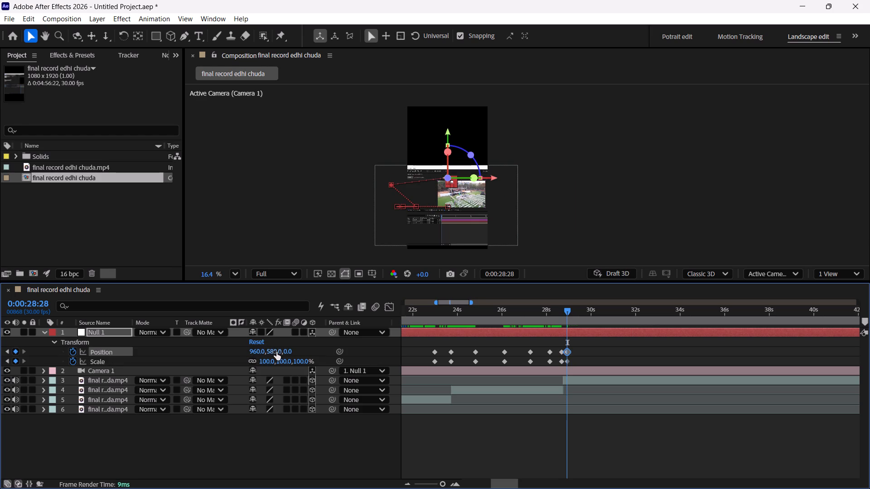
drag(274, 351, 312, 488)
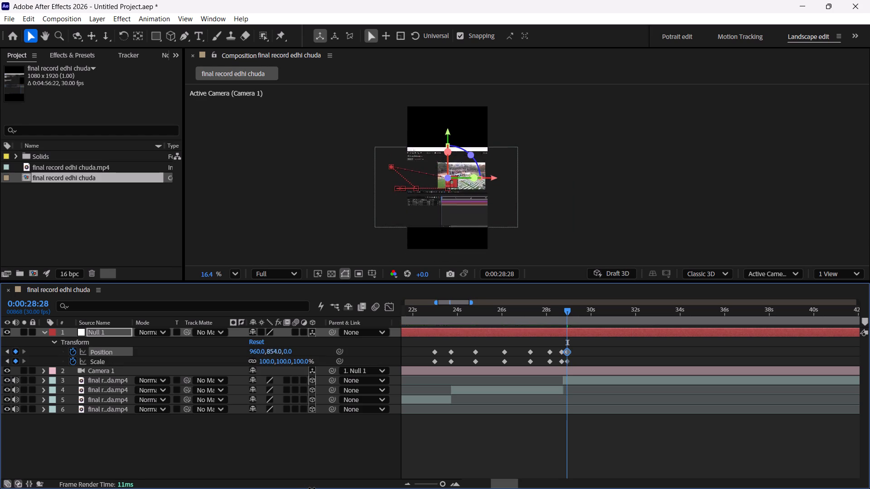
drag(312, 488, 314, 488)
Preview Null 1's move out of the Scene Setup close-up from about 0:00:27:00 and examine its timing.
drag(563, 314, 527, 326)
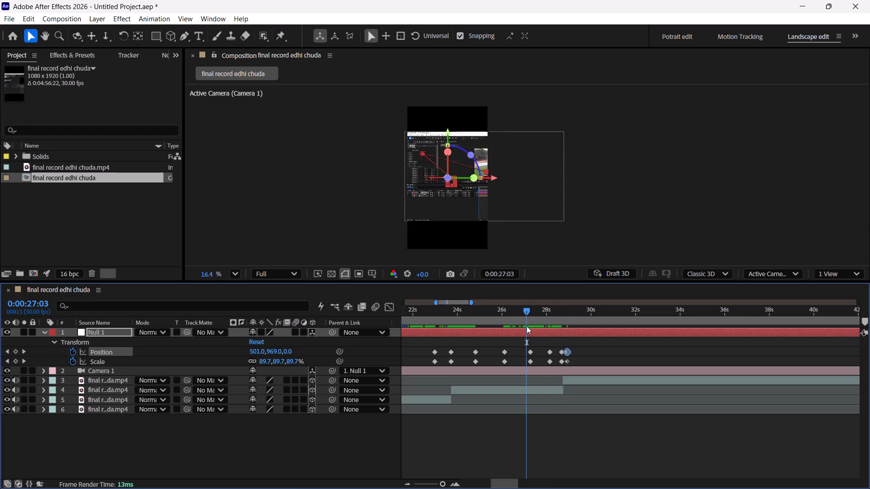
key(space)
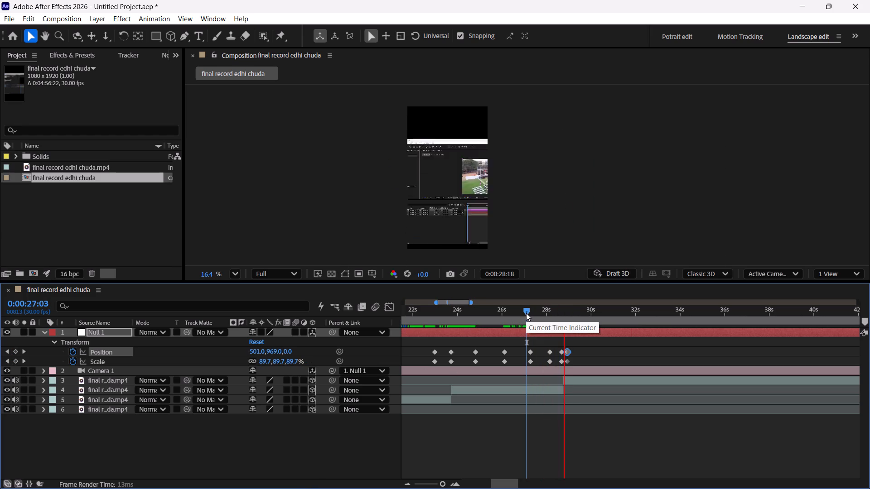
key(space)
drag(569, 318, 527, 330)
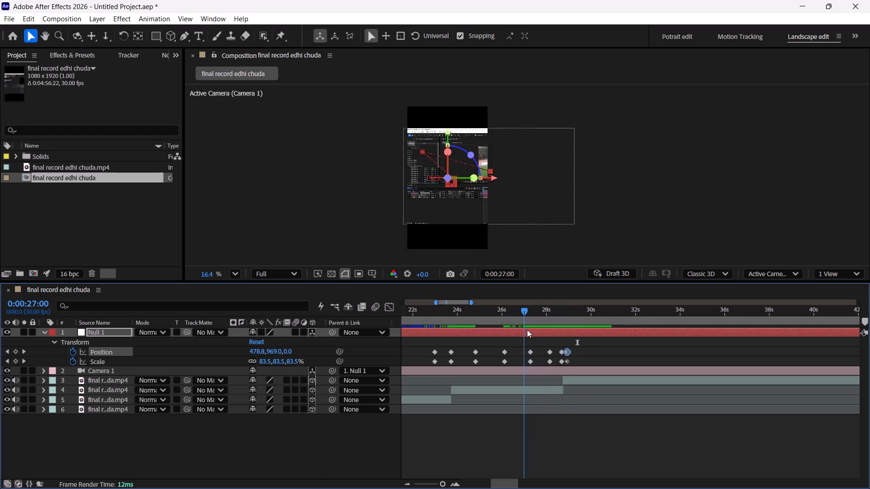
drag(527, 330, 547, 331)
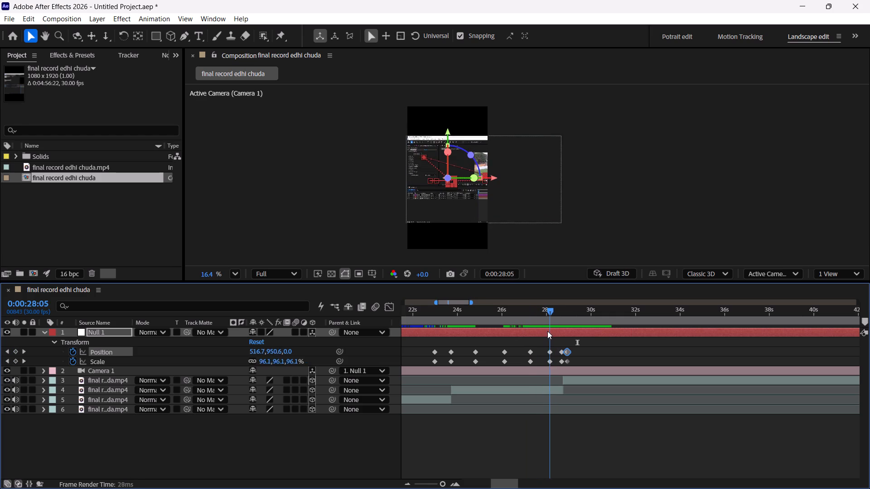
drag(547, 331, 566, 333)
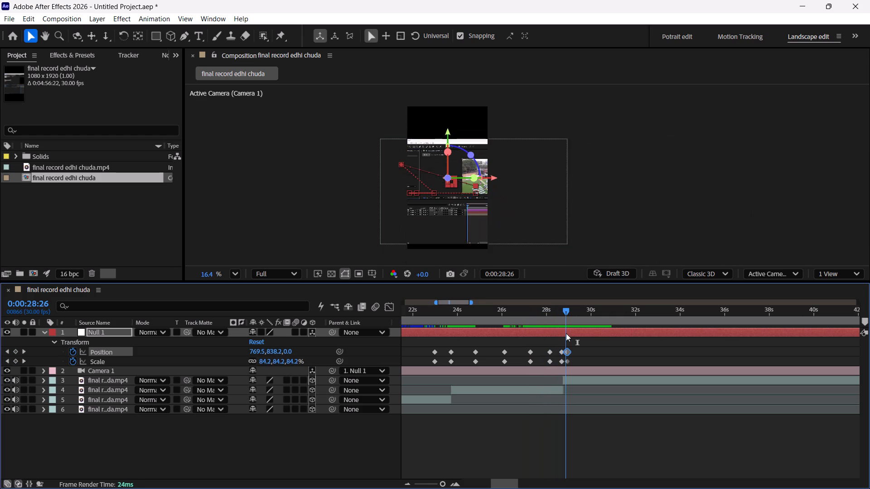
drag(566, 333, 562, 332)
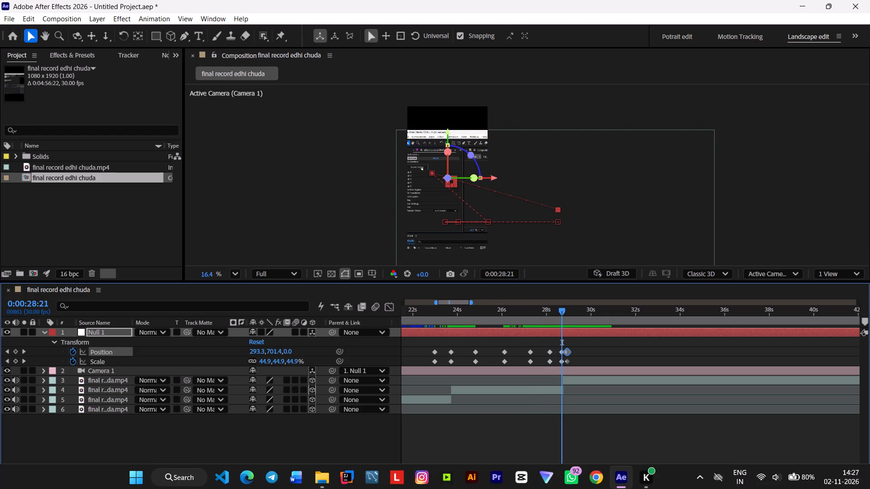
Move Null 1's last Position and Scale keyframes from 0:00:28:28 to about 0:00:30:16, slowing the zoom-out.
double_click(455, 485)
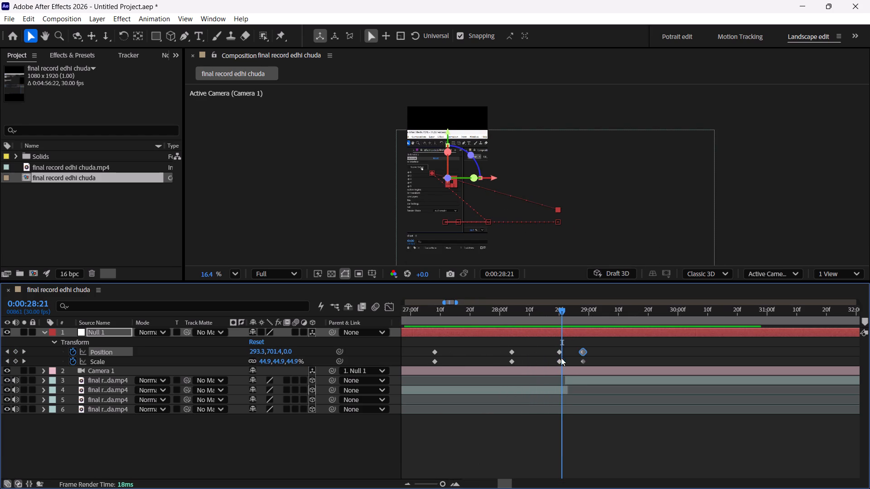
drag(577, 343, 595, 367)
drag(584, 353, 593, 353)
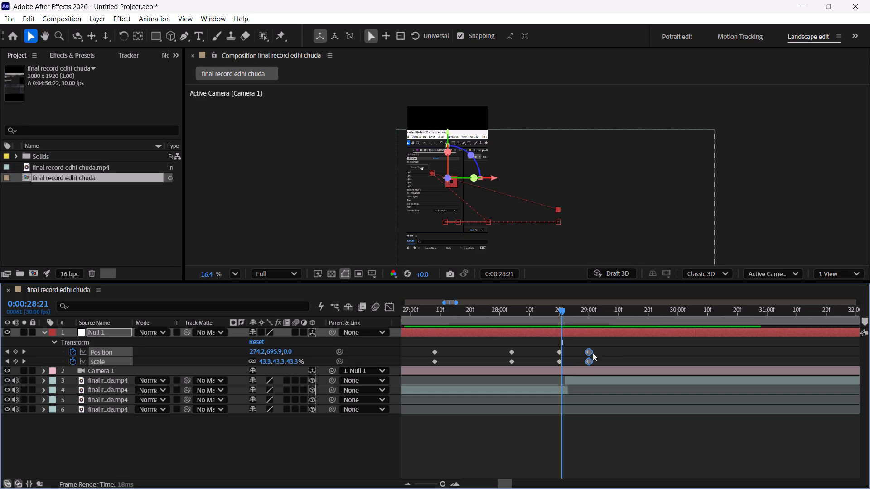
drag(593, 353, 806, 349)
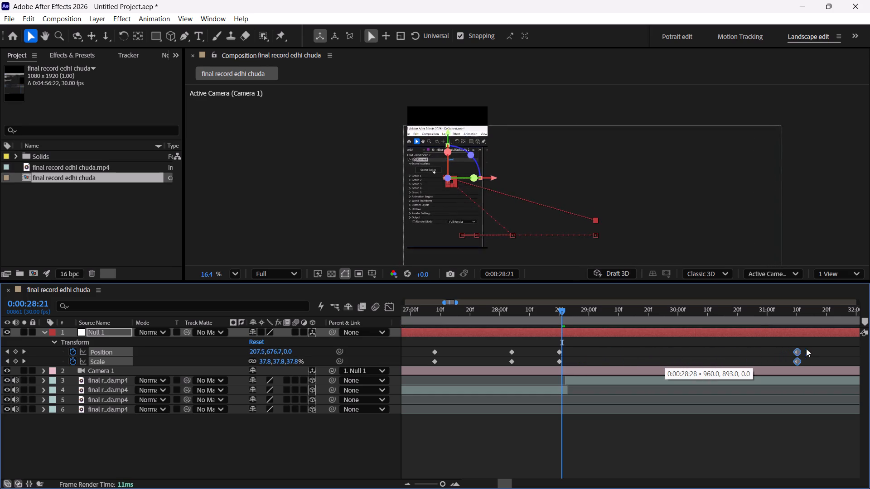
drag(806, 349, 861, 347)
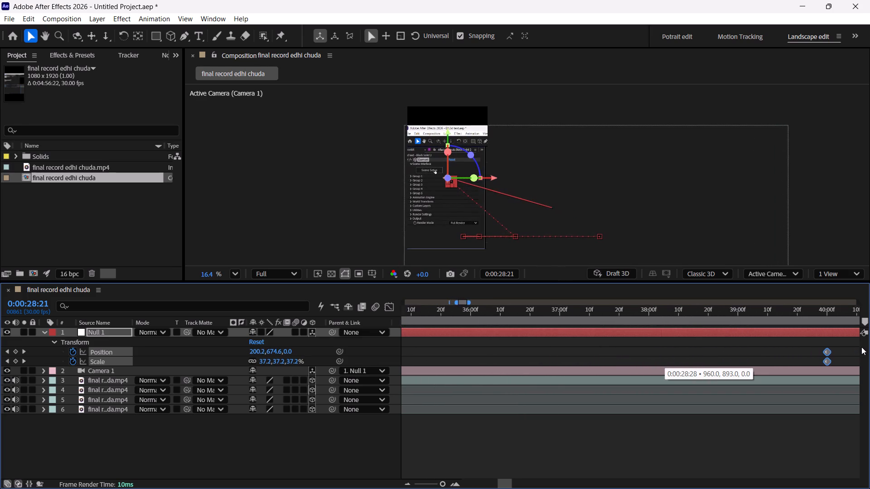
drag(861, 347, 861, 347)
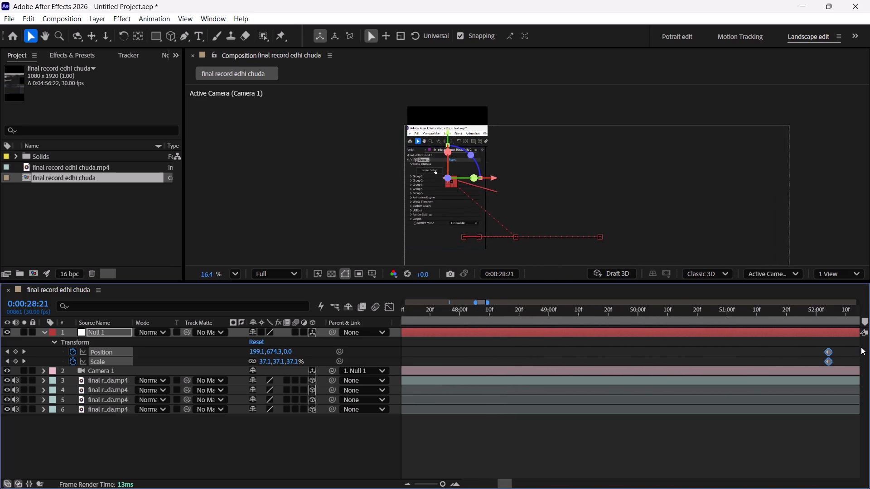
drag(861, 347, 858, 347)
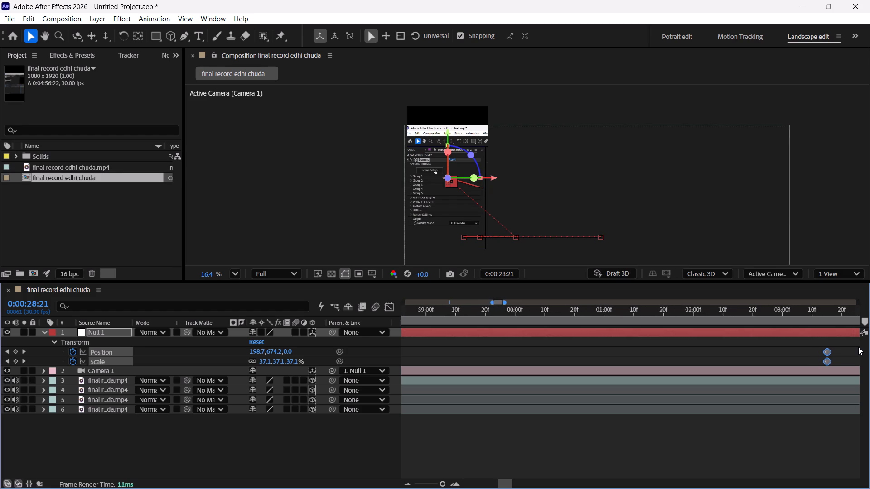
drag(858, 347, 856, 347)
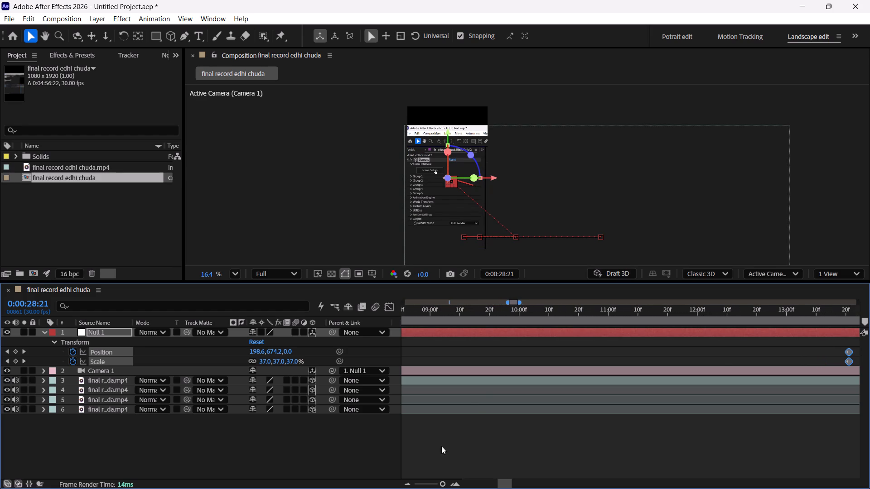
drag(441, 485, 436, 483)
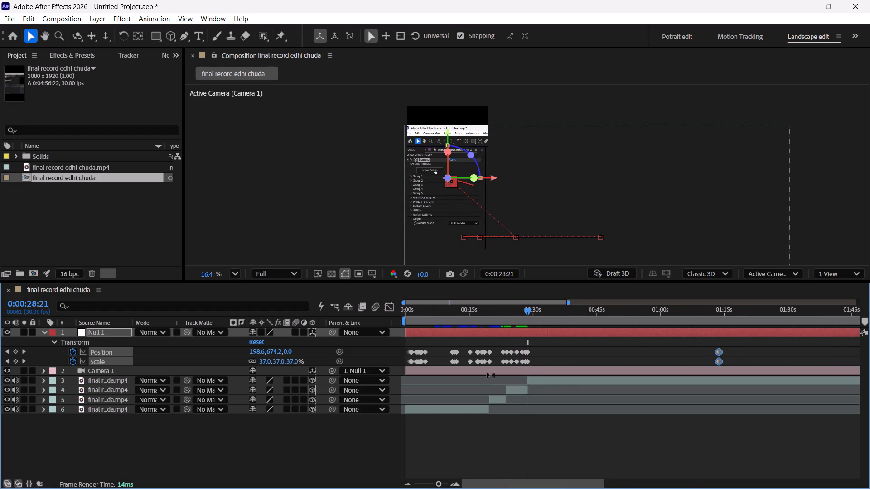
drag(530, 310, 540, 312)
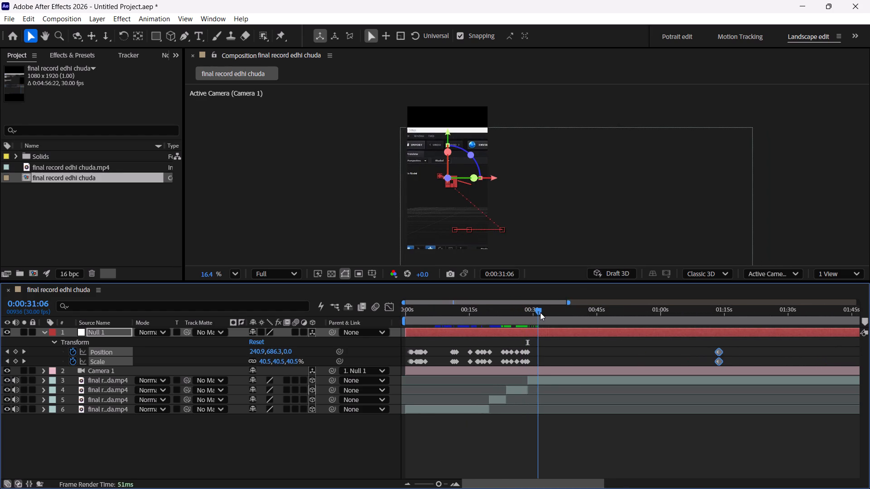
drag(540, 312, 533, 312)
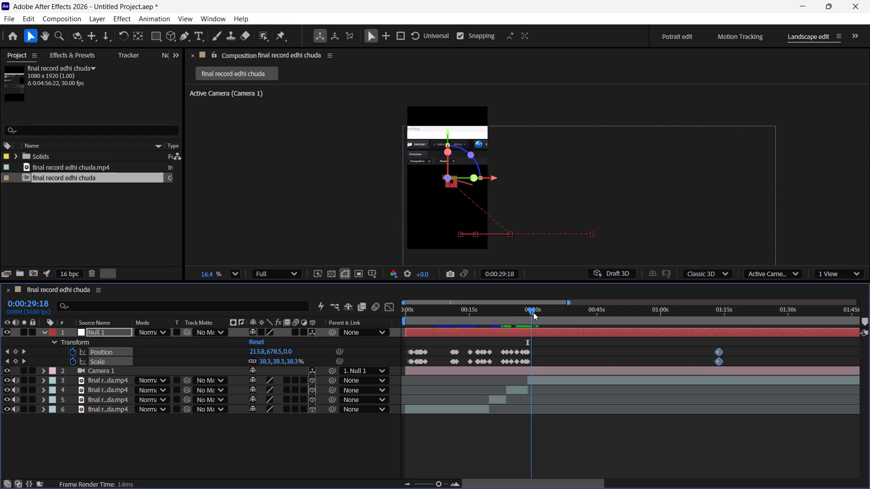
drag(533, 312, 564, 317)
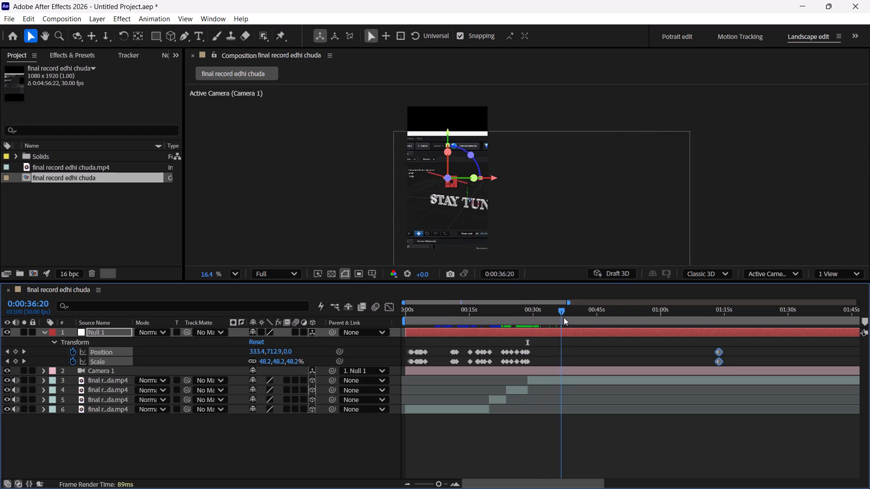
drag(564, 317, 542, 319)
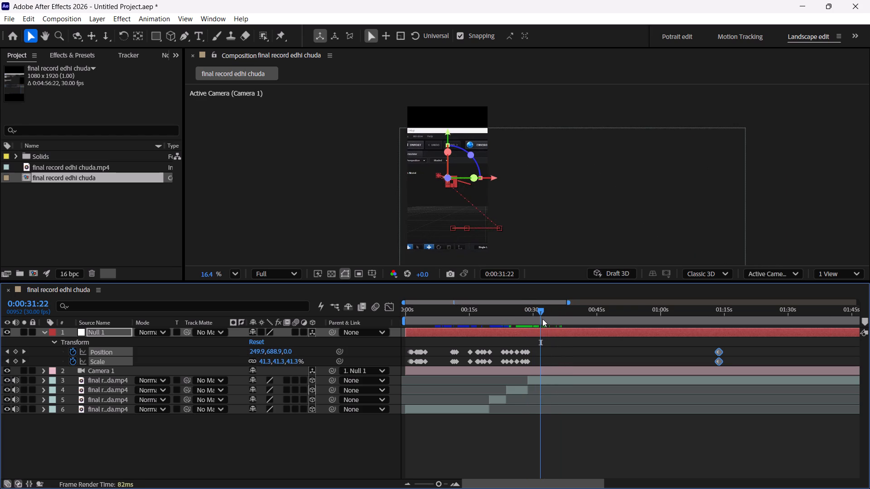
double_click(454, 482)
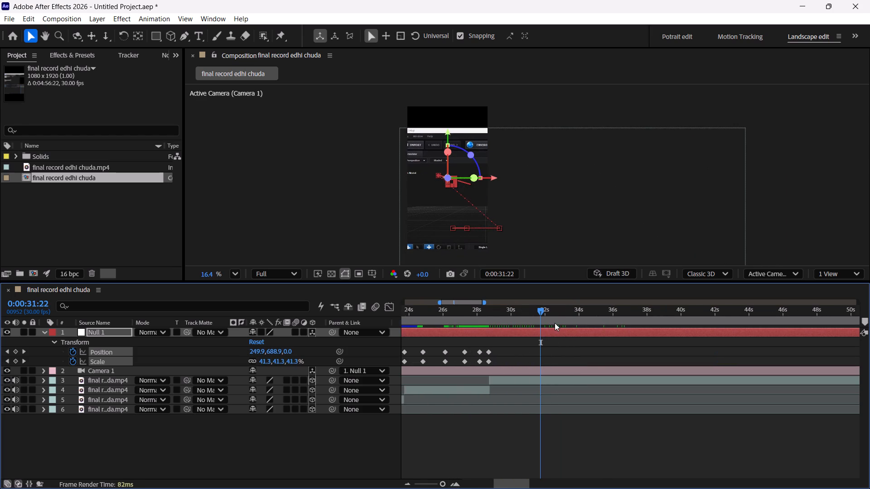
click(438, 482)
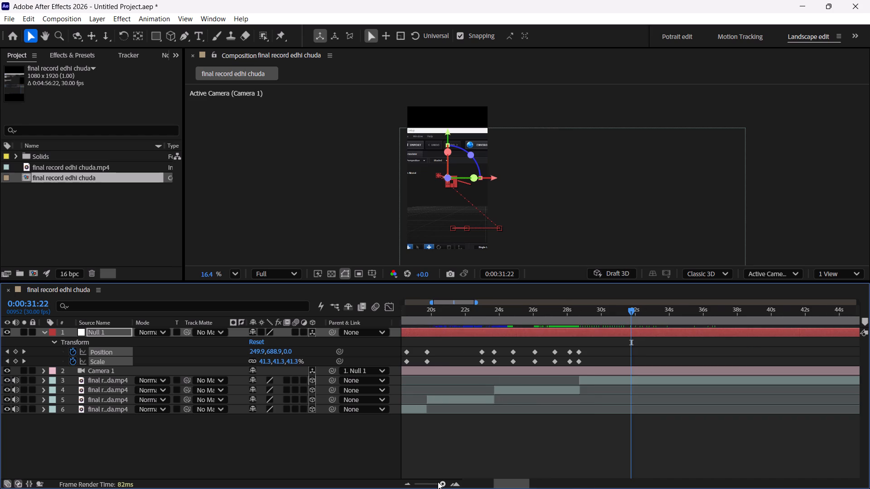
drag(843, 352, 744, 364)
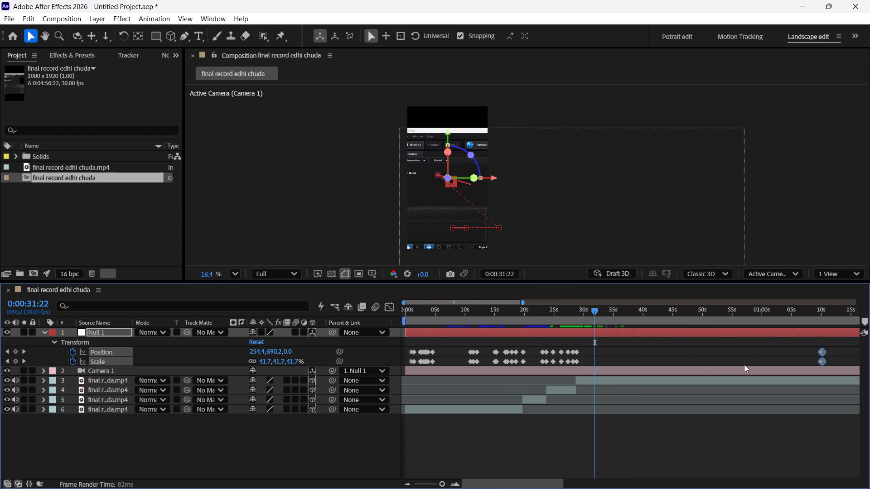
drag(744, 364, 587, 383)
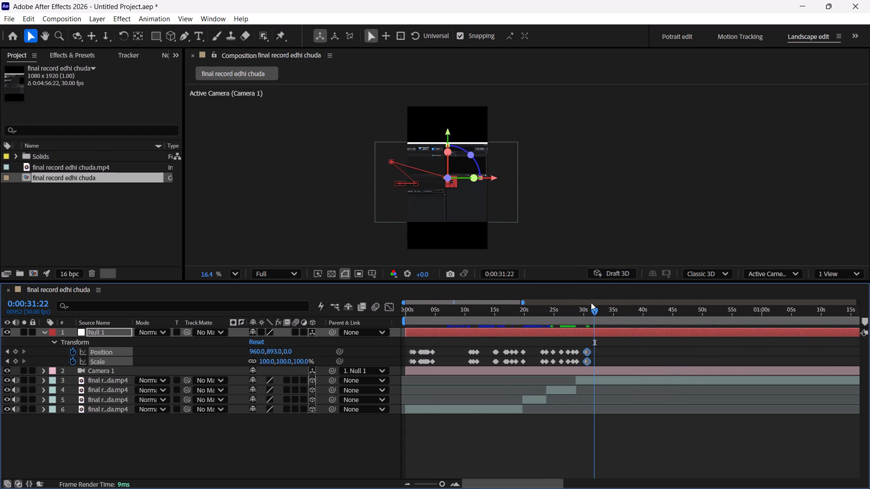
Keyframe Null 1's Scale at 174% at 0:00:30:17 so the recording's full width fits the portrait frame.
drag(594, 309, 579, 314)
double_click(453, 484)
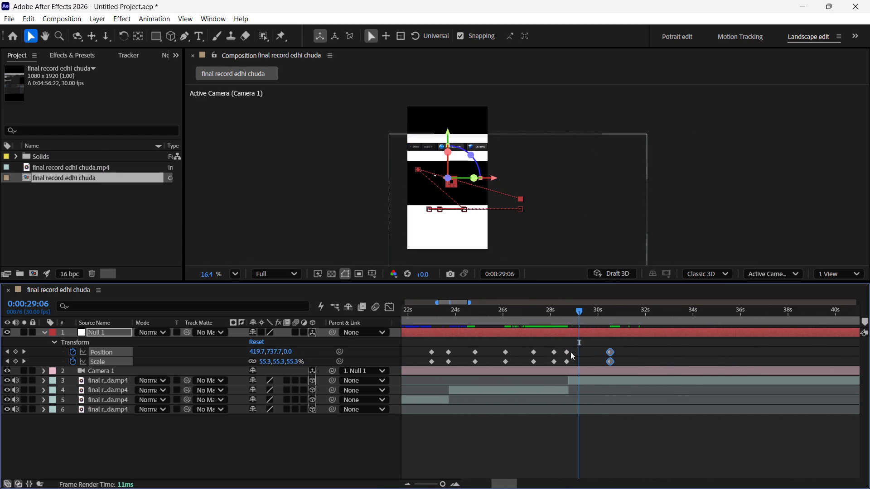
drag(577, 309, 572, 310)
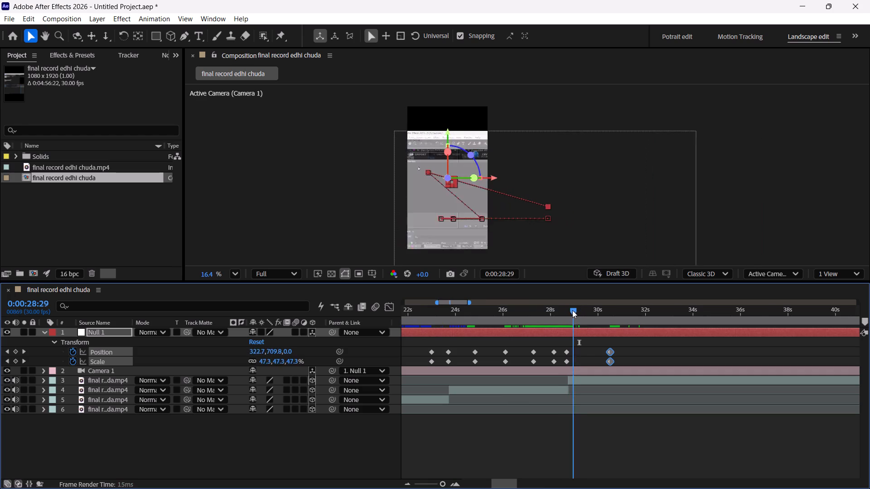
drag(572, 310, 605, 311)
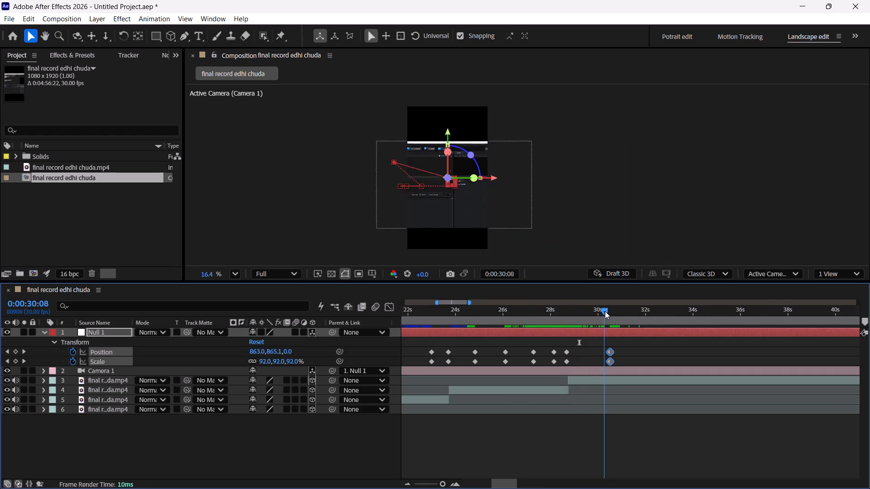
drag(605, 311, 618, 312)
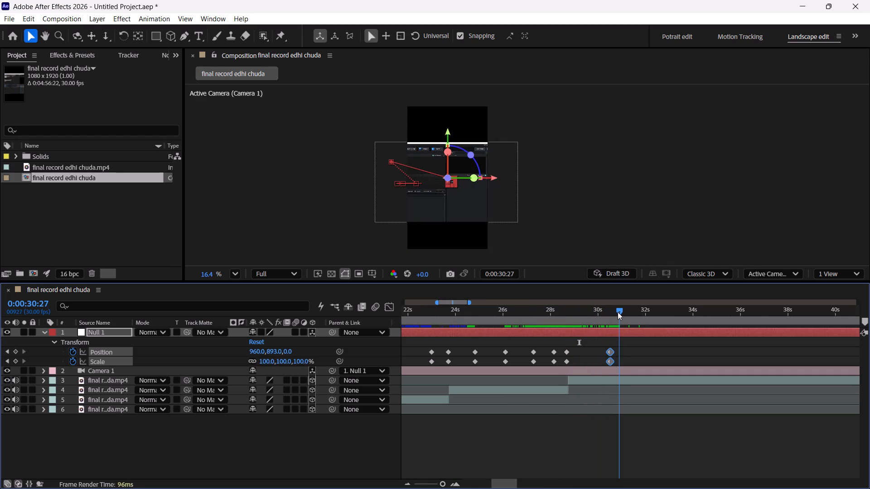
drag(618, 312, 609, 313)
click(611, 360)
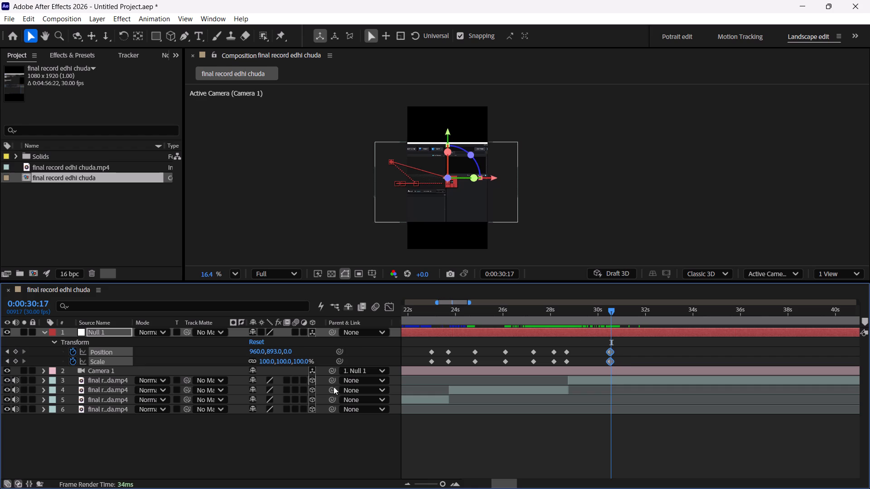
drag(269, 363, 262, 361)
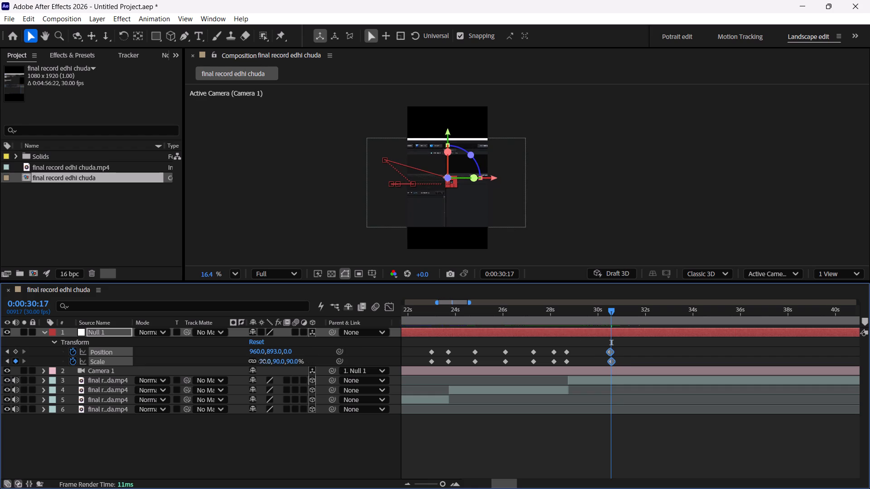
drag(262, 361, 292, 356)
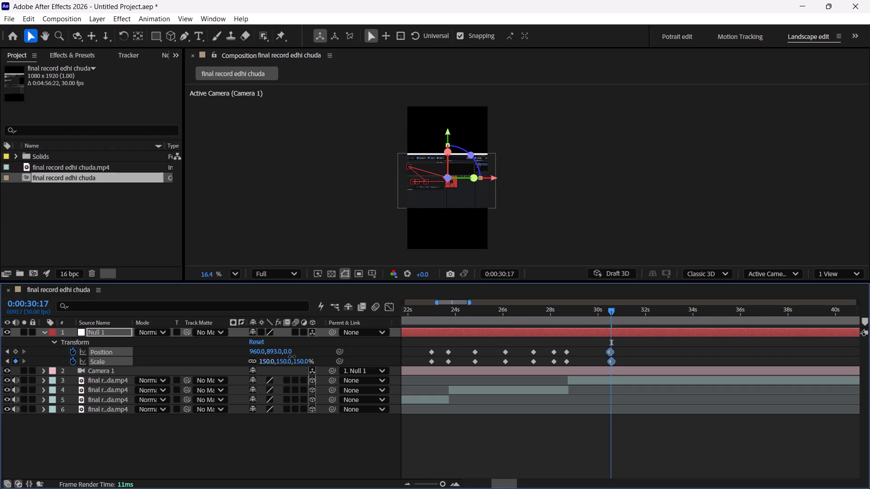
drag(292, 356, 304, 355)
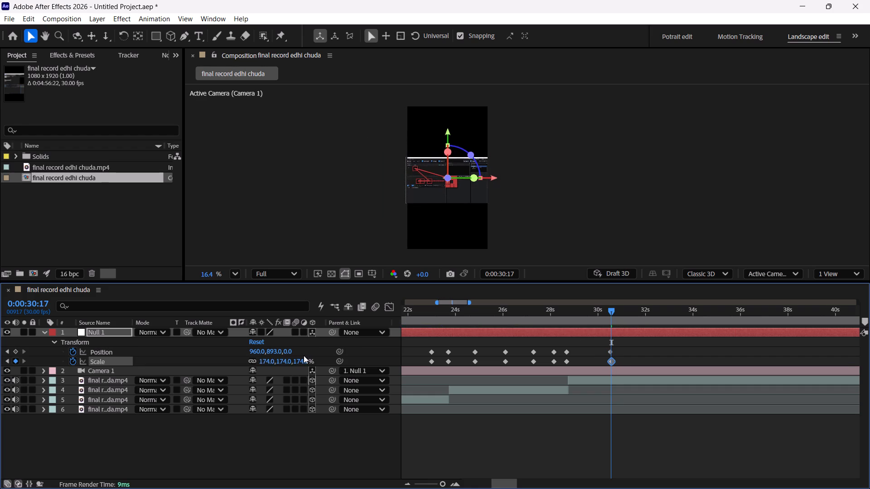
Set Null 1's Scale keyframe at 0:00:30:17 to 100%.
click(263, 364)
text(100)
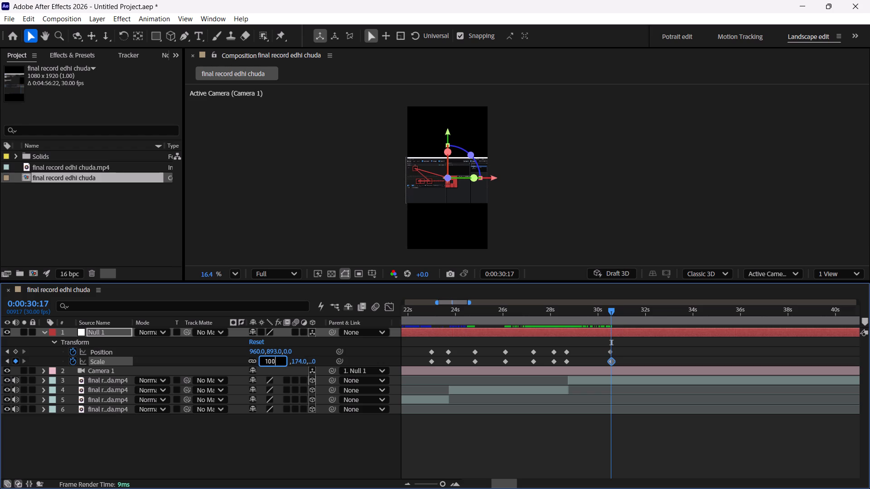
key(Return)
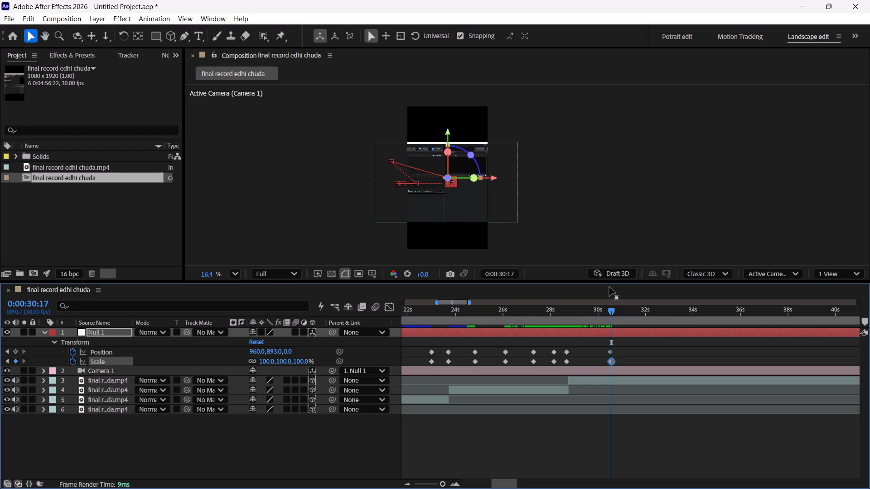
Preview the composition from the start and examine Null 1's framing moves up to about 0:00:30:00.
drag(612, 312, 616, 316)
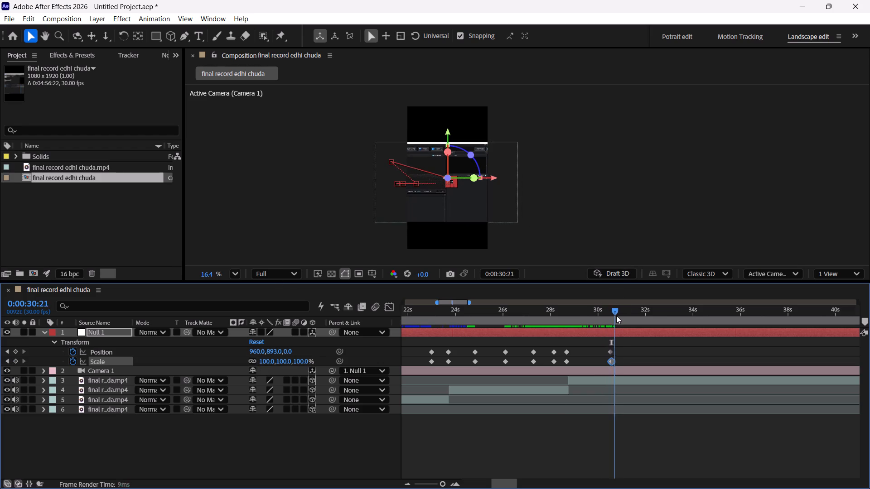
drag(616, 316, 638, 322)
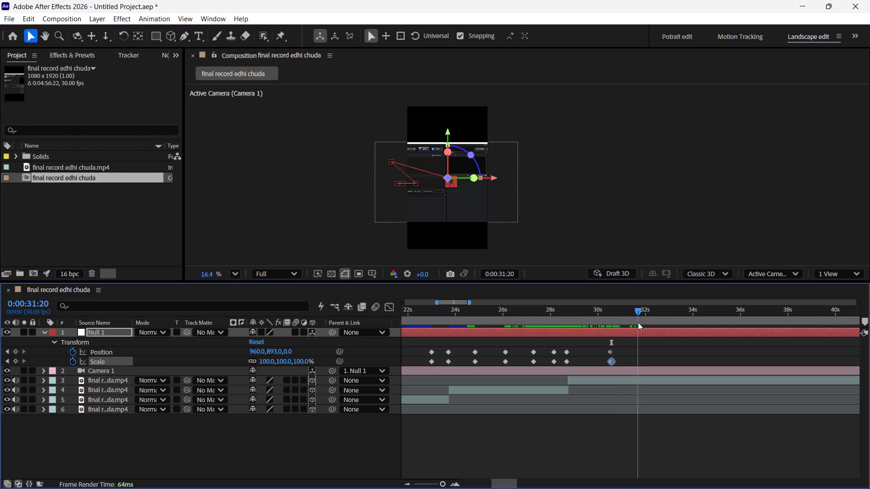
drag(638, 322, 611, 324)
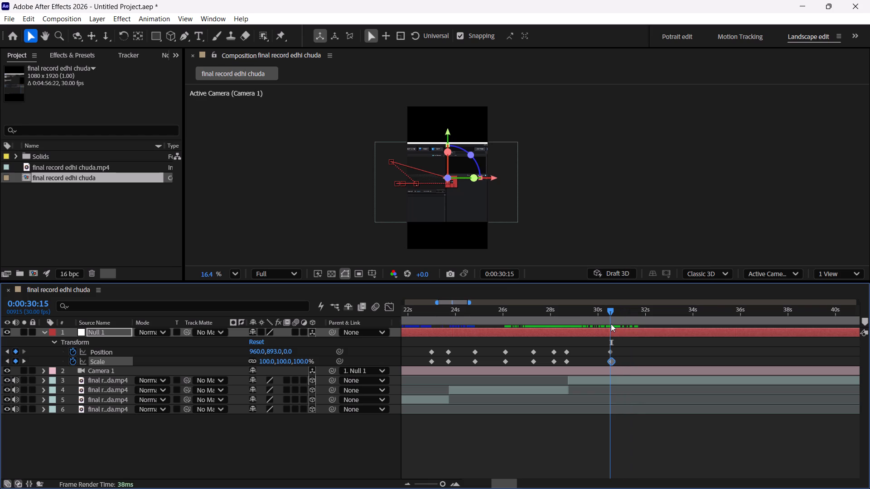
triple_click(455, 483)
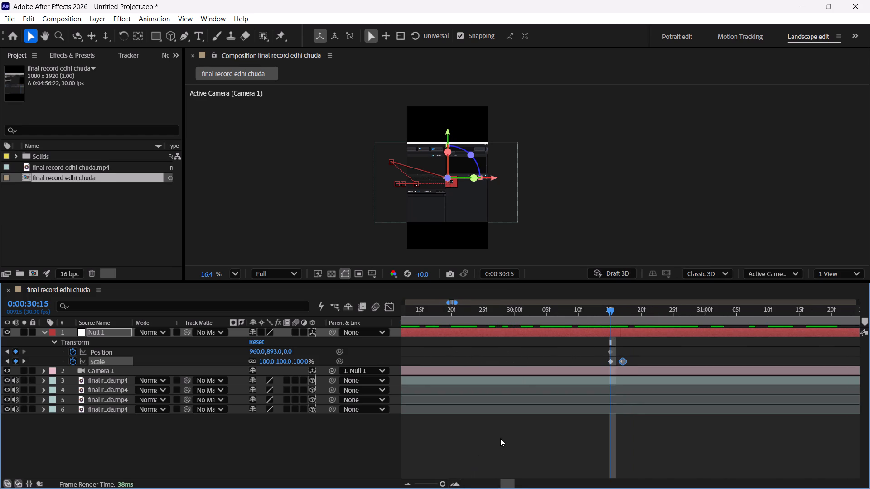
key(Home)
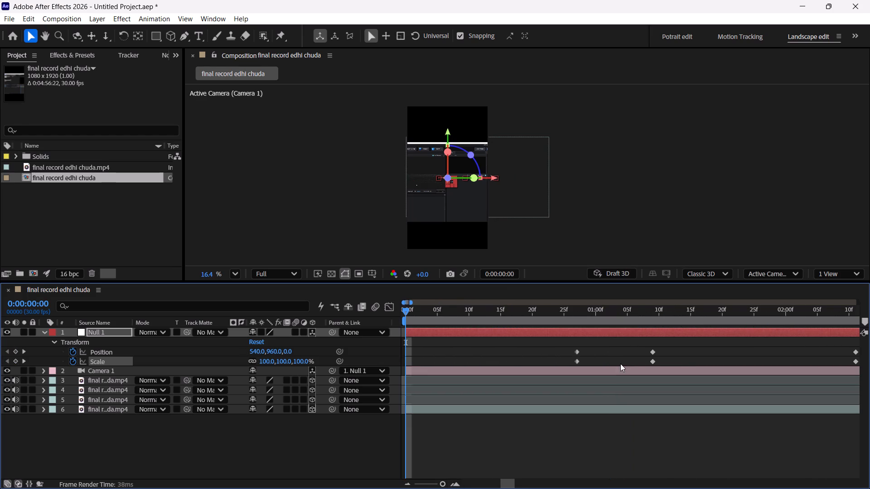
click(440, 484)
key(space)
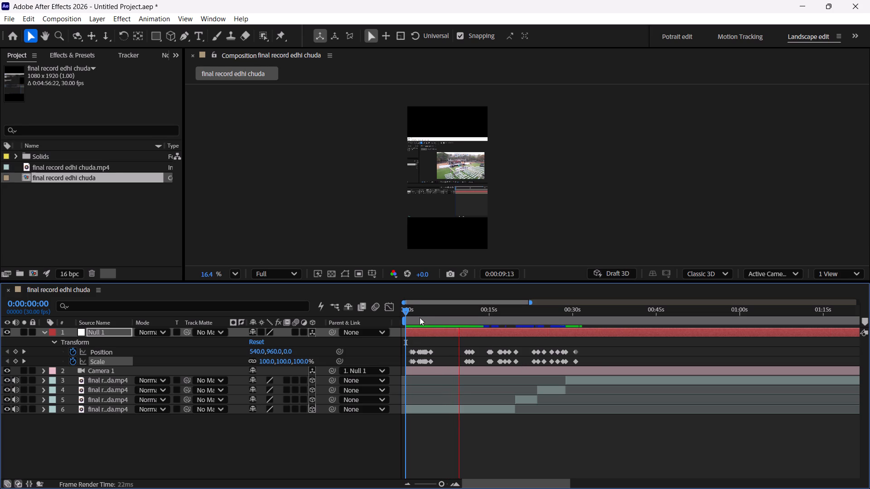
drag(408, 310, 454, 343)
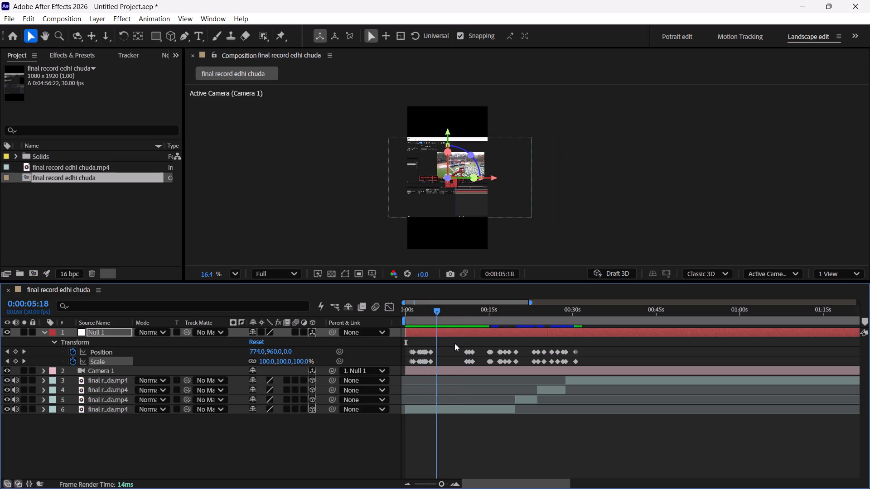
drag(454, 343, 539, 364)
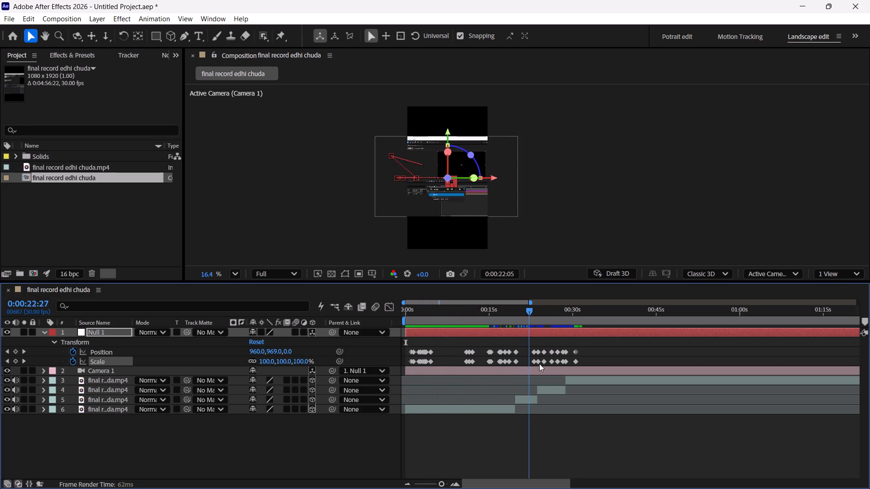
drag(539, 364, 574, 368)
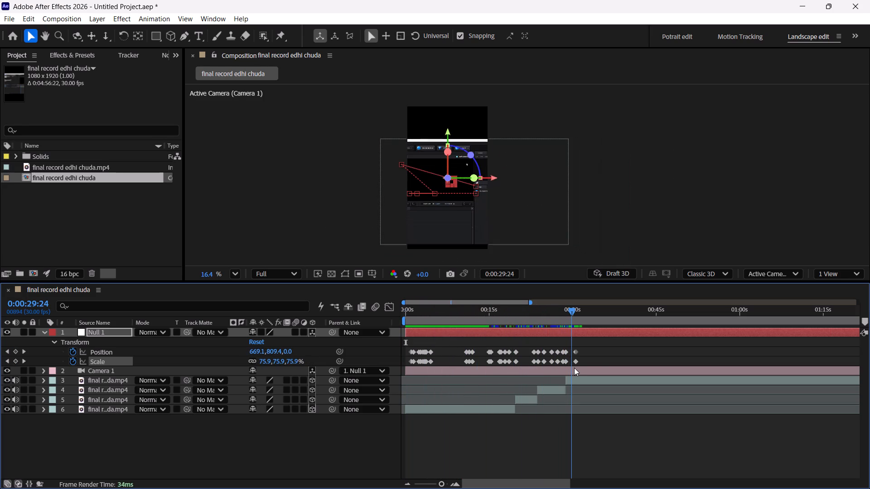
drag(574, 368, 570, 370)
Delete Null 1's redundant Scale keyframe at 0:00:30:17, just after the matching Position keyframe.
triple_click(450, 480)
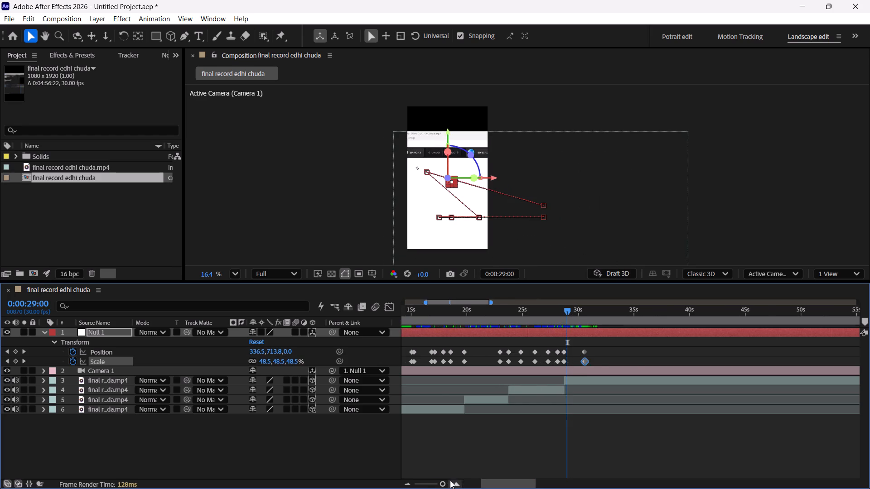
drag(574, 308, 572, 318)
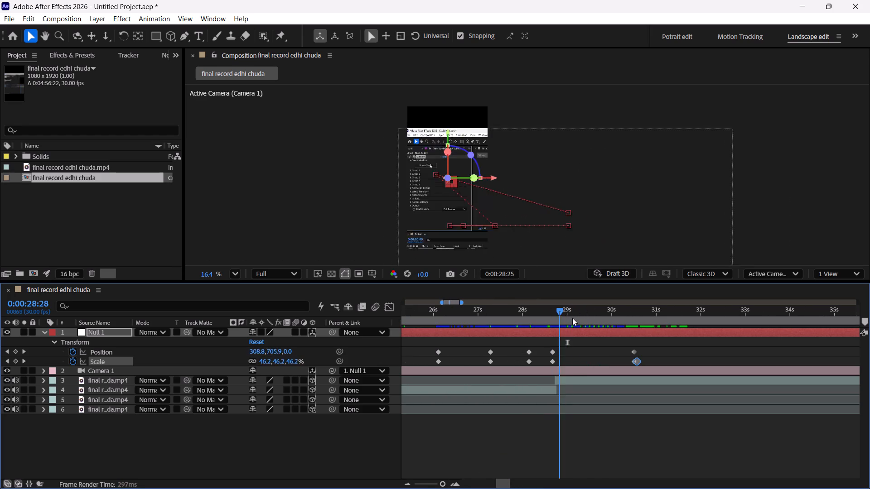
drag(572, 318, 638, 330)
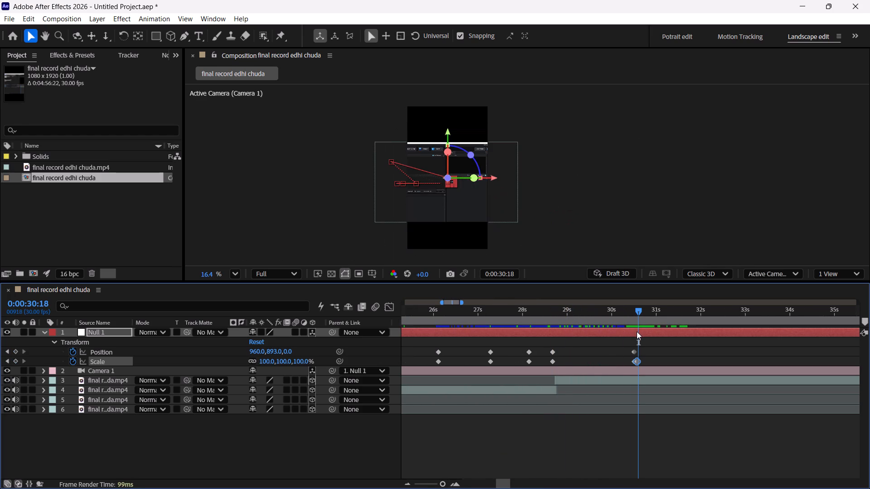
key(Delete)
At 0:00:31:07, keyframe Null 1's Scale at 38% and Position at 559, 734 to zoom in on the Environment and Extrude buttons.
drag(640, 316, 633, 316)
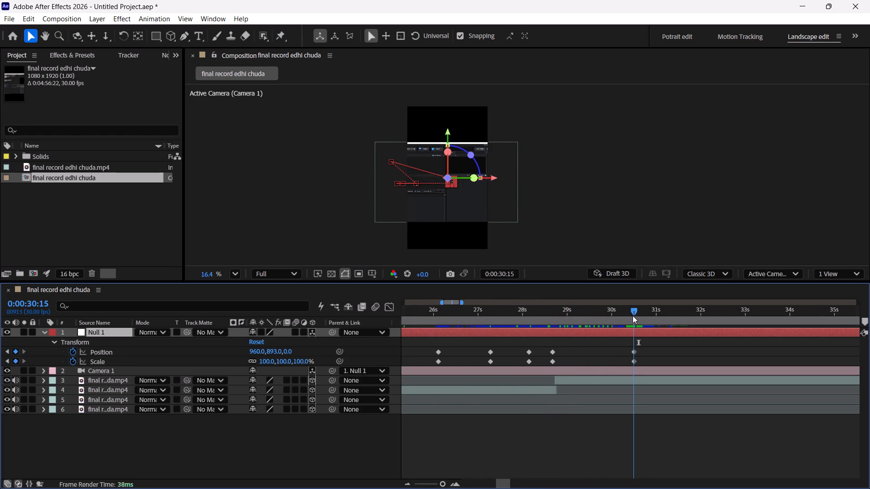
drag(633, 316, 648, 316)
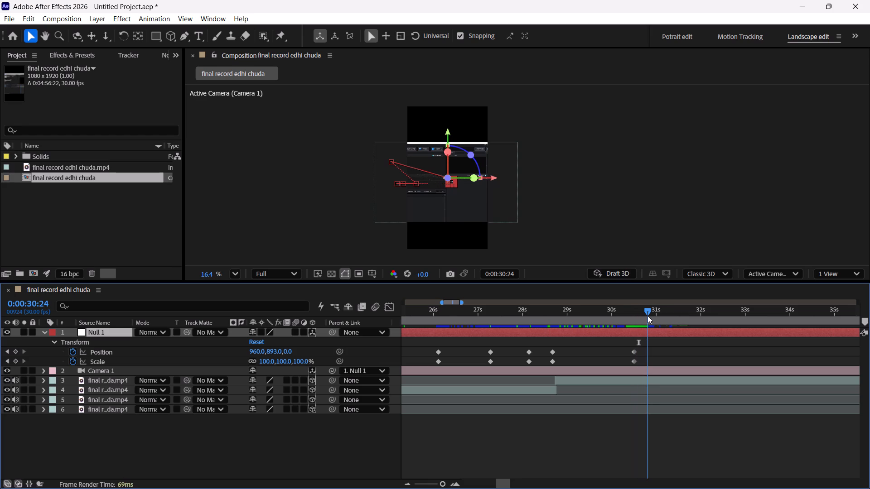
drag(648, 316, 639, 315)
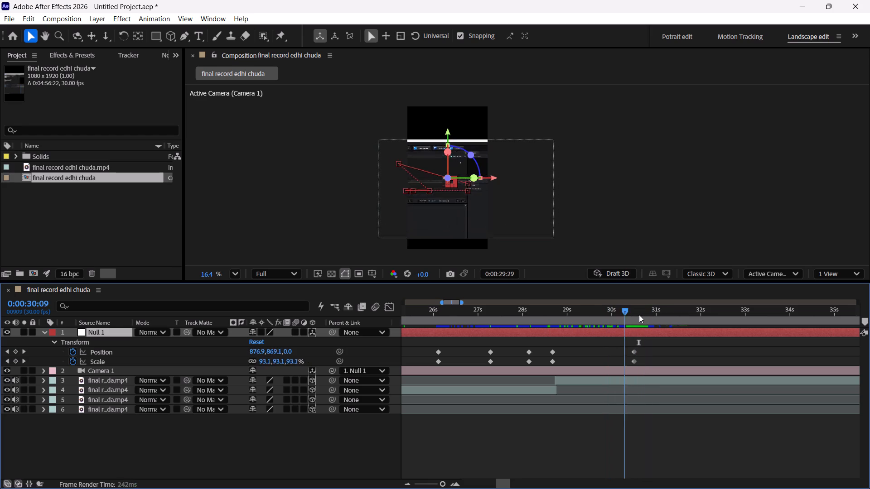
drag(639, 315, 666, 320)
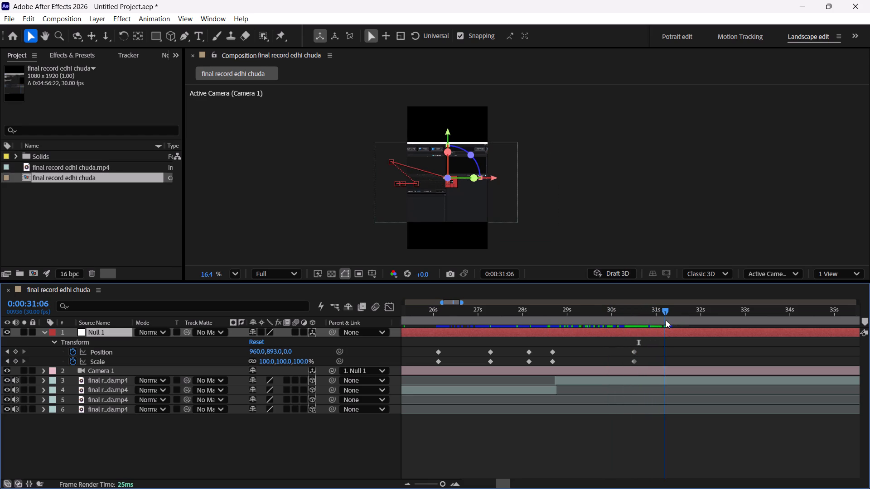
drag(666, 320, 667, 325)
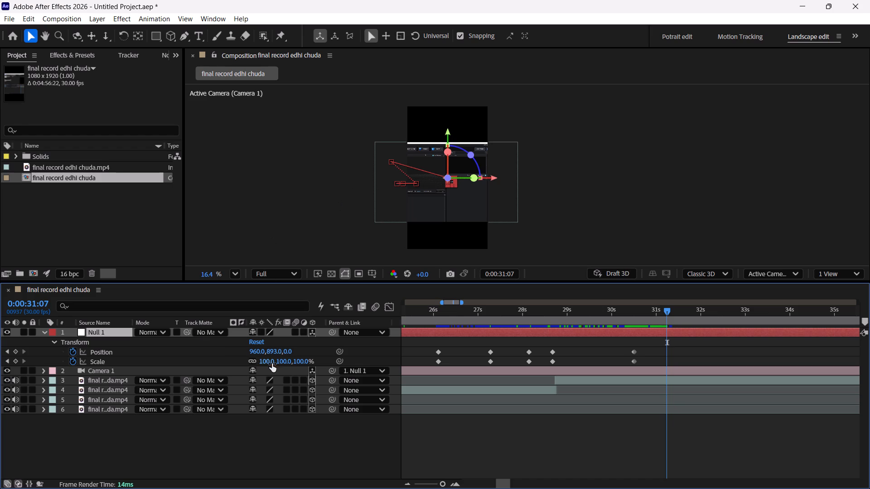
drag(267, 362, 241, 363)
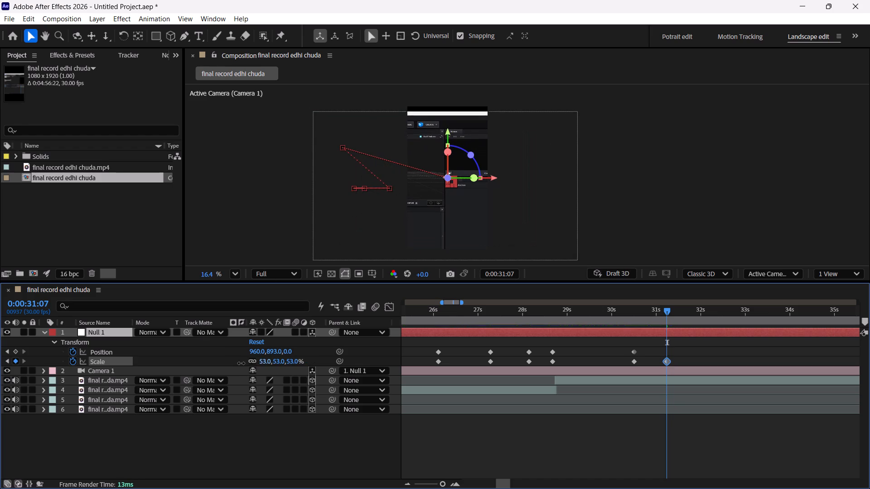
drag(241, 363, 239, 363)
drag(256, 351, 341, 360)
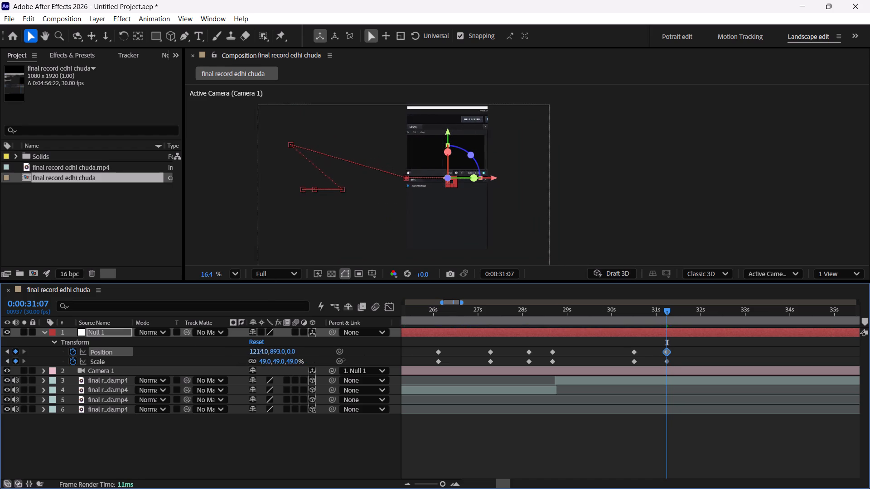
drag(341, 360, 40, 362)
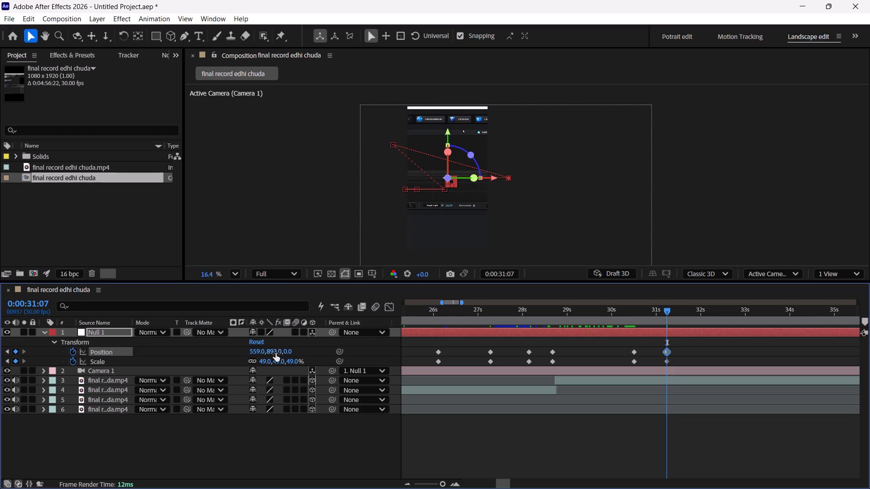
drag(271, 352, 317, 139)
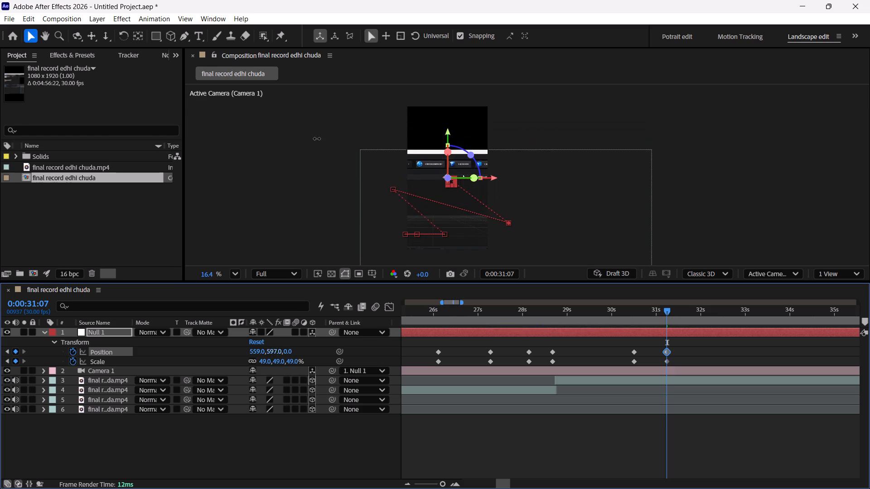
drag(317, 139, 337, 196)
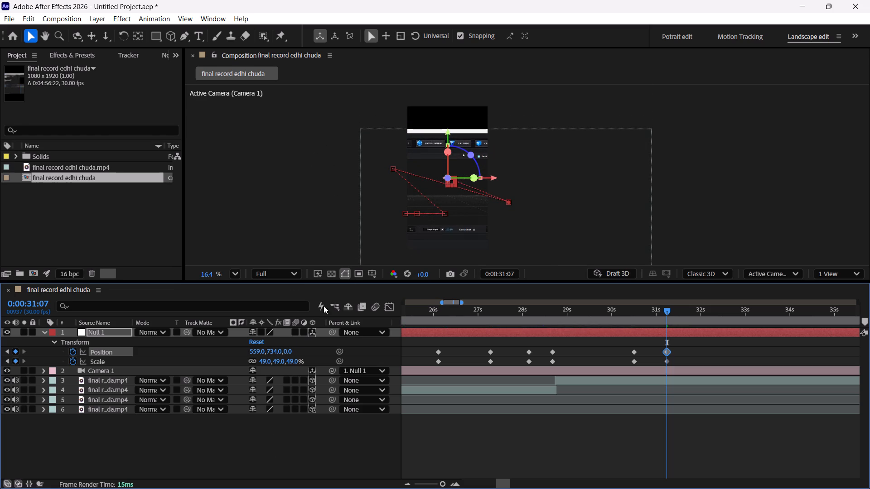
drag(265, 362, 259, 363)
Check the Extrude zoom-in up to the text's appearance, and keyframe Null 1's Scale at 100% at 0:00:31:28.
drag(667, 311, 627, 316)
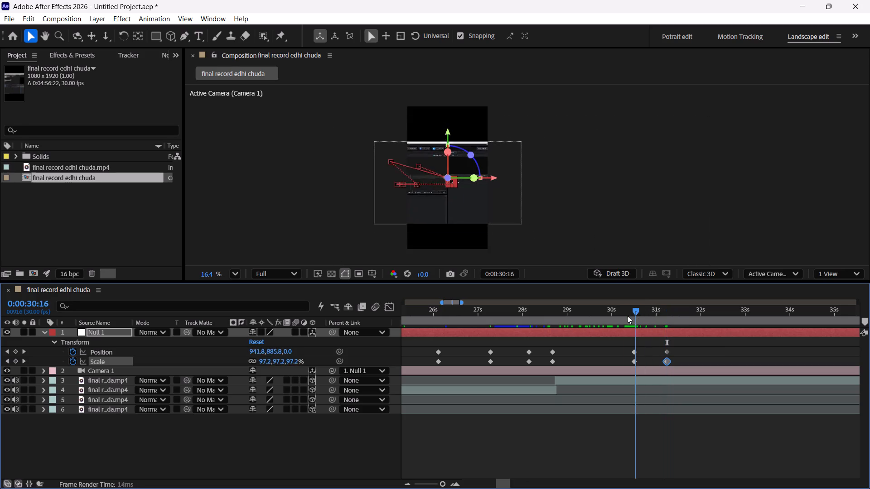
drag(627, 316, 667, 315)
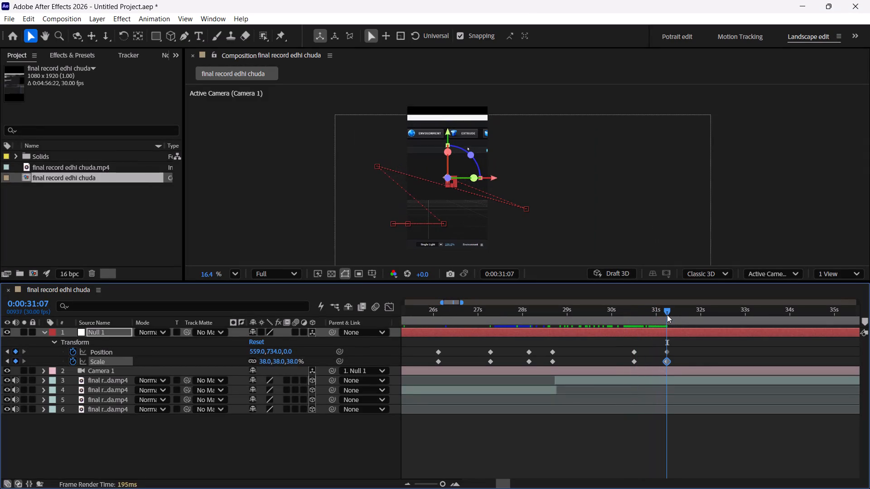
drag(667, 315, 682, 315)
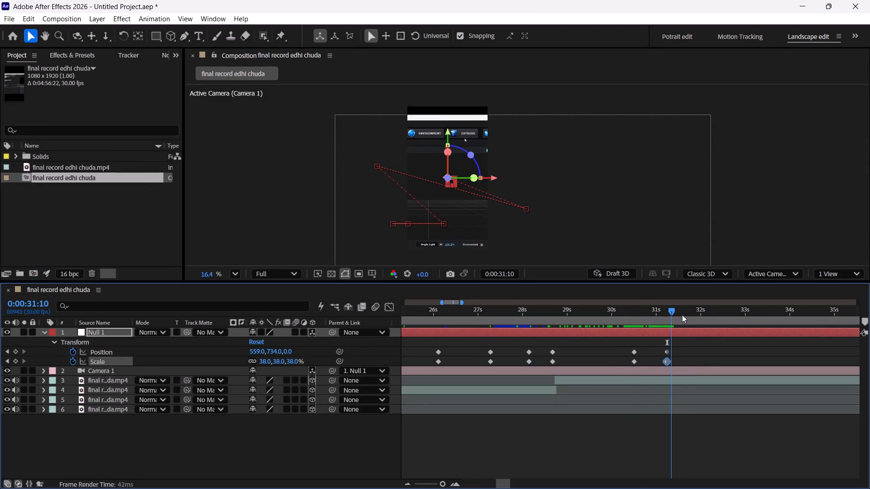
drag(682, 315, 724, 321)
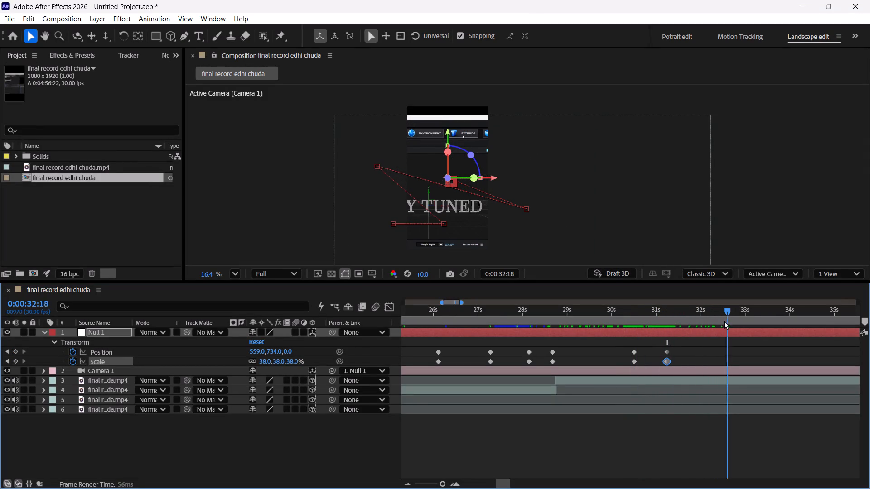
drag(724, 321, 699, 325)
click(267, 361)
text(100)
key(Return)
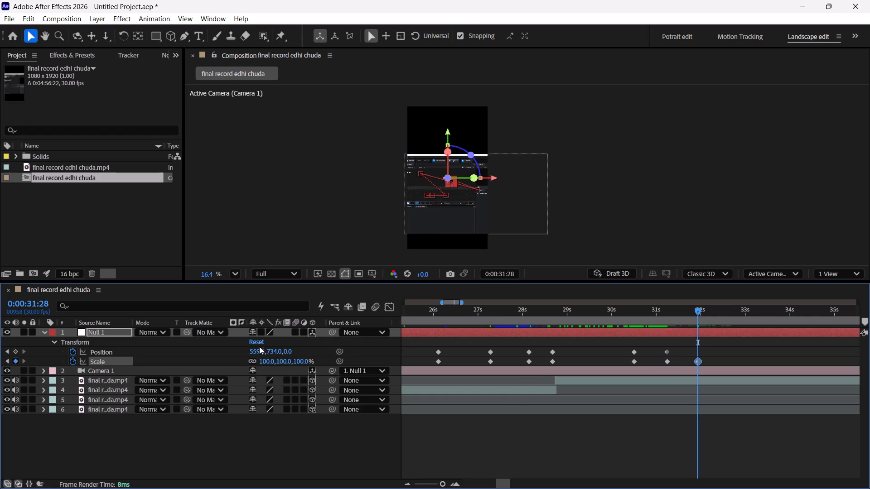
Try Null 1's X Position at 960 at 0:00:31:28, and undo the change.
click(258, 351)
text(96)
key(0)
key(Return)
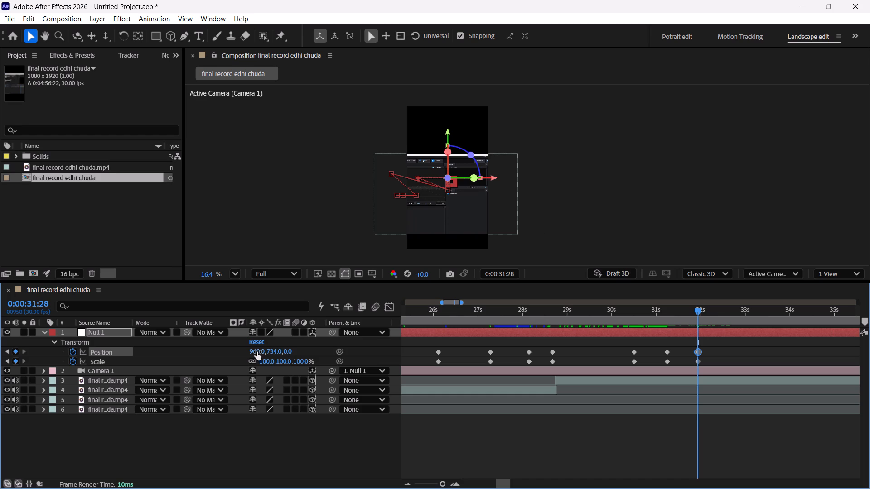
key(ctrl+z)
Keyframe Null 1's Position at 559, 955 at 0:00:31:28 to recentre the zoomed-out recording vertically.
drag(275, 353, 273, 319)
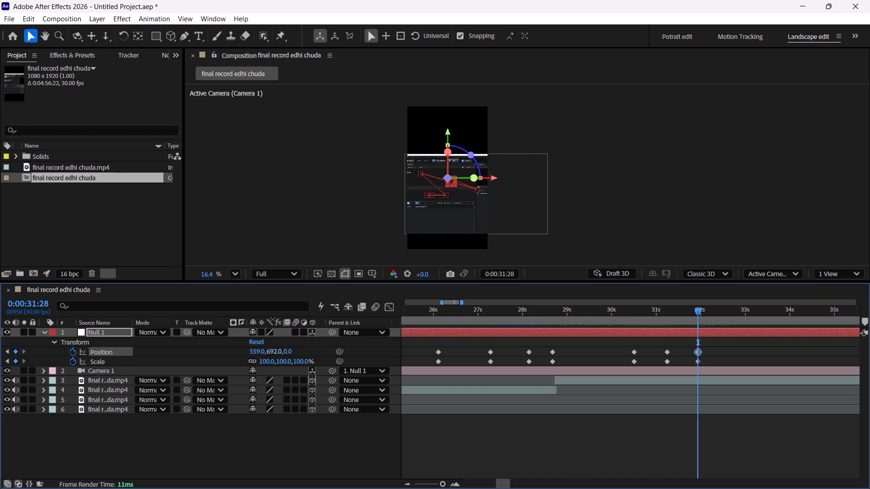
drag(273, 319, 308, 488)
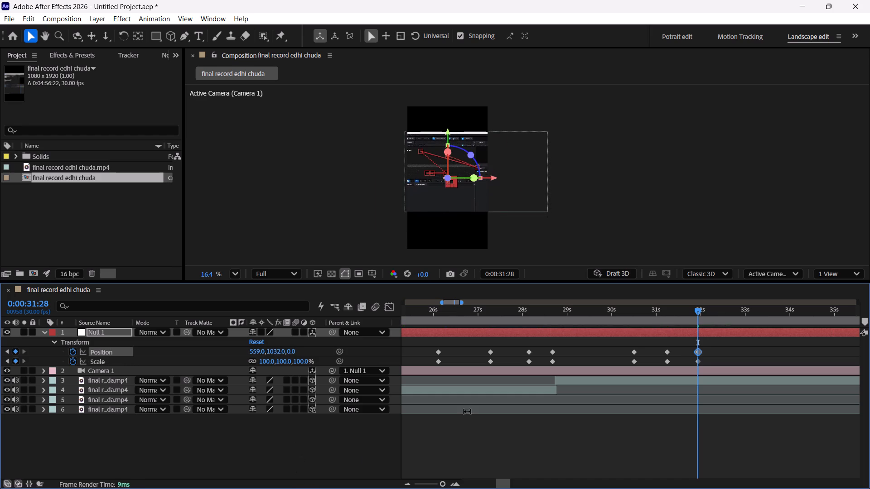
drag(278, 353, 276, 322)
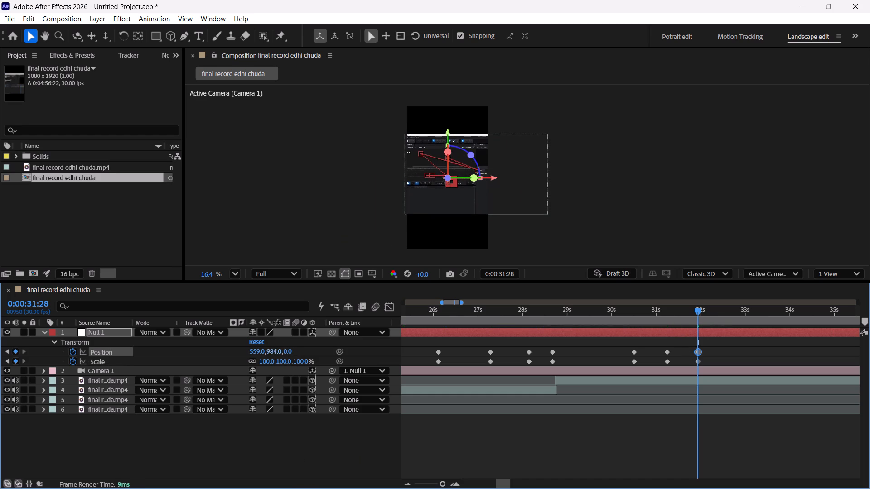
drag(276, 322, 280, 307)
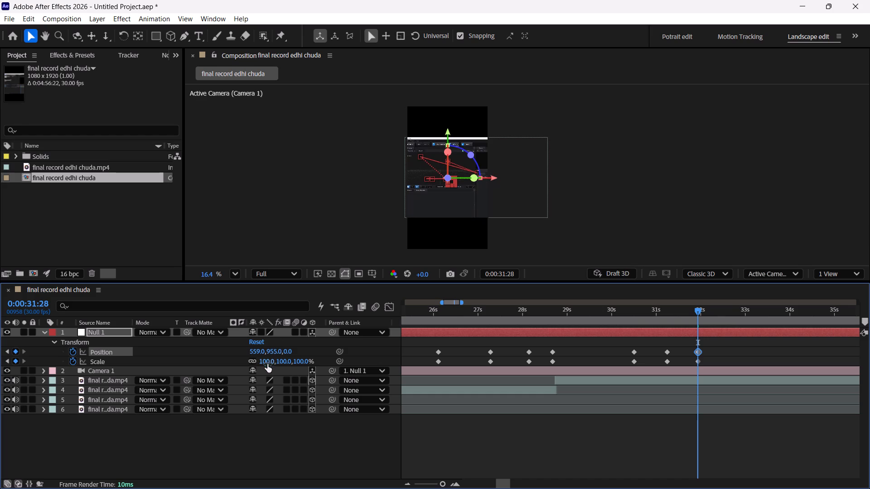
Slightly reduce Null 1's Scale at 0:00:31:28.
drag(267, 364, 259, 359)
Examine the camera's zoom in and out around the Extrude button between 0:00:30:07 and 0:00:31:28.
drag(699, 312, 680, 312)
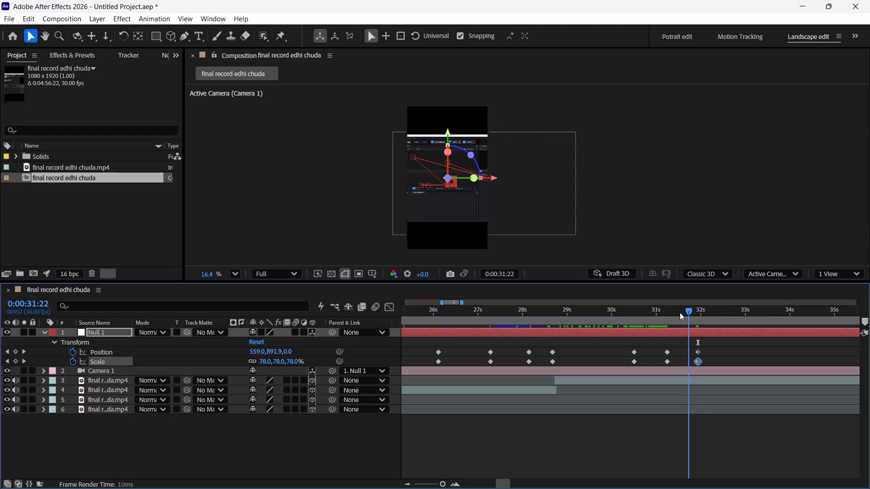
drag(680, 312, 656, 313)
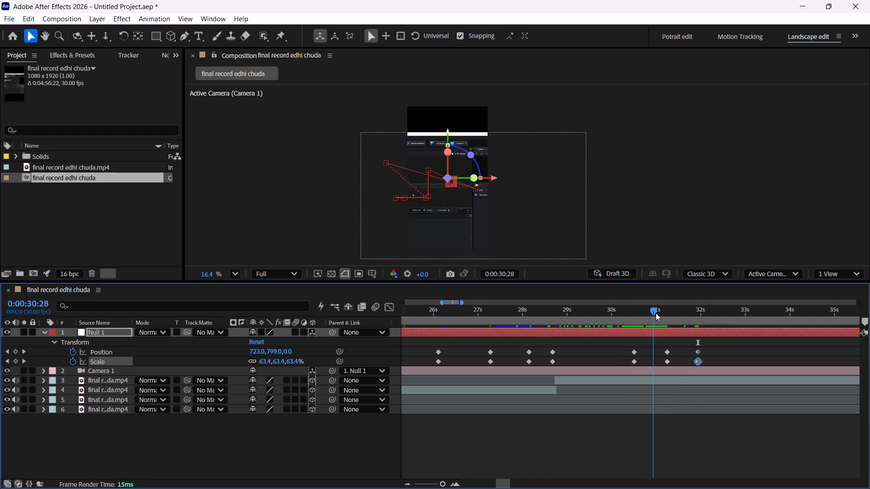
drag(656, 313, 696, 323)
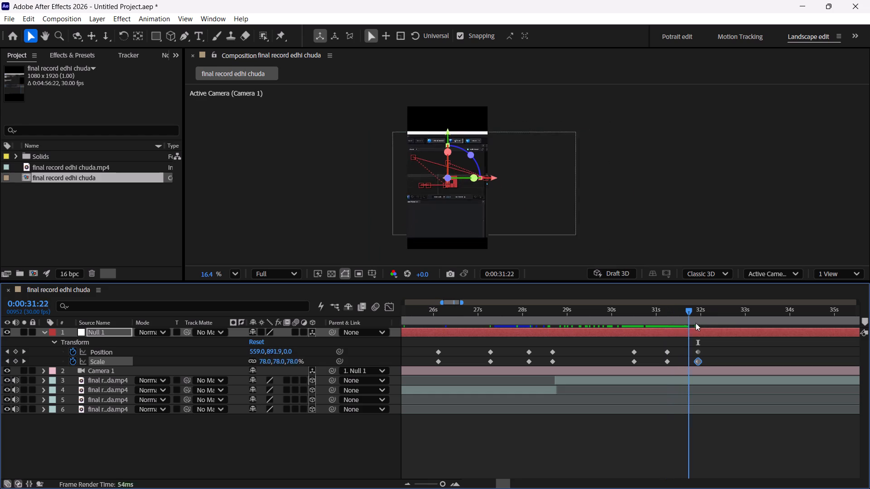
drag(696, 323, 674, 328)
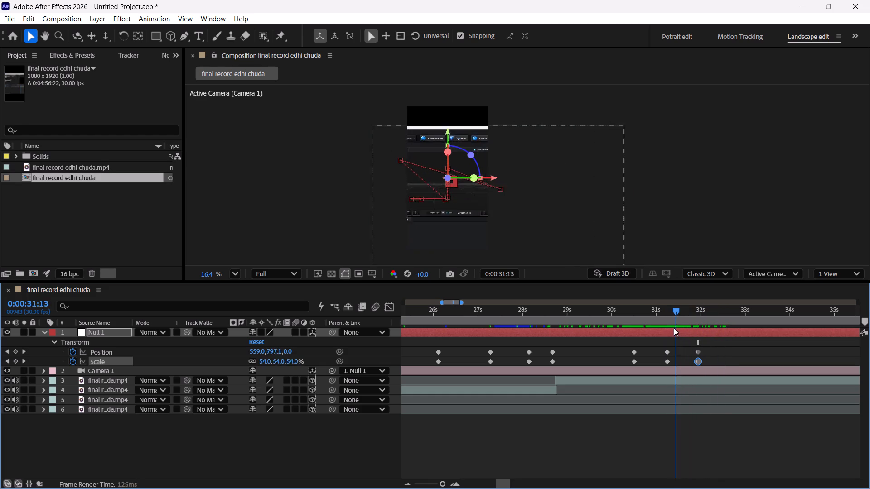
drag(674, 328, 673, 328)
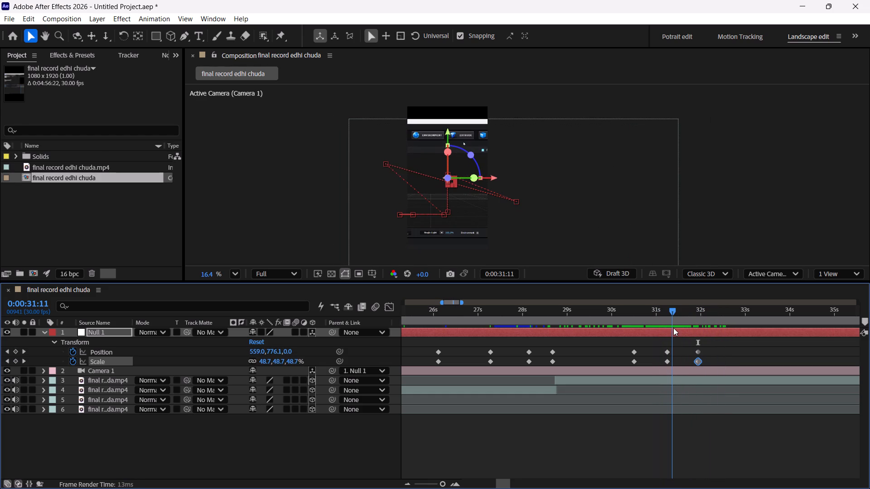
drag(673, 328, 679, 332)
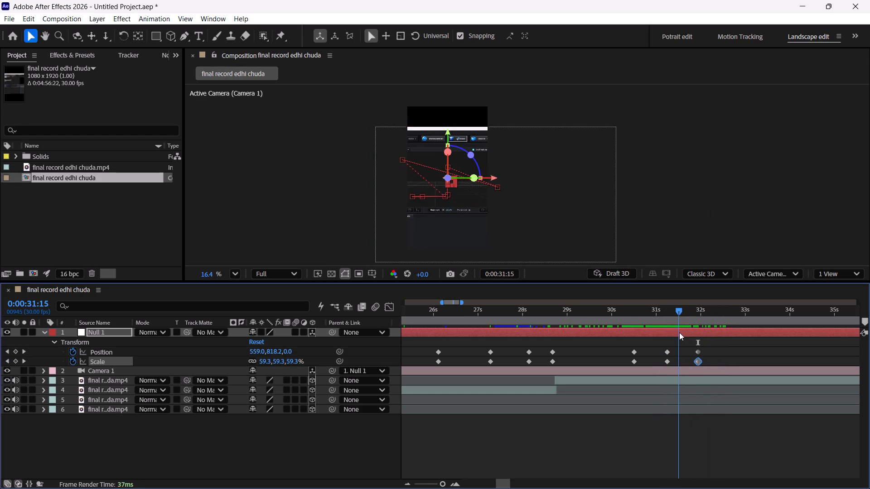
drag(679, 332, 687, 334)
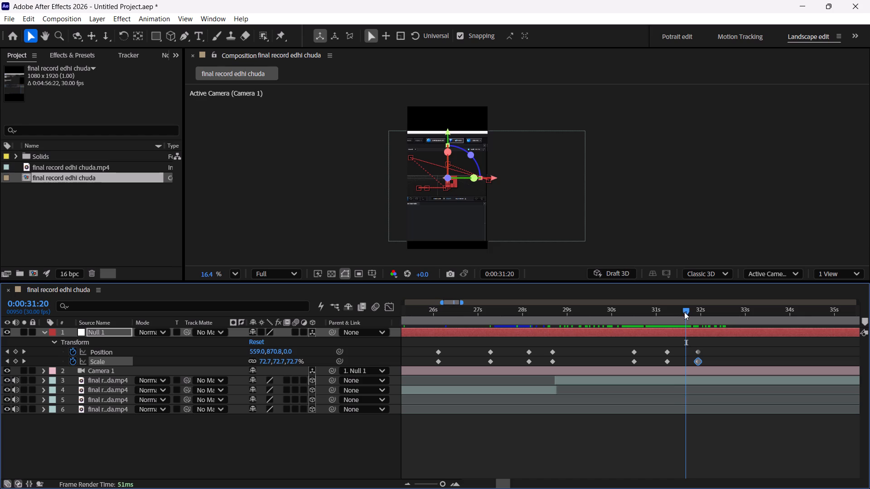
drag(686, 309, 622, 312)
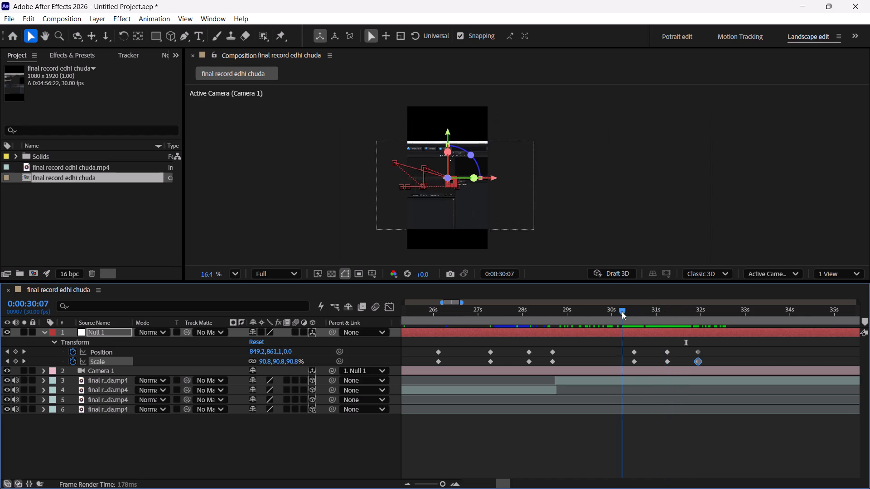
drag(622, 312, 667, 324)
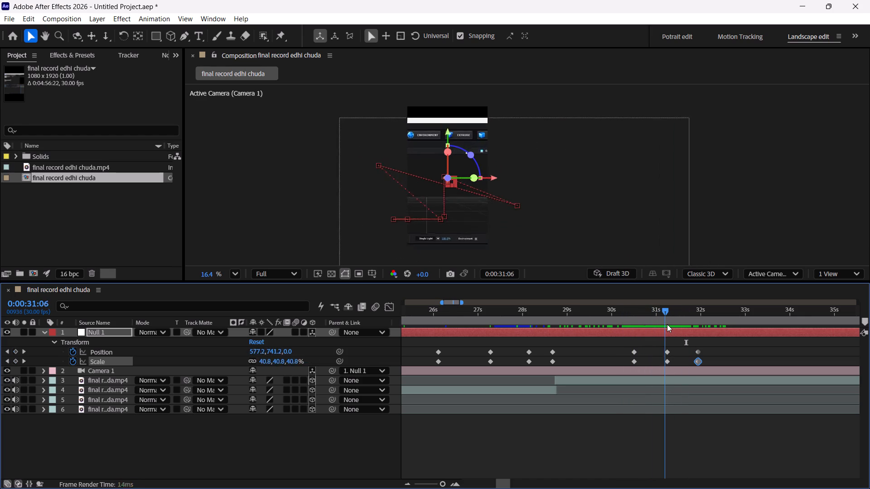
drag(667, 324, 659, 324)
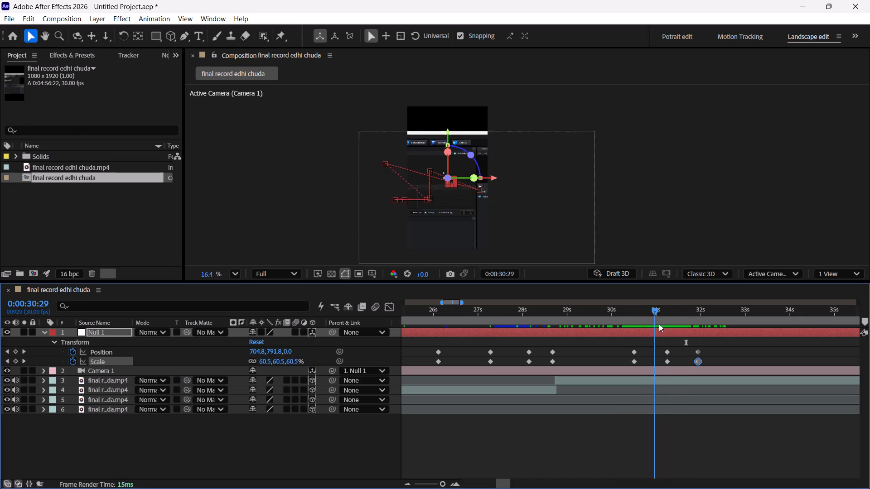
drag(659, 324, 668, 327)
Delete Null 1's Position and Scale keyframes at 0:00:31:28.
double_click(458, 481)
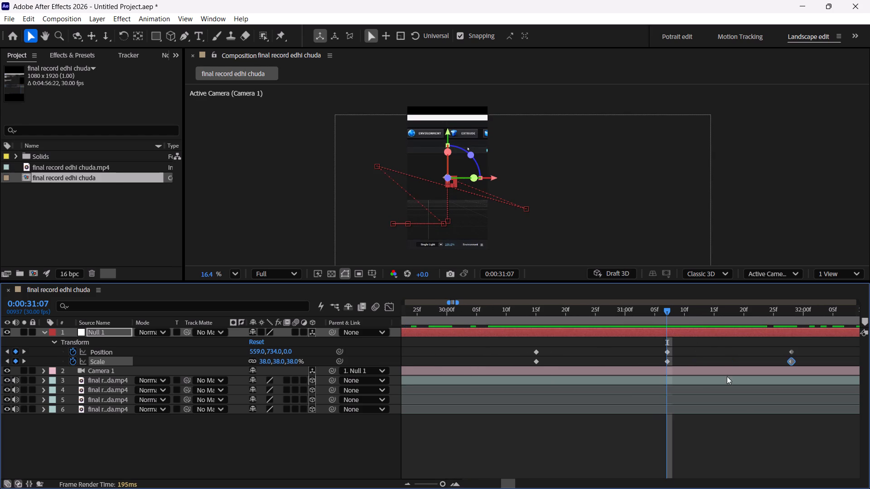
drag(667, 312, 767, 333)
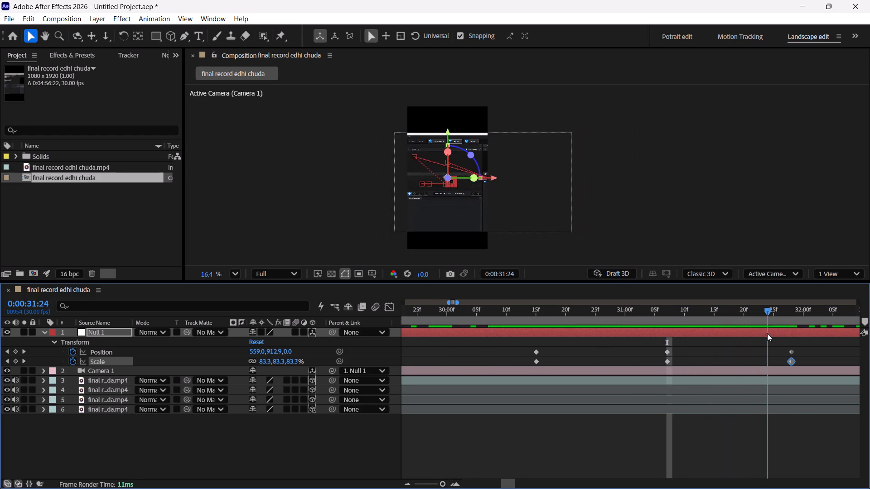
drag(767, 333, 768, 334)
drag(775, 345, 810, 375)
key(Delete)
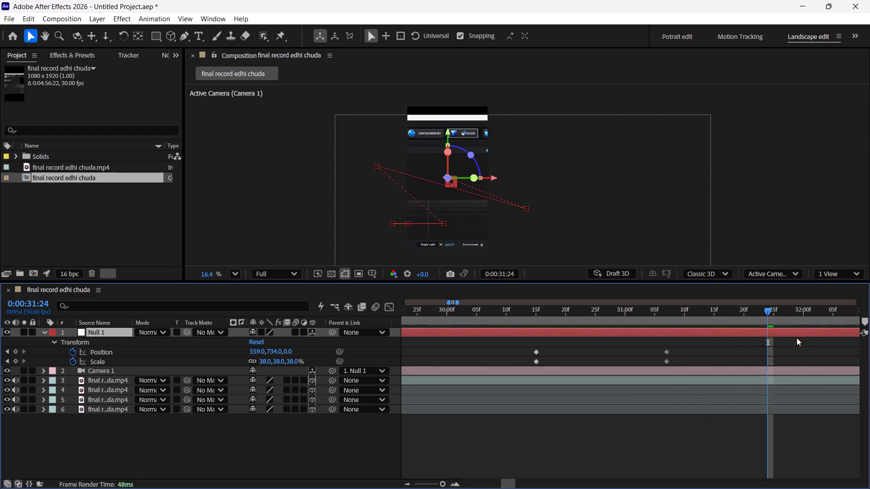
Add holding keyframes at 0:00:31:08 for Null 1's Scale at 38% and Position at 559, 734.
drag(776, 315, 674, 312)
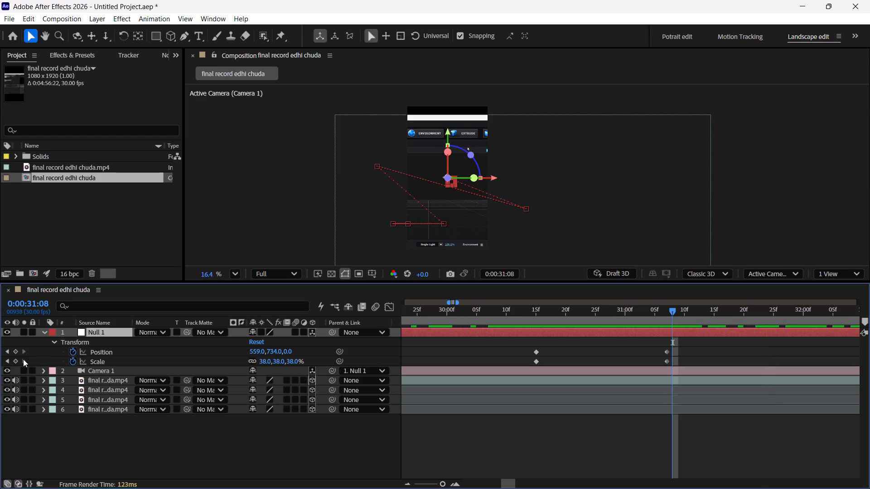
click(16, 361)
click(13, 352)
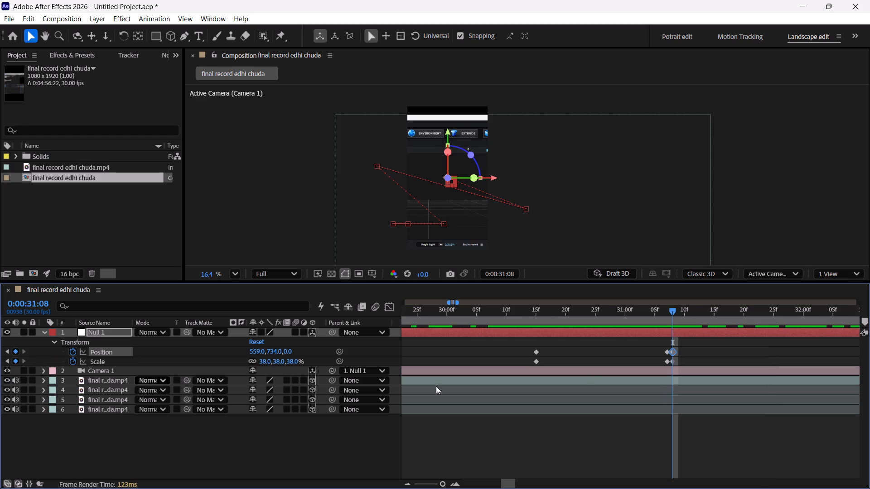
At 0:00:32:19, where the extruded text is on screen, keyframe Null 1's Scale at 74% and Position at 559, 977.
drag(675, 308, 749, 331)
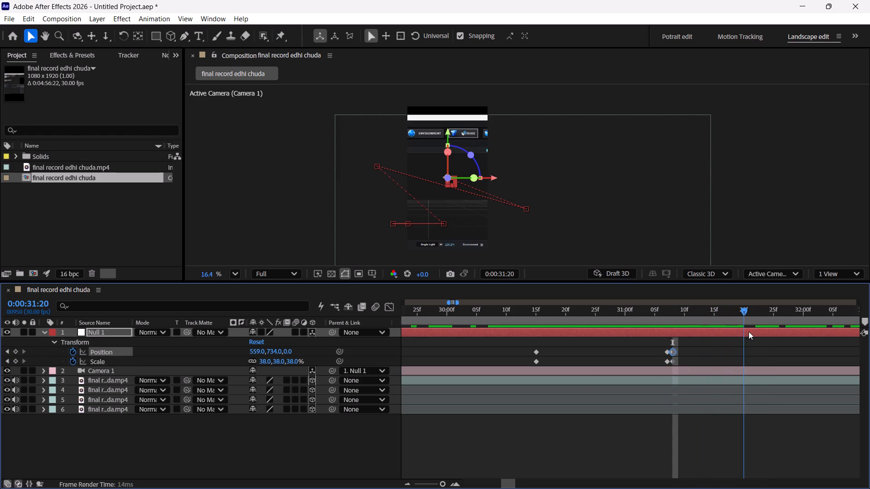
drag(749, 331, 809, 351)
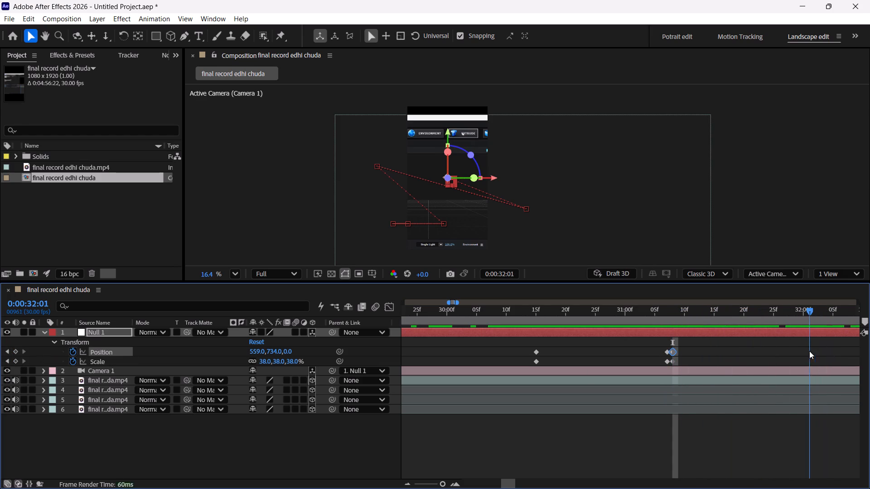
drag(809, 351, 733, 359)
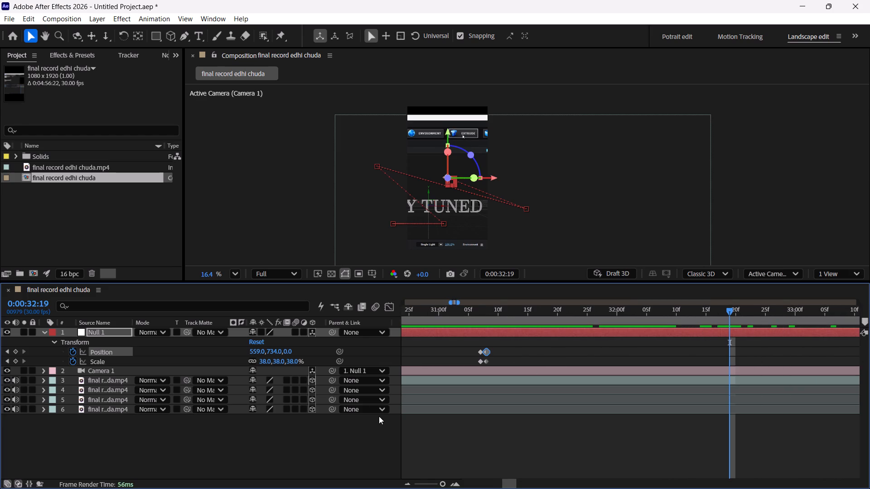
click(263, 361)
text(100)
key(Return)
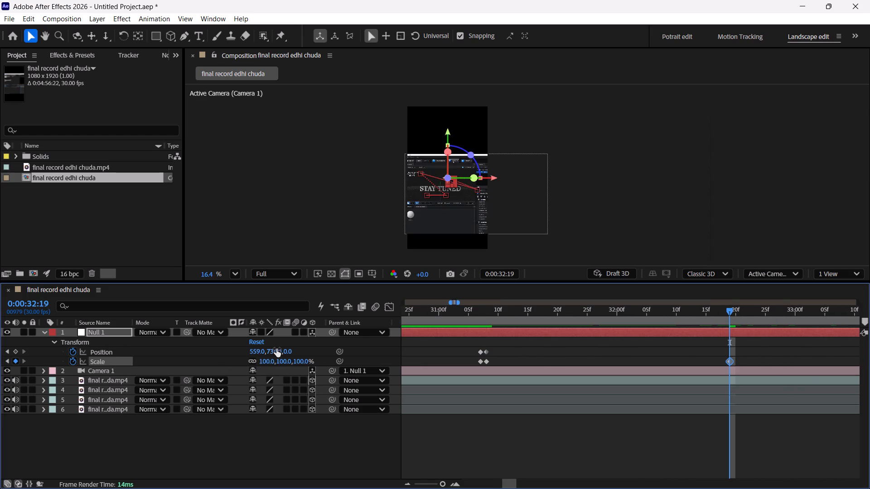
drag(270, 349, 283, 432)
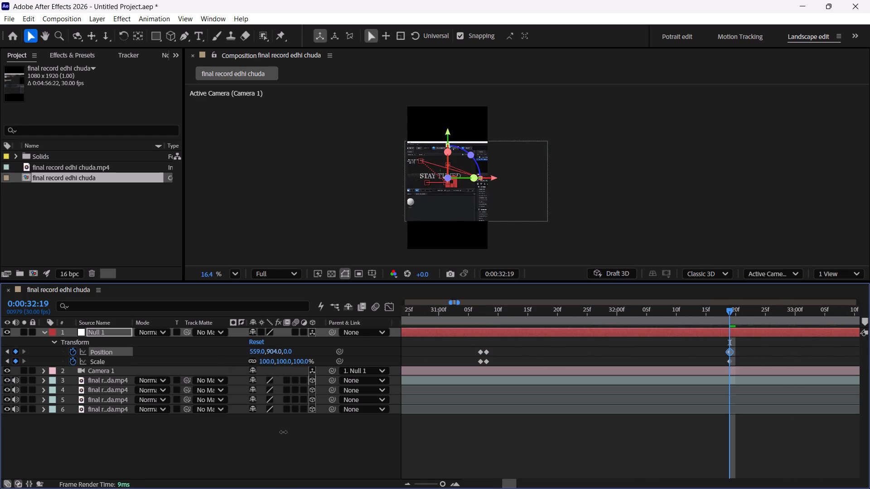
drag(283, 432, 292, 465)
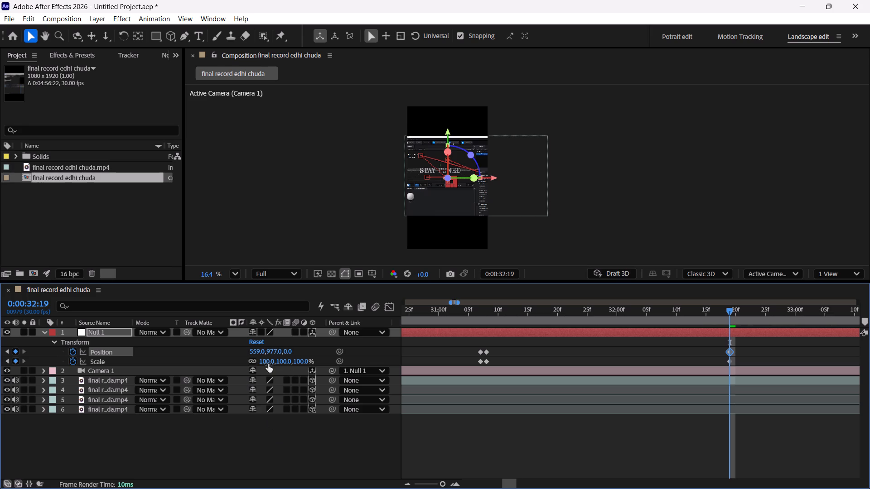
drag(266, 363, 253, 364)
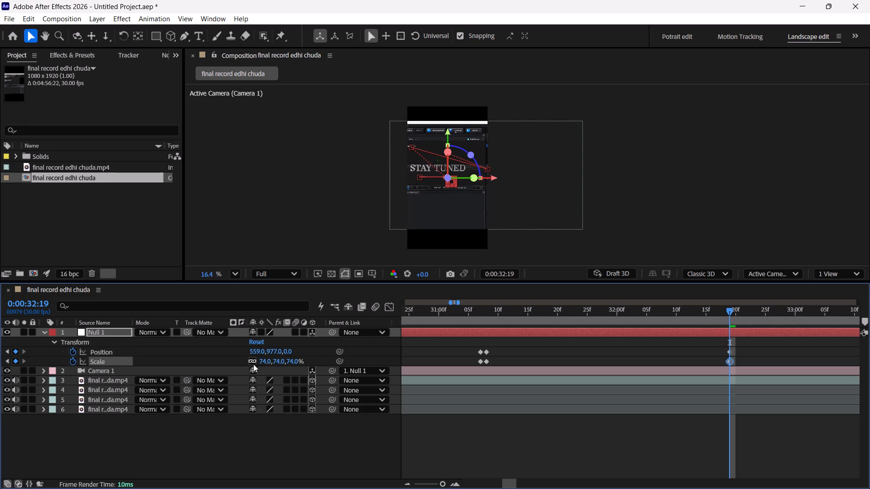
Check the zoom-out to the text, and add holding keyframes for Null 1's Scale and Position at 0:00:32:25.
drag(725, 313, 439, 313)
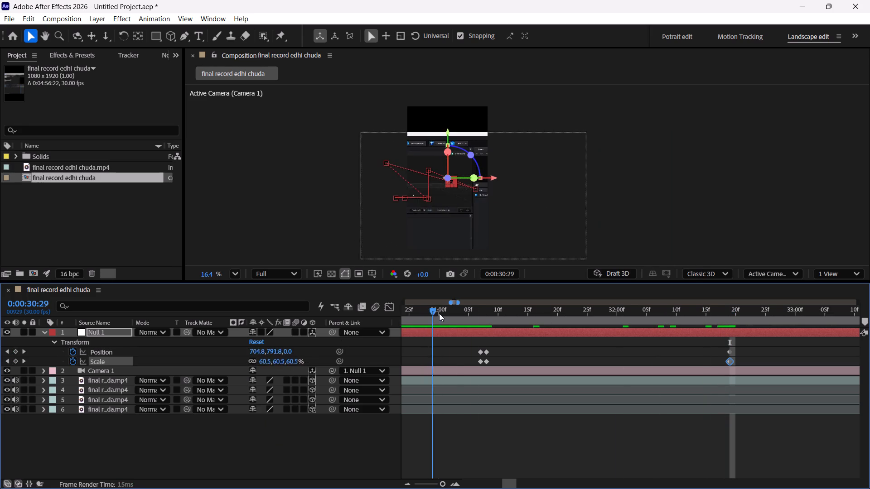
drag(439, 313, 493, 320)
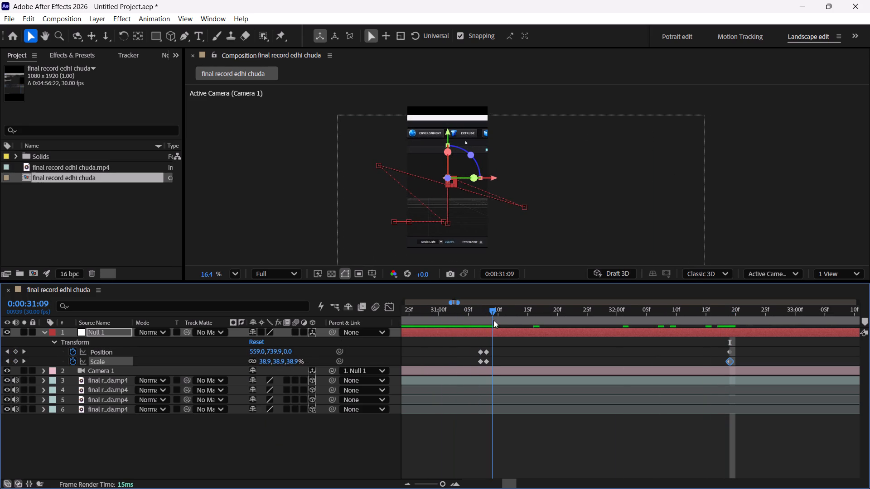
drag(493, 320, 733, 340)
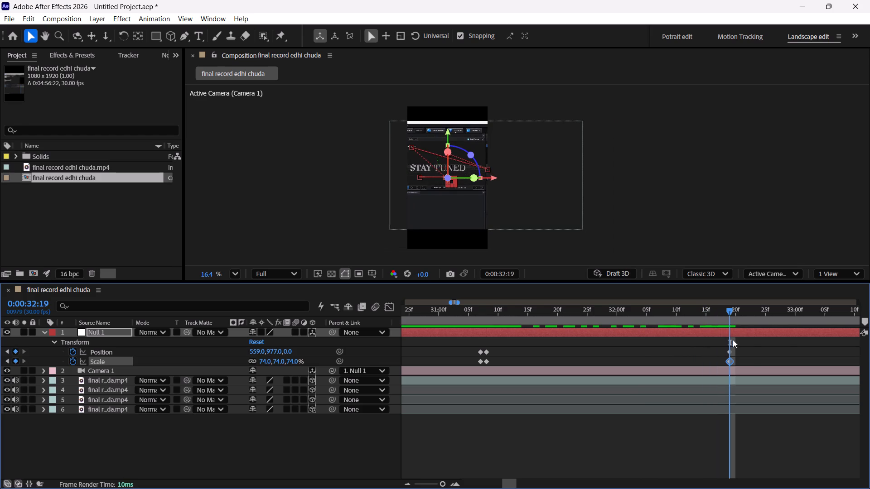
drag(733, 340, 787, 340)
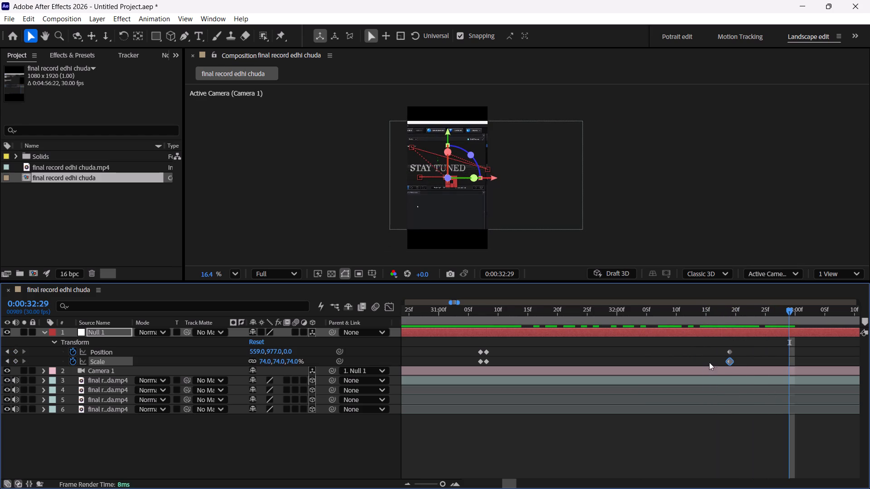
drag(797, 312, 769, 317)
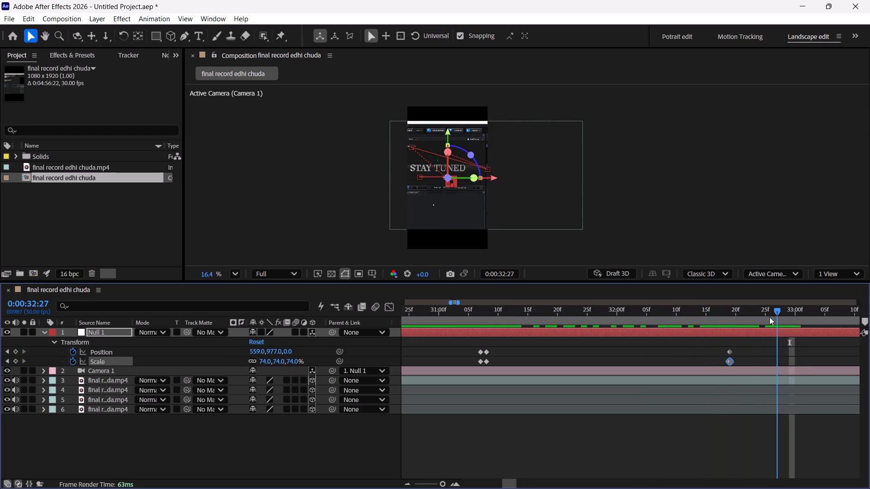
drag(769, 317, 768, 317)
click(13, 361)
click(13, 352)
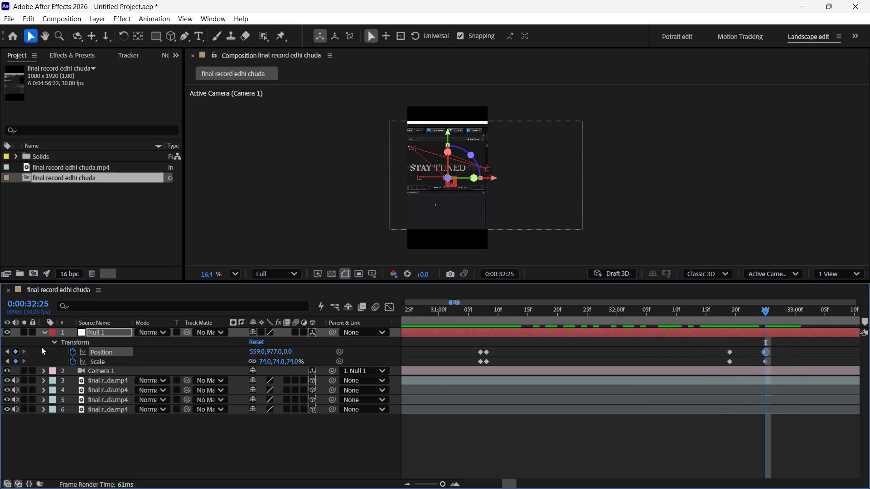
At 0:00:33:01, keyframe Null 1's Scale at 37% and Position at 190, 977 to zoom in on the material sphere.
drag(762, 311, 793, 320)
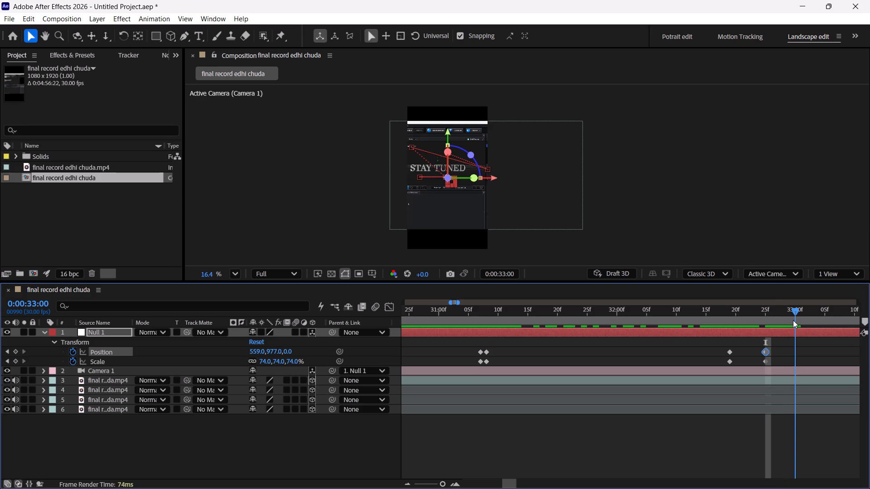
drag(793, 320, 797, 321)
drag(254, 351, 269, 354)
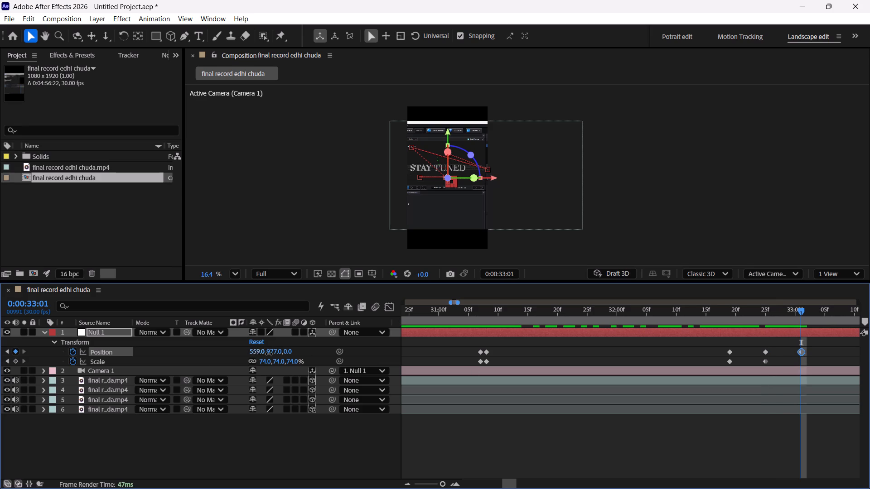
drag(269, 354, 179, 371)
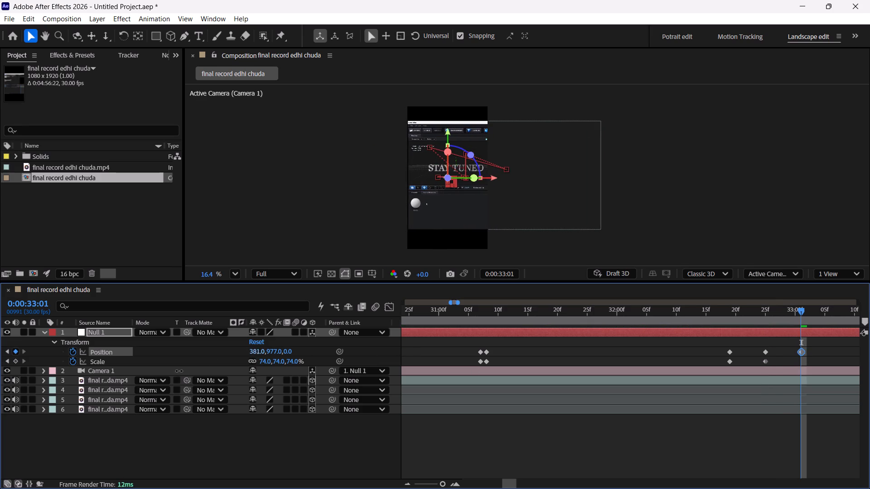
drag(179, 371, 182, 370)
drag(265, 362, 255, 361)
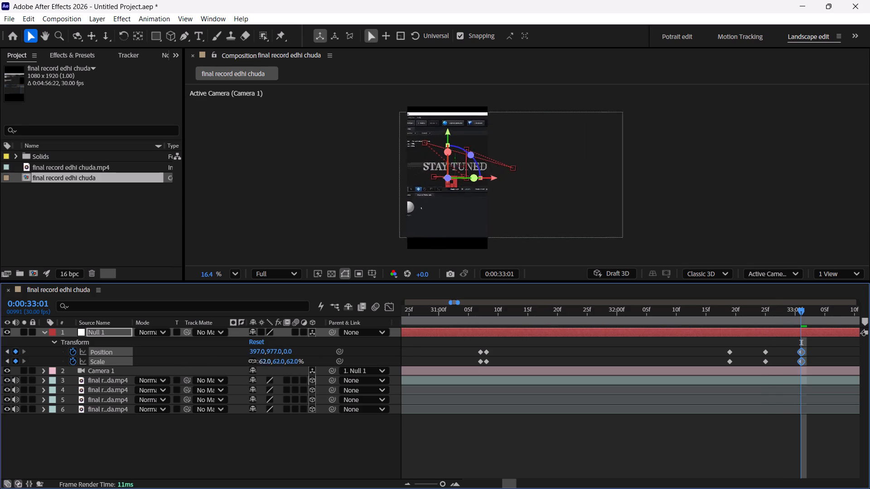
drag(255, 361, 242, 360)
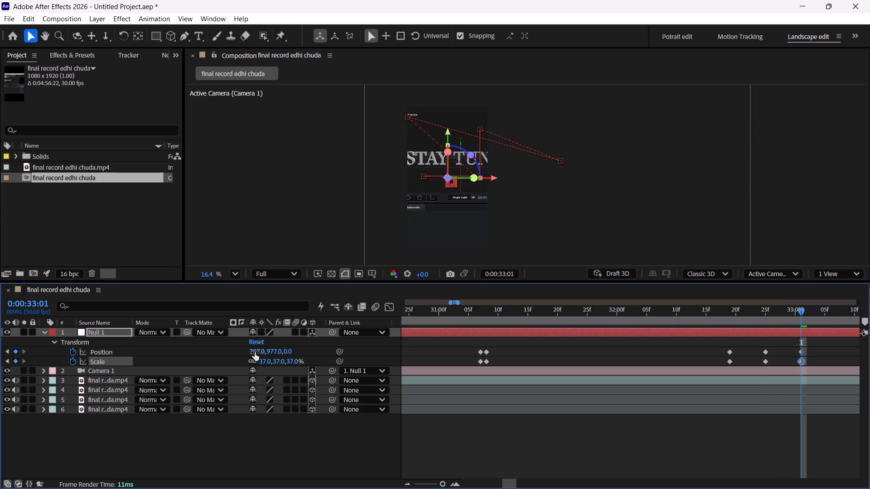
drag(255, 352, 138, 369)
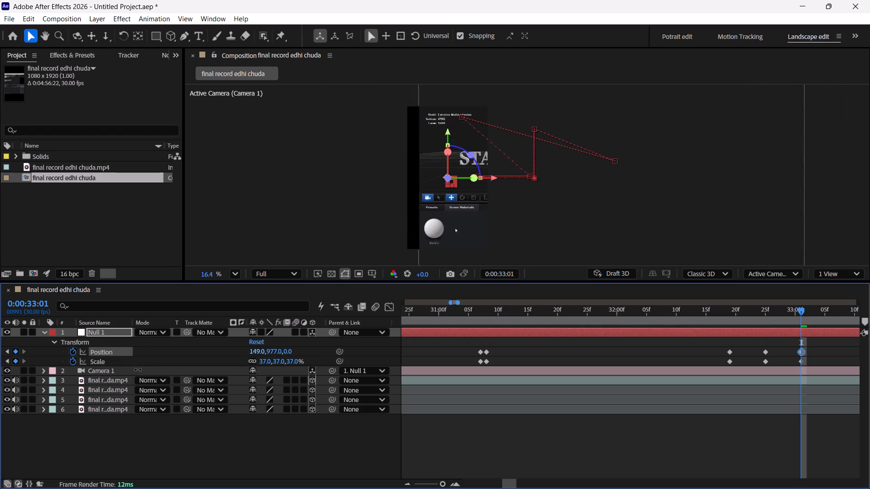
drag(138, 369, 157, 372)
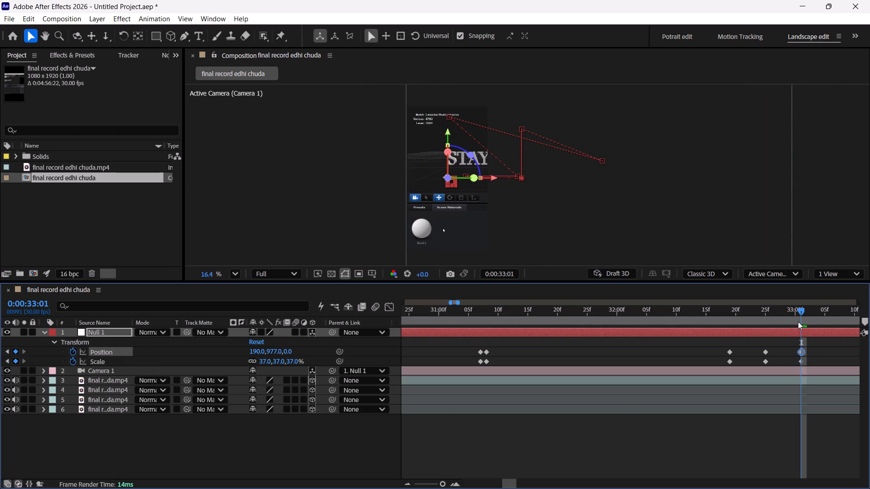
Examine the footage from 0:00:33:01 to 0:00:35:25, from the material sphere to the opened presets list.
drag(803, 308, 835, 316)
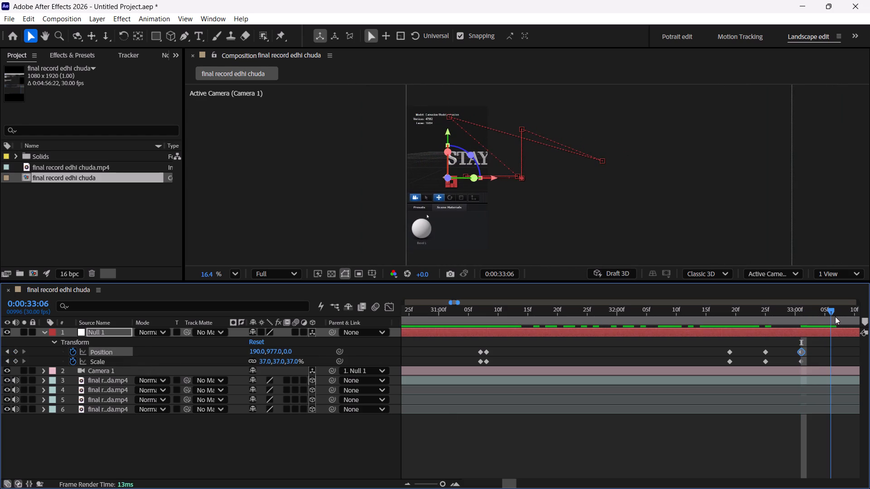
drag(835, 316, 854, 318)
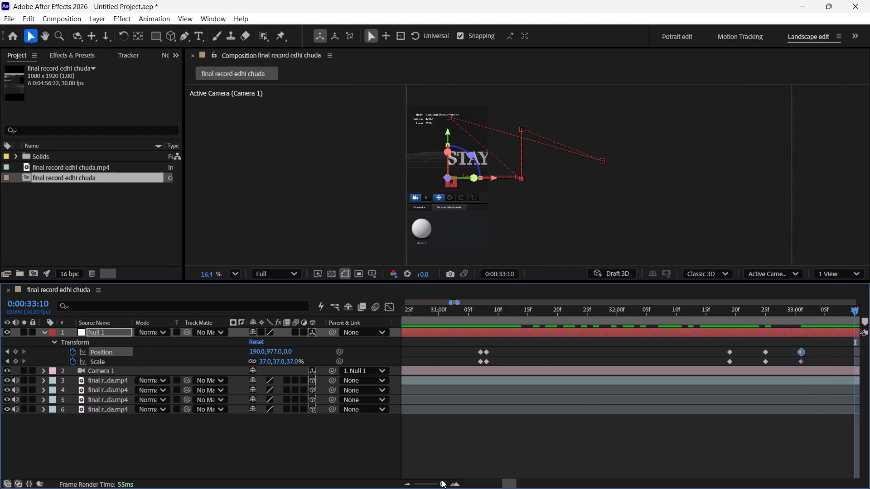
click(441, 482)
drag(635, 314, 637, 314)
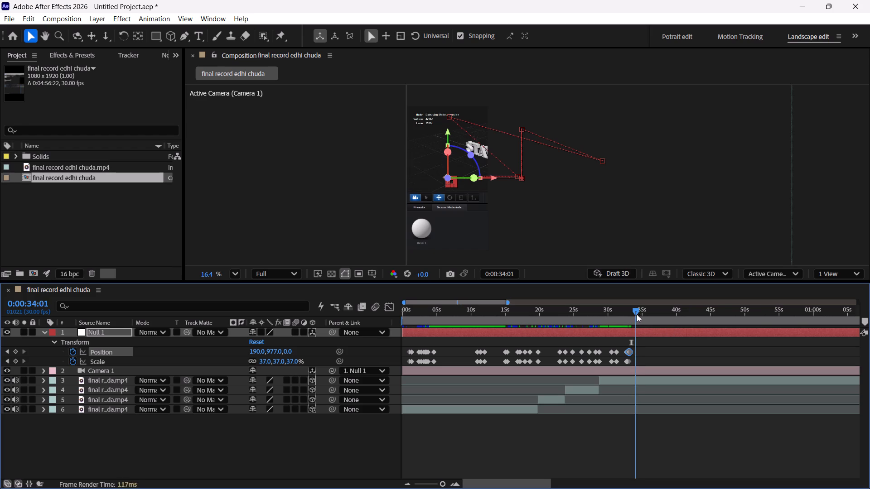
drag(637, 314, 642, 315)
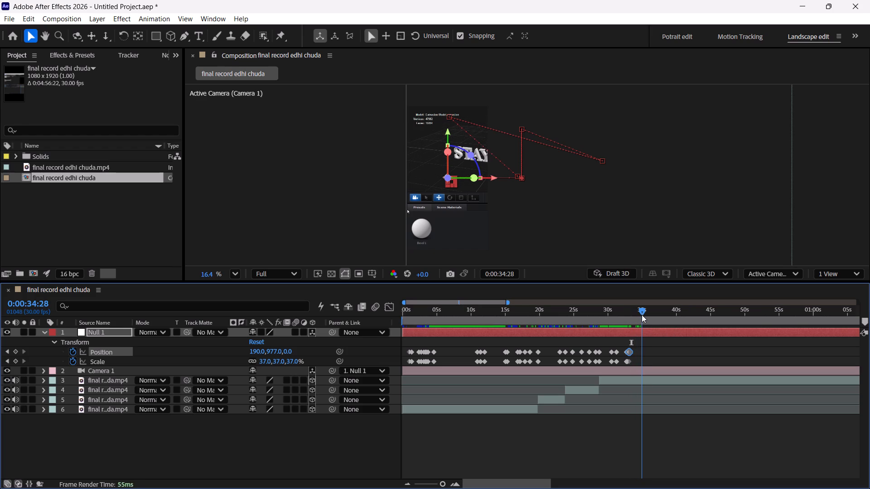
drag(642, 315, 640, 316)
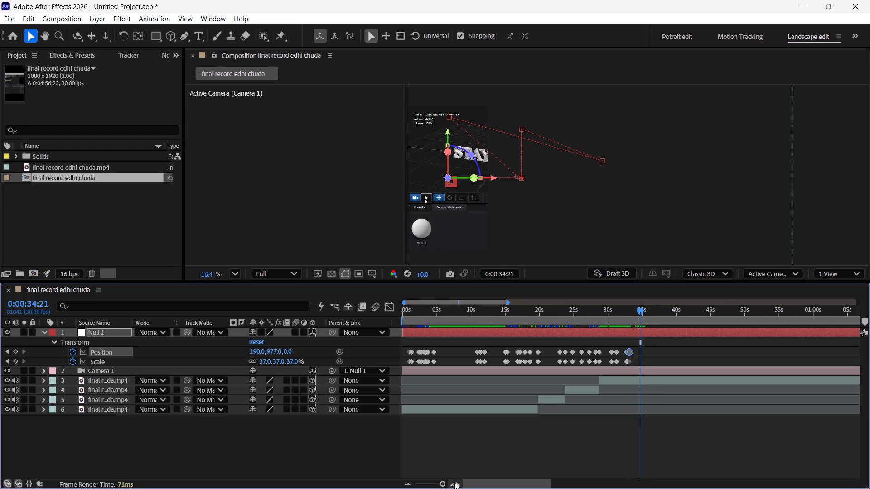
triple_click(454, 482)
click(454, 482)
drag(636, 313, 464, 349)
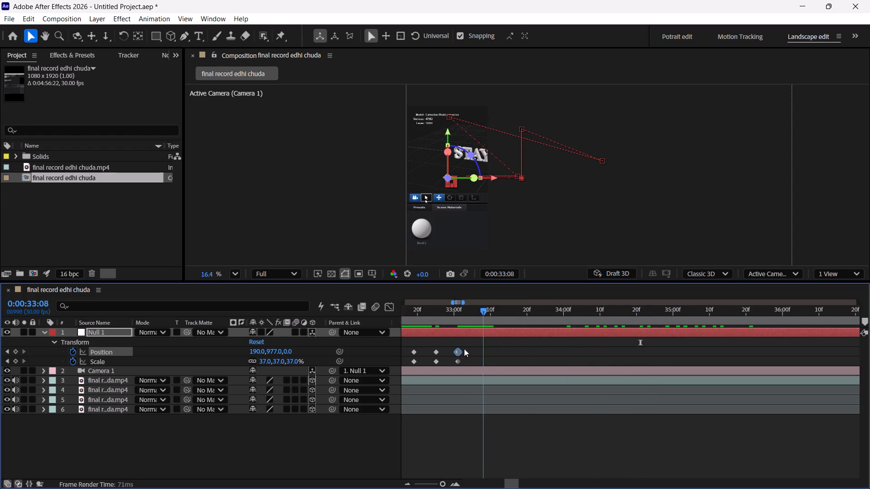
drag(464, 349, 556, 364)
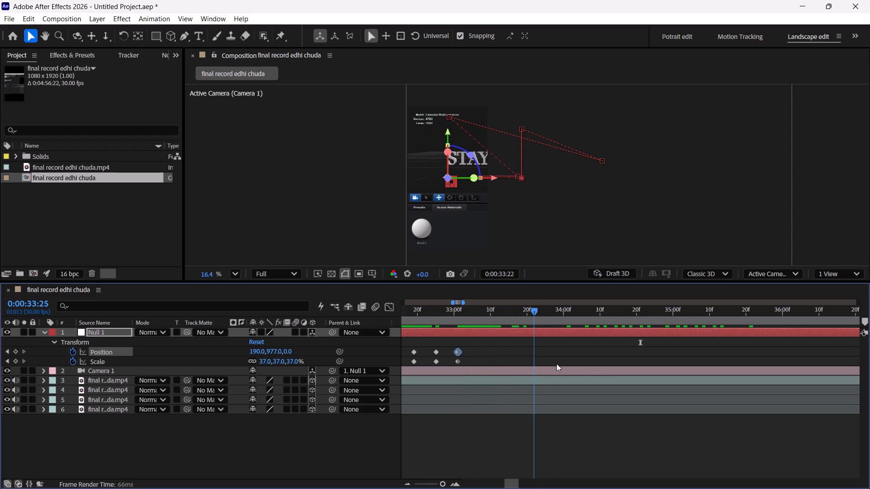
drag(556, 364, 677, 378)
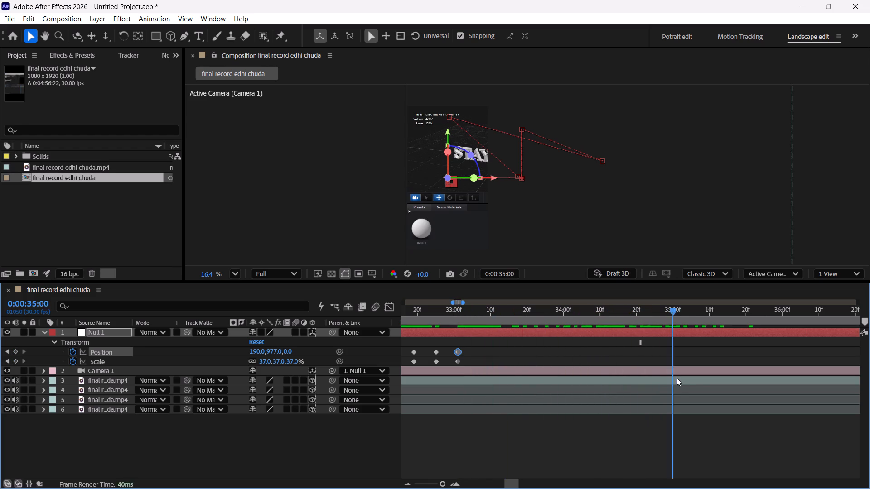
drag(677, 378, 764, 373)
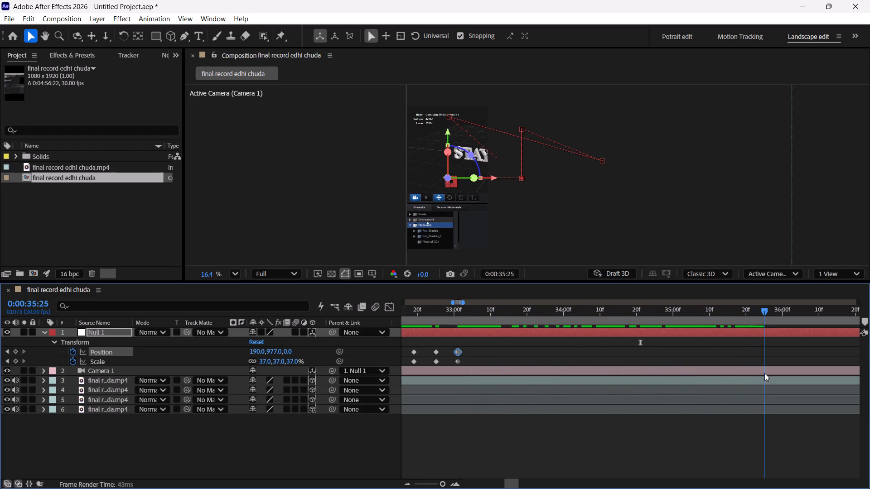
drag(764, 373, 709, 384)
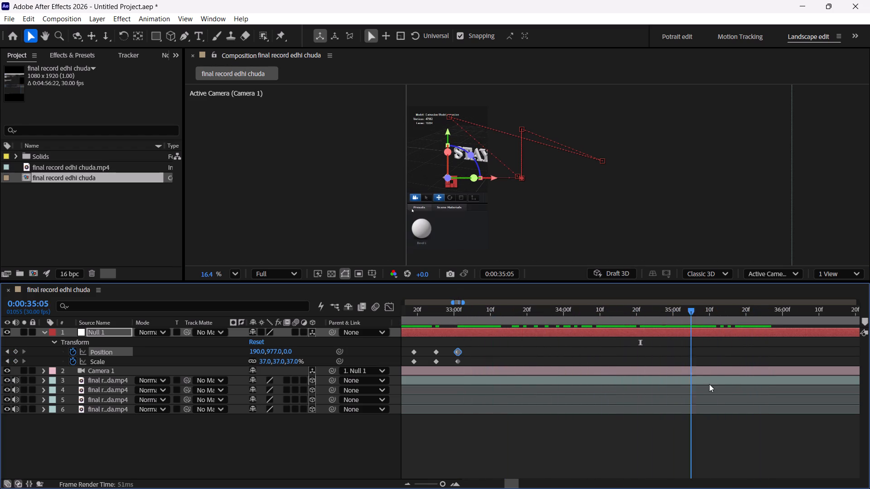
drag(709, 384, 763, 384)
click(442, 484)
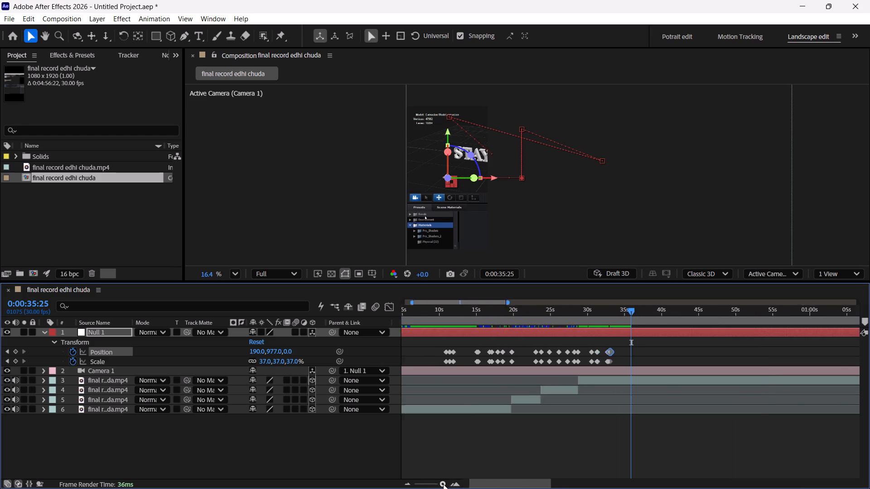
Add holding keyframes for Null 1's Scale at 37% and Position at 190, 977 at 0:00:44:10, before the bevel presets appear.
drag(632, 315, 650, 317)
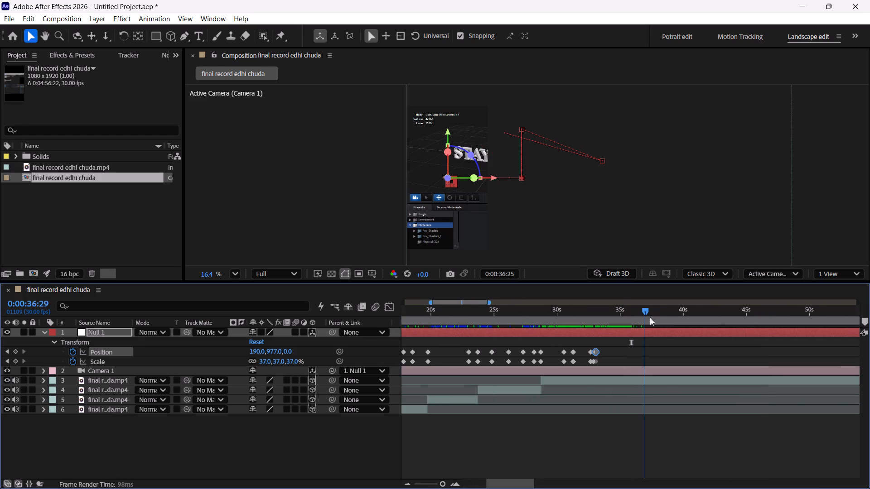
drag(650, 317, 732, 318)
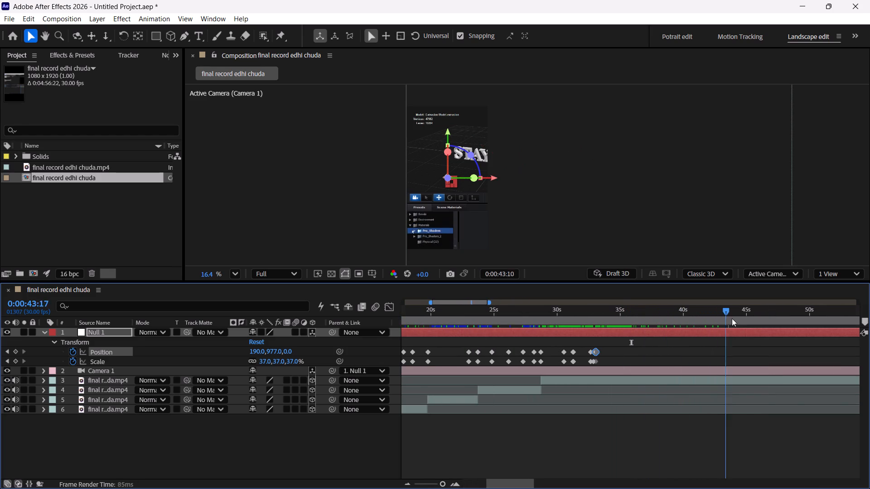
drag(732, 318, 730, 321)
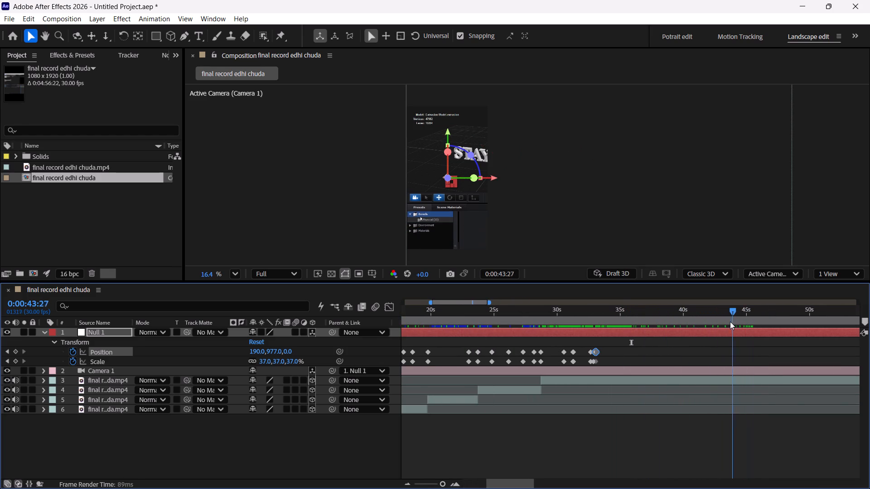
drag(730, 321, 739, 323)
click(15, 360)
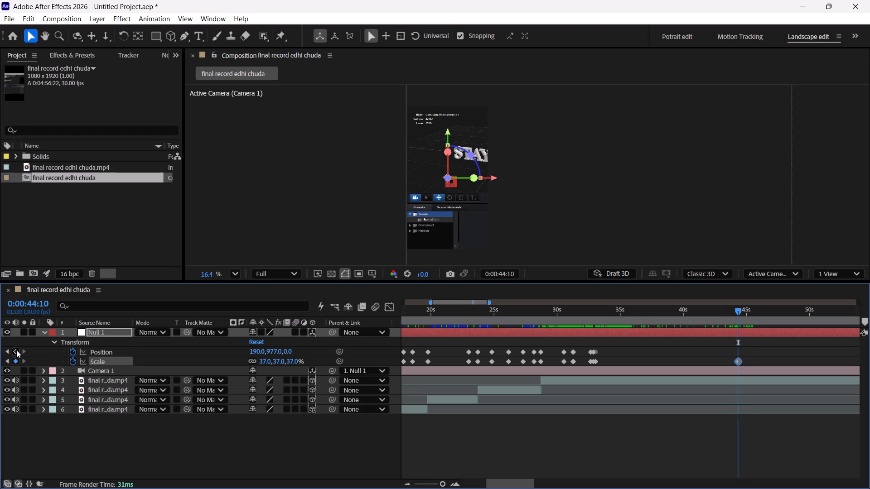
click(16, 350)
At 0:00:45:04, keyframe Null 1's Scale at 100% and Position at 570, 977 to frame the text and bevel presets.
drag(741, 313, 751, 316)
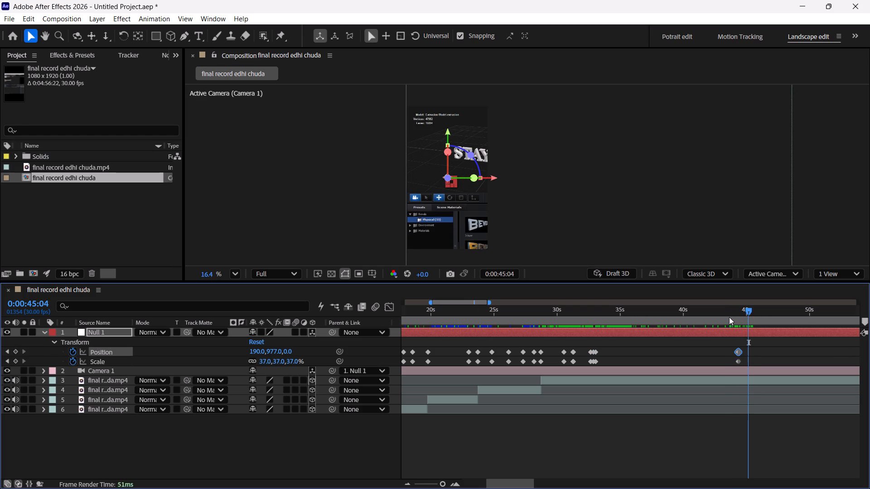
click(266, 361)
text(100)
key(Return)
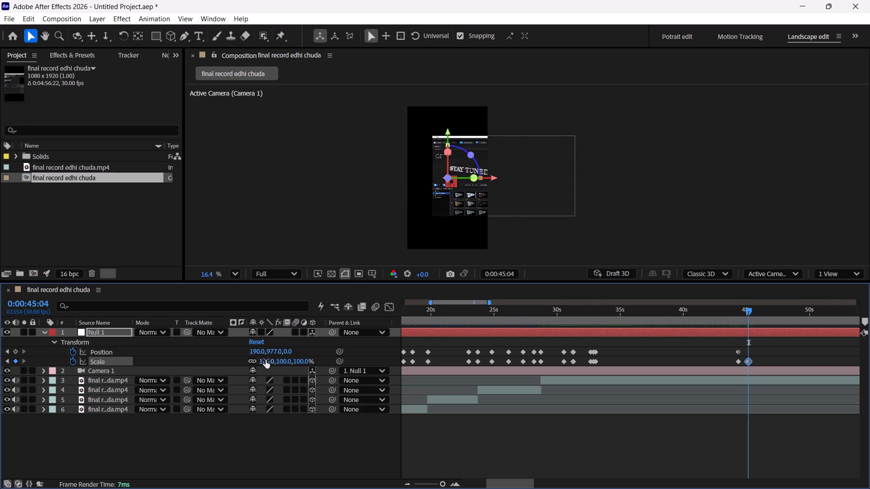
drag(260, 354, 595, 331)
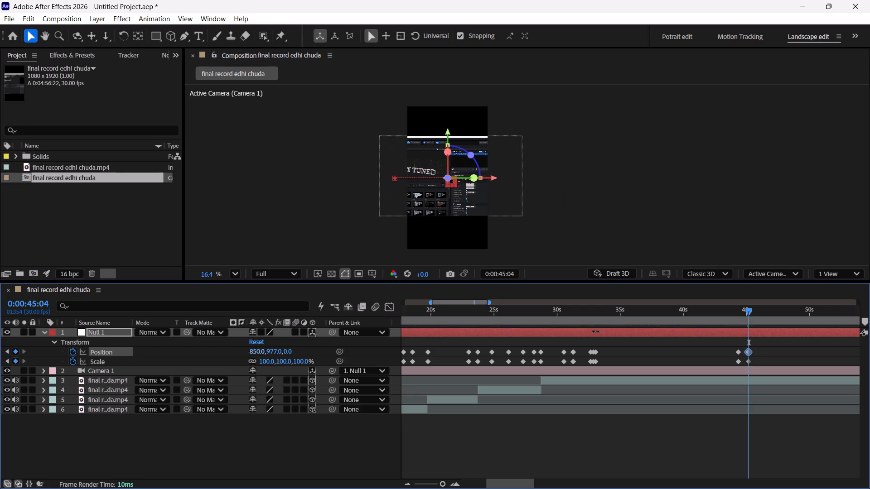
drag(595, 331, 483, 361)
Examine the footage from 0:00:45:04 to 0:00:52:15, where the 3D text is rotated after a preset is chosen.
drag(746, 314, 769, 315)
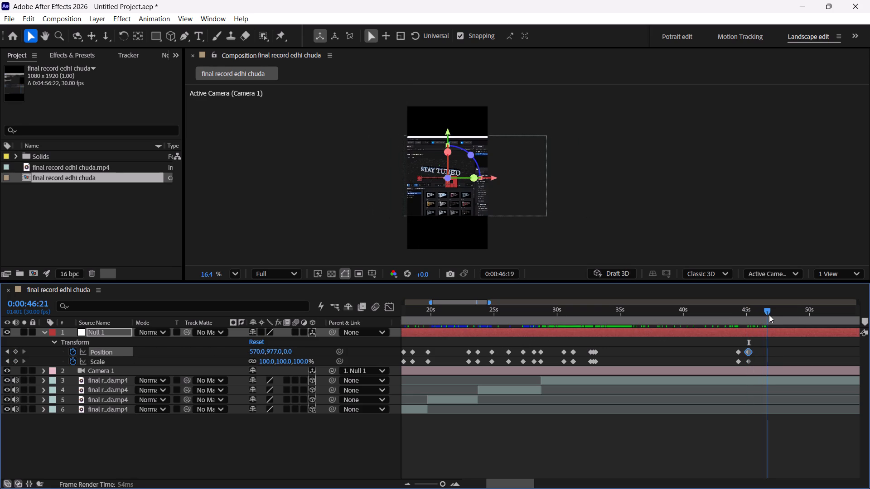
drag(769, 315, 792, 319)
scroll(781, 318, left, 3)
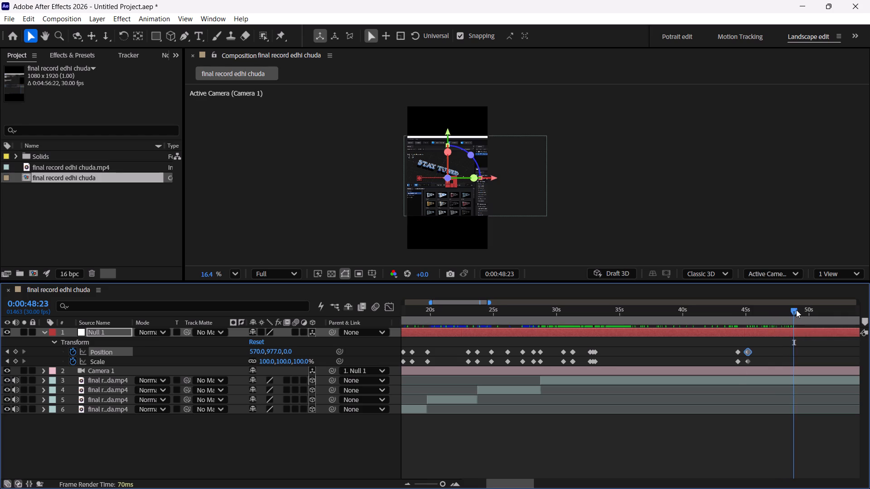
scroll(796, 310, left, 3)
drag(532, 312, 582, 321)
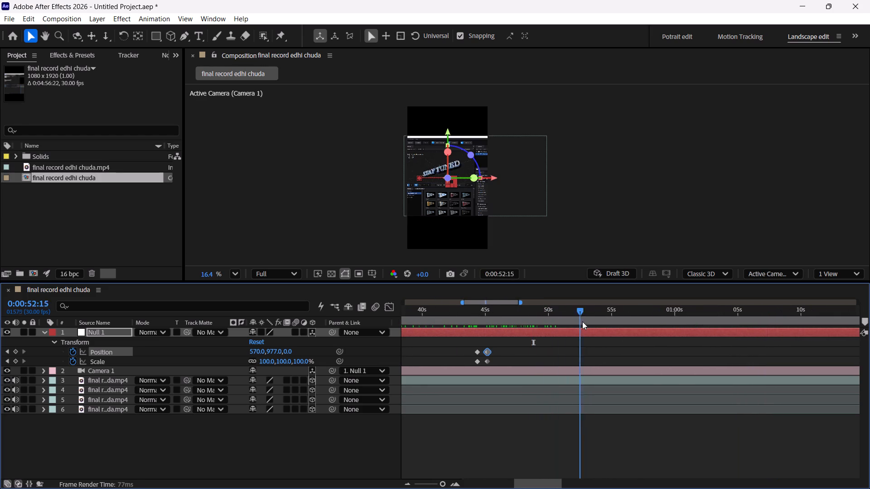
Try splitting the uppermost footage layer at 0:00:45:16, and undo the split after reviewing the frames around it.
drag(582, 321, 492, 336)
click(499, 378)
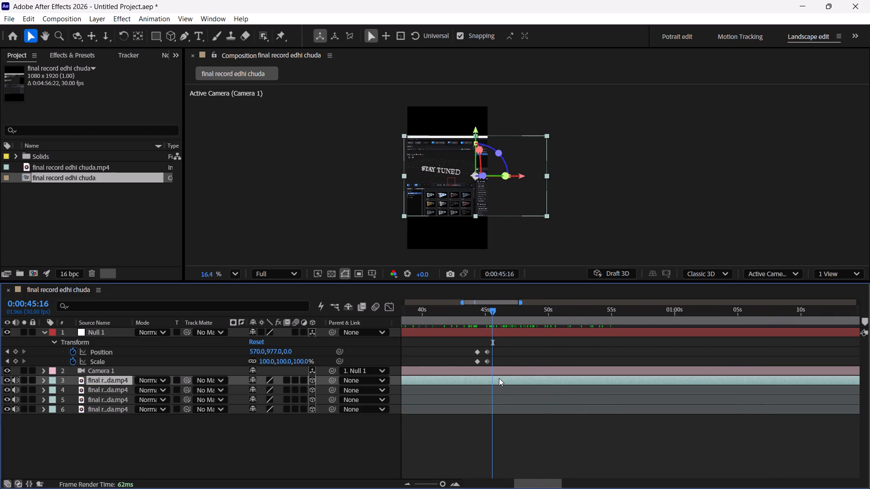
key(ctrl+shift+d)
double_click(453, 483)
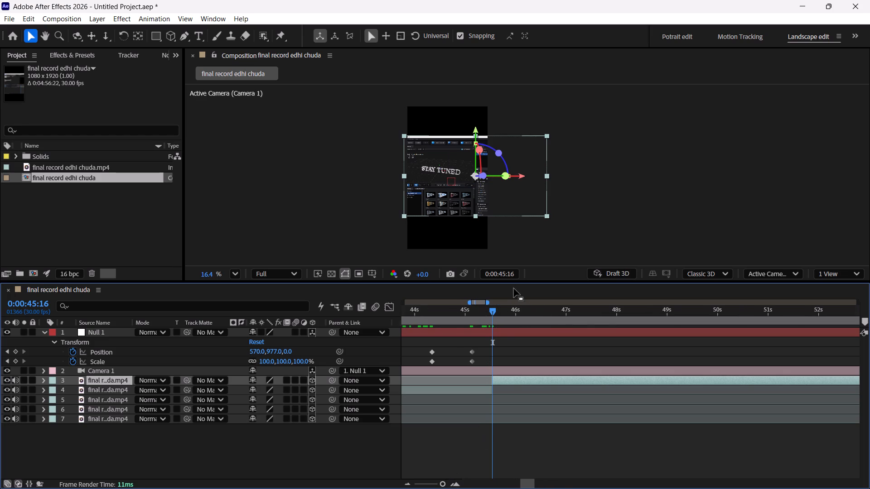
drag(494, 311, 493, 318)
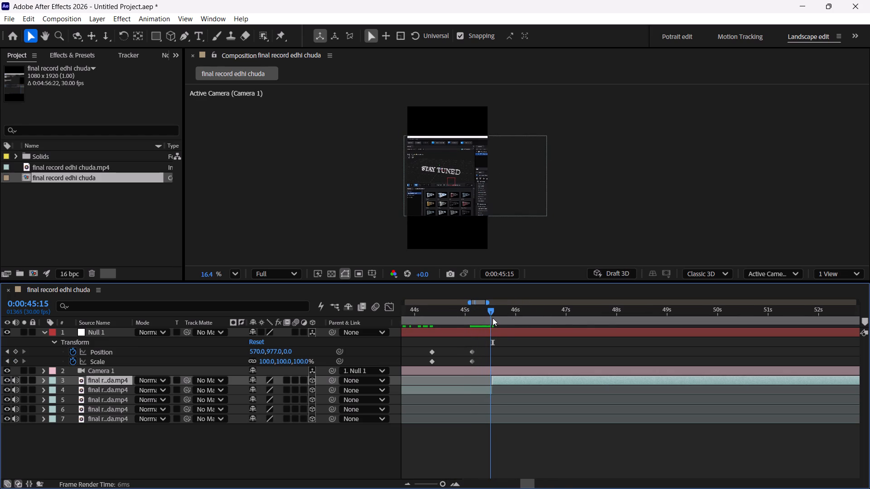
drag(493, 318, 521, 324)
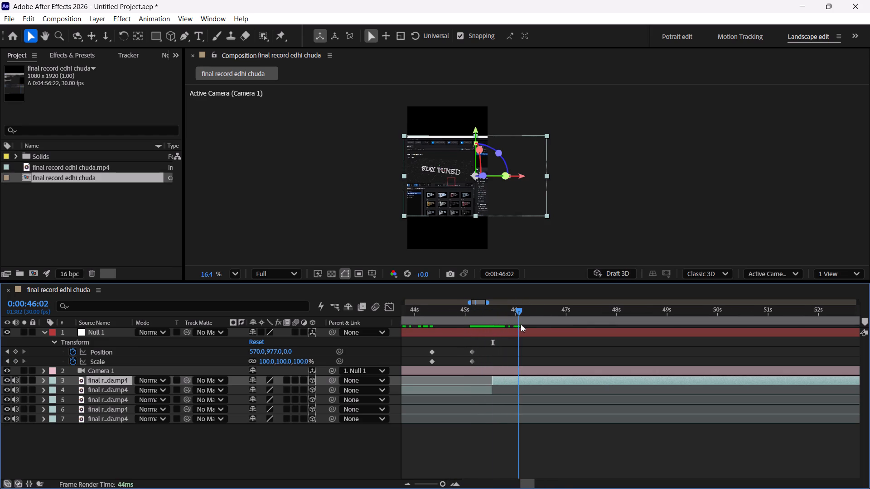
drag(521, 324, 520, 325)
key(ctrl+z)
Examine the footage from about 0:00:45:28 to 0:00:57, where the textured 3D text is rotated, for a stretch to cut.
drag(490, 314, 513, 318)
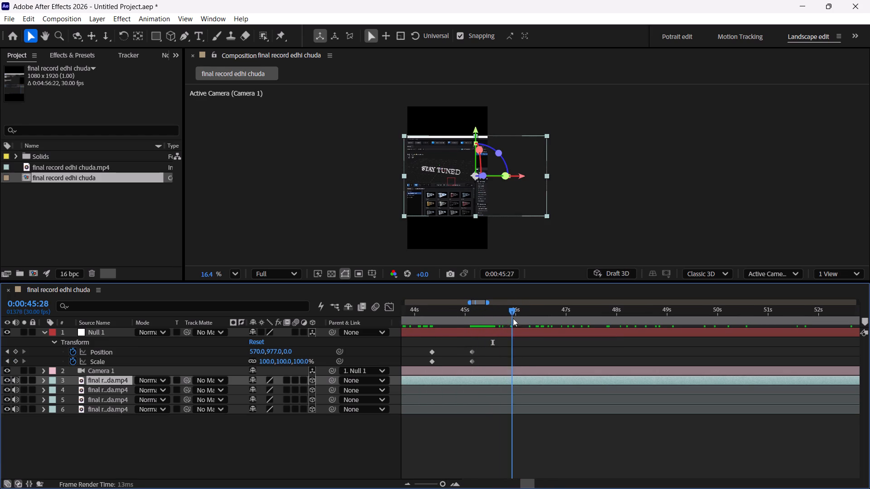
drag(513, 318, 591, 331)
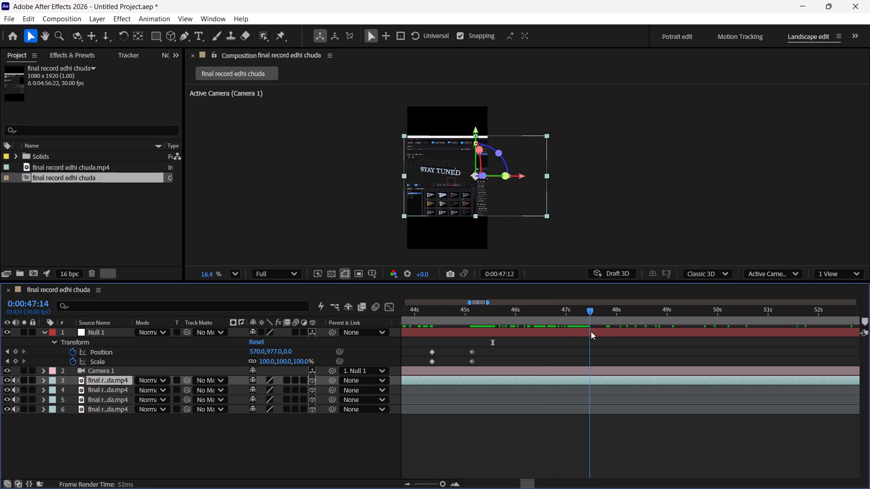
drag(591, 331, 727, 337)
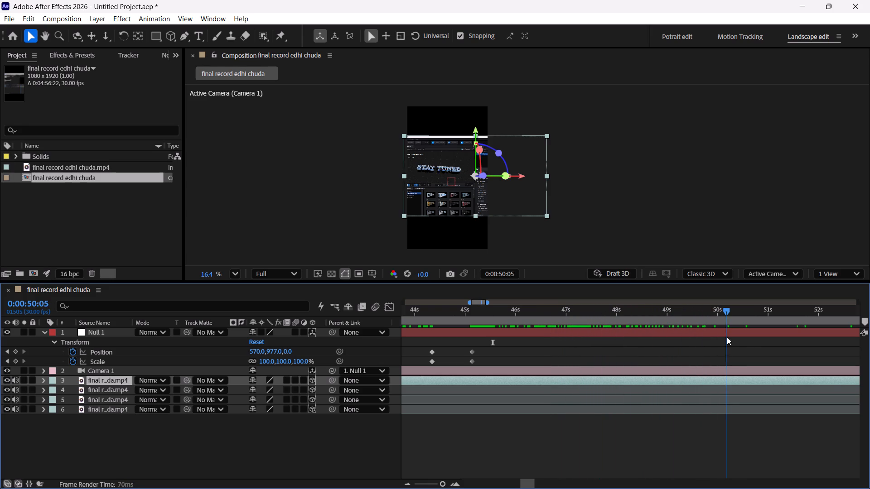
drag(727, 337, 799, 336)
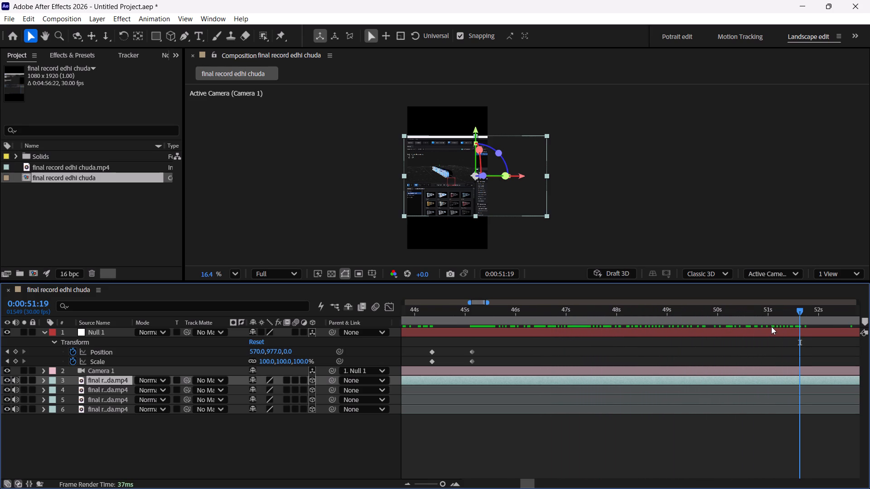
scroll(771, 326, left, 5)
drag(519, 312, 555, 316)
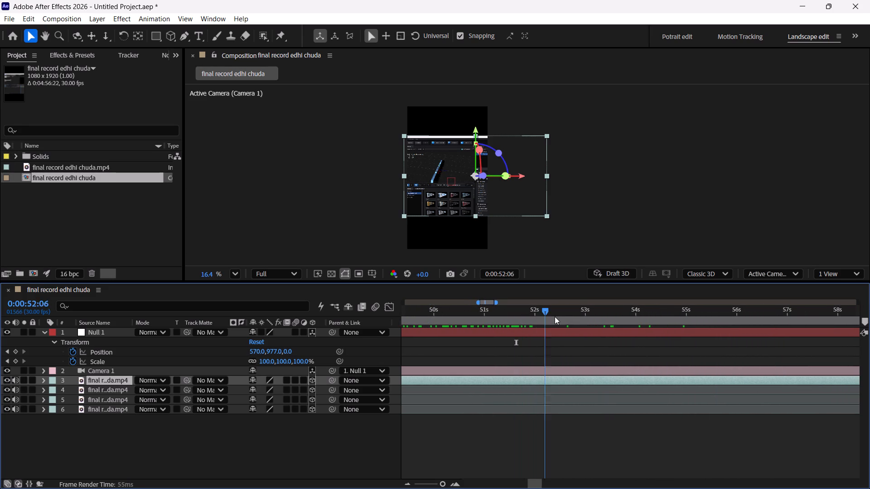
drag(555, 316, 690, 340)
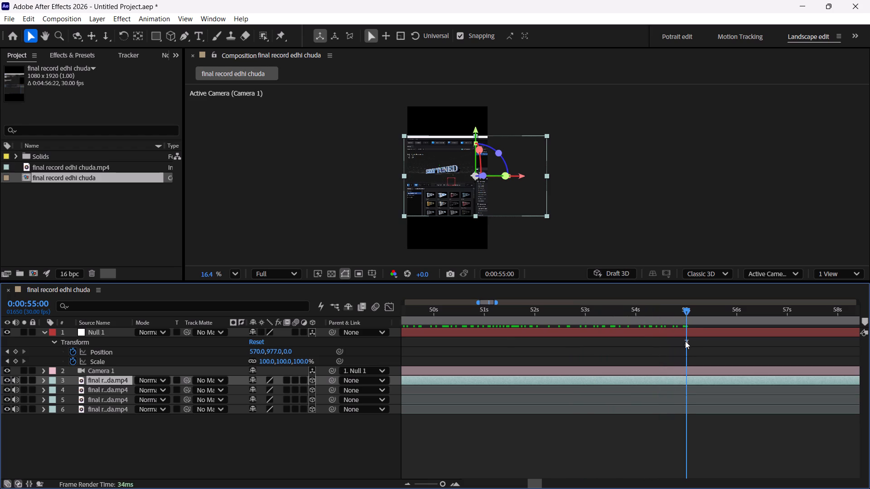
scroll(685, 341, left, 4)
drag(493, 308, 571, 331)
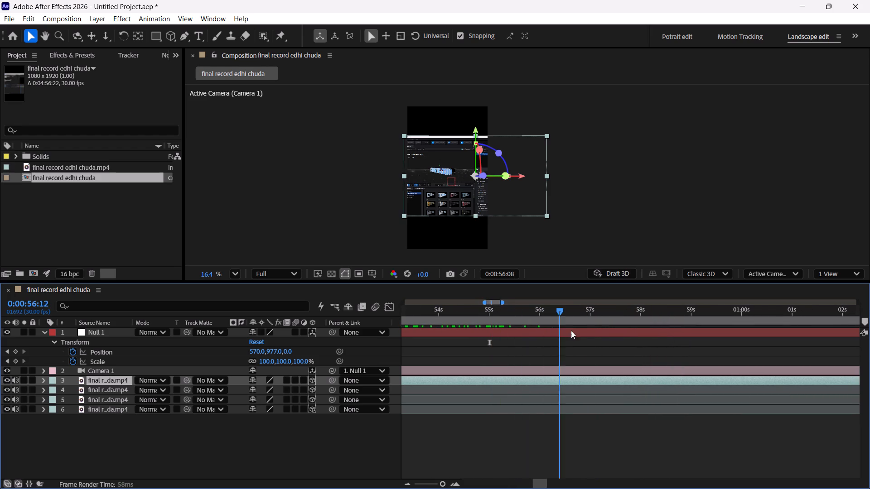
drag(571, 331, 464, 350)
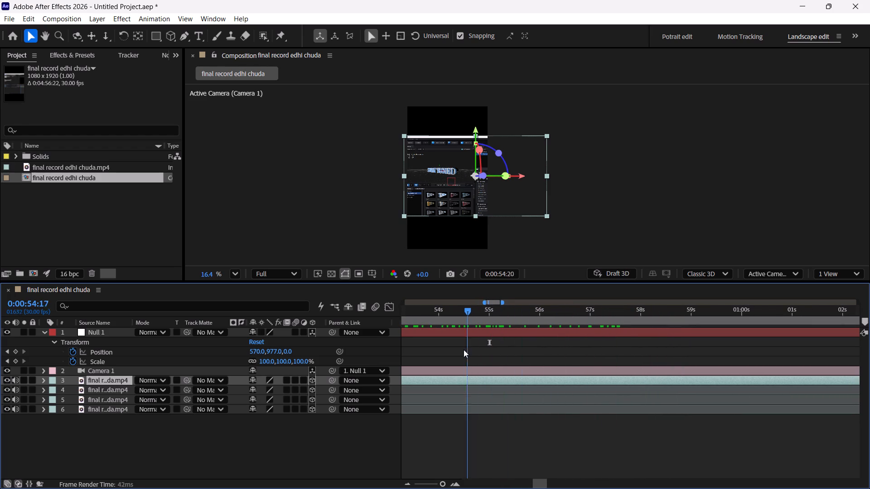
drag(464, 350, 463, 346)
scroll(426, 195, up, 6)
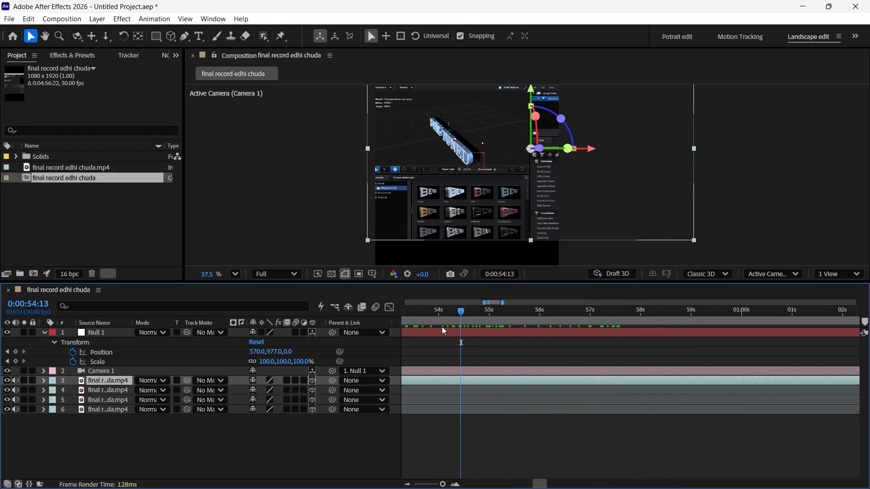
Split the uppermost footage layer at 0:00:47:04, just before the text rotation.
drag(464, 315, 485, 335)
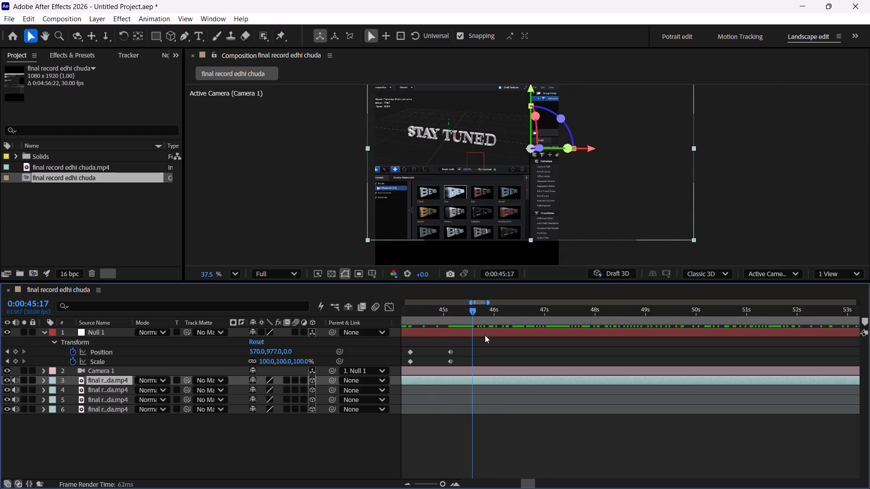
drag(485, 335, 459, 346)
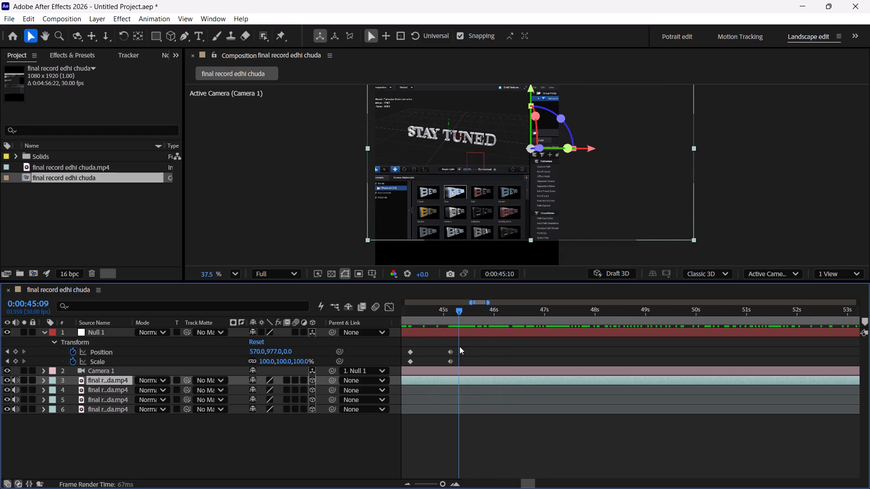
drag(459, 346, 581, 353)
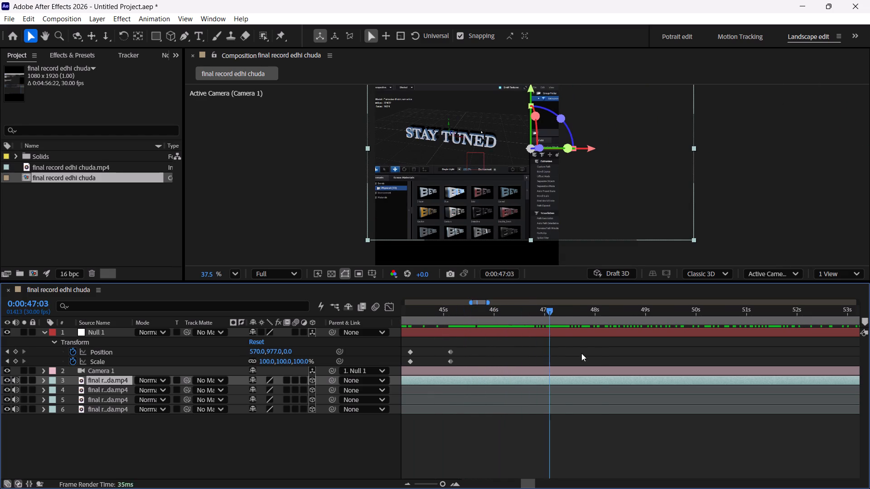
drag(581, 353, 551, 363)
key(ctrl+shift+d)
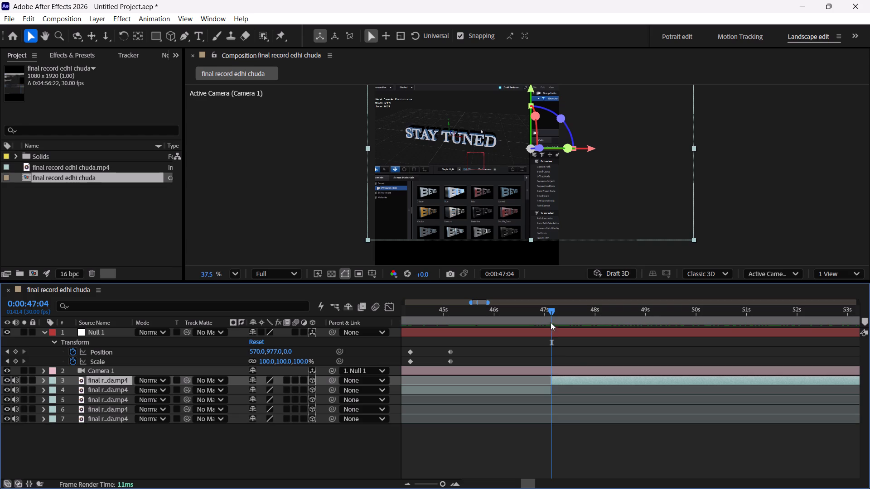
Split the uppermost footage layer again at 0:00:58:11 and delete the rotation segment between 0:00:47:04 and that cut.
drag(550, 311, 804, 339)
scroll(754, 336, left, 4)
drag(502, 315, 594, 330)
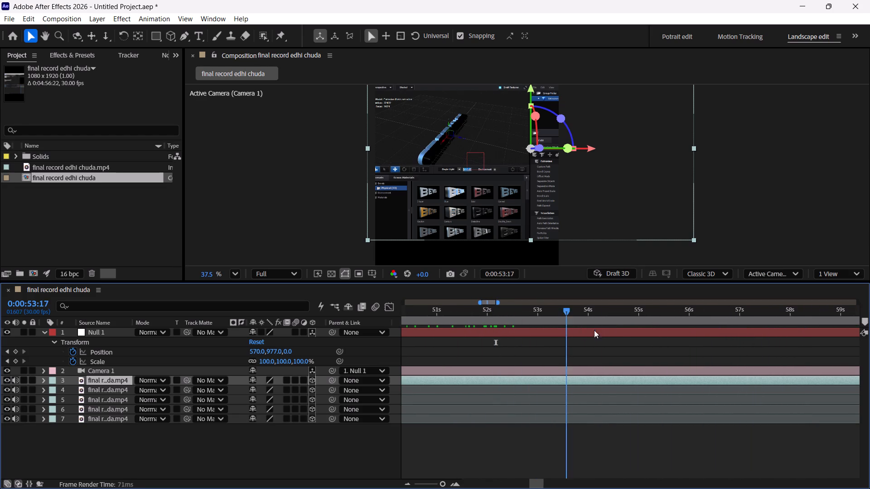
drag(594, 330, 753, 337)
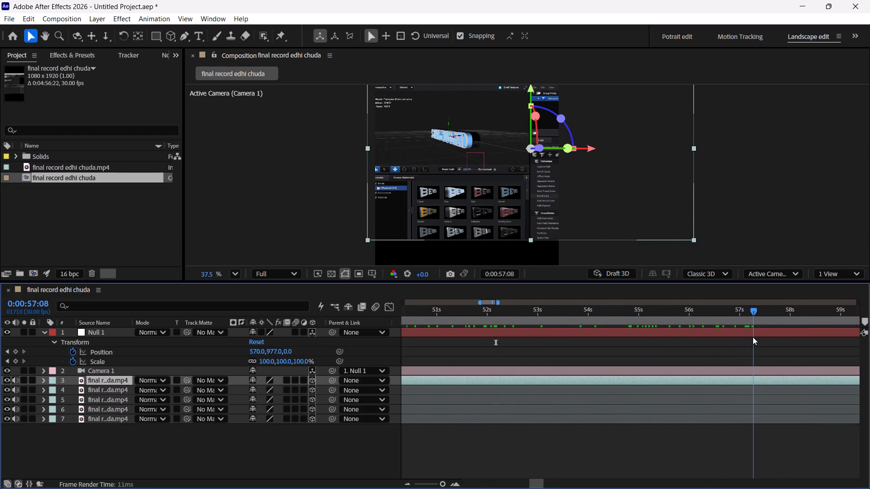
drag(753, 337, 809, 341)
scroll(797, 341, left, 1)
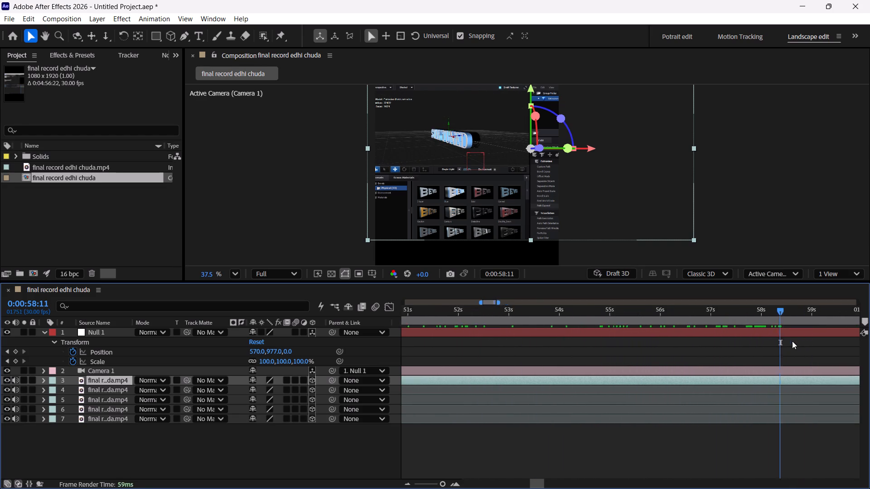
scroll(792, 341, left, 1)
key(ctrl+shift+d)
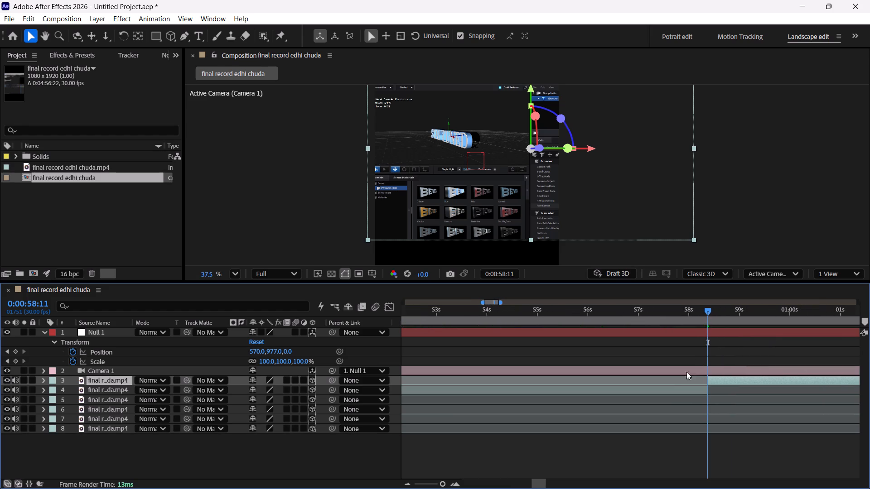
click(677, 390)
key(Delete)
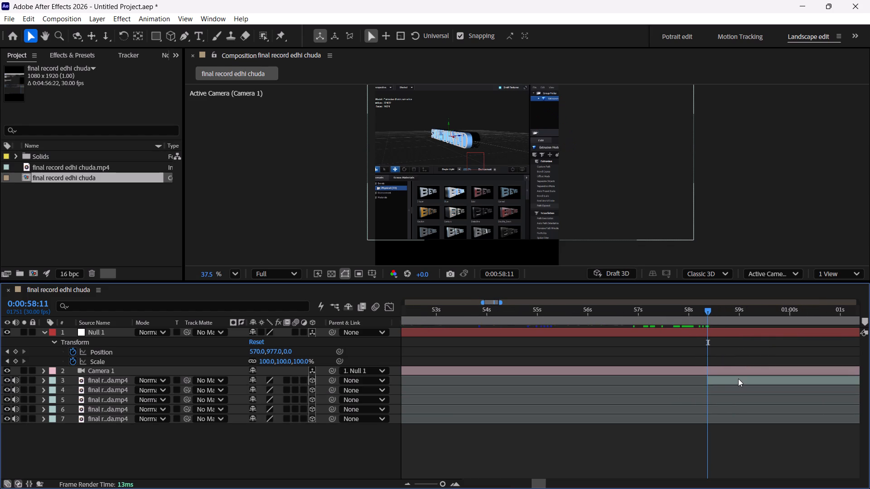
Slide the remaining footage segment earlier to start at 0:00:47:04, closing the gap, and check the join.
click(738, 379)
drag(738, 379, 426, 394)
drag(702, 312, 592, 331)
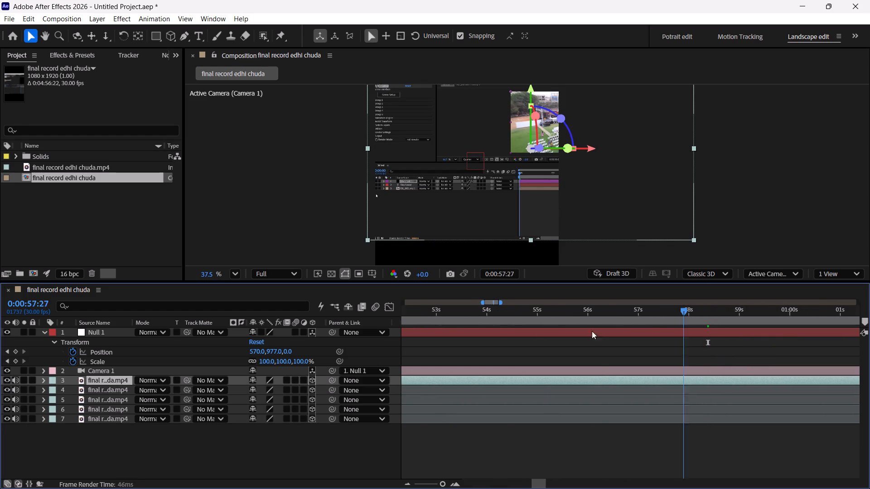
drag(592, 331, 698, 348)
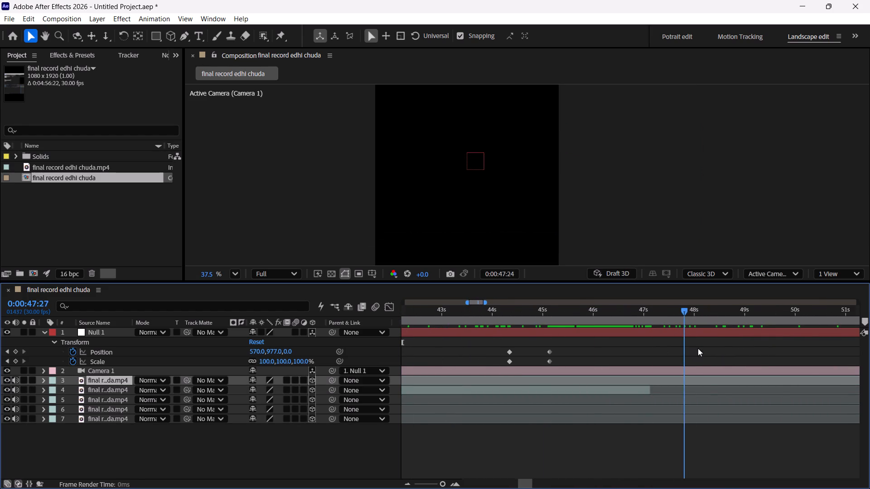
drag(698, 348, 600, 385)
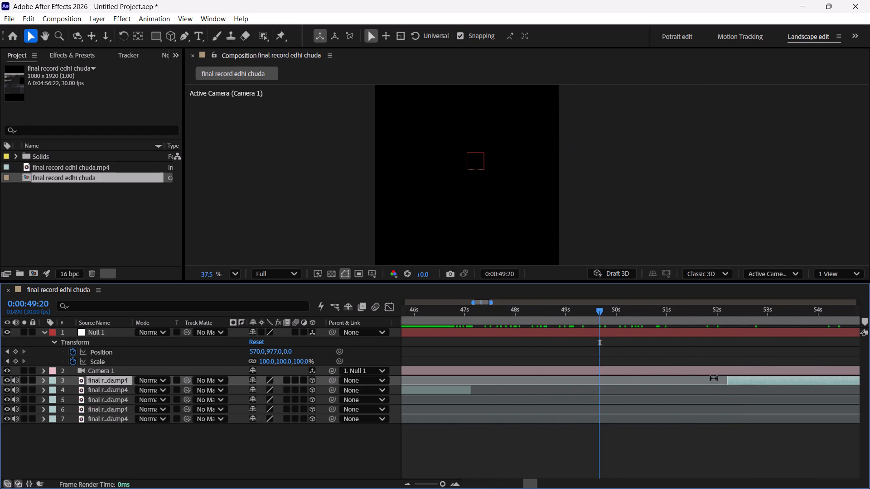
drag(733, 378, 478, 404)
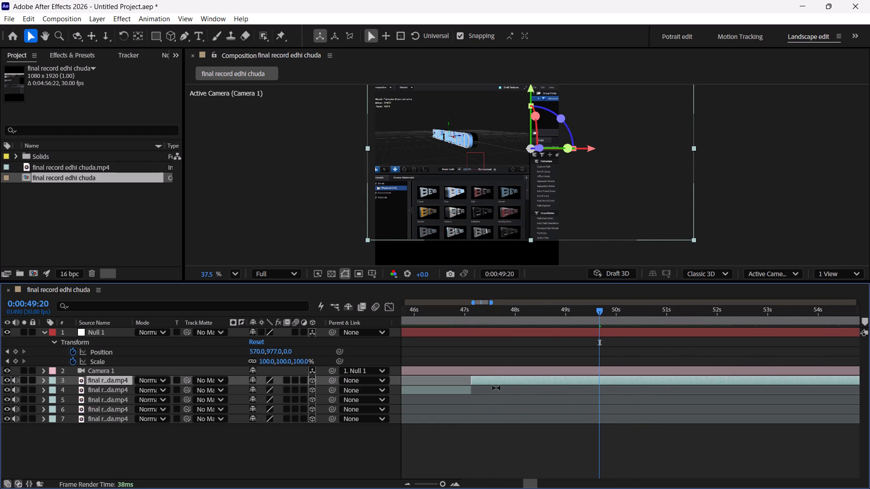
drag(597, 312, 474, 317)
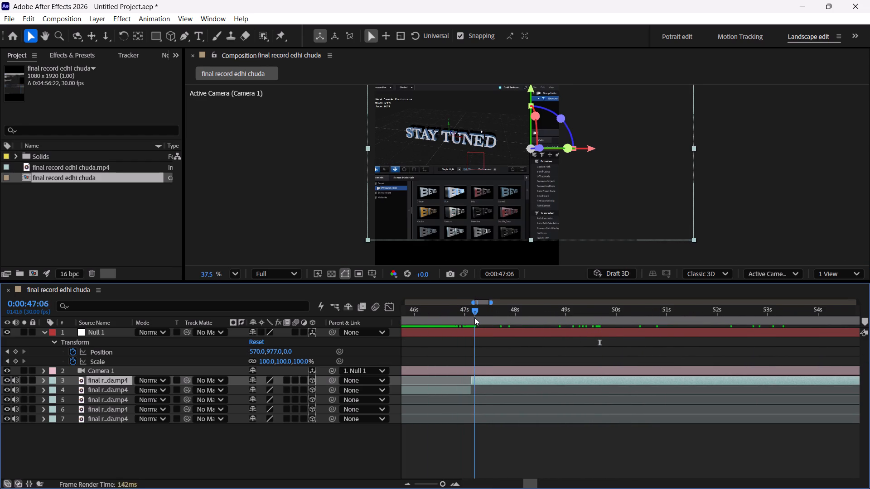
drag(474, 317, 516, 319)
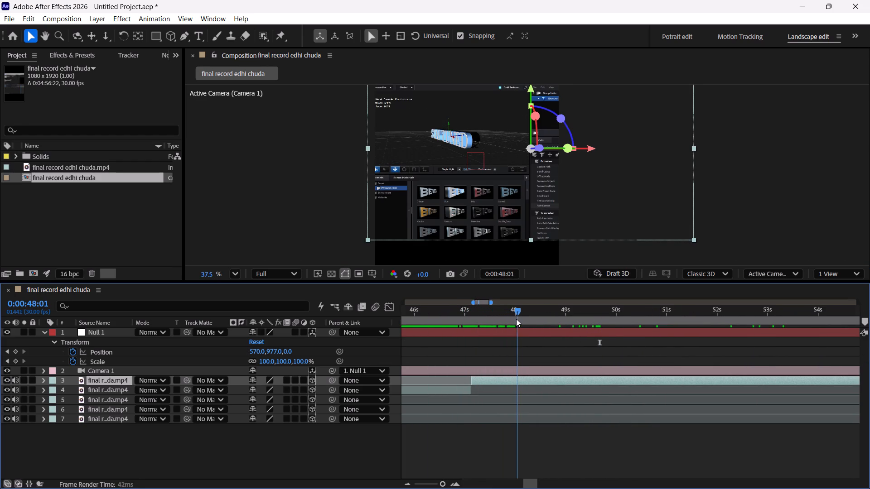
drag(516, 319, 474, 324)
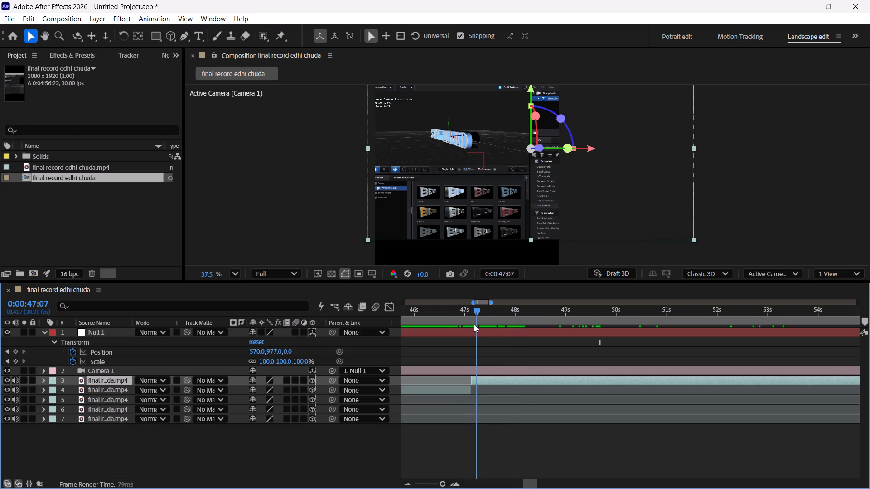
drag(474, 324, 469, 324)
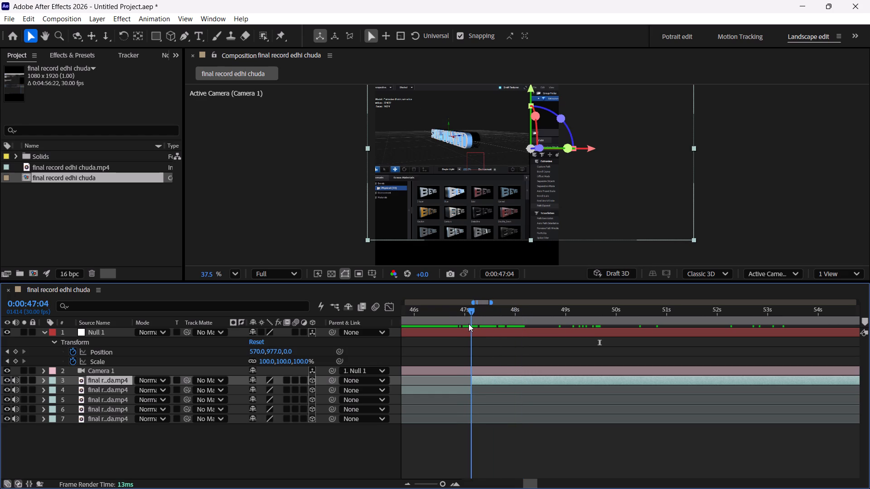
Add holding keyframes for Null 1's Scale at 100% and Position at 570, 977 at 0:00:47:07, just after the cut.
drag(469, 324, 474, 324)
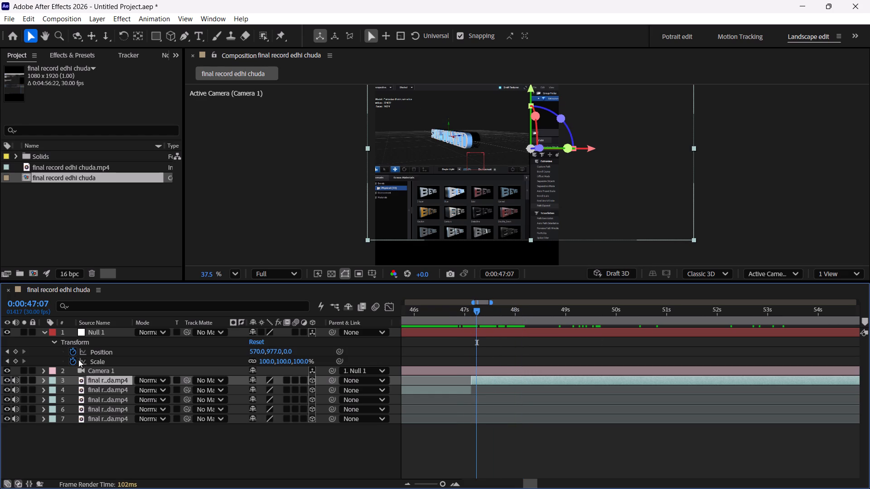
scroll(478, 196, down, 5)
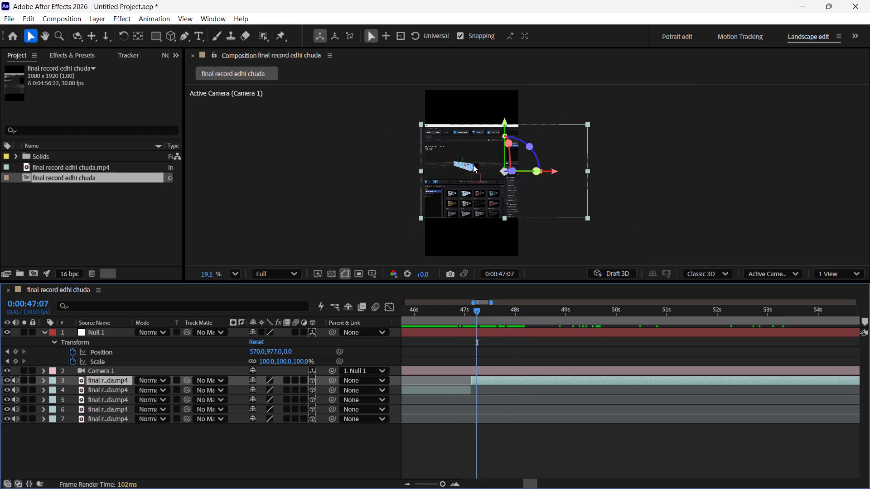
scroll(473, 165, up, 3)
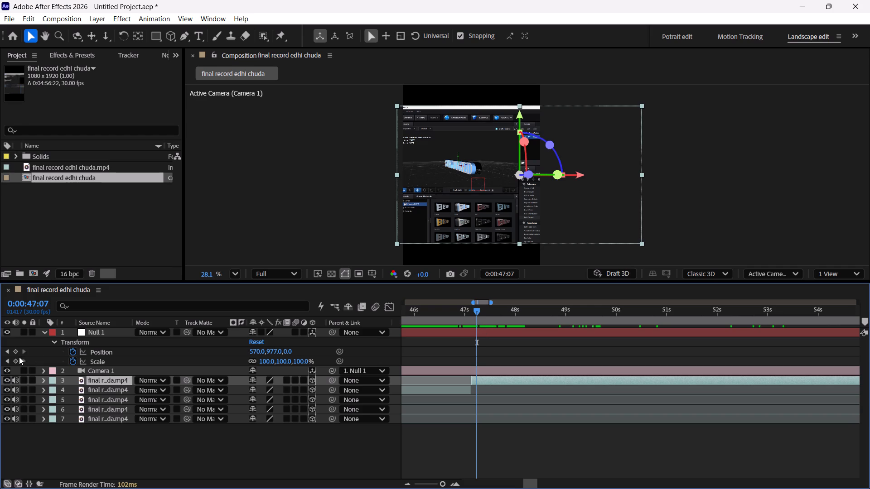
click(16, 359)
click(16, 354)
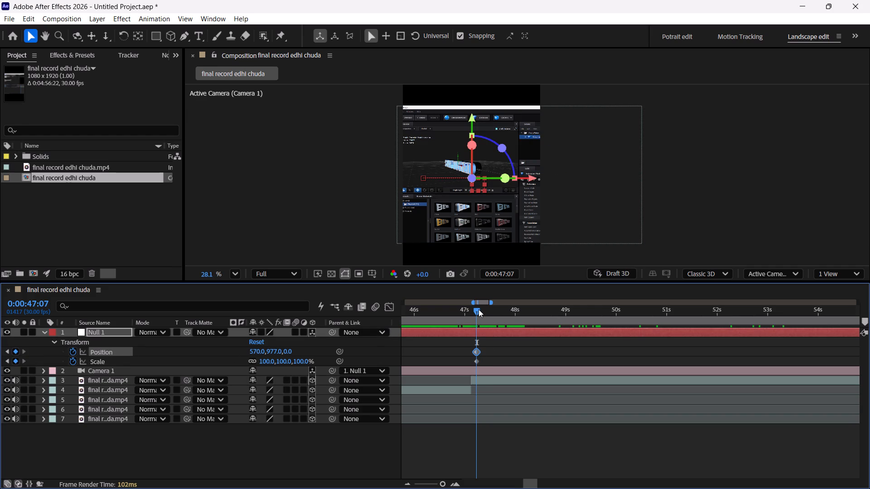
At 0:00:47:15, keyframe Null 1's Position at 826, 977 and Scale at 72%, then check the camera move.
drag(477, 309, 490, 311)
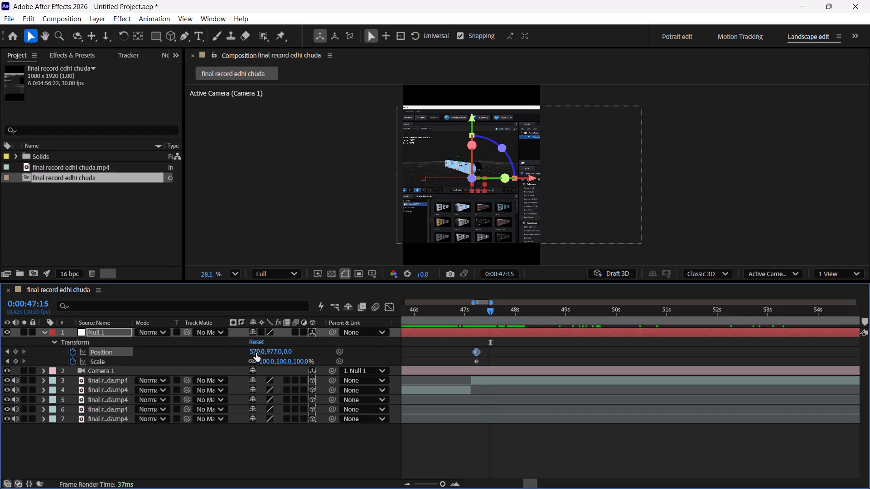
drag(255, 353, 561, 326)
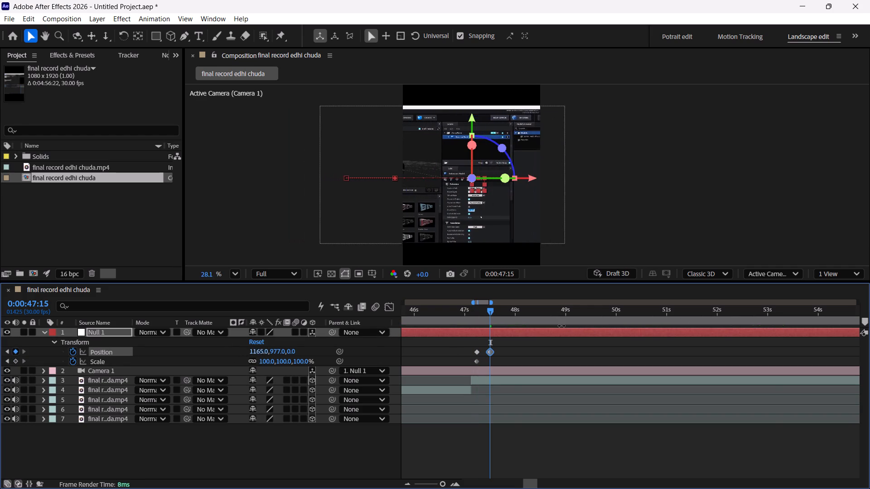
drag(561, 326, 410, 321)
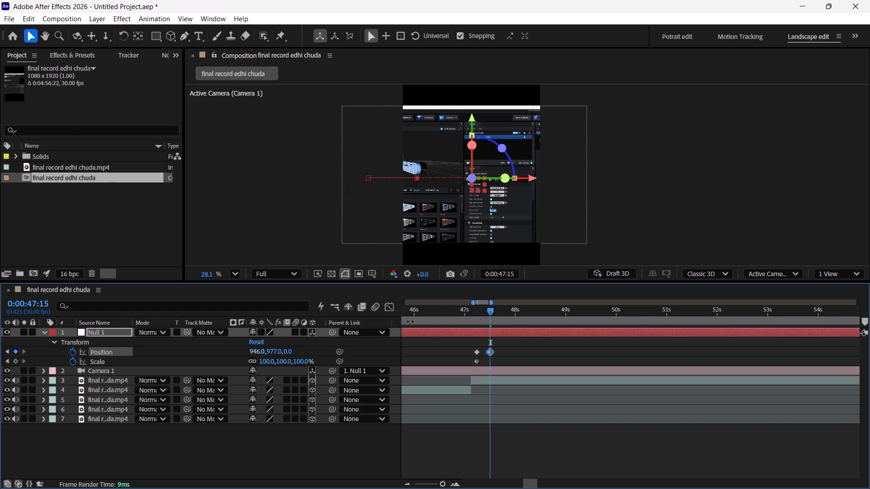
drag(410, 321, 369, 322)
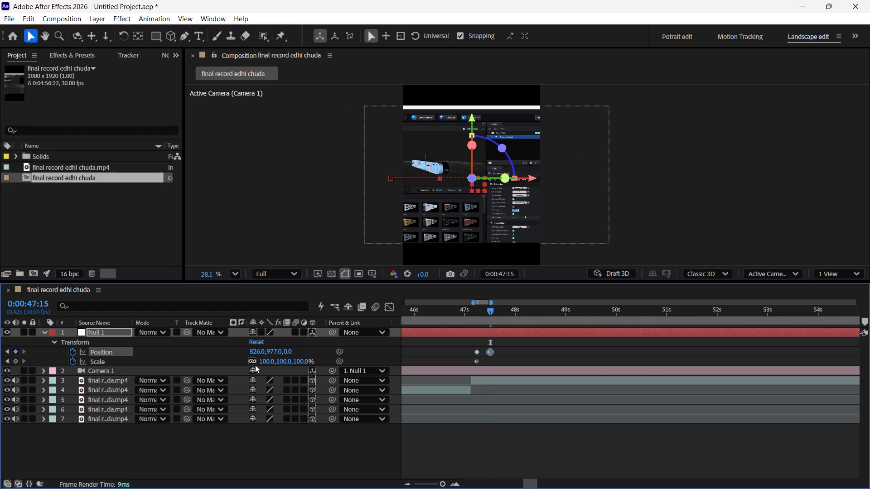
drag(268, 364, 249, 361)
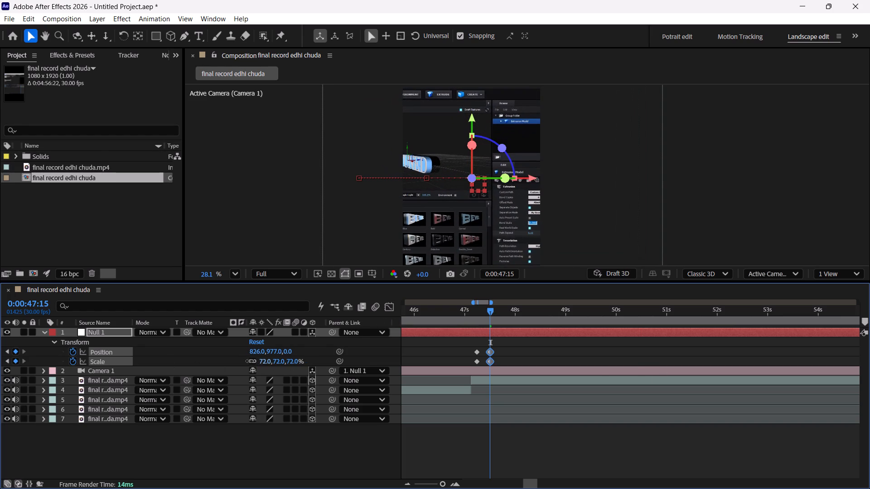
drag(249, 361, 249, 360)
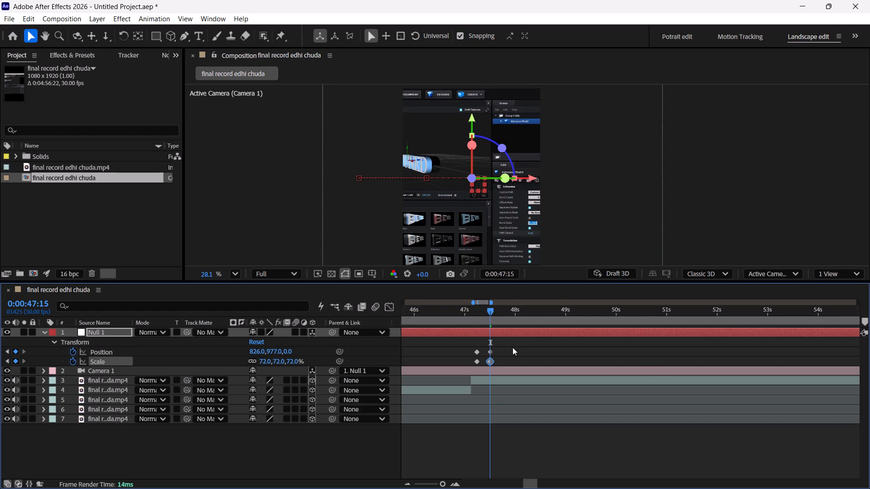
drag(489, 313, 479, 314)
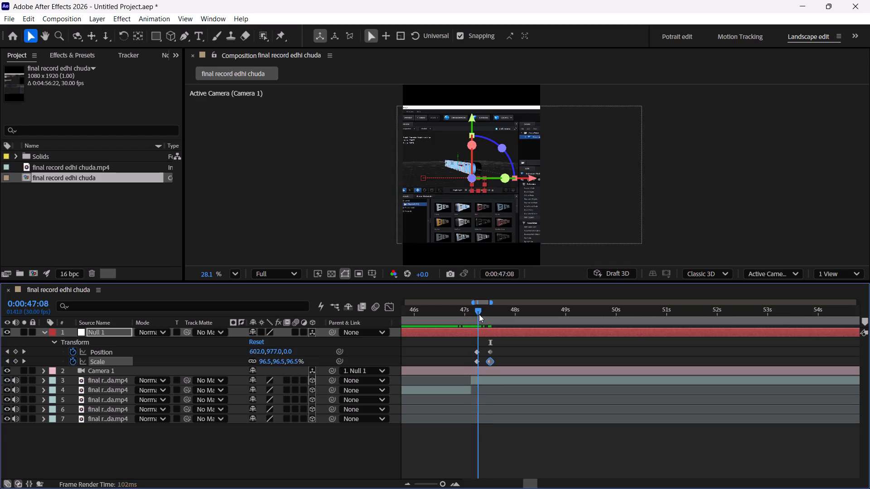
drag(479, 314, 506, 314)
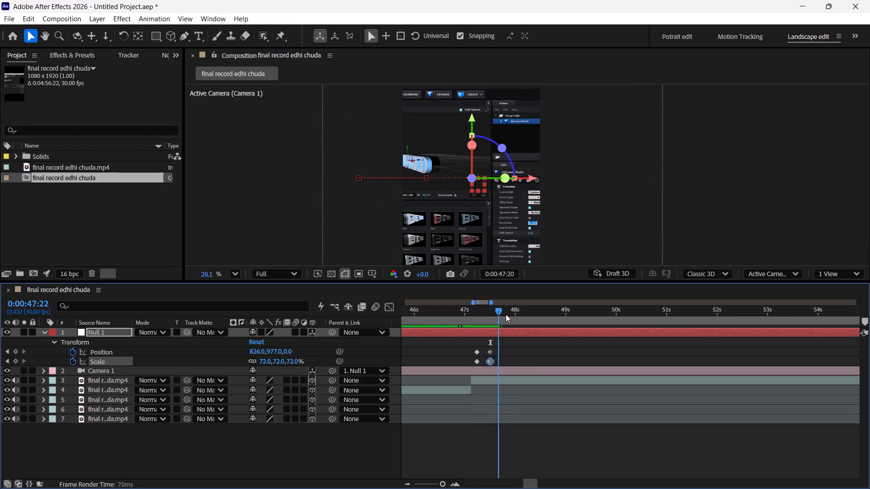
Add Position and Scale keyframes on Null 1 at 0:00:48:24 and set the Scale there to 100%.
drag(506, 314, 547, 322)
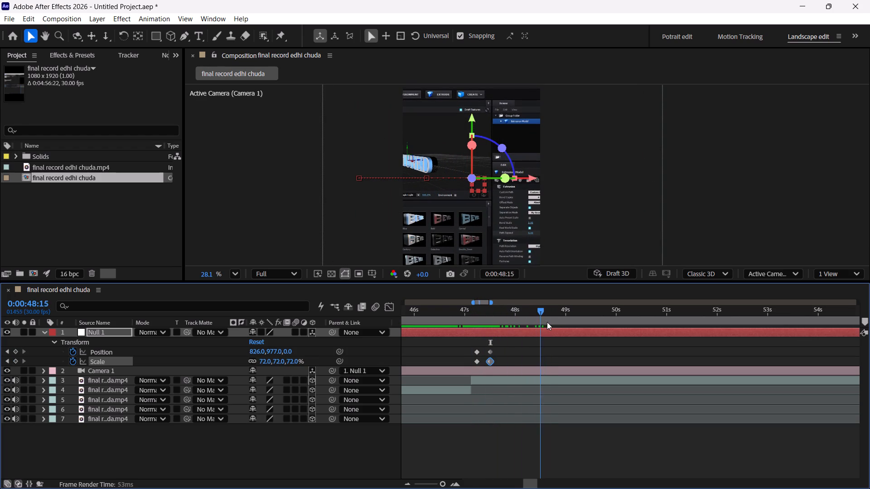
drag(547, 322, 631, 333)
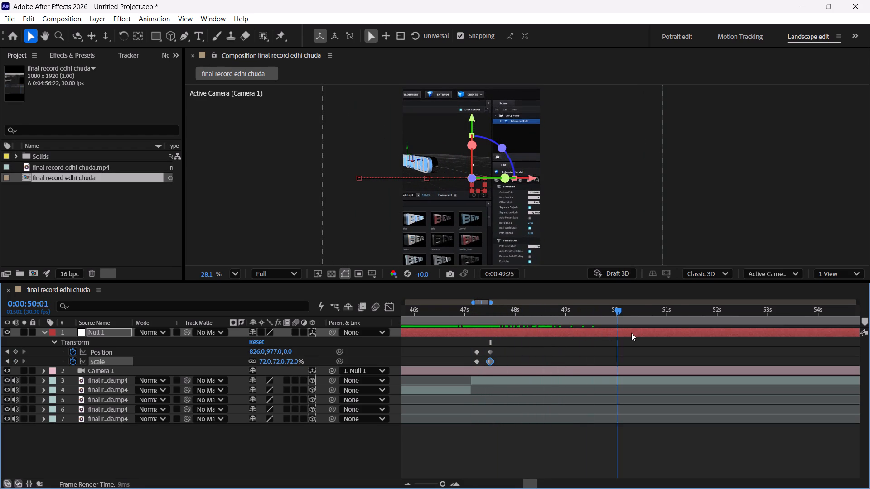
drag(631, 333, 678, 334)
scroll(669, 334, left, 2)
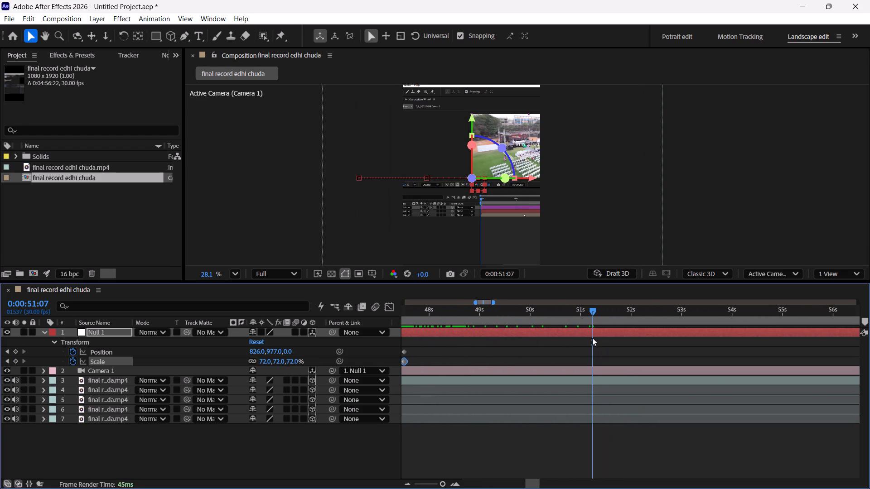
drag(592, 315, 458, 313)
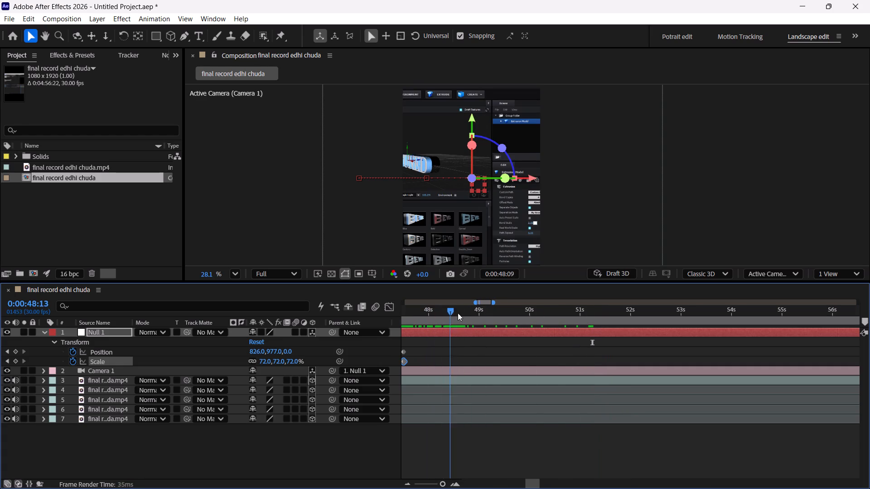
drag(458, 313, 469, 313)
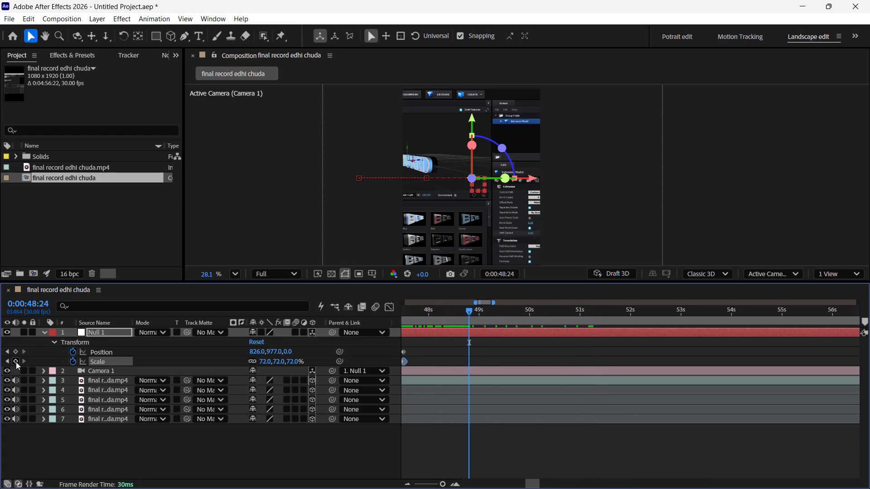
click(15, 362)
click(16, 350)
click(261, 361)
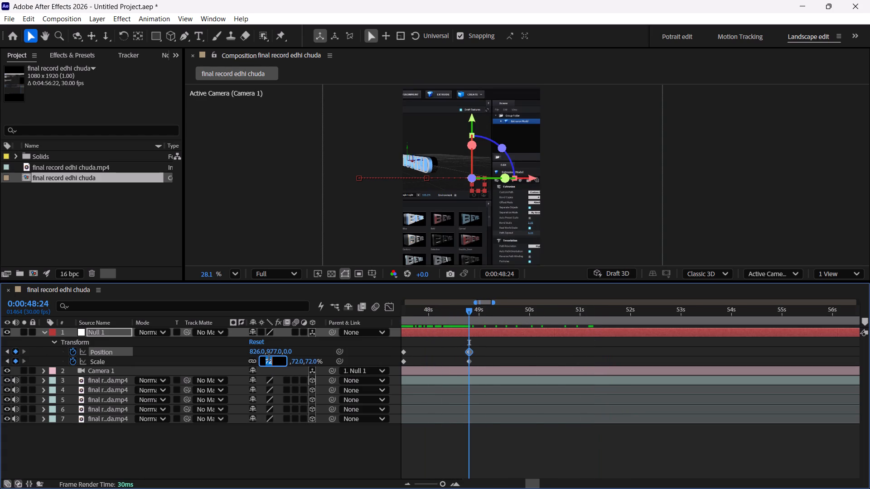
text(100)
key(Return)
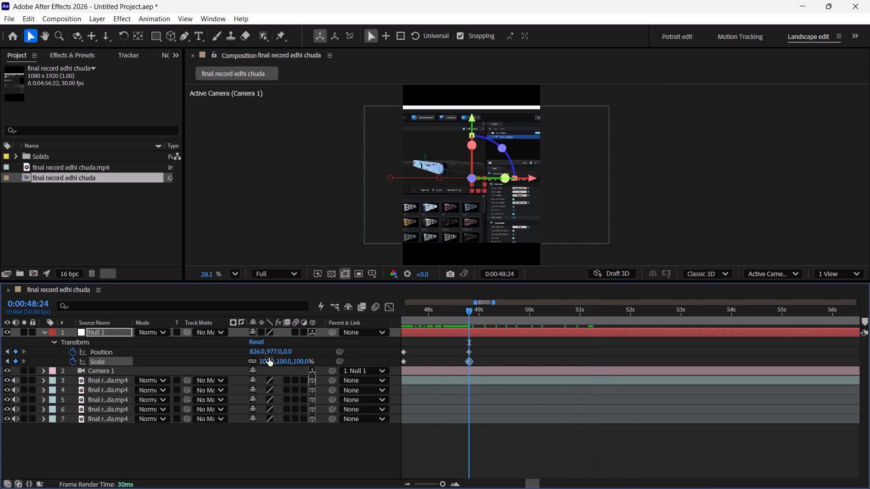
Set Null 1's Position at 0:00:48:24 to 960, 1001.
click(252, 353)
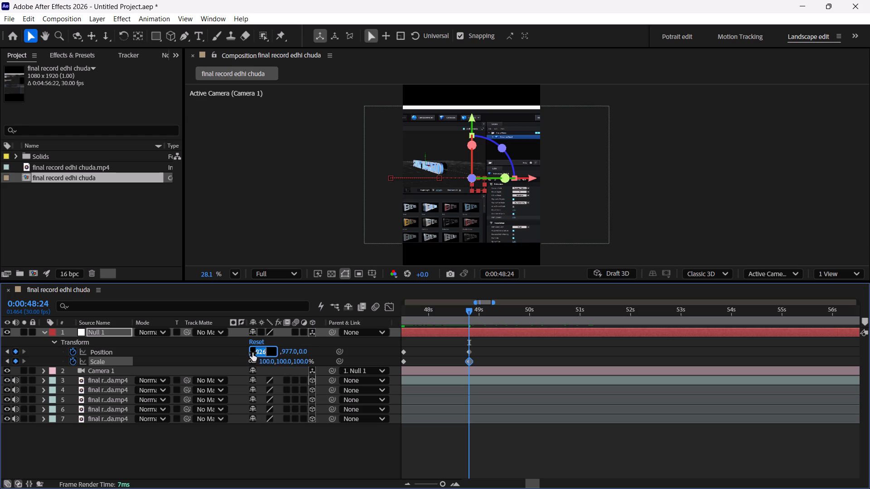
text(960)
key(Return)
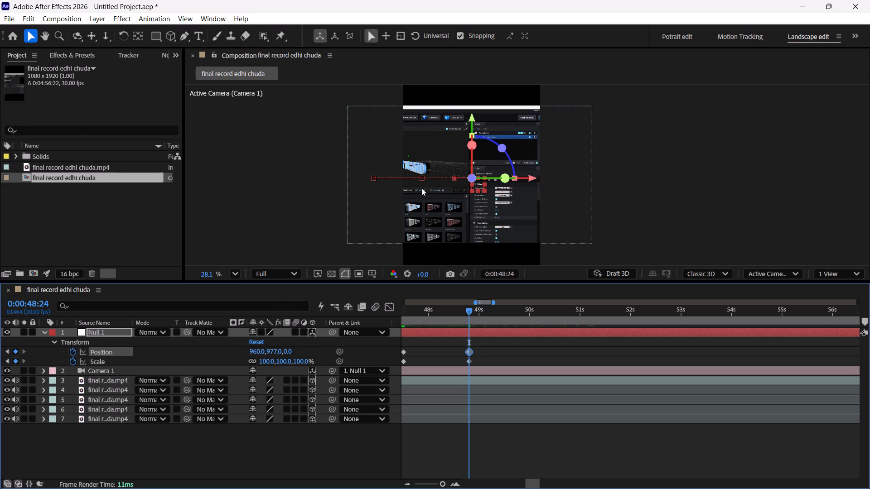
drag(272, 351, 262, 351)
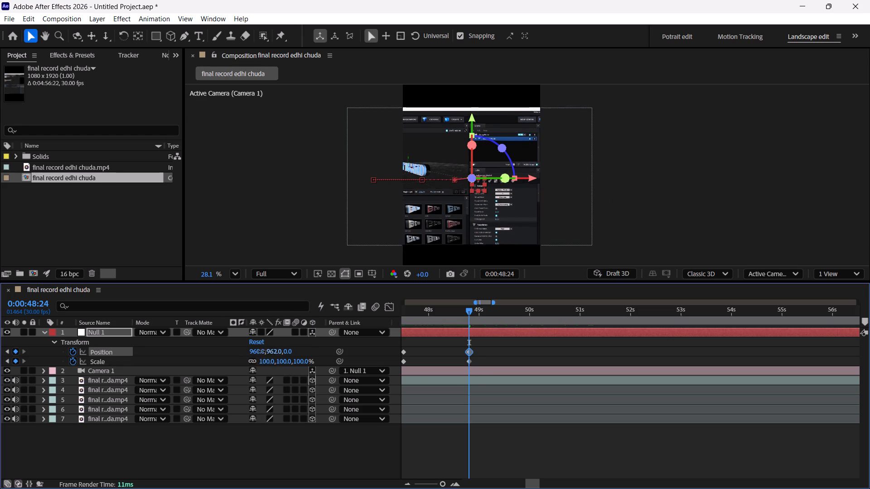
drag(262, 351, 280, 357)
scroll(495, 149, down, 3)
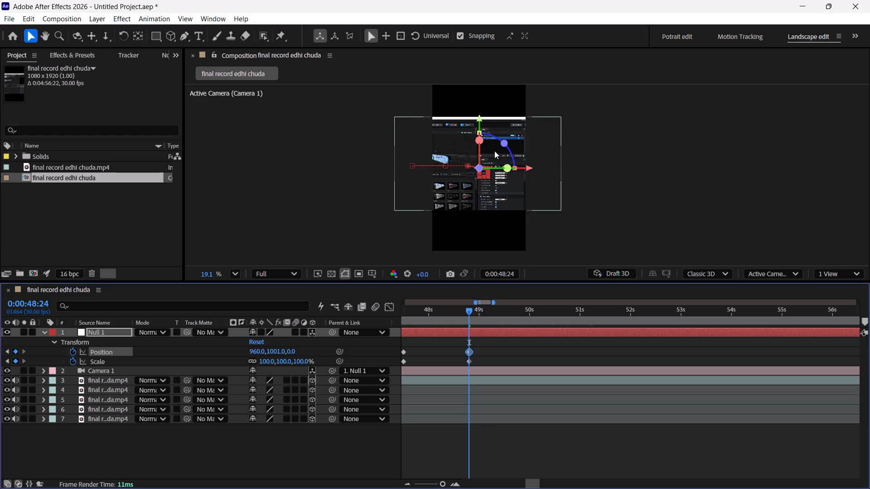
Review the footage after the new keyframes and split the uppermost footage layer at 0:00:50:17, before the clip changes.
drag(470, 314, 474, 314)
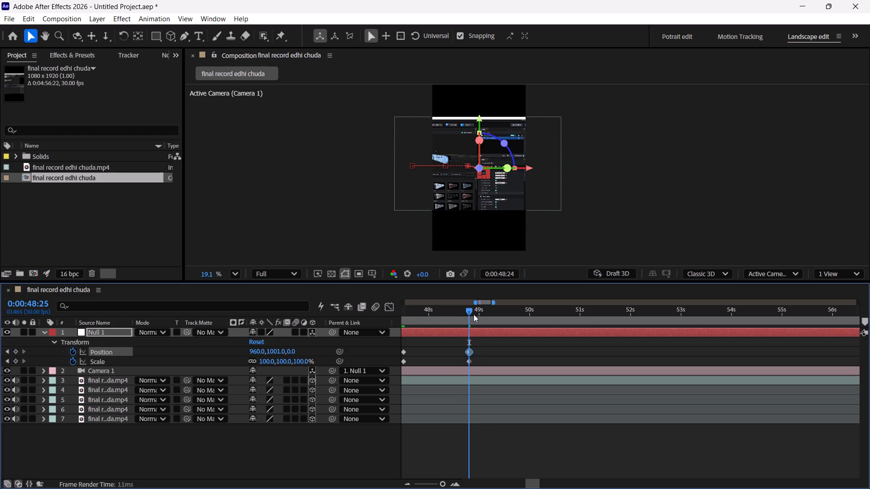
drag(474, 314, 468, 320)
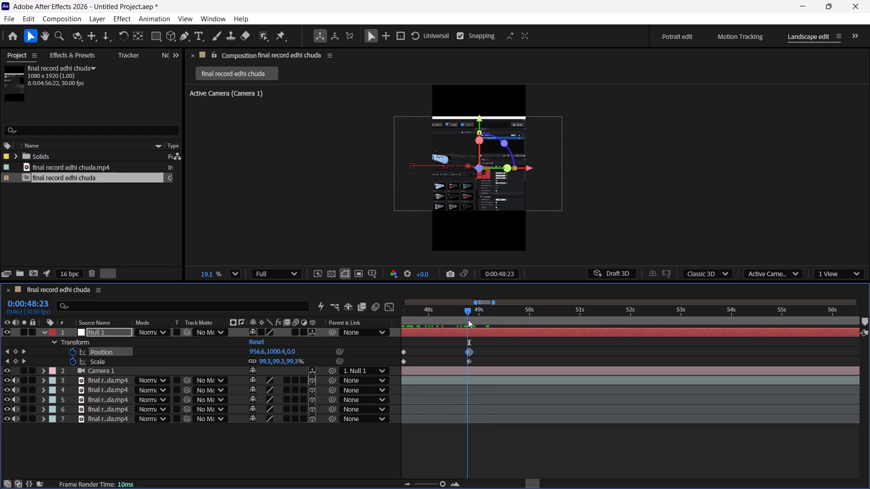
drag(468, 320, 520, 327)
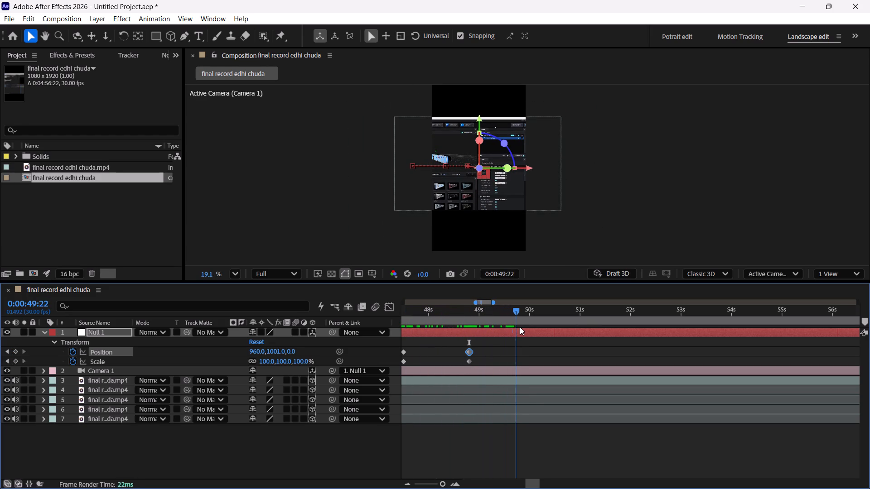
drag(520, 327, 546, 327)
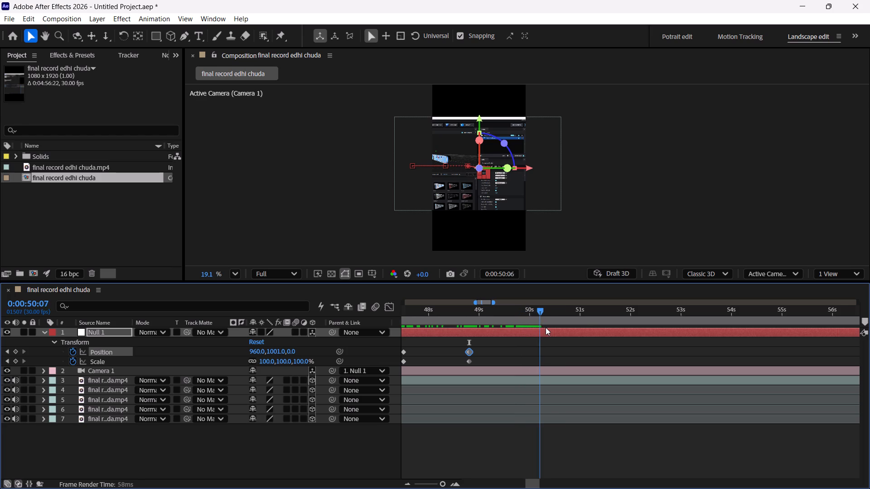
drag(546, 327, 603, 328)
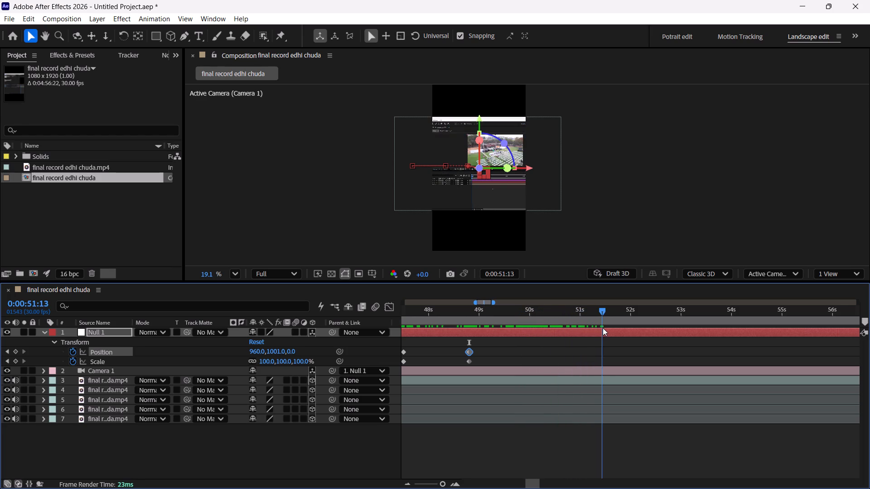
drag(603, 328, 559, 338)
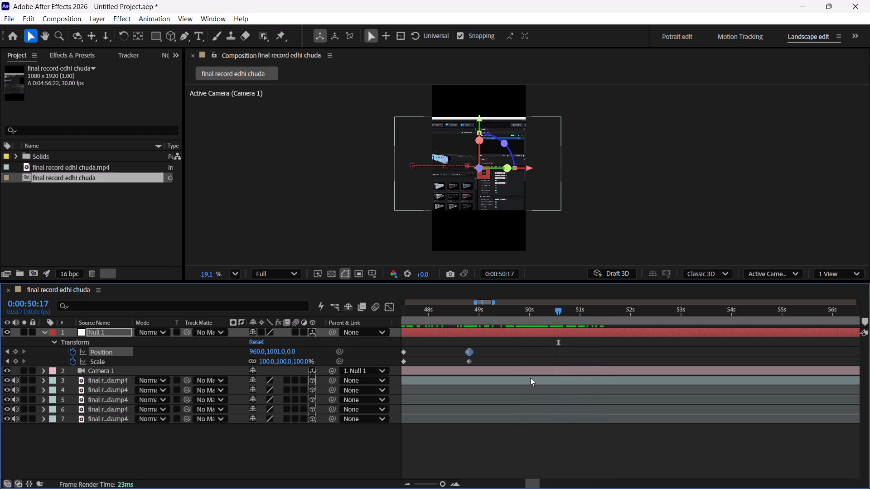
click(530, 378)
key(ctrl+shift+d)
Split the earlier footage piece at 0:00:48:27 and delete the idle segment between there and 0:00:50:17.
drag(556, 309, 473, 321)
click(487, 388)
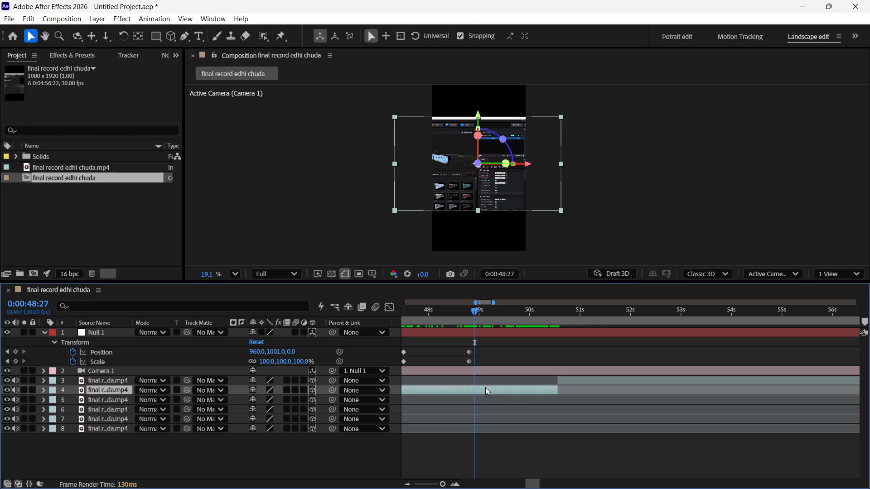
key(ctrl+shift+d)
key(Delete)
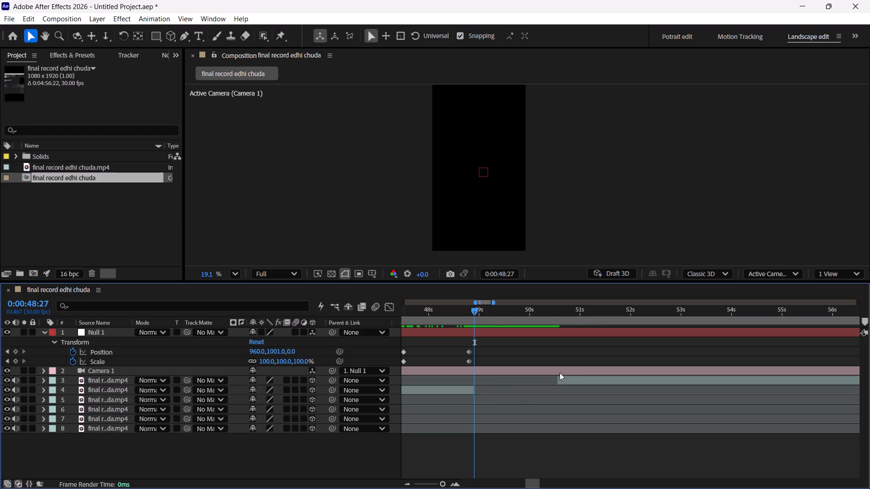
Slide the remaining uppermost footage segment earlier to start at 0:00:48:27, closing the gap.
drag(570, 379, 486, 391)
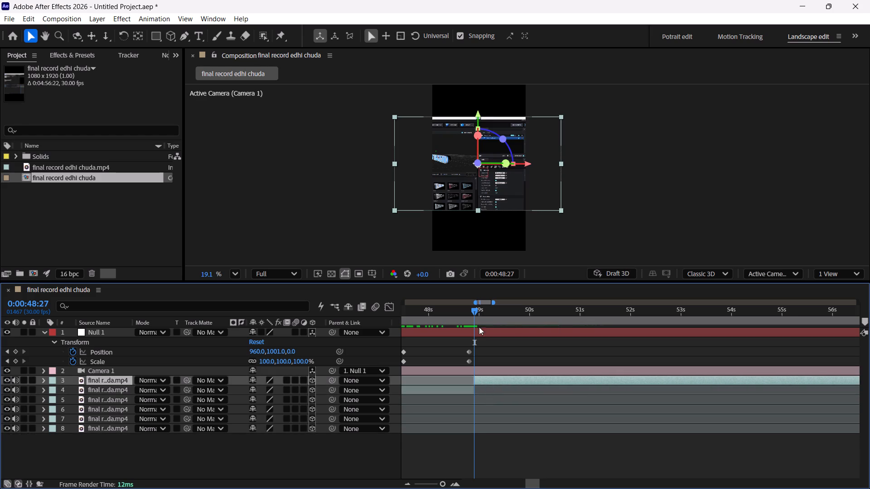
At 0:00:49:09, keyframe Null 1's Position at 1569, 919 and Scale at 59% to zoom in on the footage's side panel.
drag(474, 312, 494, 325)
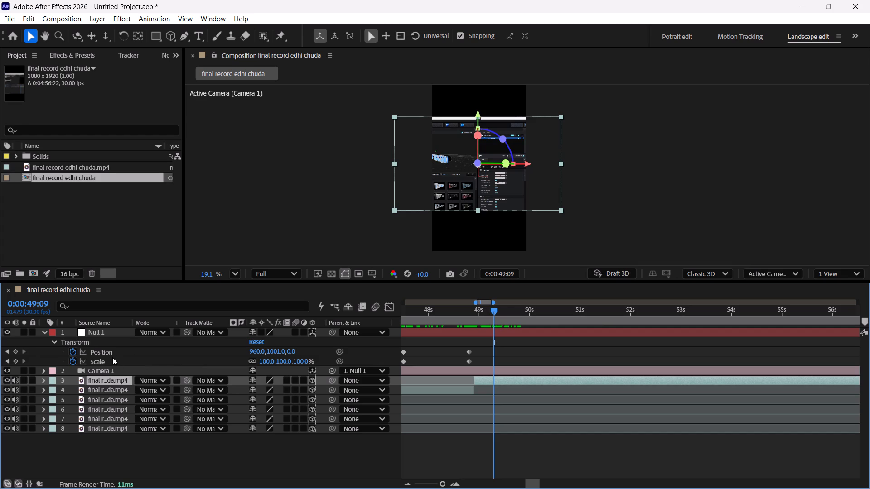
drag(257, 352, 247, 356)
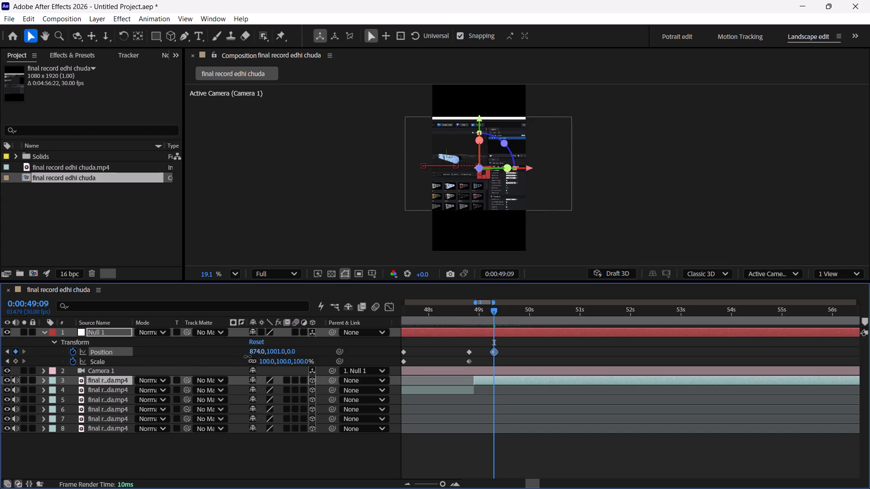
drag(247, 356, 601, 323)
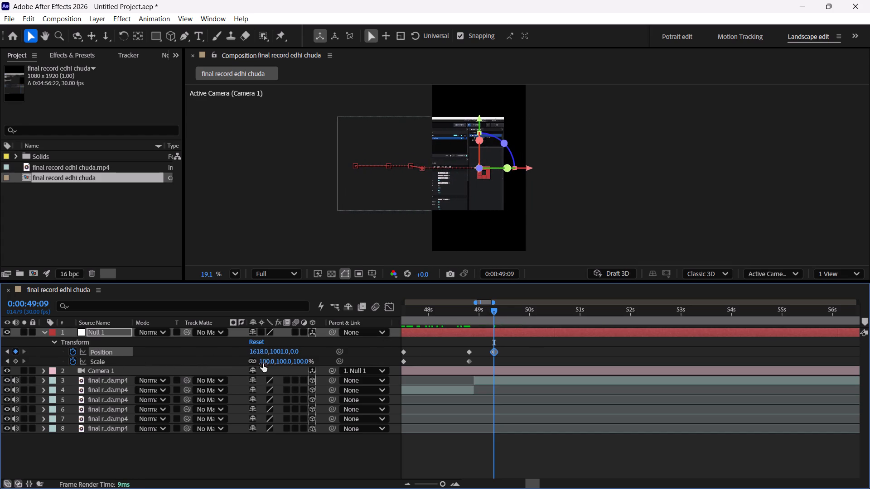
drag(265, 362, 227, 358)
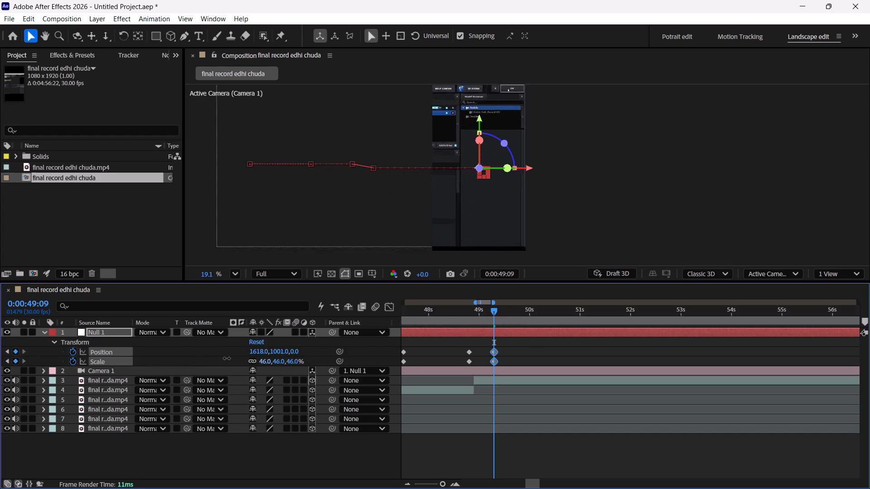
drag(227, 358, 242, 358)
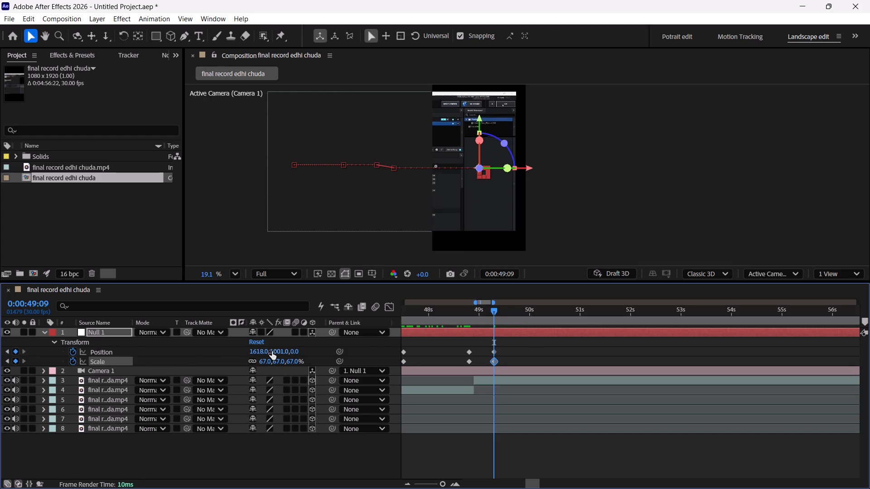
drag(277, 351, 275, 307)
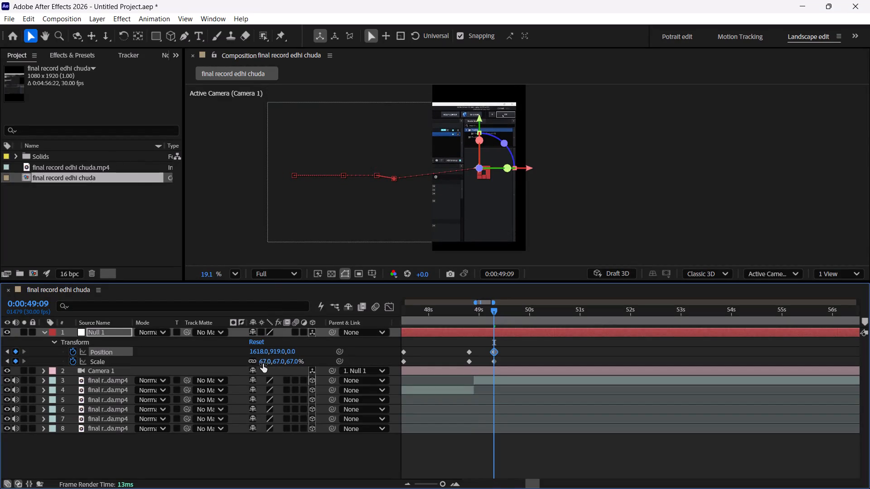
drag(263, 364, 254, 360)
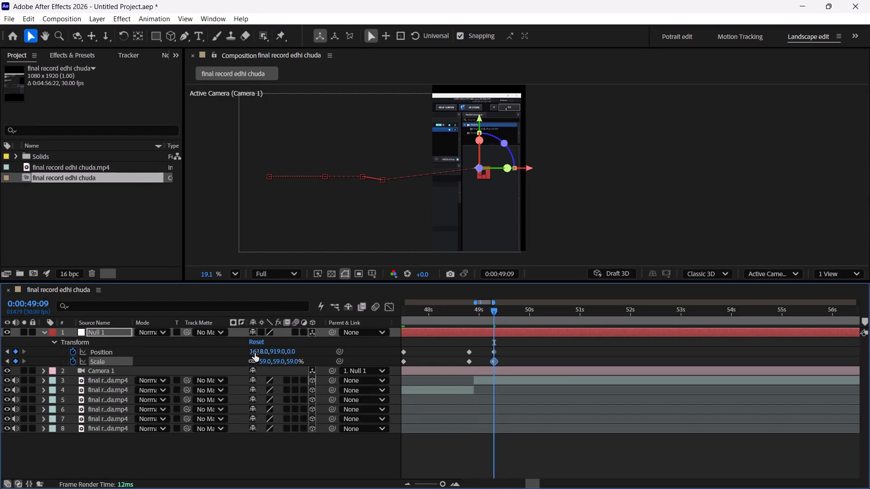
drag(257, 353, 222, 349)
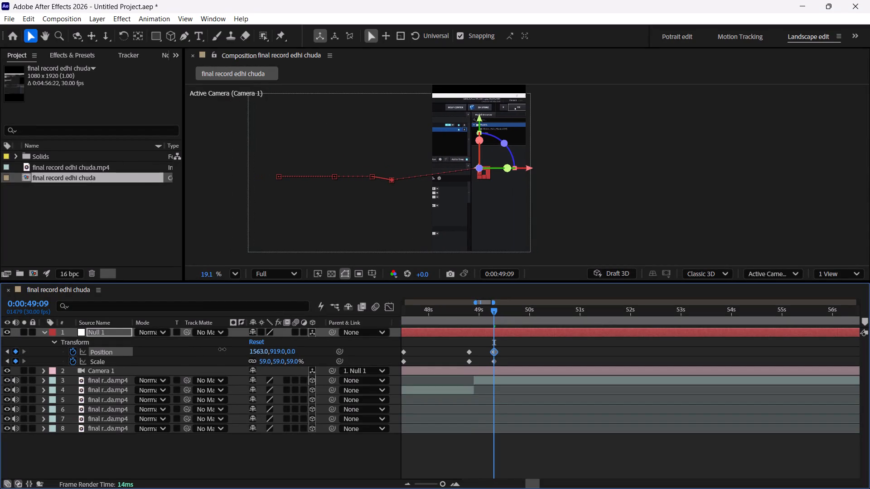
drag(222, 349, 237, 348)
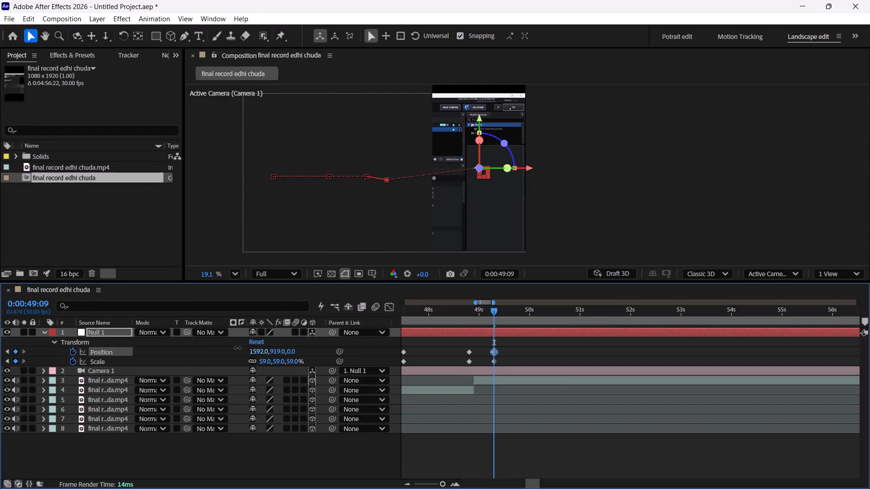
drag(237, 348, 244, 347)
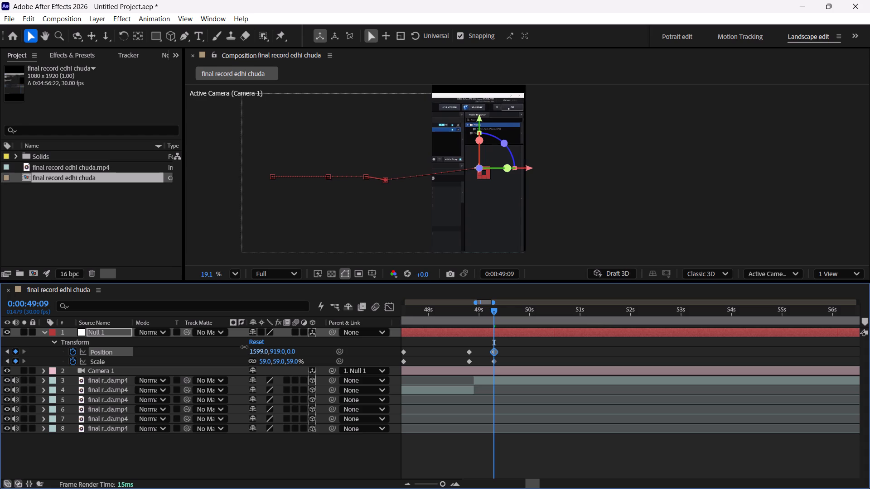
drag(244, 347, 226, 349)
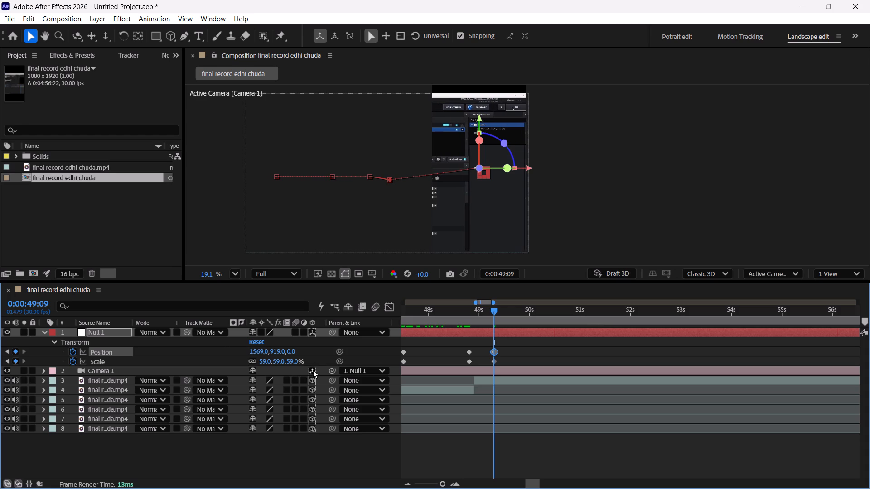
At 0:00:49:19, keyframe Null 1's Scale at 100% and Position at 932, 919 to pull back out.
drag(485, 314, 476, 324)
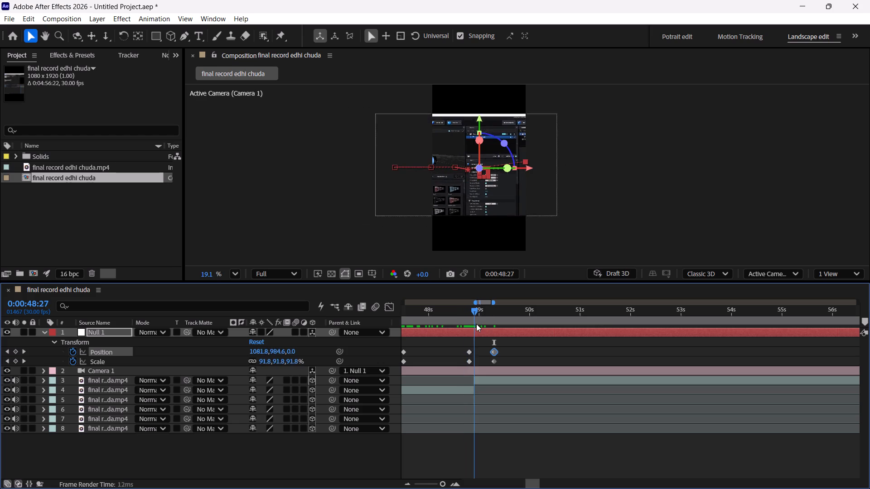
drag(476, 324, 517, 331)
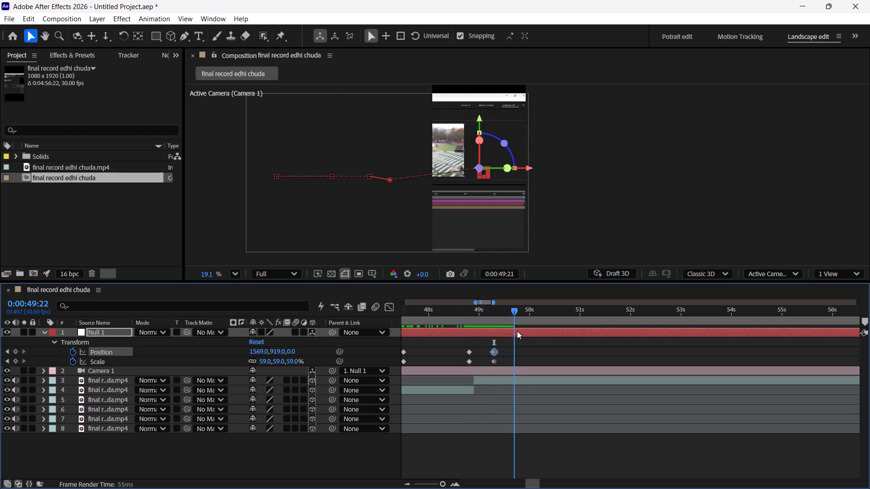
drag(517, 331, 510, 333)
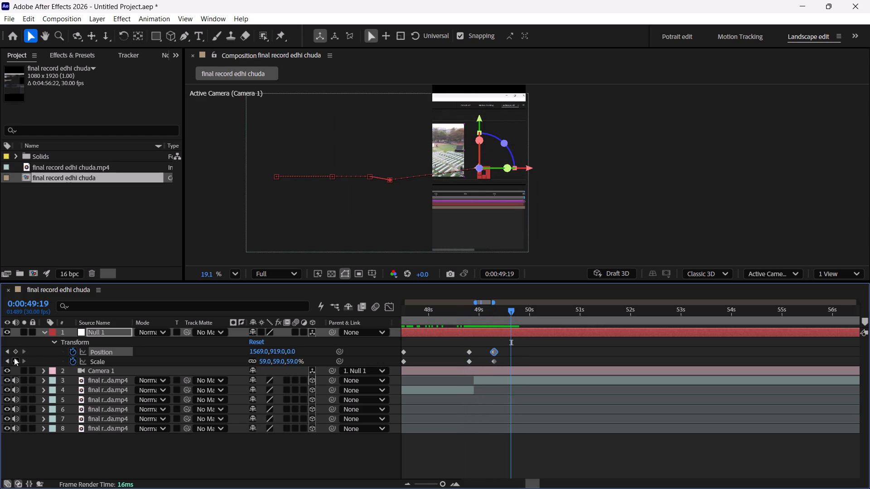
click(16, 359)
click(13, 351)
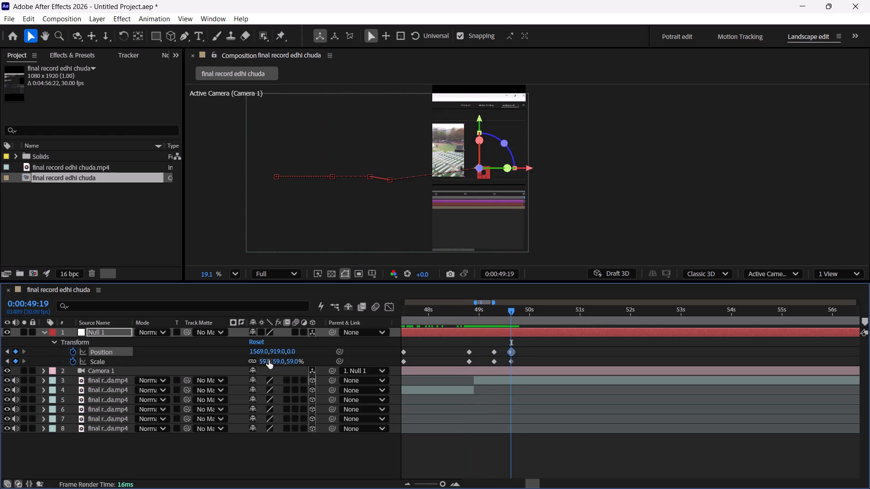
click(261, 361)
text(100)
key(Return)
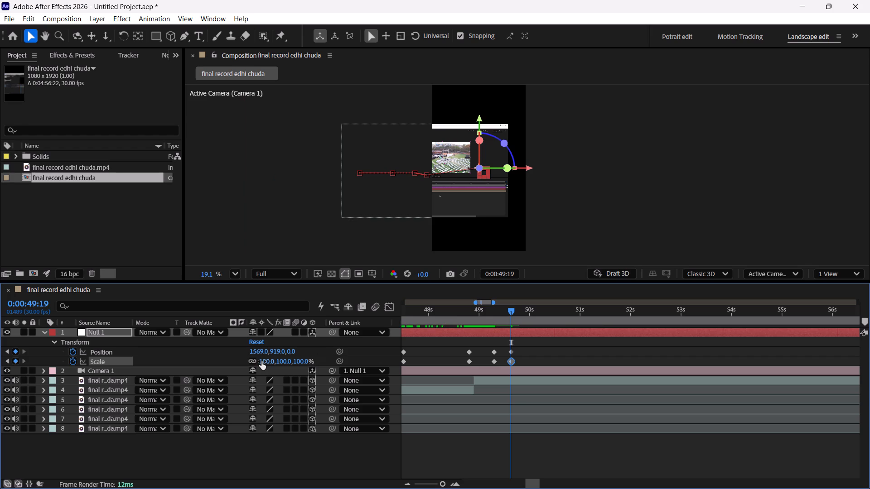
click(257, 353)
text(960)
key(Return)
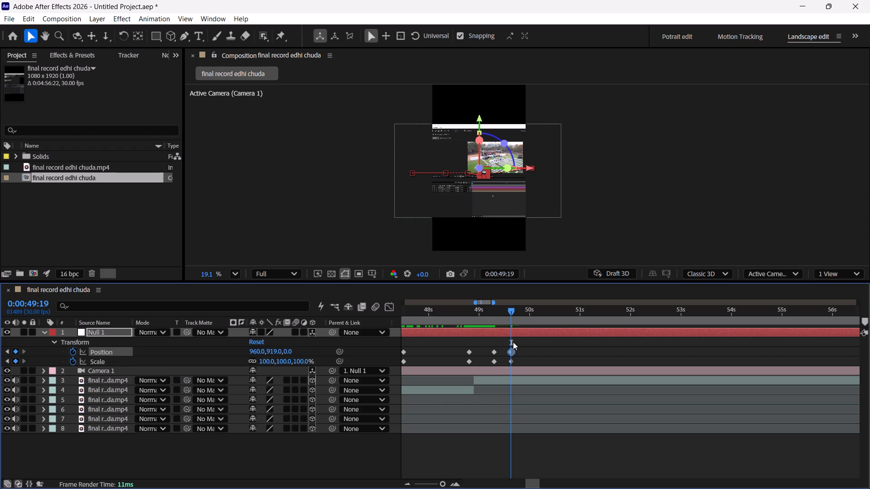
drag(255, 352, 237, 350)
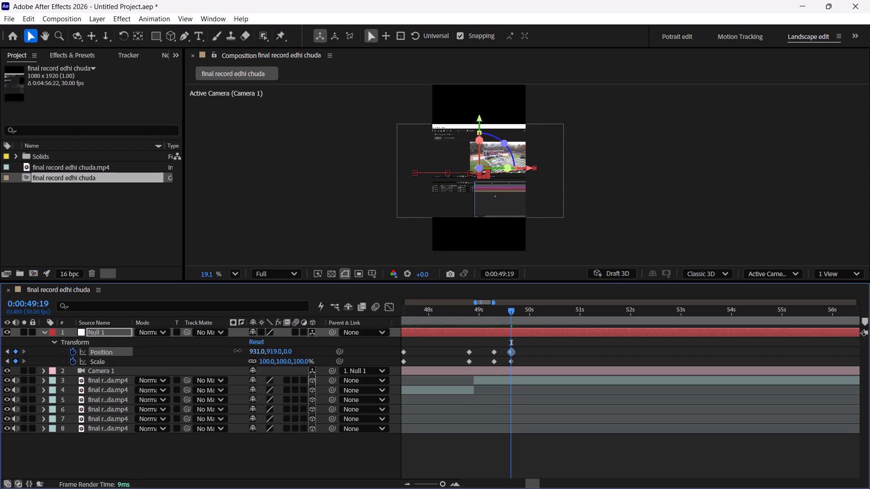
drag(237, 350, 238, 350)
Split the uppermost footage layer at 0:00:49:19 and 0:00:51:11, and delete the idle segment between the cuts.
drag(512, 317, 484, 318)
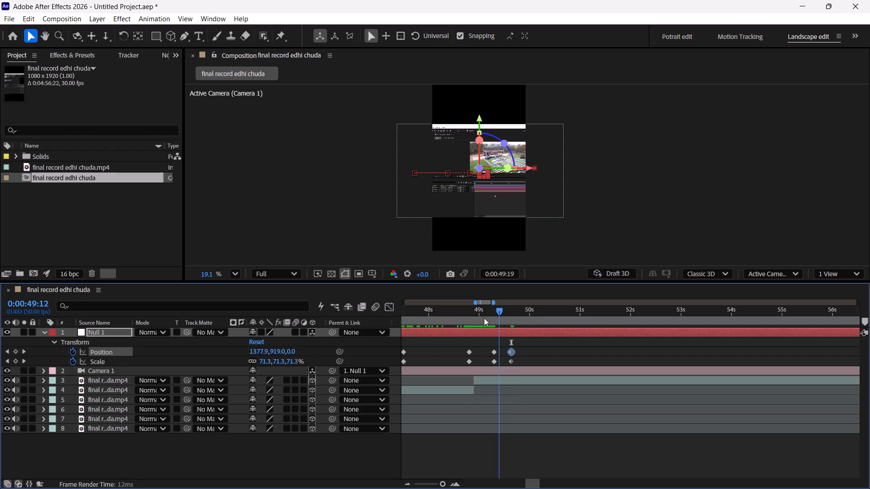
drag(484, 318, 522, 320)
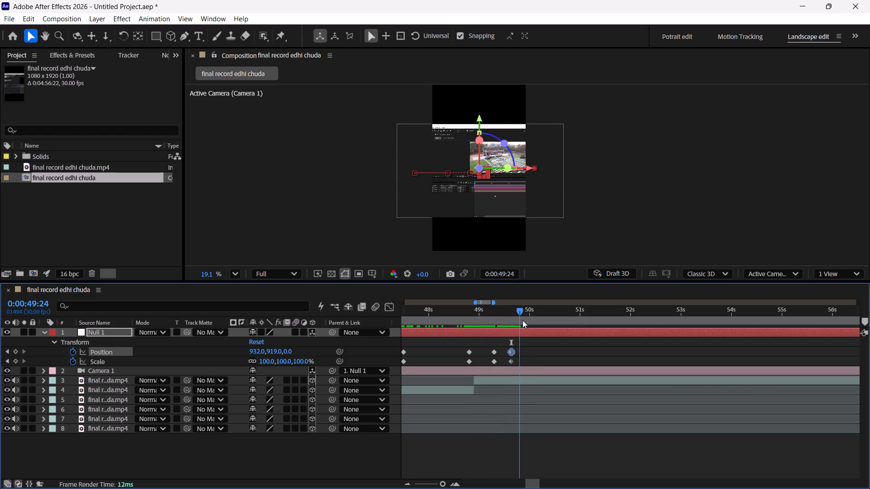
drag(522, 320, 569, 320)
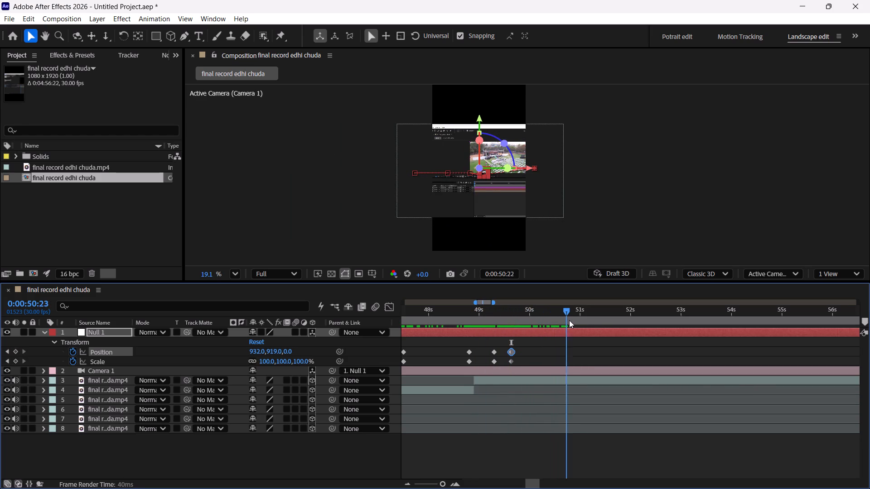
drag(569, 320, 599, 321)
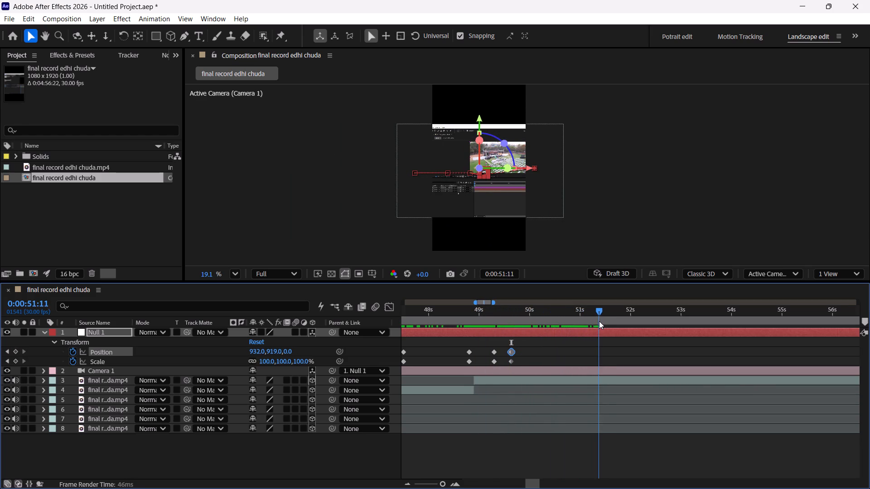
drag(599, 321, 509, 336)
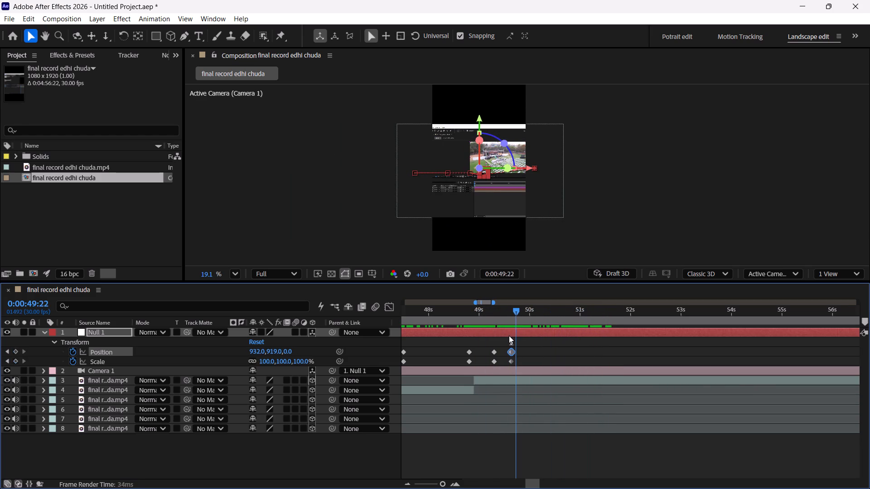
drag(509, 336, 510, 336)
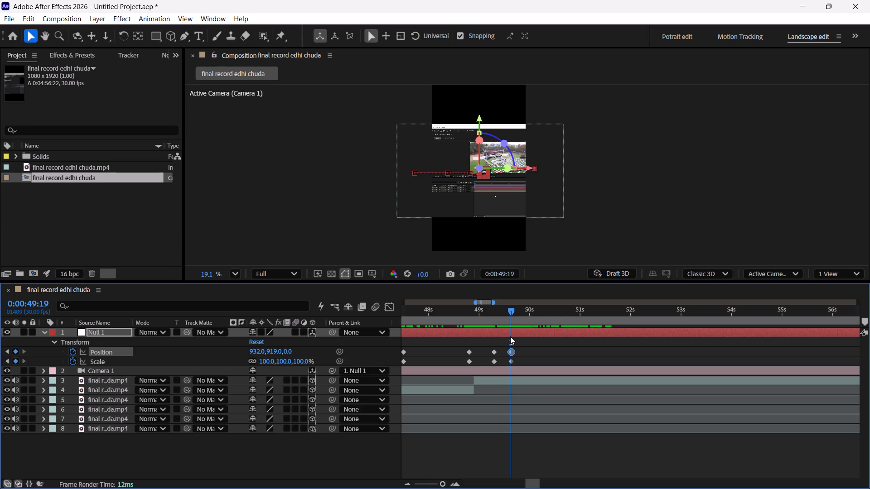
click(512, 381)
key(ctrl+shift+d)
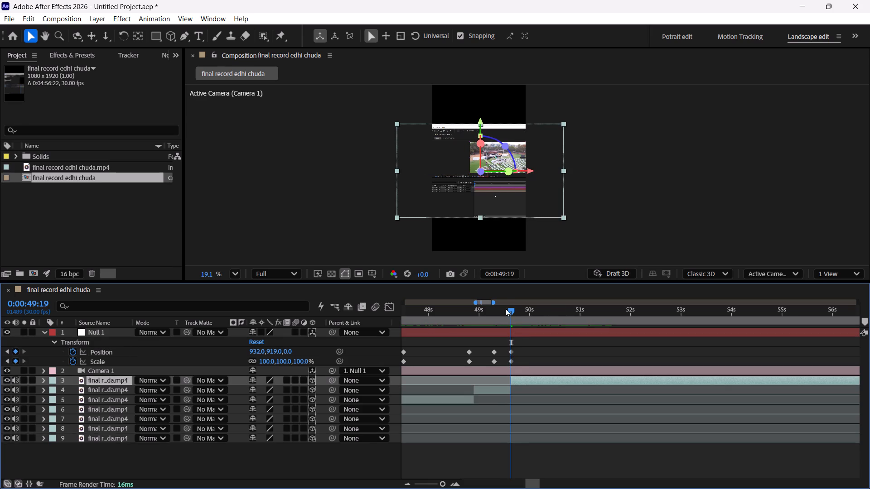
drag(515, 312, 567, 325)
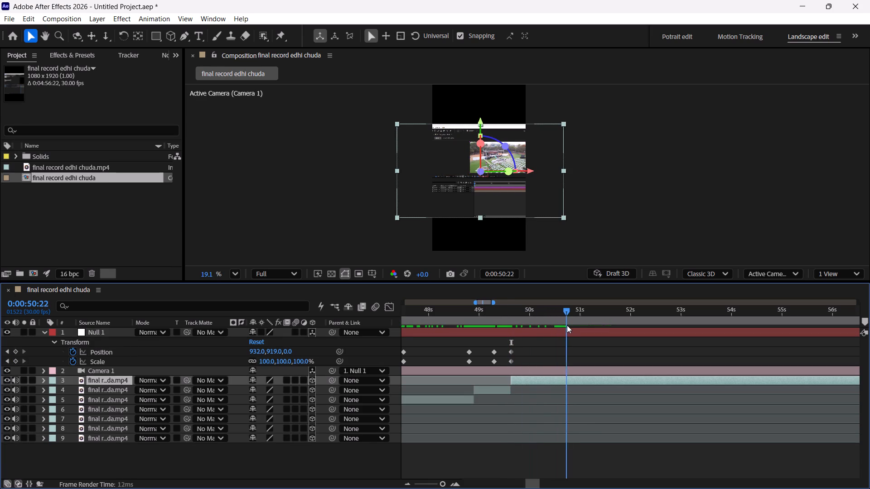
drag(567, 325, 576, 330)
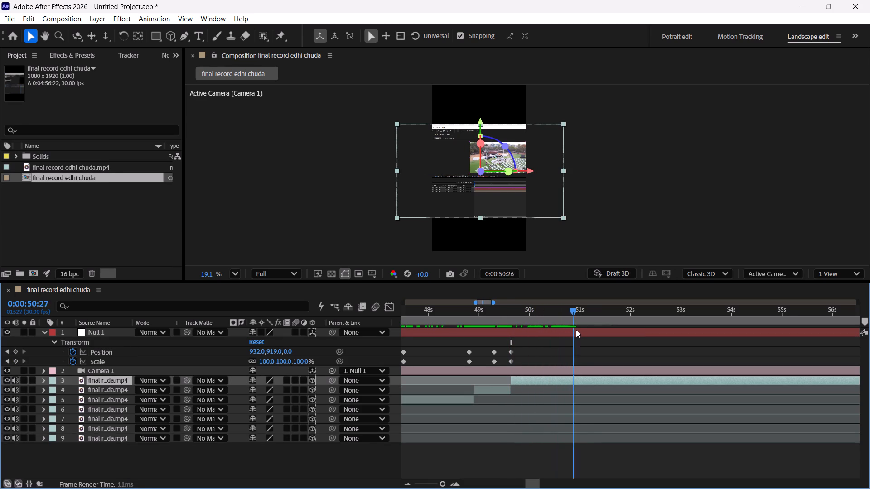
drag(576, 330, 599, 333)
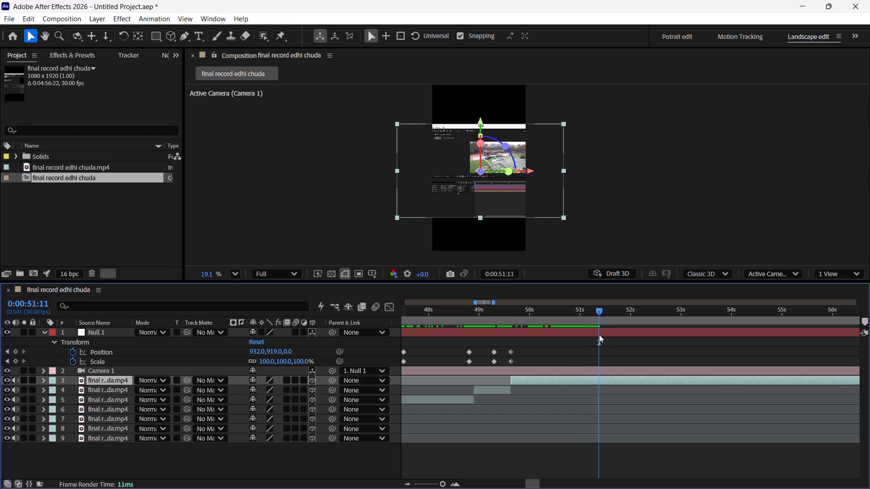
key(ctrl+shift+d)
click(581, 388)
key(Delete)
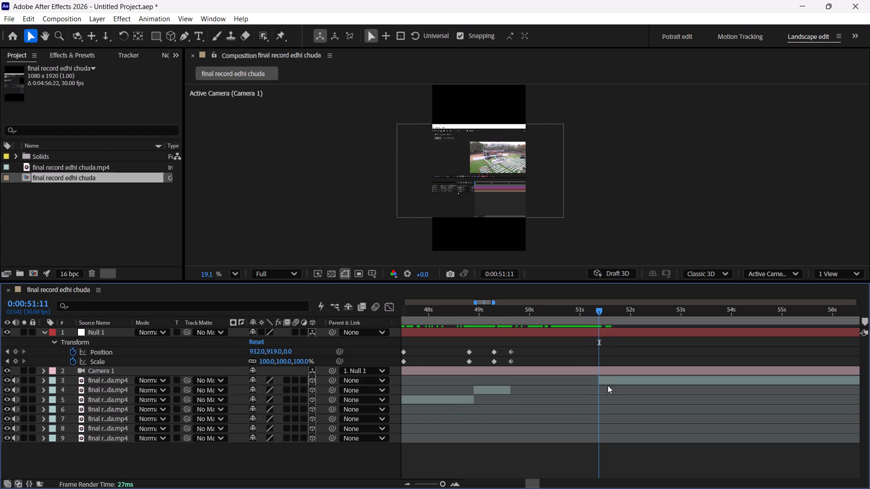
Slide the remaining uppermost footage segment earlier to start at about 0:00:49:18, closing the gap.
drag(612, 381, 523, 393)
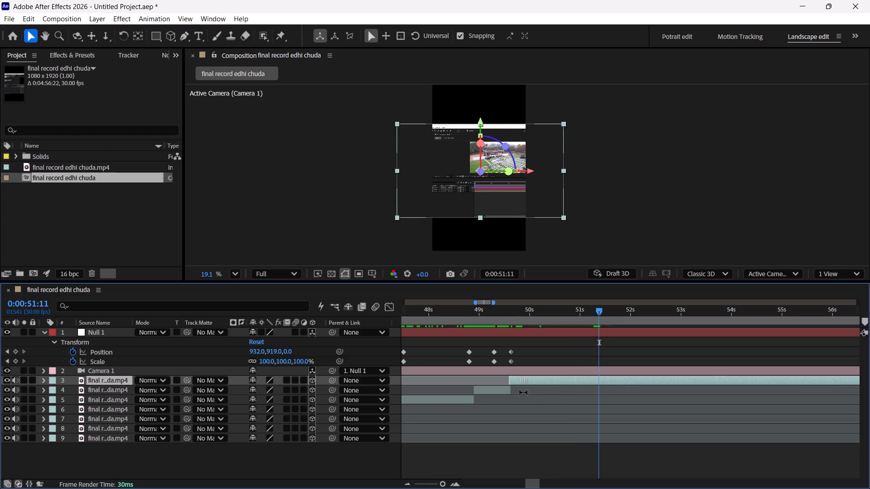
Review the new cut and add holding Scale and Position keyframes on Null 1 at 0:00:49:20.
drag(608, 312, 505, 321)
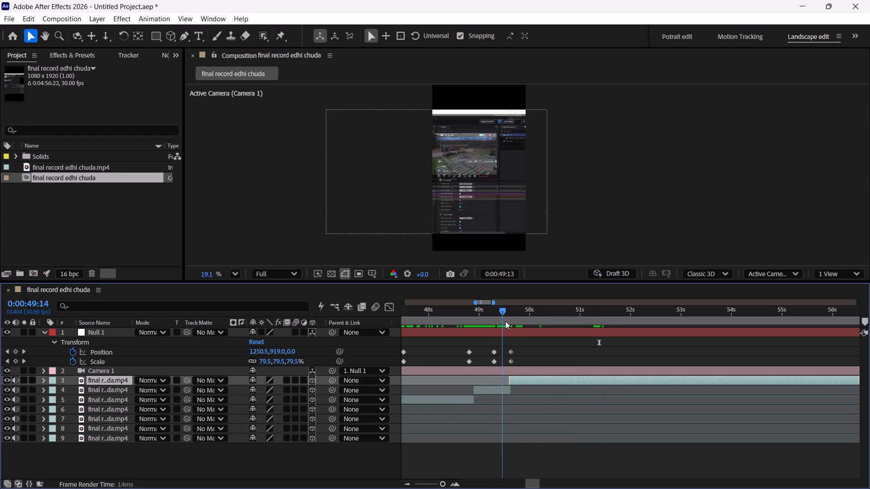
drag(505, 321, 545, 322)
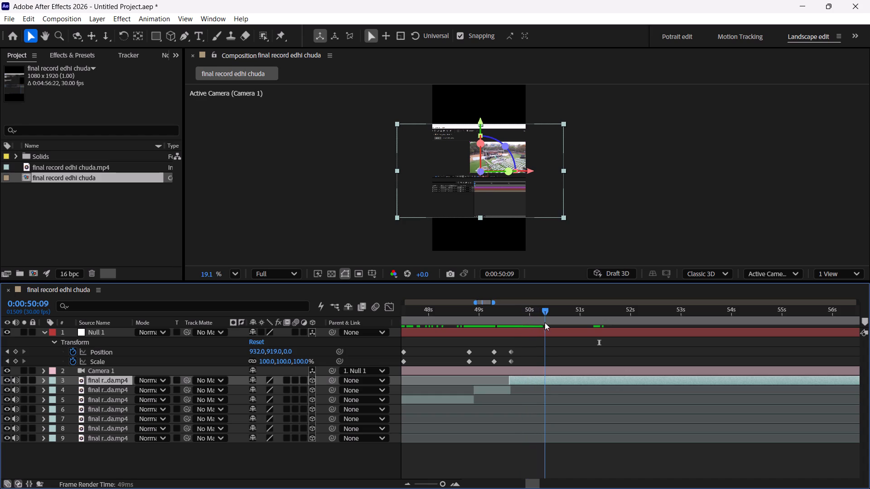
drag(545, 322, 515, 331)
double_click(458, 482)
drag(516, 312, 501, 320)
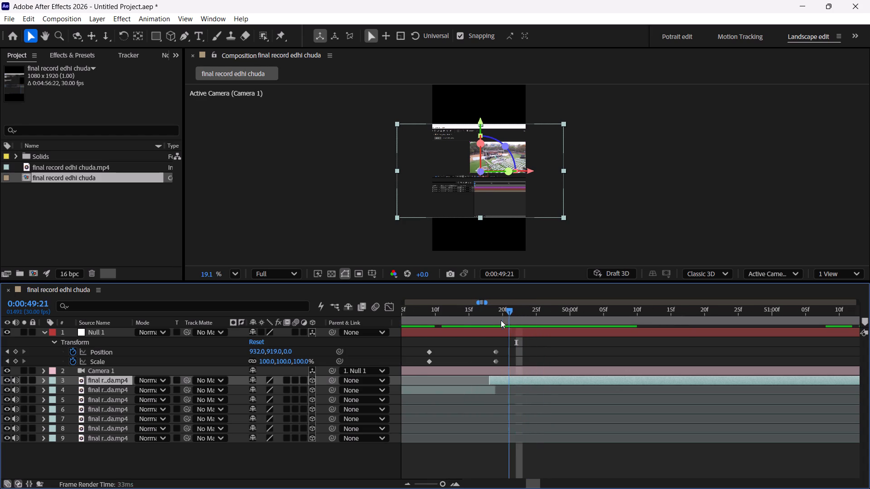
drag(501, 320, 503, 321)
click(15, 362)
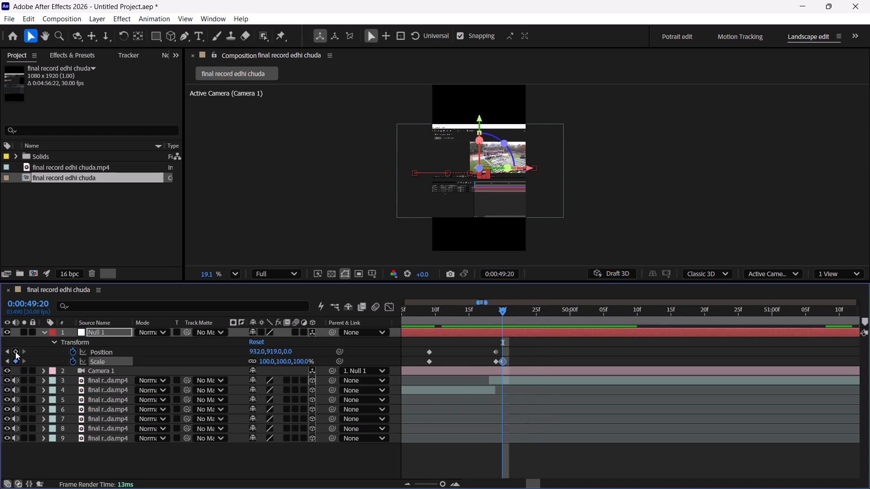
click(15, 352)
At 0:00:49:24, keyframe Null 1's Scale at 42% and Position at 216, 1172 to zoom into the layer list.
drag(507, 314, 530, 319)
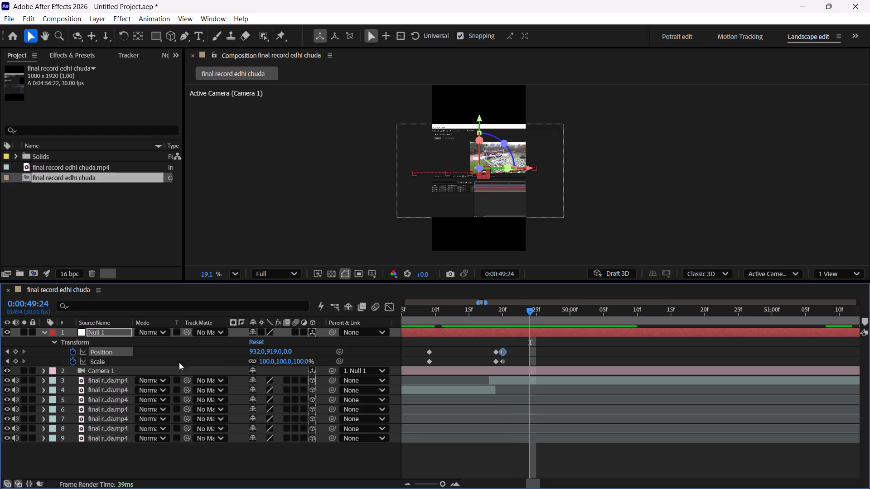
drag(254, 351, 73, 334)
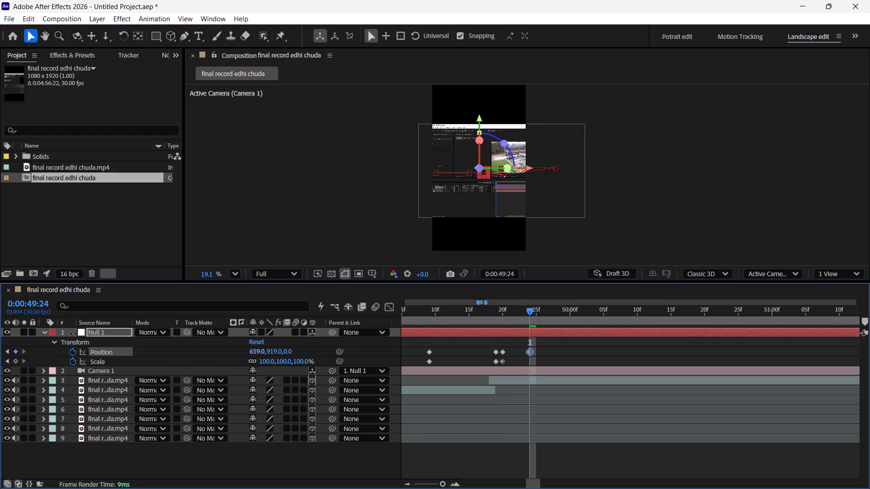
drag(73, 334, 225, 283)
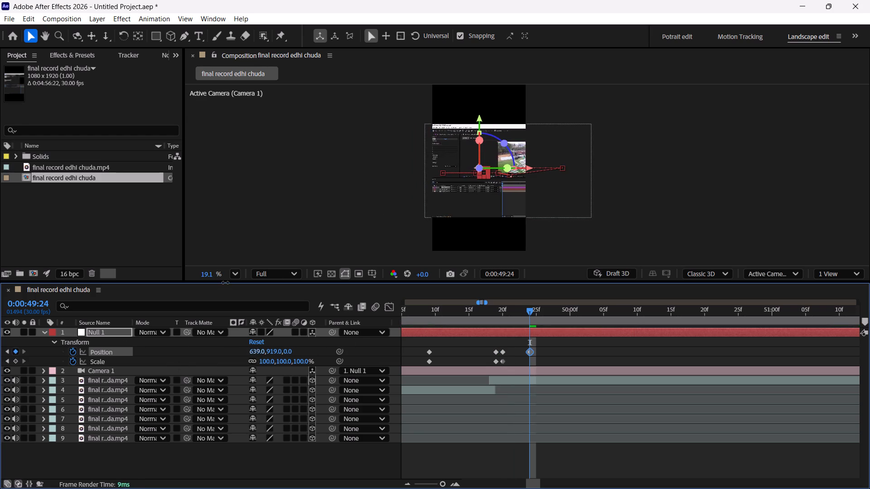
drag(225, 283, 87, 273)
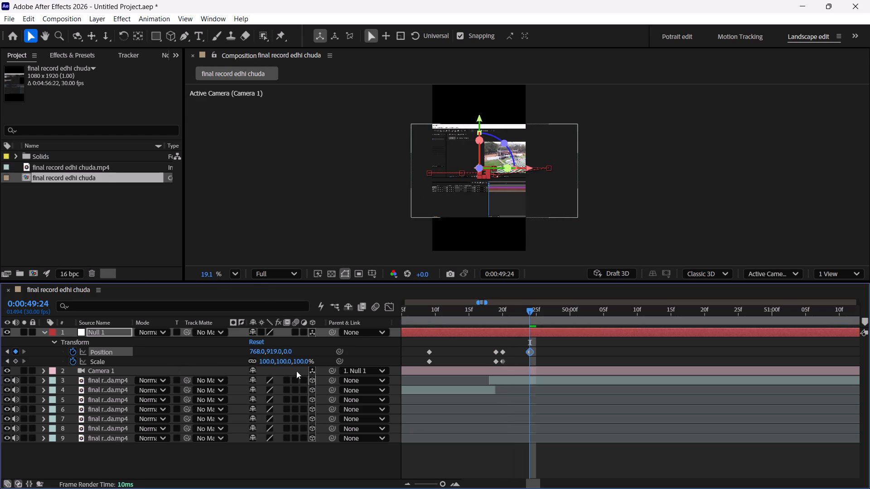
drag(256, 351, 119, 353)
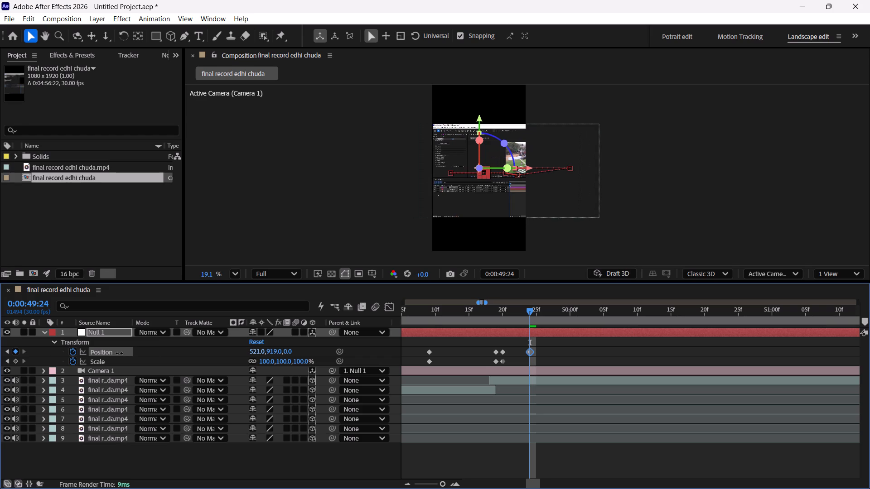
drag(119, 353, 126, 352)
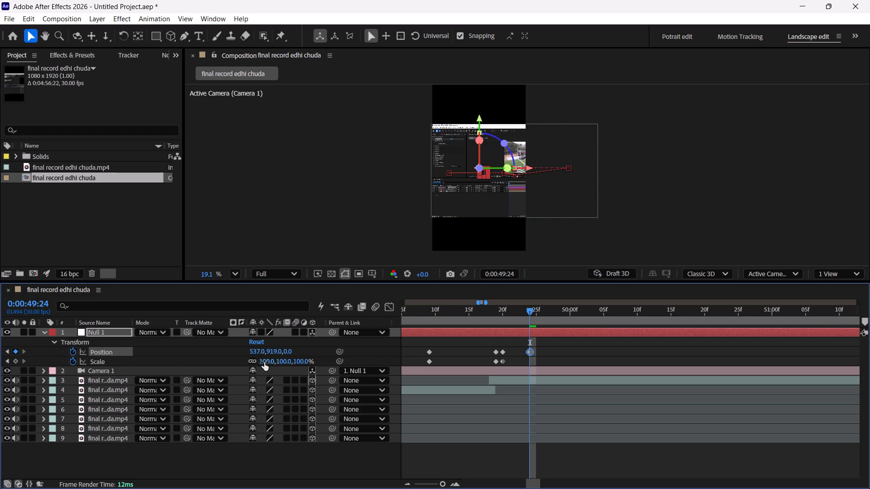
drag(264, 362, 216, 362)
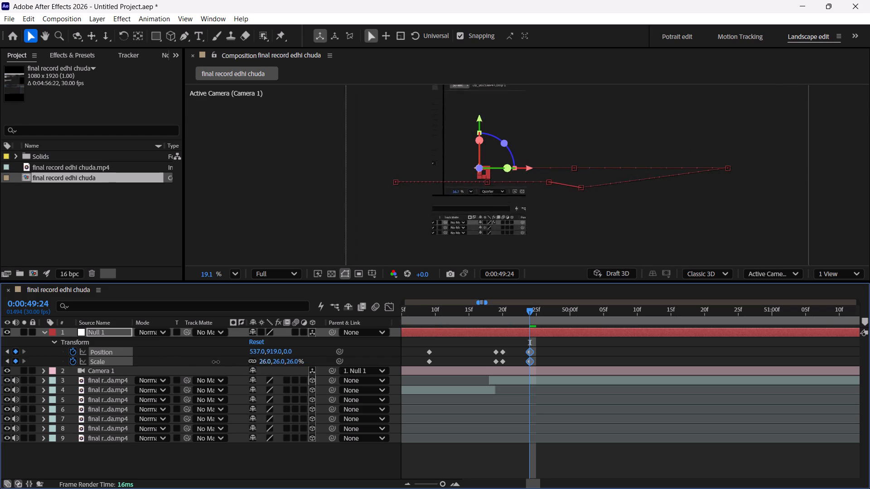
drag(216, 362, 236, 359)
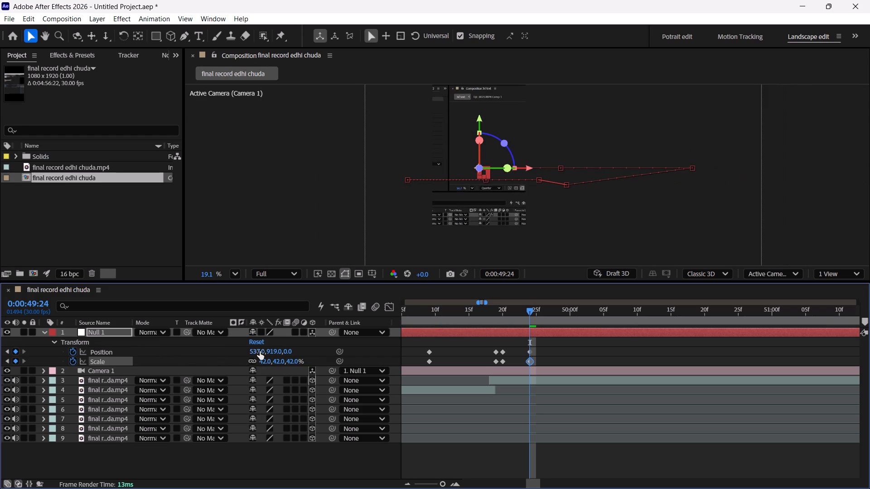
drag(255, 352, 126, 379)
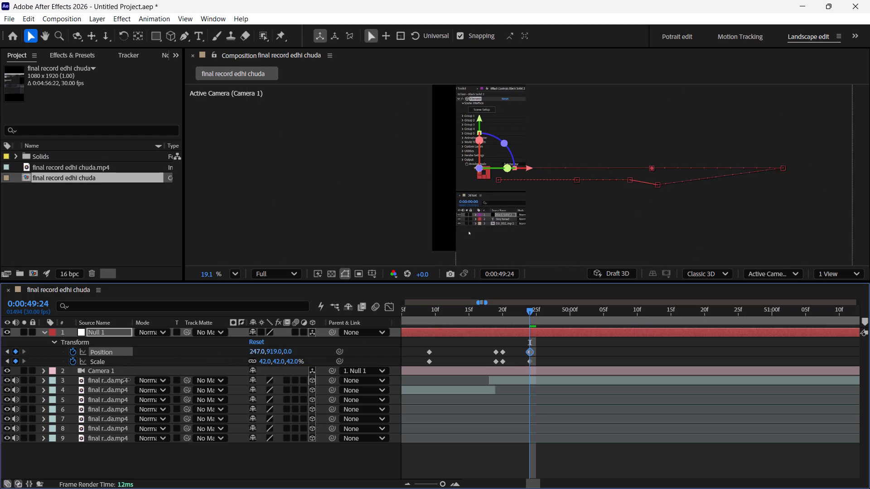
drag(126, 379, 97, 375)
drag(275, 349, 274, 372)
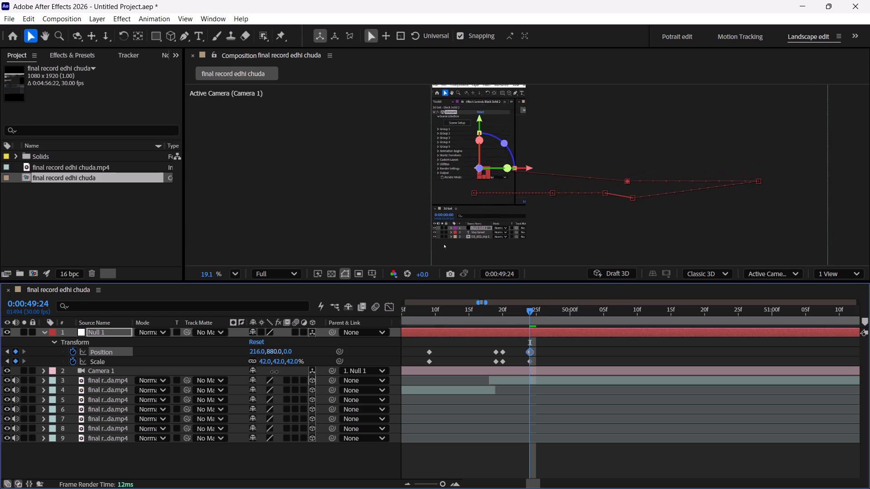
drag(274, 372, 289, 479)
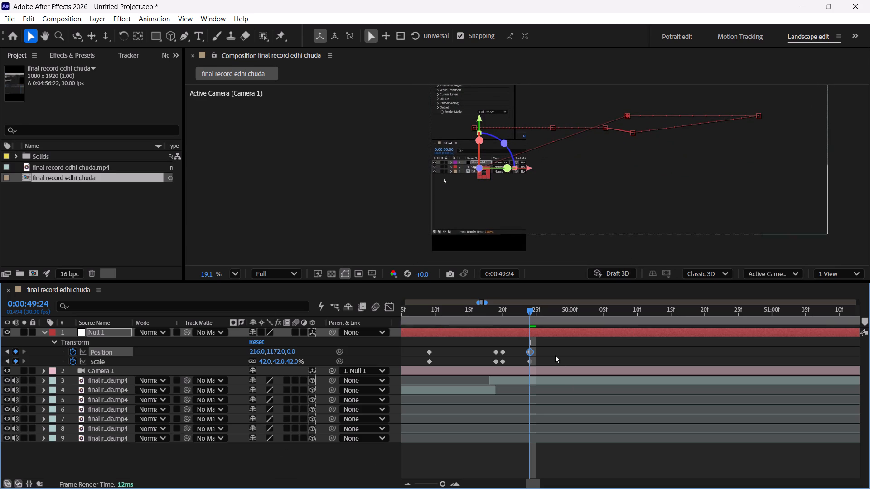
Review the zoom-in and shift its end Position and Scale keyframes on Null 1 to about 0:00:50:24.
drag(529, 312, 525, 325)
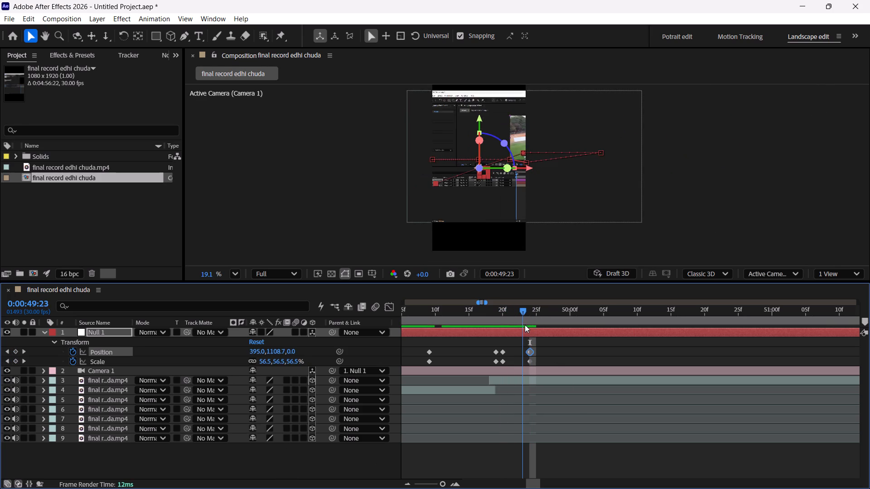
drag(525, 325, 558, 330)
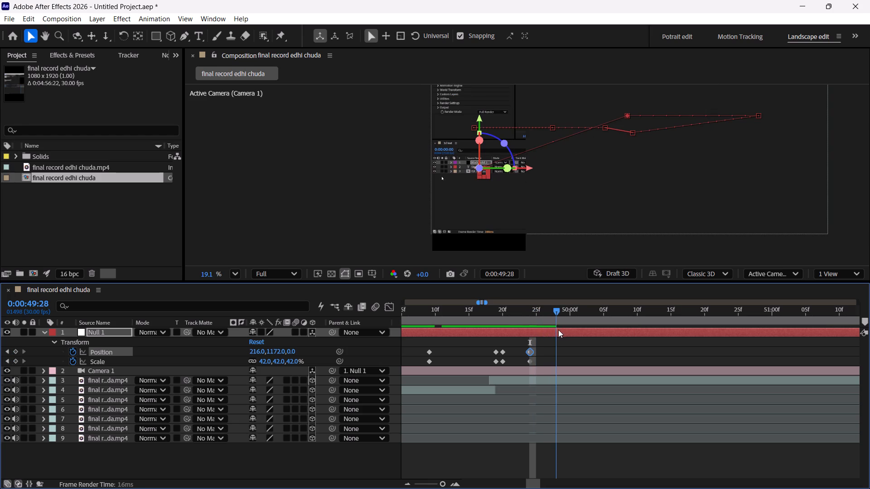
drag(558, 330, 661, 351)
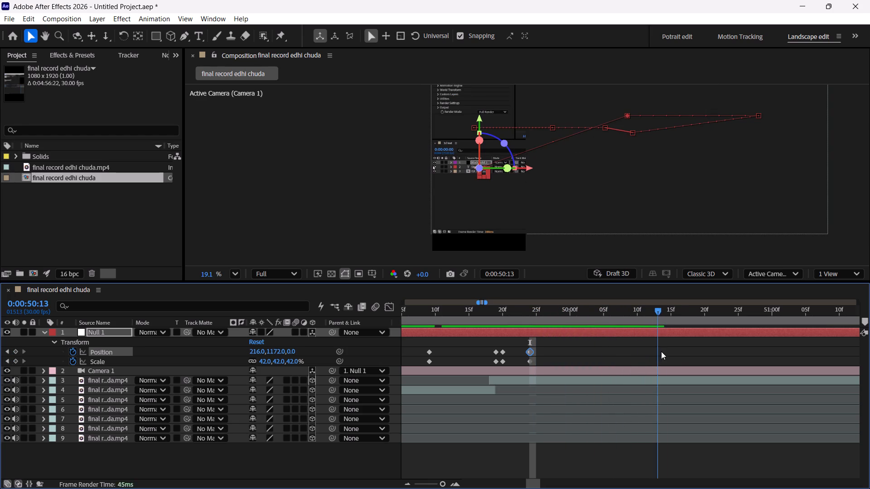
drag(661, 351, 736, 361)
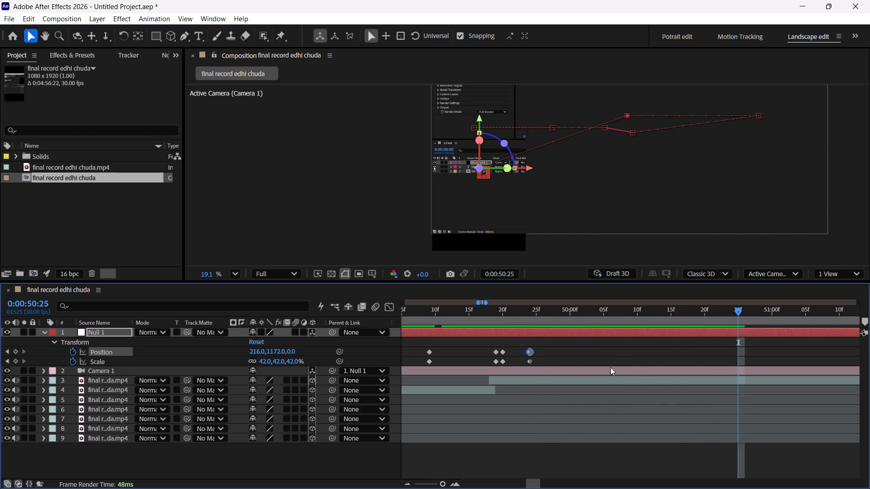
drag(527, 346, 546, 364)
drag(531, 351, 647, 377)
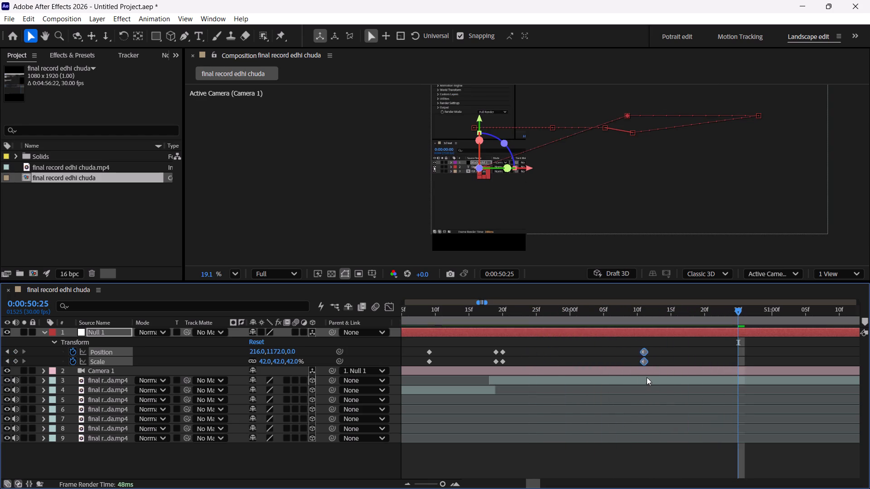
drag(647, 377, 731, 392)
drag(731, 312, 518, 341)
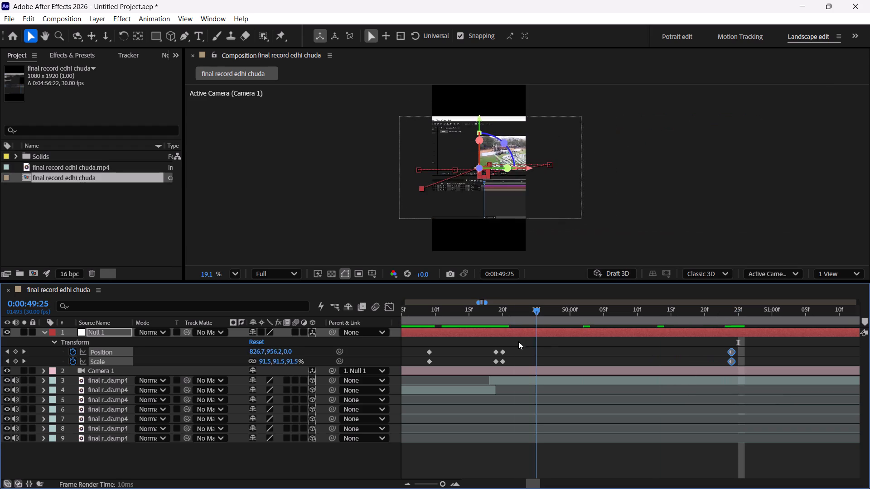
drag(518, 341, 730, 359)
Check the footage that follows and reposition the zoom-in's end Position and Scale keyframes at about 0:00:50:18.
scroll(717, 359, left, 2)
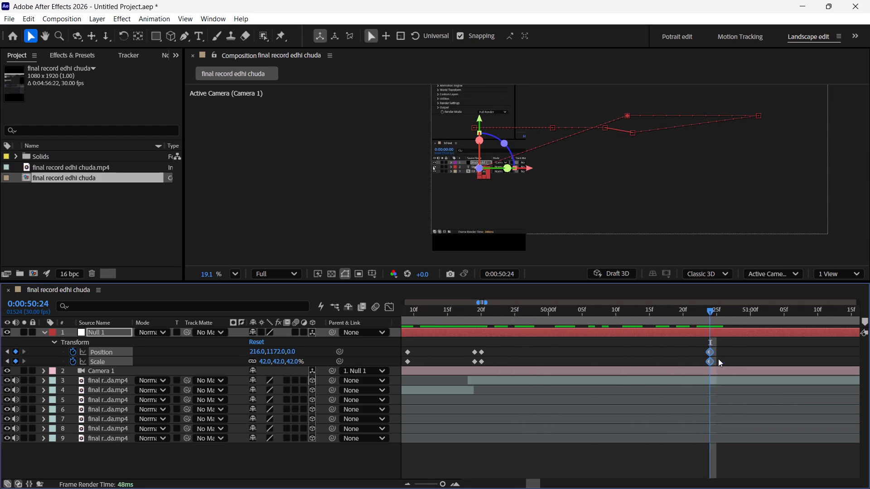
scroll(718, 359, left, 2)
drag(451, 313, 639, 332)
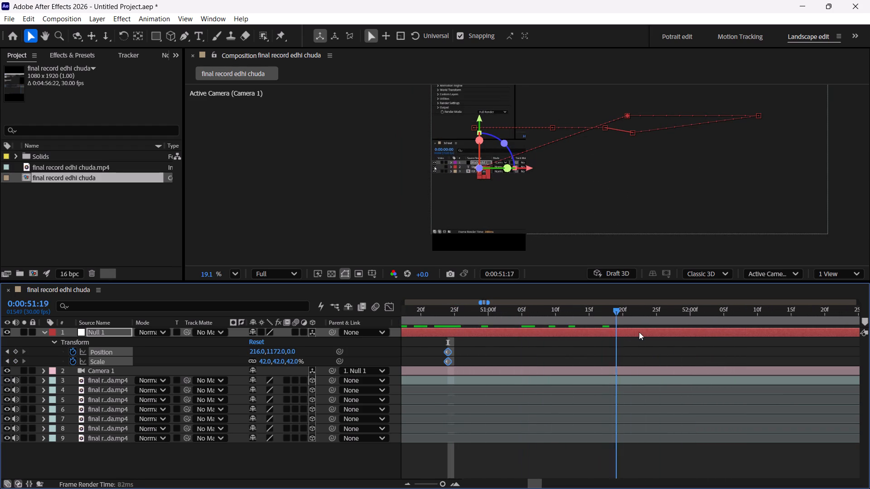
drag(639, 332, 661, 337)
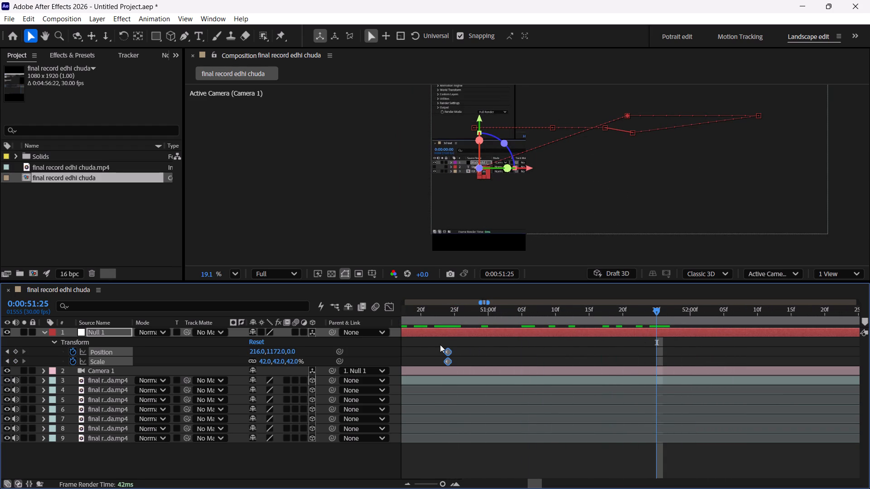
drag(449, 349, 580, 378)
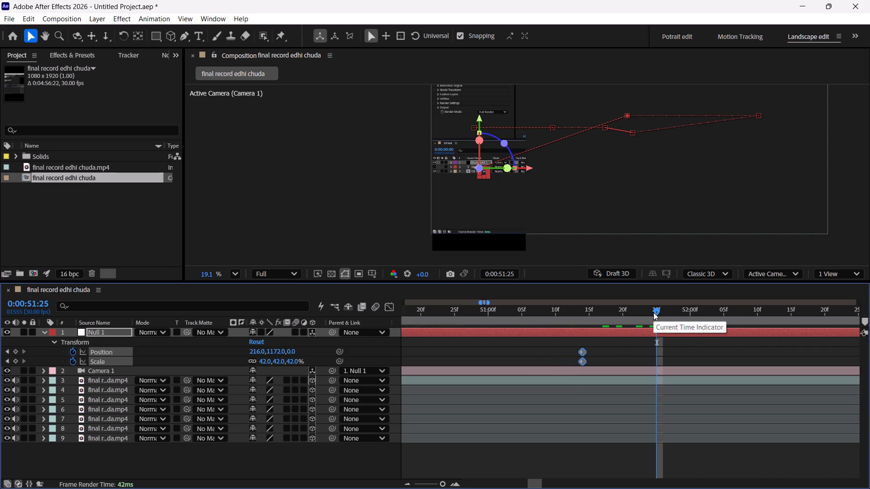
drag(653, 312, 587, 344)
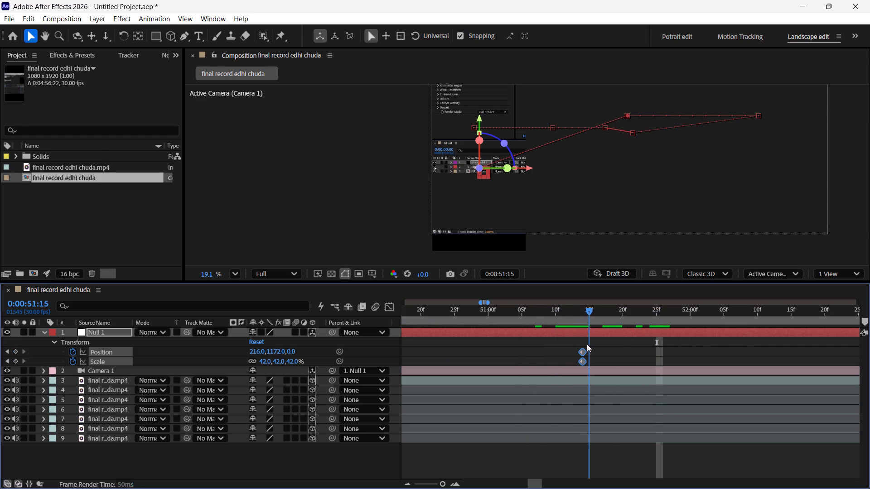
drag(587, 344, 570, 352)
drag(582, 352, 418, 368)
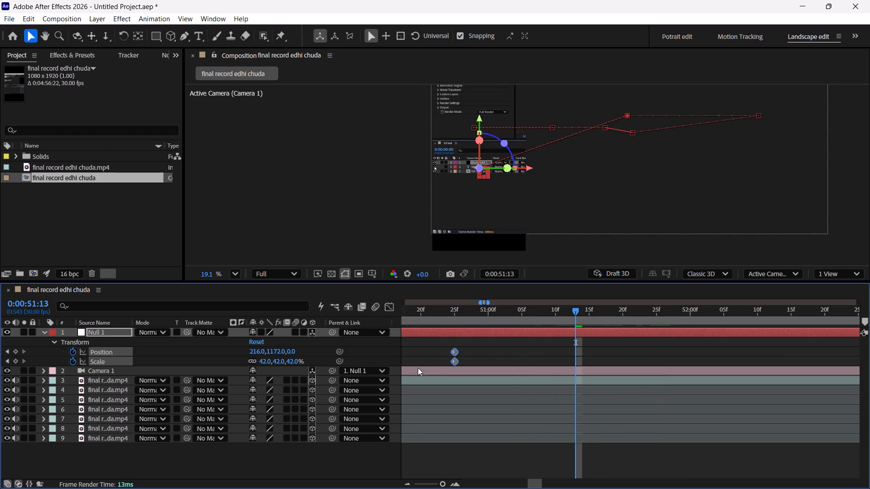
drag(418, 368, 406, 368)
Review the zoomed-in footage and add holding Position and Scale keyframes on Null 1 at 0:00:51:22.
drag(570, 312, 444, 358)
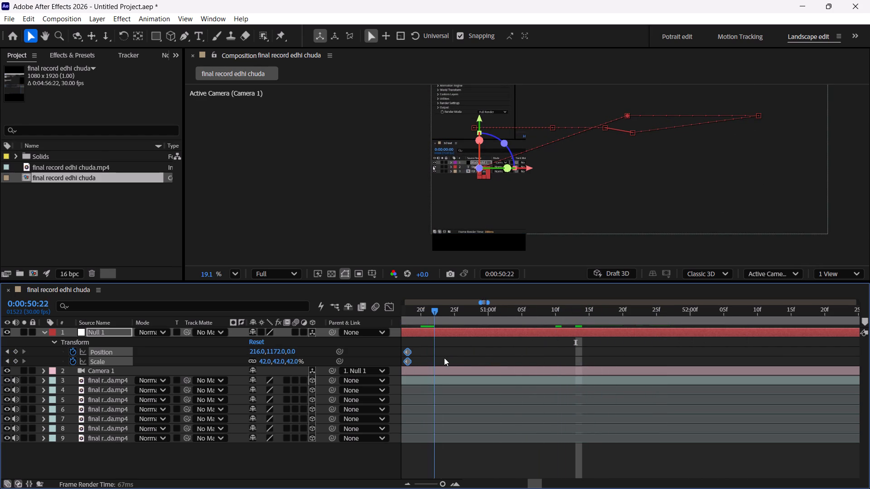
drag(444, 358, 578, 362)
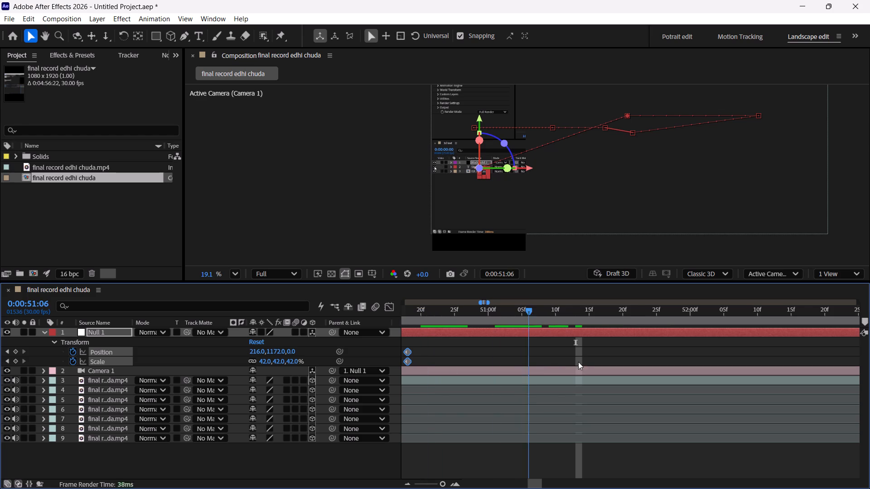
drag(578, 362, 633, 374)
click(442, 482)
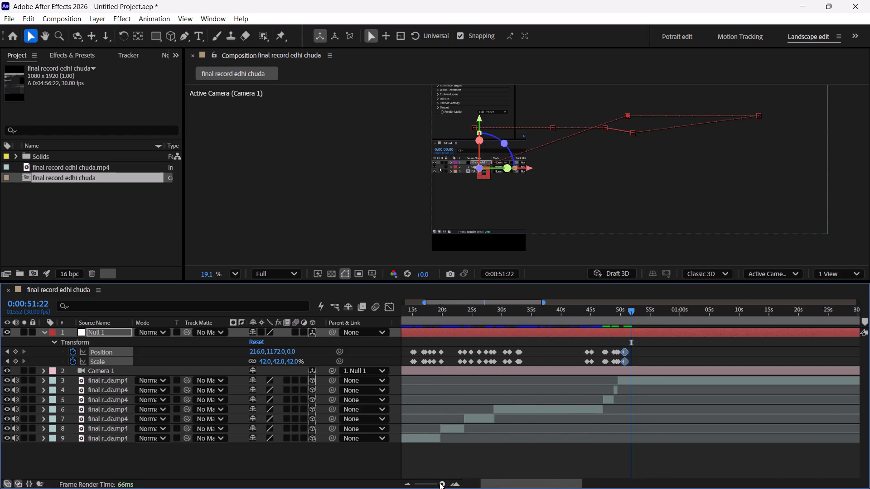
click(15, 352)
At 0:00:51:21, keyframe Null 1's Scale at 100% and Position at 960, 994, and check the pull-out move.
drag(635, 313, 639, 315)
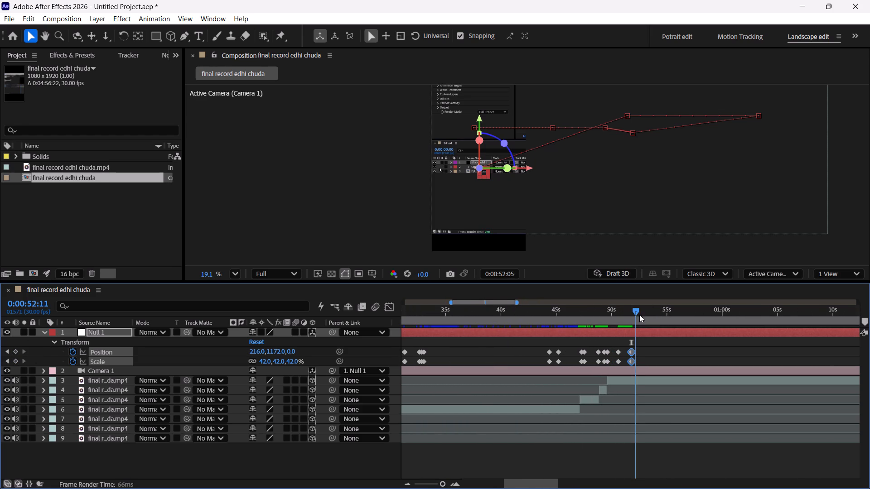
drag(639, 315, 632, 325)
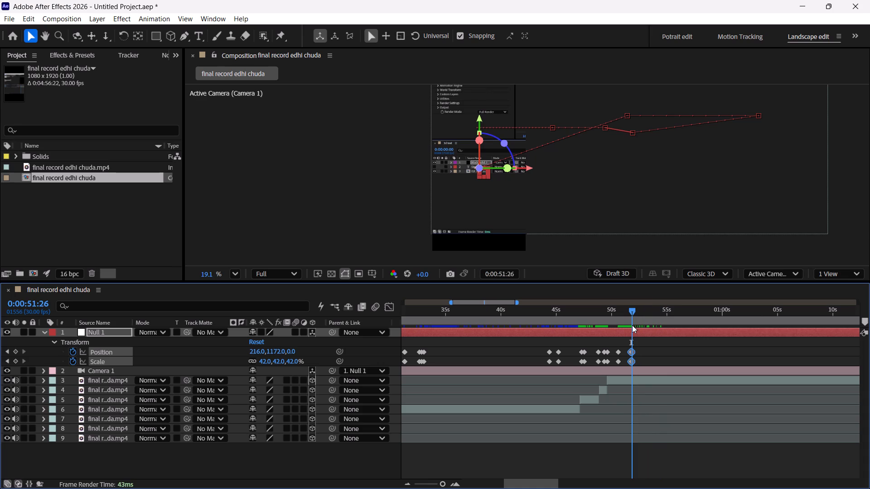
drag(632, 325, 631, 329)
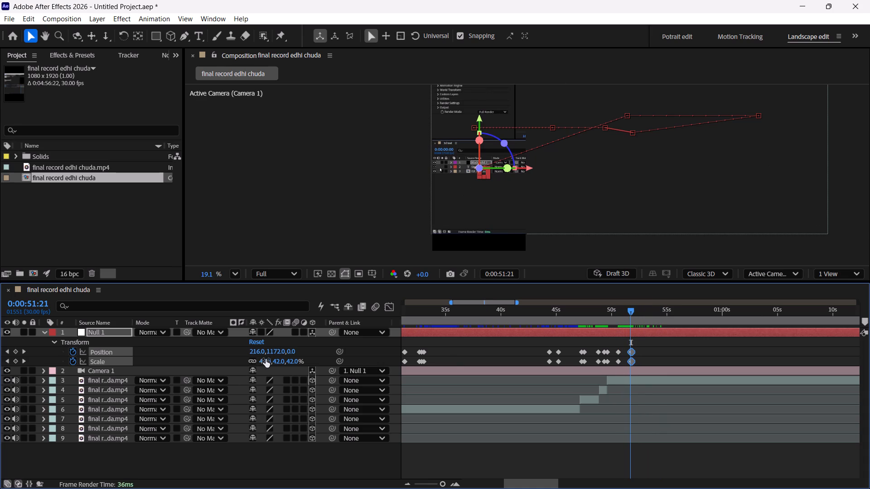
click(266, 359)
text(100)
key(Return)
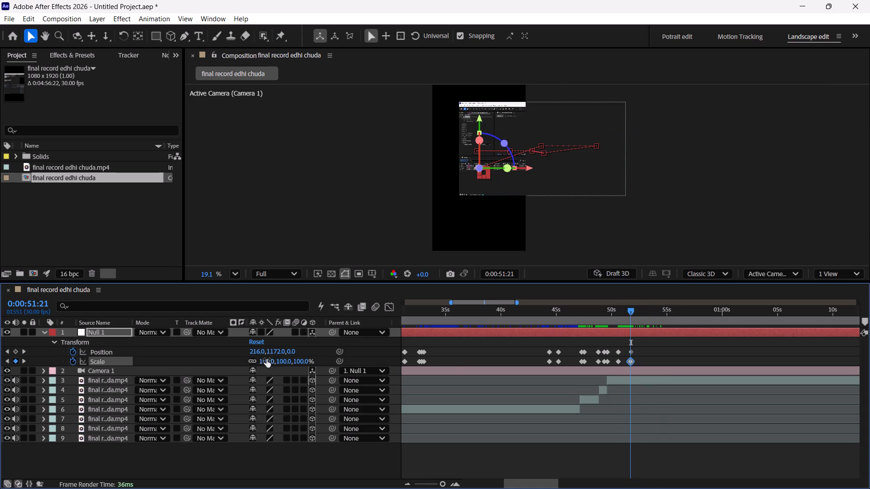
click(254, 351)
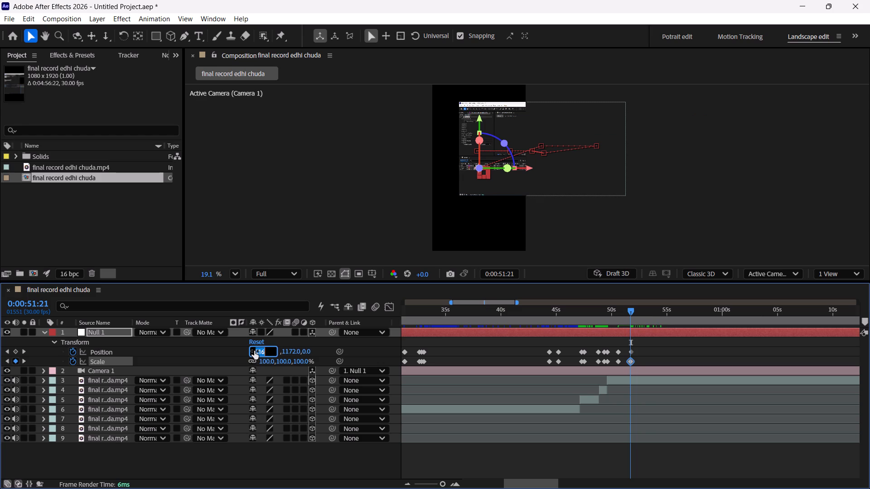
text(960)
key(Return)
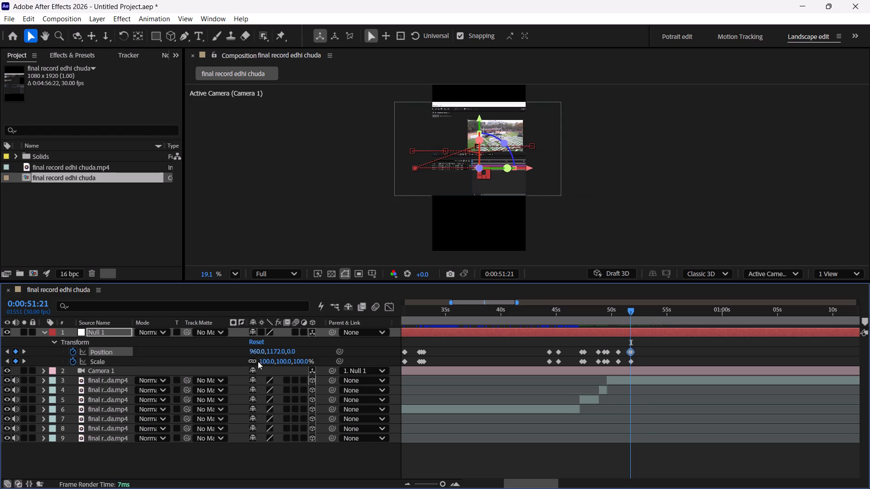
drag(276, 351, 289, 219)
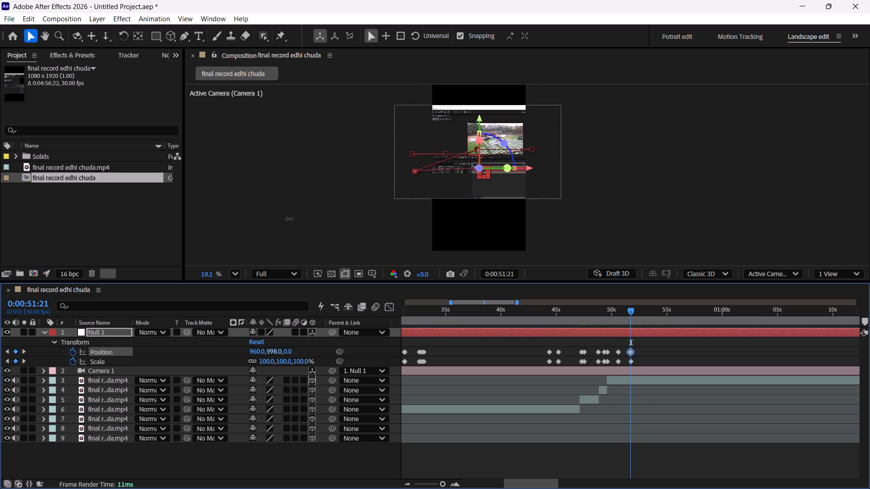
drag(289, 219, 299, 229)
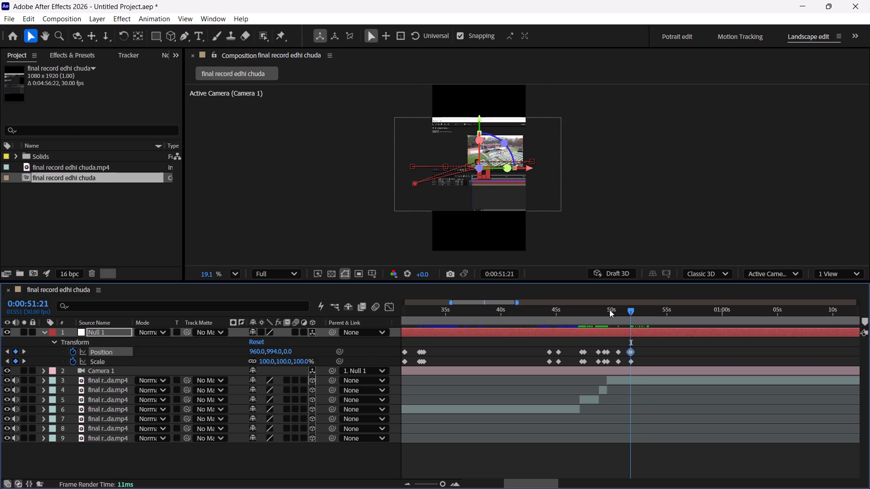
drag(637, 317, 624, 318)
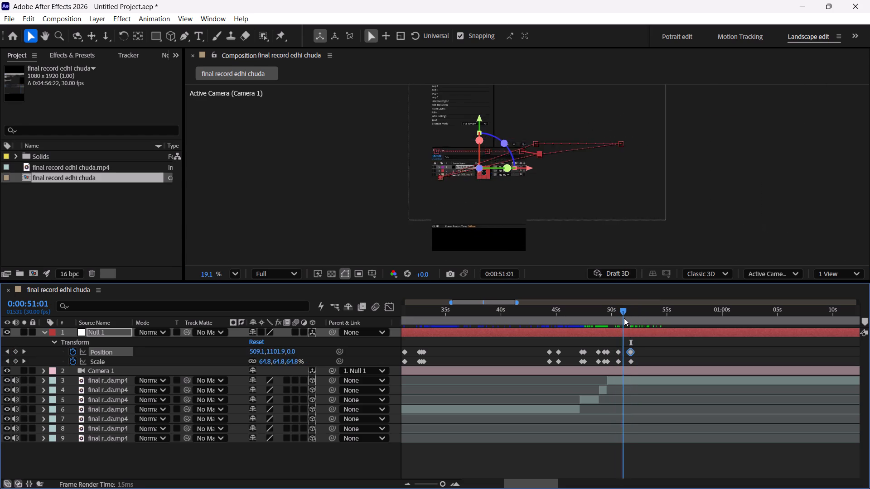
Move Null 1's 100% Scale keyframe and its matching Position keyframe to 0:00:51:27 and check the pull-out move.
drag(624, 318, 643, 320)
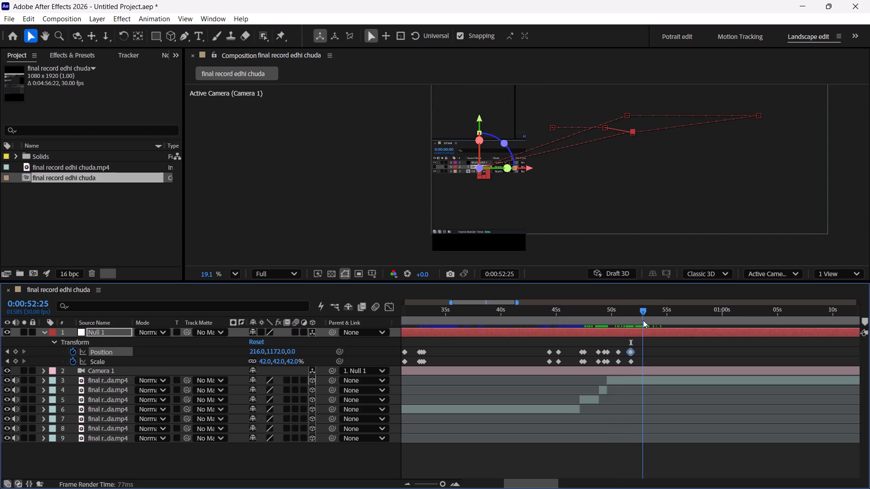
drag(643, 320, 631, 325)
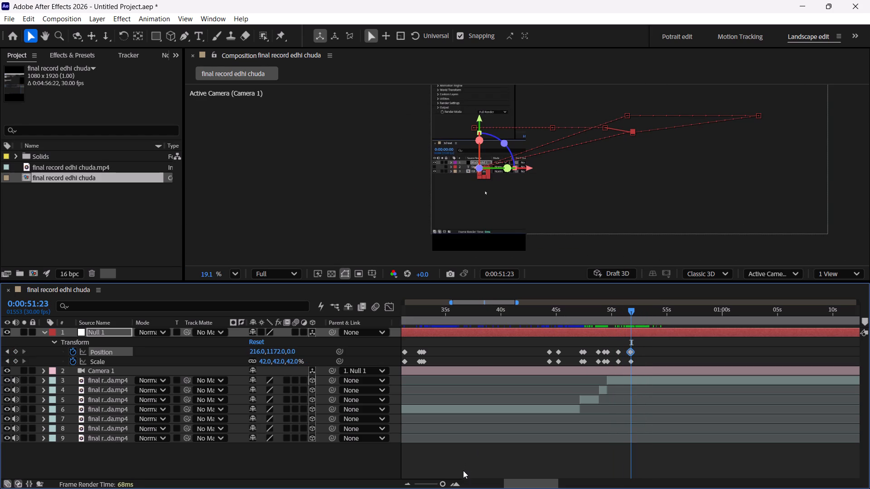
triple_click(458, 486)
click(457, 486)
double_click(456, 486)
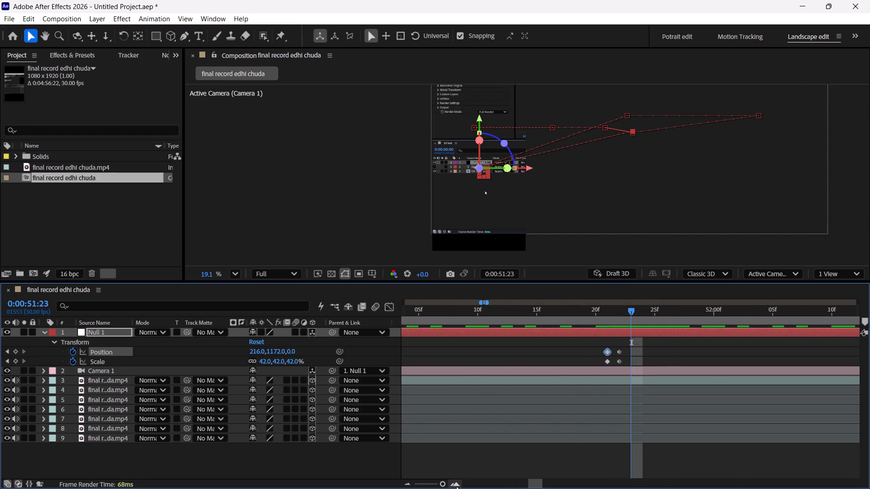
drag(632, 309, 600, 321)
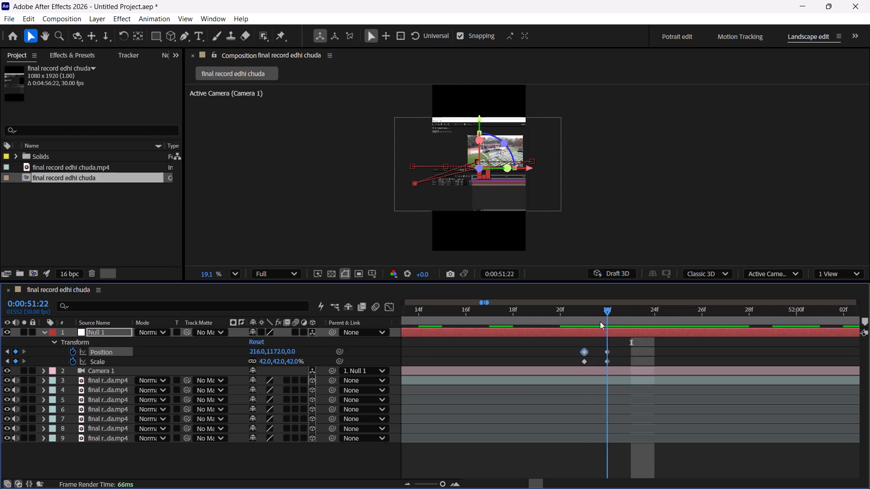
drag(600, 321, 607, 319)
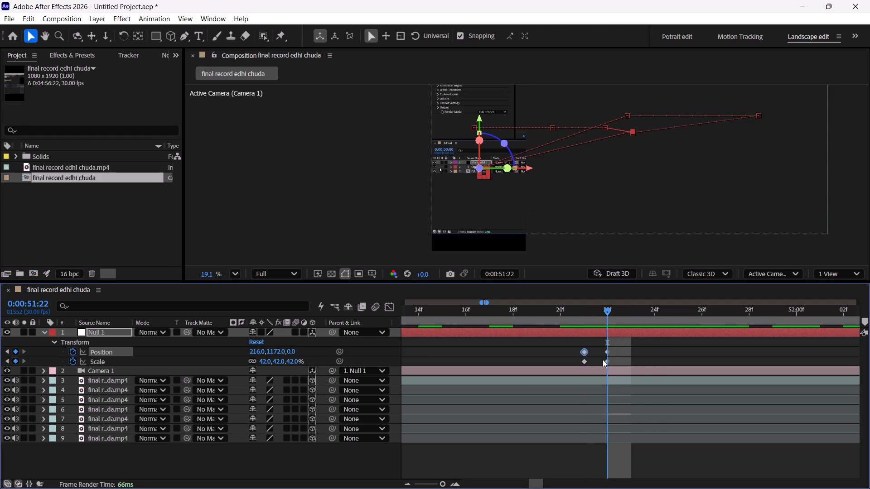
drag(605, 314, 583, 316)
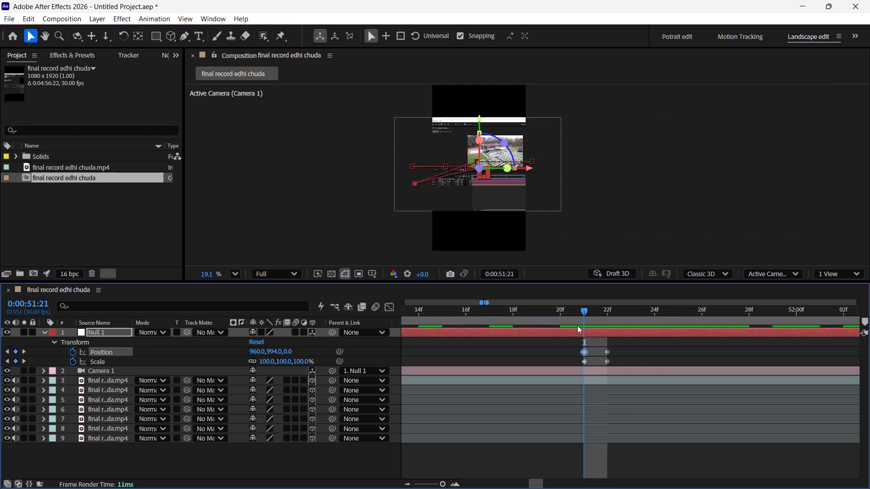
drag(577, 343, 597, 372)
drag(584, 352, 586, 352)
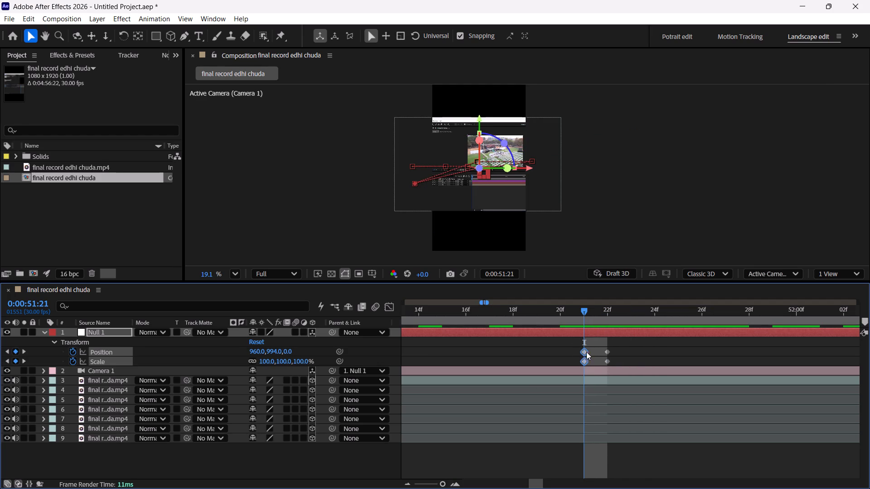
drag(586, 352, 693, 354)
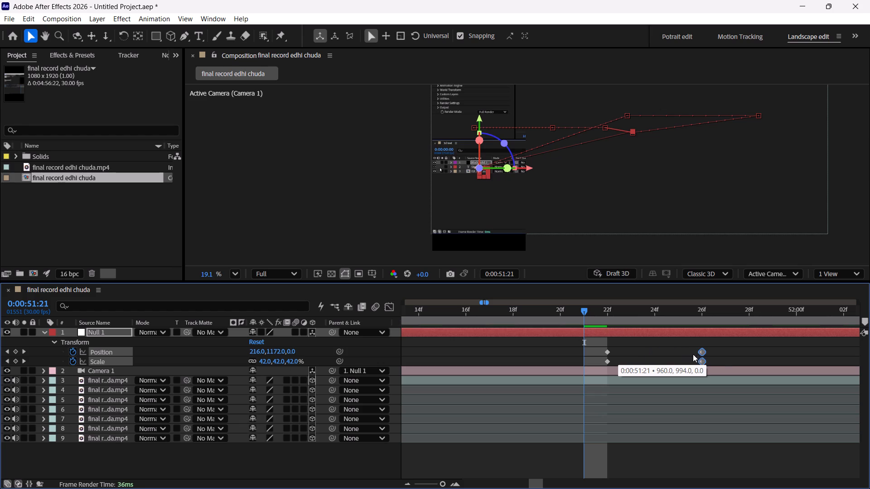
drag(693, 354, 715, 353)
drag(583, 310, 636, 318)
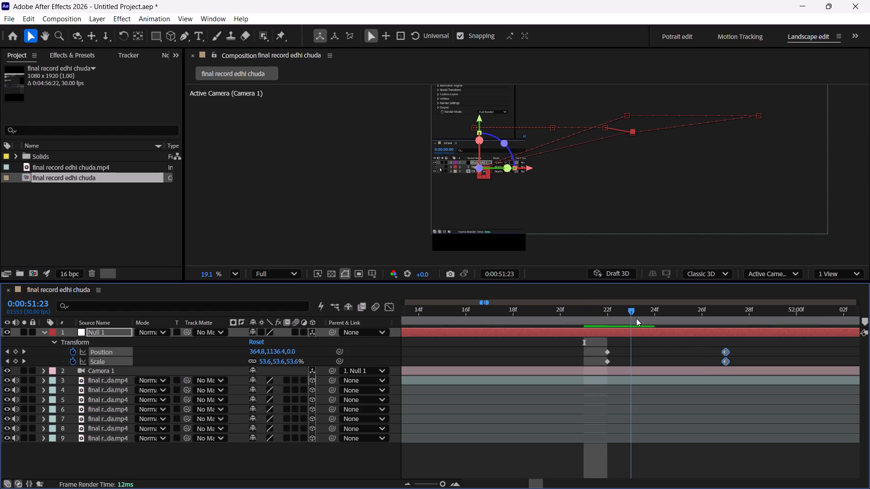
drag(636, 318, 598, 323)
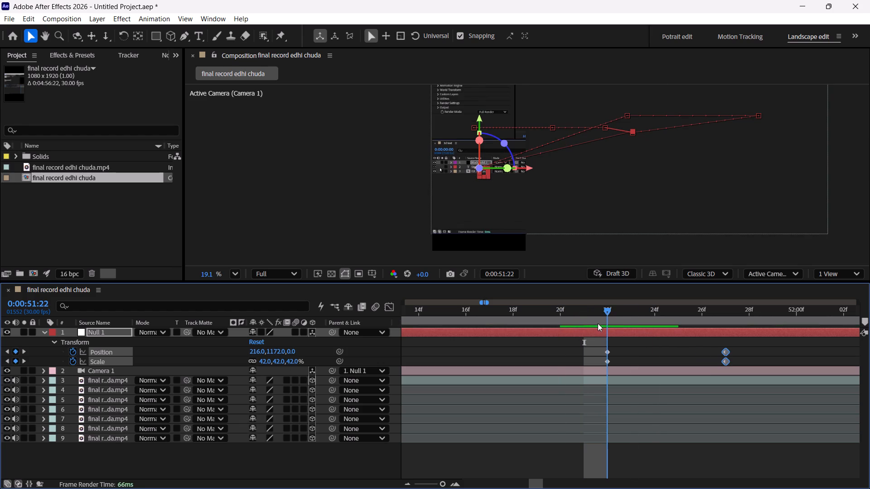
drag(598, 323, 691, 326)
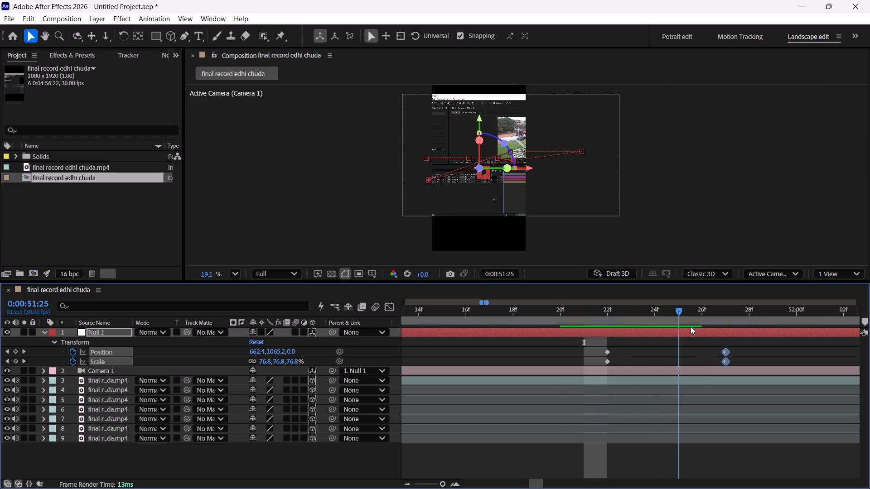
drag(691, 326, 739, 333)
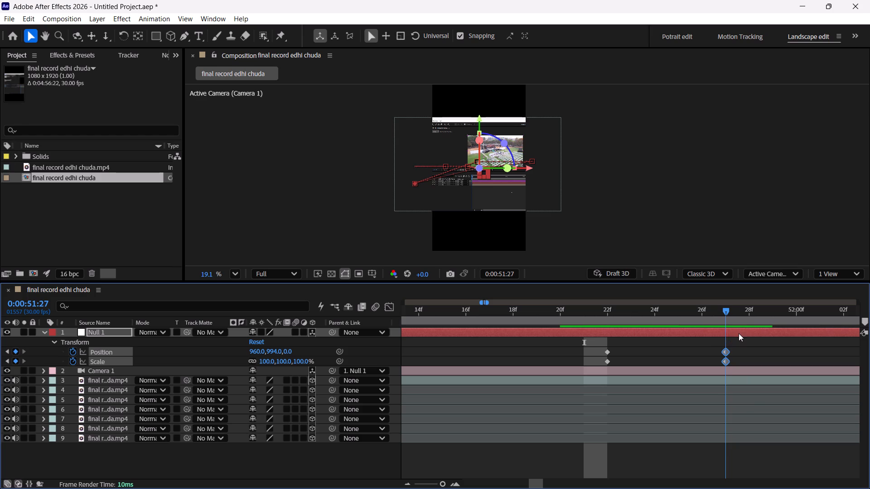
drag(739, 333, 770, 333)
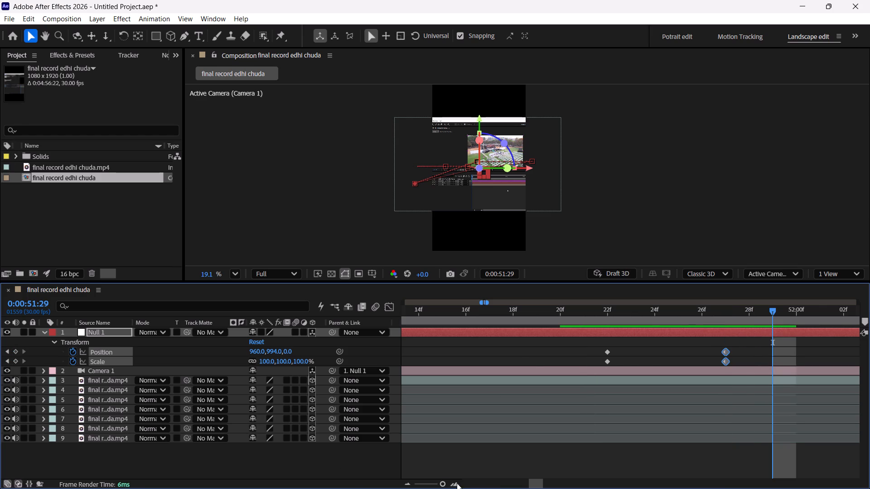
Review the footage after the pull-out, from about 0:00:52 to 0:00:59, for an idle stretch.
click(446, 480)
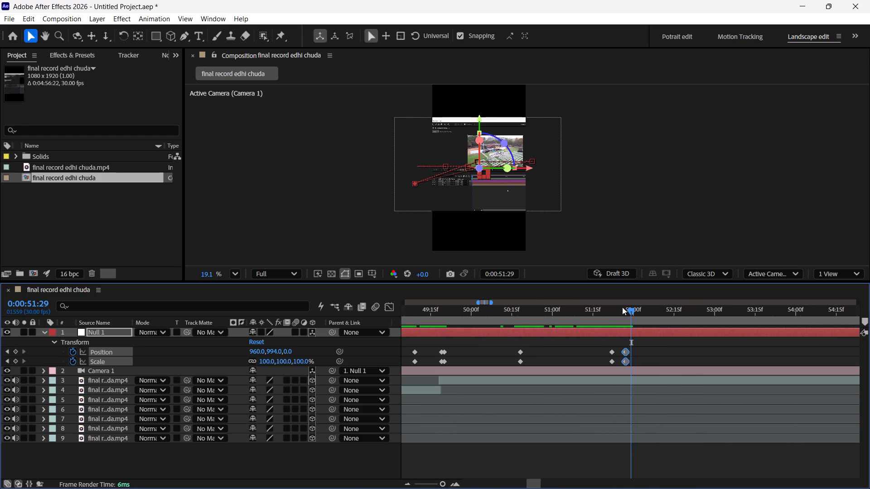
drag(630, 313, 629, 328)
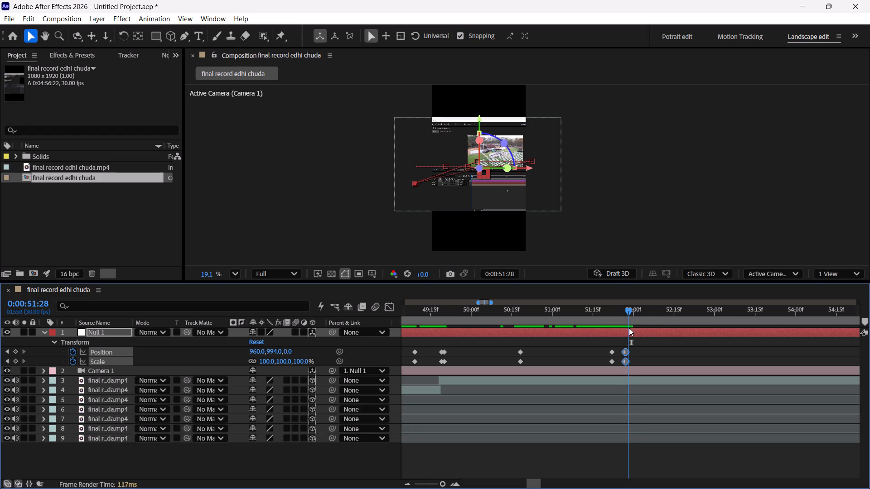
drag(629, 328, 764, 328)
scroll(762, 328, left, 4)
drag(512, 311, 565, 319)
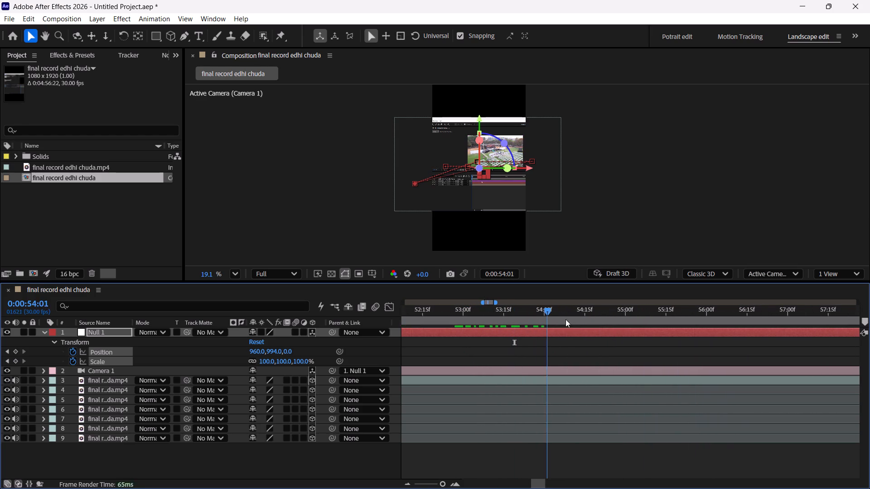
drag(565, 319, 629, 333)
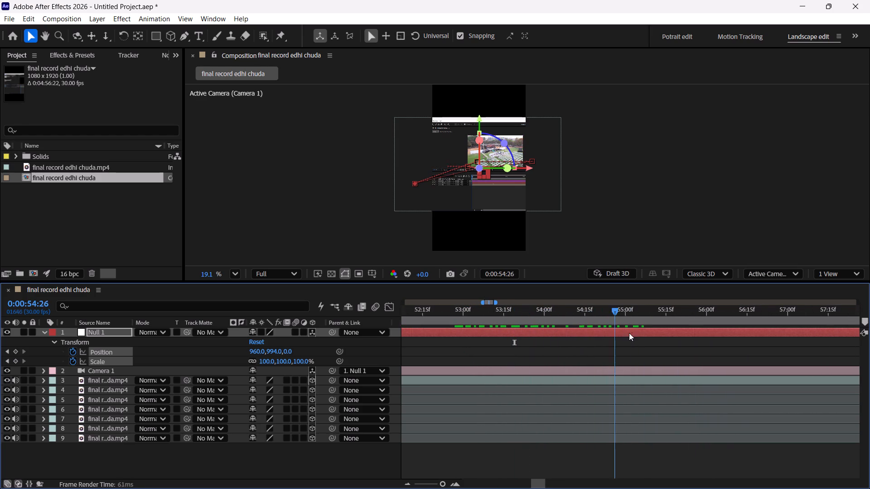
drag(629, 333, 747, 329)
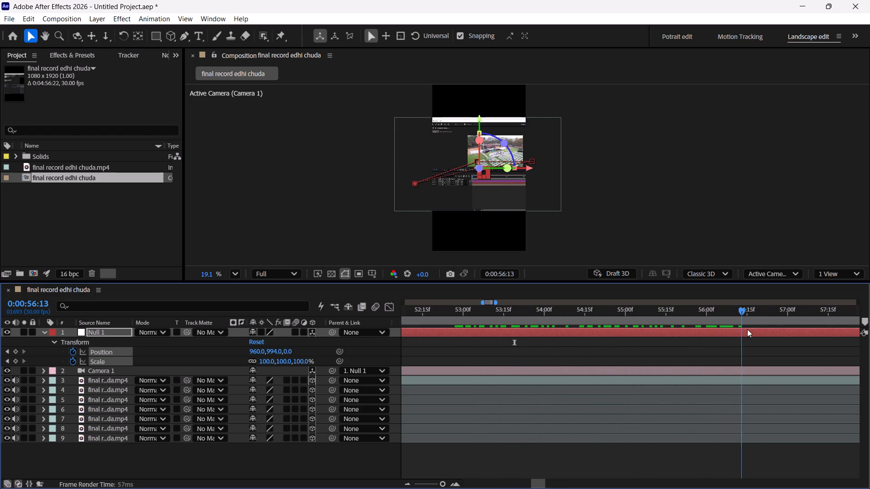
drag(747, 329, 774, 329)
scroll(774, 329, left, 3)
drag(550, 312, 565, 314)
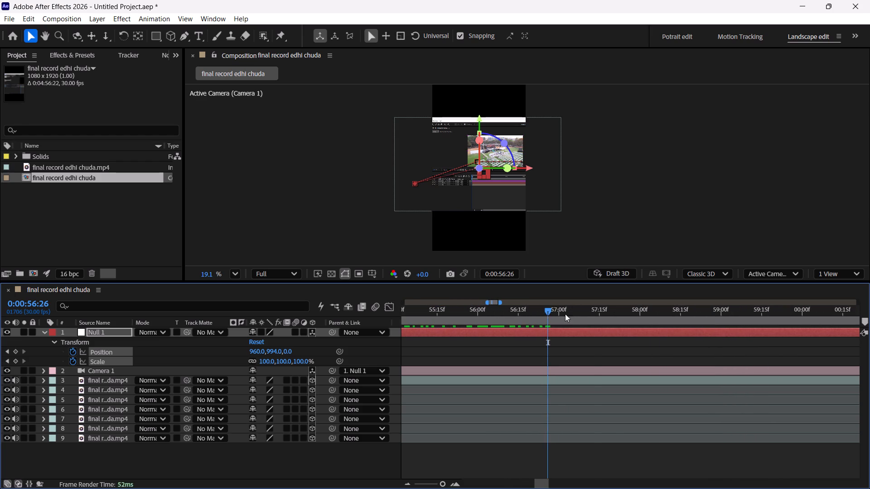
drag(565, 314, 772, 314)
scroll(760, 314, left, 1)
drag(695, 314, 507, 327)
key(space)
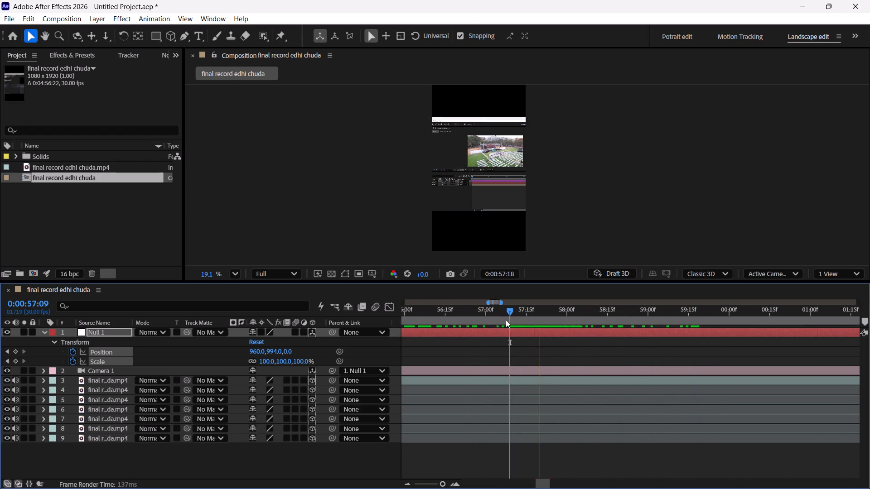
key(space)
Locate where the idle stretch ends and split the topmost footage layer at 0:00:55:10.
drag(607, 314, 588, 316)
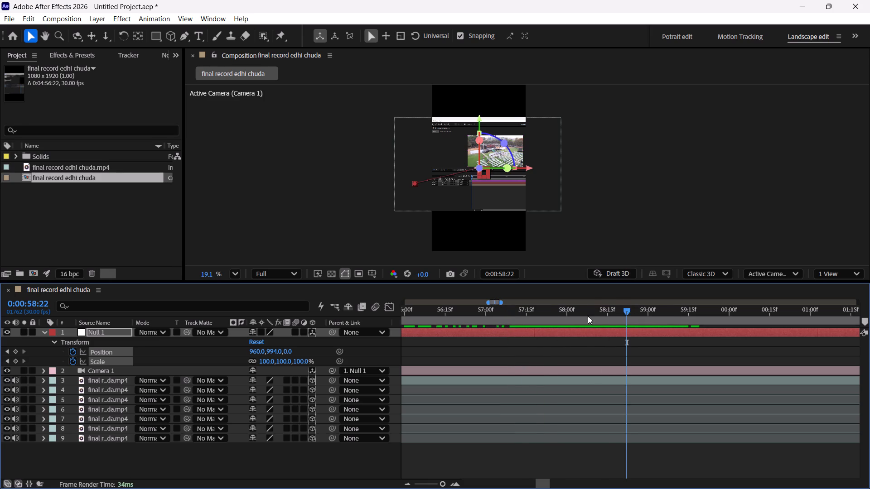
drag(588, 316, 412, 338)
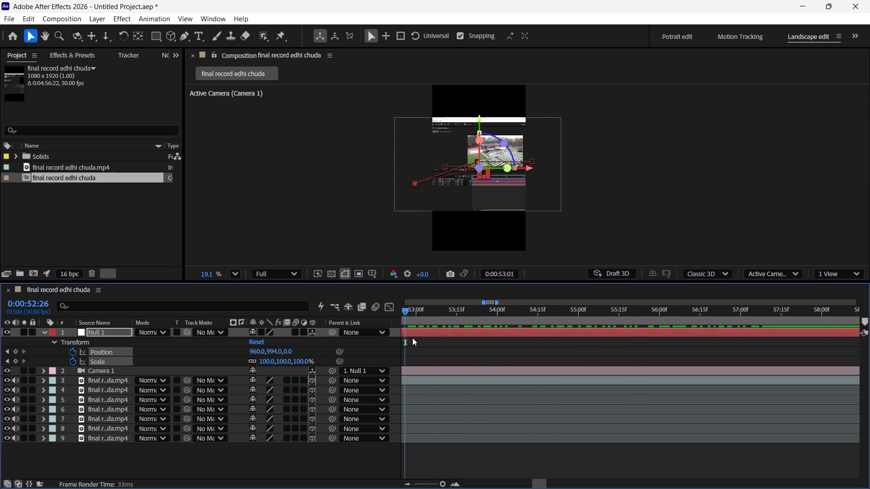
drag(412, 338, 623, 356)
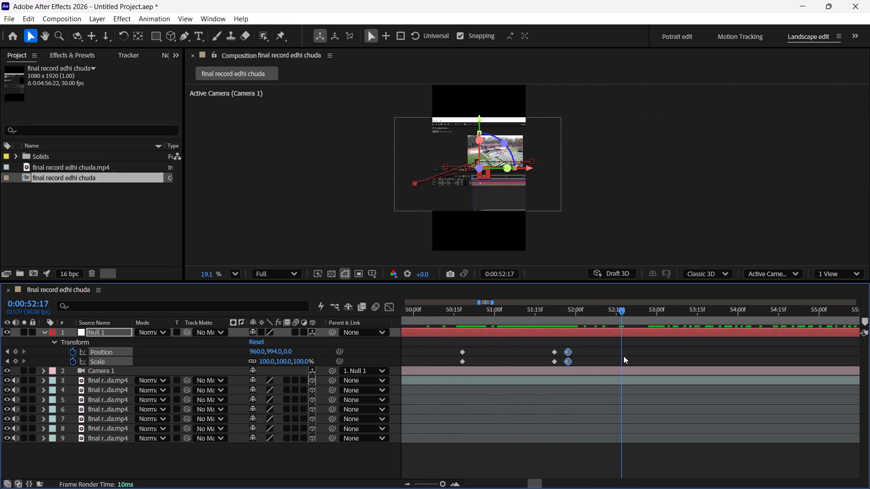
drag(623, 356, 716, 357)
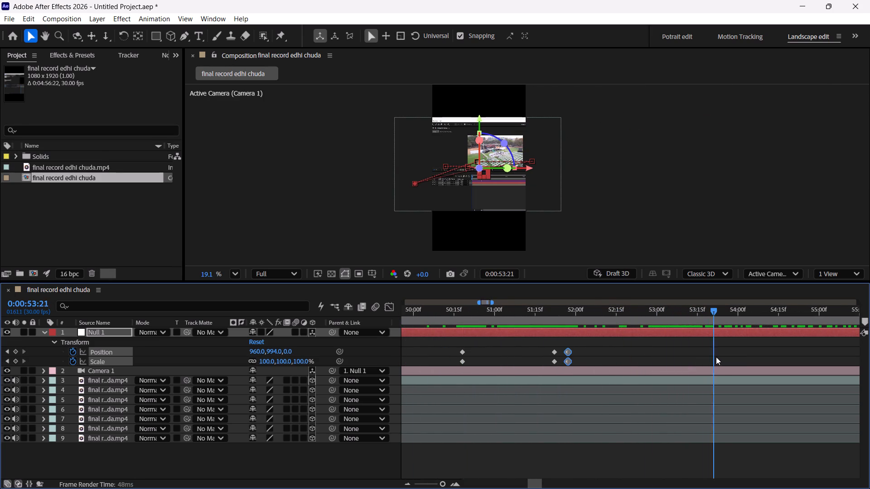
drag(716, 357, 790, 360)
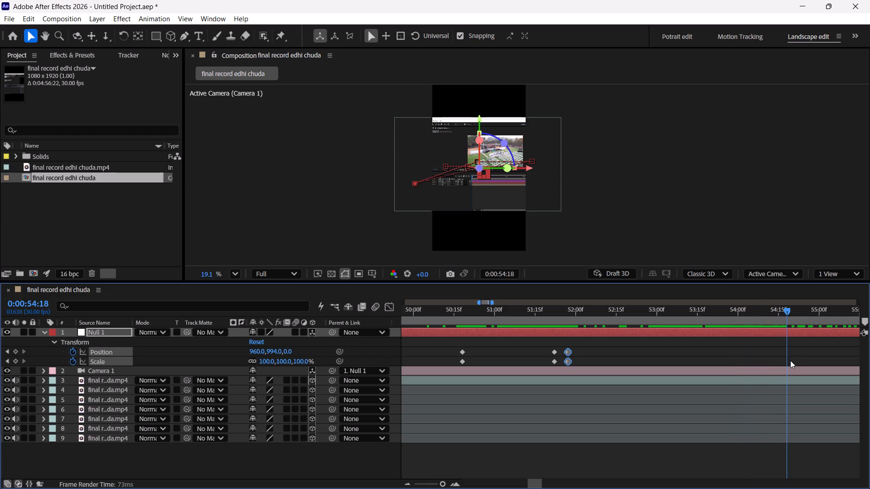
drag(790, 360, 847, 359)
scroll(815, 350, left, 3)
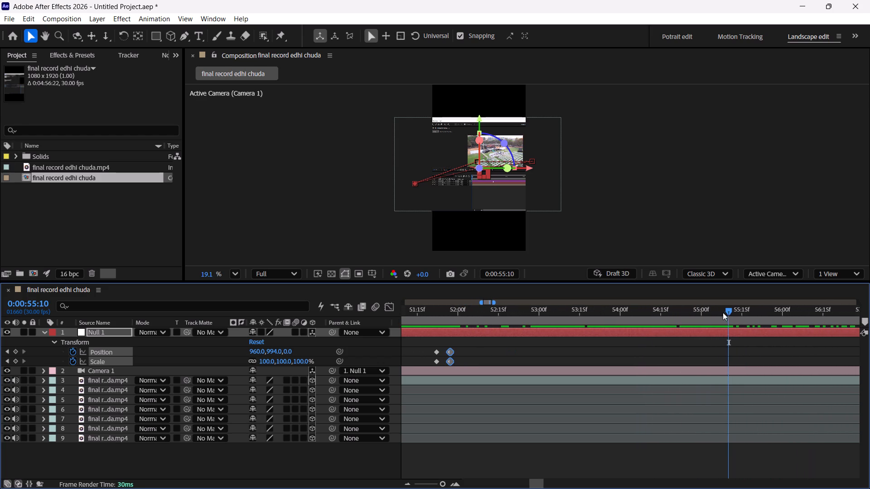
drag(734, 312, 747, 314)
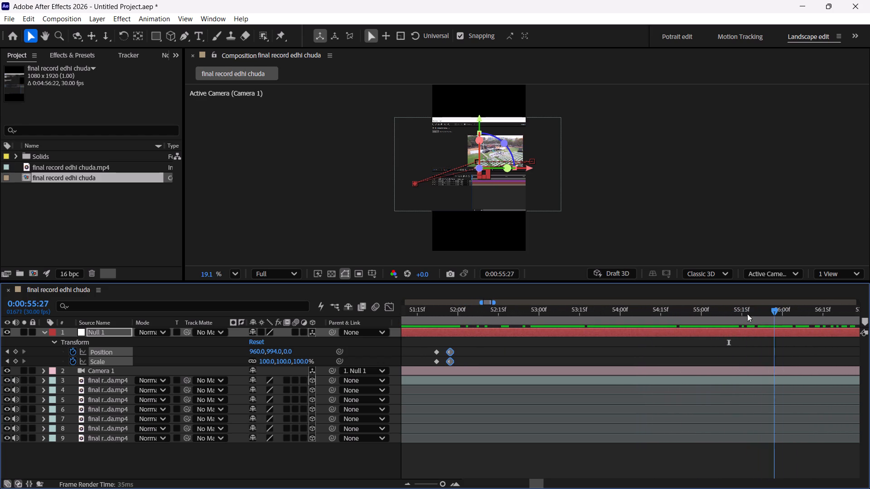
drag(747, 314, 730, 313)
click(724, 369)
click(728, 380)
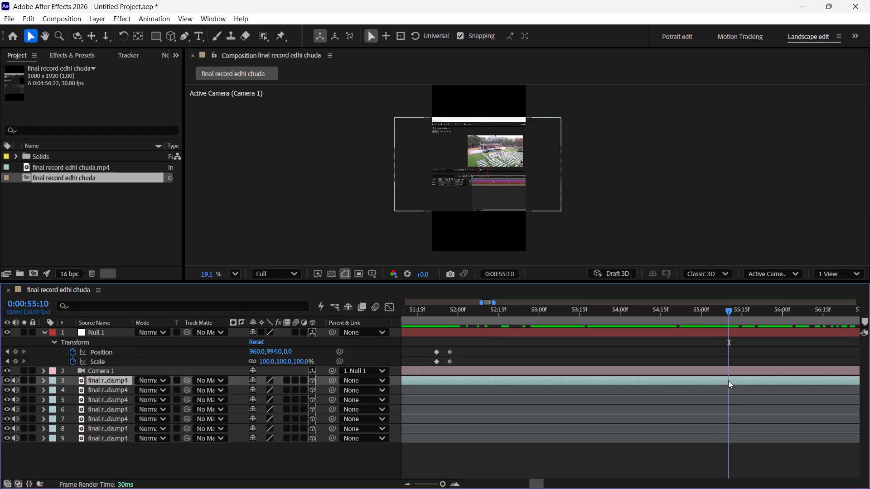
key(ctrl+shift+d)
Split the earlier footage piece at 0:00:51:29 and delete the idle segment between there and 0:00:55:10.
drag(727, 312, 449, 351)
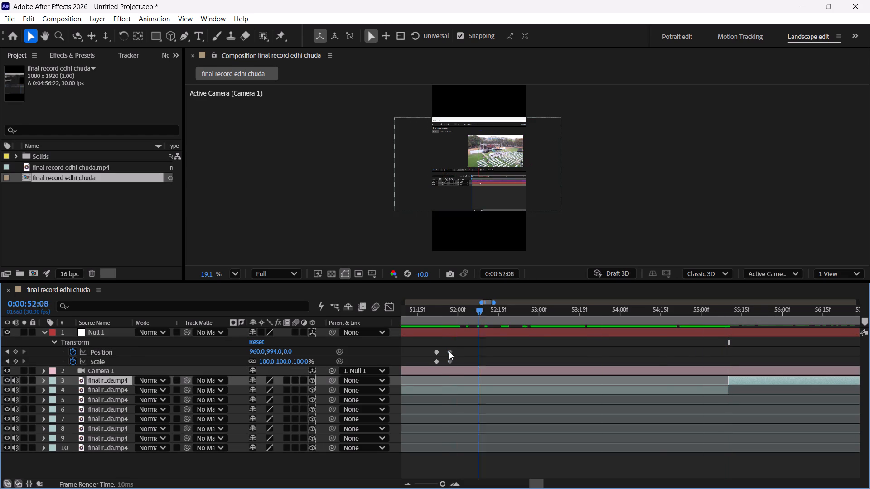
drag(449, 351, 454, 356)
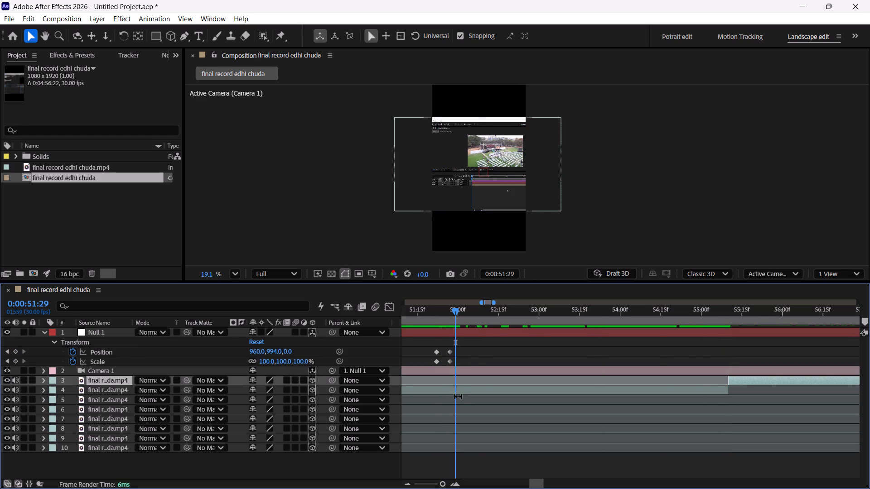
click(458, 390)
key(ctrl+shift+d)
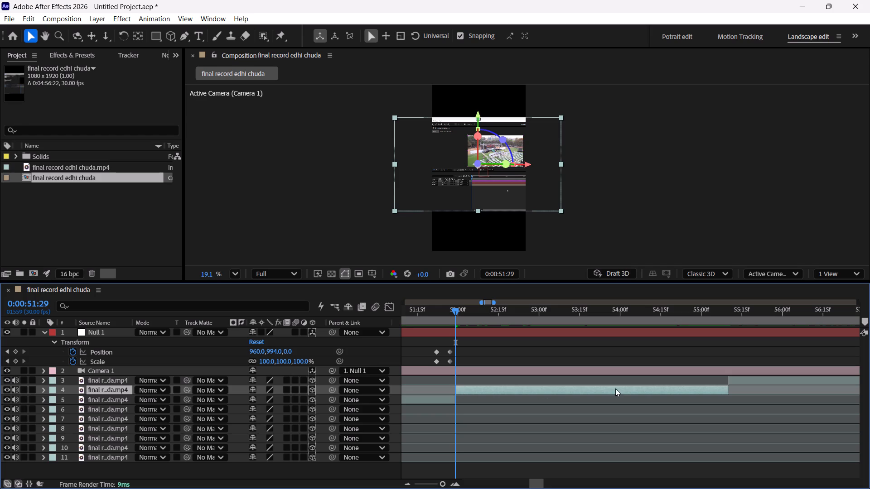
key(Delete)
Shift the remaining footage clip earlier to start at 0:00:51:29, closing the gap, and check the cut.
click(741, 381)
drag(741, 381, 475, 411)
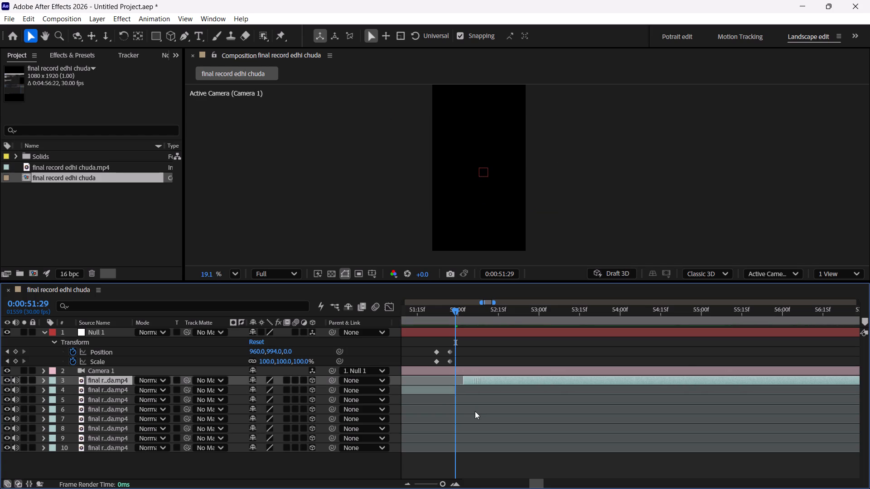
drag(475, 411, 467, 413)
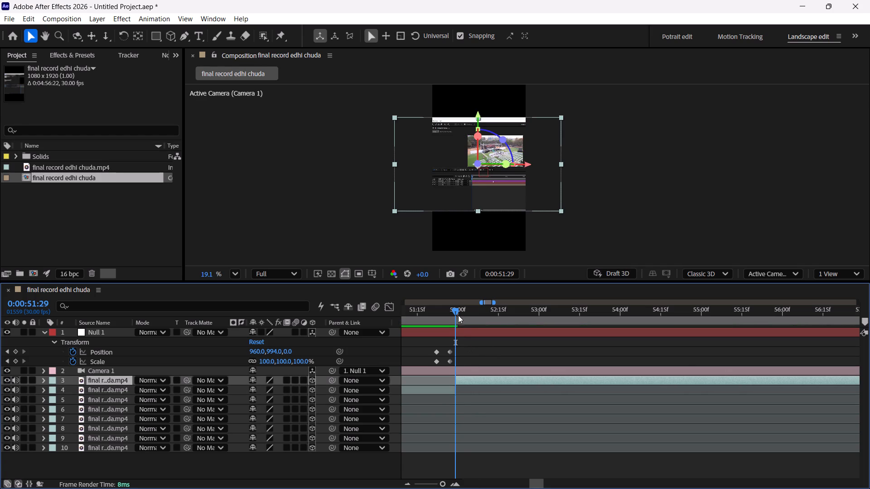
drag(456, 313, 467, 314)
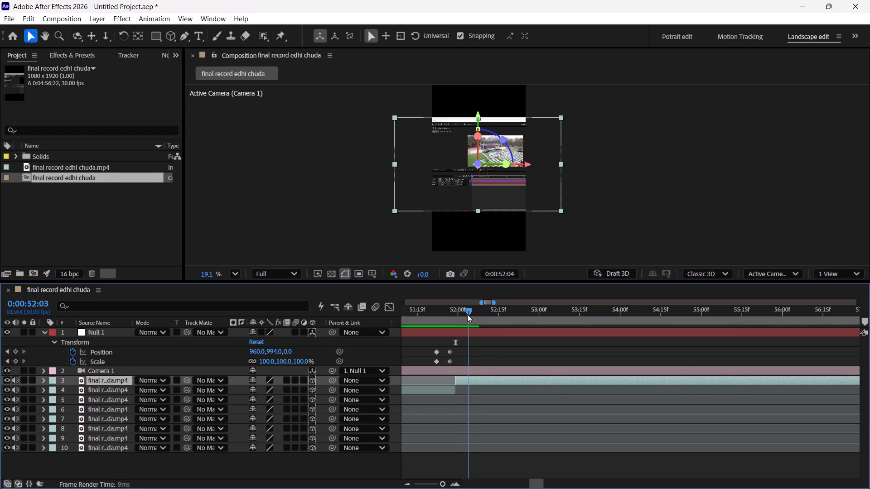
drag(467, 314, 465, 314)
drag(462, 313, 449, 316)
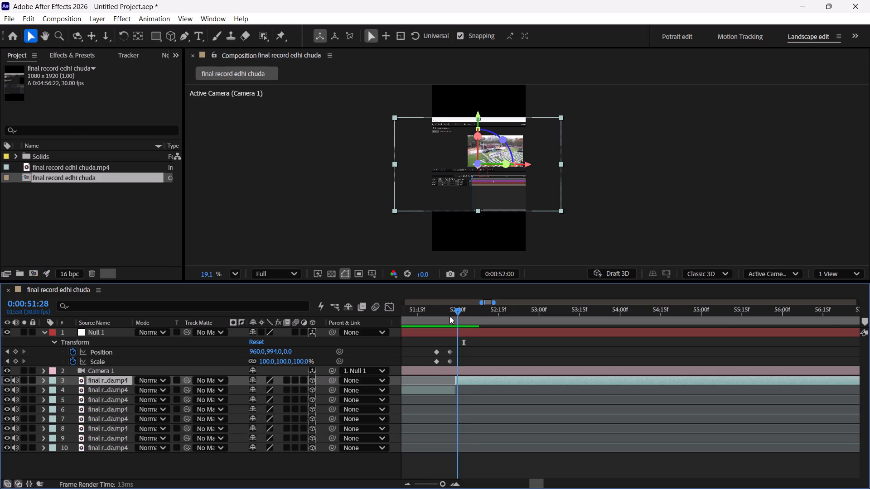
At 0:00:52:01, keyframe Null 1's scale to 28% and position to 152, 693, 0, zooming in on the recorded Element effect controls.
drag(449, 316, 460, 320)
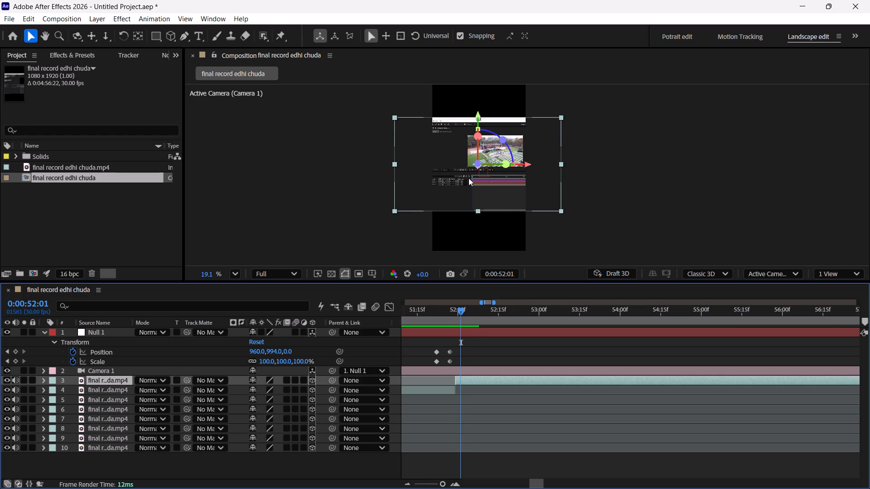
drag(263, 361, 282, 360)
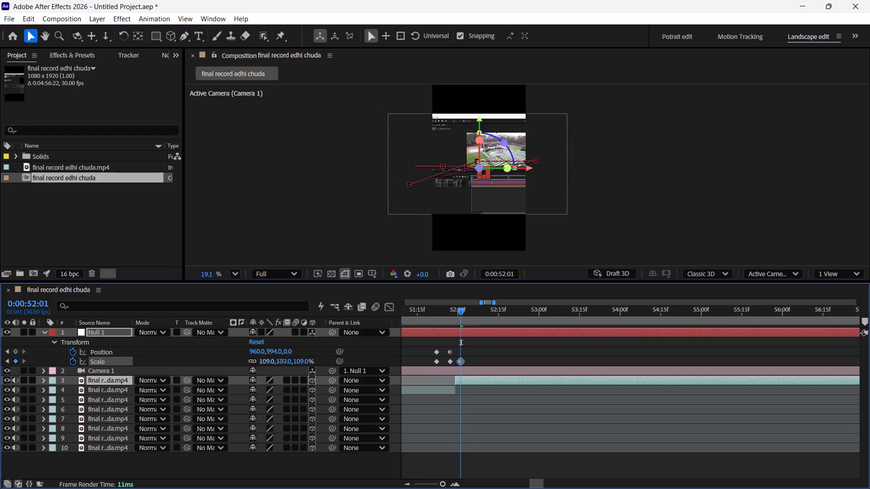
drag(282, 360, 236, 360)
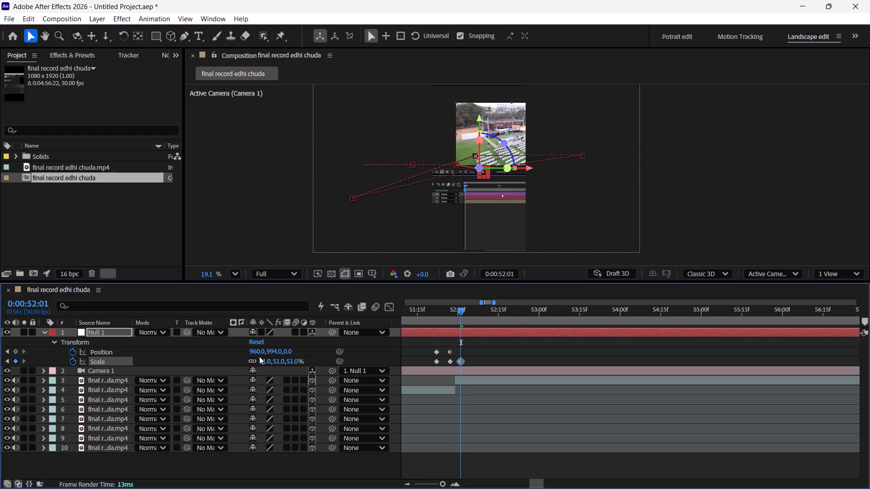
drag(252, 352, 0, 358)
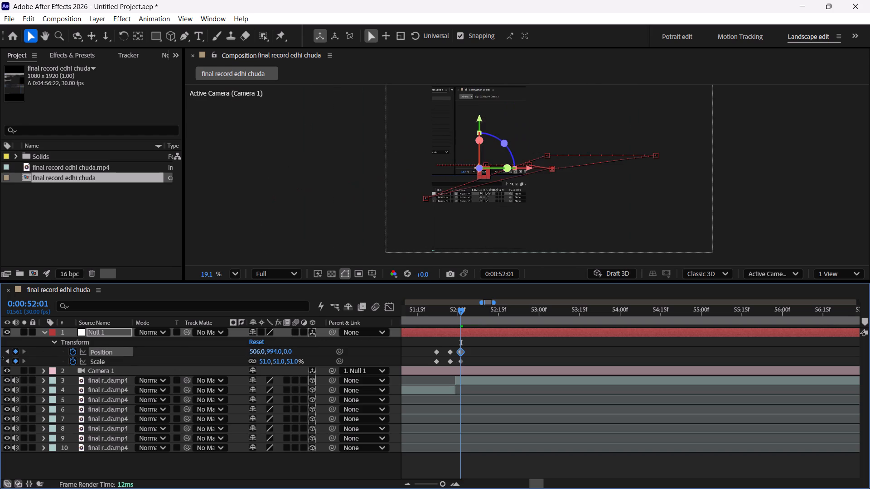
drag(0, 358, 0, 355)
drag(252, 352, 134, 346)
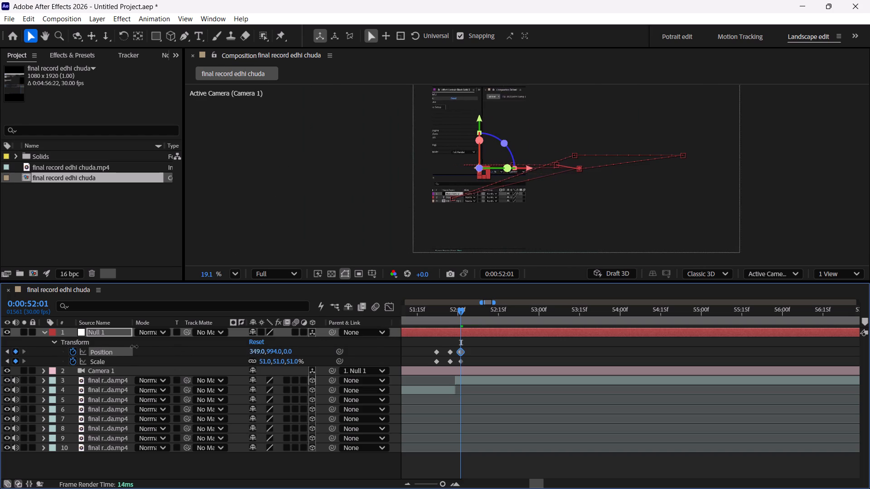
drag(134, 346, 116, 344)
drag(262, 361, 255, 361)
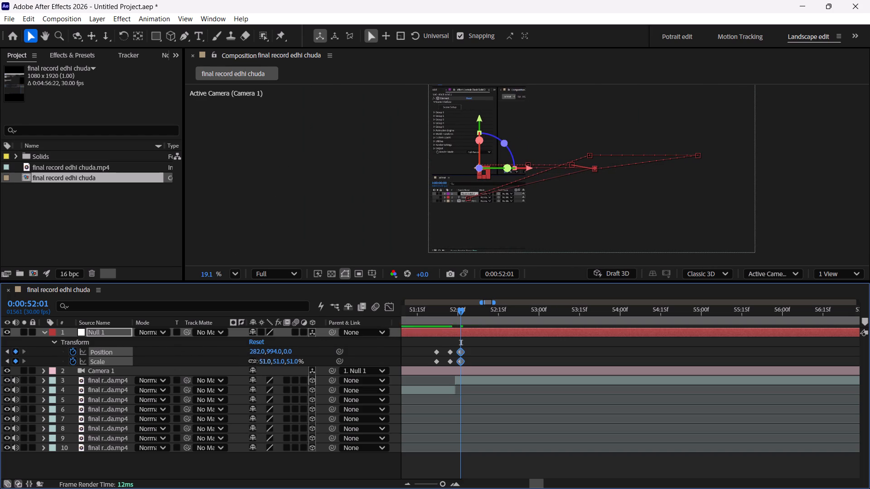
drag(255, 361, 249, 361)
drag(261, 353, 192, 352)
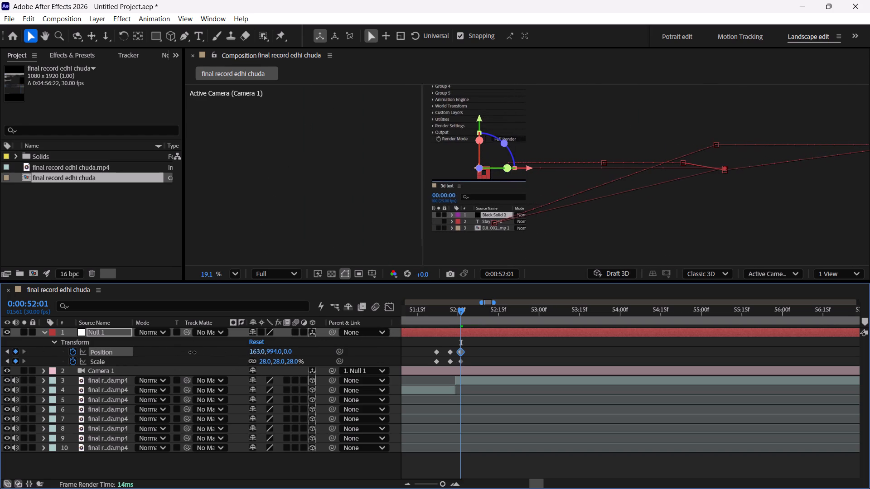
drag(192, 352, 185, 351)
drag(275, 351, 296, 393)
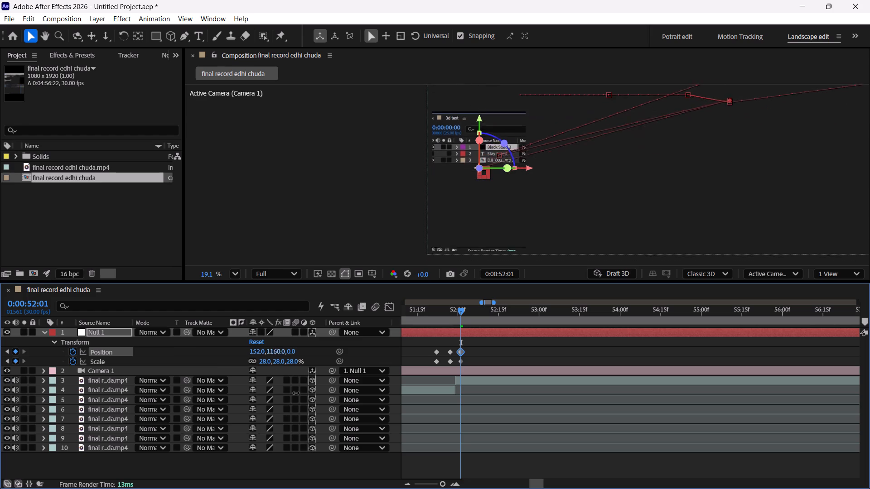
drag(296, 393, 296, 160)
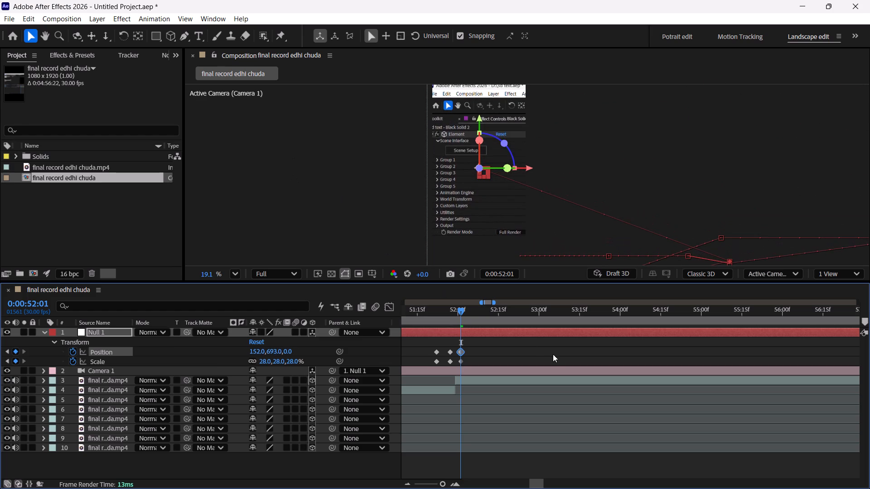
Slow the zoom-in by moving its end position and scale keyframes from 0:00:52:01 to 0:00:52:10, and check the motion.
drag(466, 312, 452, 316)
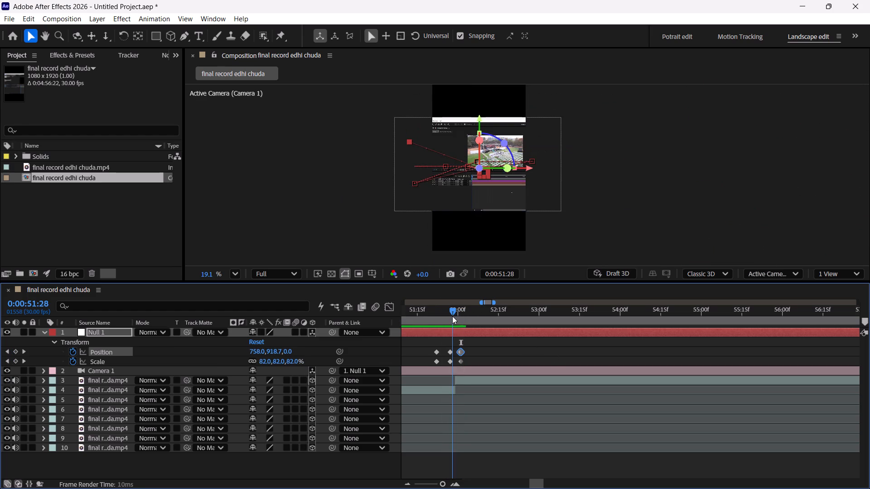
drag(452, 316, 466, 318)
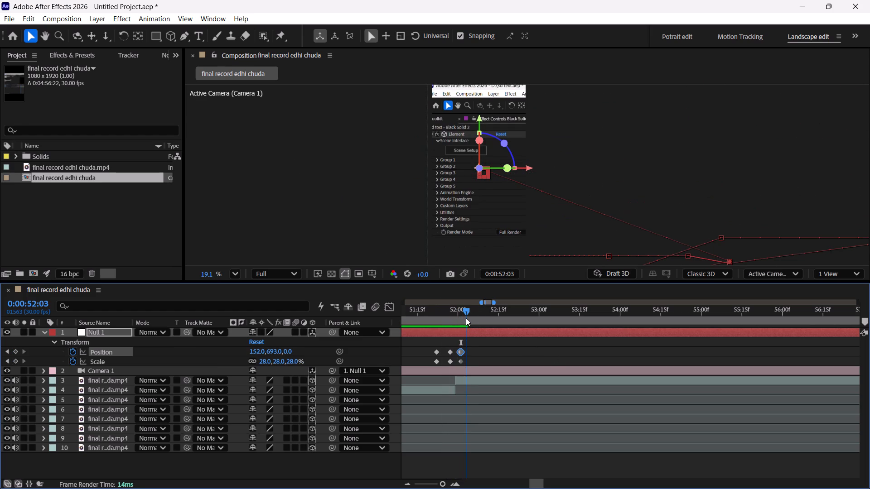
drag(466, 318, 466, 318)
drag(456, 346, 461, 363)
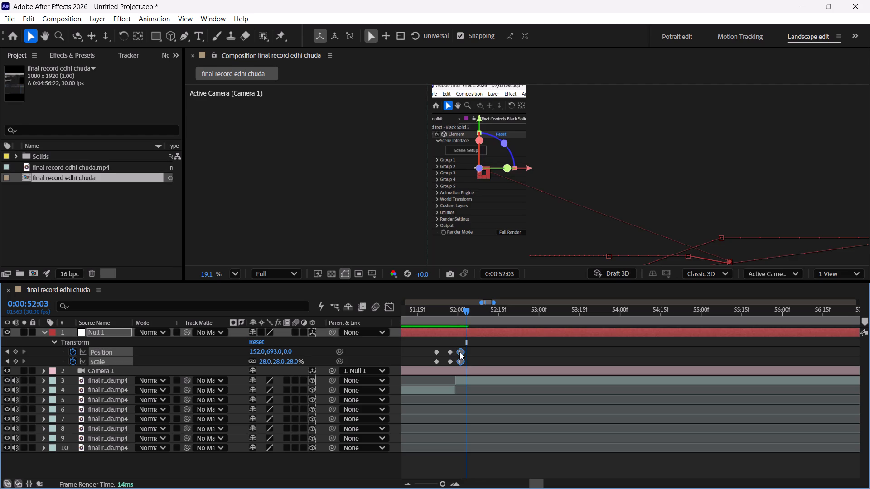
drag(459, 352, 483, 357)
drag(468, 312, 445, 316)
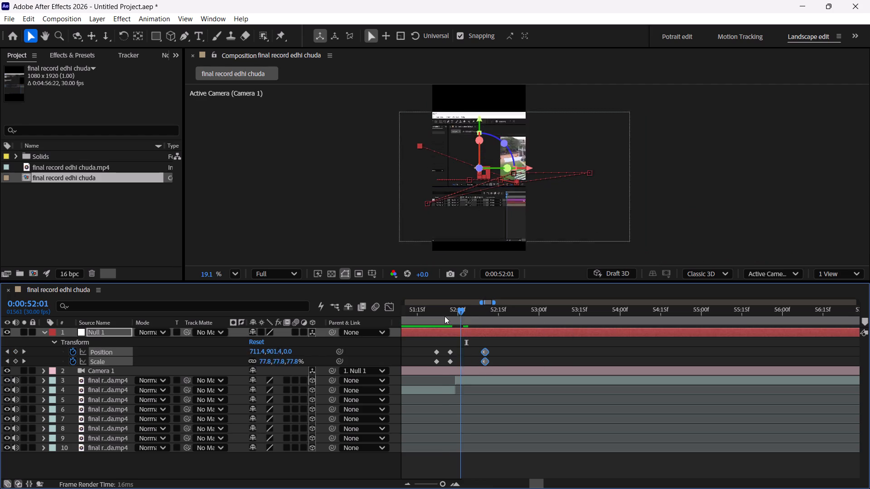
drag(445, 316, 476, 323)
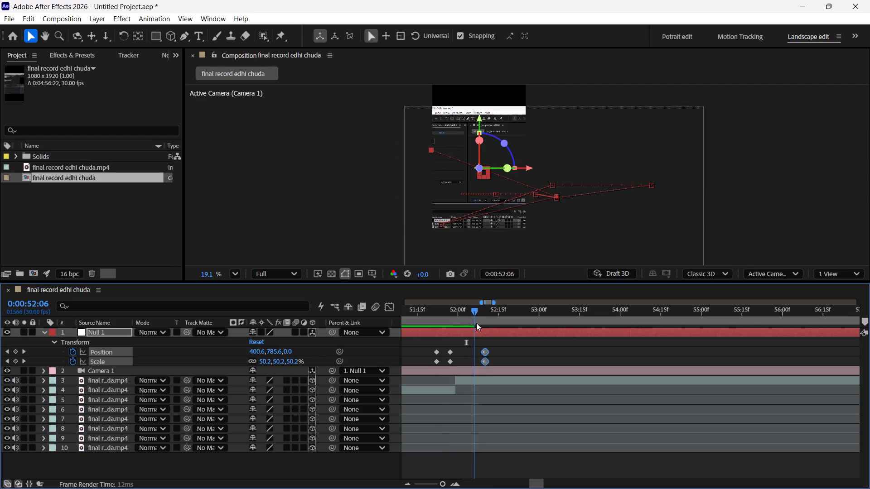
drag(476, 323, 501, 328)
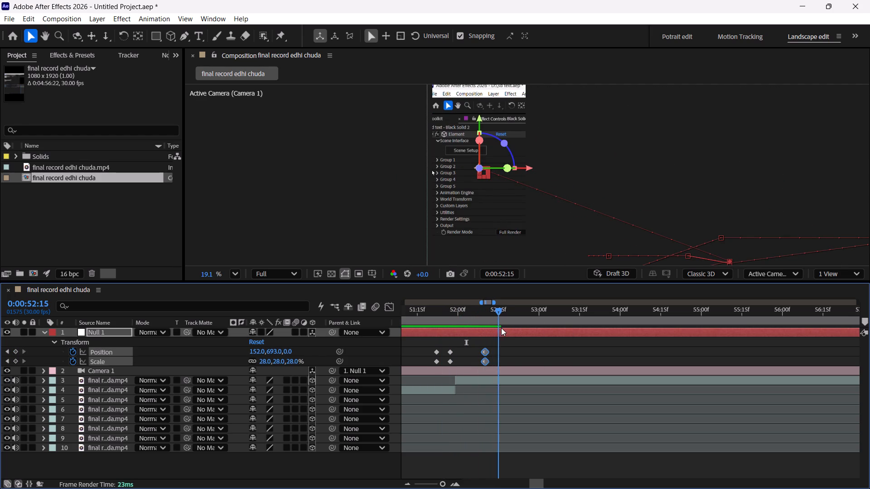
Review the footage from about 0:00:52:15 to 0:01:03, checking how the recorded Element group settings fit the zoomed framing.
drag(501, 328, 559, 336)
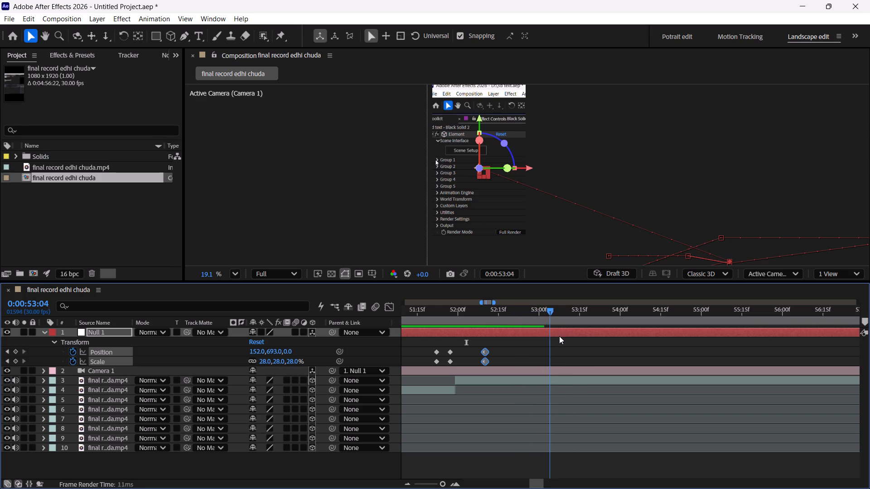
drag(559, 336, 592, 341)
scroll(559, 344, left, 2)
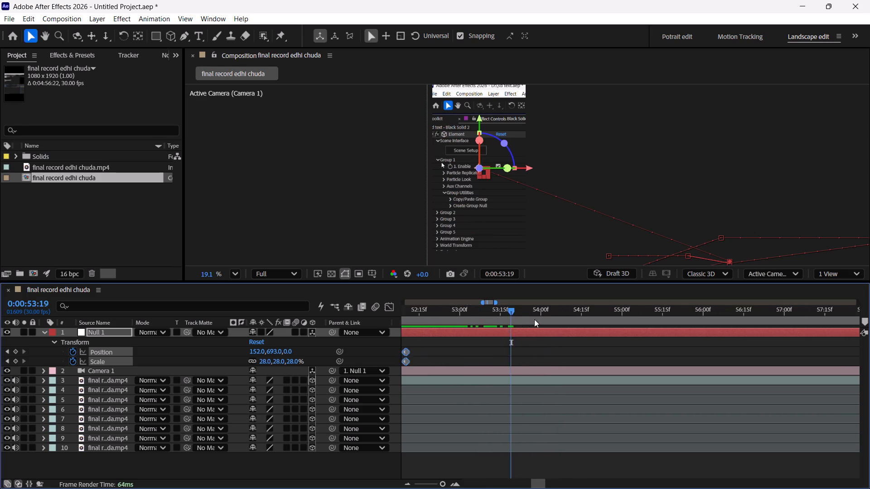
scroll(534, 319, left, 1)
drag(471, 313, 597, 331)
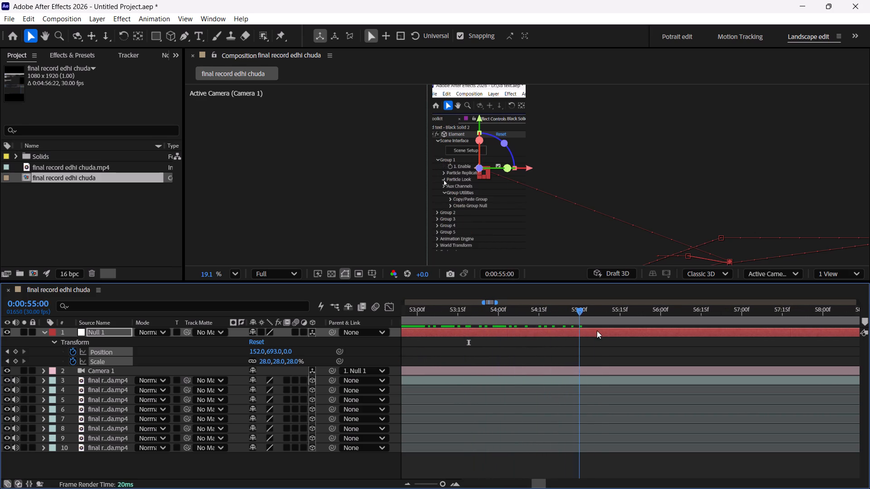
drag(597, 331, 628, 331)
scroll(619, 331, left, 3)
drag(447, 313, 504, 325)
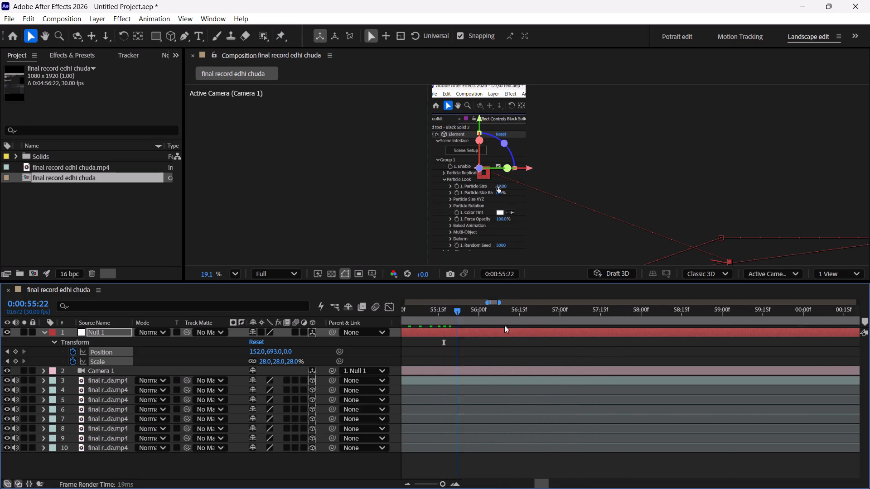
drag(504, 325, 615, 337)
scroll(614, 337, left, 3)
drag(453, 313, 466, 316)
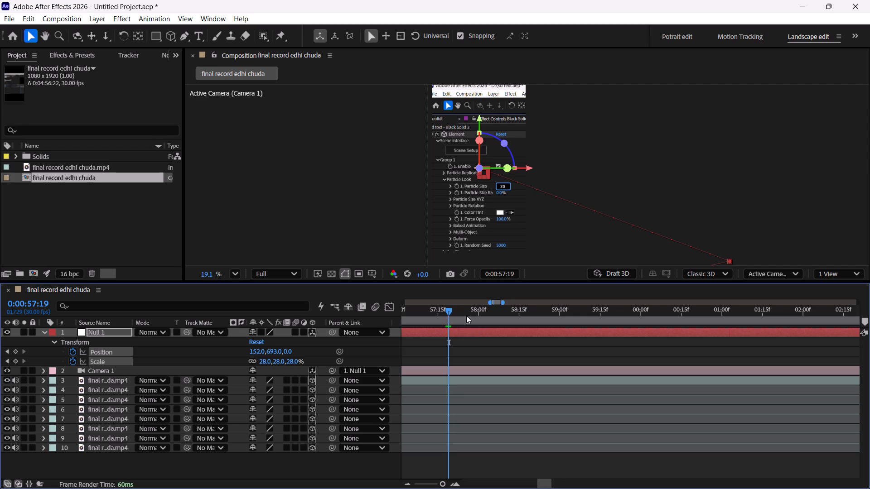
drag(466, 316, 643, 328)
scroll(631, 328, left, 1)
drag(540, 312, 611, 328)
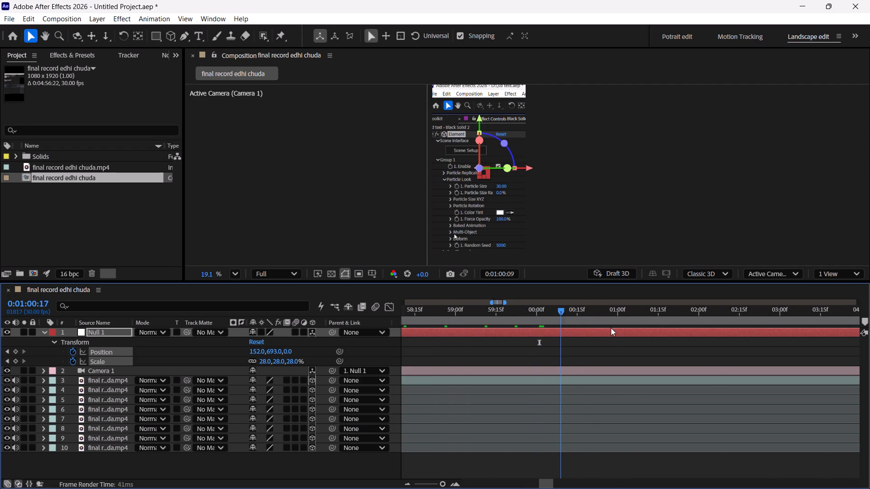
drag(611, 328, 735, 337)
scroll(709, 339, left, 1)
drag(664, 312, 674, 314)
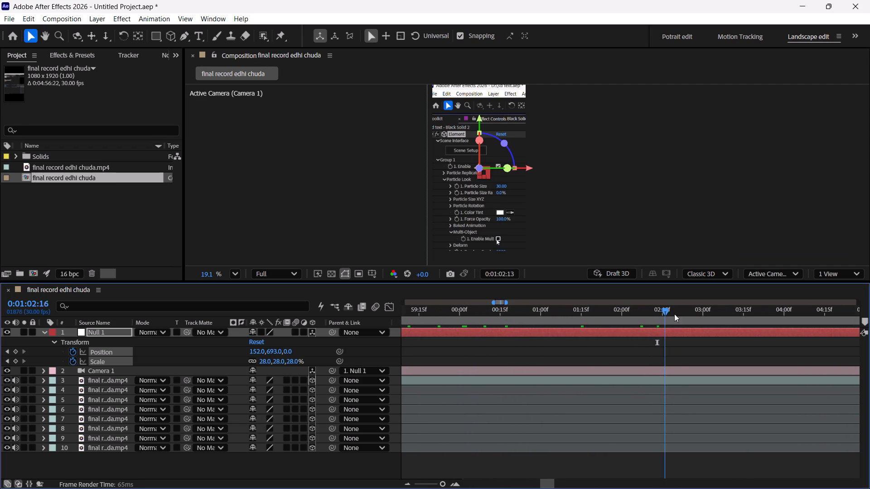
drag(674, 314, 720, 321)
scroll(692, 316, left, 1)
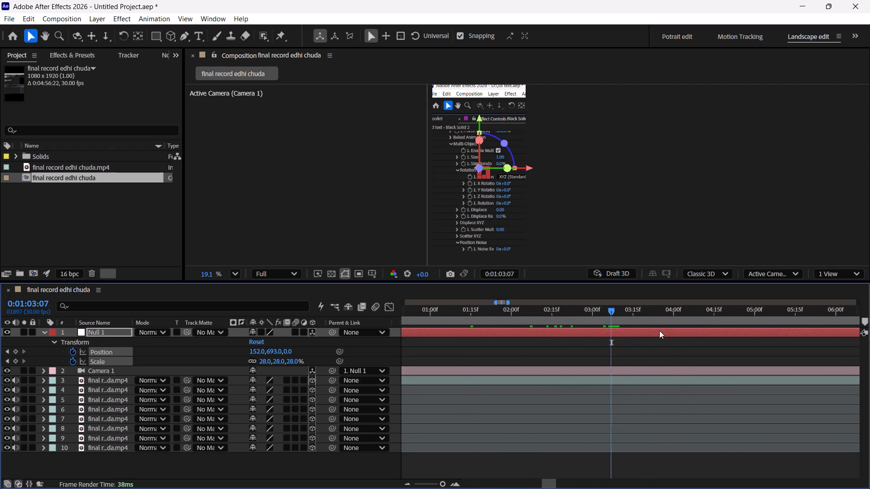
scroll(659, 331, left, 1)
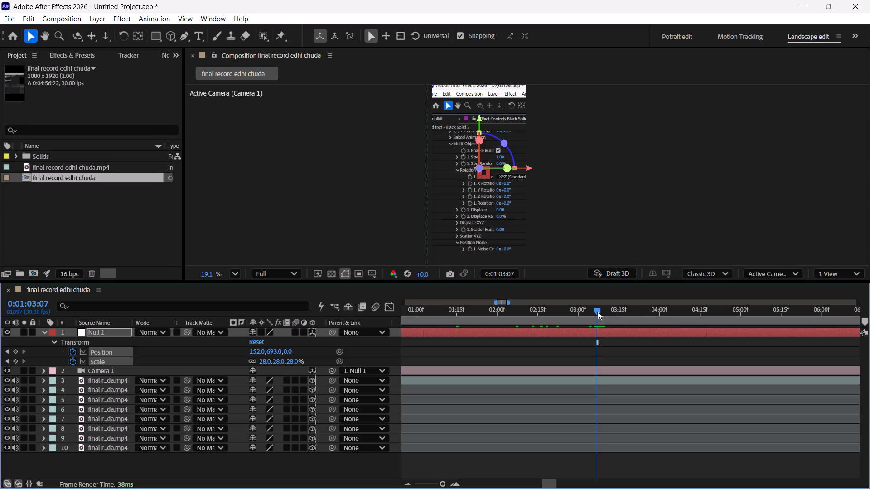
drag(601, 312, 571, 321)
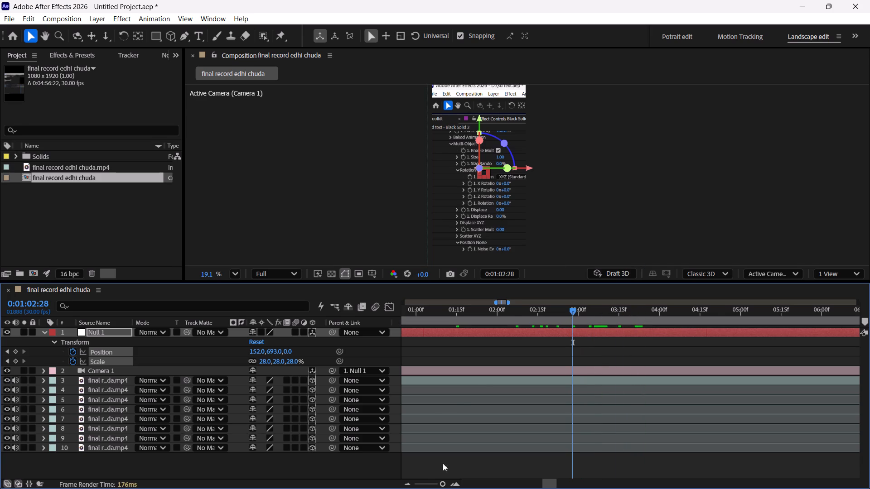
click(441, 482)
drag(629, 314, 610, 317)
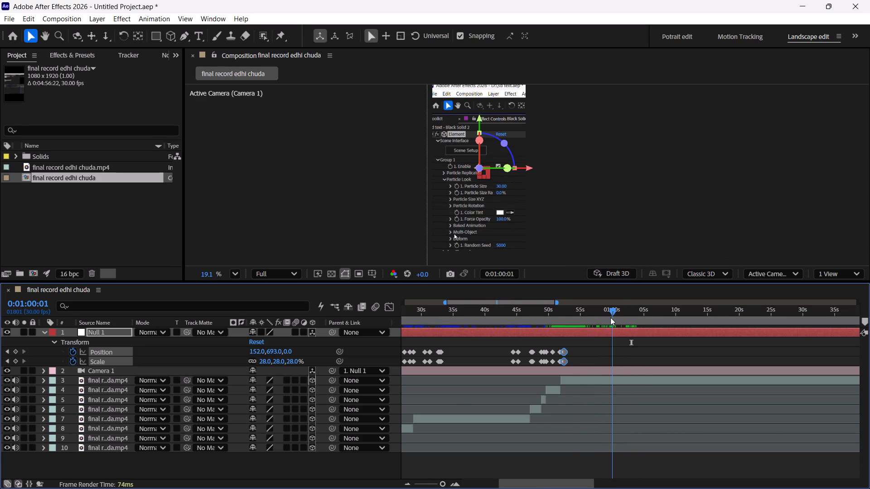
drag(610, 317, 624, 317)
Widen the framing after the zoom-in by setting Null 1's scale to 40% at 0:00:52:11.
scroll(613, 305, down, 3)
scroll(492, 200, down, 2)
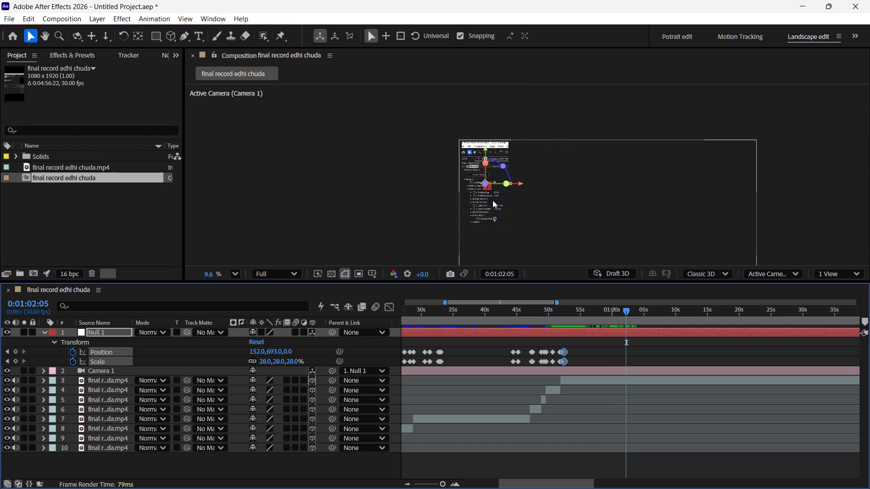
scroll(493, 200, down, 3)
scroll(494, 219, up, 6)
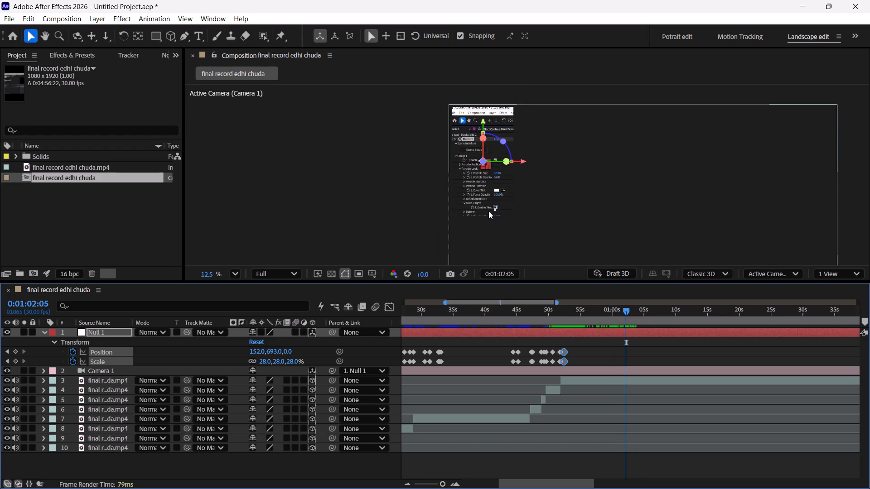
scroll(488, 211, up, 3)
scroll(488, 211, down, 1)
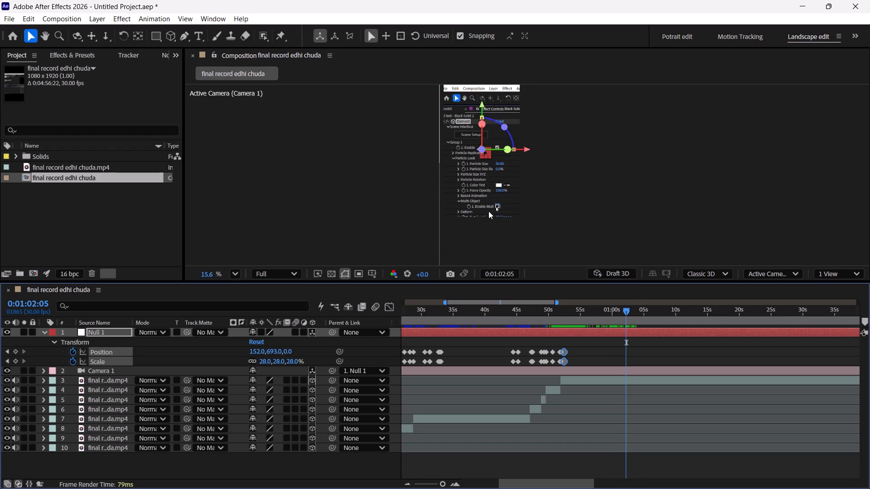
scroll(488, 211, down, 1)
triple_click(457, 485)
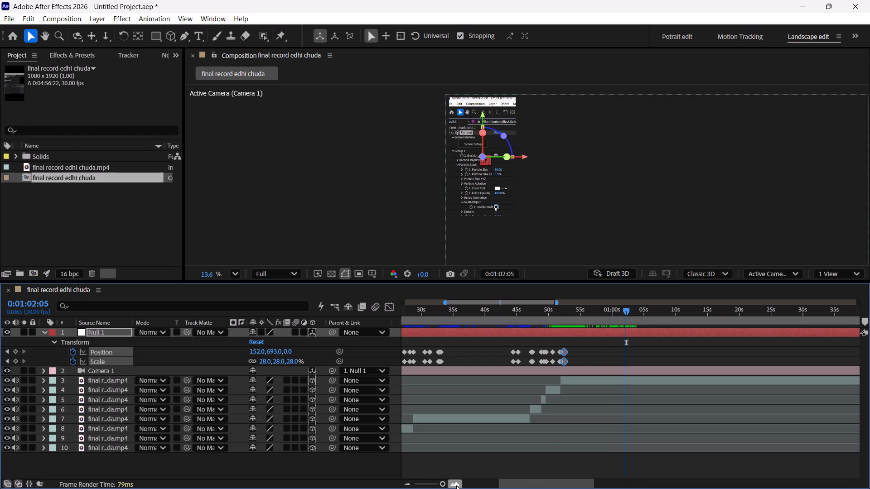
drag(623, 310, 410, 325)
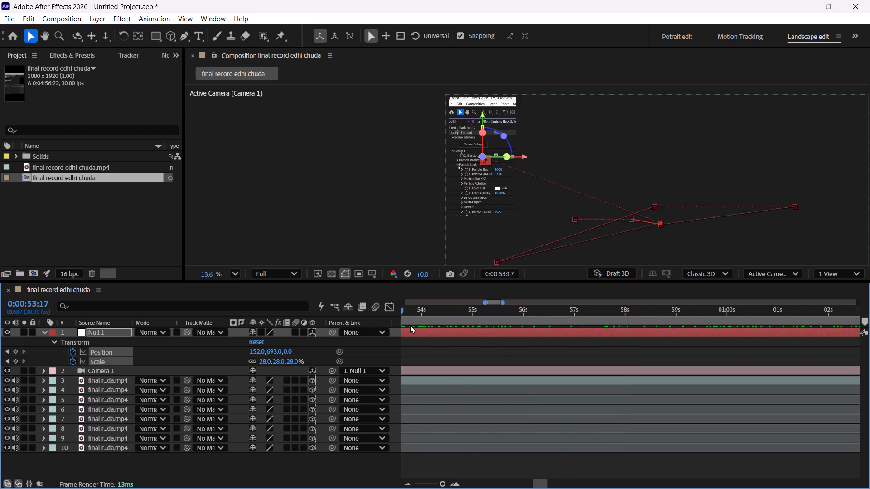
drag(410, 325, 614, 368)
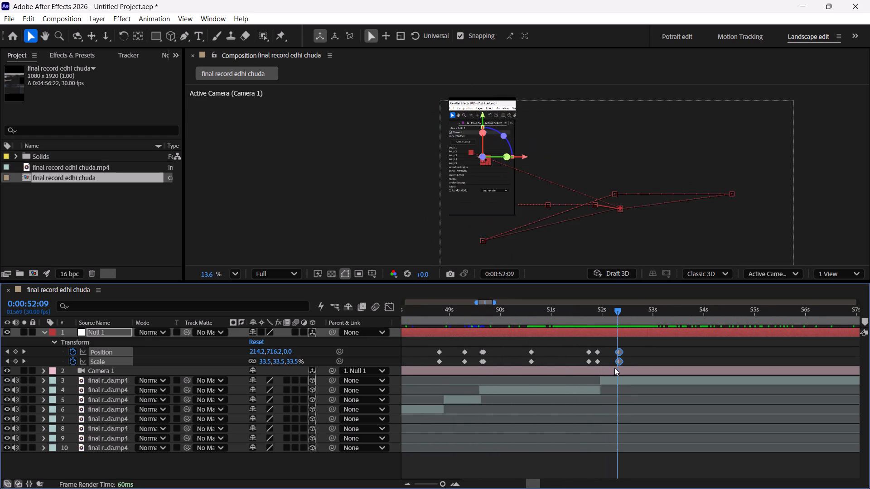
drag(614, 368, 617, 369)
click(264, 360)
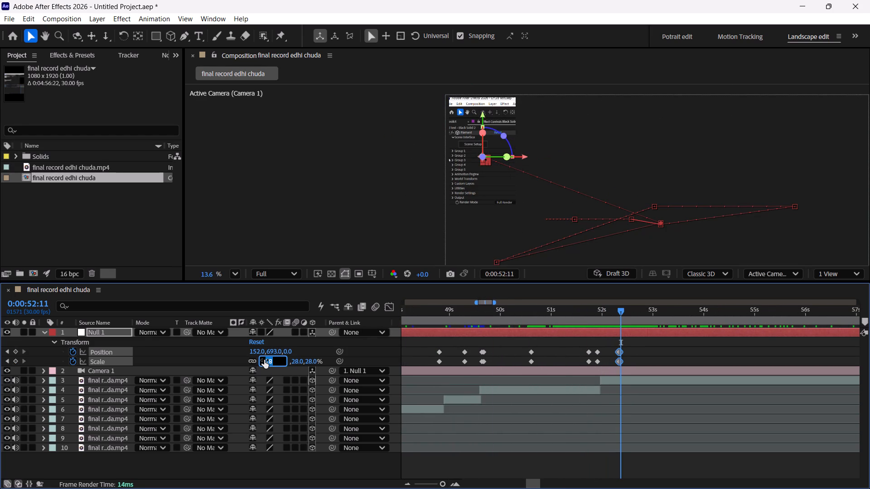
text(40)
key(Return)
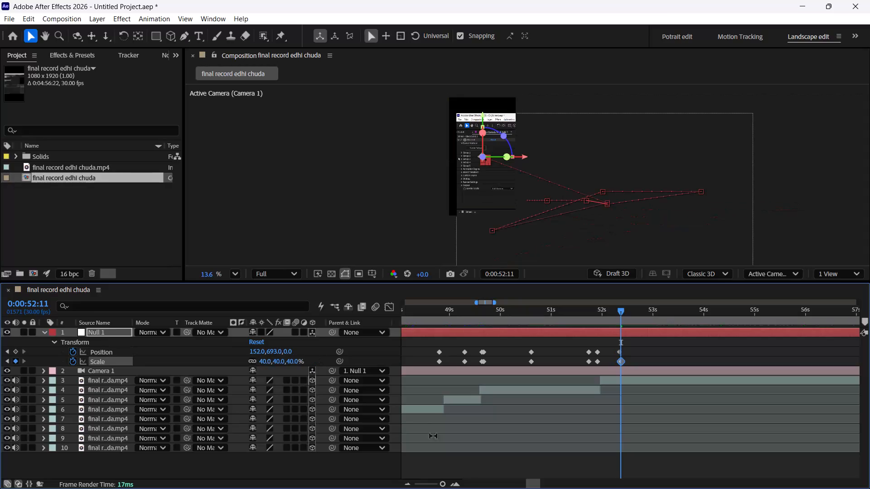
triple_click(452, 480)
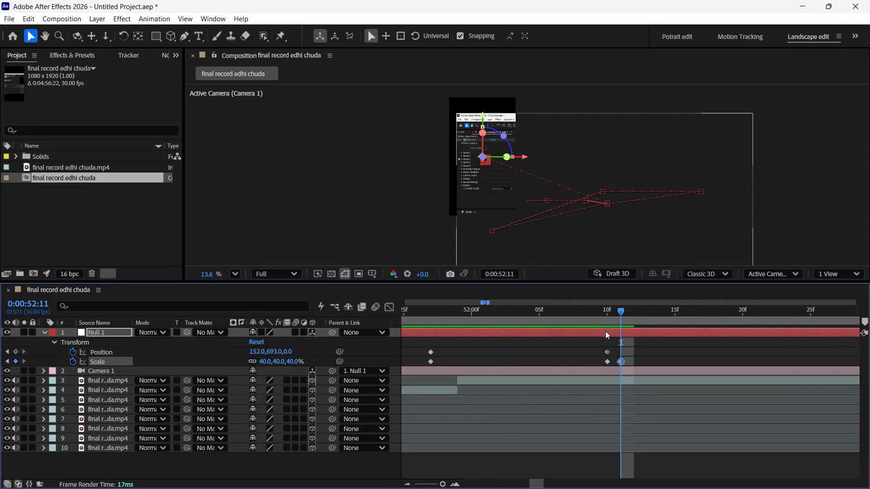
Delete Null 1's scale keyframe at 0:00:52:11.
drag(616, 312, 605, 318)
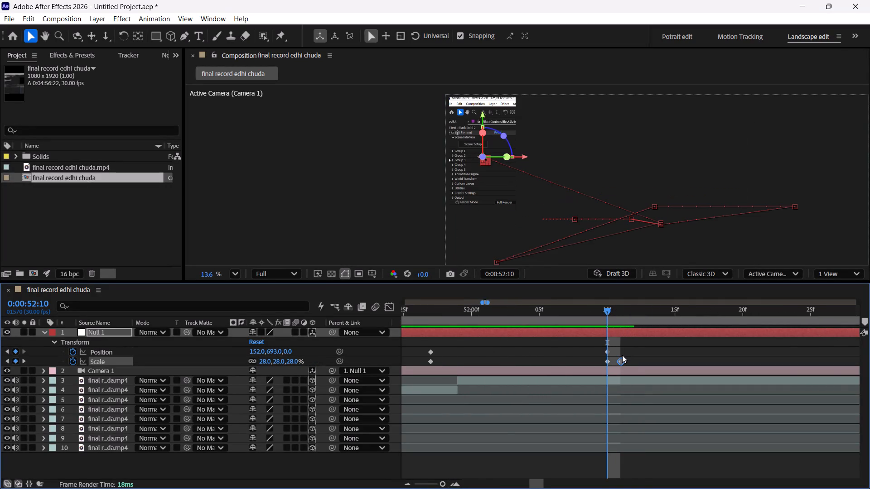
key(Delete)
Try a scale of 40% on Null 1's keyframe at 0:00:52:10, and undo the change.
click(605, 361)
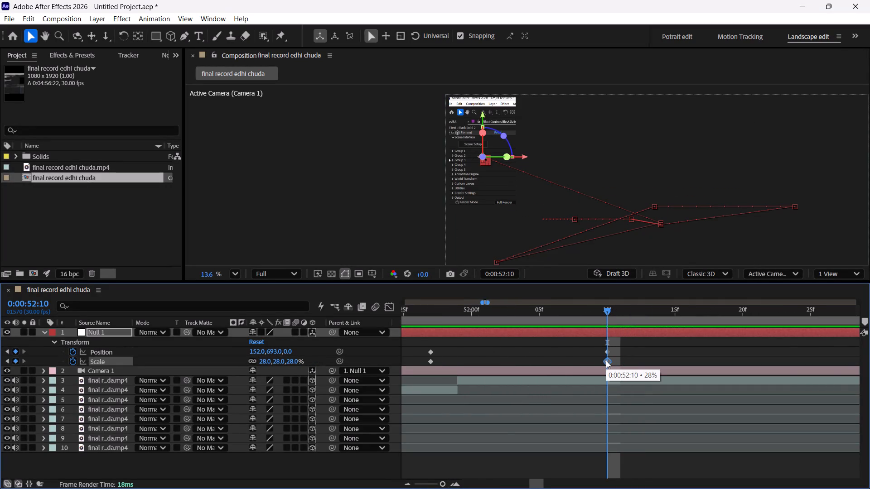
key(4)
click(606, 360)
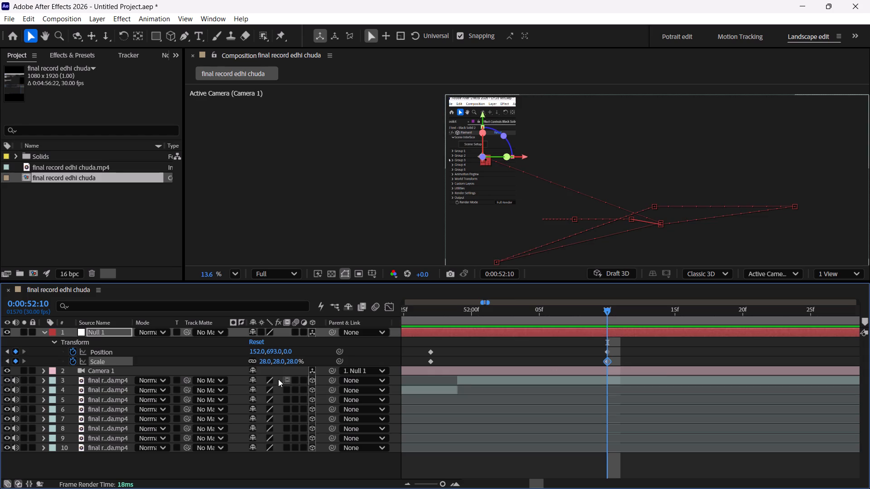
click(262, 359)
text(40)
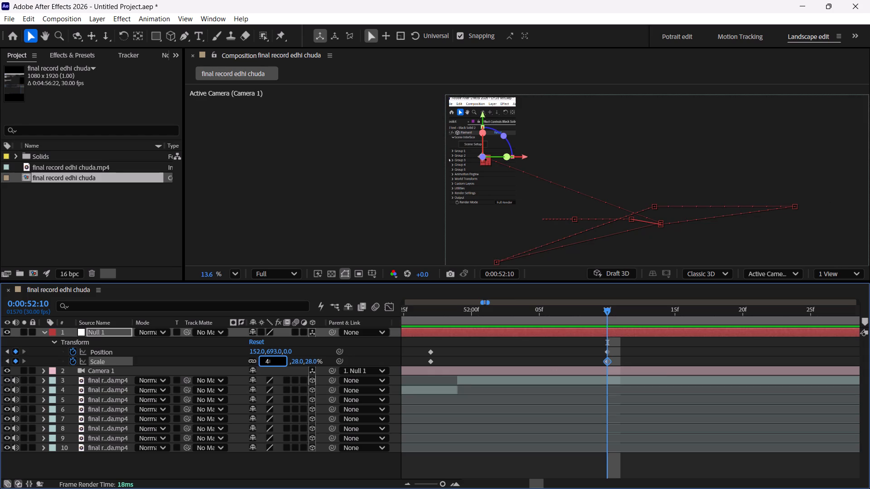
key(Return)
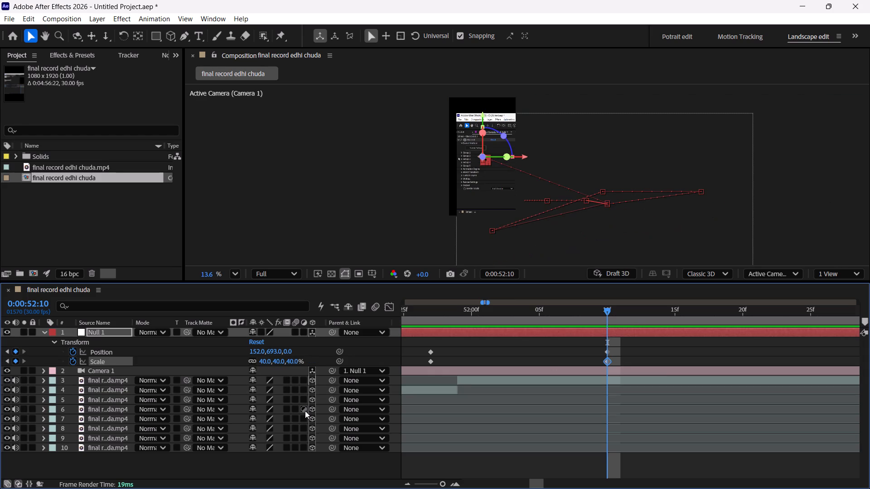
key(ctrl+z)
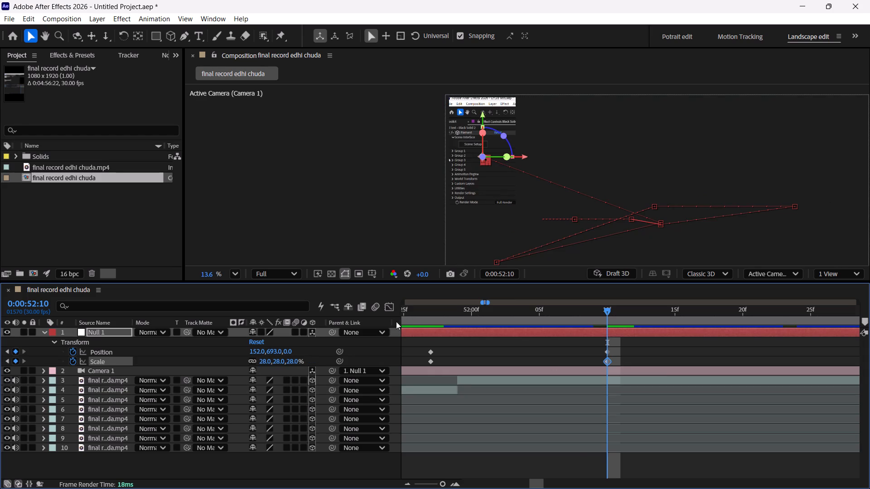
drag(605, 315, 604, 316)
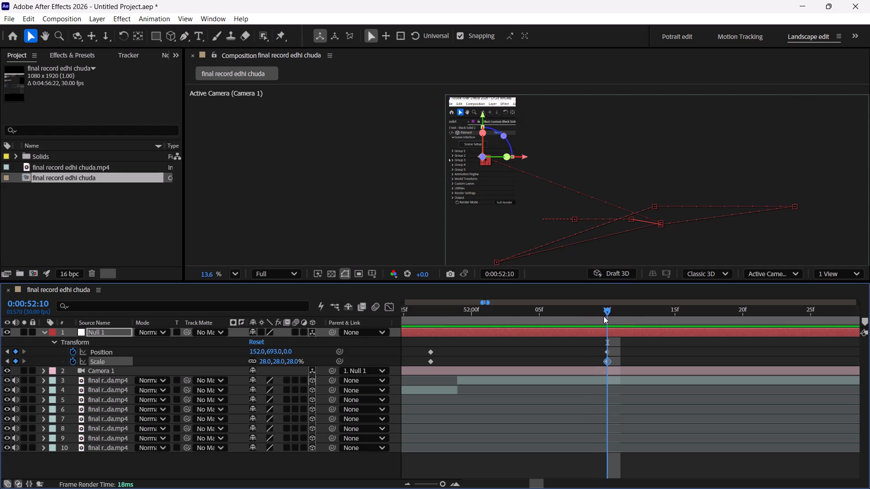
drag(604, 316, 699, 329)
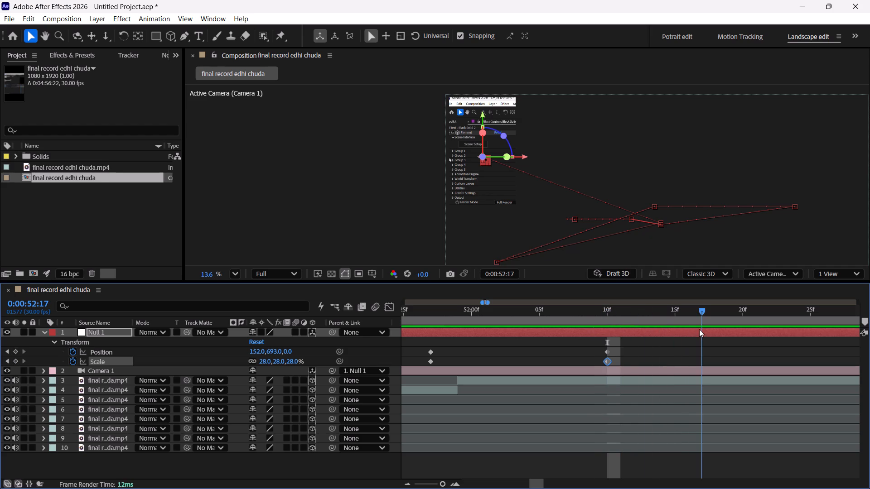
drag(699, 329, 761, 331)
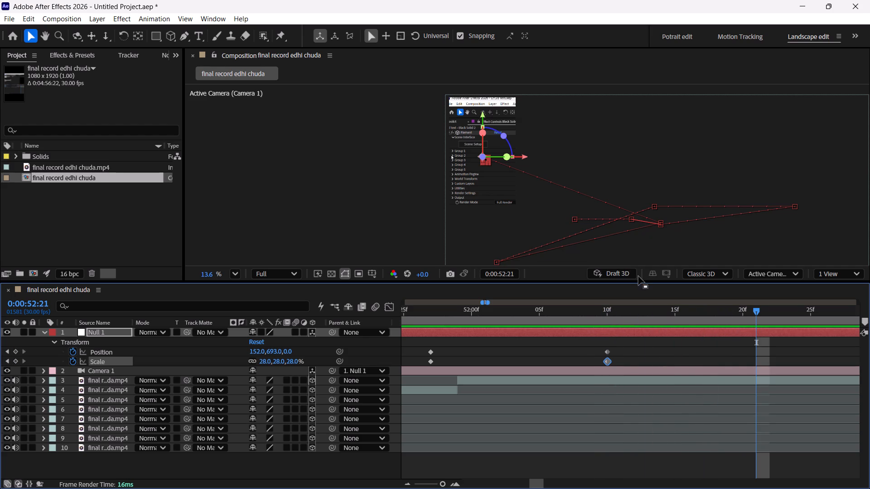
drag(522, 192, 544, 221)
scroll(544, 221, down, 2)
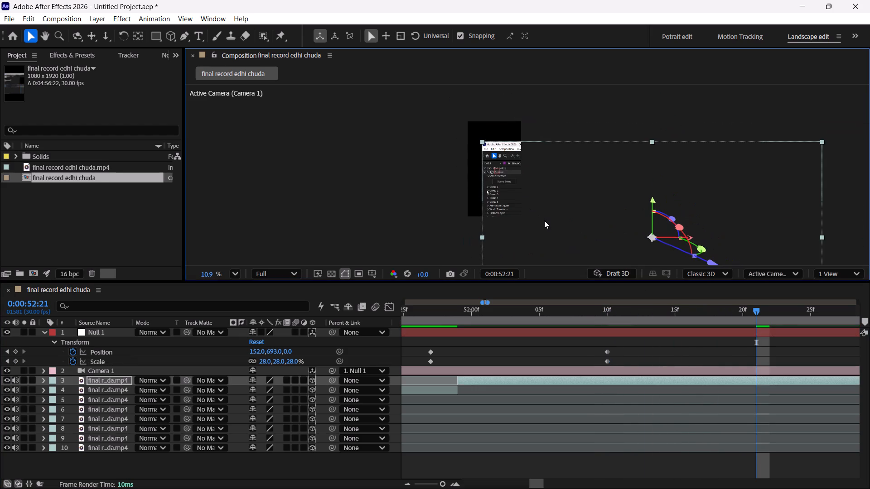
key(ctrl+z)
At the zoom-in's end keyframes at 0:00:52:10, set Null 1's scale to 30% and its position to 152, 783, 0.
drag(743, 316, 708, 325)
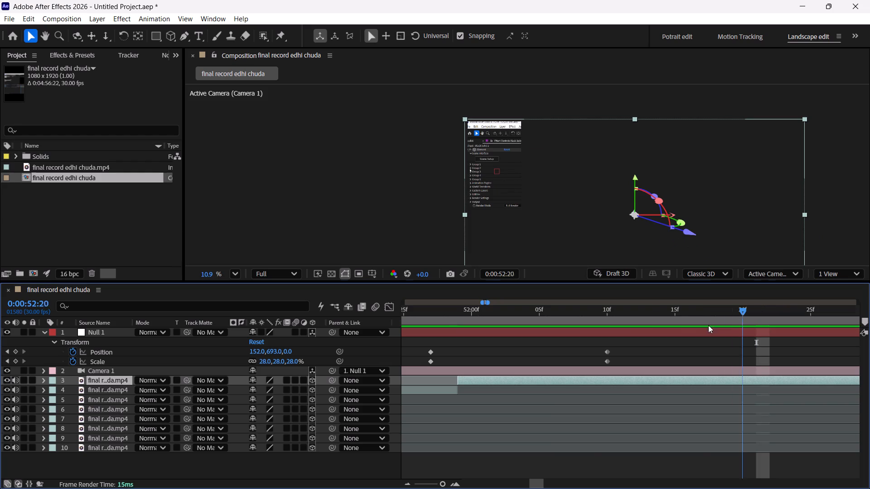
drag(708, 325, 565, 341)
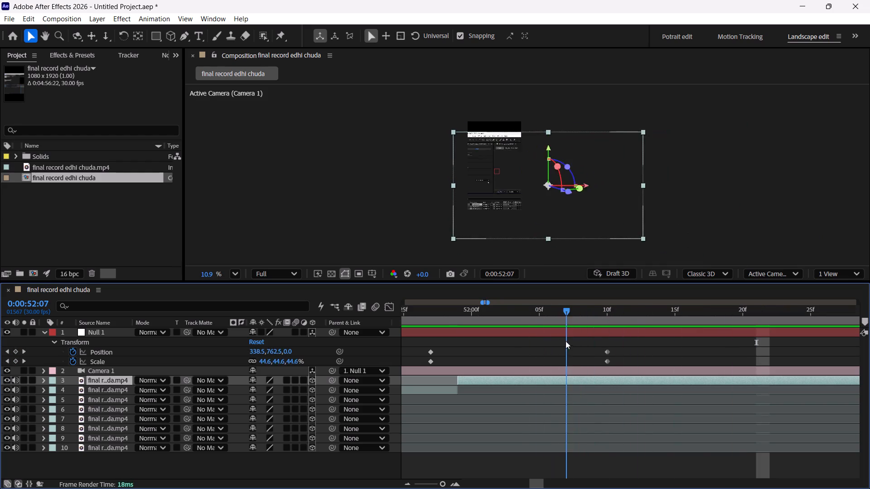
drag(565, 341, 599, 346)
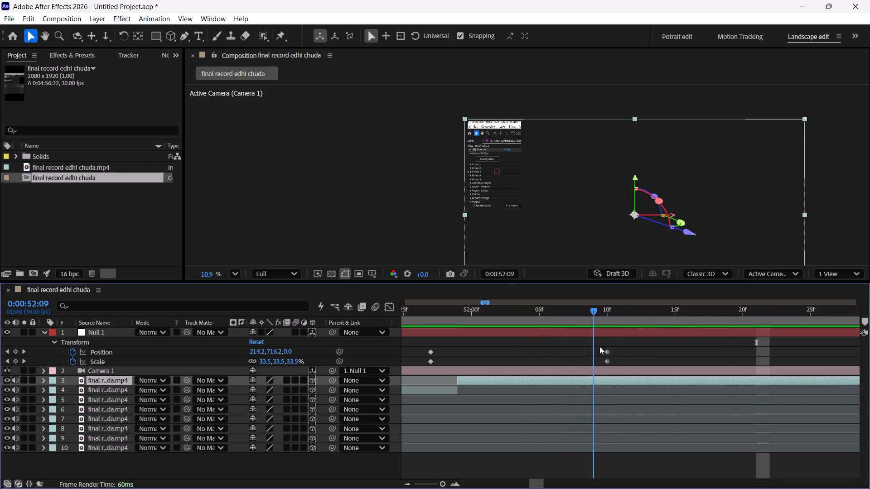
drag(599, 346, 609, 346)
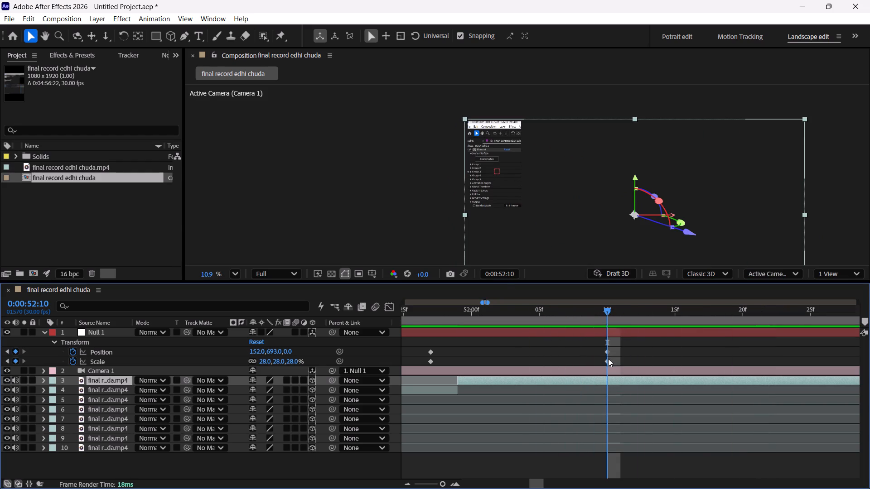
click(608, 359)
click(264, 363)
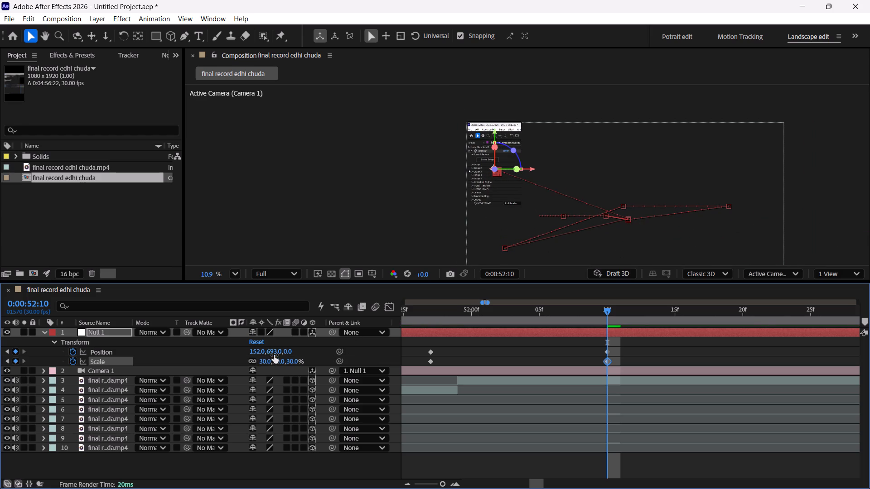
drag(274, 350, 288, 406)
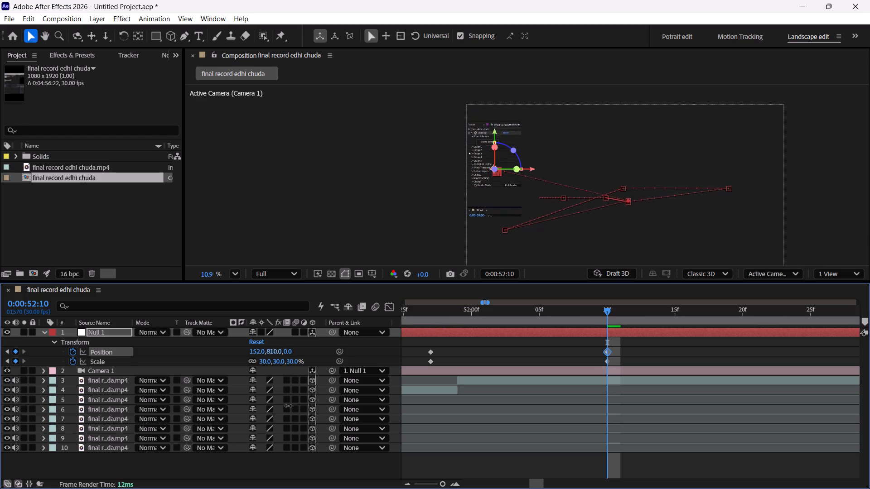
drag(288, 406, 291, 394)
drag(291, 394, 291, 384)
Review the footage from 0:00:52:10 to about 0:00:54:05, checking how the recorded Element controls fit the adjusted framing.
drag(610, 312, 619, 316)
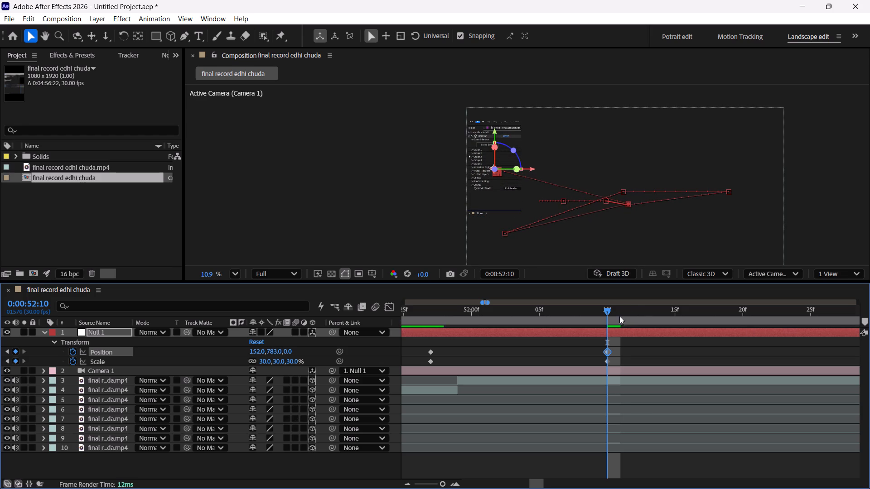
drag(619, 316, 772, 336)
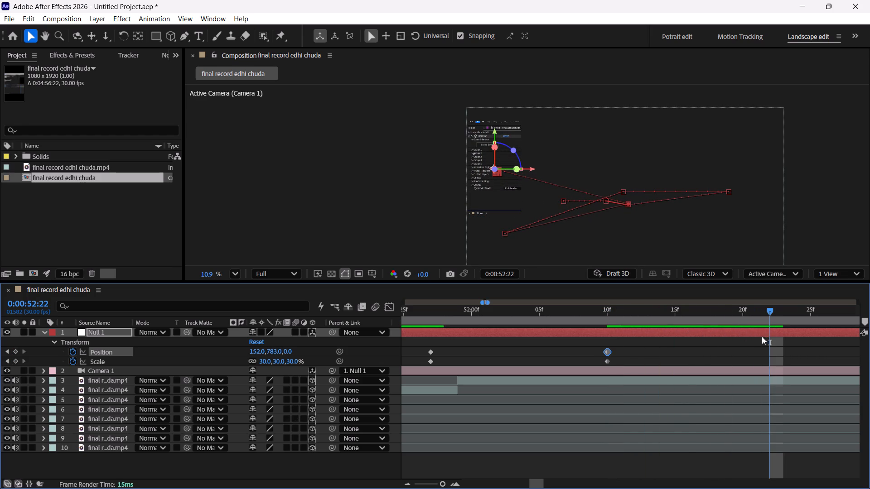
scroll(762, 336, left, 6)
drag(447, 312, 567, 327)
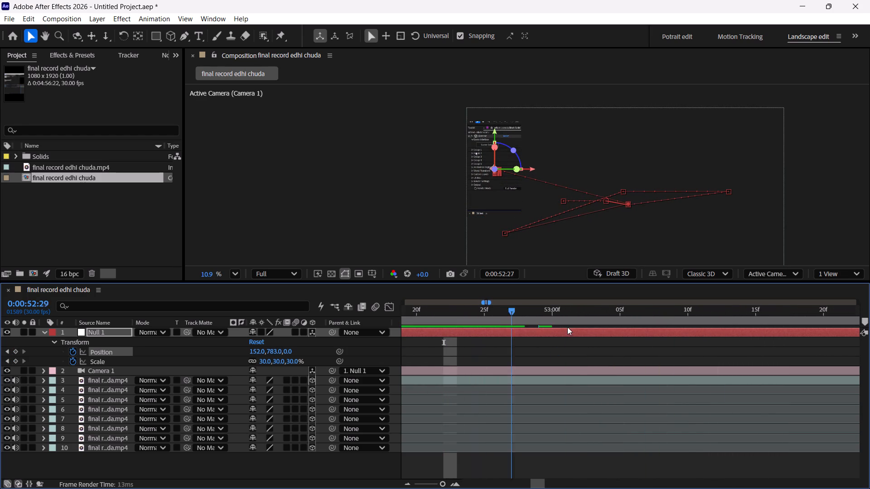
drag(567, 327, 746, 343)
scroll(741, 340, left, 2)
drag(574, 309, 610, 318)
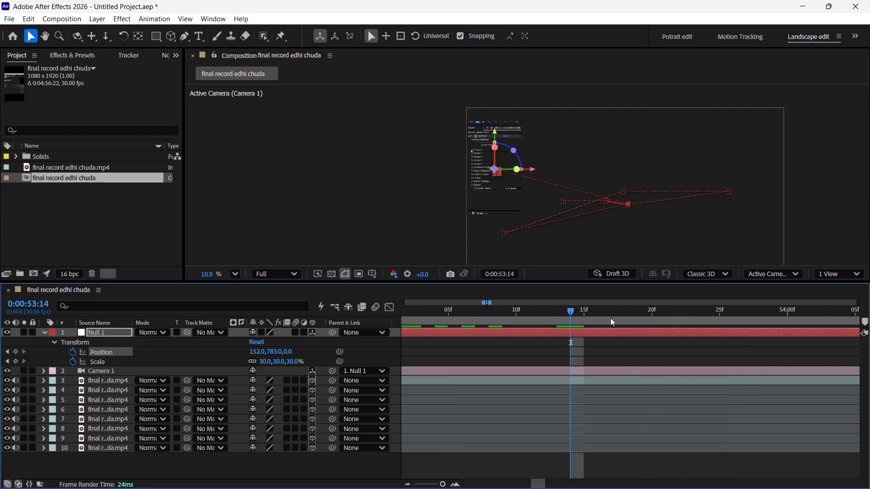
drag(610, 318, 701, 336)
click(442, 479)
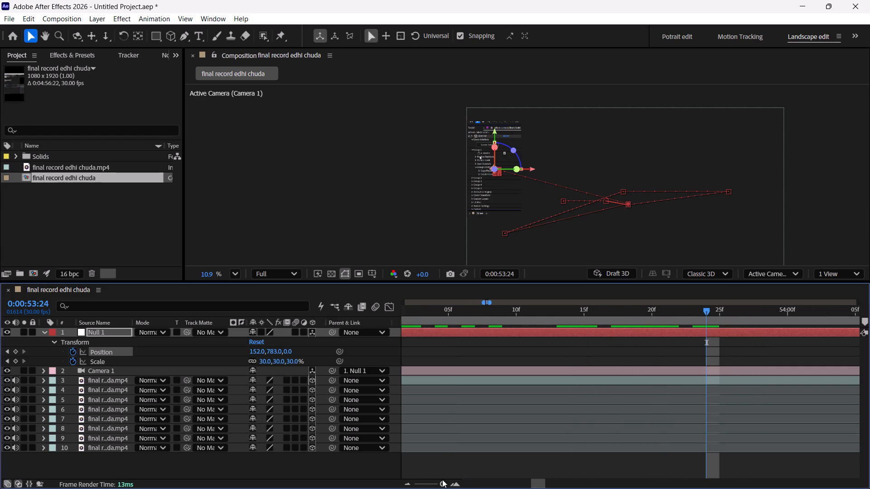
click(443, 483)
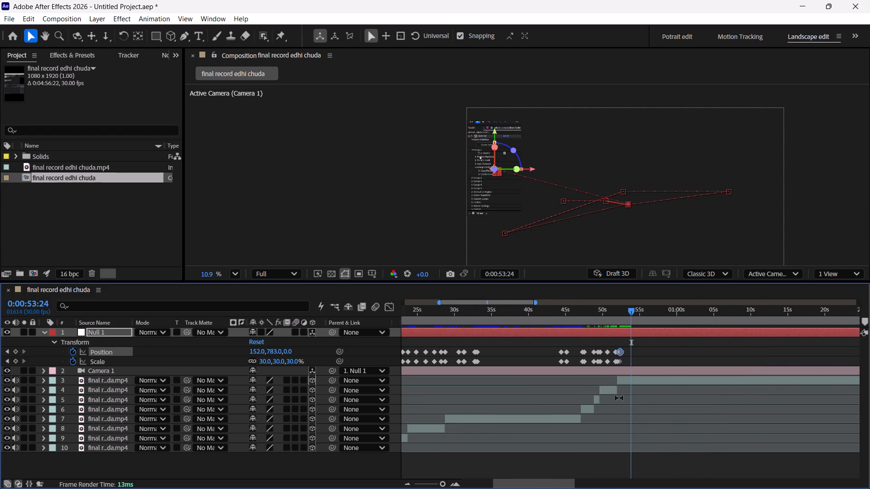
drag(630, 311, 639, 367)
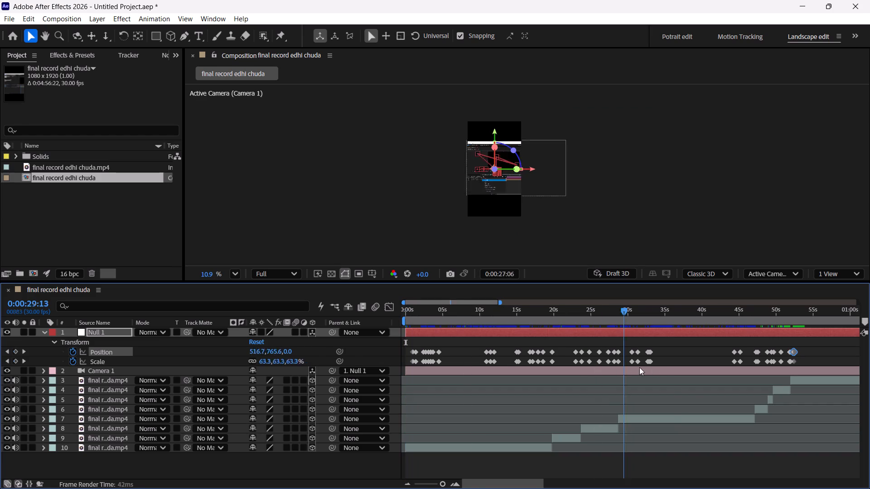
drag(639, 367, 800, 384)
scroll(731, 374, left, 2)
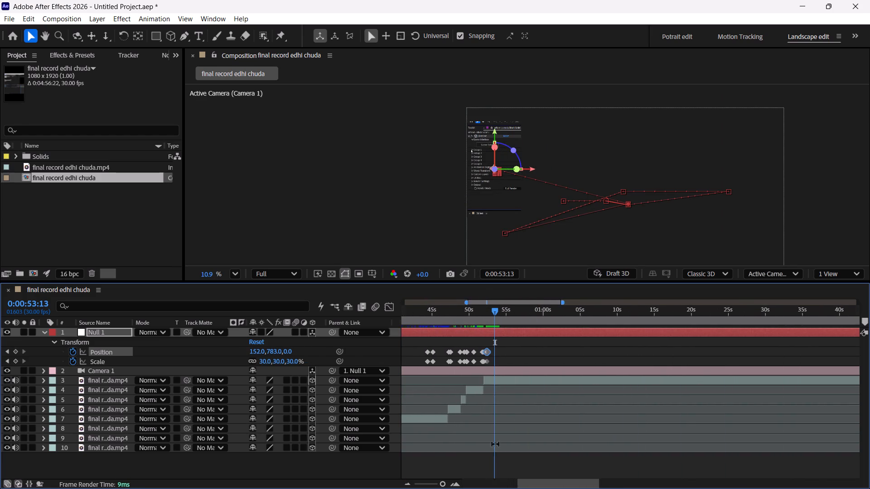
scroll(495, 444, left, 2)
double_click(452, 484)
drag(479, 312, 447, 316)
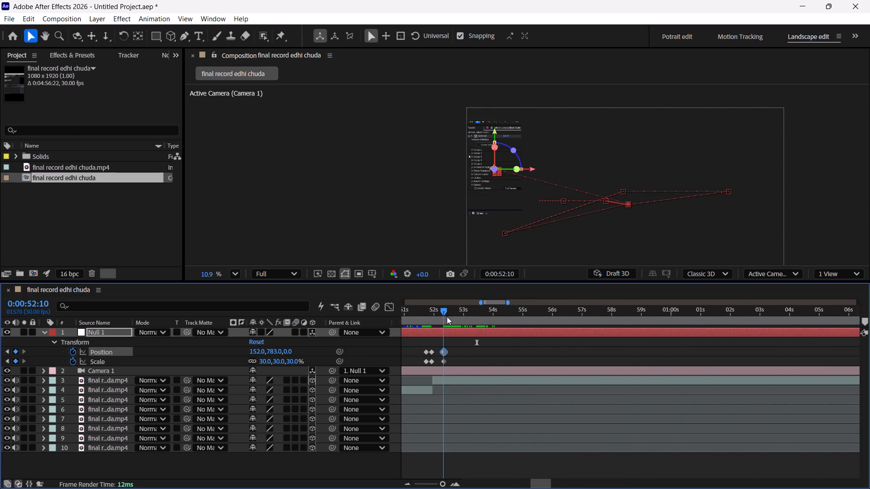
drag(447, 316, 494, 320)
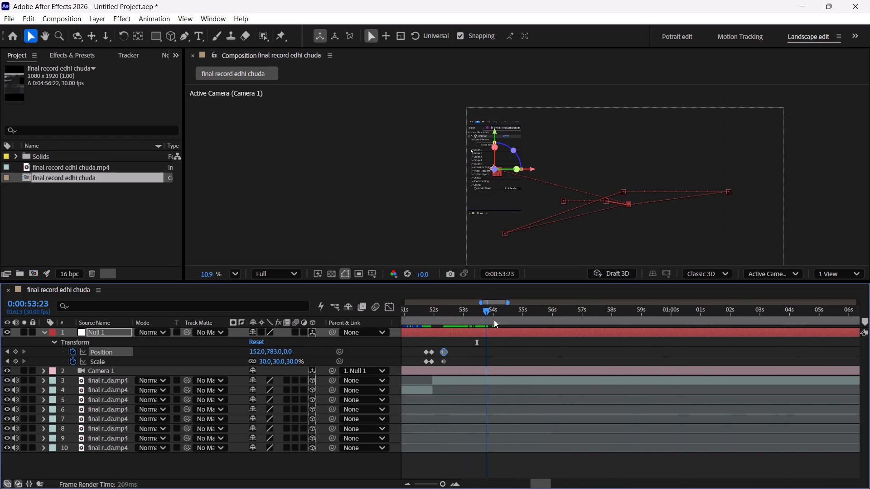
drag(494, 320, 501, 321)
Review the footage from about 0:00:54:05 to 0:01:04:00, checking the recorded Element settings for where the zoomed-in framing should end.
double_click(452, 479)
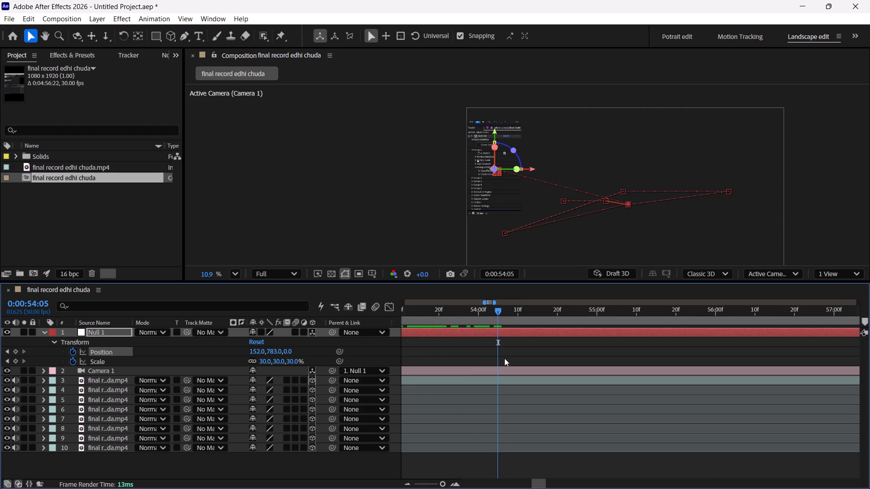
drag(498, 318, 566, 327)
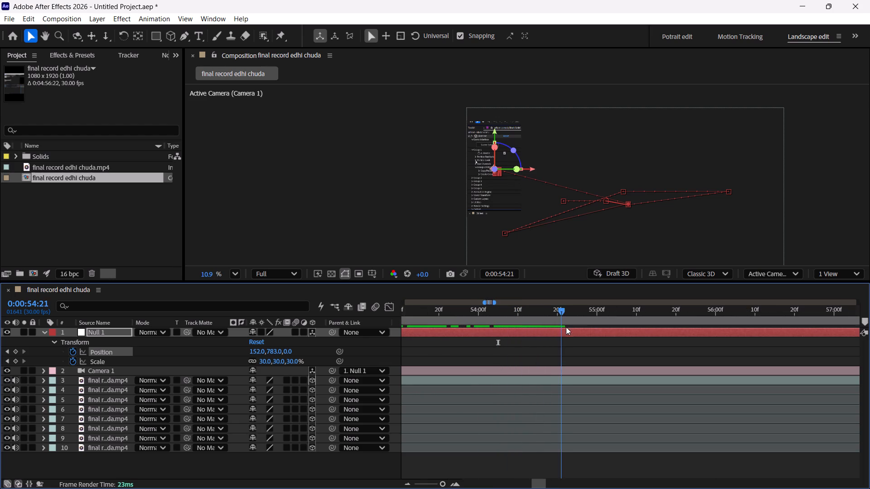
drag(566, 327, 578, 329)
scroll(575, 331, left, 3)
drag(439, 311, 553, 329)
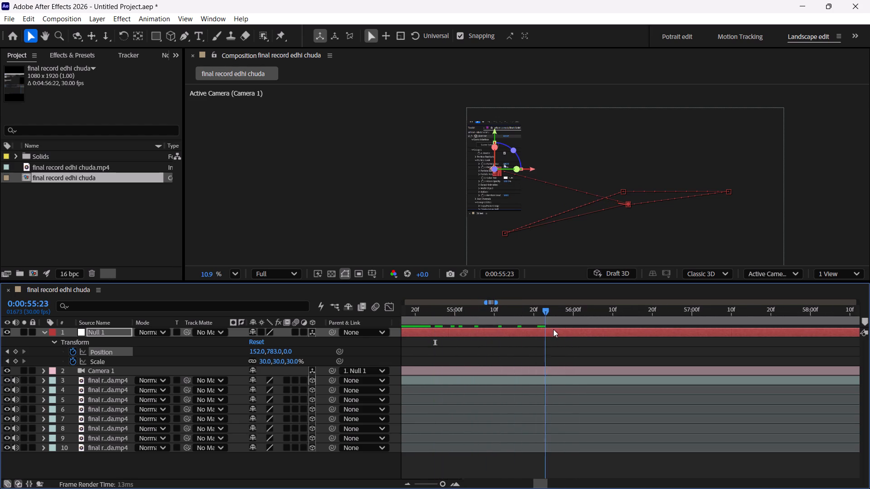
drag(553, 329, 575, 331)
scroll(573, 333, left, 2)
drag(422, 313, 573, 336)
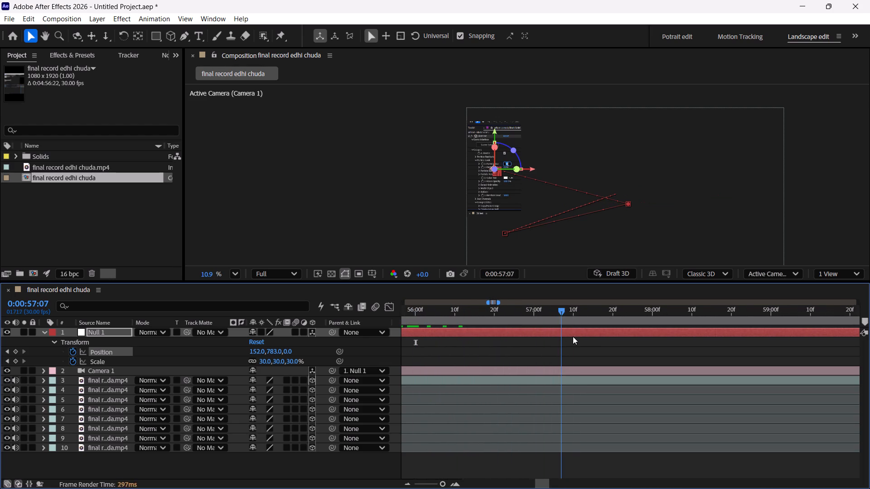
drag(573, 336, 584, 338)
scroll(578, 340, left, 2)
drag(463, 316, 626, 344)
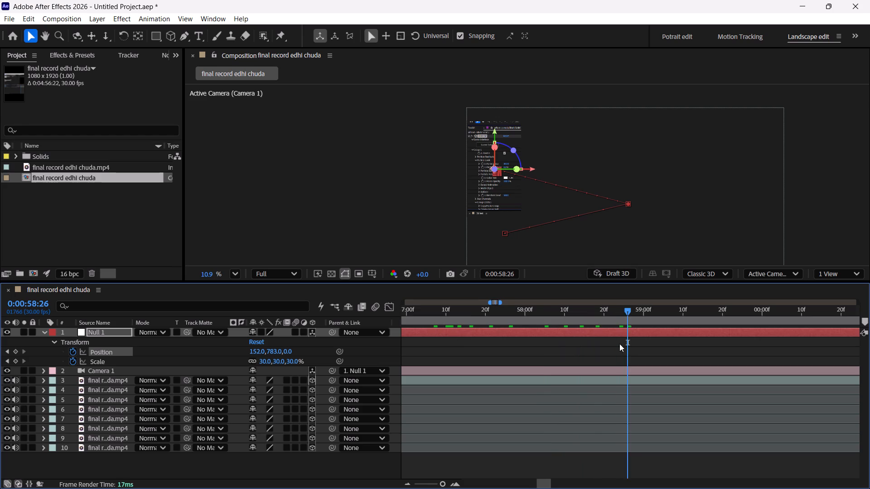
scroll(586, 345, left, 2)
drag(495, 314, 662, 344)
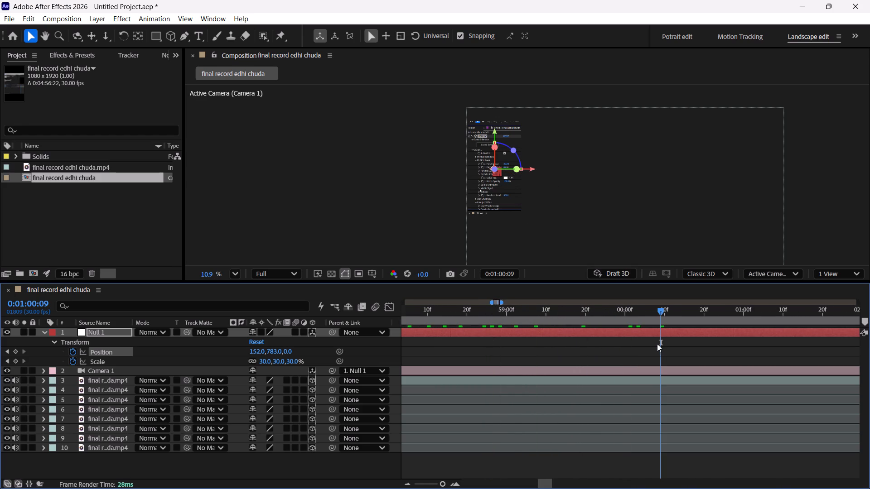
scroll(653, 344, left, 1)
drag(606, 316, 686, 322)
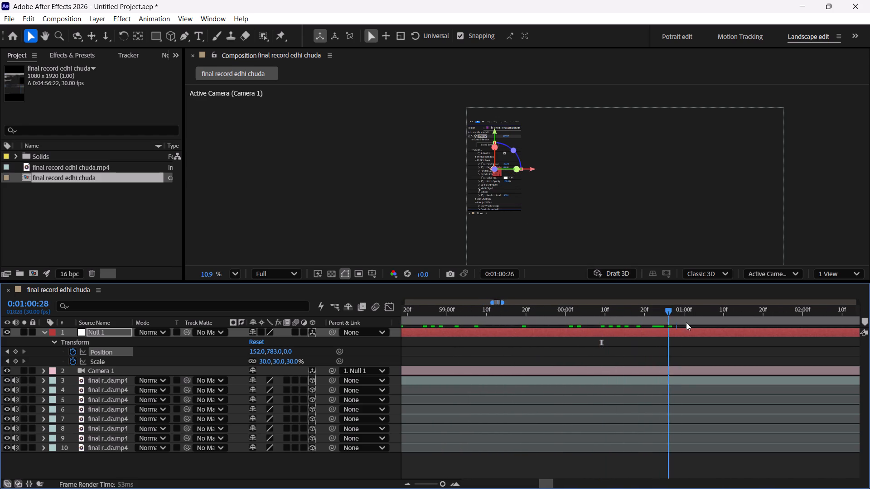
drag(686, 322, 690, 322)
scroll(667, 326, left, 5)
drag(457, 313, 514, 319)
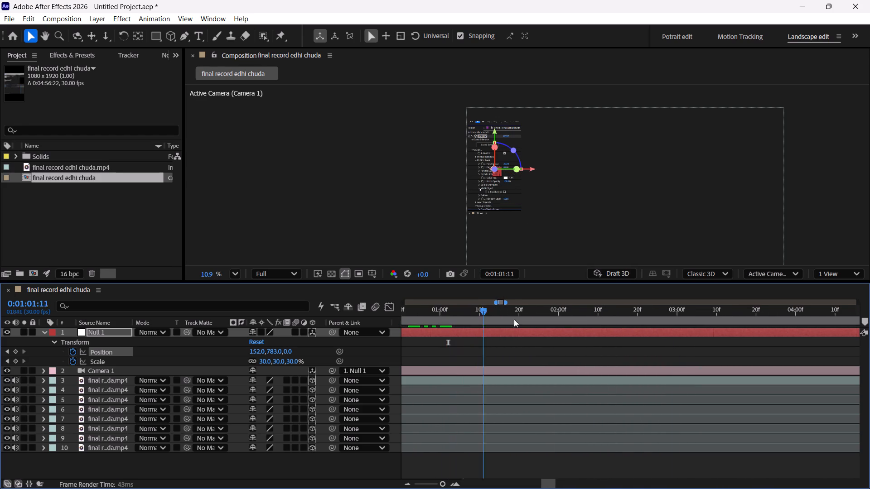
drag(514, 319, 661, 326)
scroll(661, 326, left, 3)
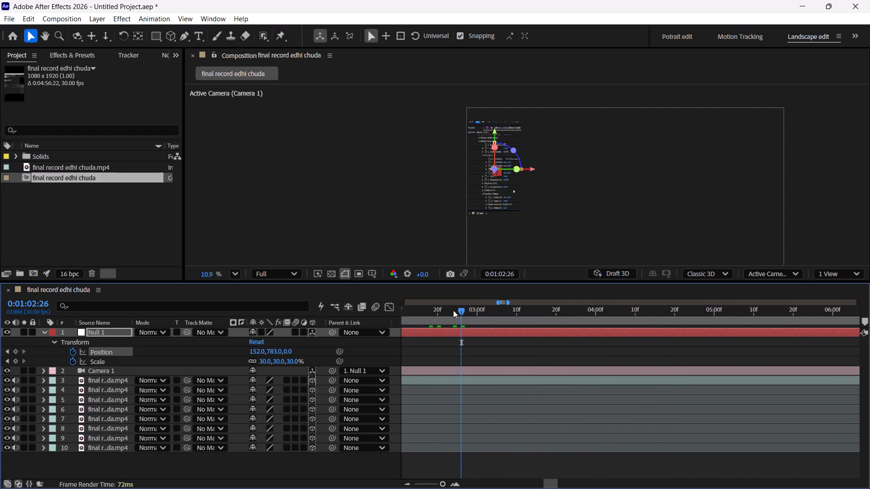
drag(468, 313, 596, 324)
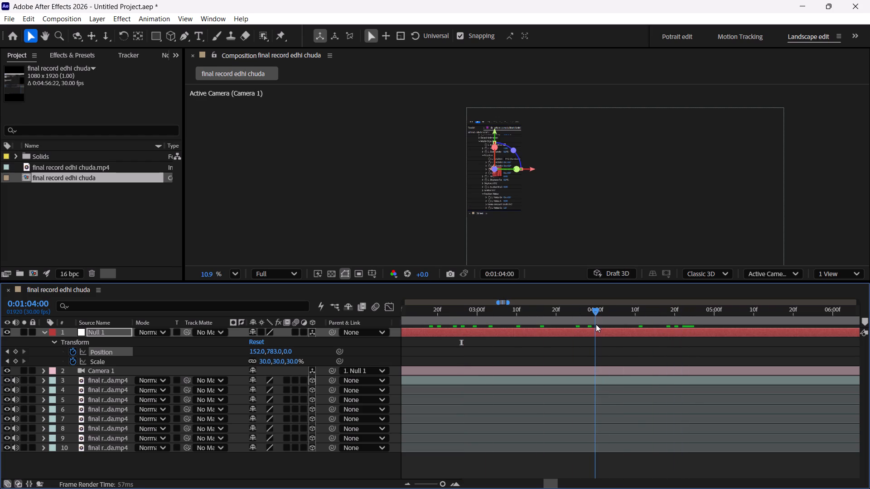
Add position and scale keyframes to Null 1 at 0:01:02:29 and set the scale to 100%.
drag(596, 324, 446, 331)
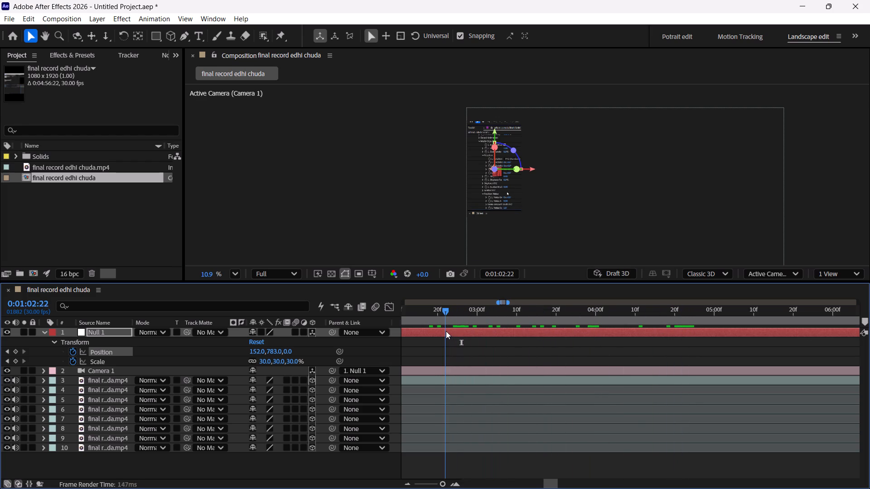
drag(446, 331, 474, 333)
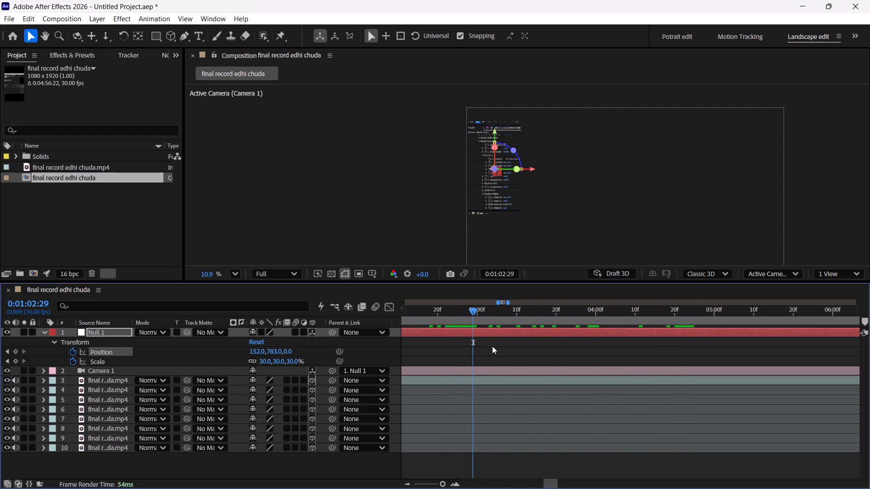
click(15, 347)
click(15, 352)
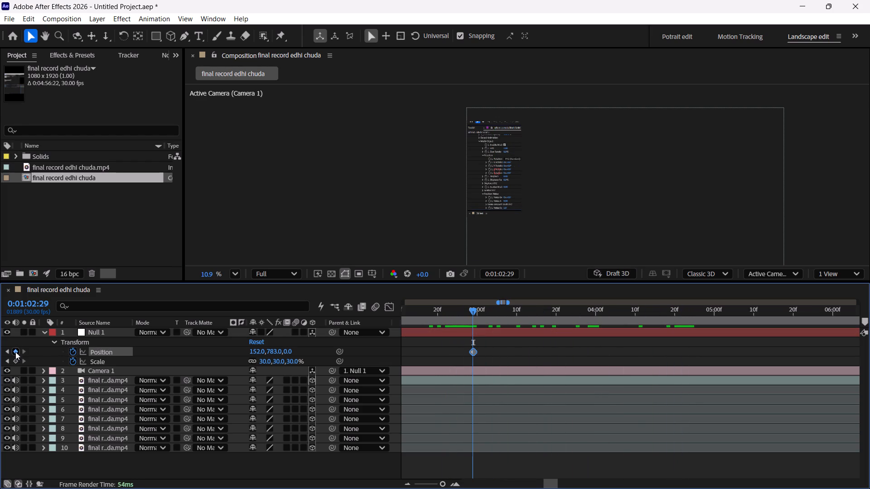
click(16, 359)
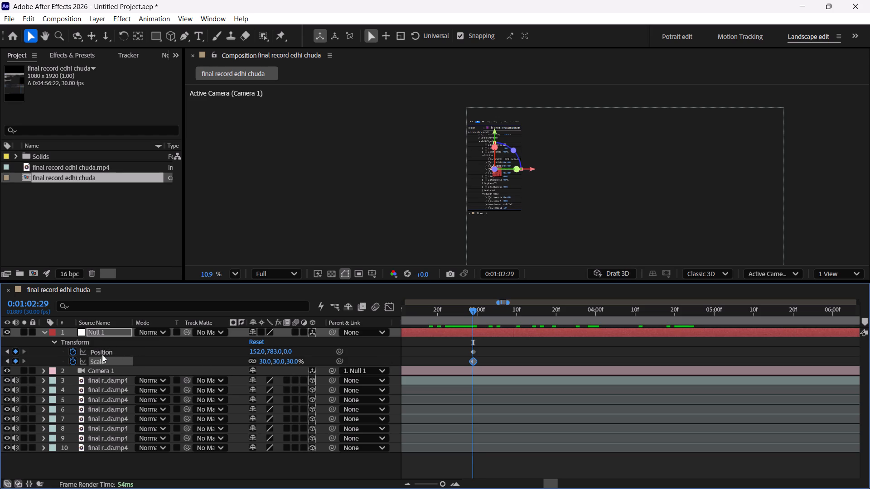
ctrl+click(100, 354)
click(264, 364)
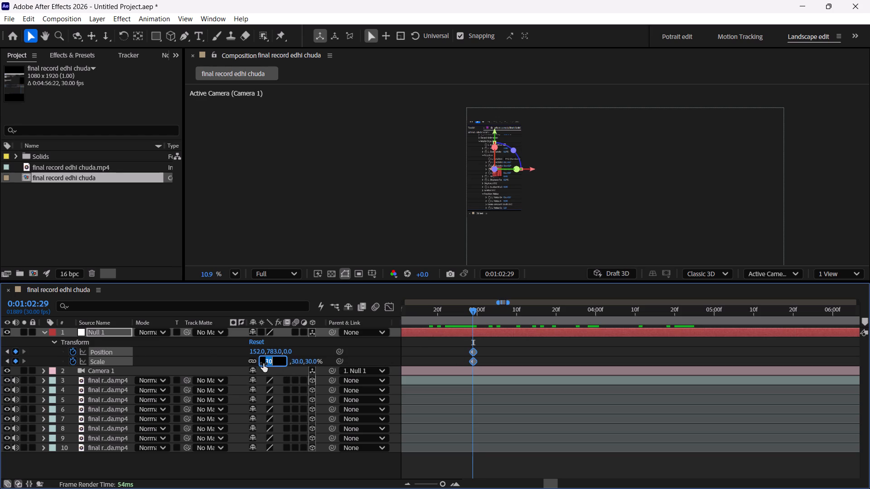
text(100)
key(Return)
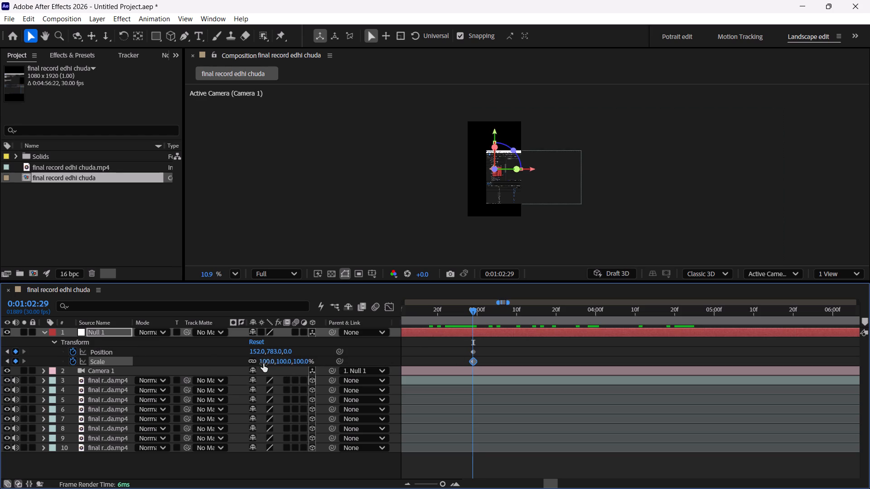
Set Null 1's position keyframe at 0:01:02:29 to 960, 958, 0, framing the recorded preview.
click(258, 351)
text(96)
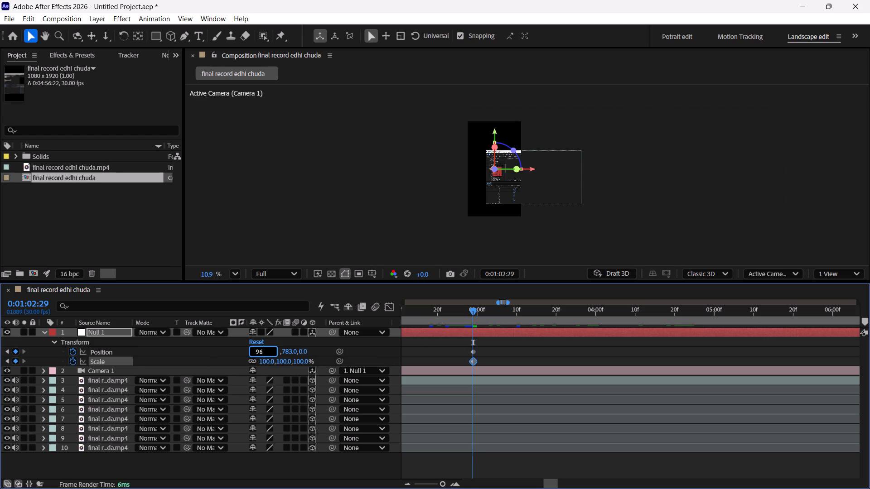
key(Return)
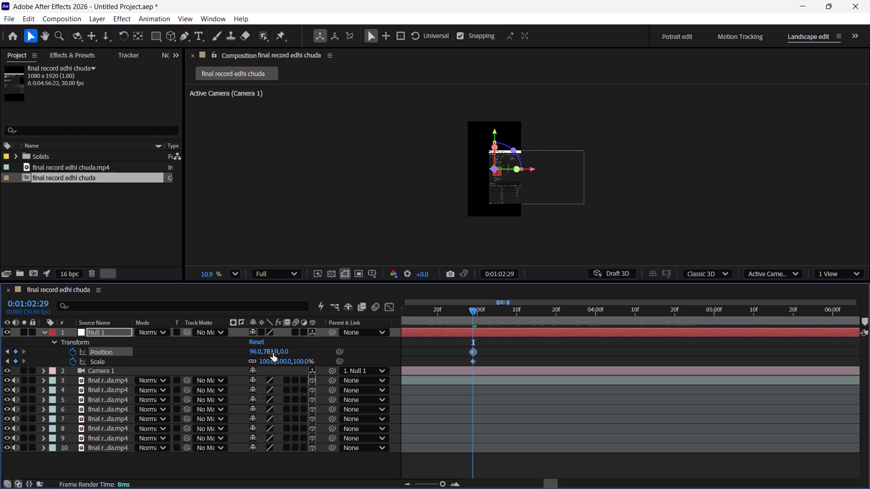
drag(264, 354, 364, 353)
click(255, 354)
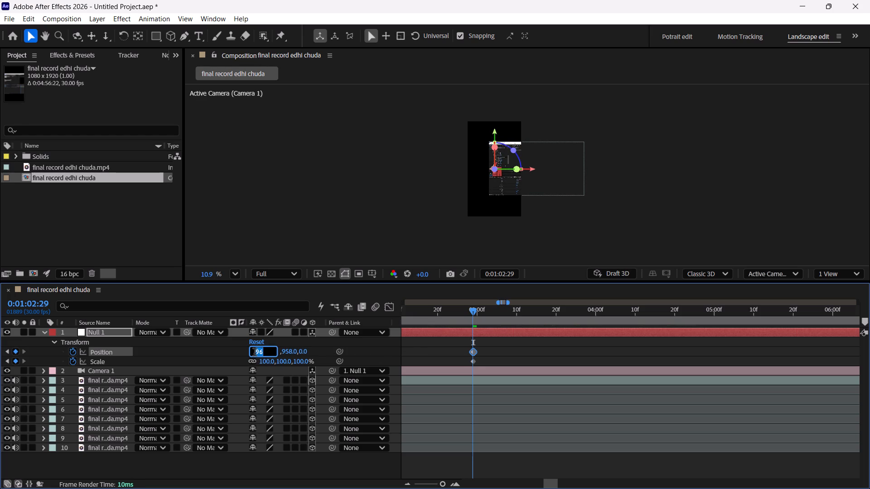
text(960)
key(Return)
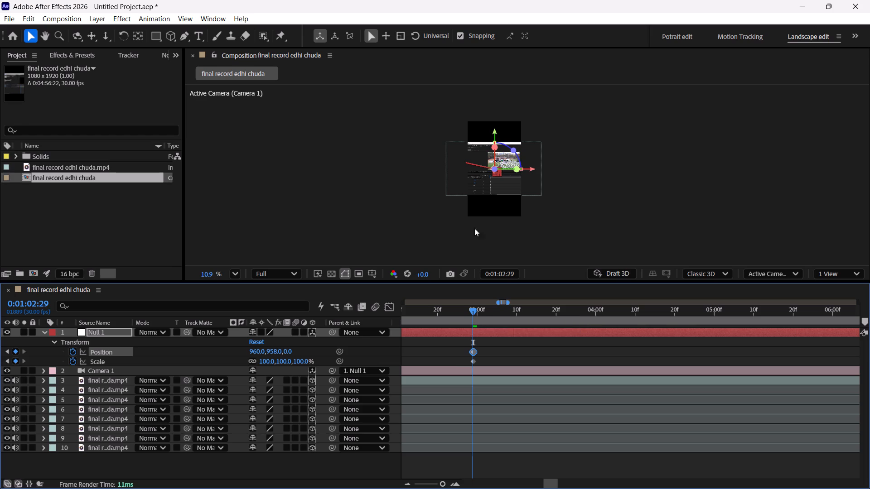
scroll(484, 188, up, 7)
Check the footage just after the zoom-out and add holding position and scale keyframes to Null 1 at 0:01:03:05.
drag(471, 312, 480, 312)
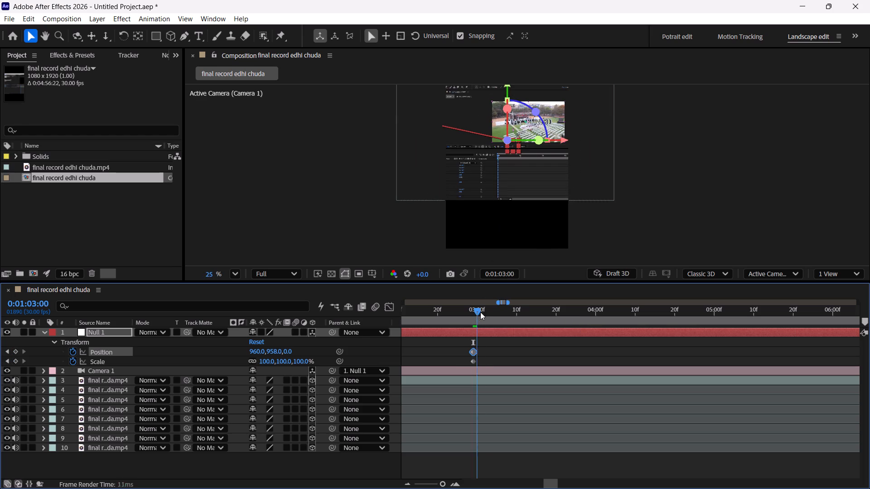
drag(480, 312, 628, 325)
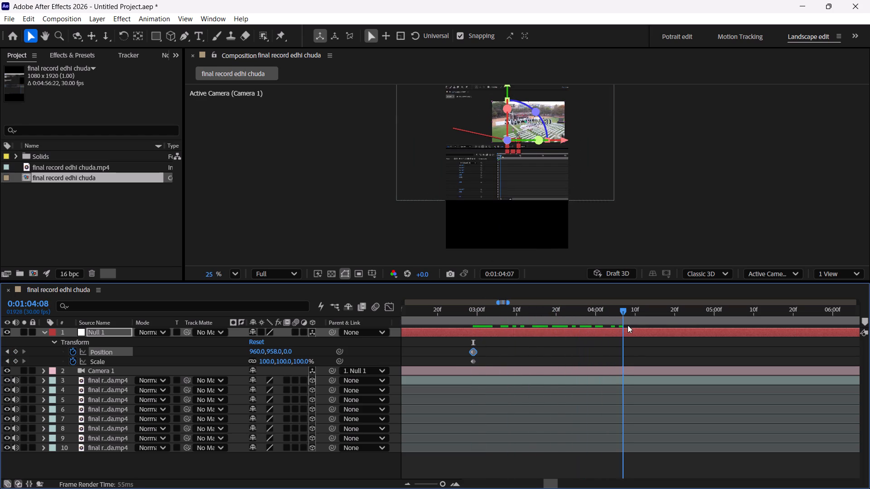
drag(628, 325, 484, 350)
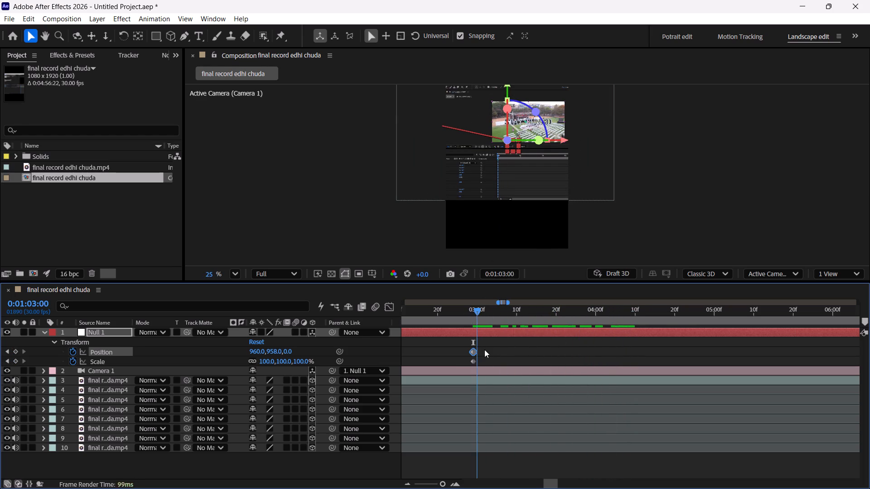
drag(484, 350, 493, 349)
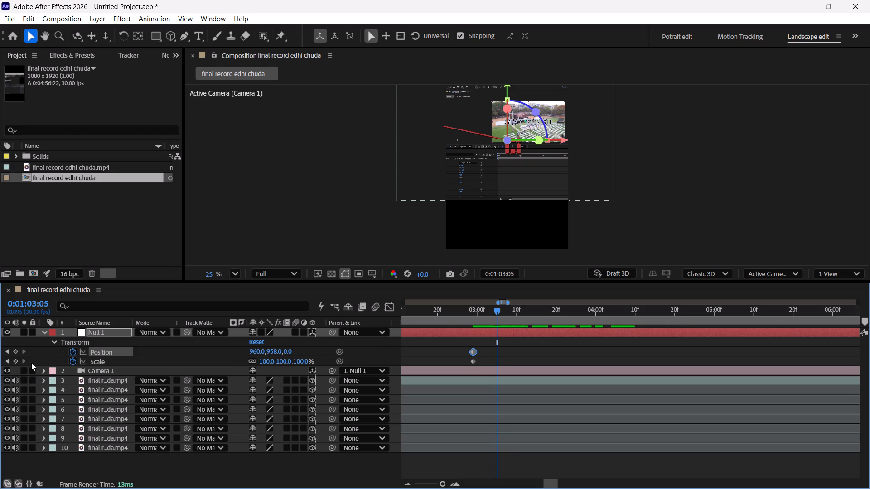
click(14, 360)
click(14, 352)
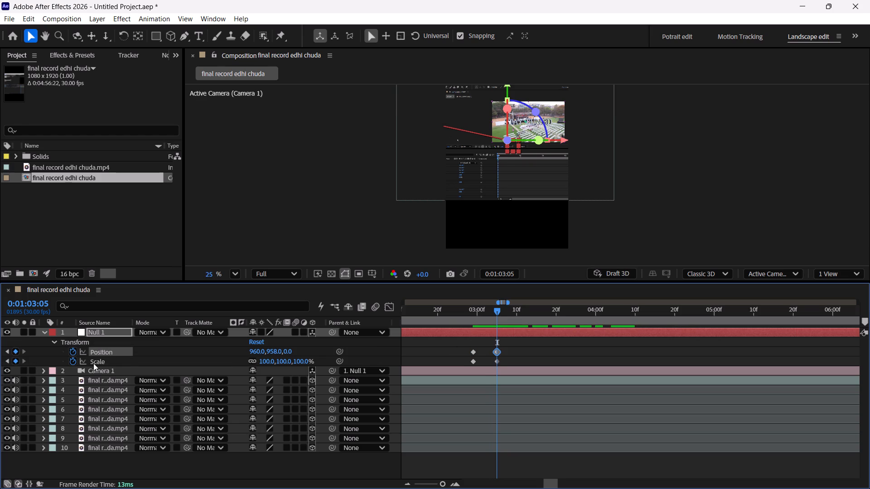
At 0:01:03:16, set Null 1's scale to 49% and its position to 960, 1116, 0, framing the recorded timeline.
ctrl+click(93, 363)
drag(496, 313, 531, 321)
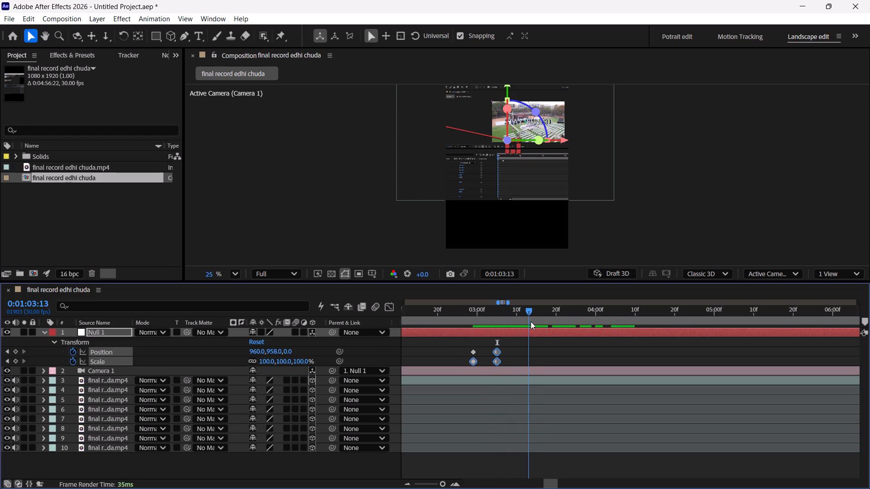
drag(531, 321, 539, 322)
drag(267, 361, 241, 362)
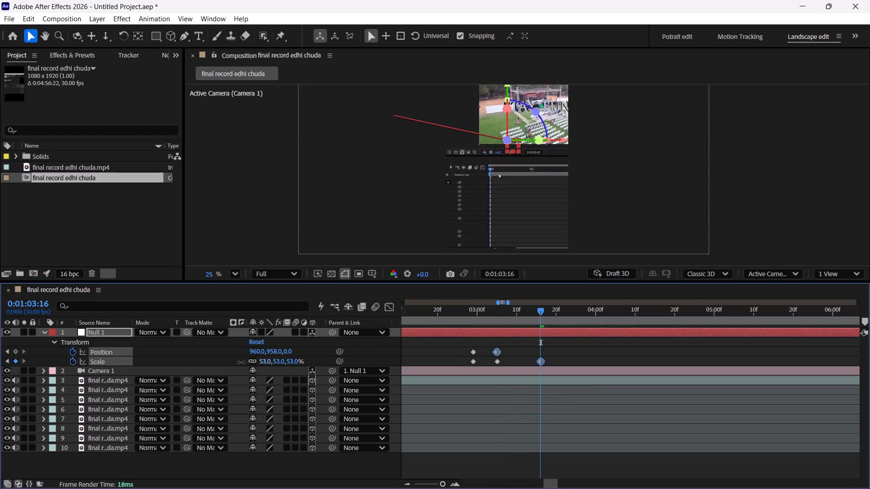
drag(241, 362, 240, 362)
drag(274, 349, 273, 335)
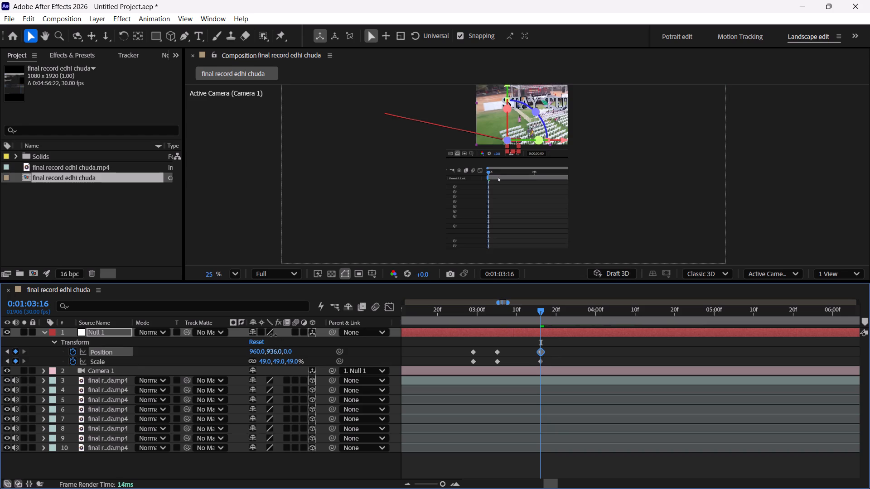
drag(273, 335, 280, 431)
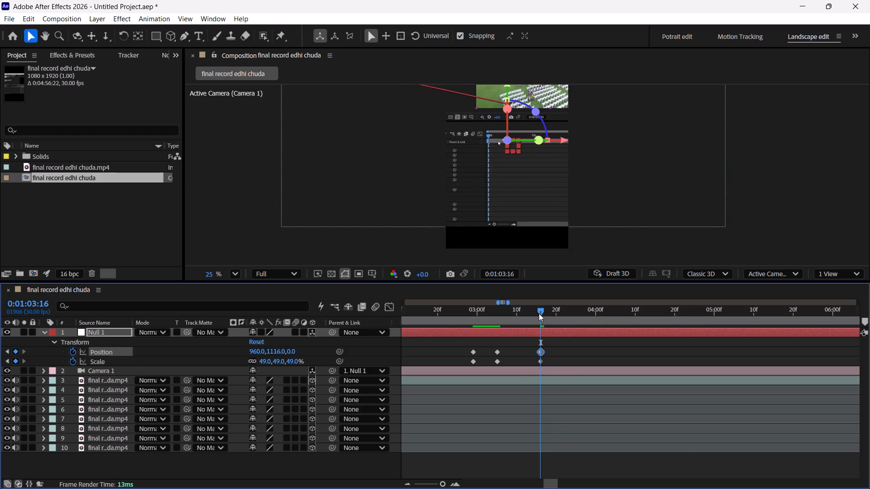
Examine Null 1's camera move between about 0:00:53 and 0:01:03 and find where the zoom-out starts.
drag(539, 313, 420, 330)
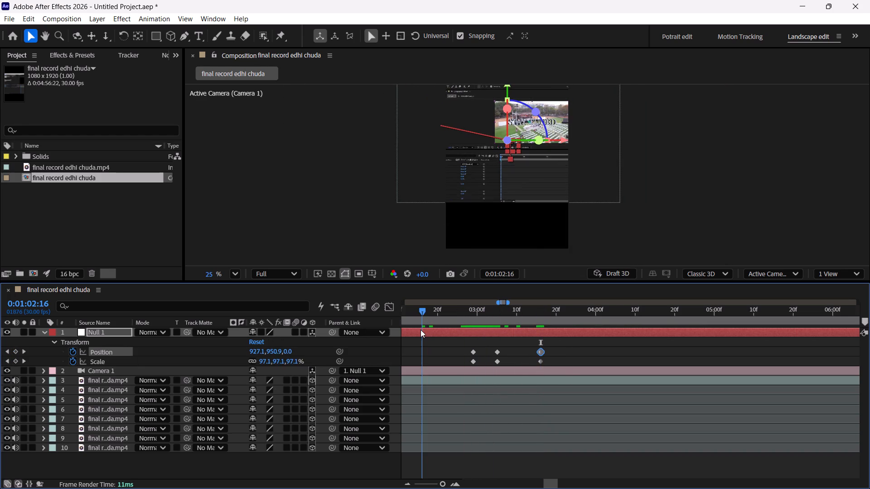
drag(420, 330, 341, 362)
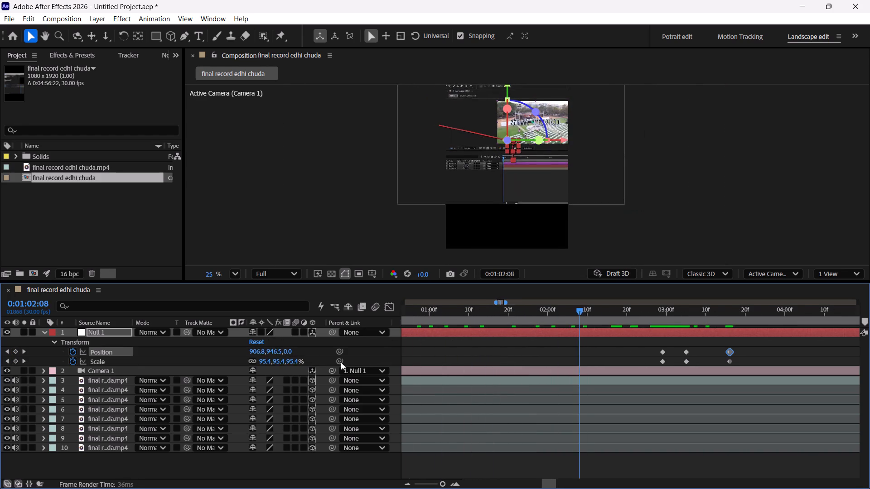
drag(341, 362, 387, 363)
drag(444, 481, 439, 482)
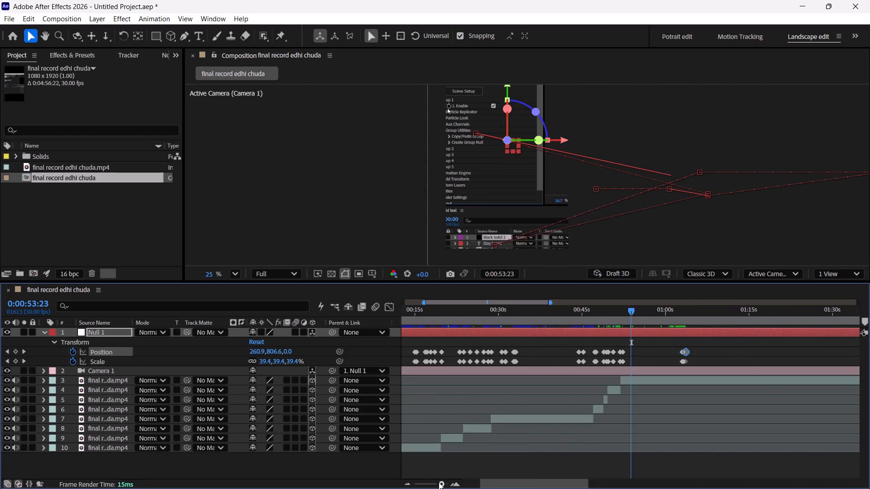
drag(439, 482, 449, 475)
drag(630, 314, 647, 318)
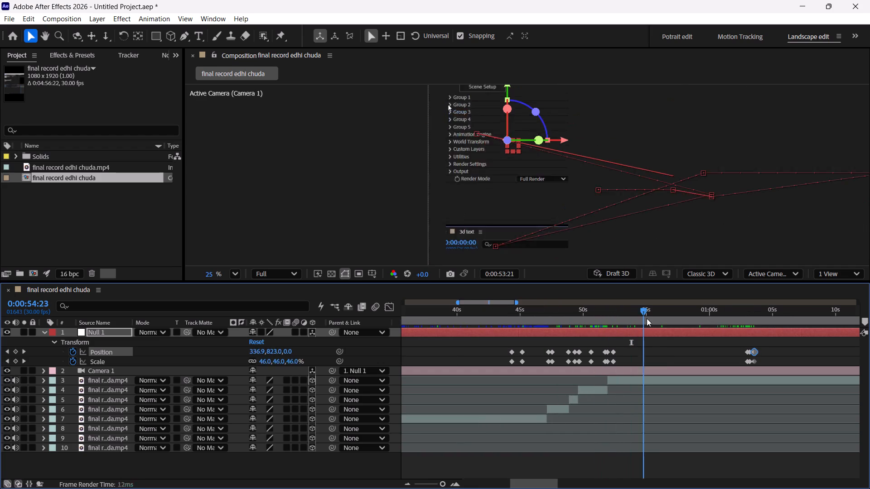
drag(647, 318, 720, 326)
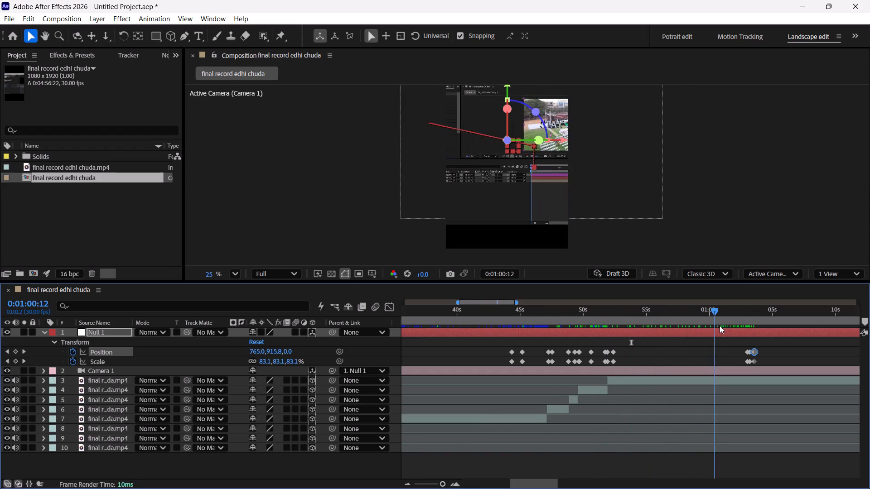
drag(720, 326, 744, 327)
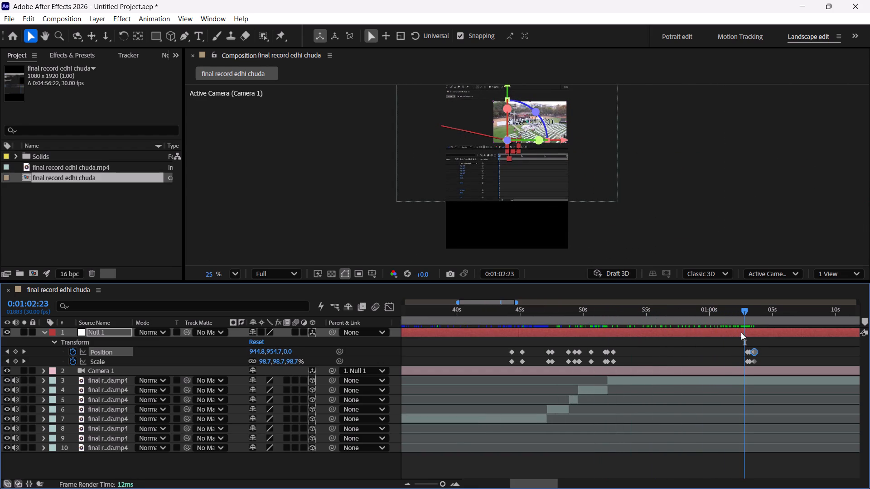
double_click(456, 484)
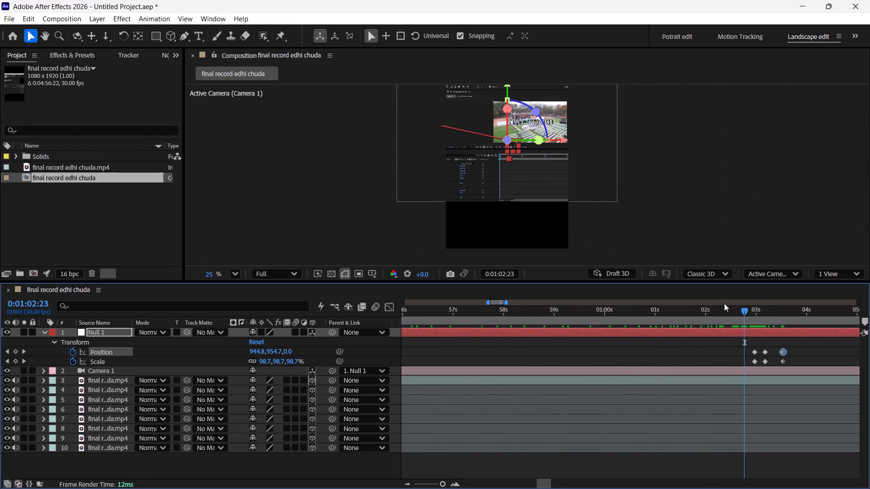
drag(743, 314, 659, 352)
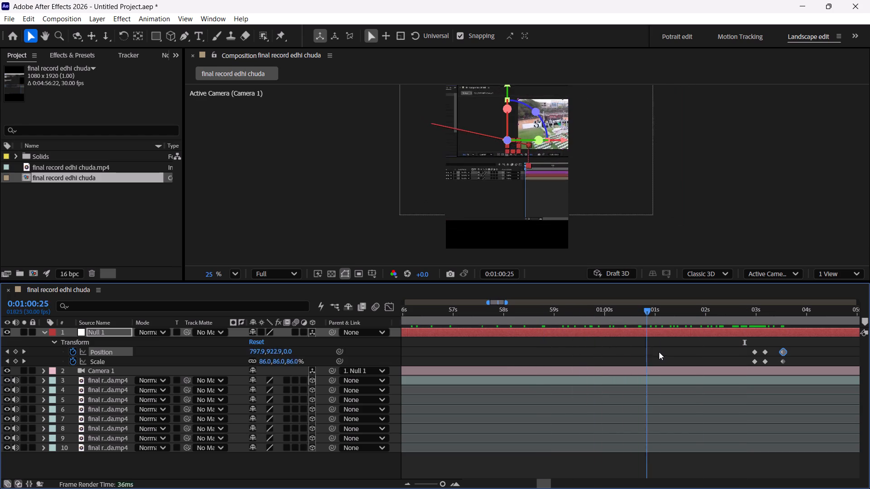
drag(659, 352, 753, 369)
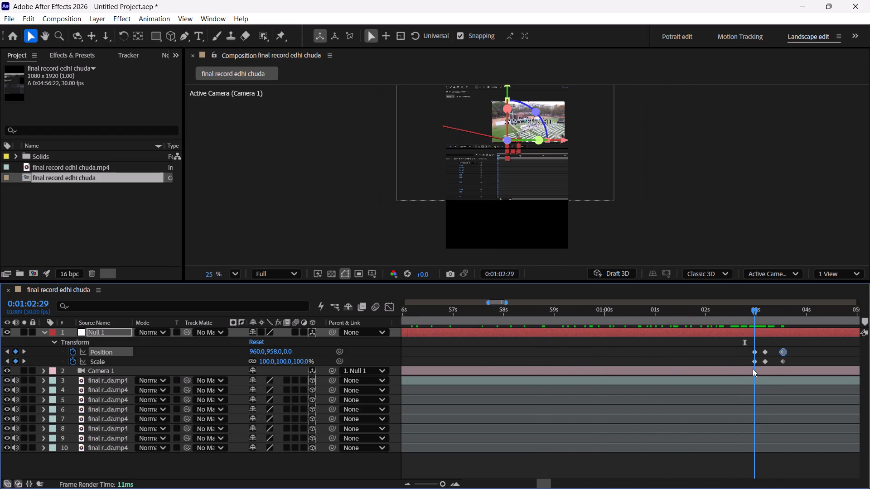
drag(753, 369, 754, 367)
Delete Null 1's position and scale keyframes from 0:01:02:29 through 0:01:03:16.
drag(744, 346, 799, 365)
key(Delete)
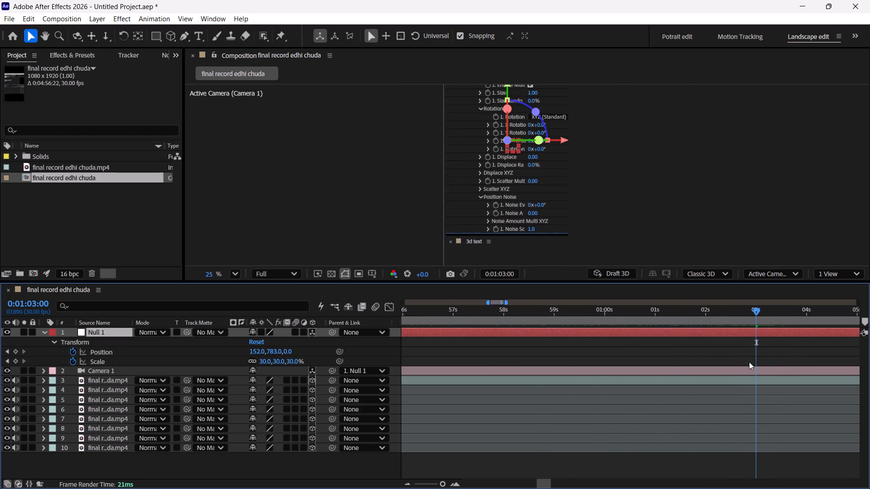
Add holding scale and position keyframes to Null 1 at 0:01:02:23.
drag(755, 312, 741, 326)
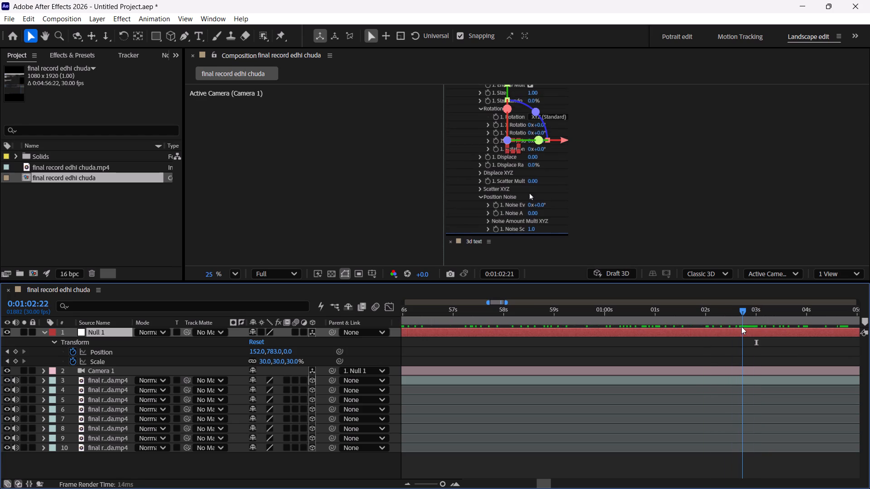
drag(741, 326, 743, 327)
click(18, 359)
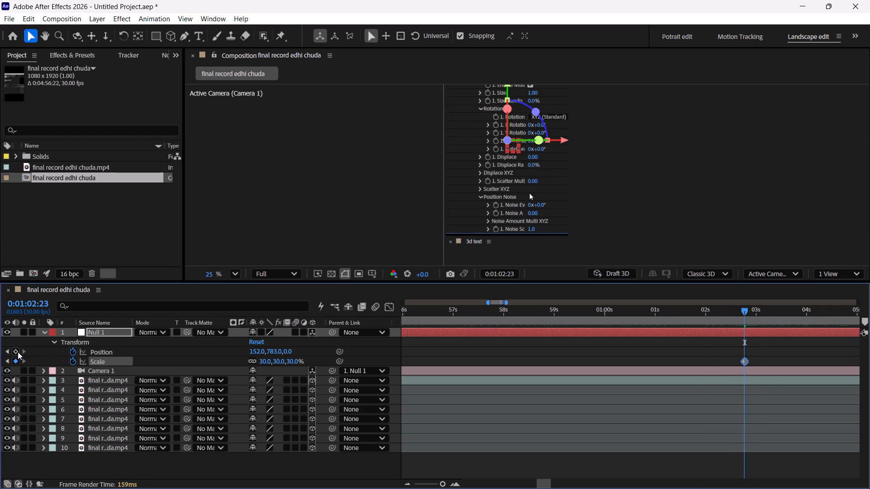
click(18, 352)
At 0:01:02:29, set Null 1's scale to 100% and its X position to 960, zooming out to the recorded preview.
drag(748, 312, 744, 343)
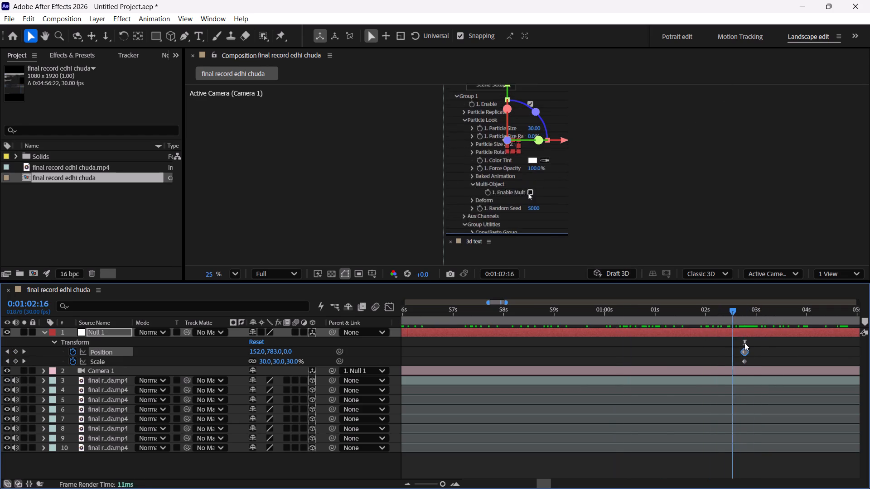
drag(744, 343, 784, 343)
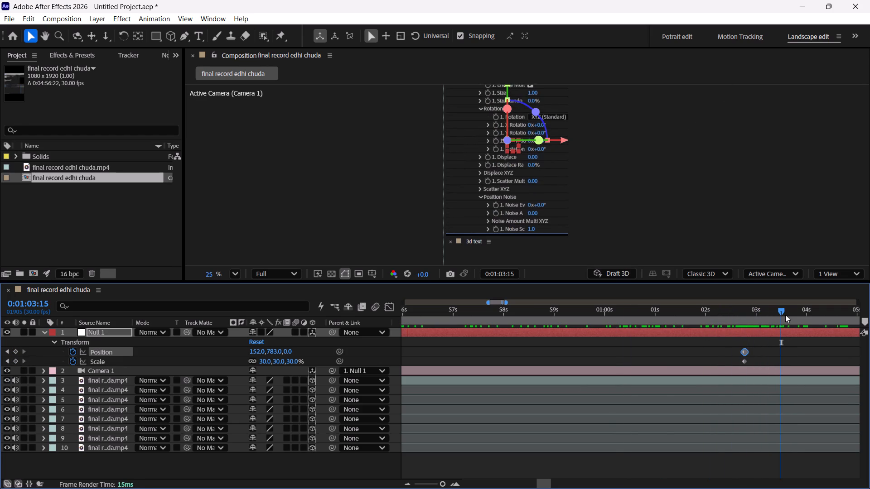
drag(783, 314, 755, 316)
scroll(758, 326, left, 5)
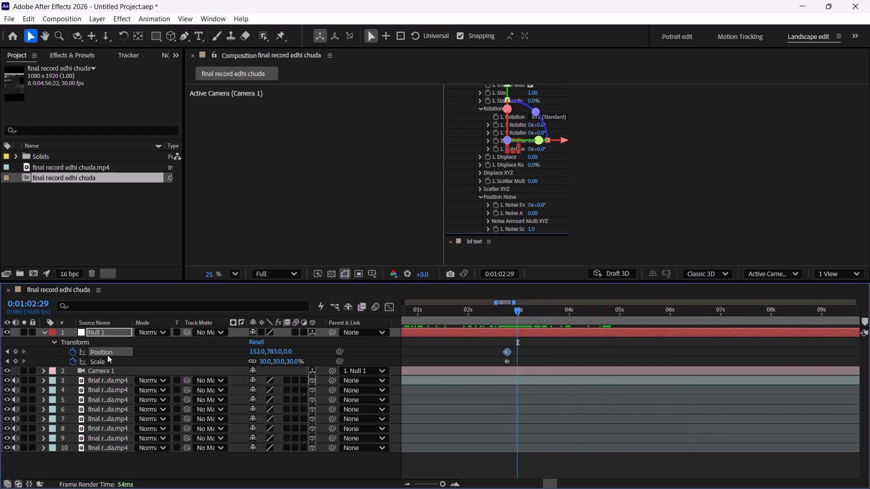
click(261, 362)
text(100)
key(Return)
click(256, 353)
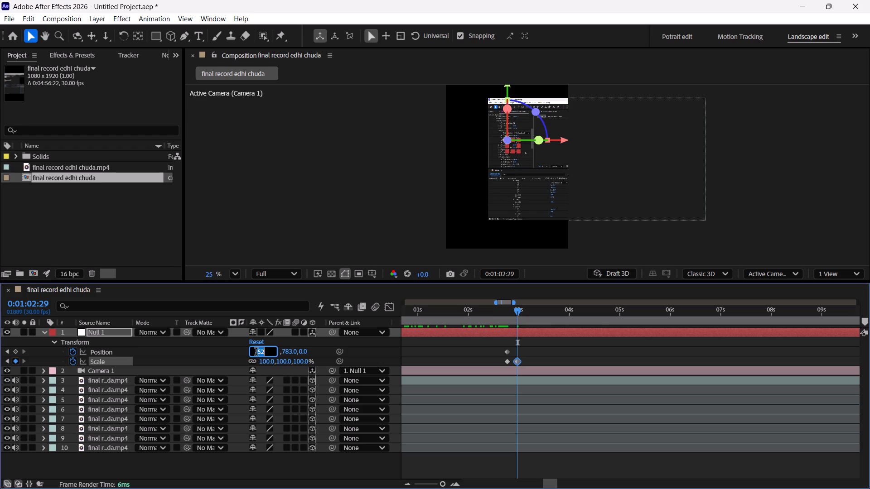
text(960)
key(Return)
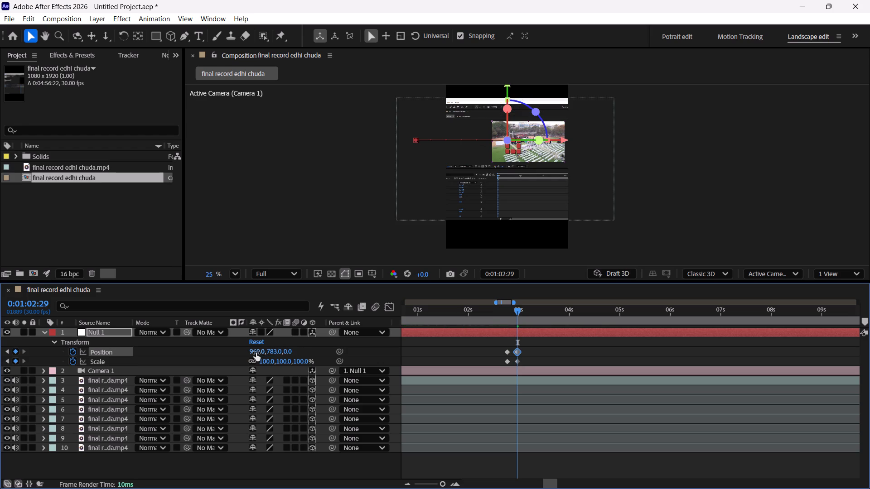
At 0:01:04:06, set Null 1's scale to 40% and its Y position to 1103, framing the recorded timeline.
drag(523, 314, 563, 318)
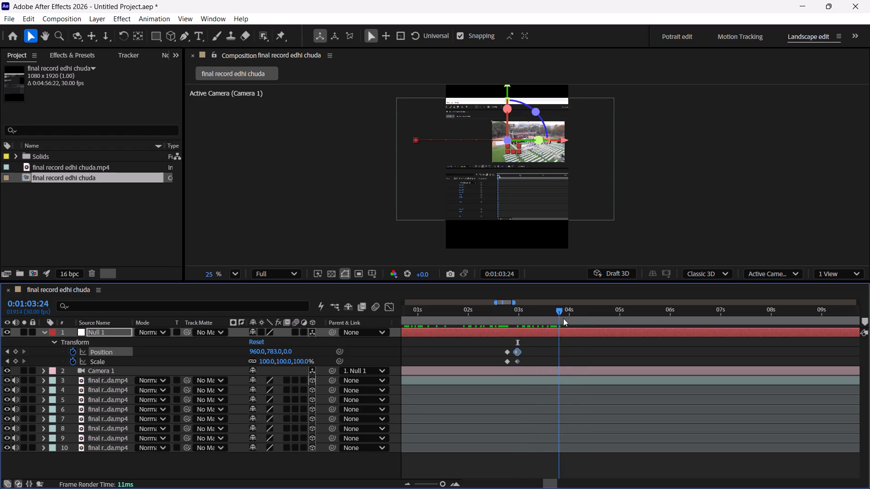
drag(563, 318, 580, 318)
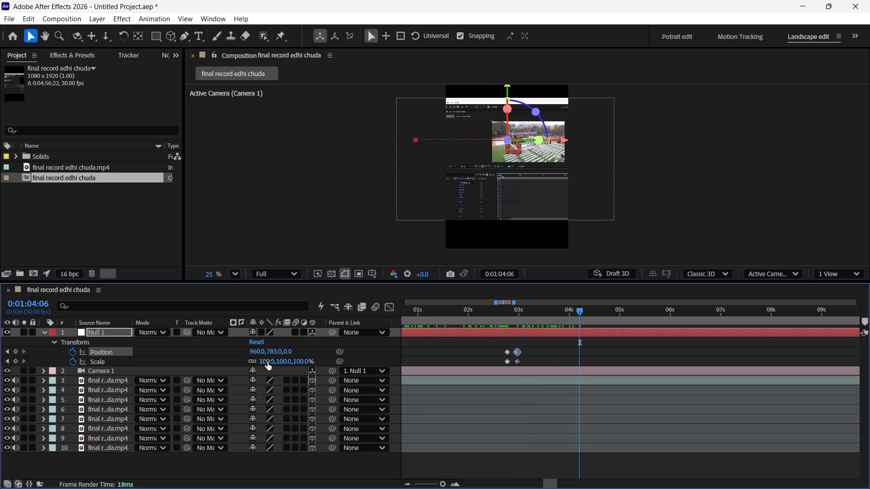
click(266, 361)
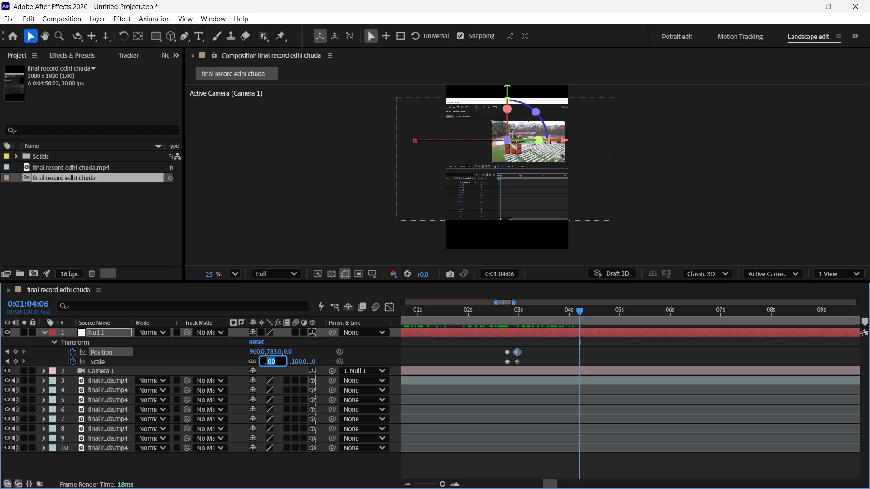
text(40)
key(Return)
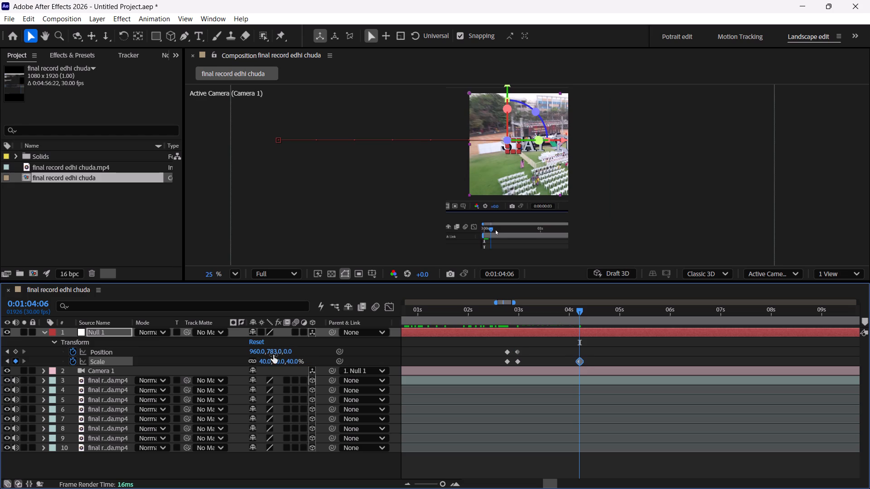
drag(273, 352, 319, 487)
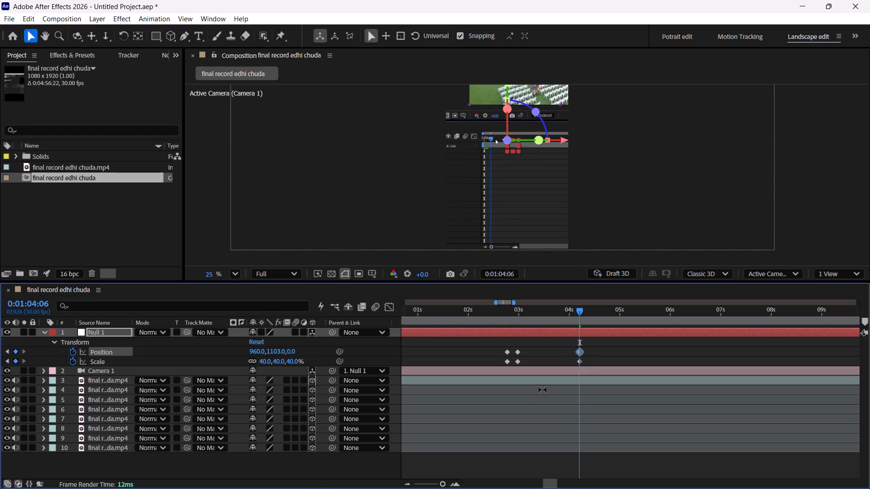
Review the footage up to 0:01:06:23 and play back the camera move from 0:01:02:14.
drag(580, 313, 638, 325)
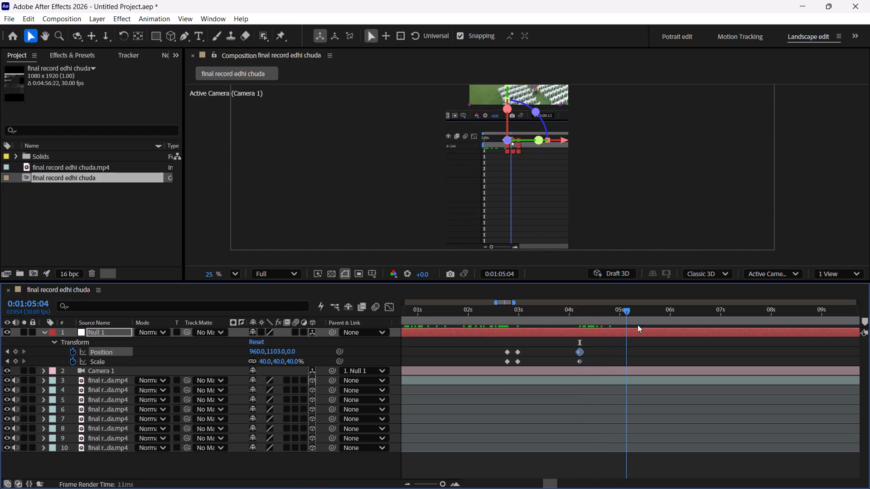
drag(638, 325, 709, 327)
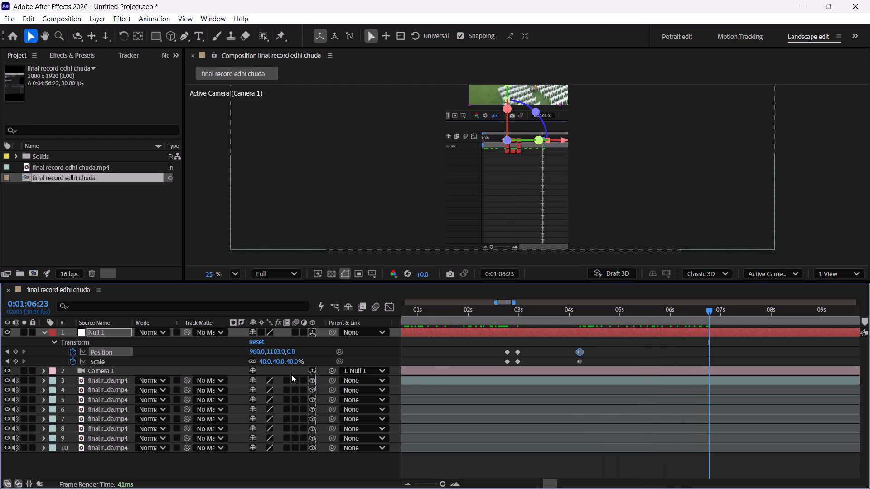
drag(708, 307, 585, 320)
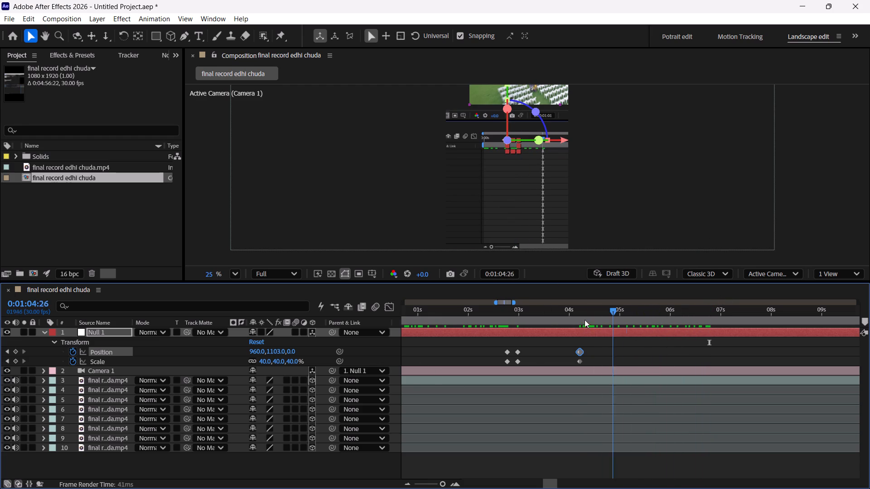
drag(585, 320, 528, 335)
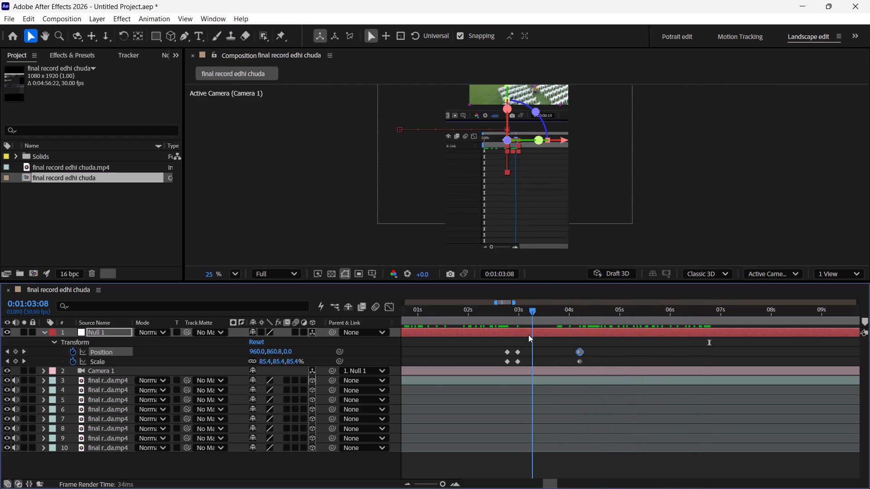
drag(528, 335, 495, 343)
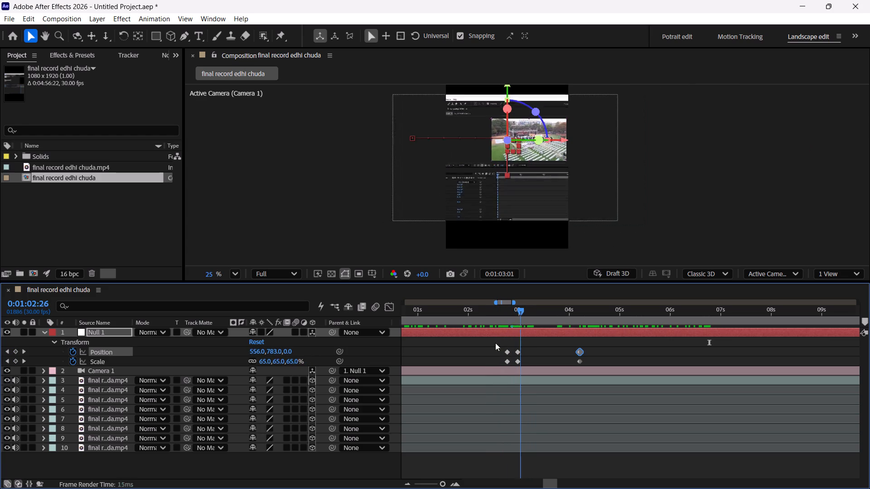
drag(495, 343, 490, 342)
key(space)
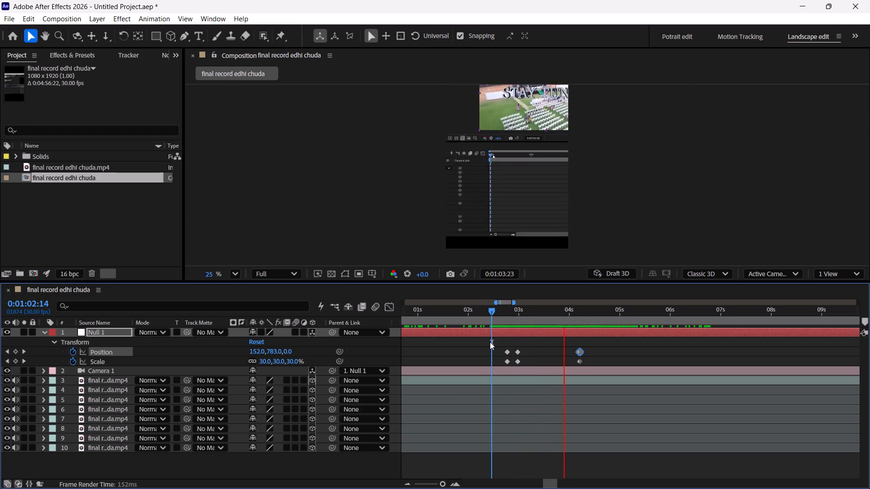
key(space)
Move Null 1's zoomed-out position and scale keyframes at 0:01:02:29 to about 0:01:03:11, slowing the zoom-out.
drag(637, 312, 507, 333)
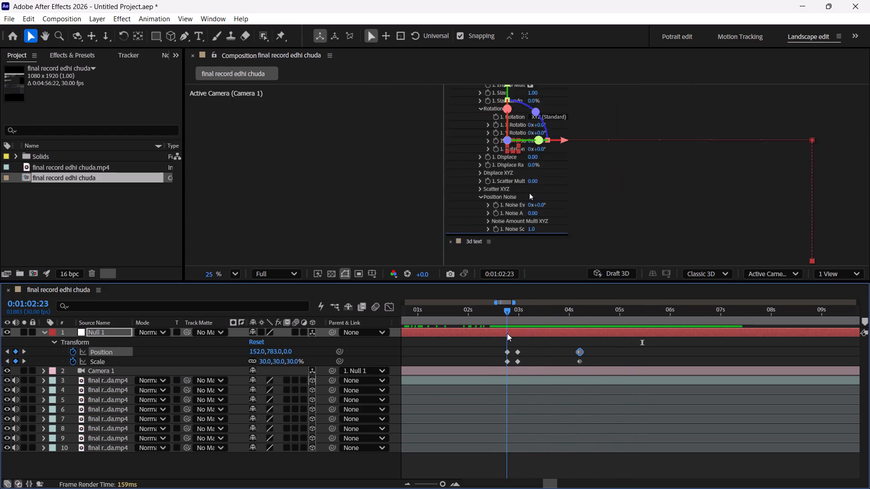
drag(507, 333, 564, 331)
drag(569, 345, 588, 369)
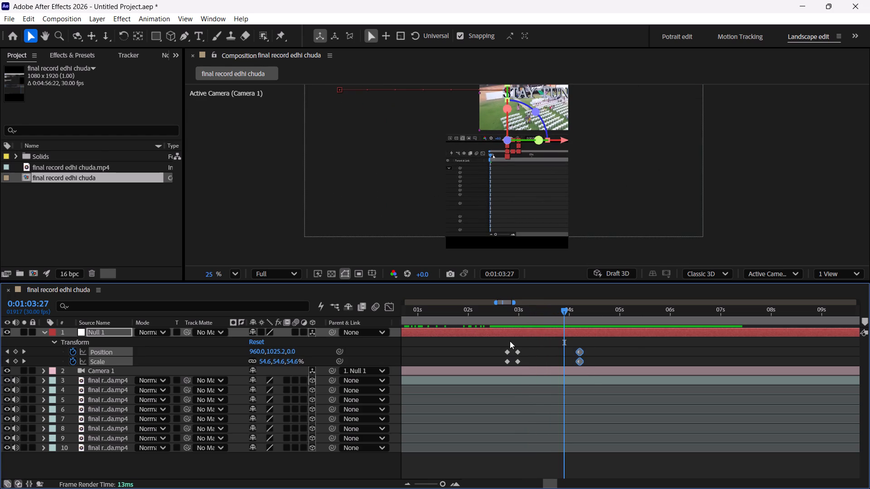
drag(511, 341, 527, 368)
drag(518, 352, 538, 359)
Check the retimed camera move and the footage following it up to 0:01:06:23.
drag(549, 318, 511, 326)
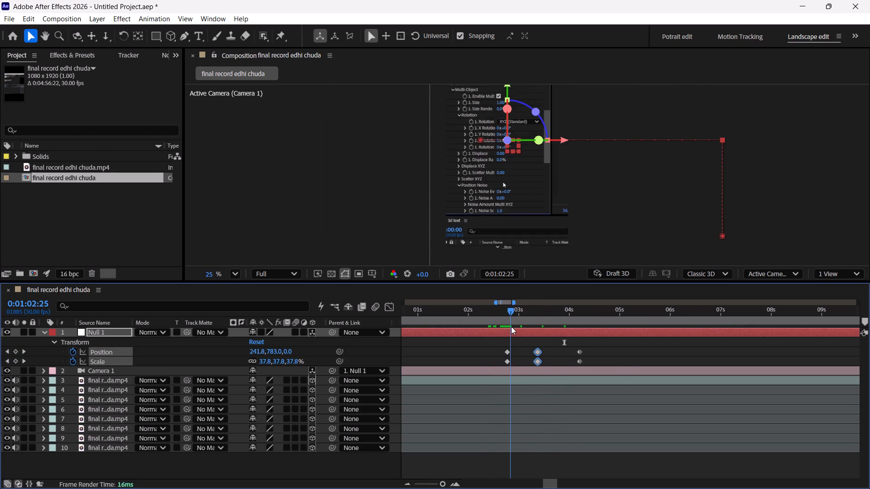
drag(511, 326, 542, 332)
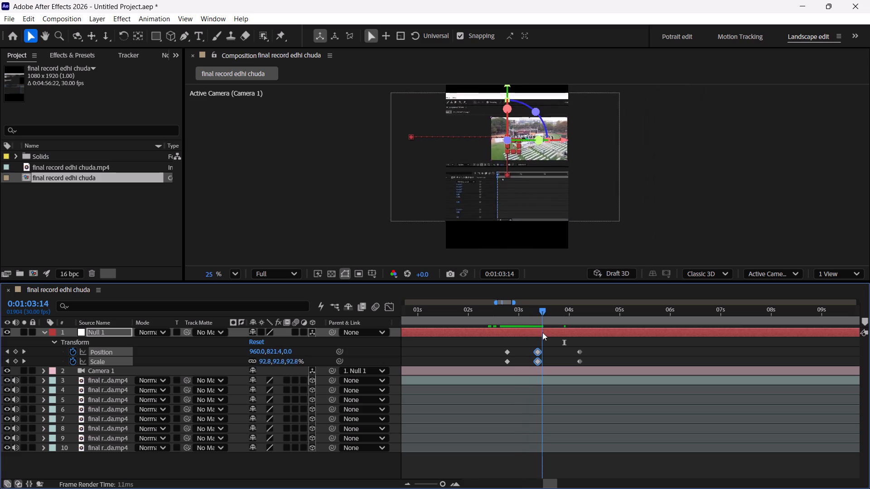
drag(542, 332, 581, 343)
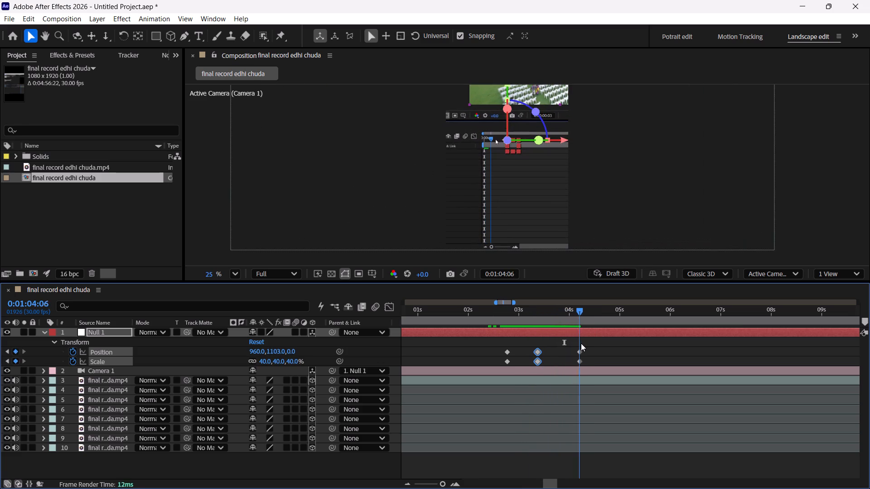
drag(581, 343, 589, 345)
scroll(589, 345, left, 2)
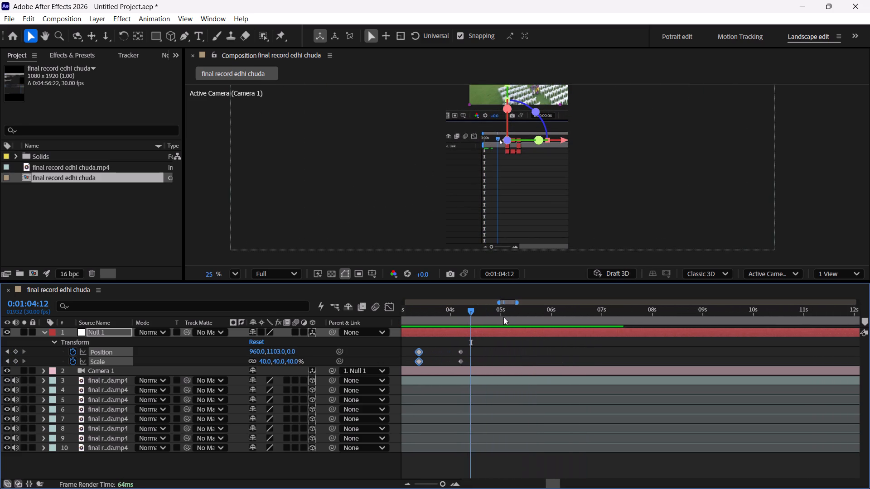
scroll(503, 317, left, 1)
drag(464, 312, 585, 328)
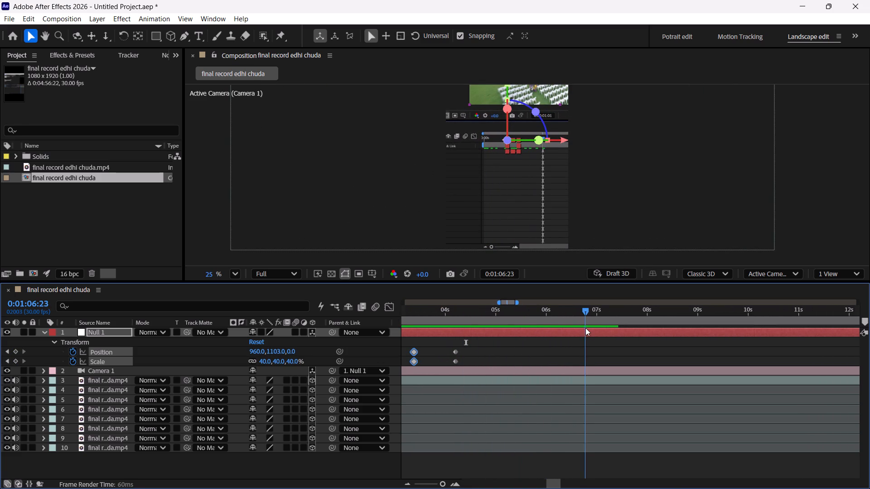
Scrub back and forth through the footage between 0:01:03:18 and 0:01:08:25 to look for where the next camera move should start.
drag(585, 328, 687, 345)
scroll(684, 344, left, 1)
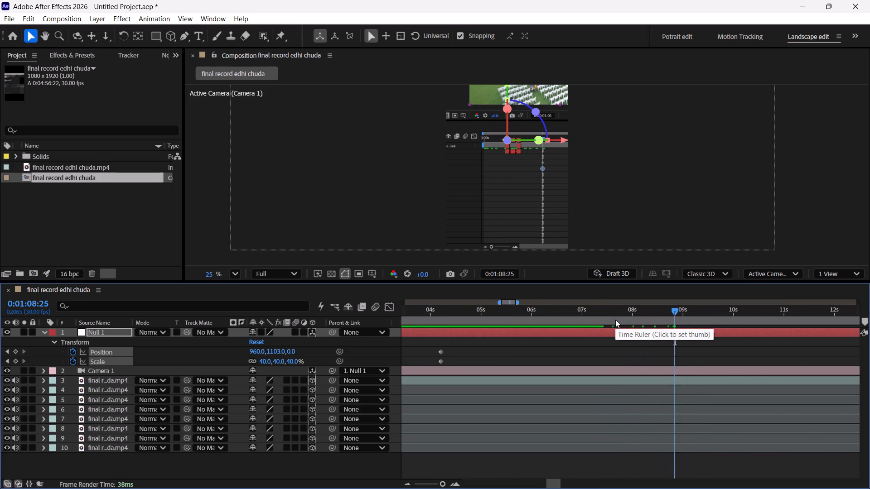
scroll(615, 320, right, 1)
drag(708, 313, 594, 317)
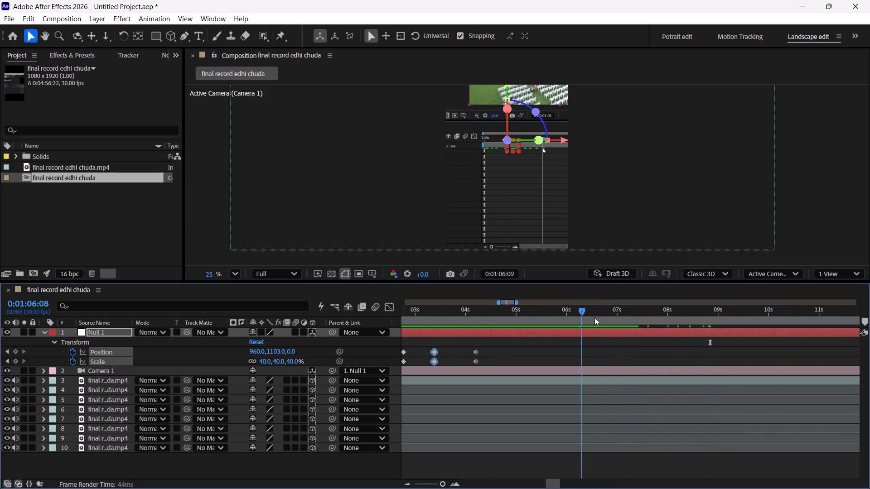
drag(594, 317, 676, 323)
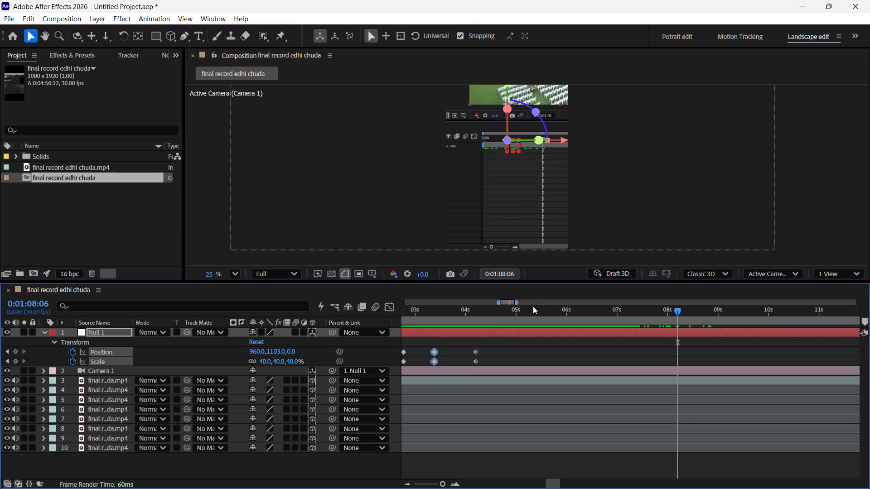
drag(682, 312, 586, 320)
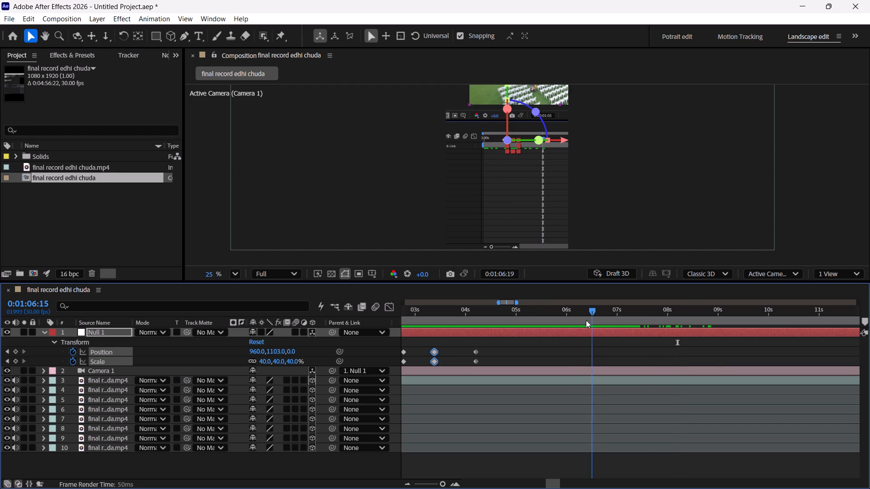
drag(586, 320, 692, 338)
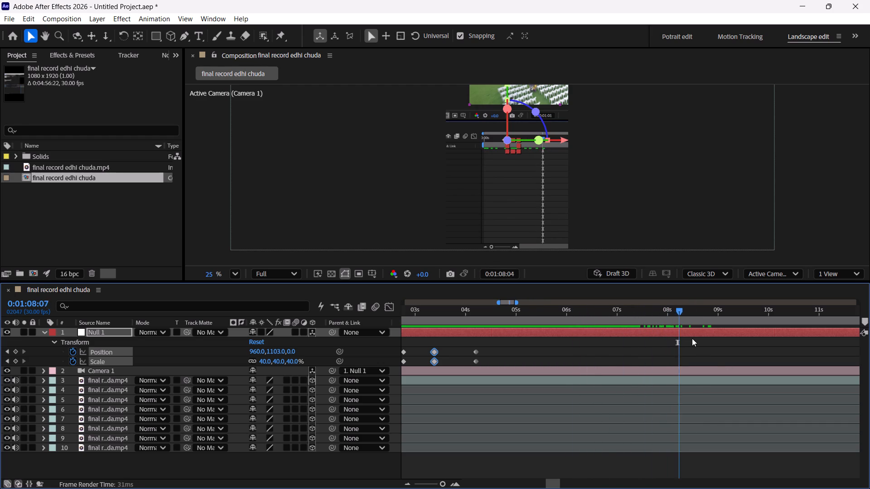
drag(692, 338, 653, 355)
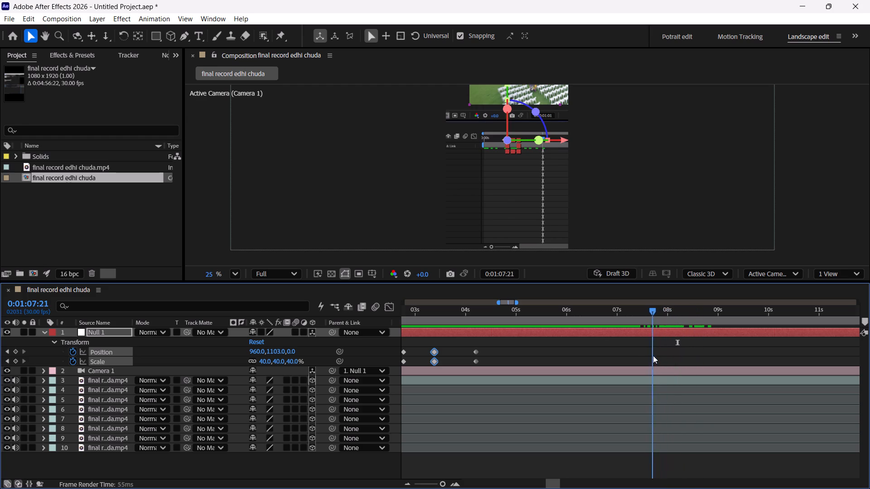
drag(653, 355, 448, 341)
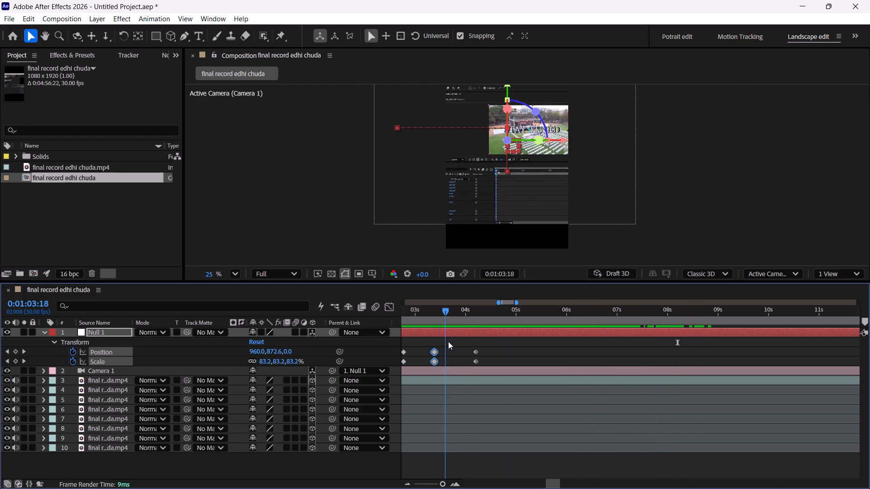
Add position and scale keyframes on Null 1 at 0:01:05:29, holding the current framing of the recorded timeline.
drag(448, 341, 564, 366)
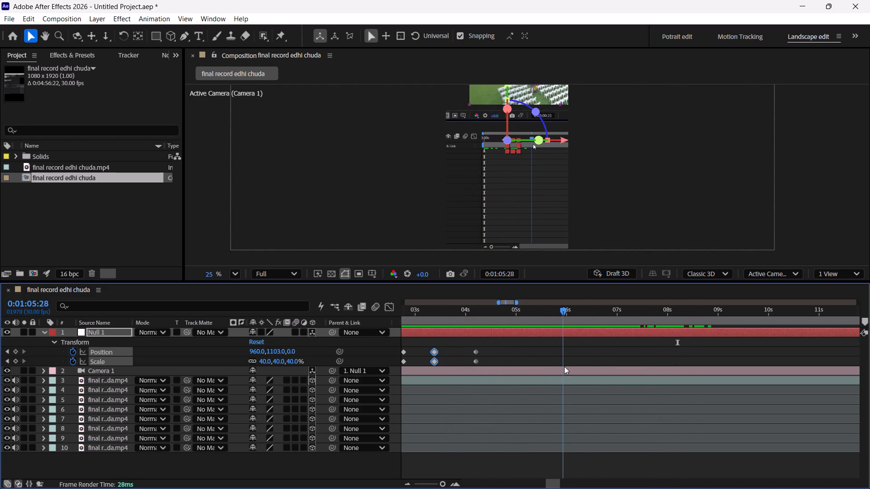
drag(564, 366, 565, 367)
click(14, 350)
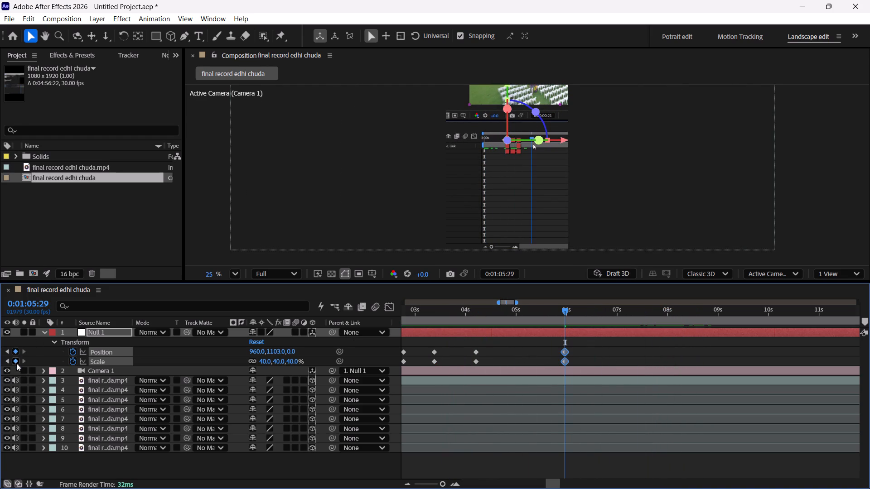
At 0:01:07:07, set Null 1's scale to 100%.
click(574, 309)
drag(576, 311, 637, 328)
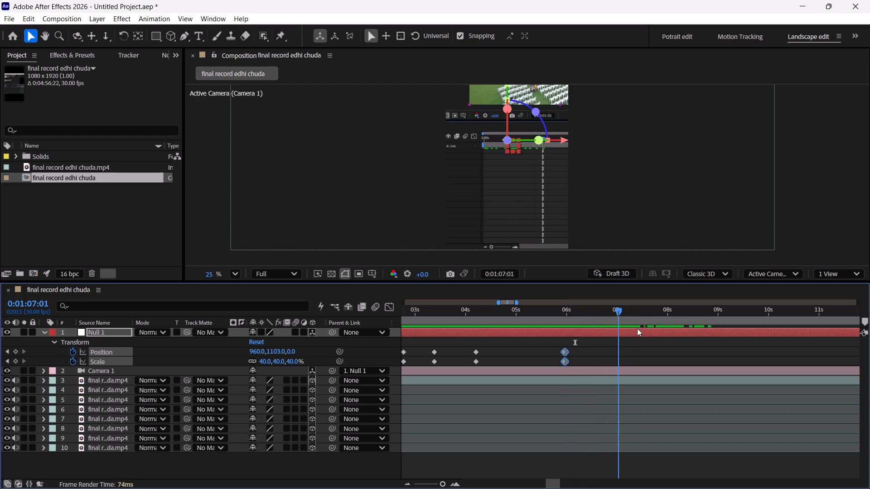
drag(637, 328, 629, 334)
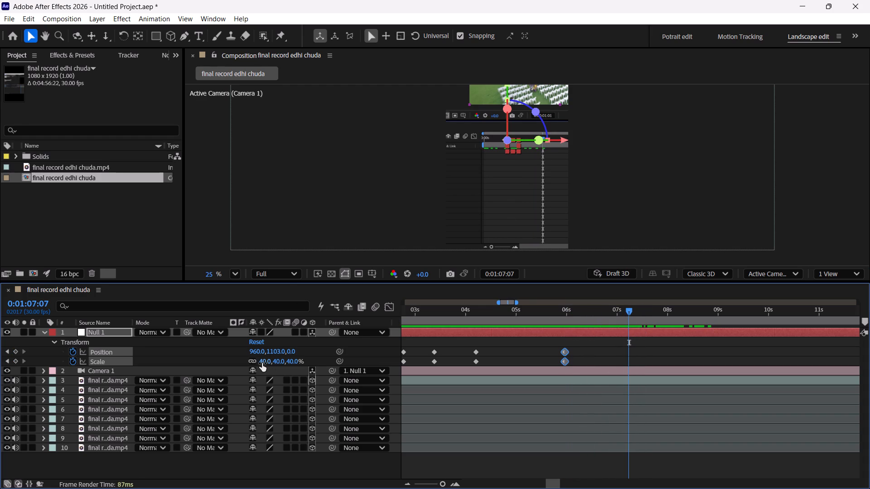
click(262, 363)
text(100)
key(Return)
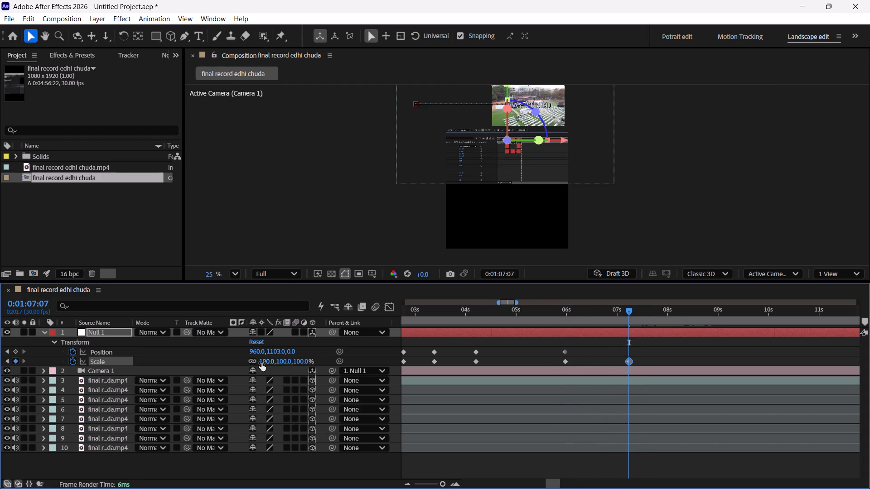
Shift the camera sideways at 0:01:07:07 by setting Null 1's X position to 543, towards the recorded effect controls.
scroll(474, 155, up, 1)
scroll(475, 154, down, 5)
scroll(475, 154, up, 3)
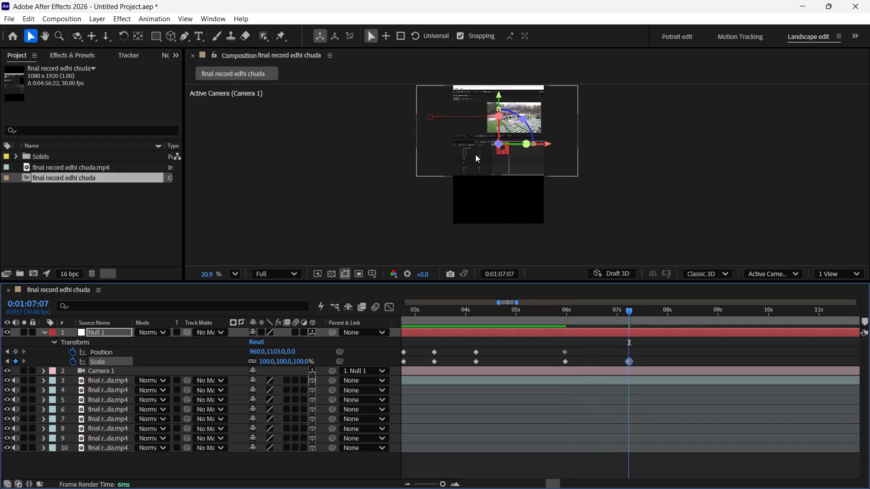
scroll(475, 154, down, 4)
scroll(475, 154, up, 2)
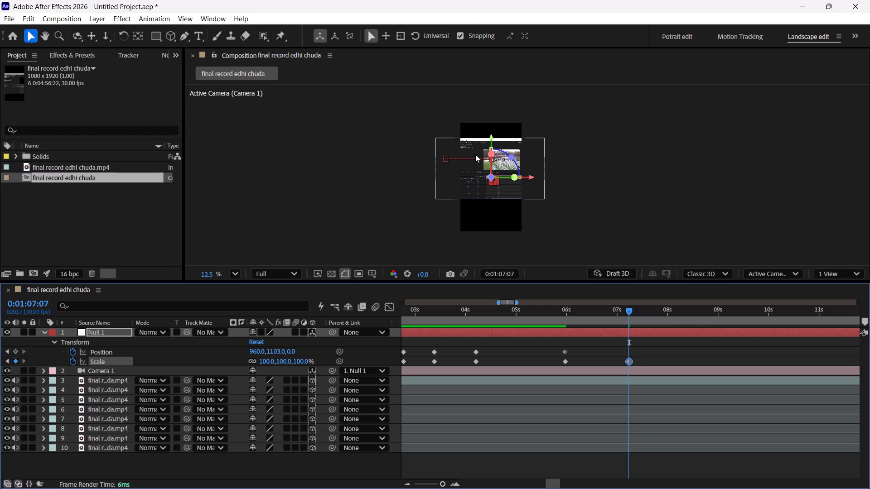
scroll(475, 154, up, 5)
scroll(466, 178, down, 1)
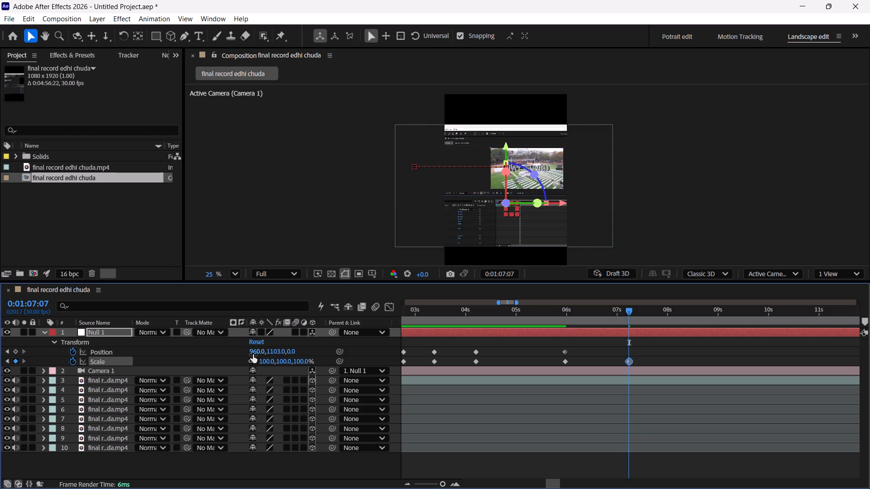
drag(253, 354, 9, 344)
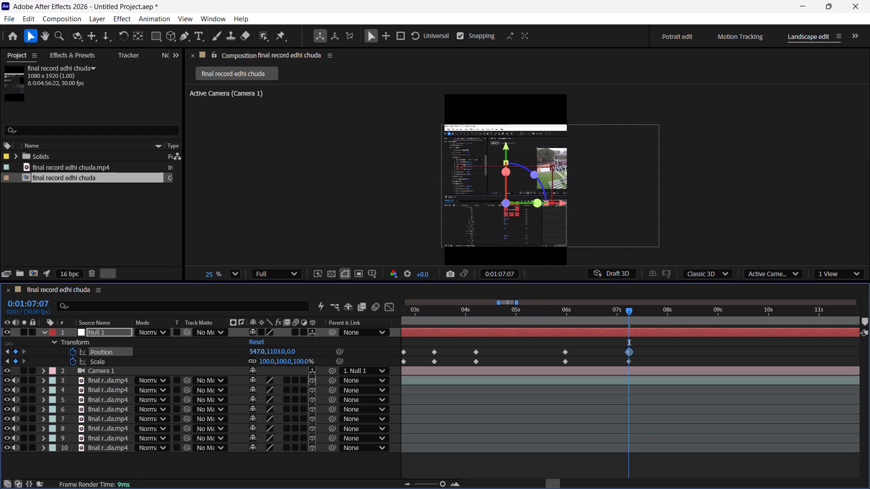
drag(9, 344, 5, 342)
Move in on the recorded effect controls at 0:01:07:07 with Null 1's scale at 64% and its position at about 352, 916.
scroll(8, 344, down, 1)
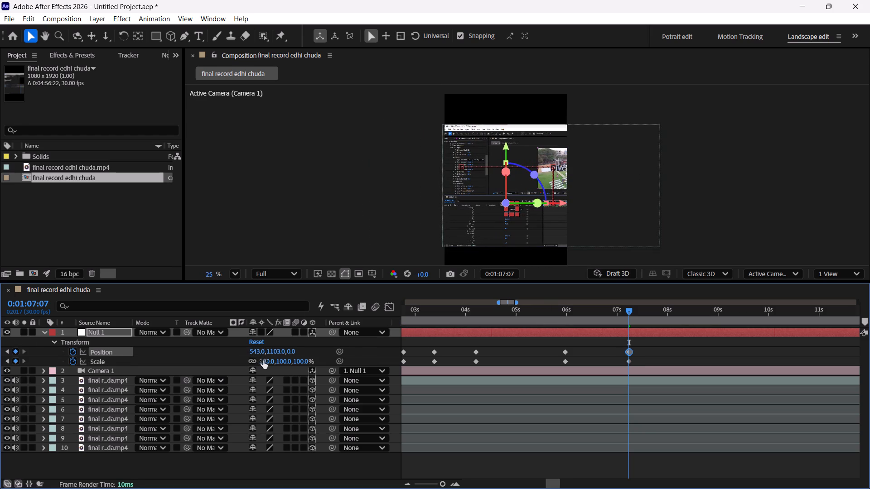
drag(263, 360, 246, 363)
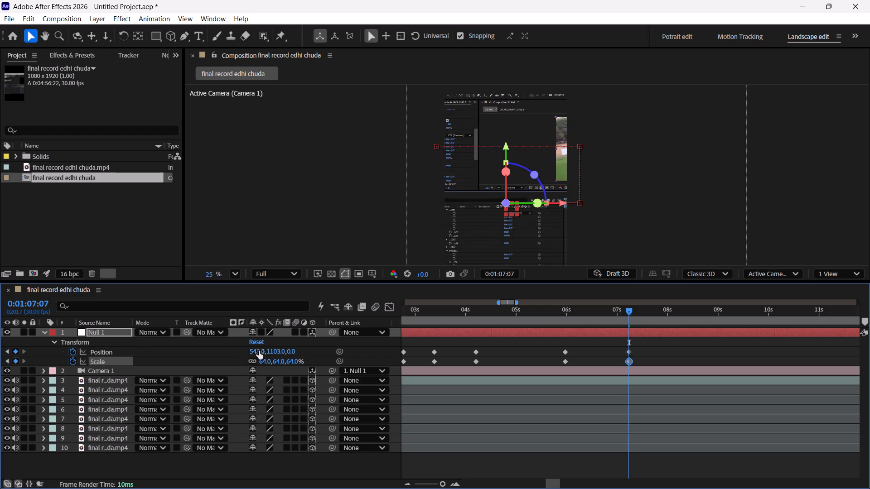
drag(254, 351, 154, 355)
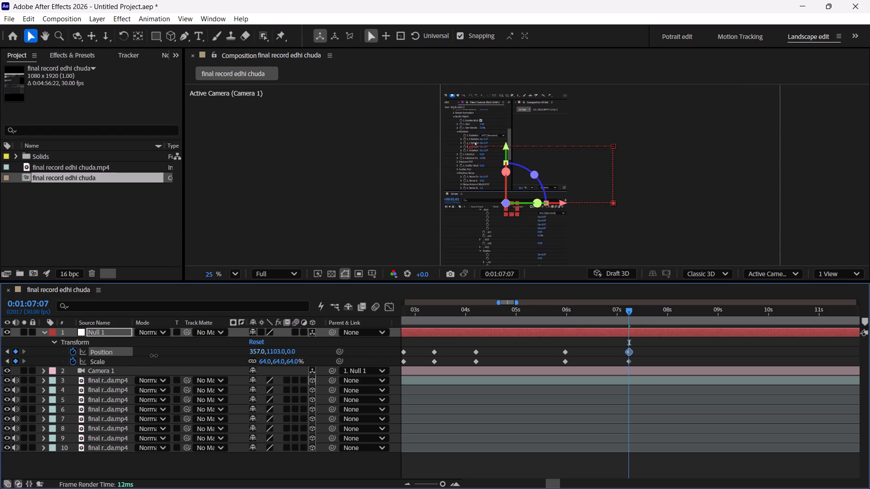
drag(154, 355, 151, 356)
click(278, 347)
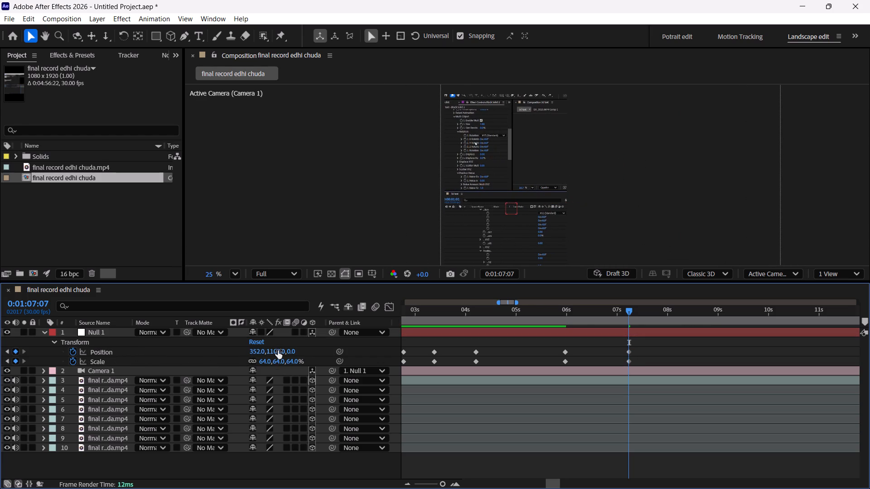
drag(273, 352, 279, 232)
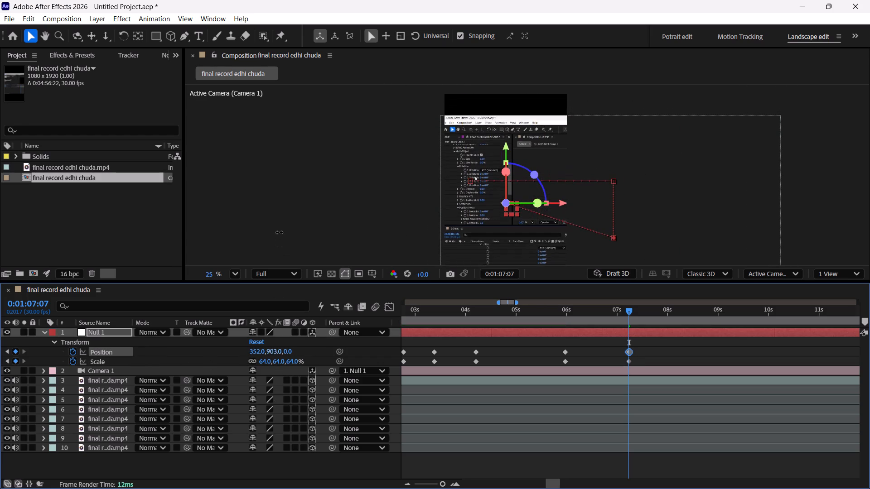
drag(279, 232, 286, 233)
Frame the recorded effect's Rotation settings at 0:01:07:07 by setting Null 1's scale to 34% and its position to 188, 877.
drag(264, 364, 274, 363)
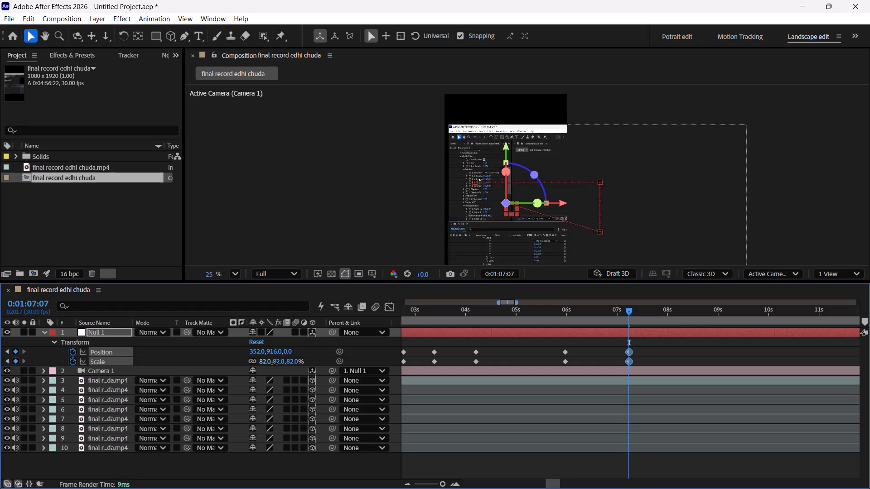
drag(274, 363, 248, 365)
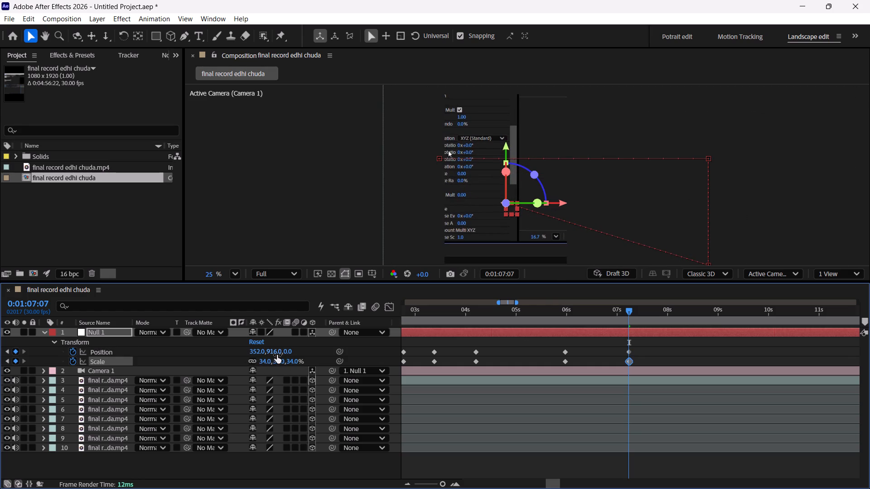
drag(275, 354, 398, 345)
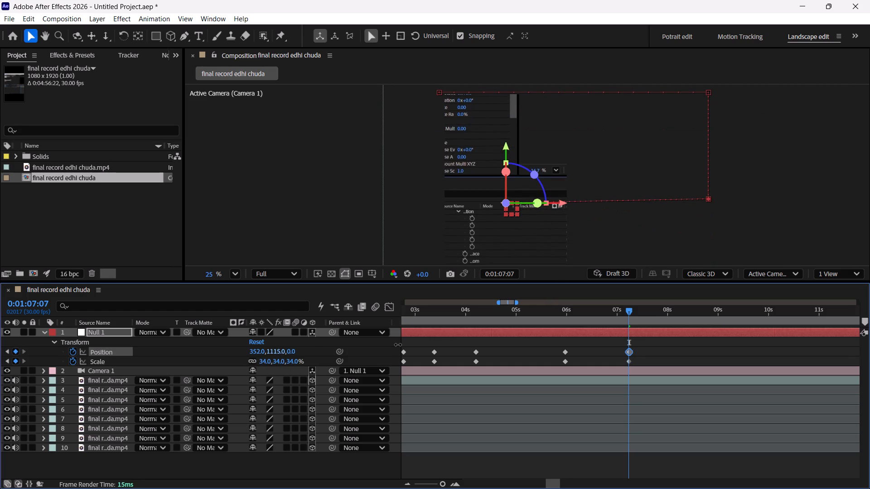
drag(398, 345, 393, 346)
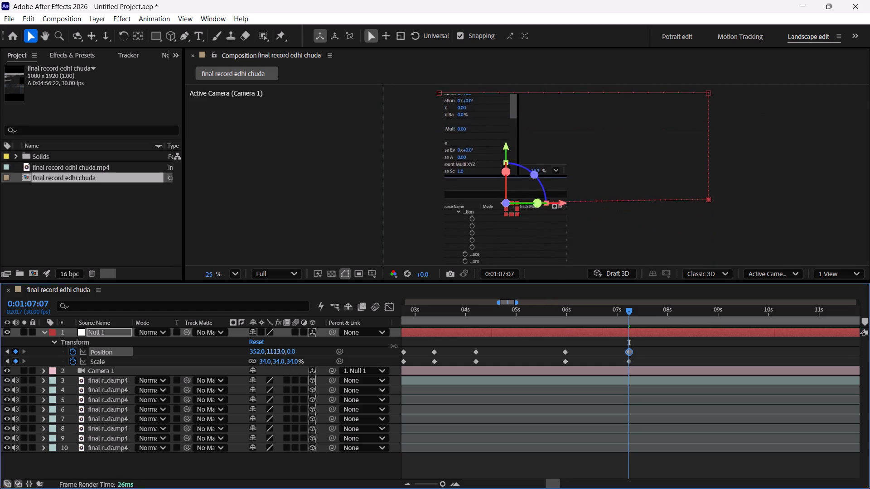
drag(393, 346, 274, 333)
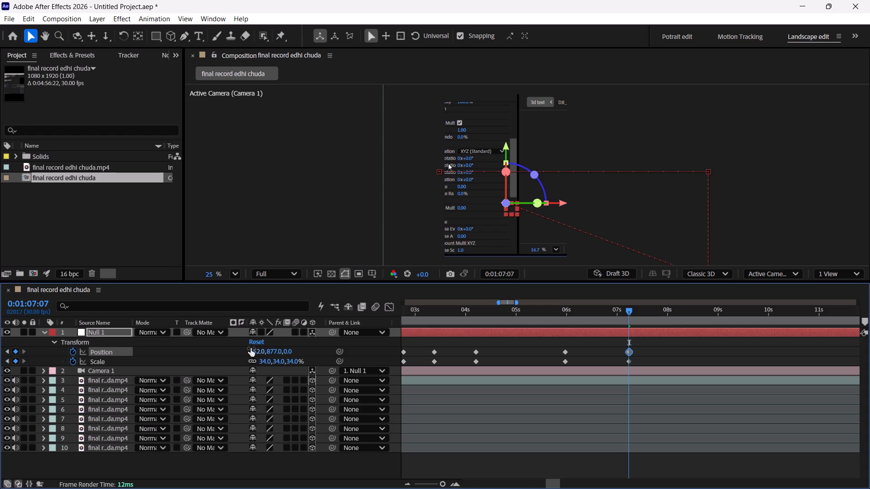
drag(256, 353, 151, 336)
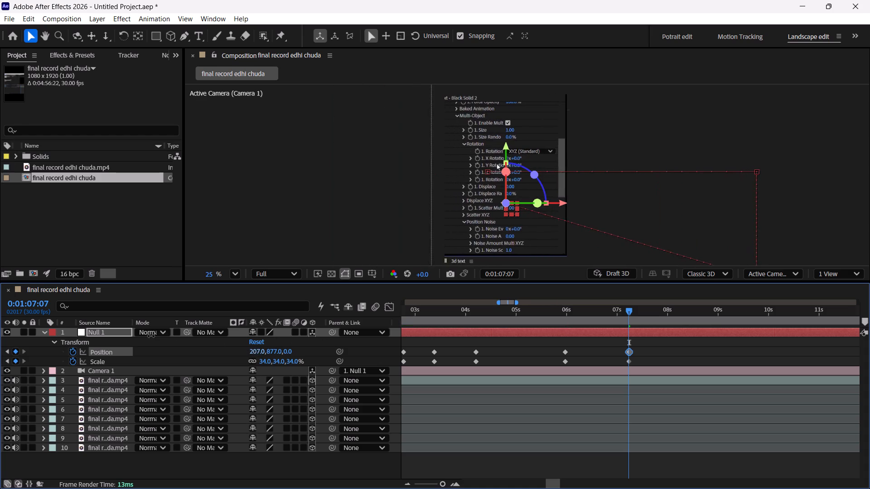
drag(151, 336, 148, 339)
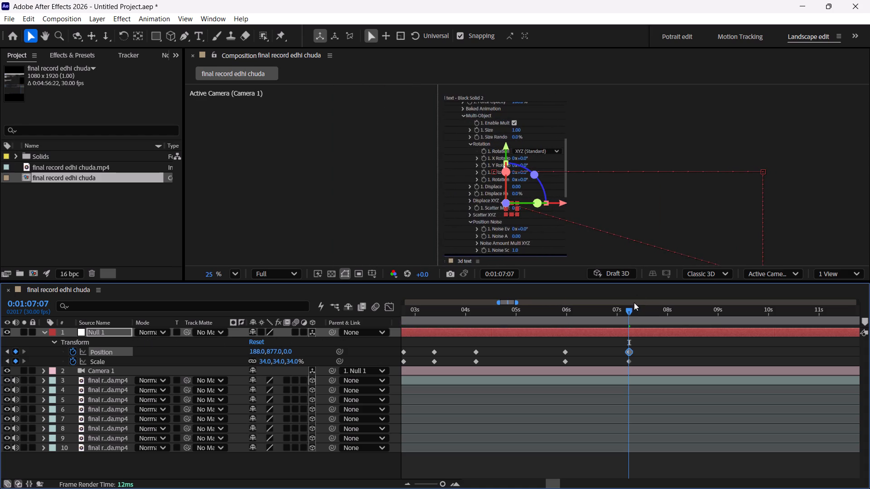
Check the camera move from 0:01:05:26 to the recorded effect controls and review the following footage up to 0:01:10:29.
drag(619, 314, 560, 316)
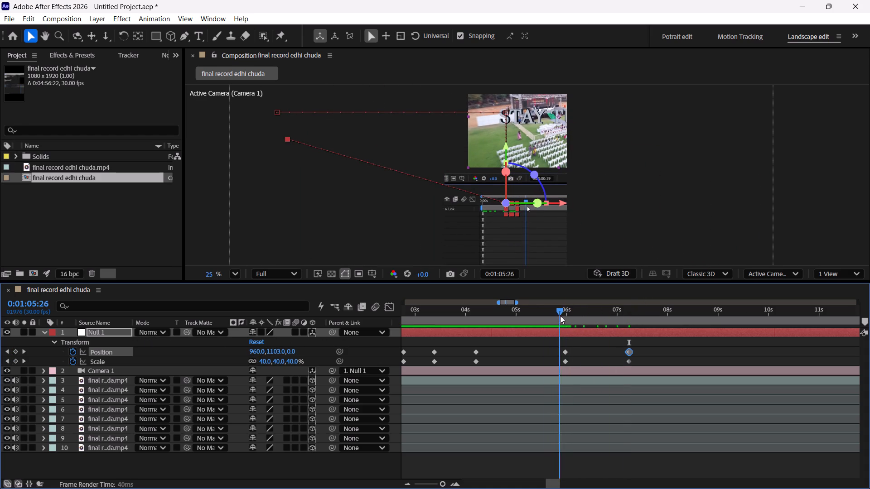
drag(560, 316, 629, 330)
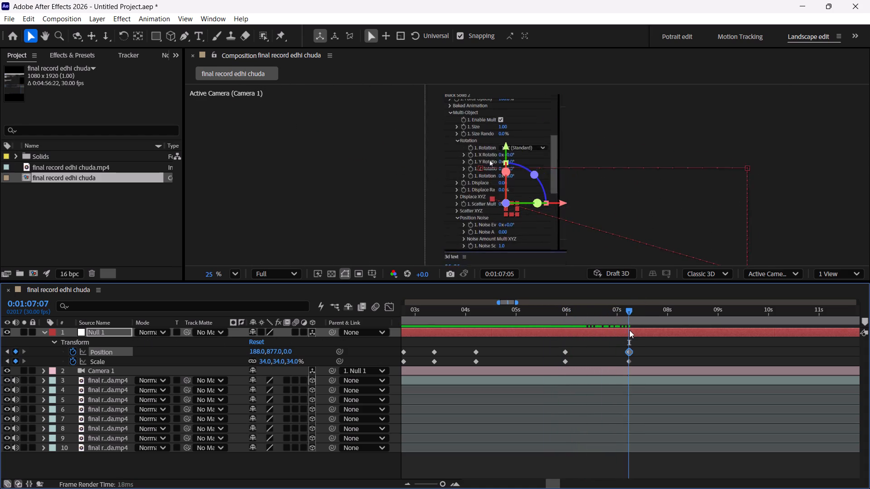
drag(629, 330, 678, 342)
scroll(675, 340, left, 4)
drag(445, 314, 462, 318)
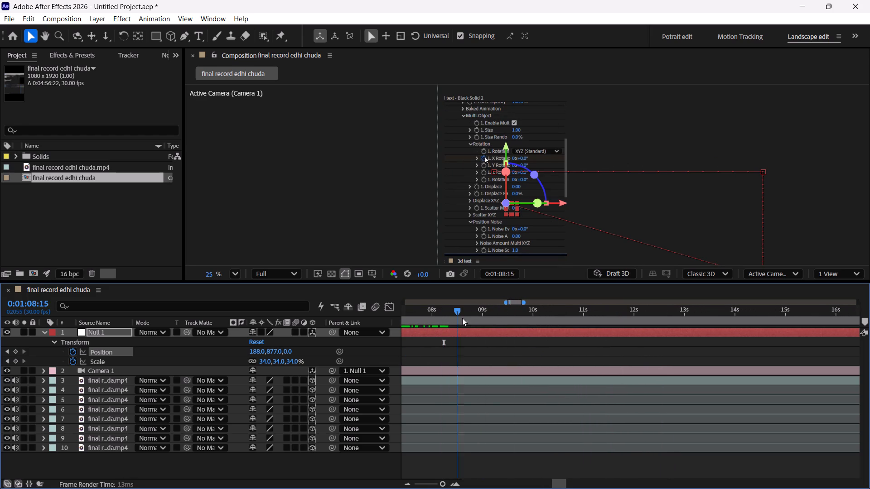
drag(462, 318, 582, 347)
scroll(582, 347, left, 3)
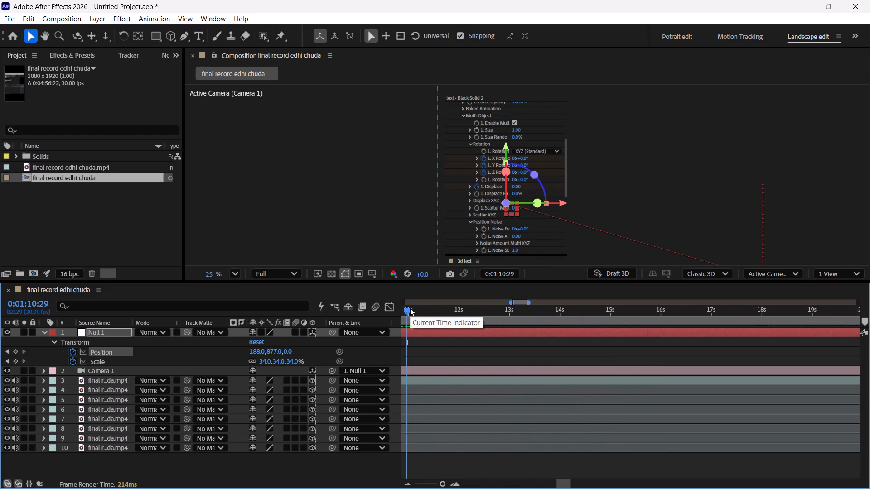
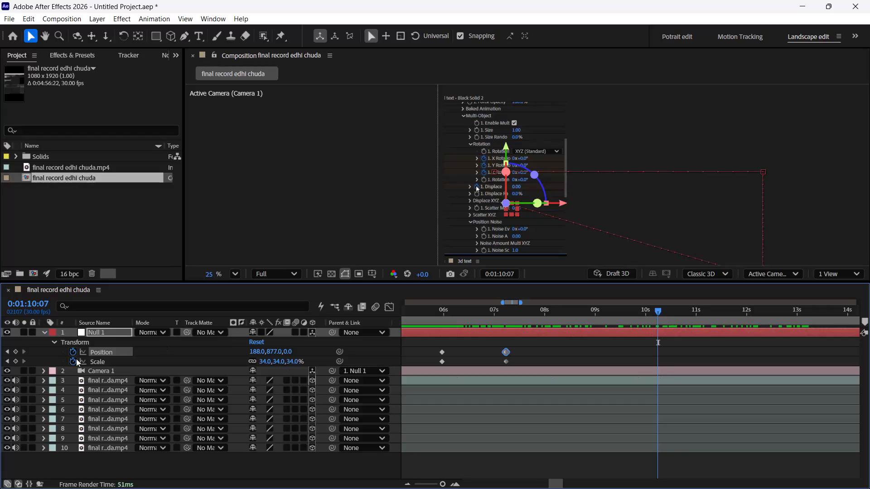
Add holding Scale and Position keyframes to Null 1 at 0:01:10:07.
click(16, 361)
click(16, 351)
At 0:01:10:26, keyframe Null 1's Scale at 100% and its Position at X 960 and Y about 1115.
drag(657, 317, 666, 321)
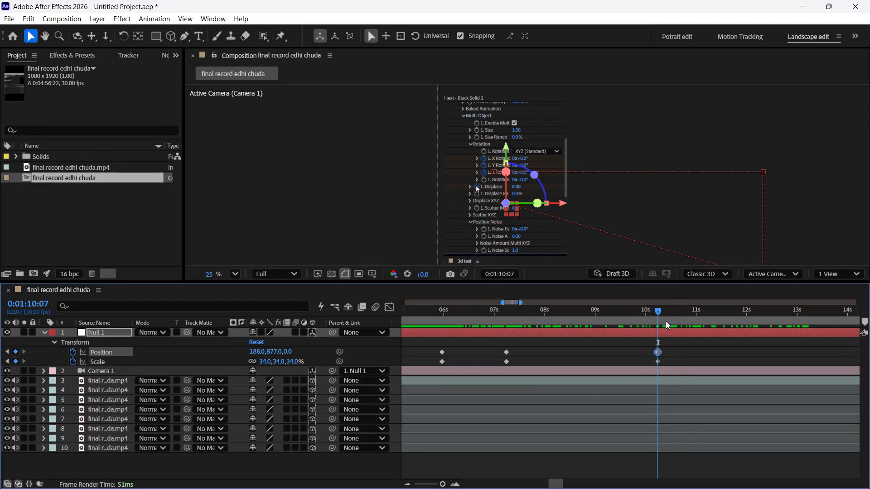
drag(666, 321, 690, 331)
click(262, 364)
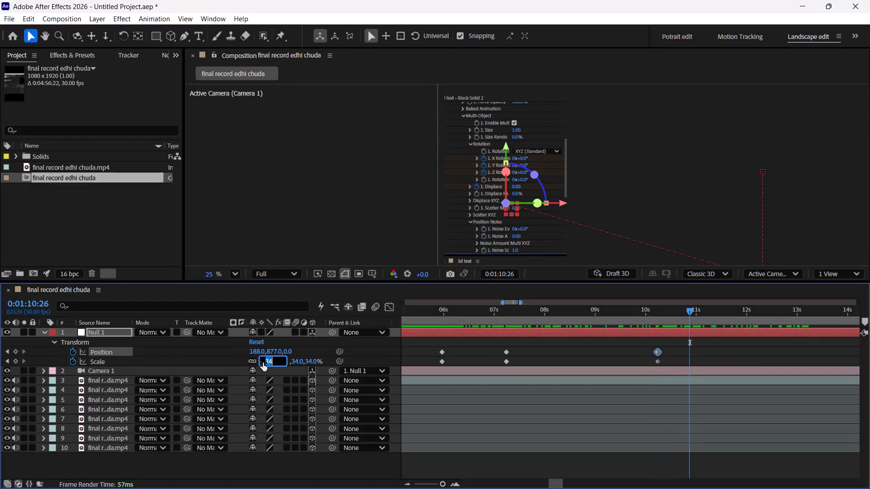
text(100)
key(Return)
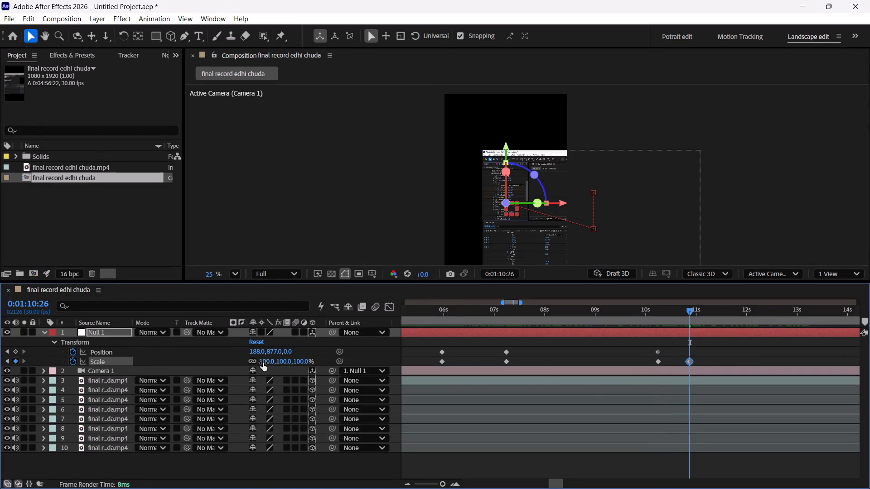
click(260, 350)
text(960)
key(Return)
drag(269, 353, 279, 238)
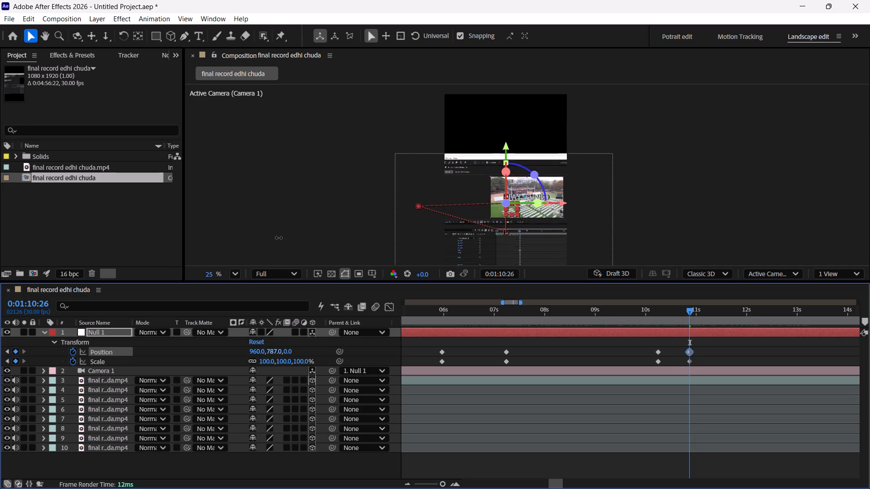
drag(279, 238, 369, 387)
At 0:01:11:13, keyframe Null 1's Scale at 50% and its Position Y at about 1237.
drag(693, 312, 716, 318)
scroll(716, 318, left, 3)
drag(576, 311, 584, 313)
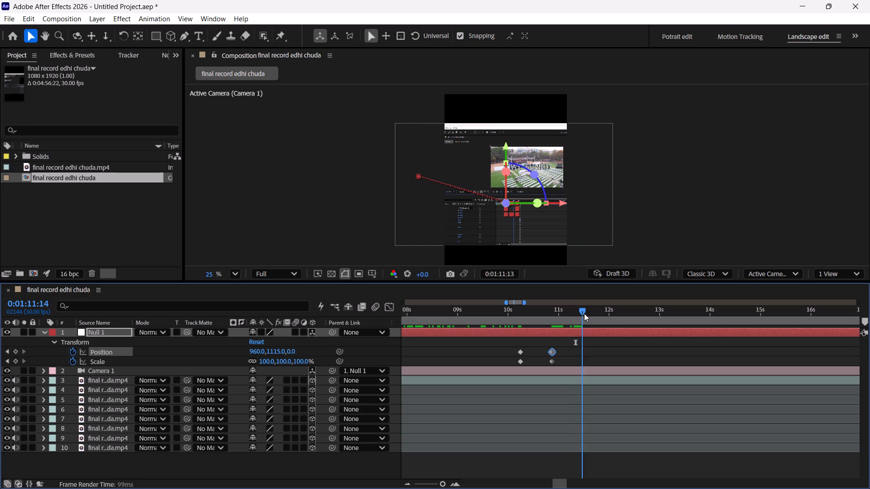
drag(584, 313, 538, 318)
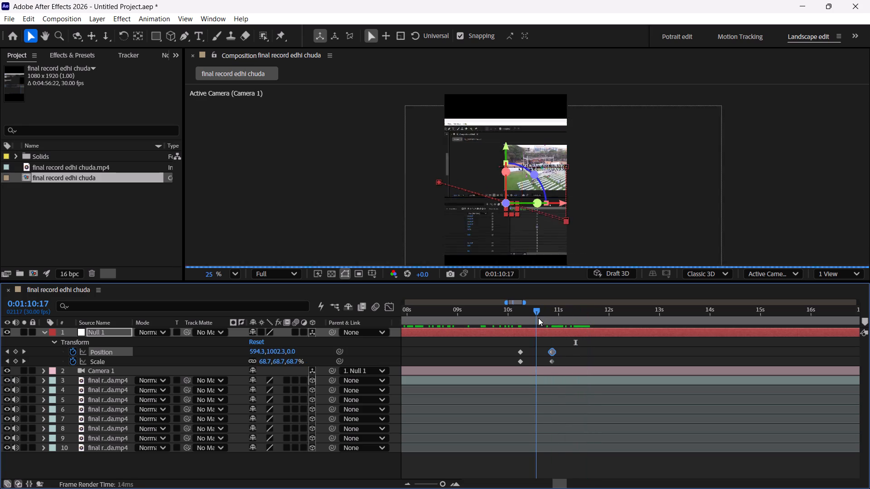
drag(538, 318, 581, 321)
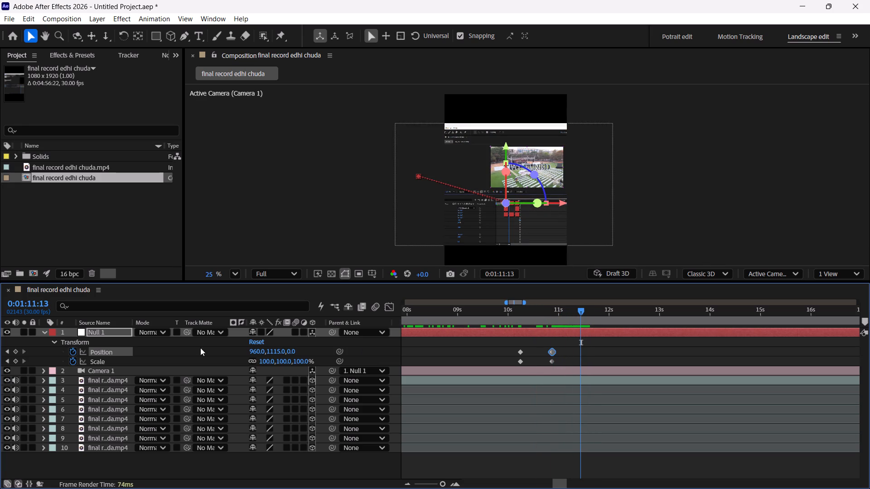
drag(266, 363, 234, 359)
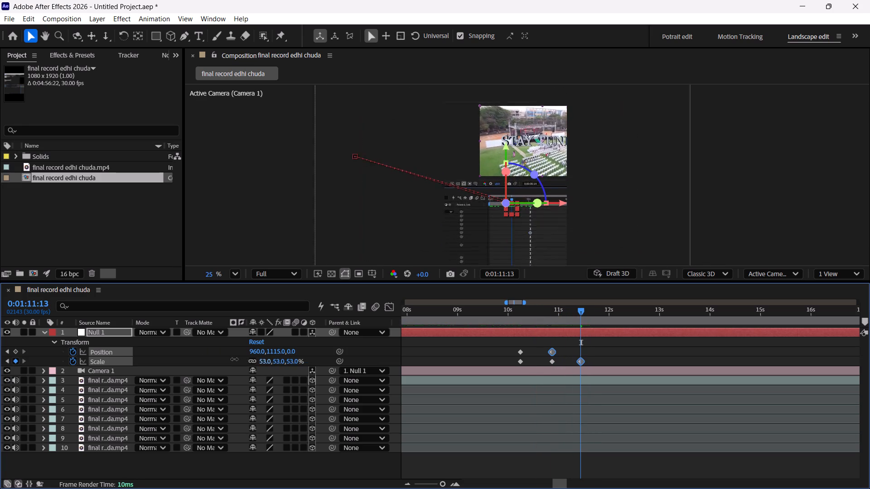
drag(234, 359, 233, 359)
drag(273, 354, 296, 477)
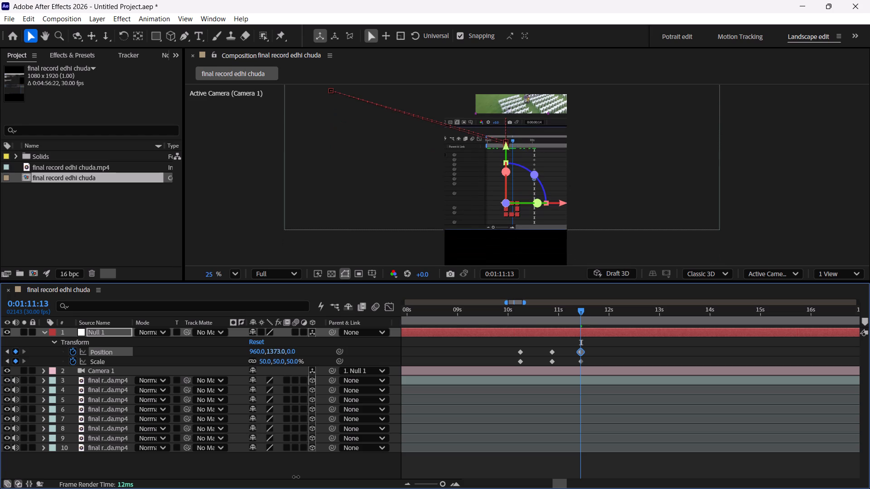
drag(296, 477, 303, 420)
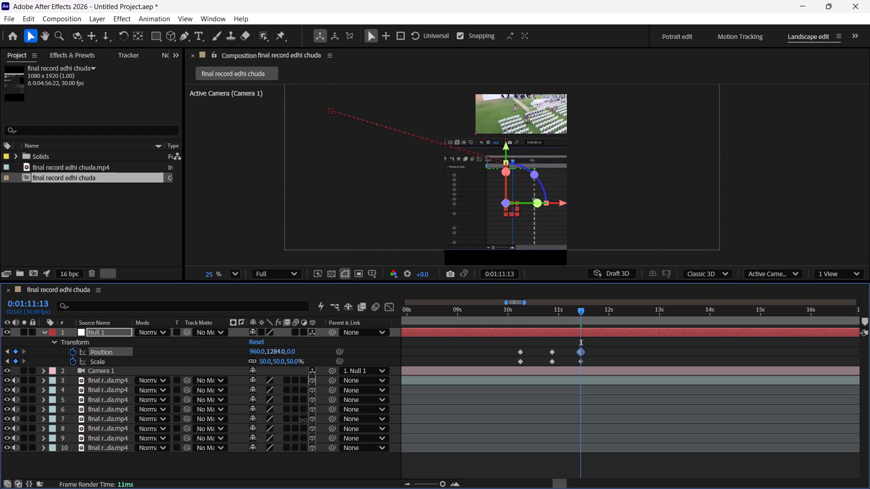
drag(303, 420, 304, 392)
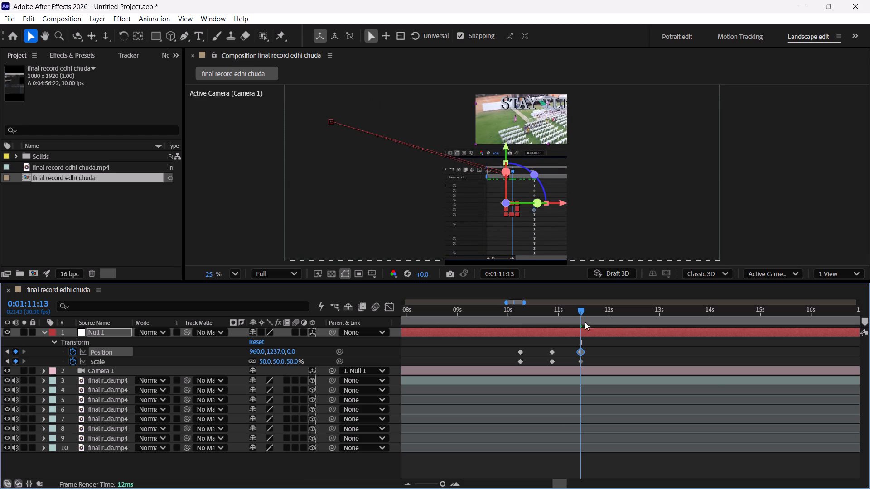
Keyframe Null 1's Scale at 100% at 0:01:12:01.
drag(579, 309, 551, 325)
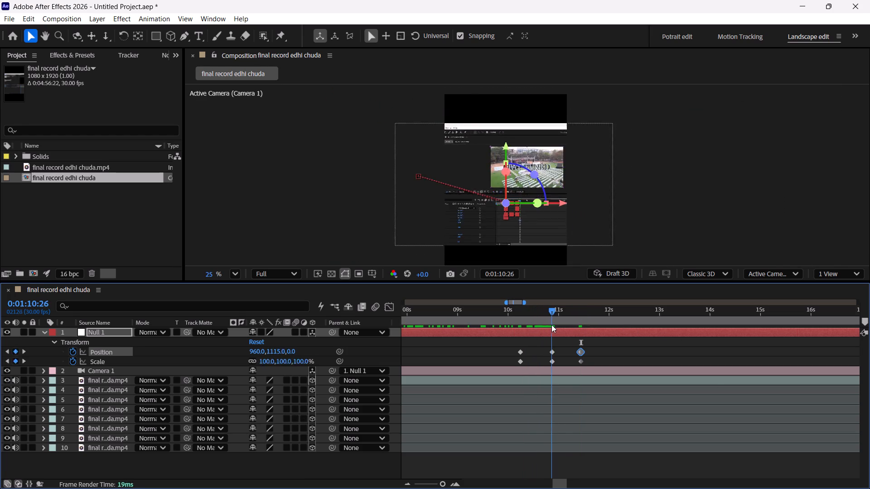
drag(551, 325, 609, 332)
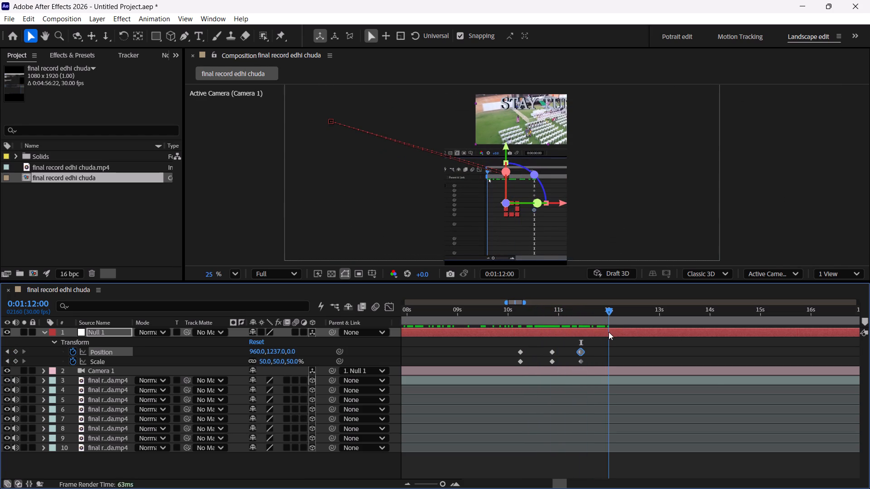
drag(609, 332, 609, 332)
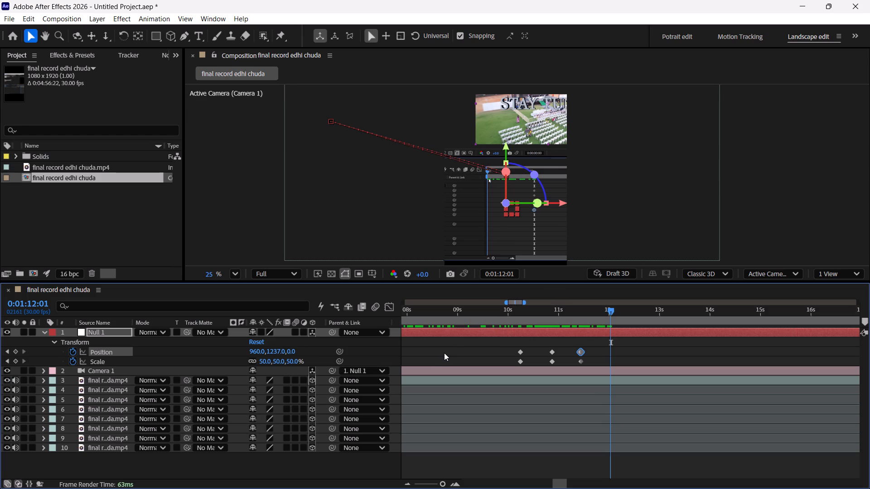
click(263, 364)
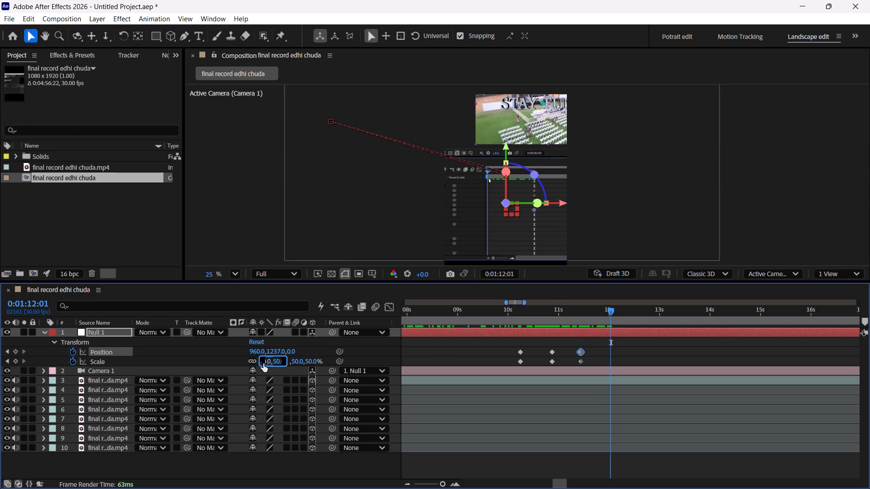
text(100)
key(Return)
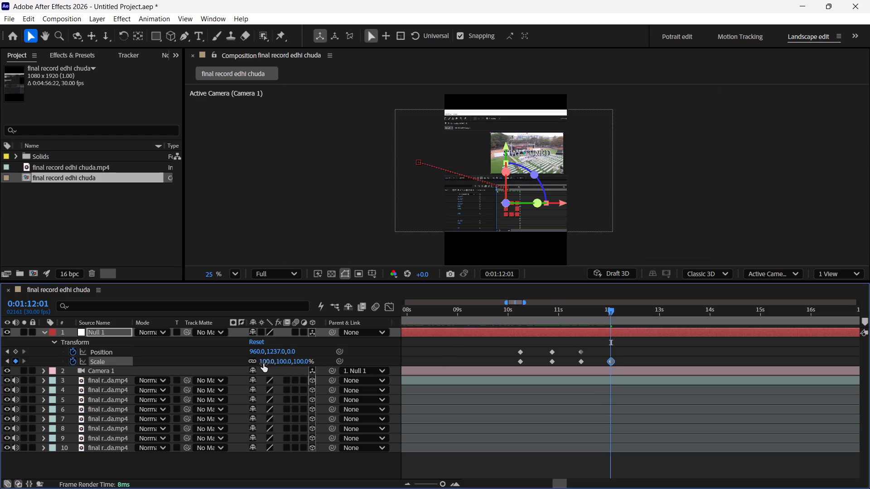
At 0:01:12:01, keyframe Null 1's Position Y at about 959, shifting the footage vertically in the frame.
drag(611, 314, 605, 314)
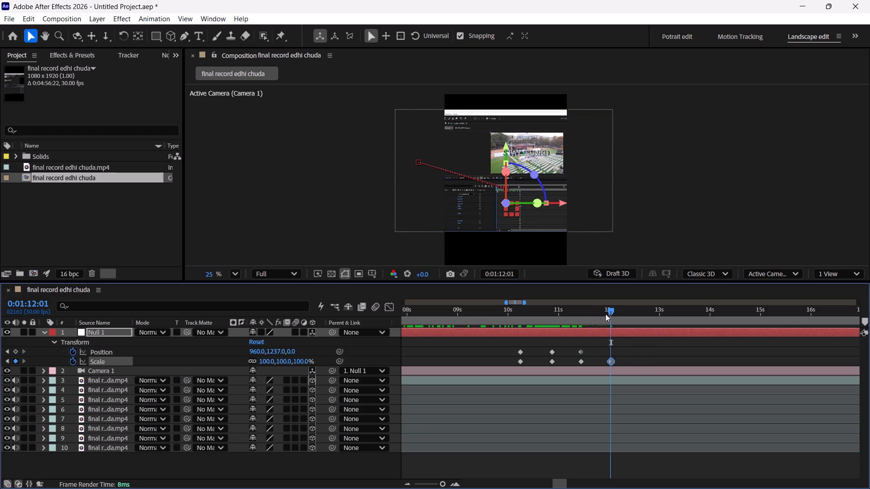
drag(605, 314, 610, 320)
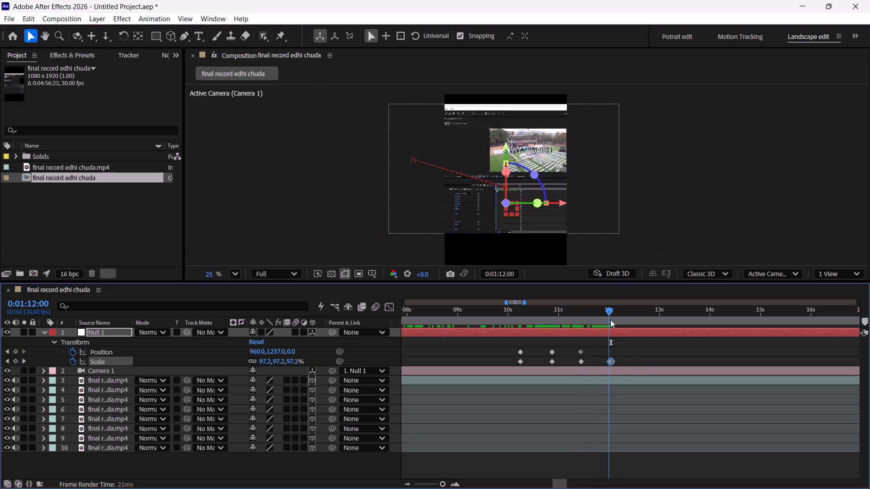
drag(610, 320, 618, 320)
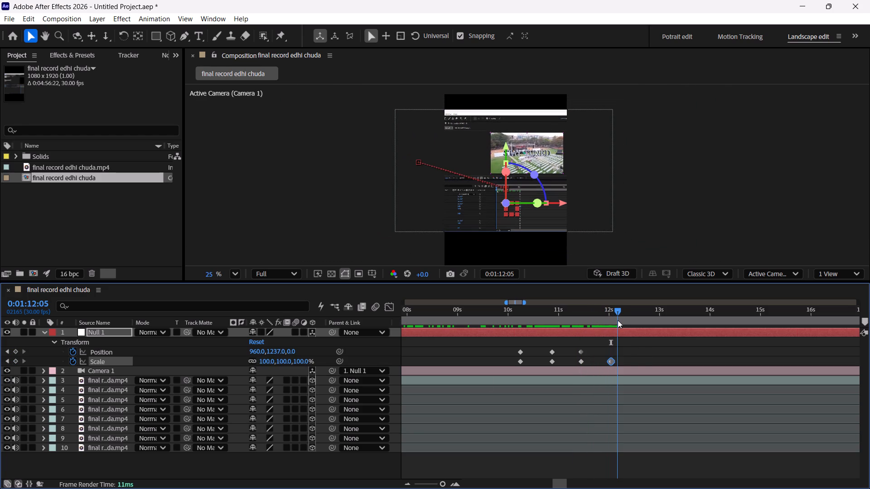
drag(618, 320, 610, 320)
drag(277, 350, 283, 307)
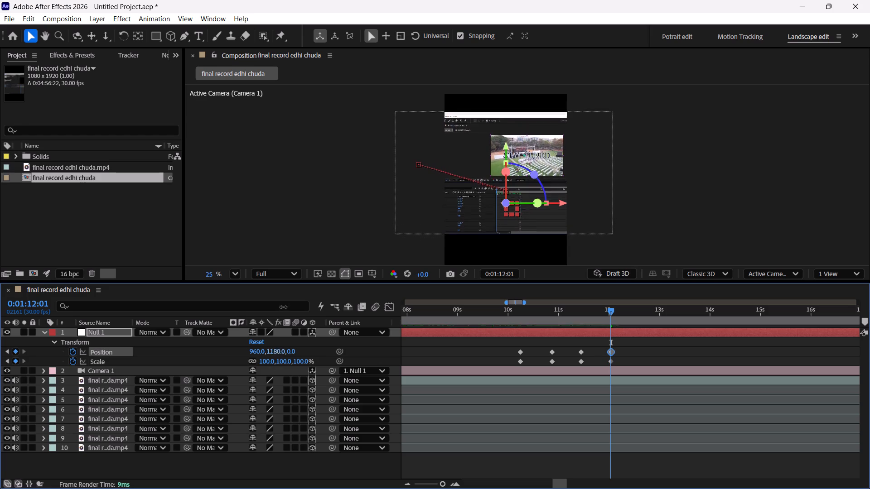
drag(283, 307, 288, 306)
scroll(369, 173, down, 2)
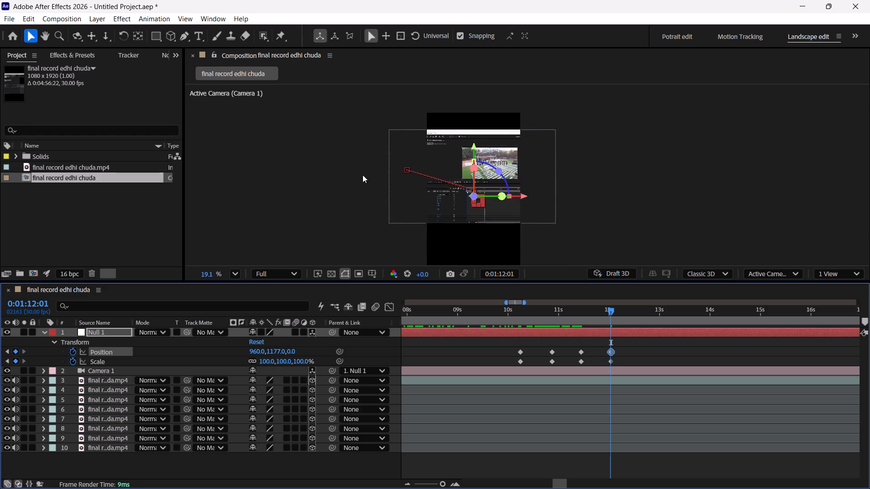
scroll(360, 177, down, 3)
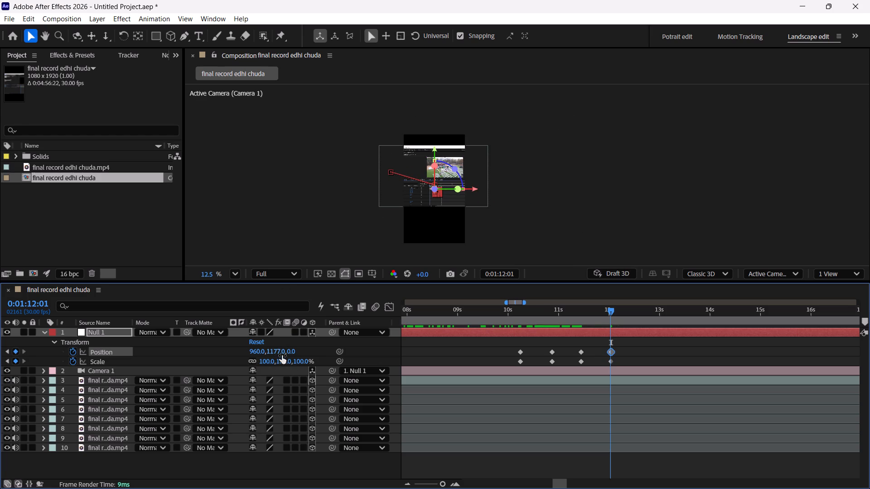
drag(274, 351, 291, 260)
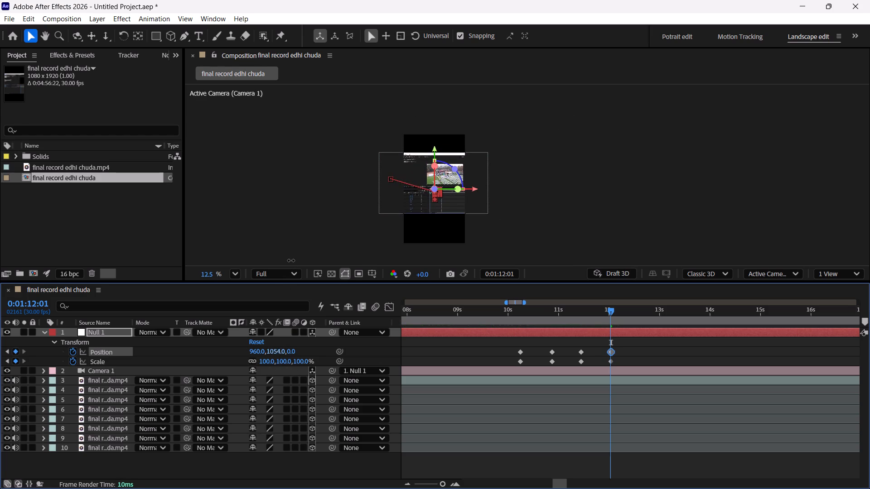
drag(291, 260, 289, 213)
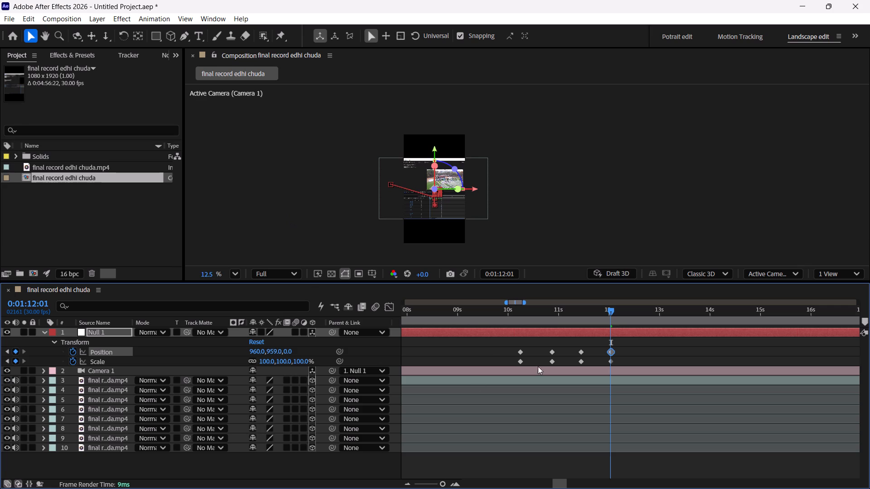
Reduce Null 1's Scale to about 69% at 0:01:12:01.
drag(265, 361, 251, 357)
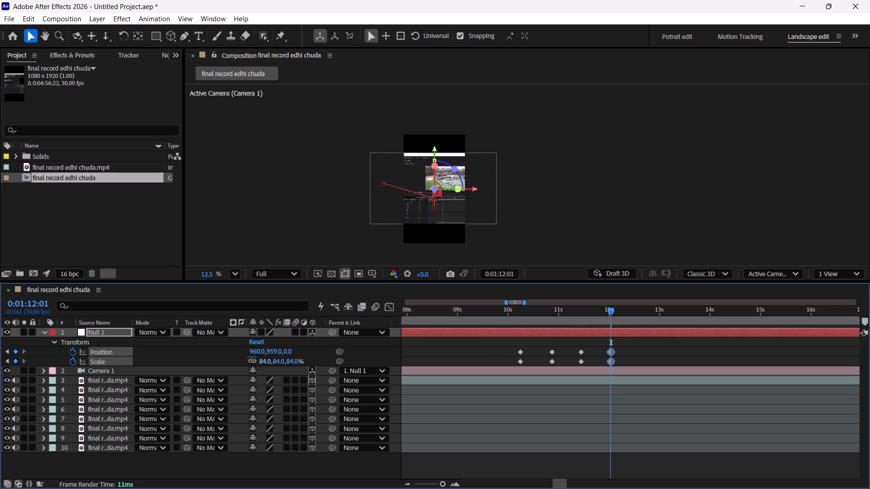
drag(251, 357, 239, 353)
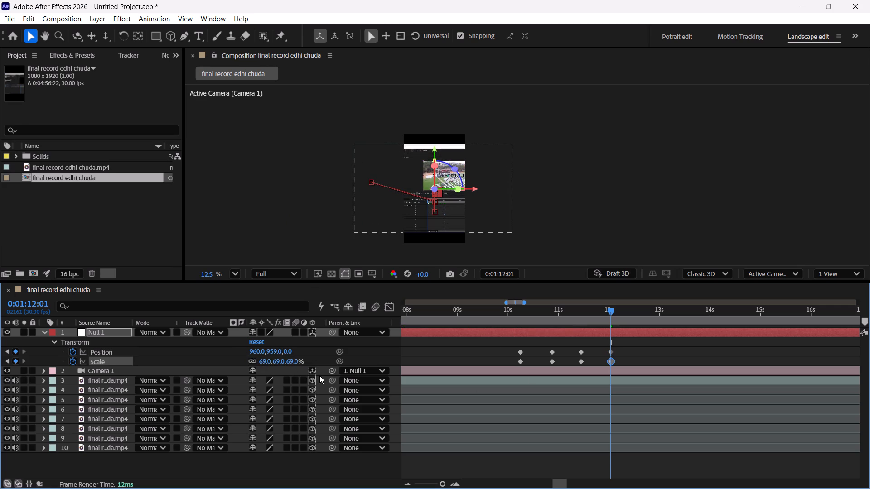
Add holding Scale and Position keyframes to Null 1 at 0:01:12:15.
drag(610, 312, 638, 318)
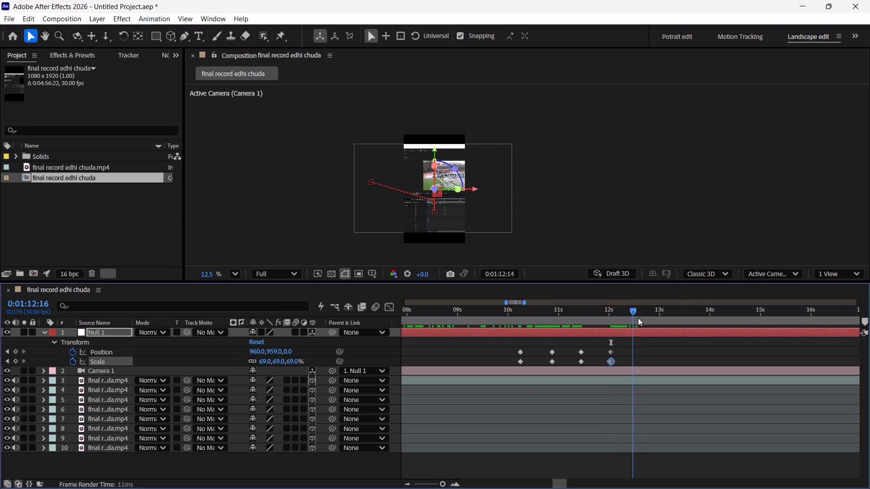
drag(638, 318, 610, 321)
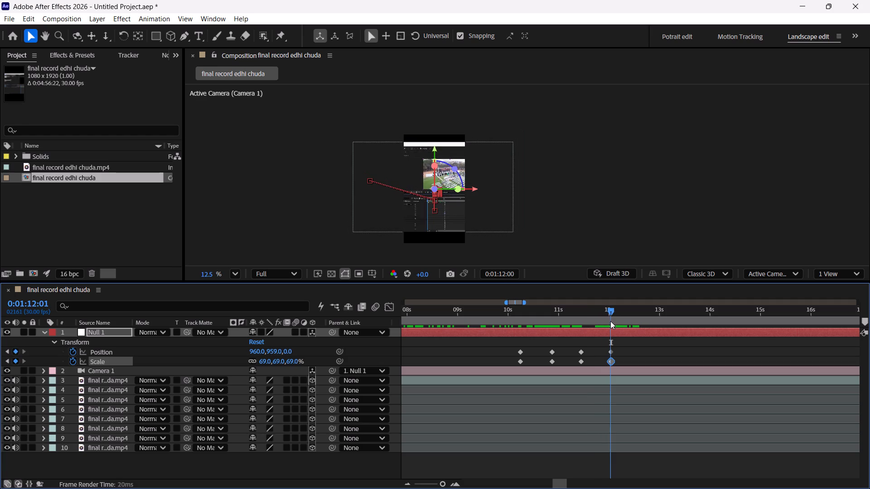
drag(610, 321, 629, 320)
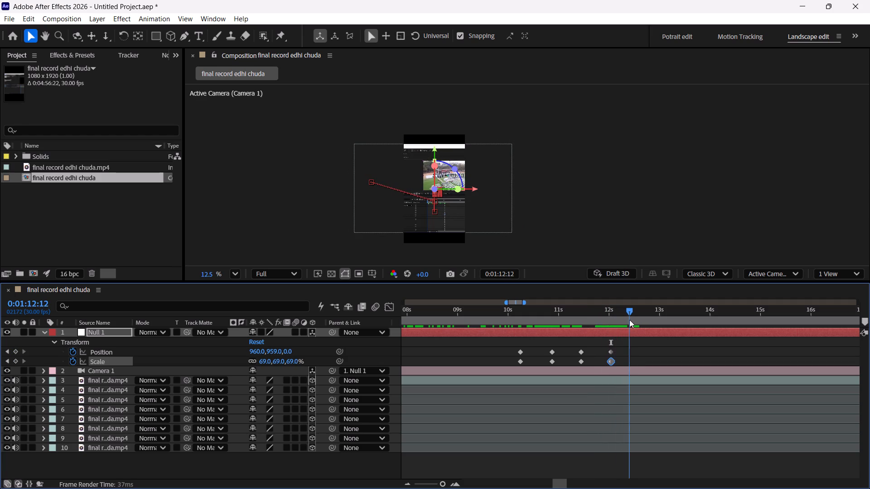
drag(629, 320, 623, 327)
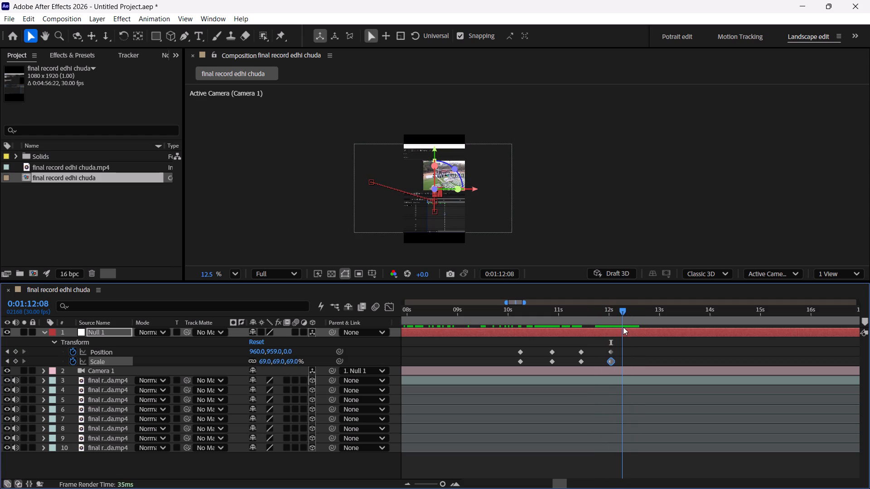
drag(623, 327, 635, 326)
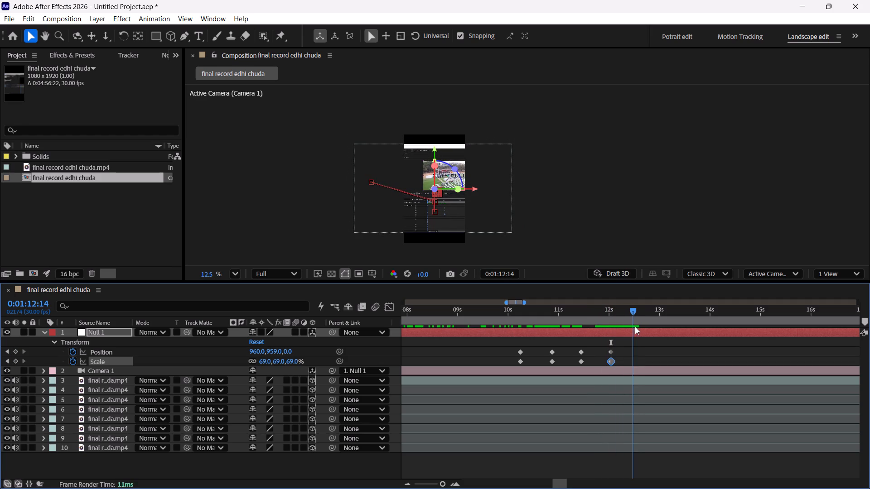
drag(635, 326, 633, 326)
drag(633, 326, 634, 326)
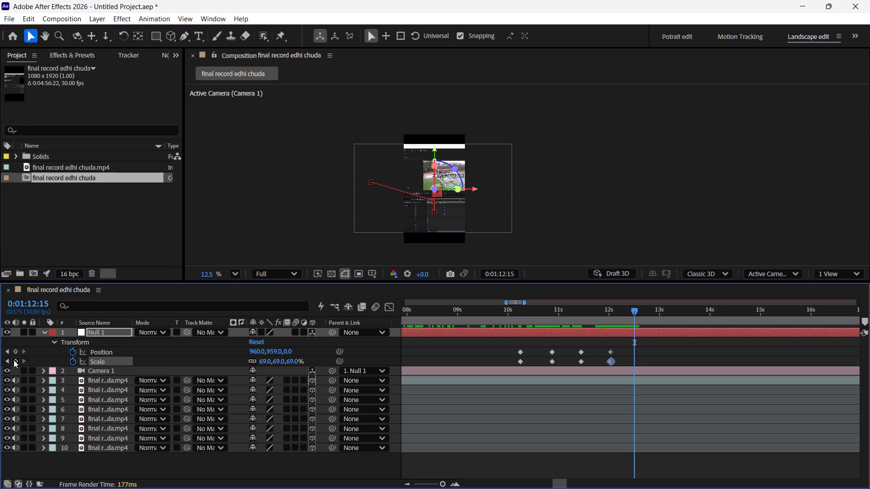
click(14, 360)
click(15, 352)
Reduce Null 1's Scale keyframe at 0:01:12:15 to about 38% to zoom further into the footage.
drag(640, 312, 647, 313)
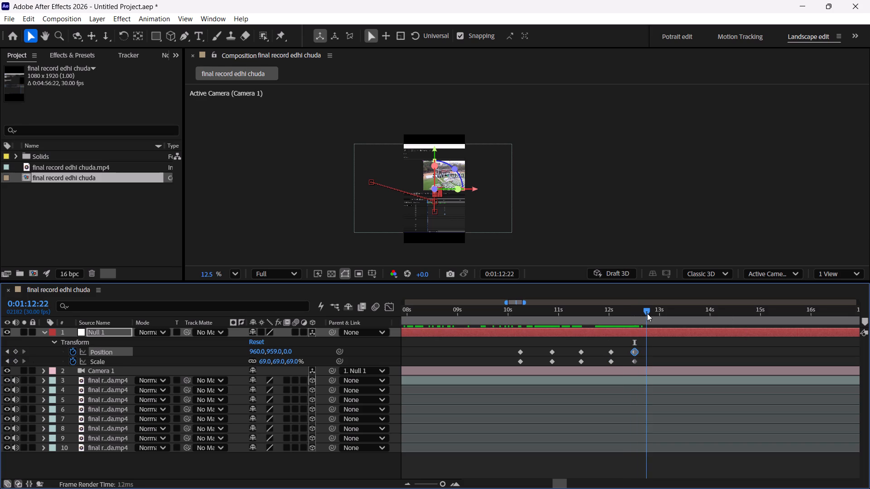
drag(647, 313, 592, 318)
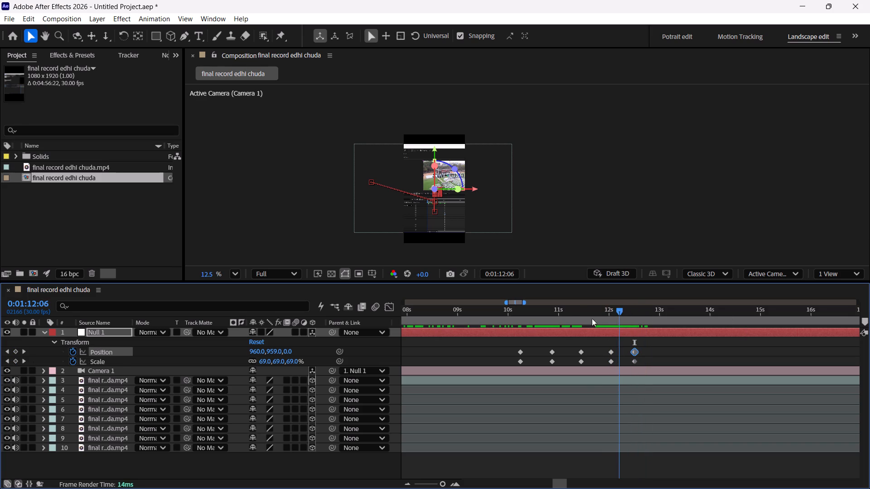
drag(592, 318, 611, 324)
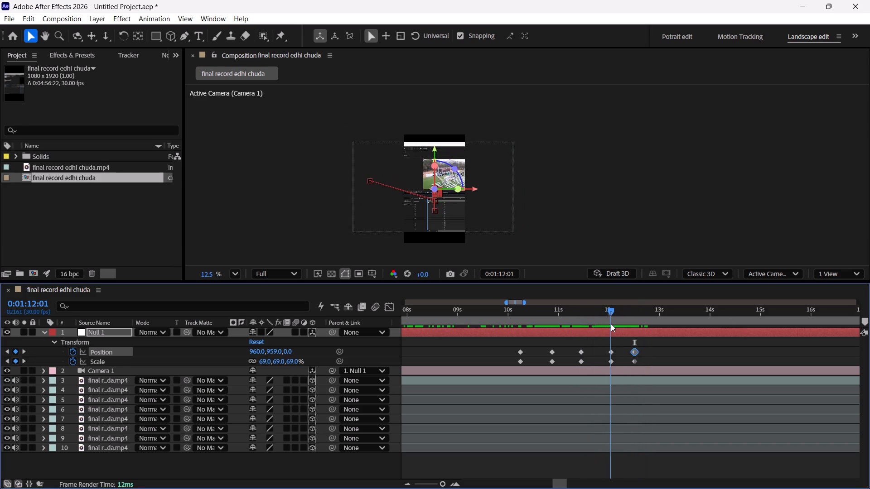
drag(611, 324, 623, 325)
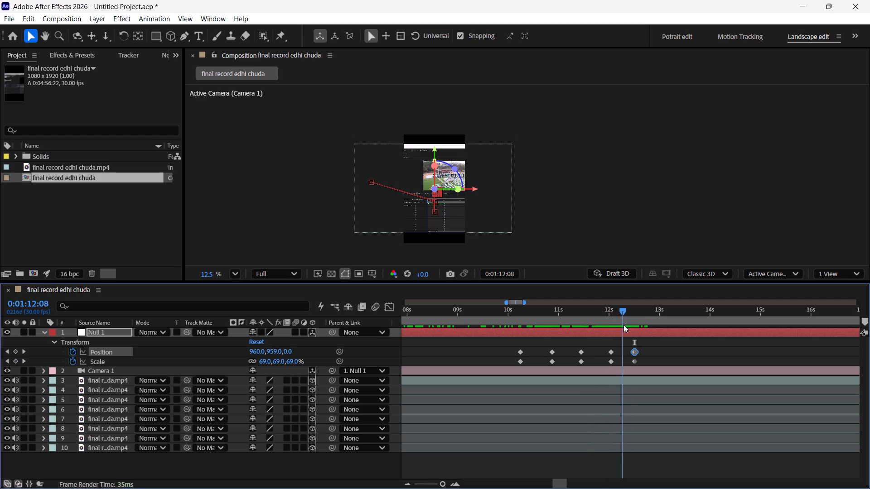
drag(623, 325, 635, 326)
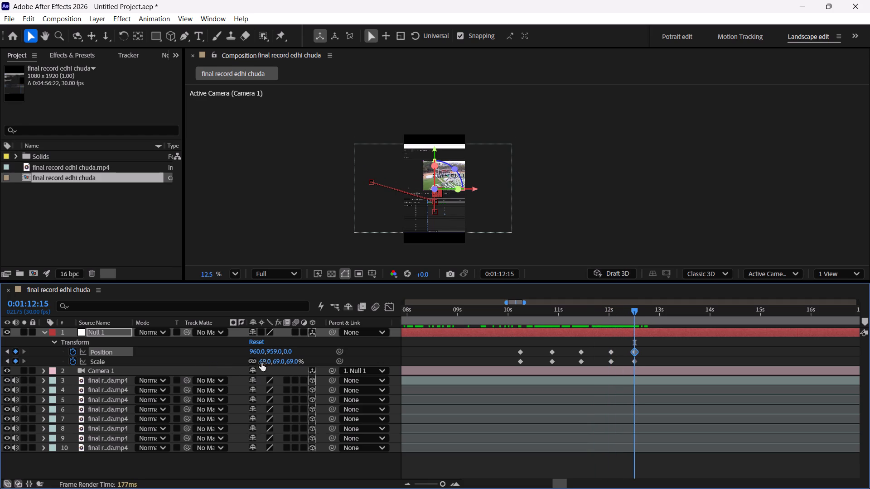
drag(263, 362, 243, 360)
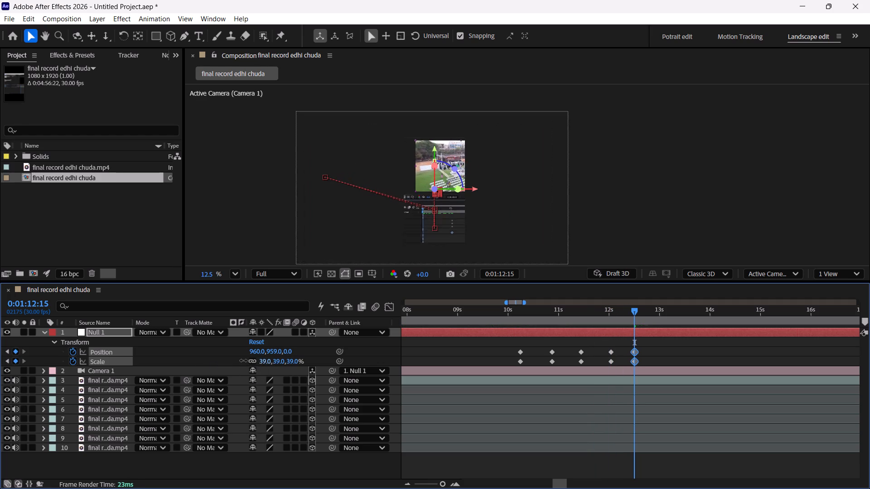
drag(243, 360, 243, 360)
Set Null 1's Position X to about 233 at 0:01:12:15, panning to the effect settings column in the footage.
drag(251, 350, 43, 362)
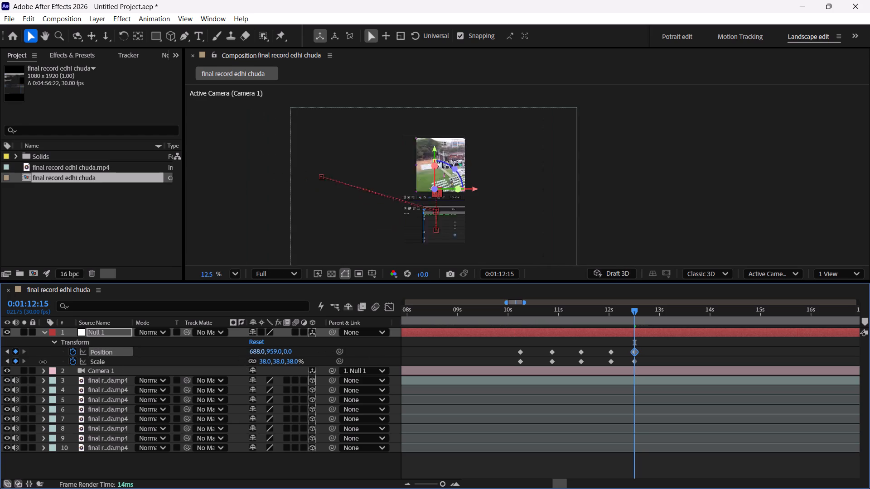
drag(43, 362, 0, 350)
drag(257, 352, 156, 343)
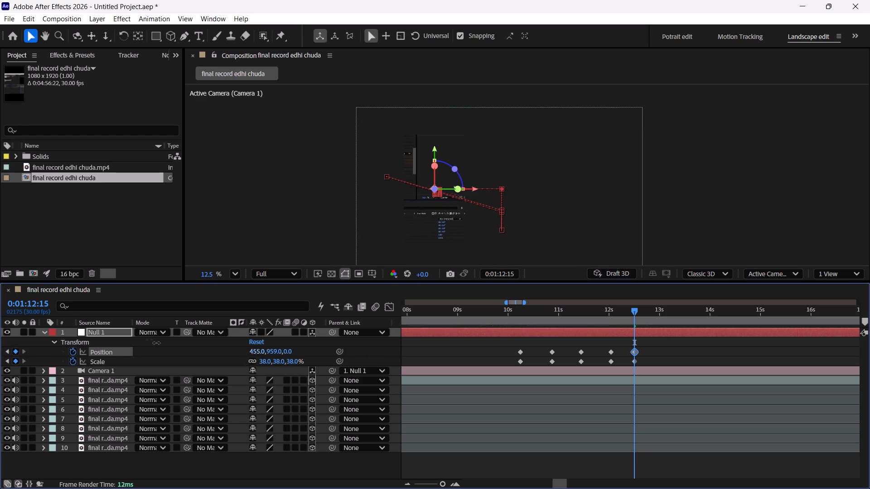
drag(156, 343, 149, 341)
drag(255, 348, 69, 360)
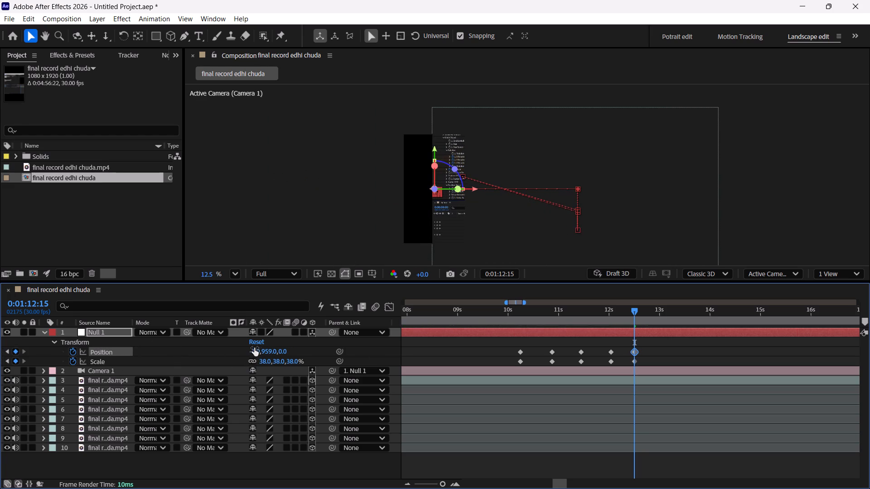
drag(258, 352, 351, 355)
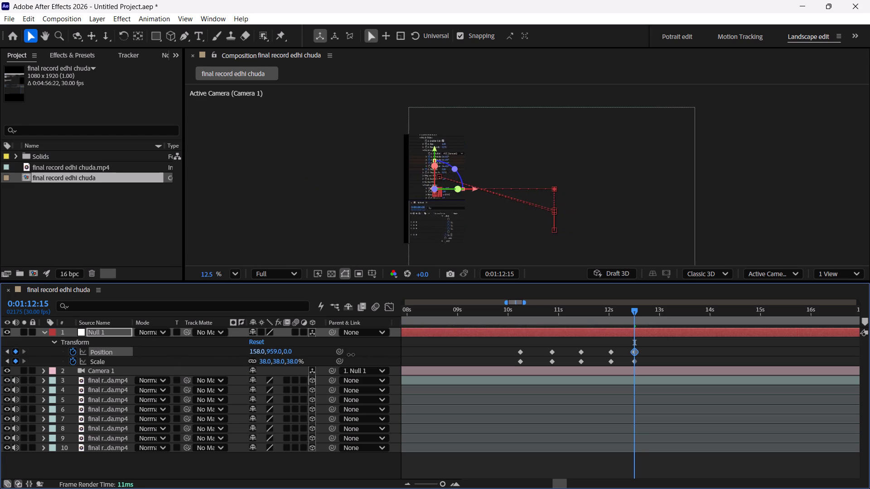
drag(351, 355, 391, 353)
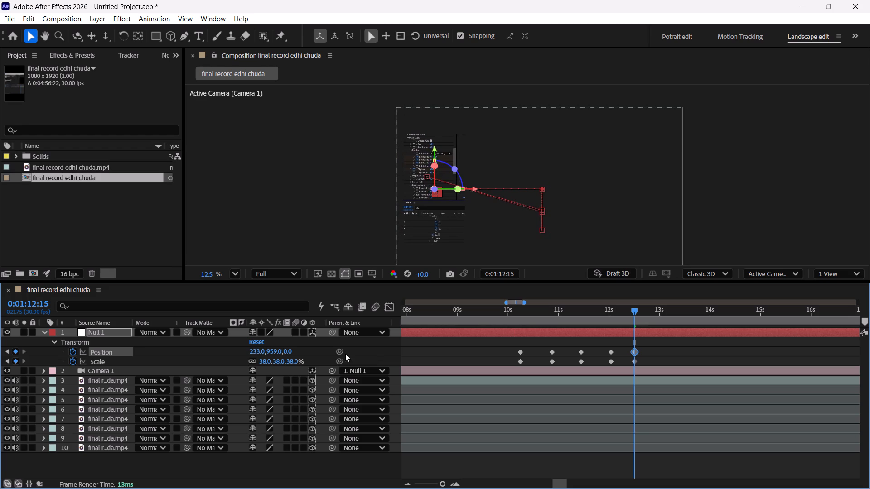
Fine-tune the framing at 0:01:12:15 by setting Null 1's Scale to 39% and Position Y to about 972.
click(267, 363)
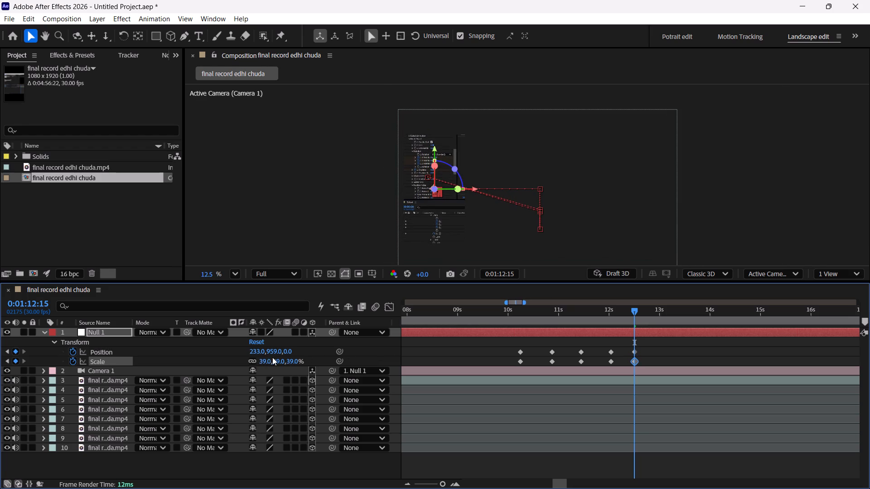
drag(273, 351, 289, 306)
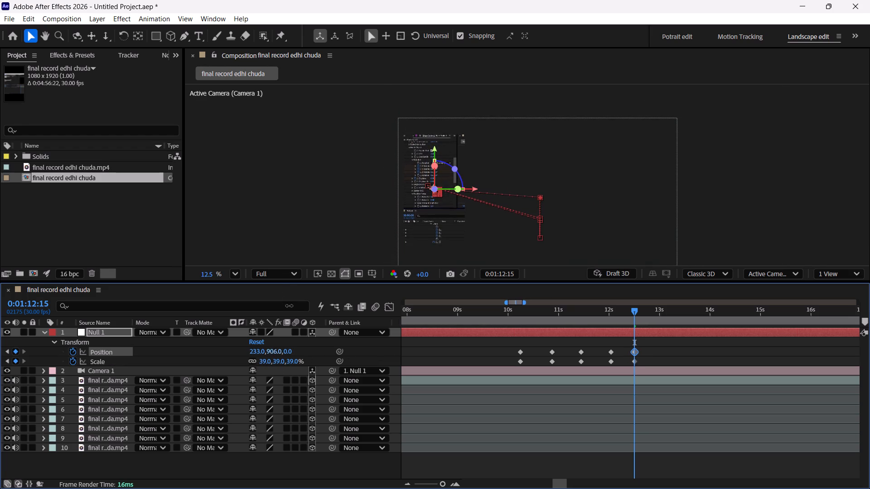
drag(289, 306, 299, 332)
Review the zoom and pan leading into 0:01:12:15 and inspect the framing of the effect settings up close.
drag(632, 317, 596, 321)
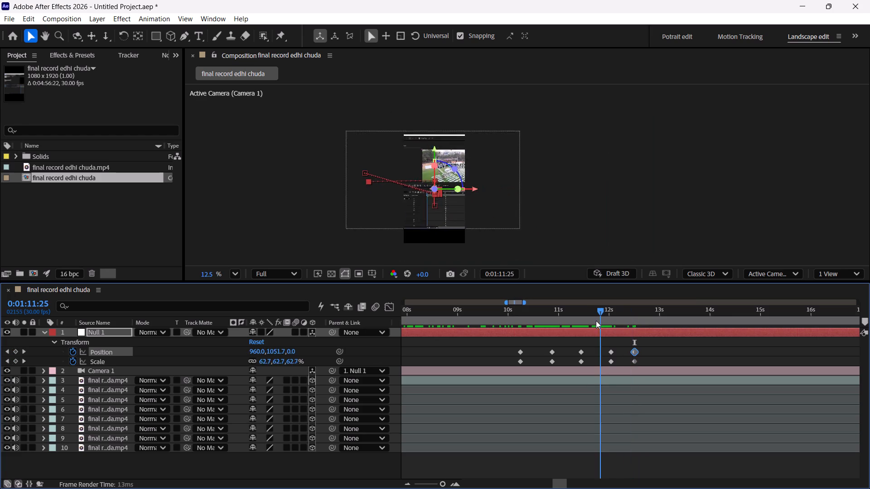
drag(596, 321, 607, 327)
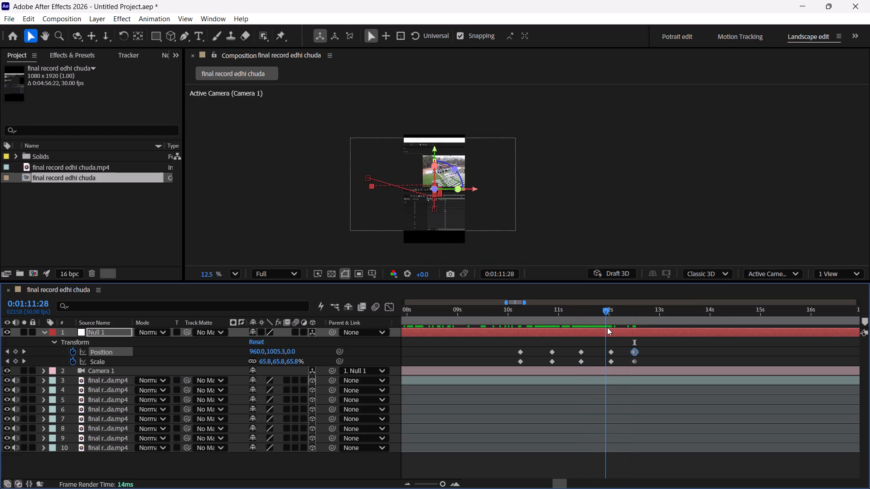
drag(607, 327, 639, 330)
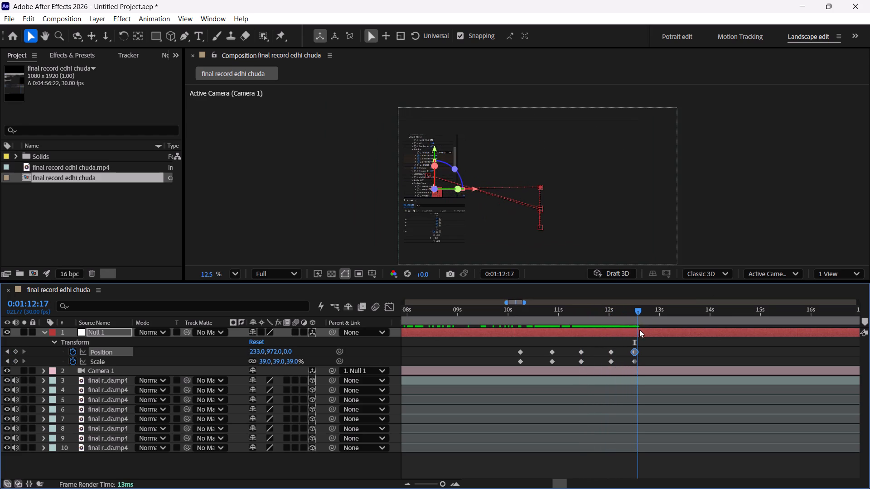
drag(639, 330, 643, 331)
scroll(423, 194, up, 8)
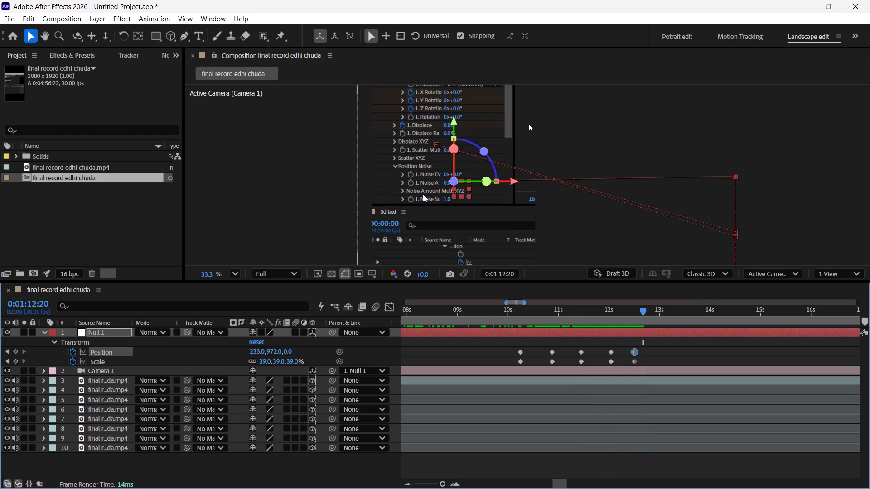
scroll(550, 188, down, 1)
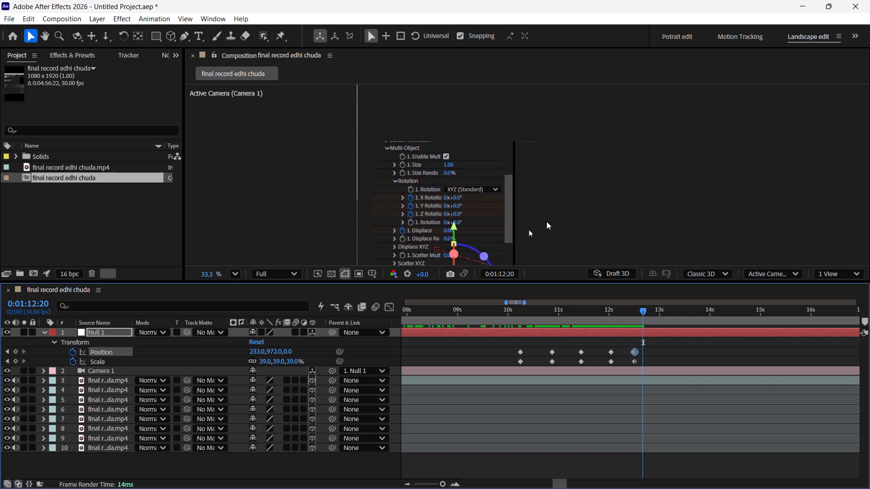
scroll(546, 221, down, 1)
scroll(619, 302, down, 1)
Scrub through the footage from 0:01:13 to about 0:02:00, examining how the effect settings change on screen.
drag(646, 312, 669, 316)
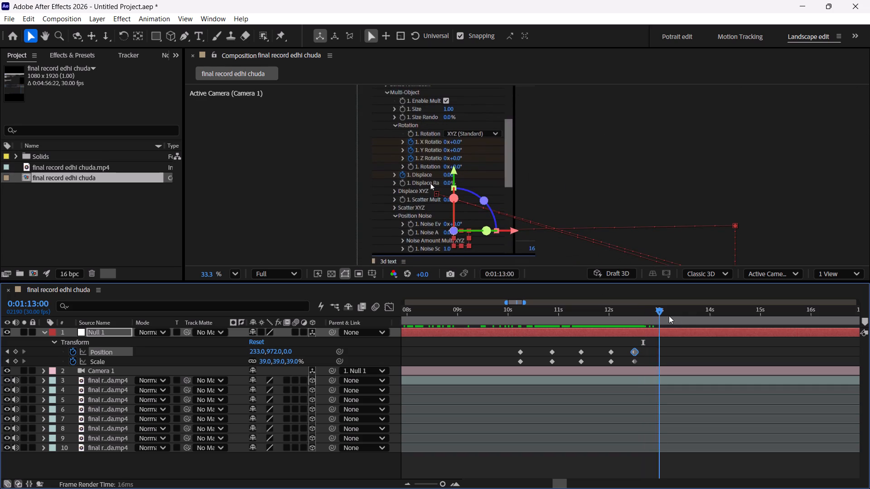
drag(669, 316, 716, 322)
scroll(712, 322, left, 2)
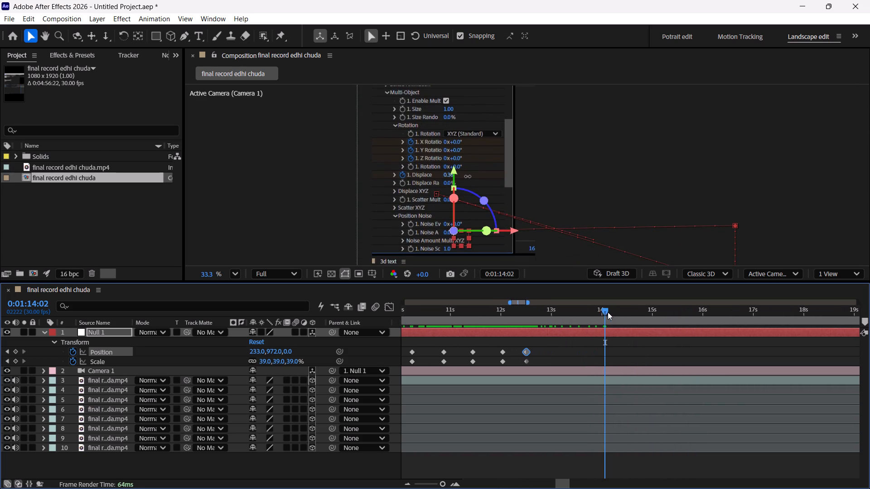
drag(608, 312, 705, 320)
click(440, 483)
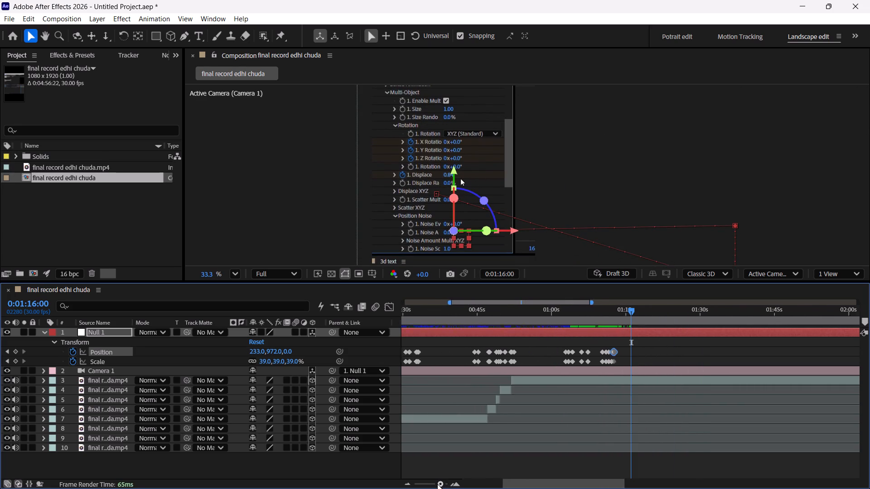
drag(628, 311, 656, 316)
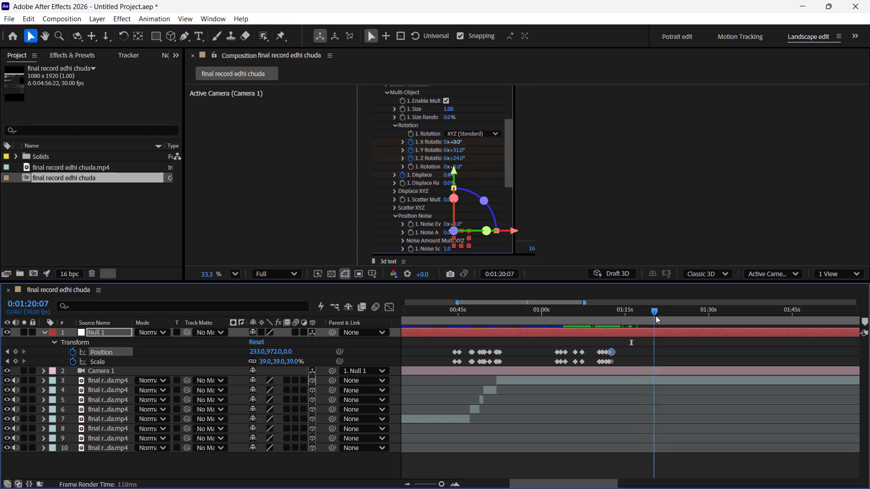
drag(656, 316, 643, 320)
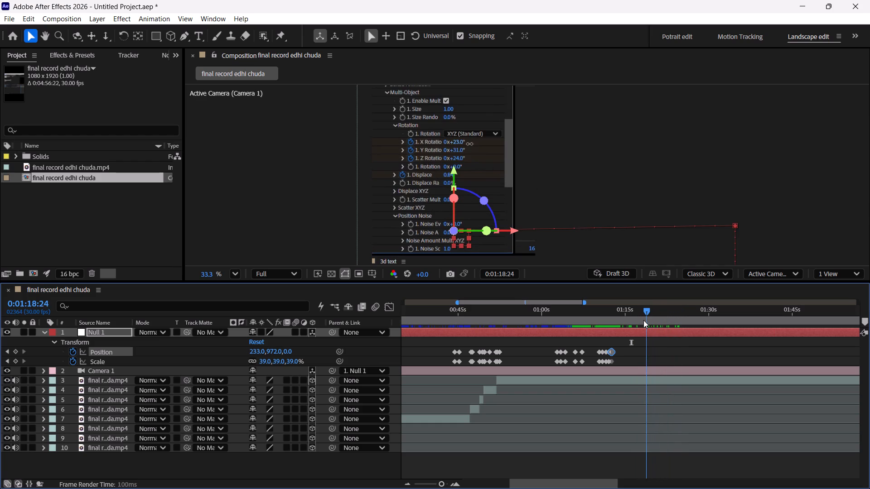
drag(643, 320, 662, 319)
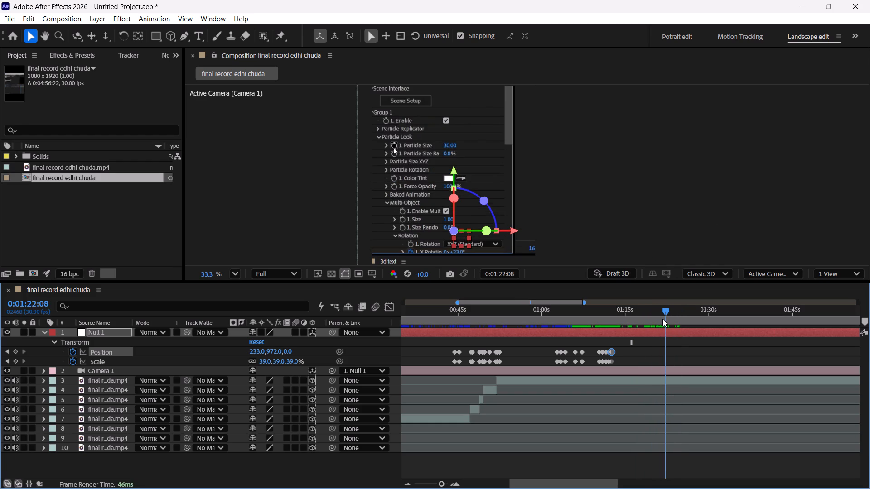
drag(662, 319, 651, 320)
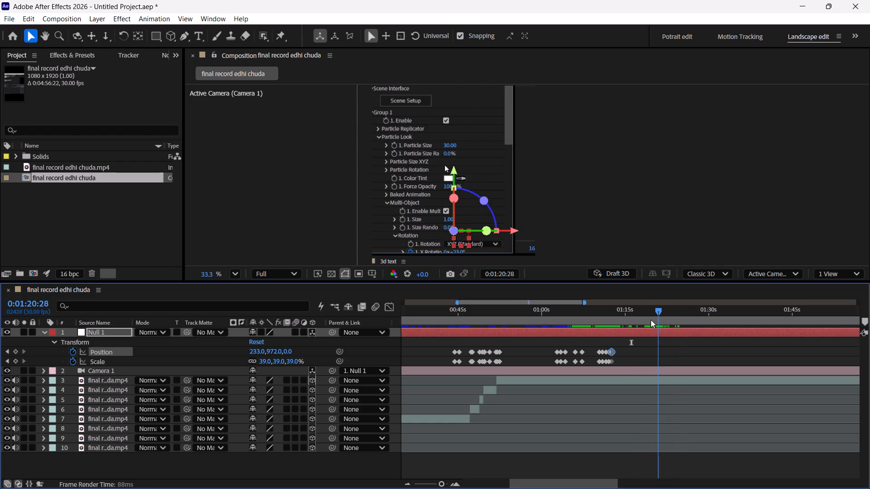
drag(651, 320, 649, 320)
scroll(649, 320, left, 2)
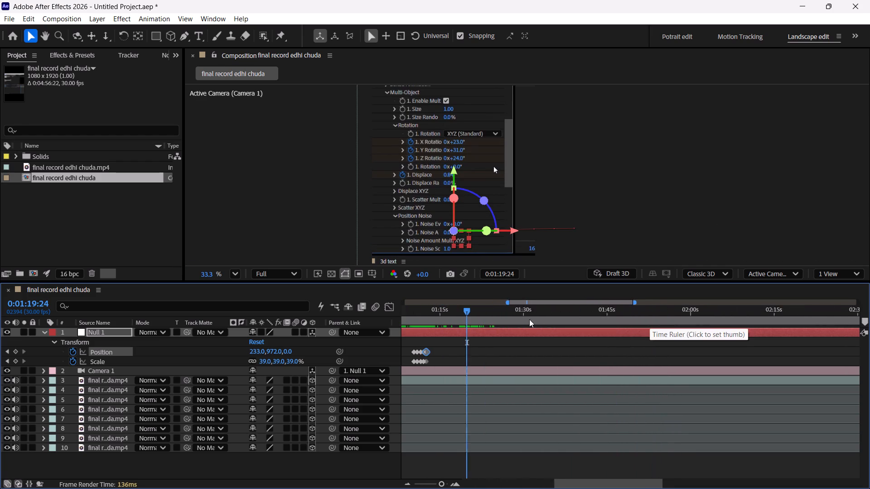
scroll(529, 319, left, 2)
drag(447, 312, 464, 313)
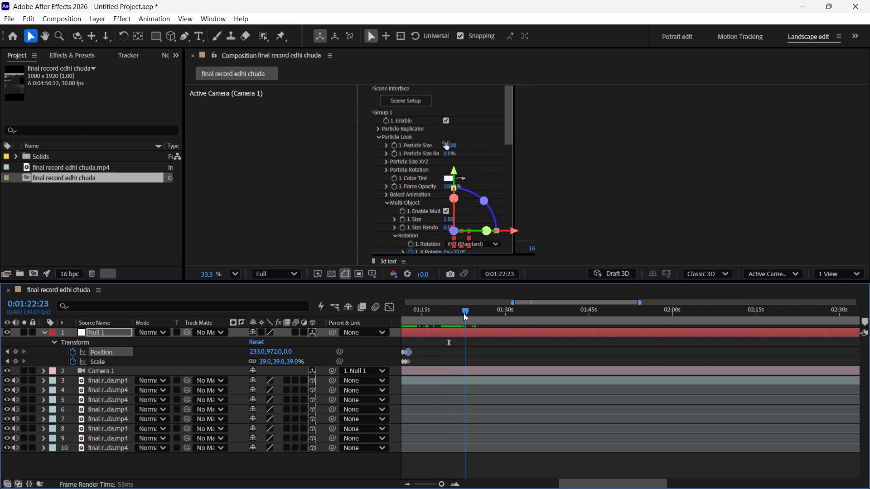
drag(464, 313, 486, 316)
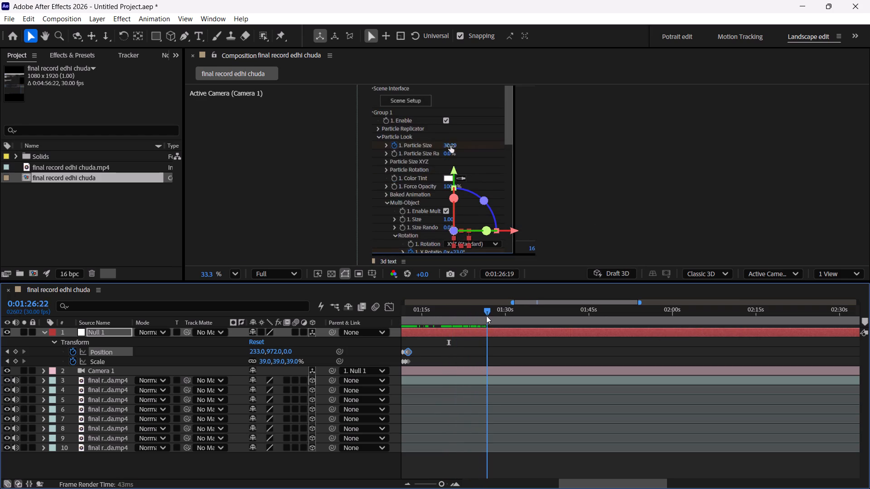
drag(486, 316, 543, 330)
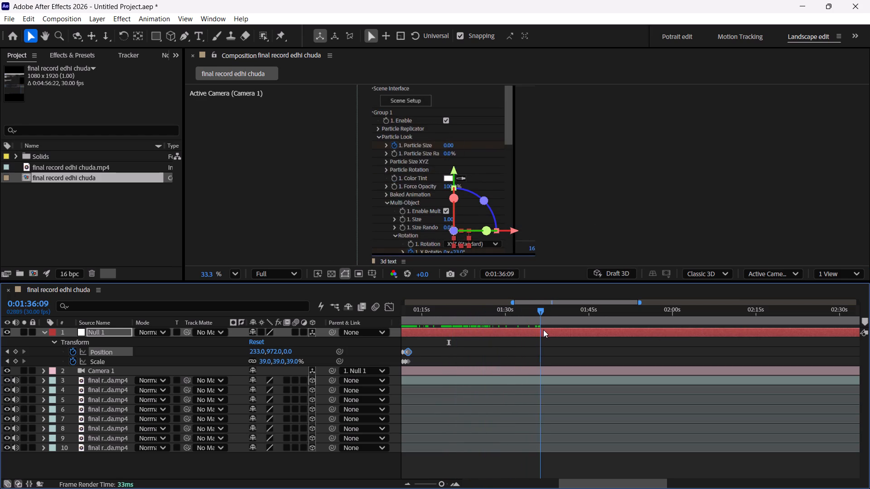
drag(543, 330, 585, 340)
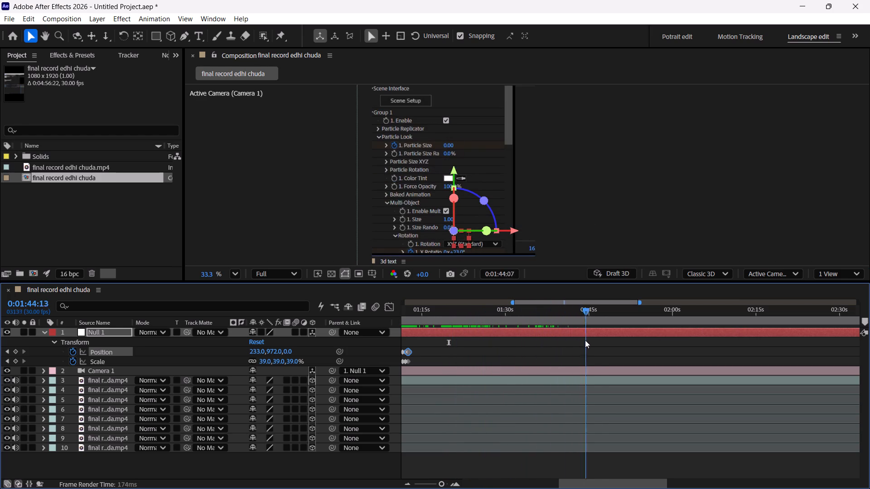
drag(585, 340, 671, 352)
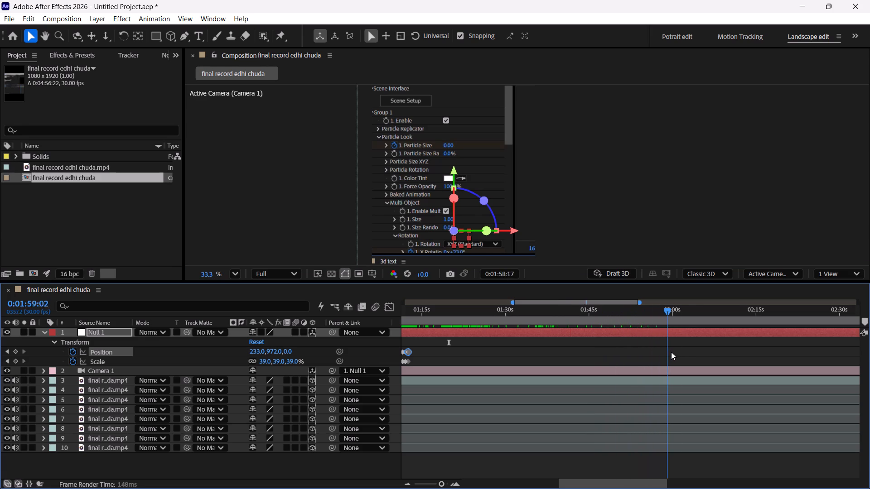
drag(671, 352, 670, 359)
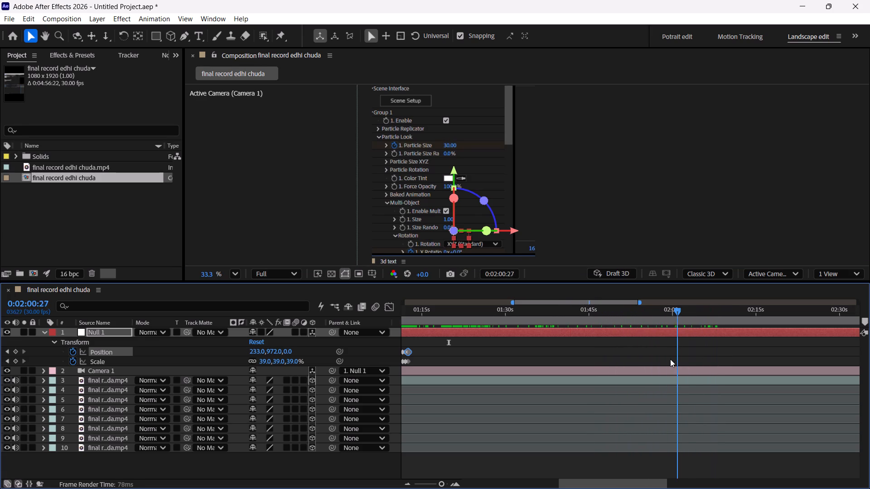
Cut out the footage between 0:01:12:21 and 0:01:47:05 and shift the remaining clip back to close the gap.
drag(670, 359, 614, 354)
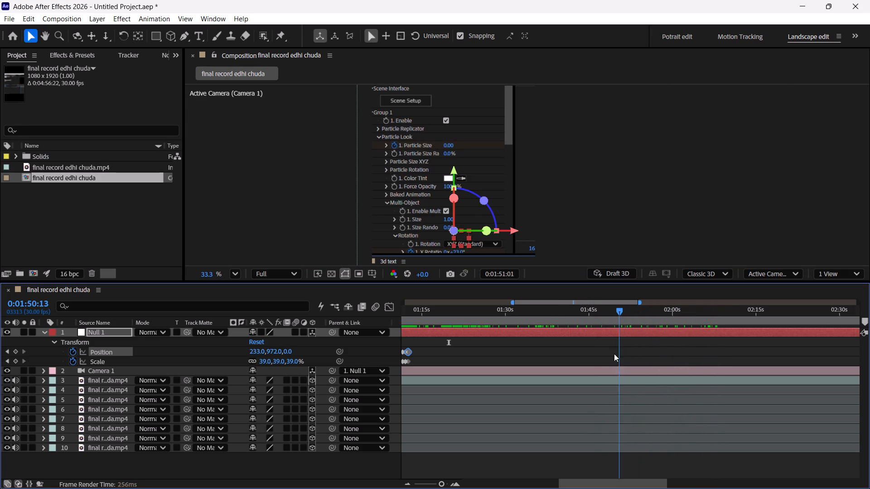
drag(614, 354, 609, 353)
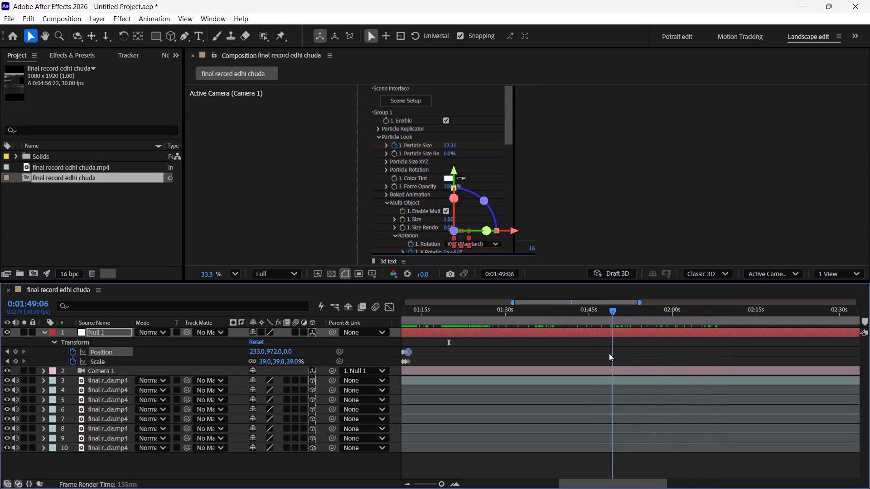
drag(609, 353, 599, 351)
click(596, 379)
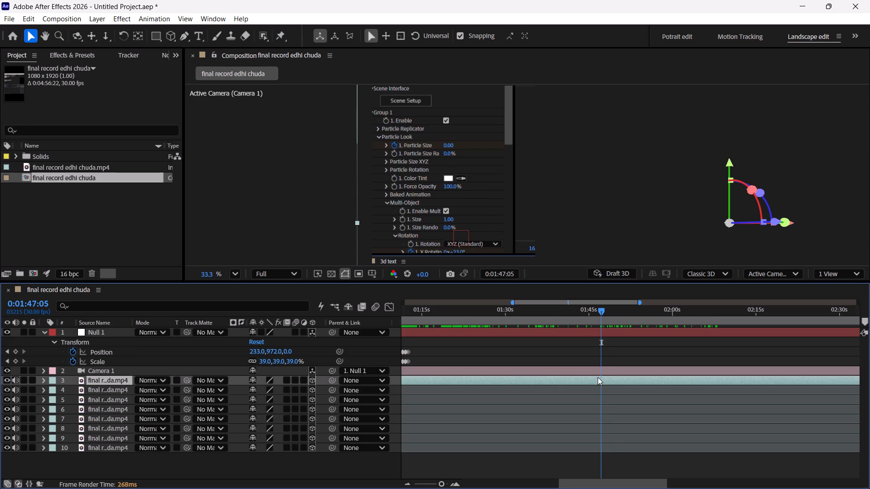
key(ctrl+shift+d)
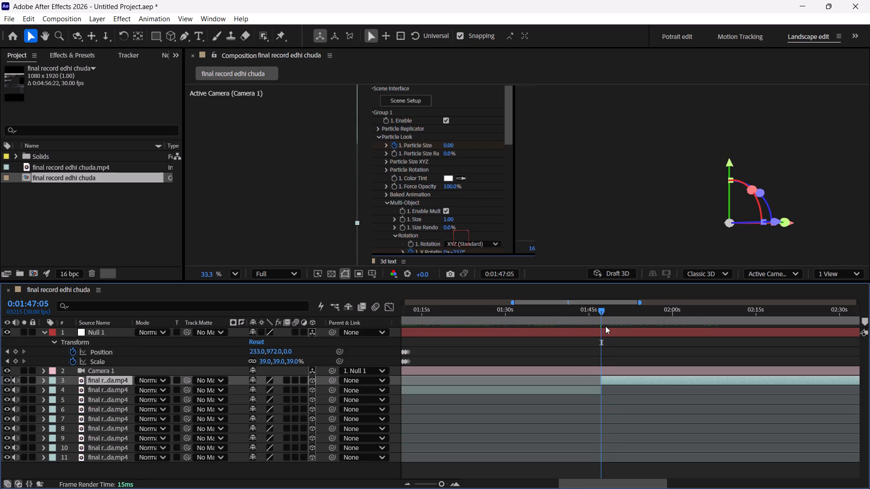
drag(601, 316, 577, 347)
click(580, 390)
key(ctrl+shift+d)
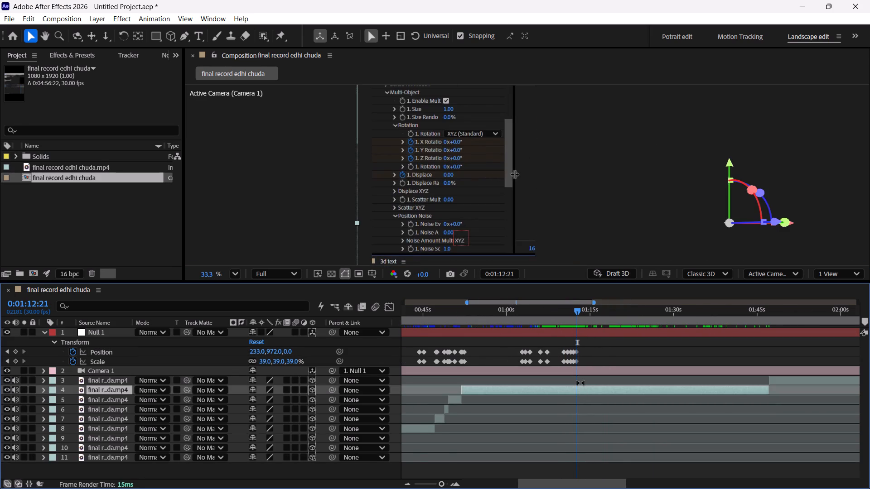
key(Delete)
drag(783, 379, 686, 385)
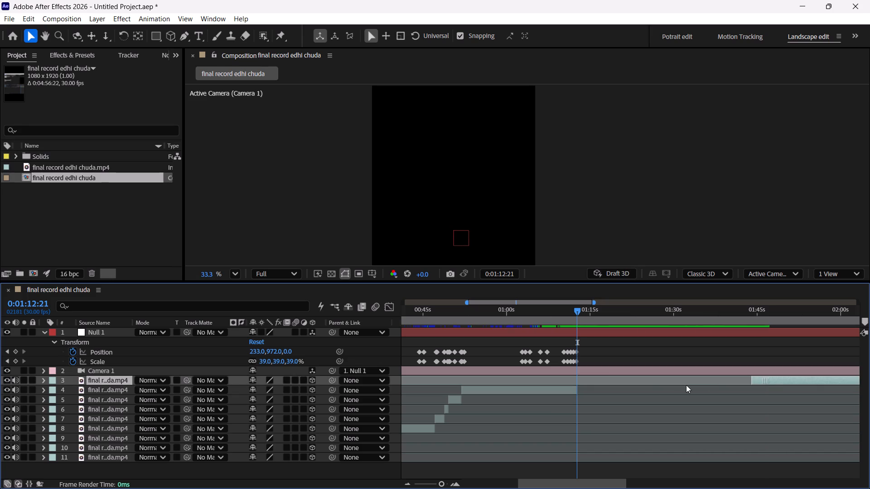
drag(686, 385, 590, 393)
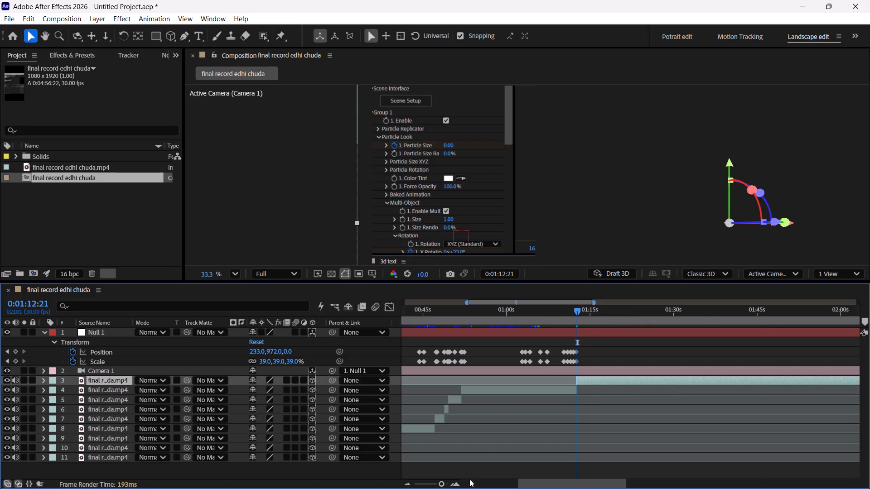
Scrub through the footage from the cut at about 0:01:12:19 to about 0:01:32, examining the Particle Size and rotation settings.
double_click(458, 480)
drag(577, 312, 572, 313)
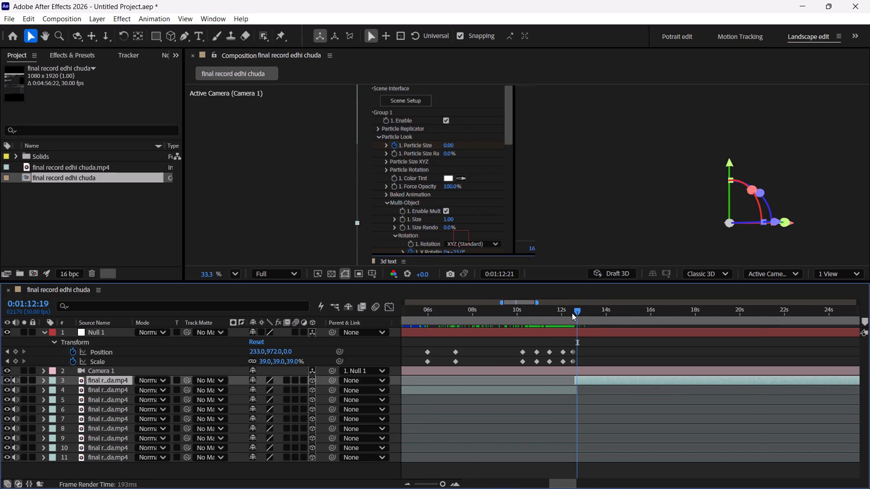
drag(572, 313, 580, 313)
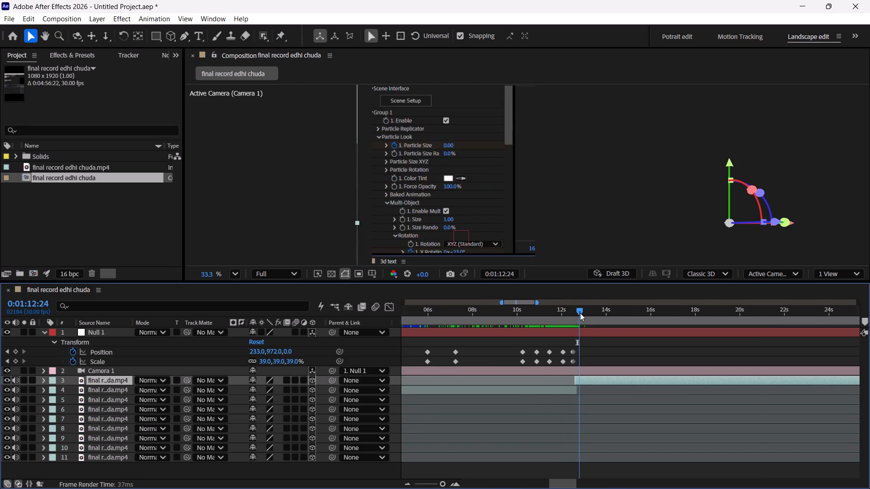
drag(580, 313, 581, 315)
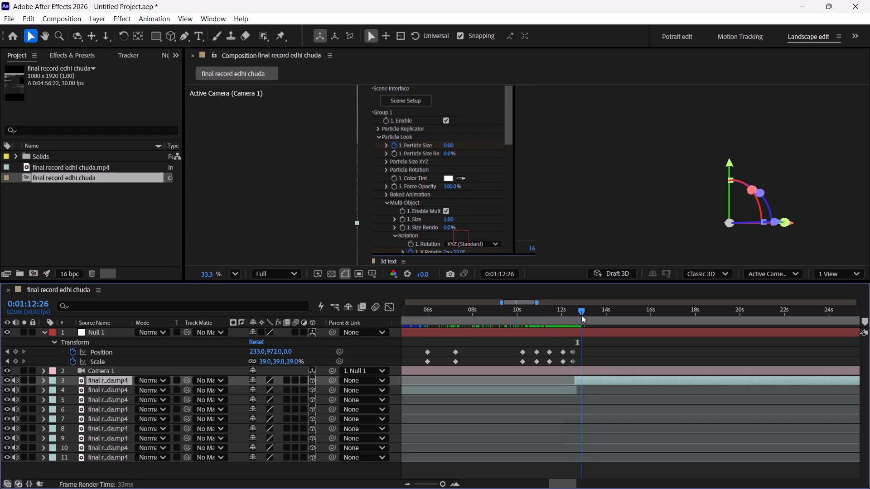
drag(581, 315, 592, 316)
scroll(583, 296, left, 1)
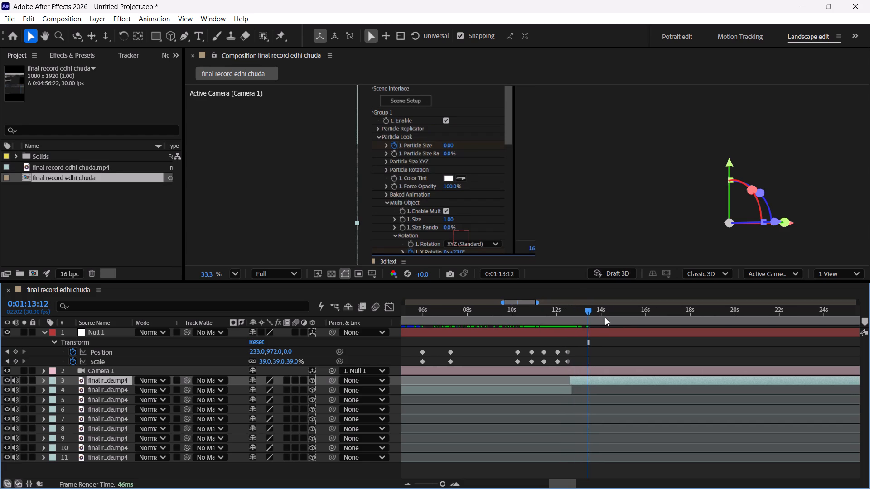
drag(593, 313, 657, 329)
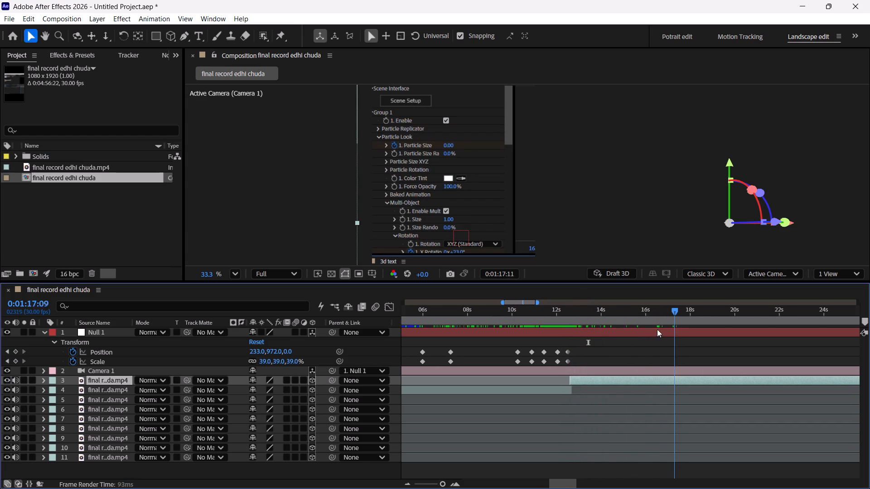
drag(657, 329, 682, 335)
scroll(682, 335, left, 1)
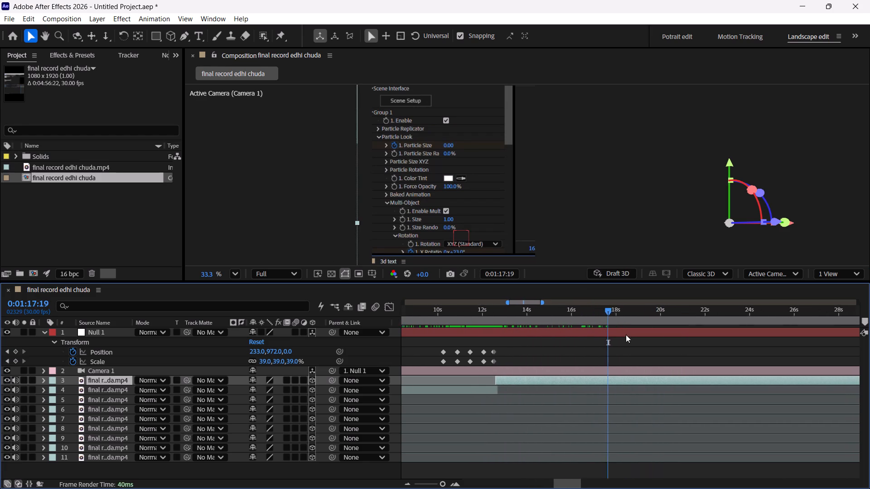
scroll(626, 335, left, 1)
drag(587, 314, 664, 333)
scroll(666, 320, left, 1)
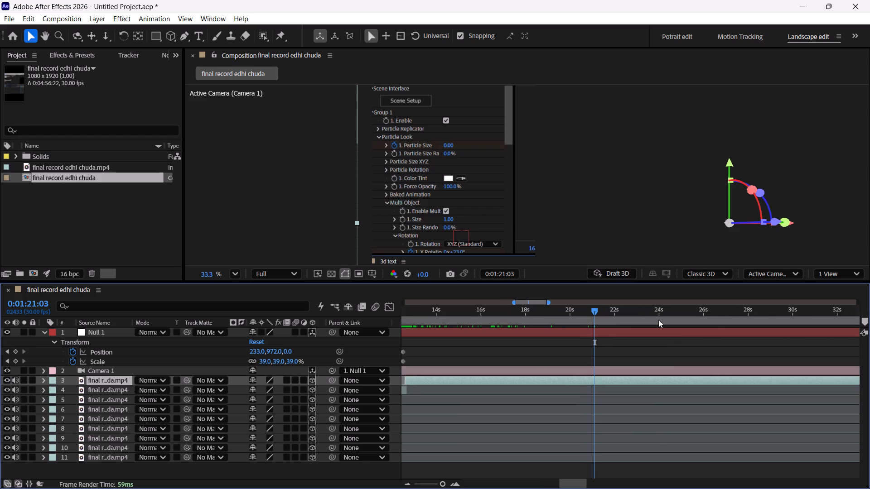
scroll(658, 320, left, 1)
drag(581, 311, 706, 337)
scroll(701, 337, left, 1)
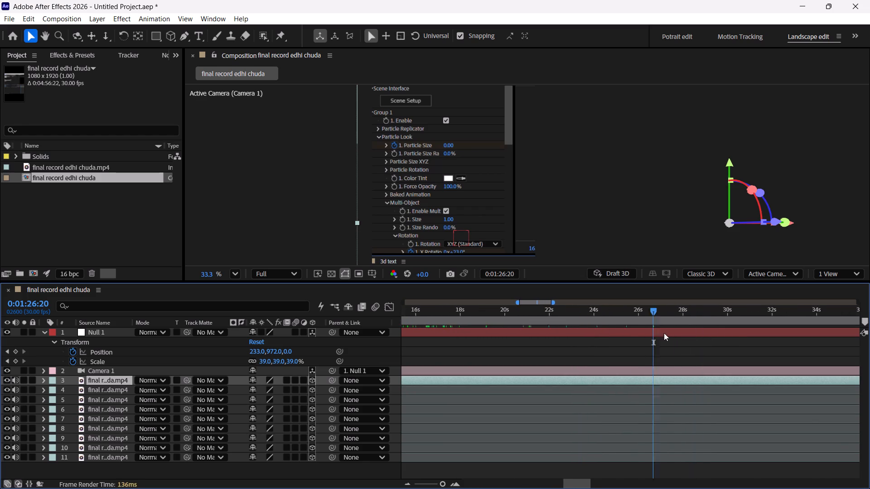
scroll(664, 333, left, 1)
drag(622, 315, 728, 326)
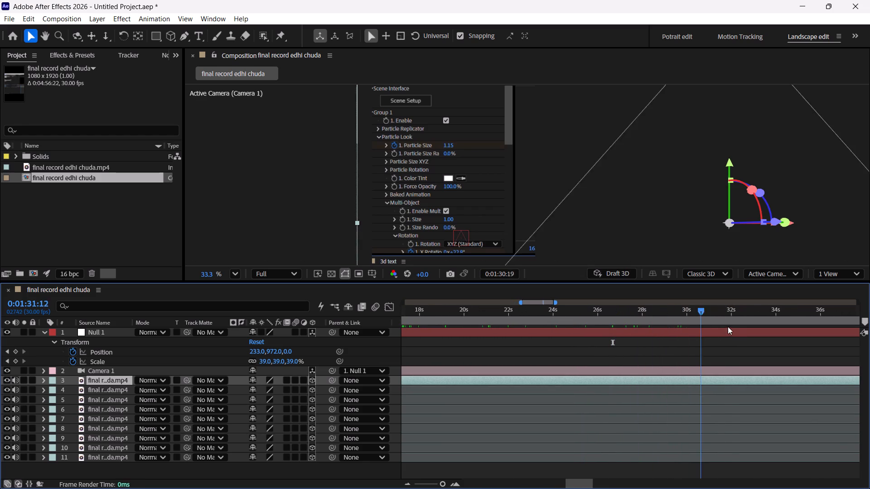
drag(728, 326, 733, 327)
Play the footage from 0:01:18:06 and scrub on to about 0:01:43 to locate the end of the section to trim.
click(443, 484)
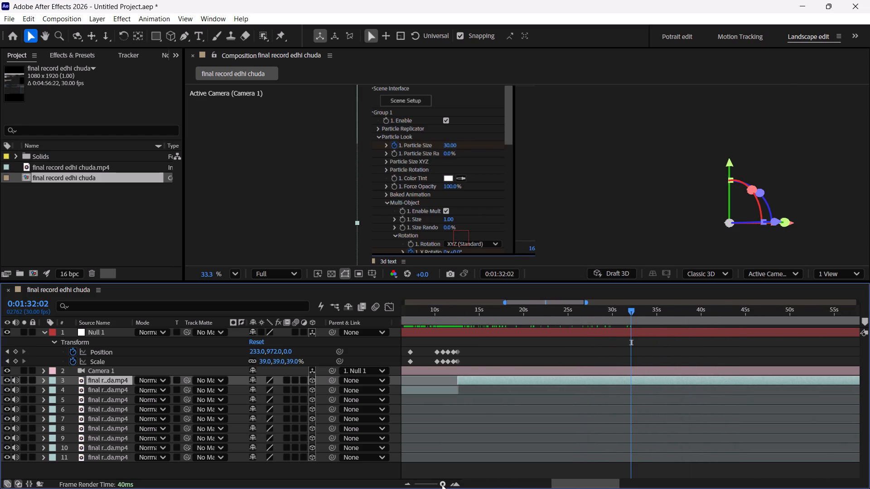
drag(631, 310, 506, 318)
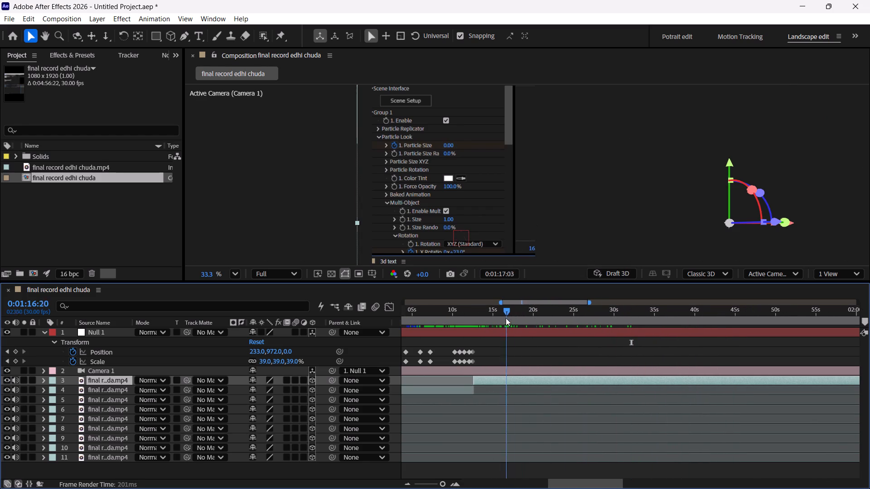
drag(506, 318, 519, 314)
key(space)
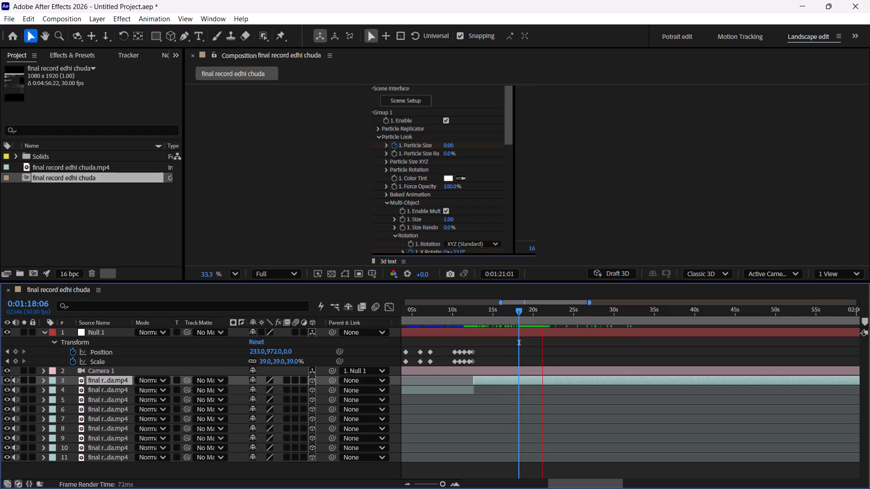
drag(520, 310, 609, 325)
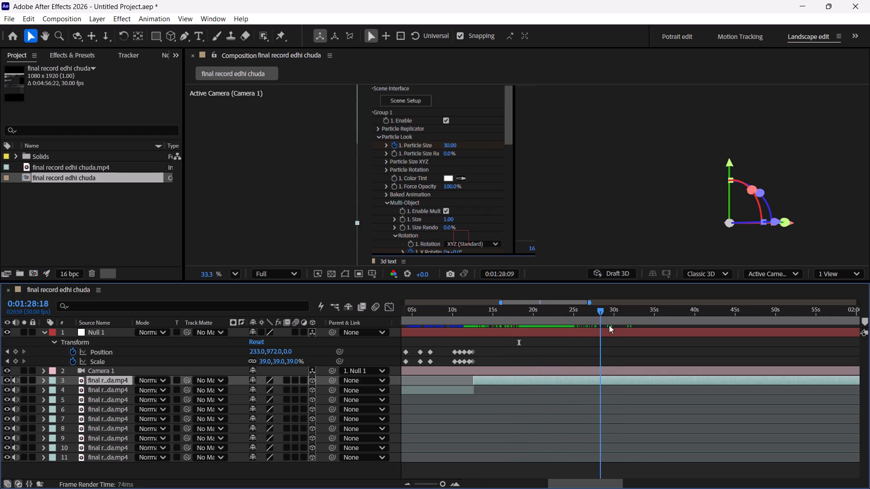
drag(609, 325, 725, 343)
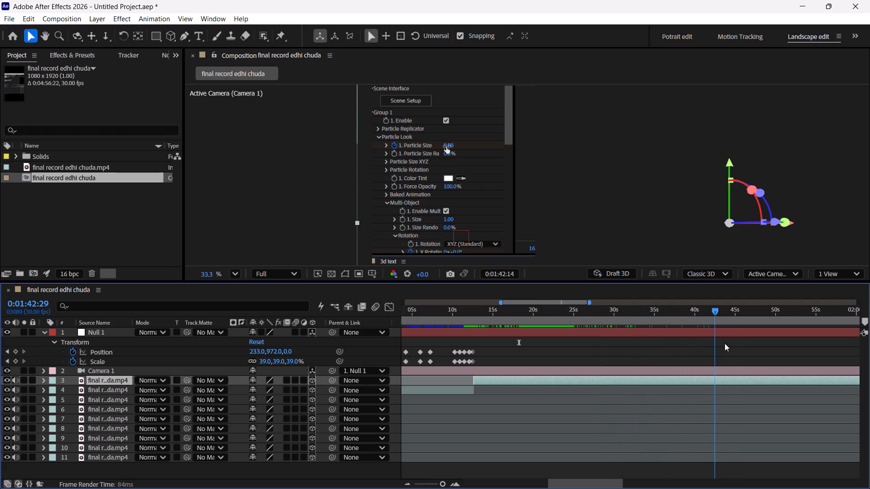
Cut out the footage from the clip's start near 0:01:12:21 up to 0:01:40:11 and shift the remainder back to close the gap.
drag(725, 343, 699, 351)
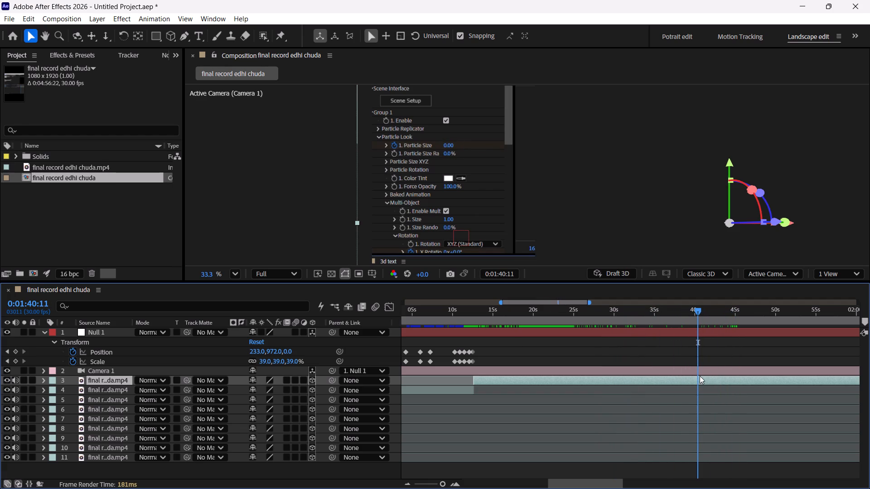
key(ctrl+shift+d)
click(681, 394)
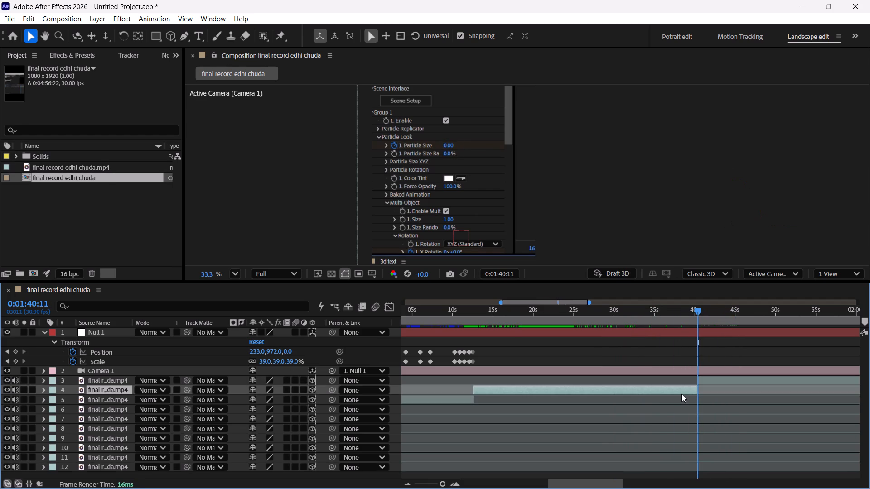
key(Delete)
drag(714, 383, 494, 403)
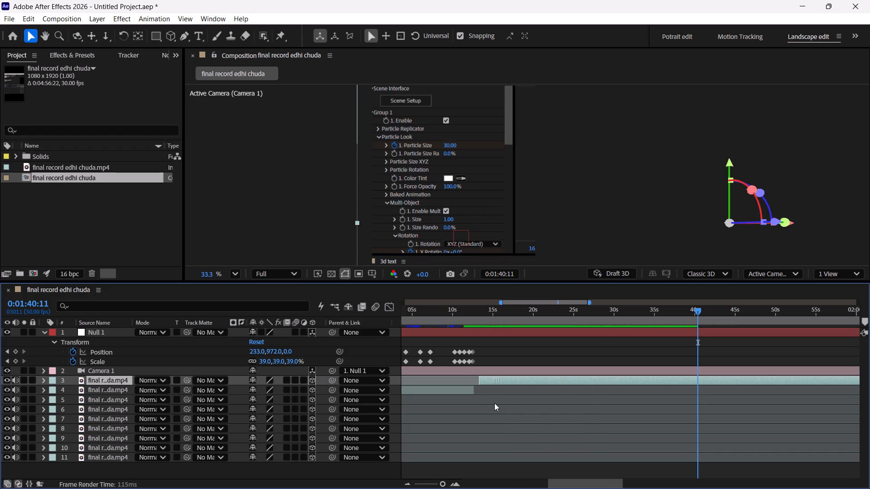
drag(494, 403, 490, 403)
Add Scale and Position keyframes to Null 1 at 0:01:15:27, holding the current close-up framing.
drag(687, 314, 474, 349)
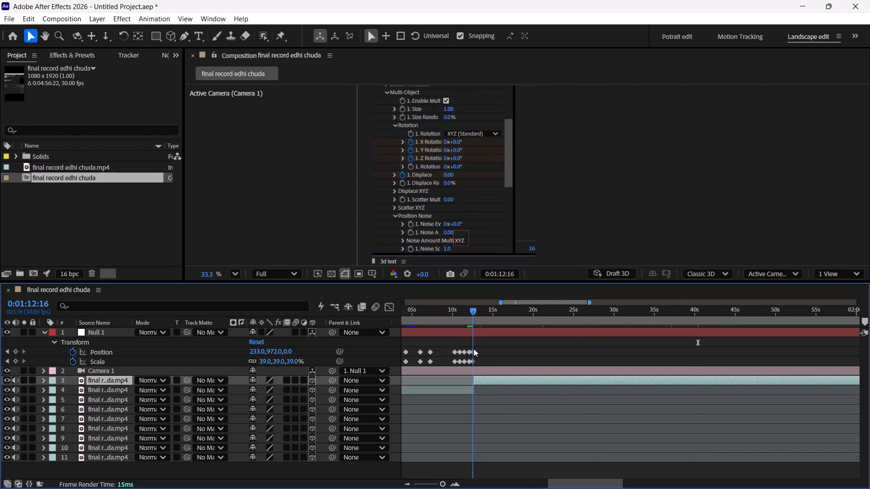
drag(474, 349, 494, 350)
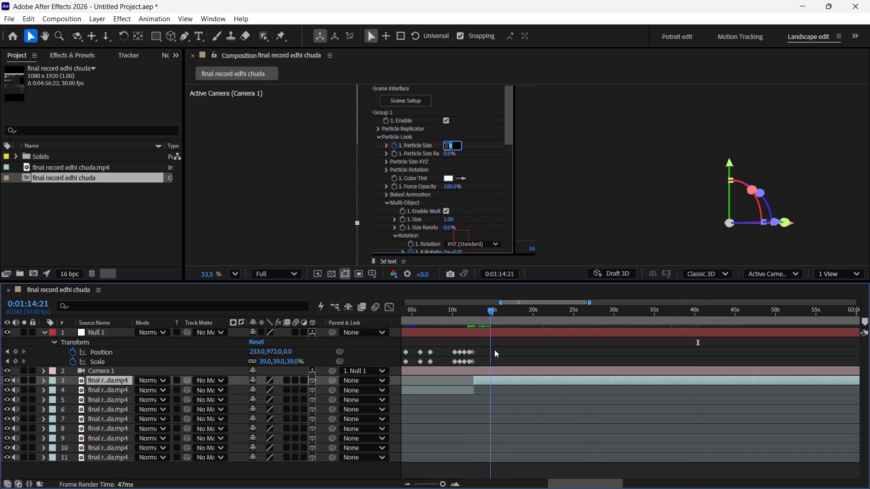
drag(494, 350, 543, 356)
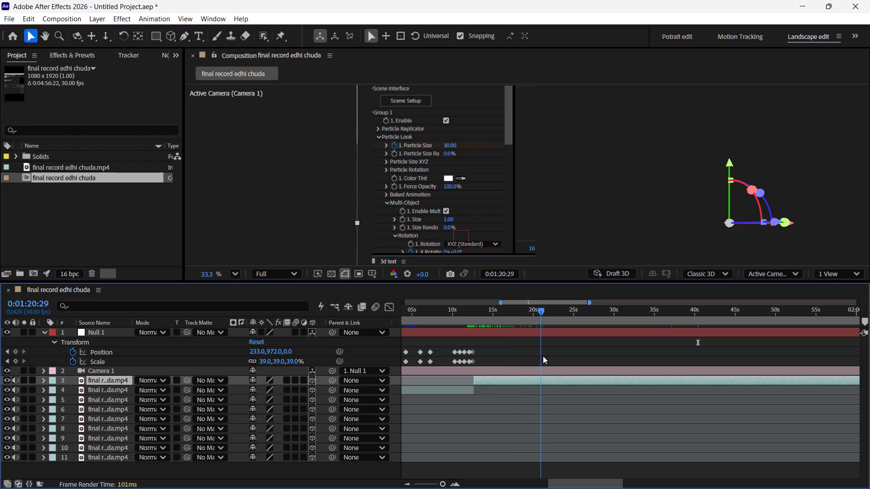
drag(543, 356, 509, 364)
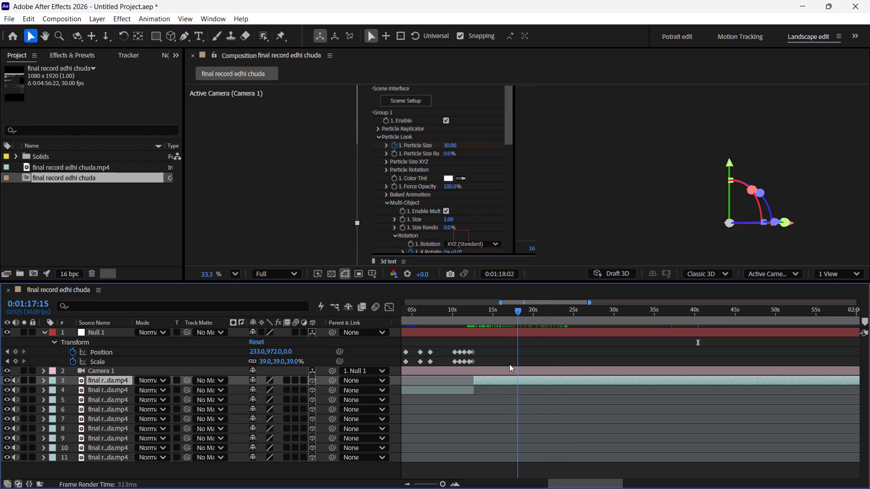
drag(509, 364, 500, 369)
click(12, 359)
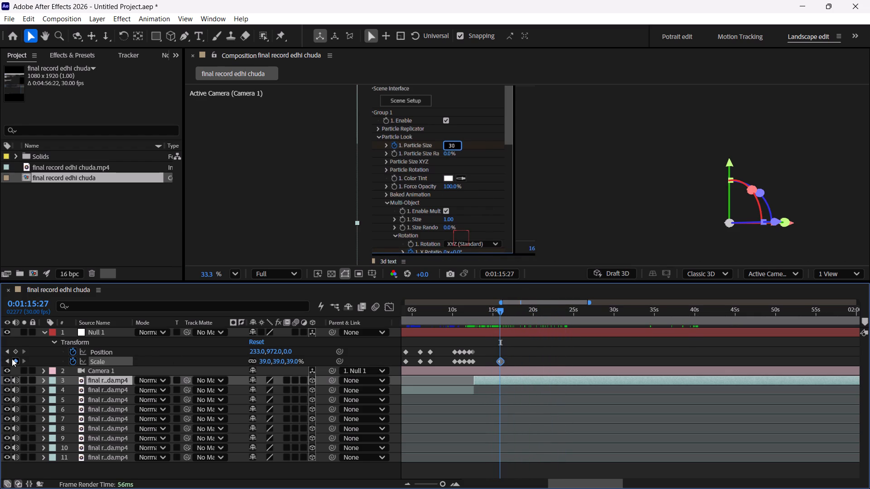
click(17, 349)
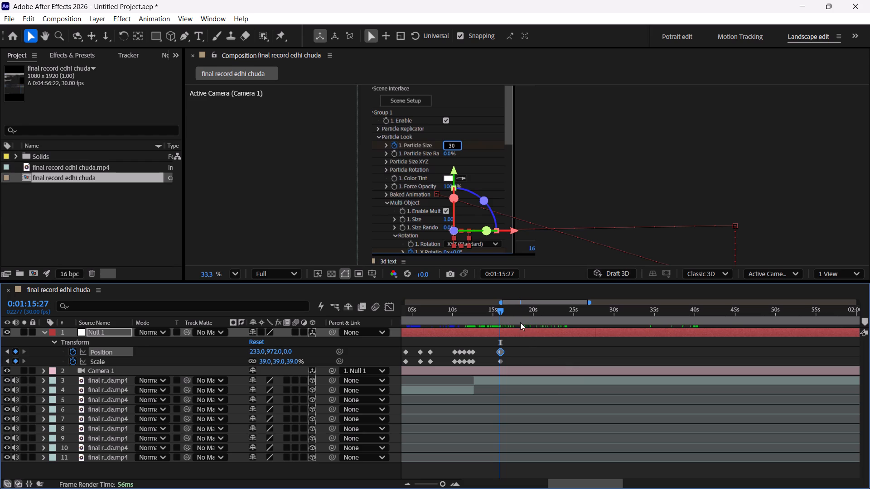
Key Null 1 at 0:01:16:22 with Position 960, 1013 and Scale 51% to reframe on the video preview and timeline.
drag(498, 311, 505, 317)
click(261, 364)
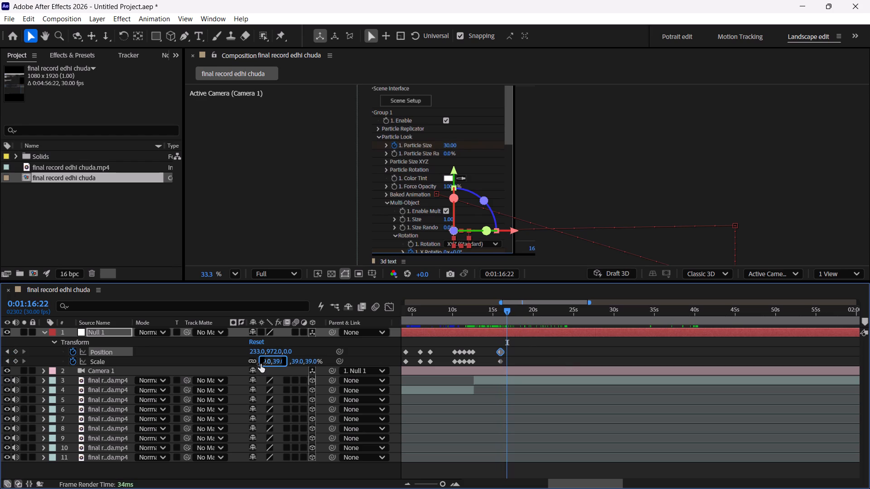
text(100)
key(Return)
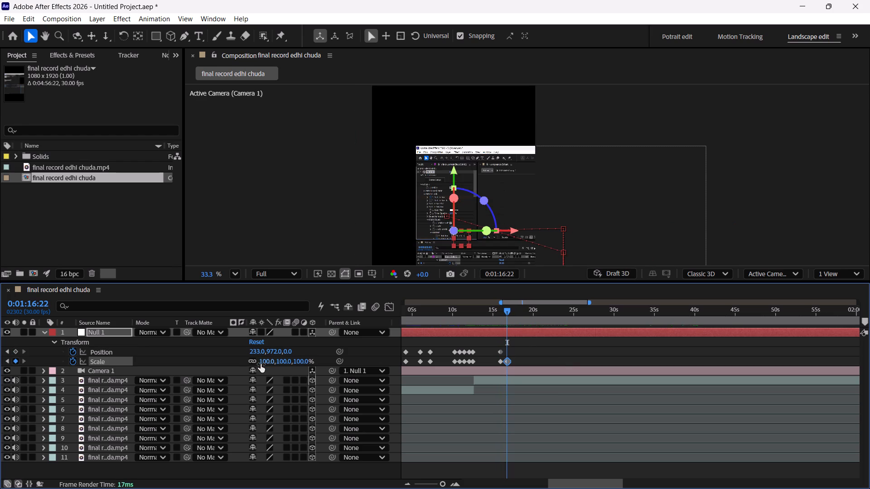
click(253, 350)
text(960)
key(Return)
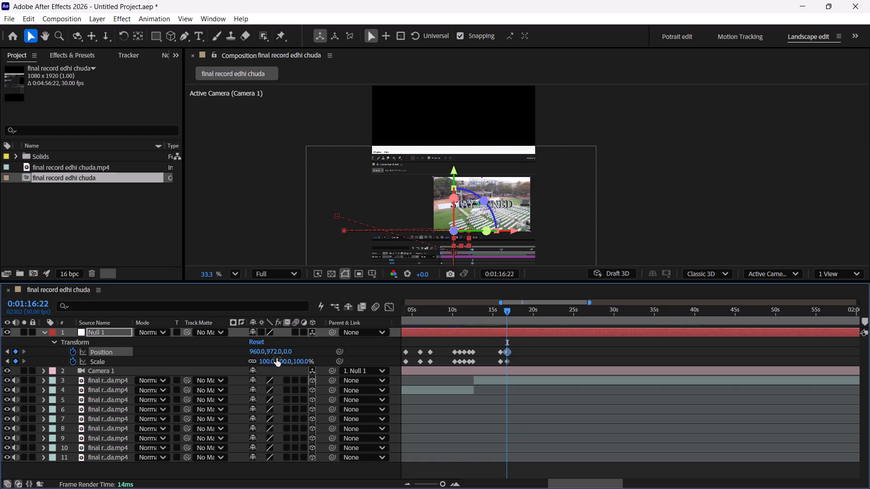
drag(275, 352, 266, 431)
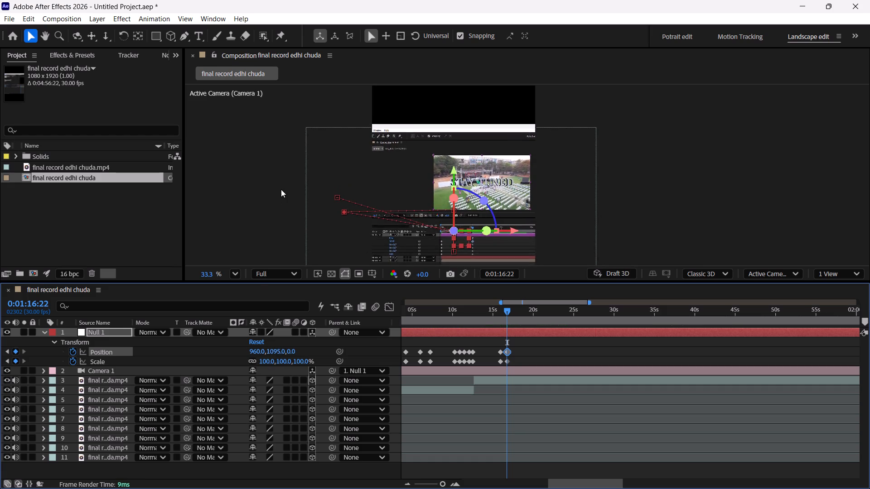
scroll(281, 189, down, 5)
click(233, 277)
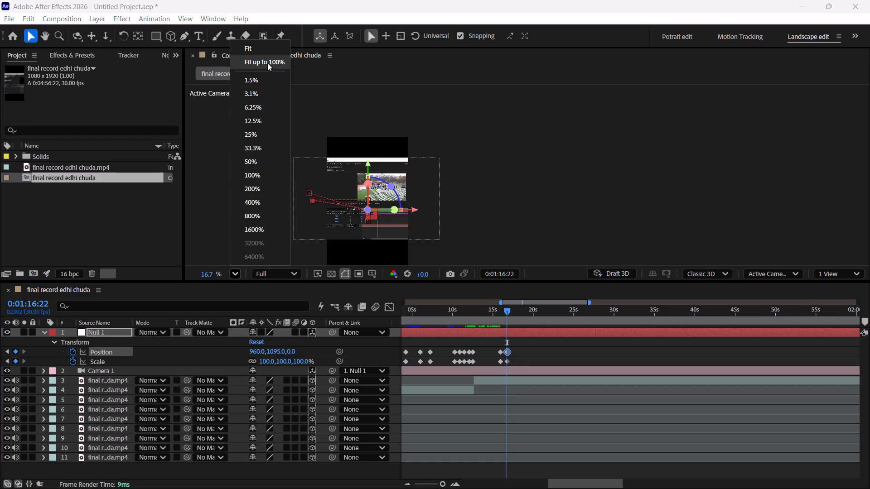
click(267, 63)
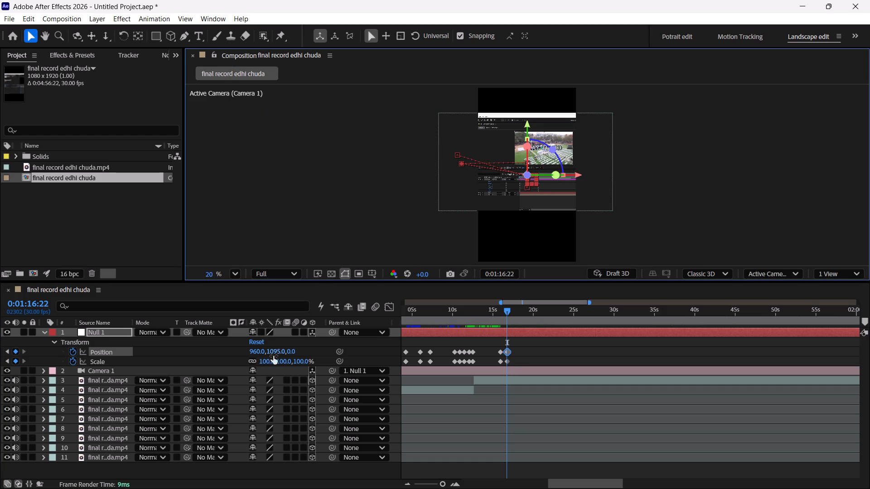
drag(274, 351, 290, 274)
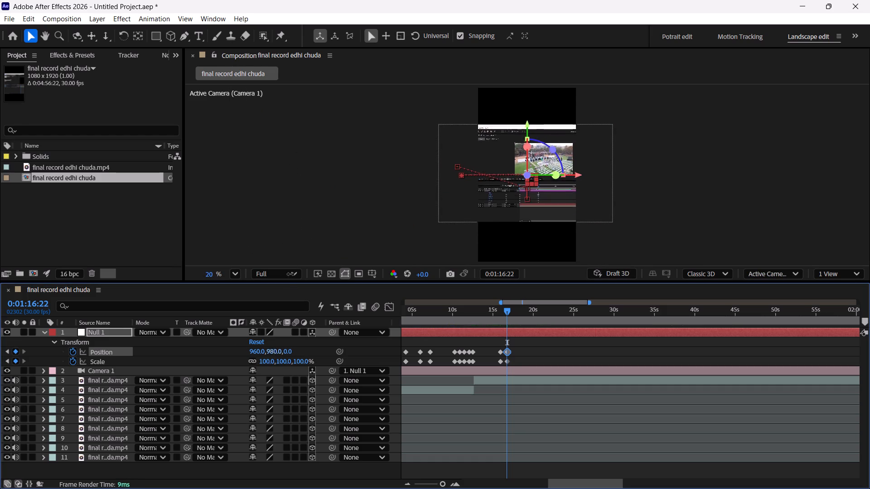
drag(290, 274, 292, 287)
drag(283, 361, 244, 350)
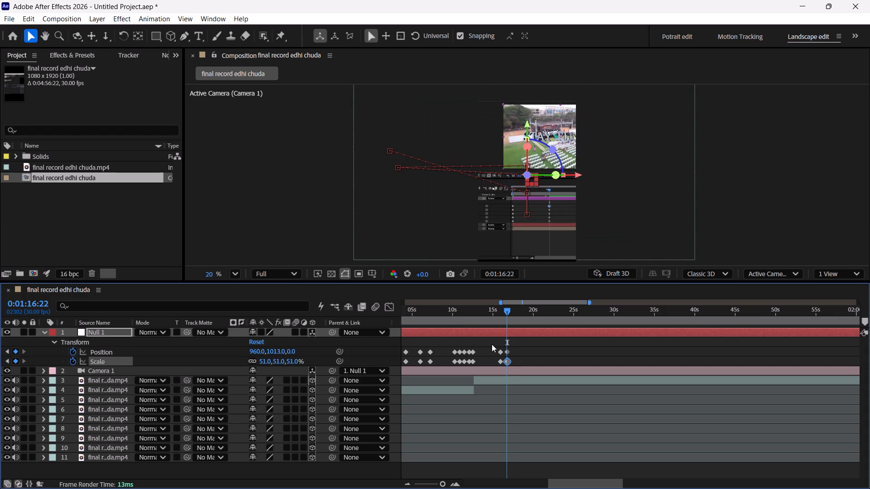
Scrub through the footage from about 0:01:15:25 to 0:01:37 and back, examining the new framing and the recorded keyframe edits.
drag(507, 310, 499, 313)
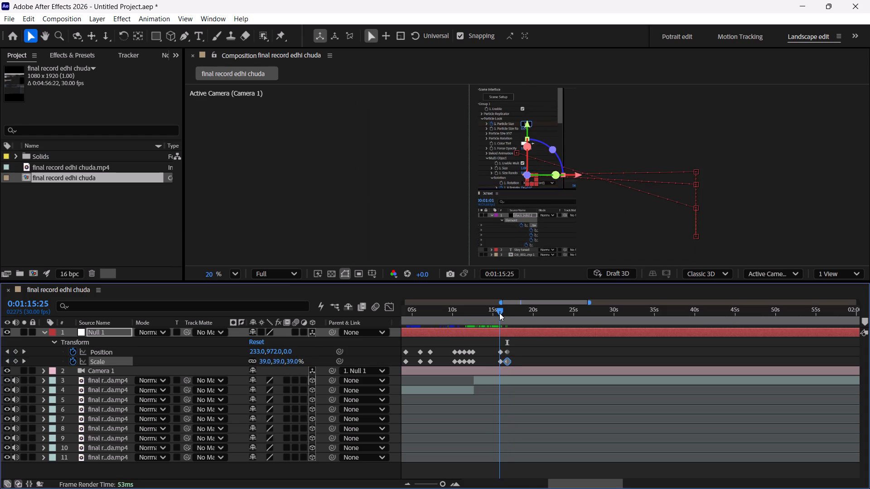
drag(499, 313, 517, 316)
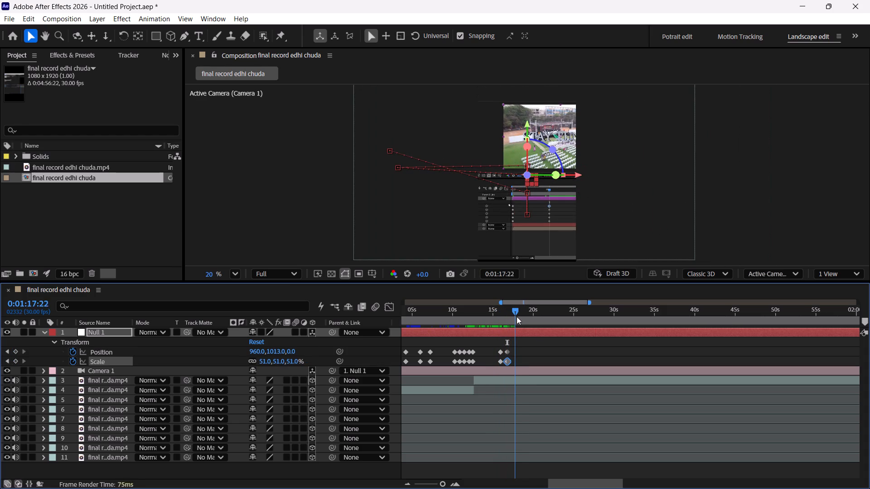
drag(517, 316, 556, 322)
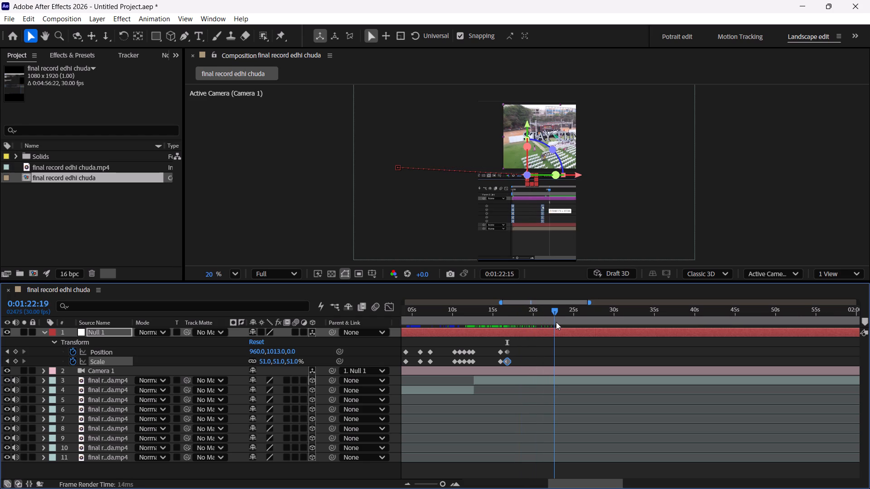
drag(556, 322, 564, 324)
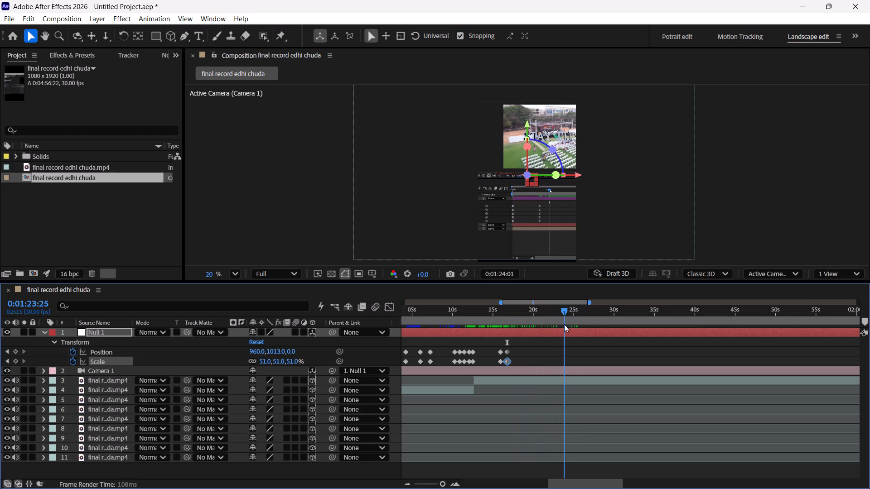
drag(564, 324, 556, 340)
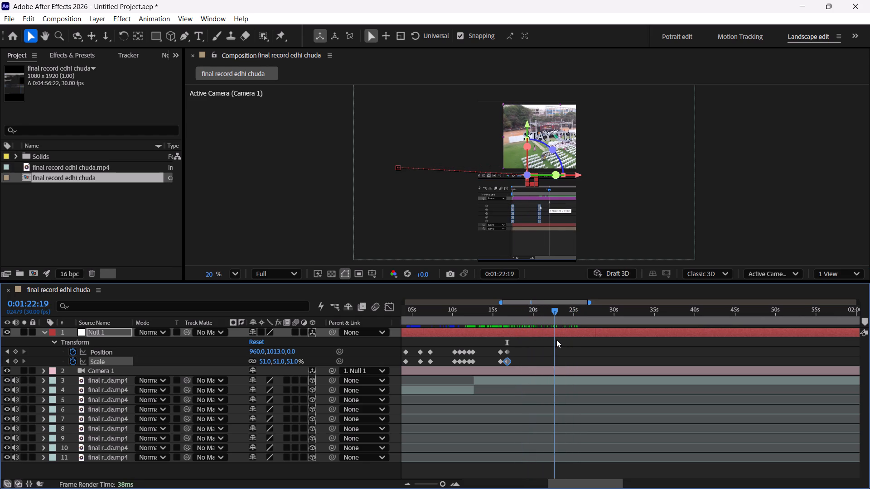
drag(556, 340, 572, 338)
scroll(541, 158, down, 3)
scroll(539, 160, up, 1)
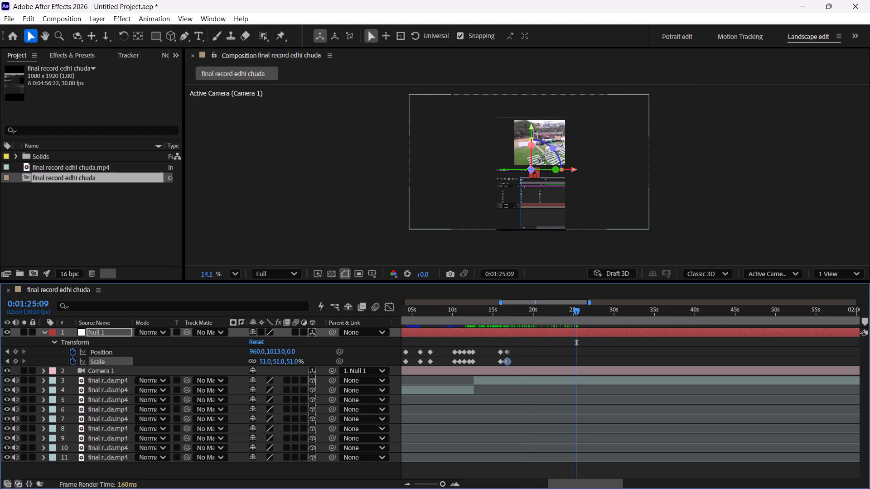
drag(576, 310, 603, 316)
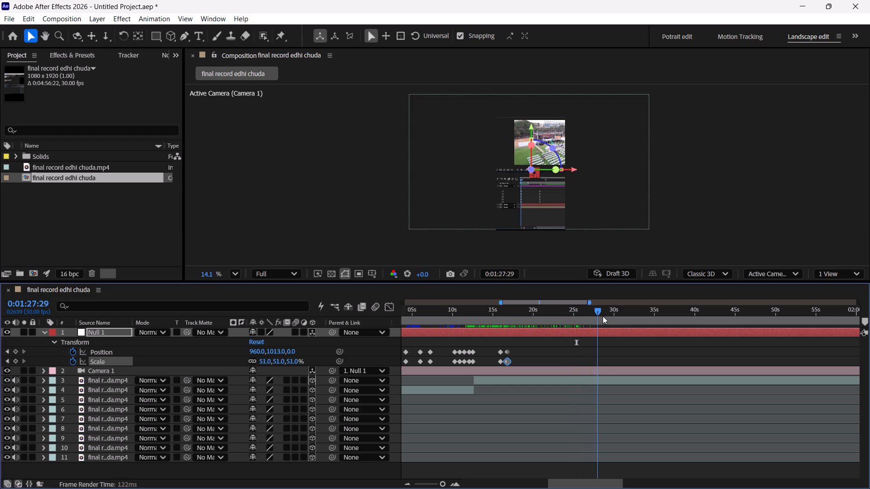
drag(603, 316, 681, 328)
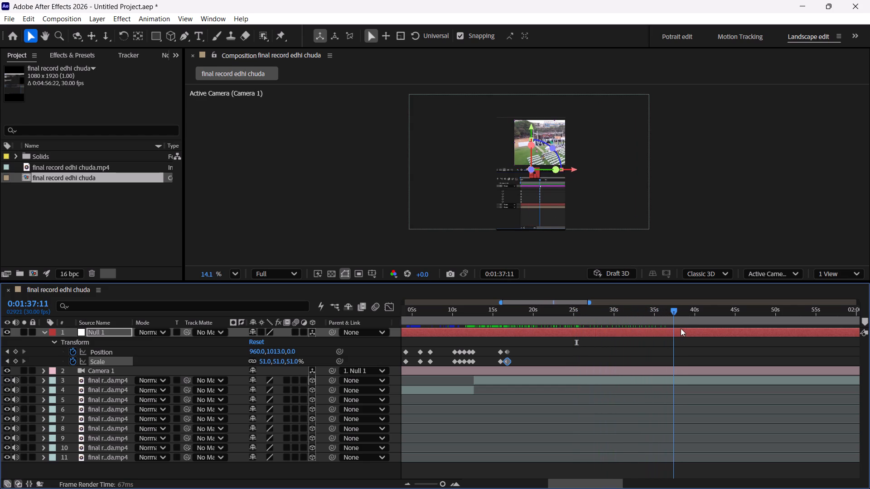
drag(681, 328, 645, 328)
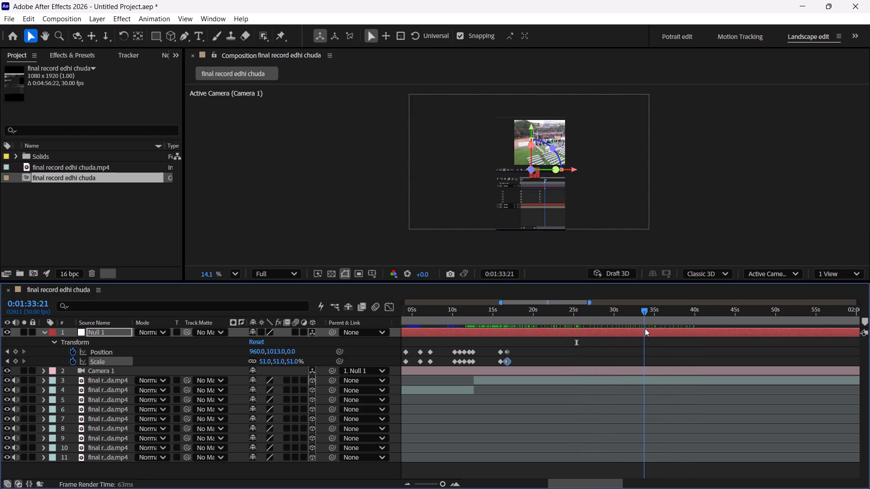
drag(645, 328, 558, 324)
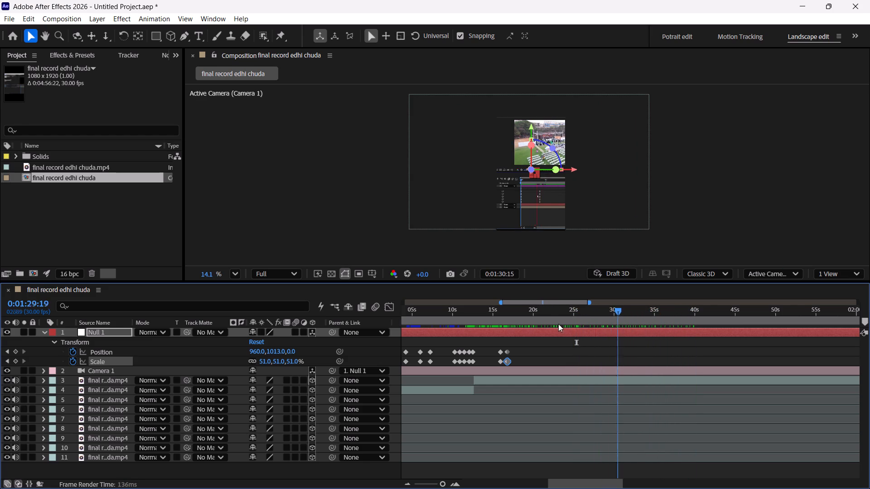
Add Scale and Position keyframes to Null 1 at 0:01:29:00, holding the current framing.
drag(558, 324, 607, 316)
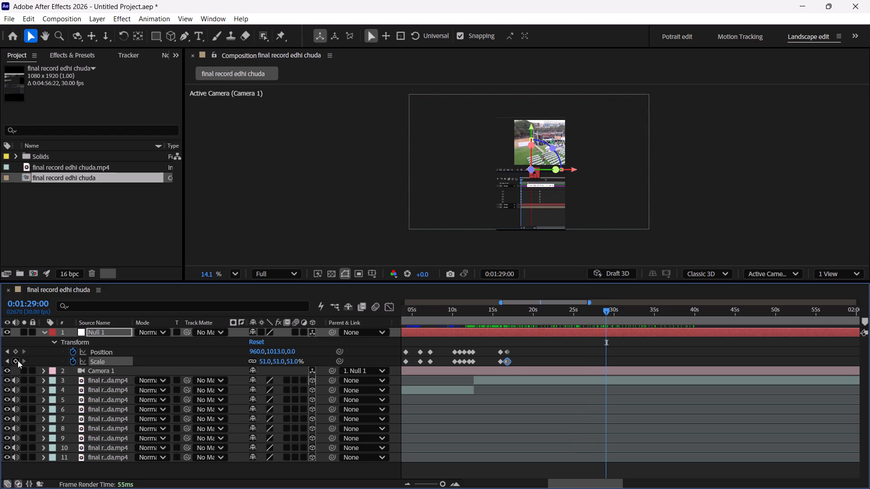
click(16, 360)
click(14, 350)
Key Null 1 at 0:01:37:21 with Position 819, 943 and Scale 62% to frame the recorded search pop-up.
drag(606, 311, 617, 315)
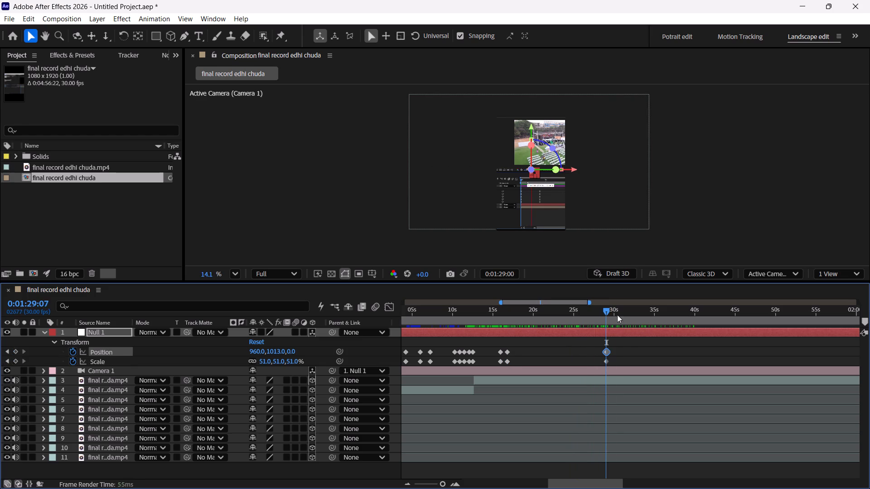
drag(617, 315, 674, 327)
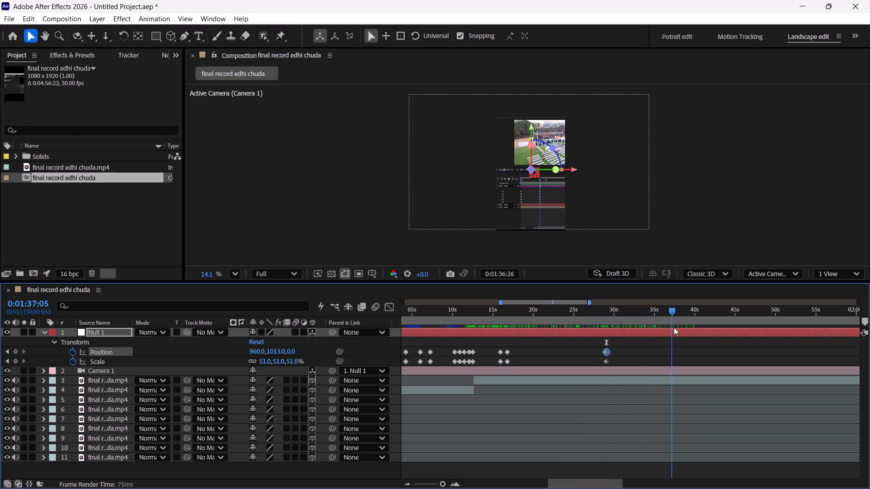
drag(674, 327, 675, 331)
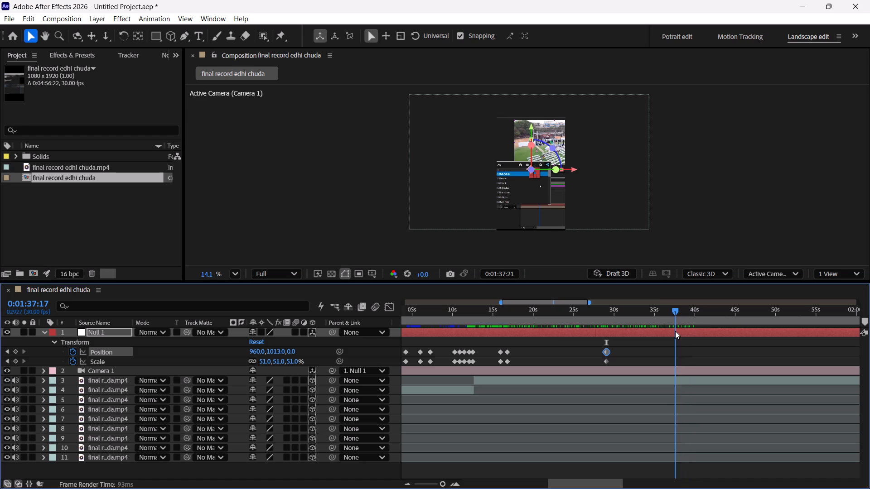
drag(675, 331, 676, 330)
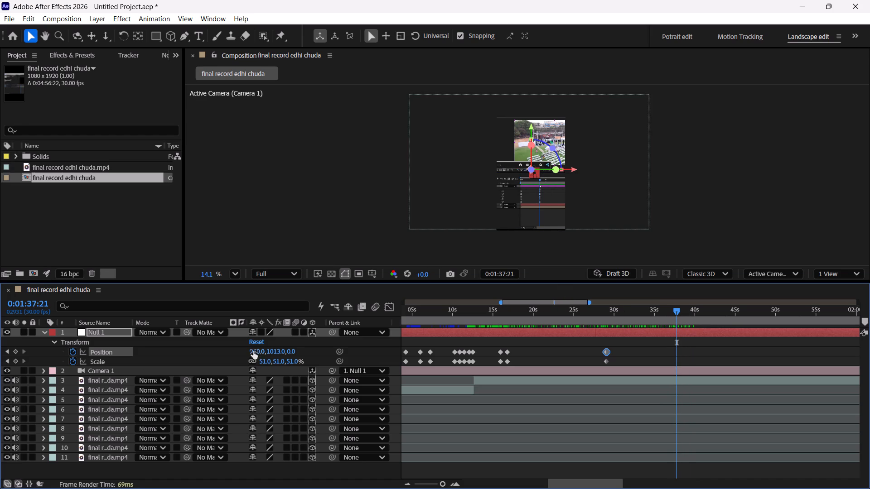
drag(254, 351, 122, 350)
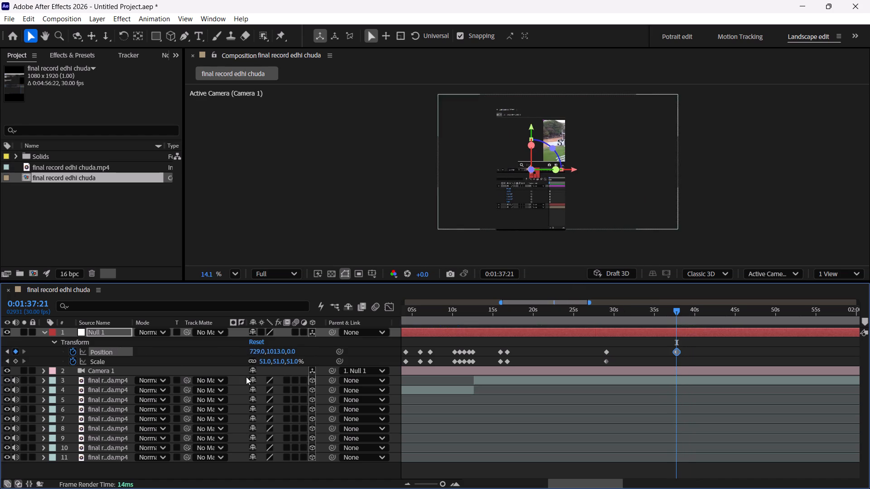
drag(262, 361, 248, 359)
drag(257, 352, 301, 357)
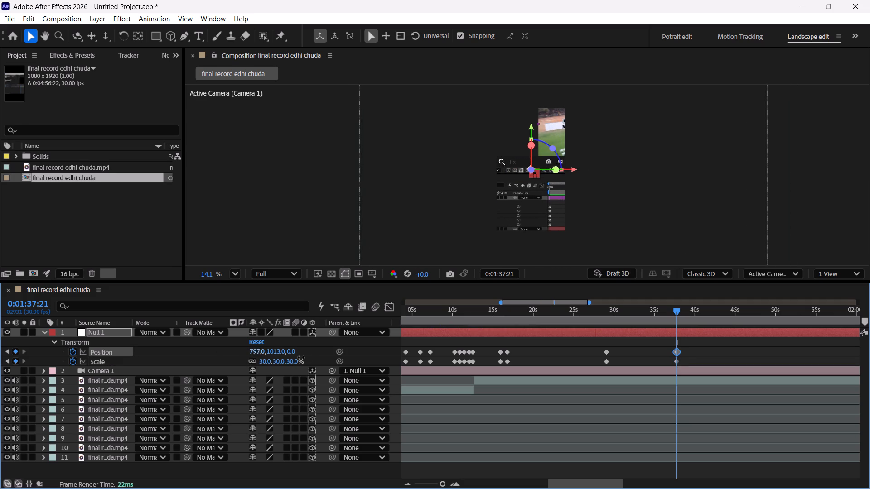
drag(301, 357, 313, 357)
drag(261, 361, 261, 362)
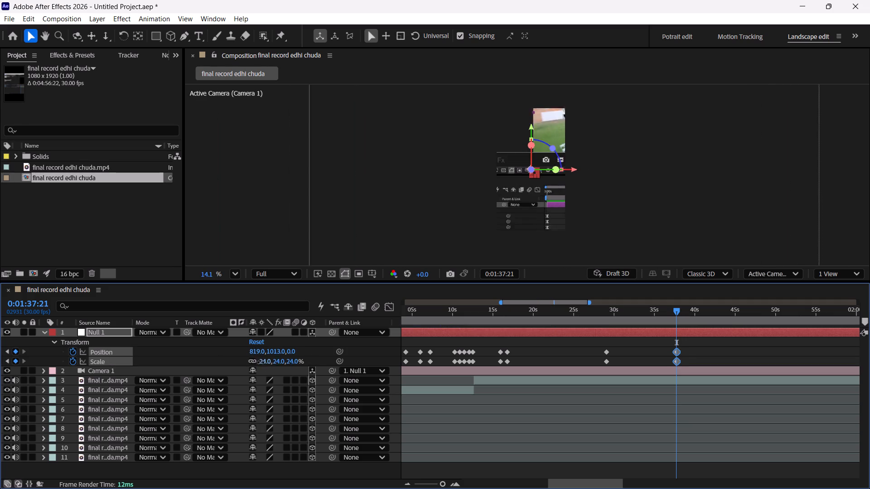
drag(261, 362, 277, 364)
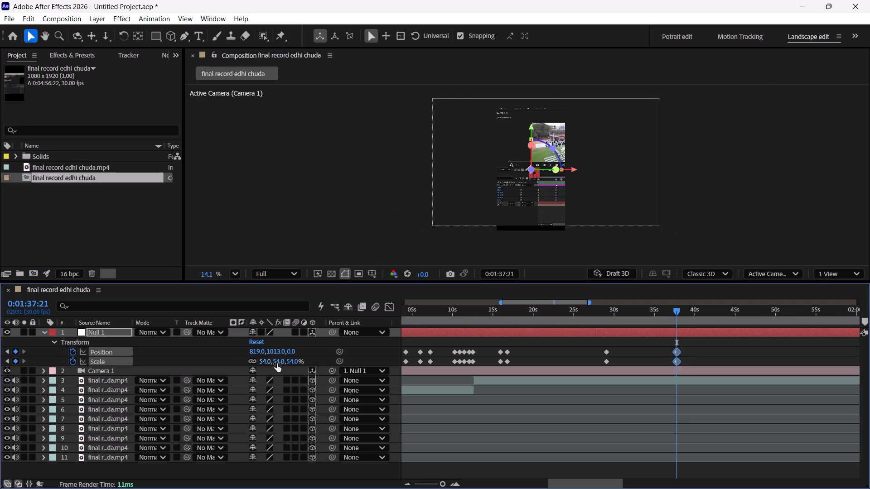
drag(276, 354, 280, 296)
click(265, 362)
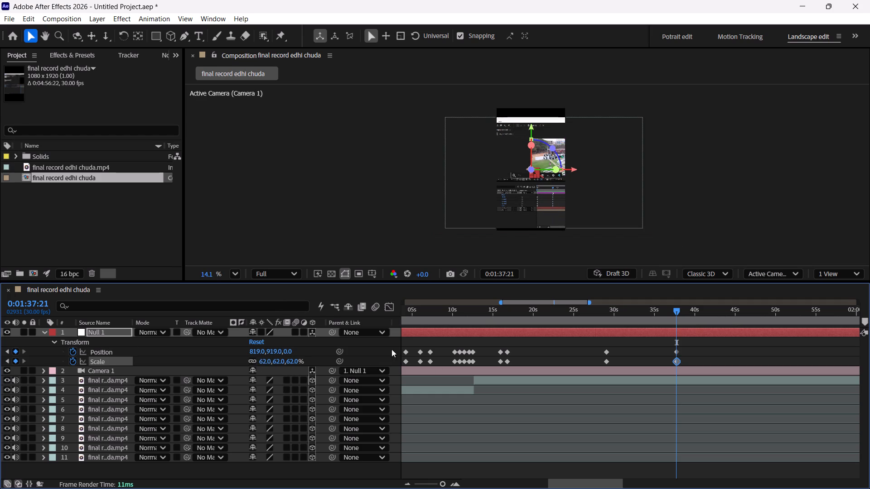
drag(275, 349, 287, 369)
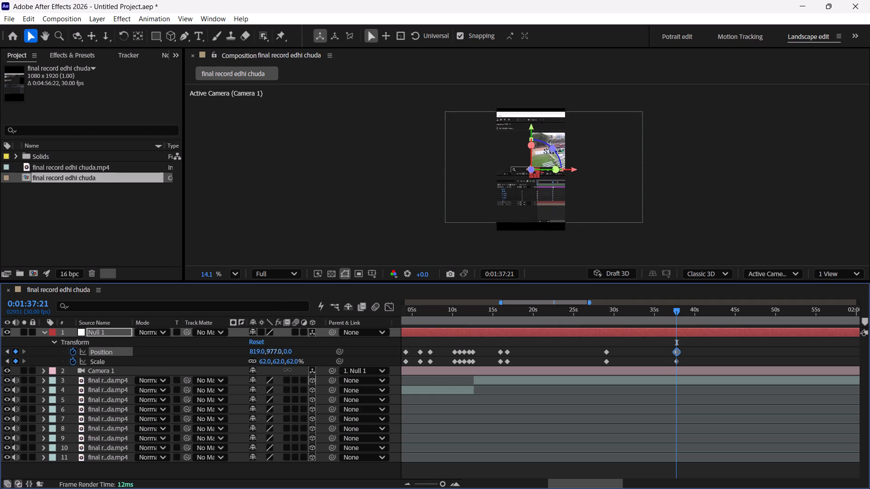
drag(287, 369, 285, 352)
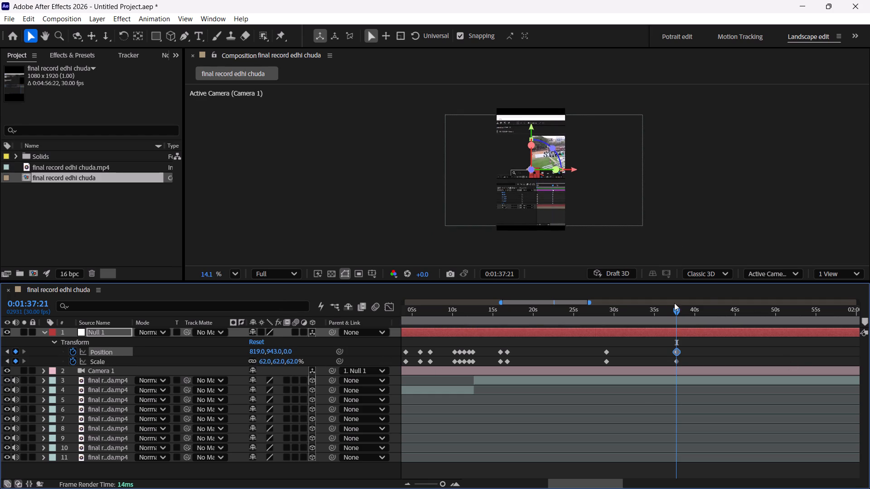
Scrub between about 0:01:32 and 0:01:41 to review the camera move into the search pop-up.
drag(670, 312, 640, 331)
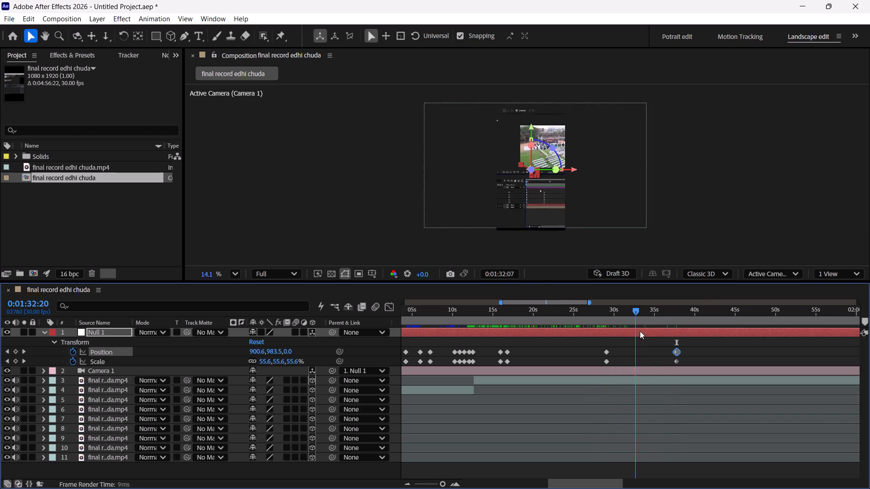
drag(640, 331, 704, 343)
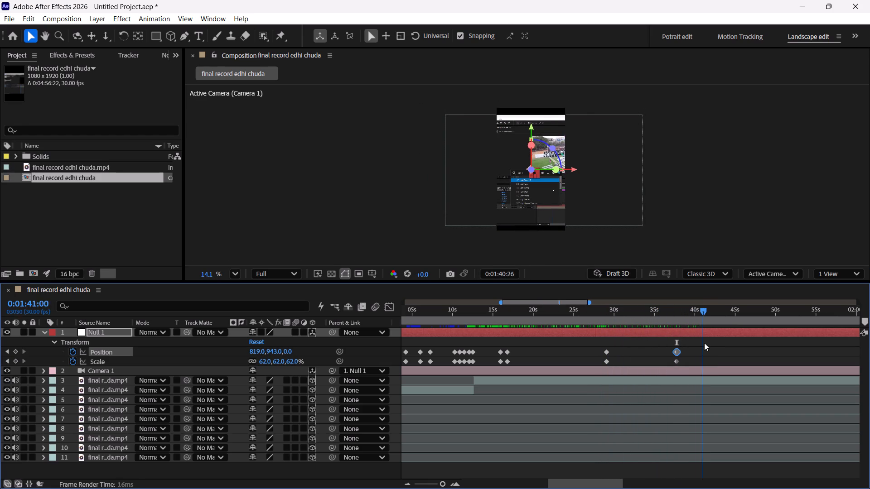
drag(704, 343, 677, 354)
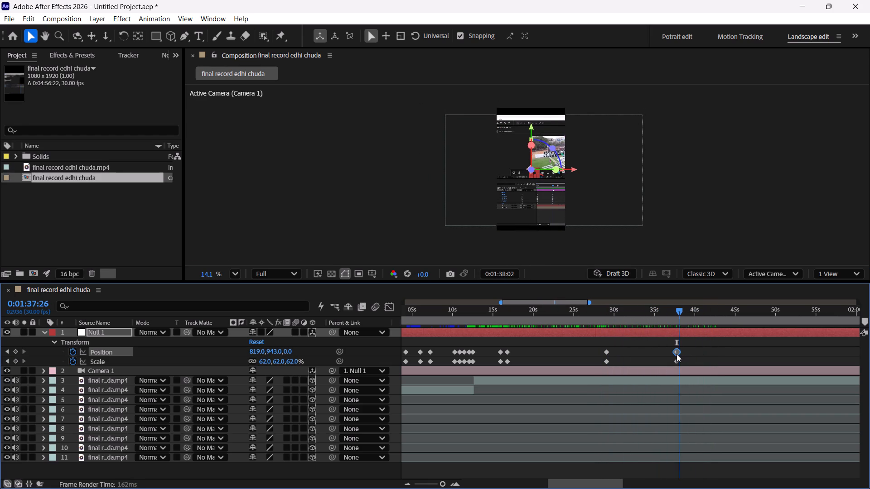
drag(677, 354, 675, 353)
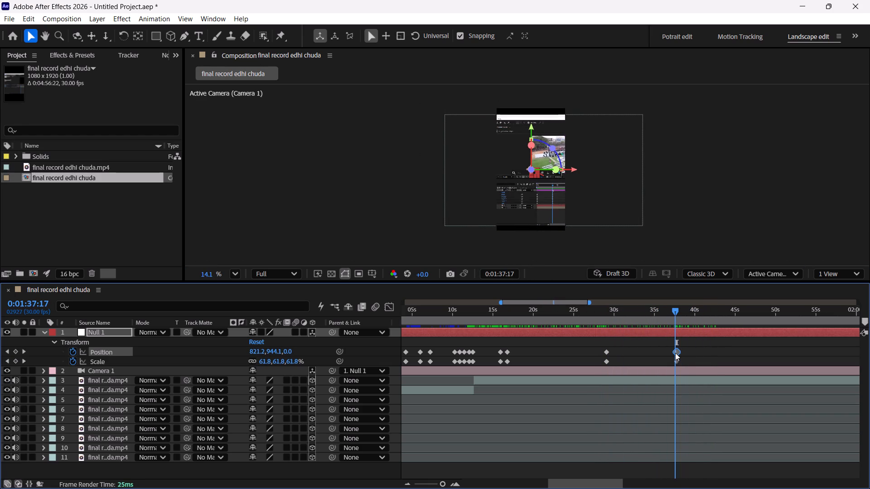
drag(675, 353, 688, 352)
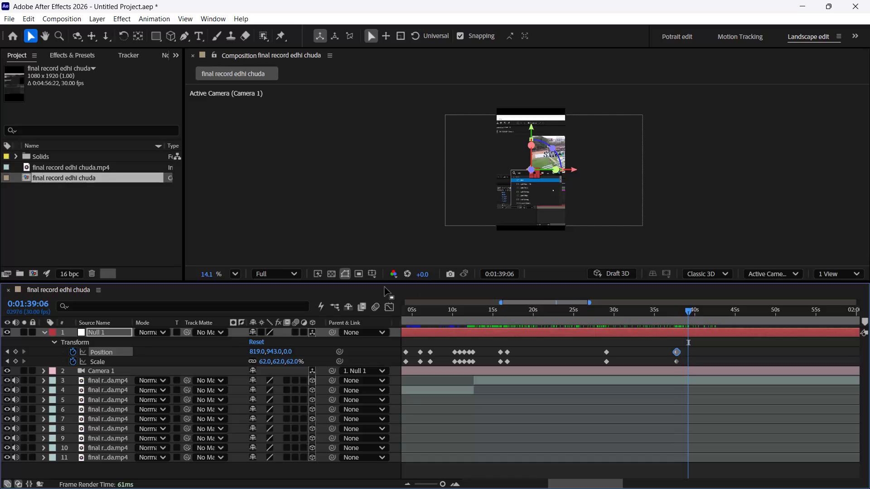
Key Null 1 at 0:01:39:06 with Scale 32% and Position 819, 1074 for a close-up of the recorded search results.
drag(266, 362, 274, 363)
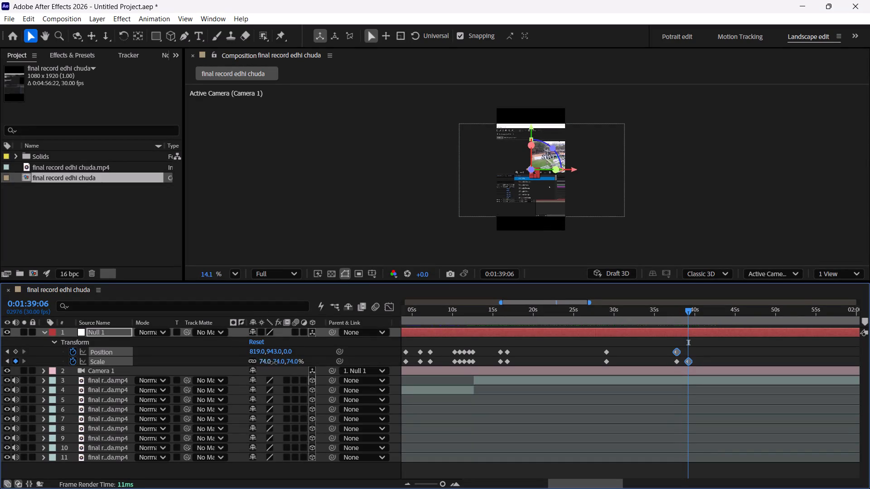
drag(274, 363, 249, 360)
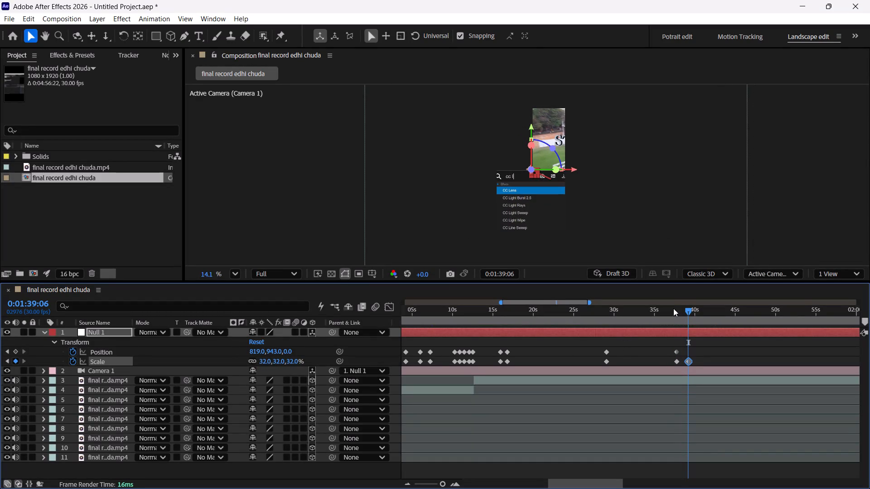
drag(277, 353, 277, 340)
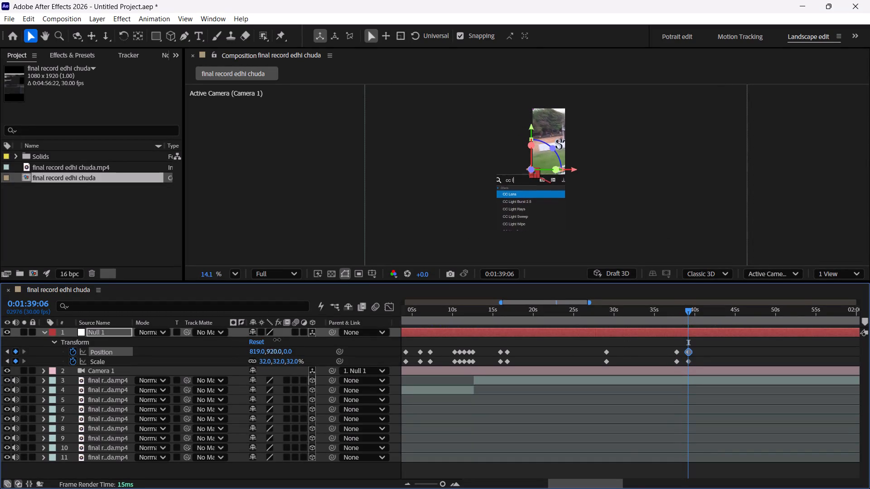
drag(277, 340, 293, 411)
Key Null 1 at 0:01:41:28 with Position 960, 1074 and Scale 52% to widen the framing around the search list.
drag(684, 312, 698, 317)
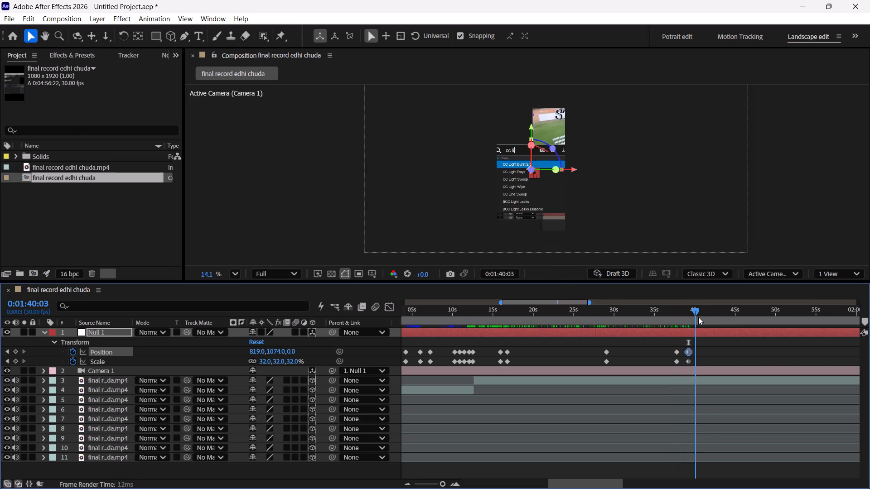
drag(698, 317, 719, 317)
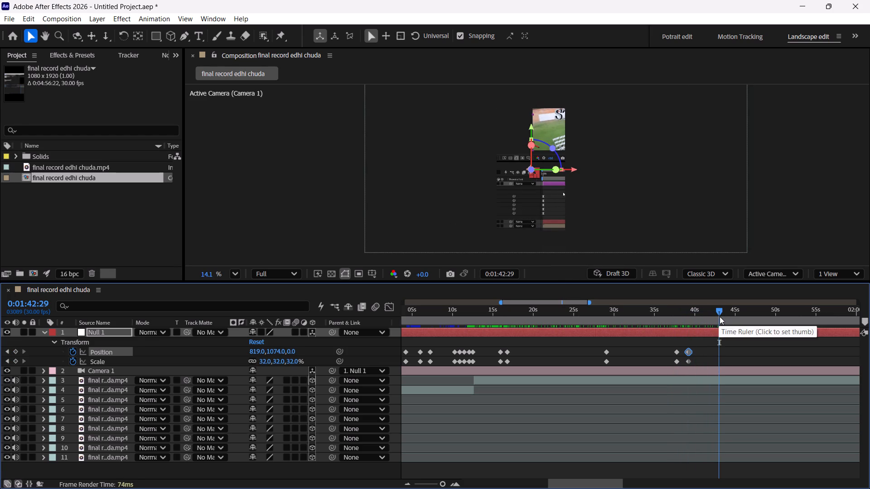
drag(721, 310, 712, 311)
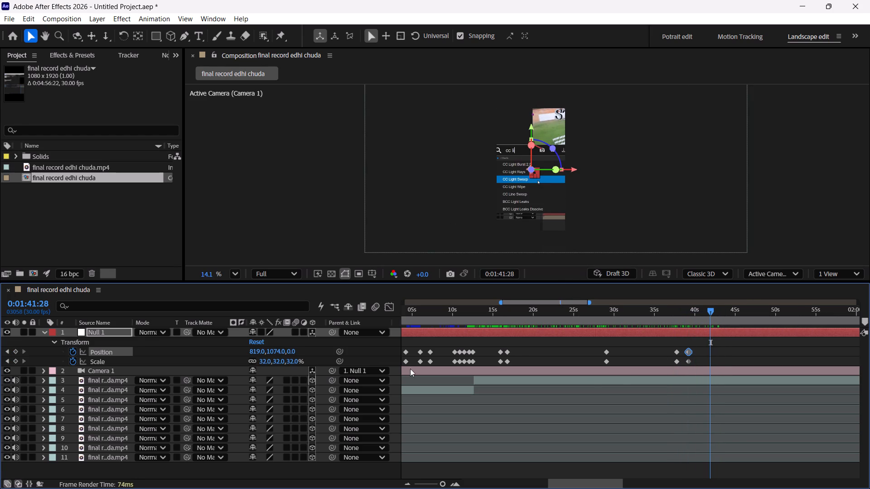
click(14, 351)
click(16, 358)
click(257, 351)
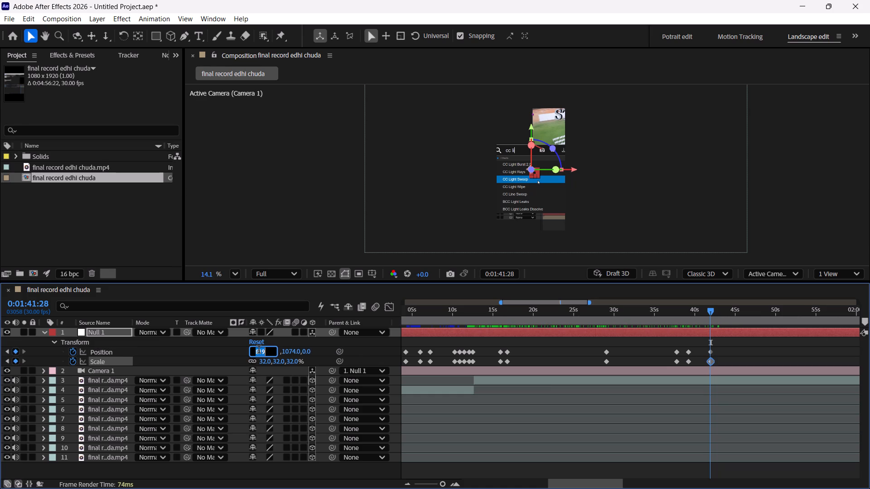
text(960)
key(Return)
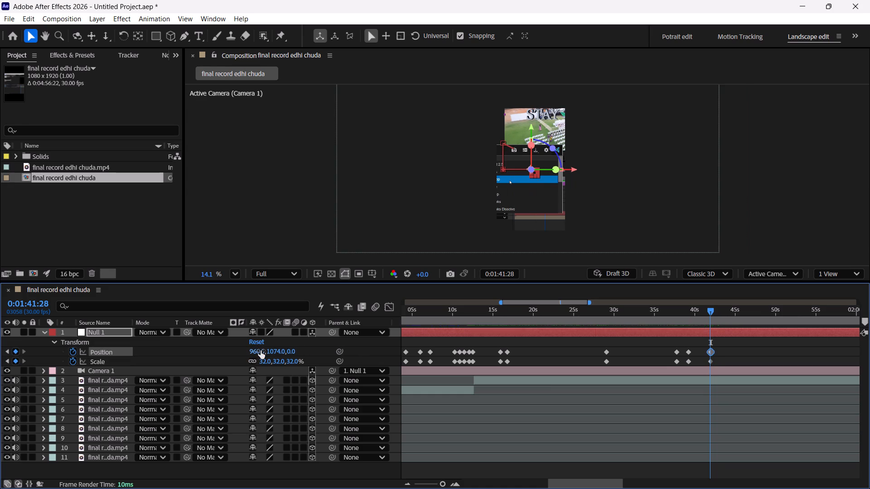
click(261, 361)
text(100)
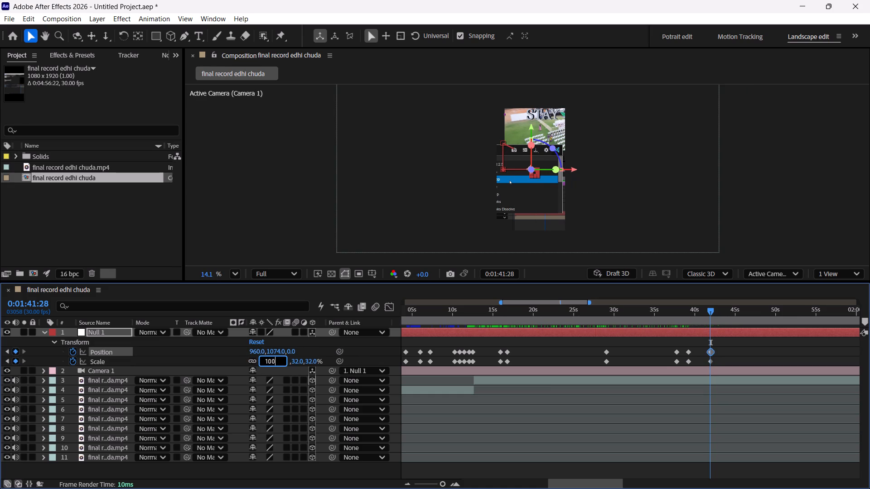
key(Return)
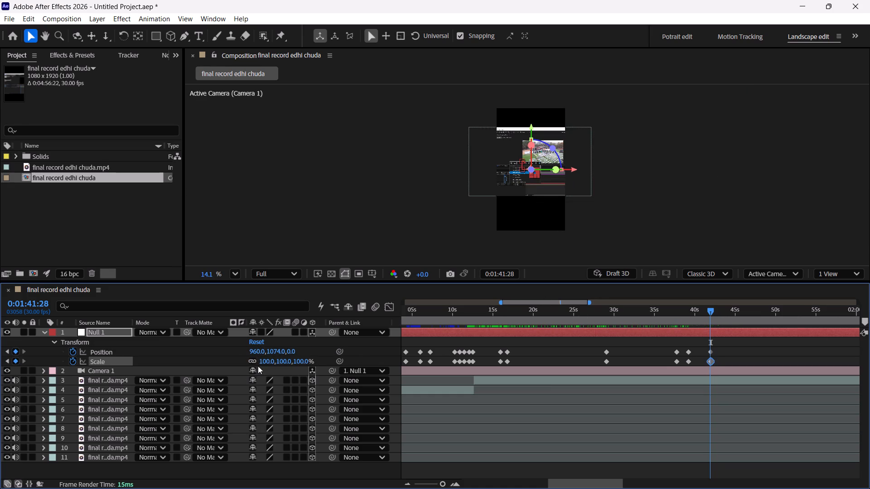
drag(263, 364, 237, 358)
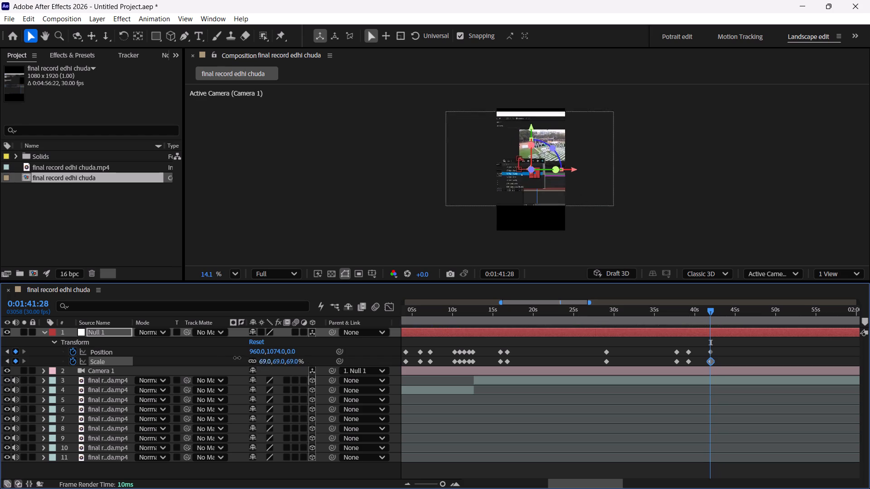
drag(237, 358, 229, 358)
Scrub between about 0:01:36 and 0:01:47 to review the camera move, with the preview magnification set to 20%.
drag(710, 310, 684, 312)
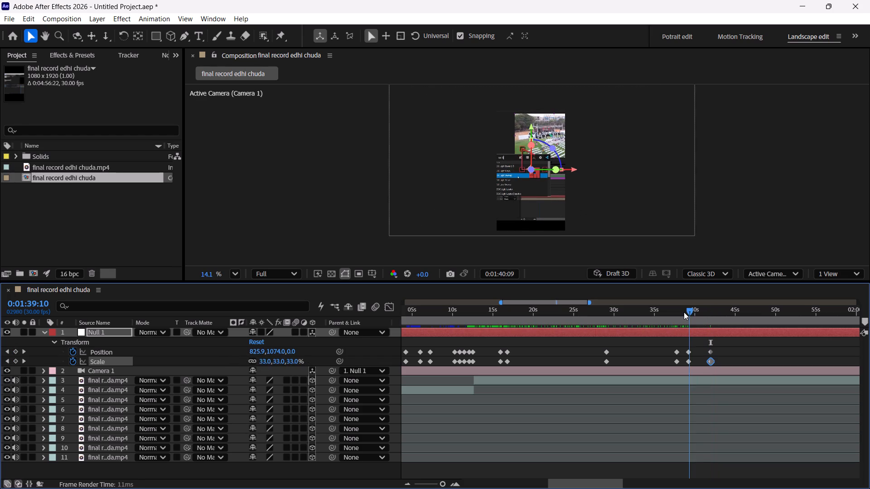
drag(684, 312, 722, 315)
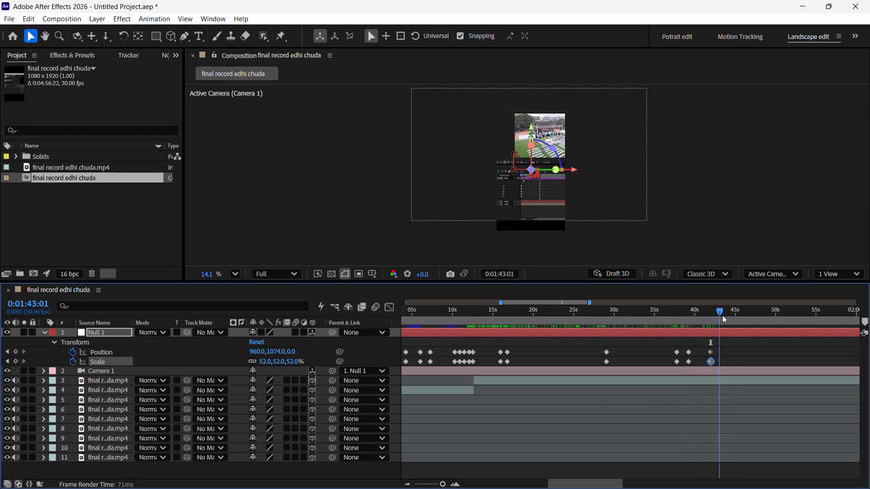
drag(722, 315, 757, 315)
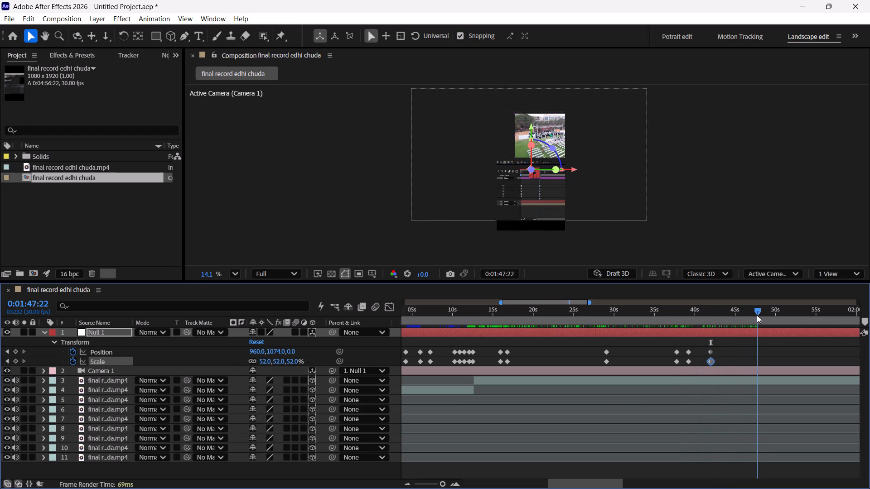
drag(757, 315, 752, 317)
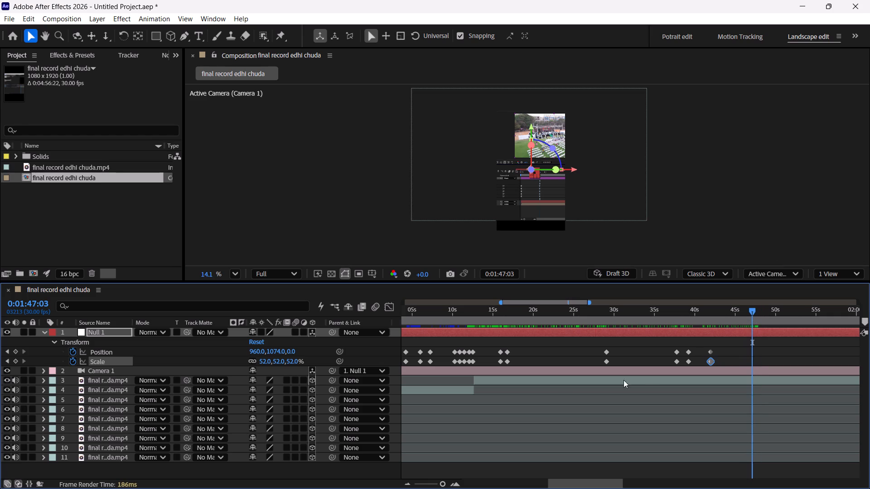
drag(743, 313, 133, 349)
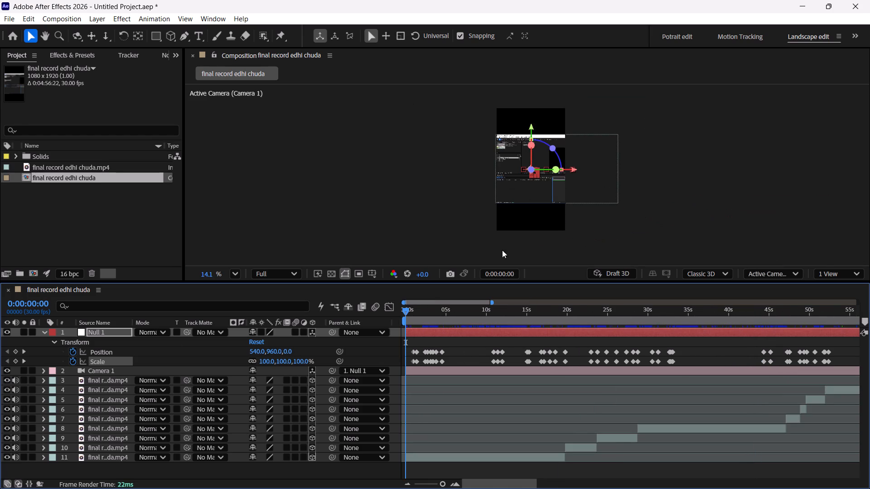
click(242, 221)
click(229, 275)
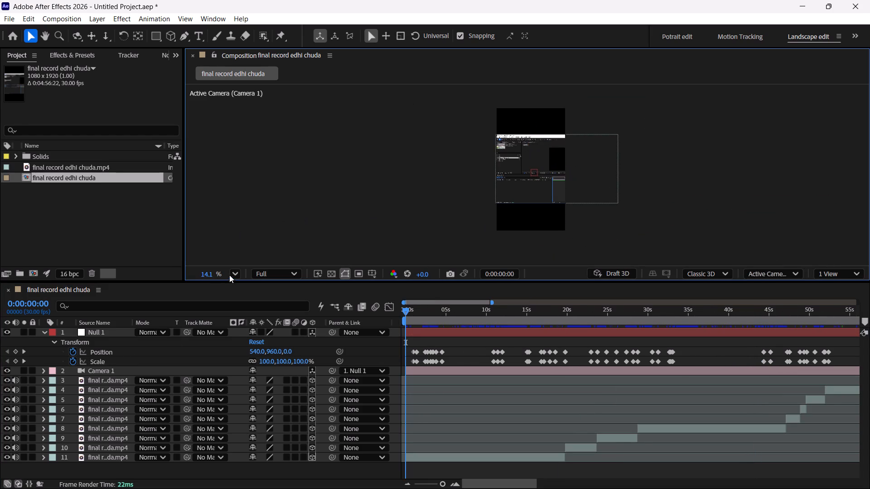
click(236, 271)
click(254, 67)
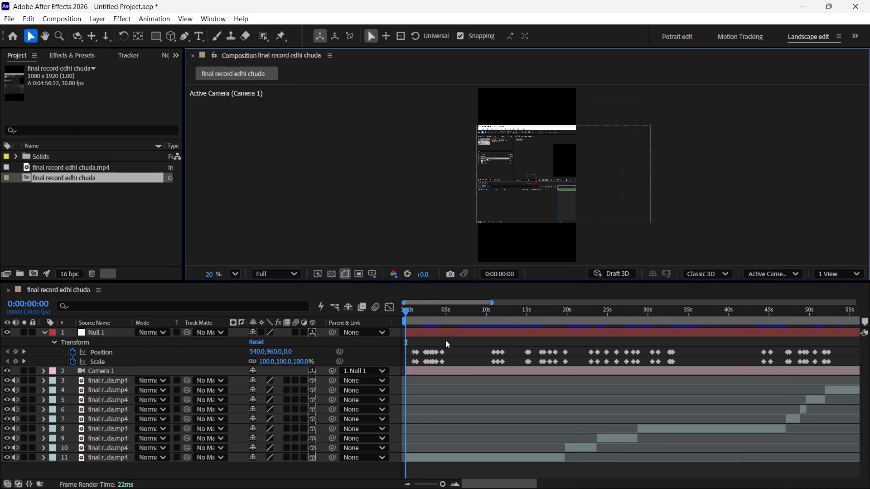
scroll(445, 343, left, 11)
key(space)
key(space)
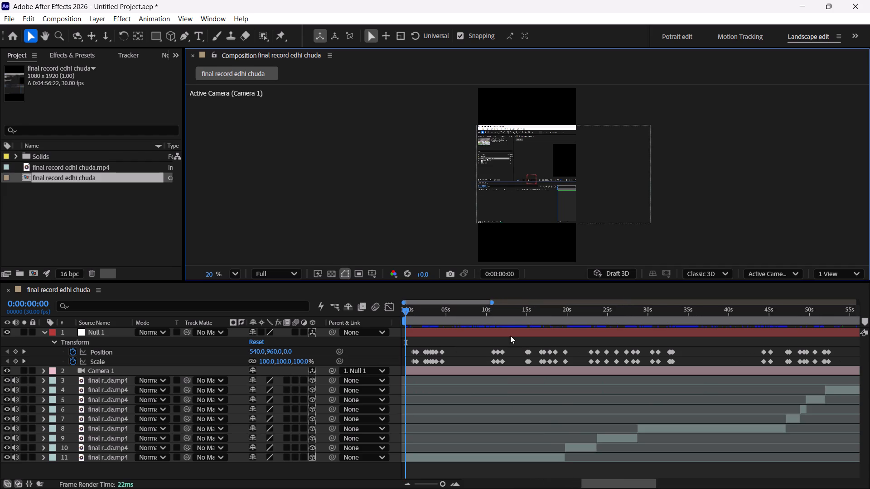
drag(407, 309, 788, 366)
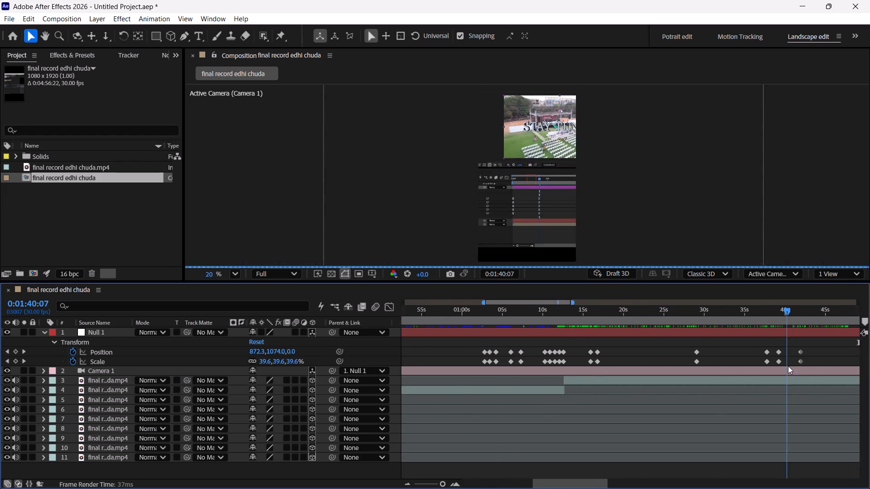
drag(788, 366, 670, 390)
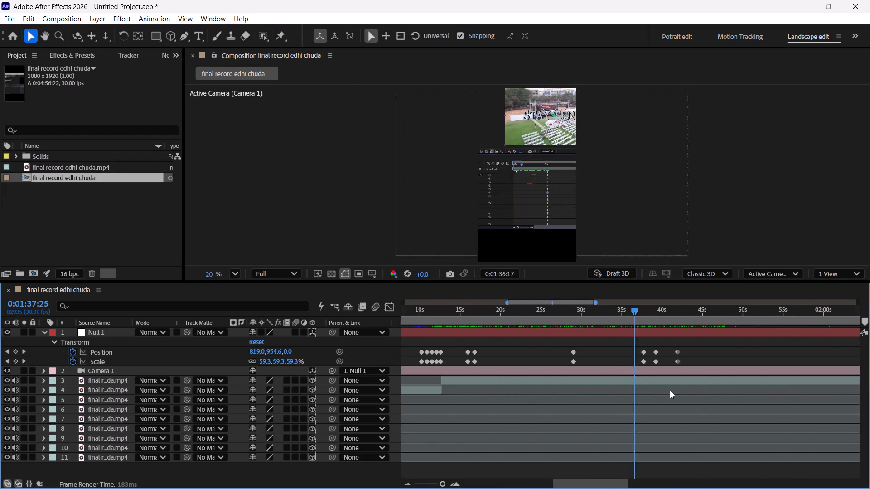
drag(670, 390, 679, 391)
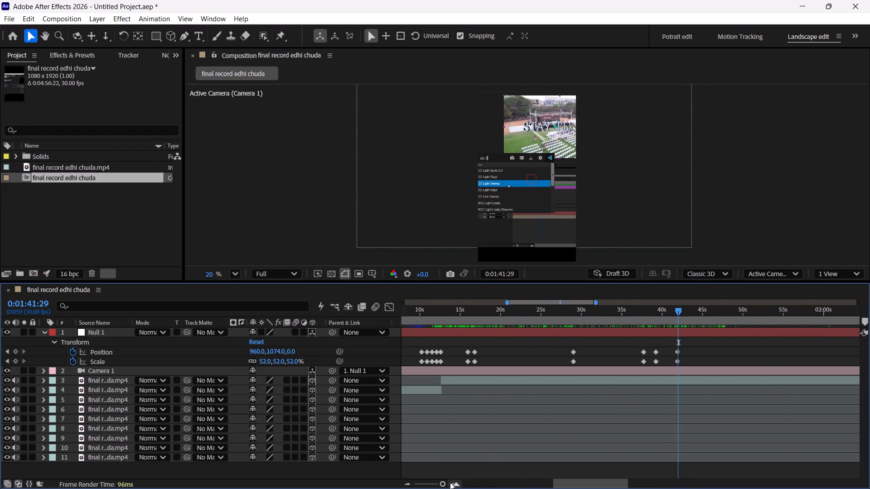
Key Null 1 at 0:01:42:27, holding the current Position and setting Scale to 100% to zoom out after the search list closes.
triple_click(451, 483)
scroll(685, 350, left, 2)
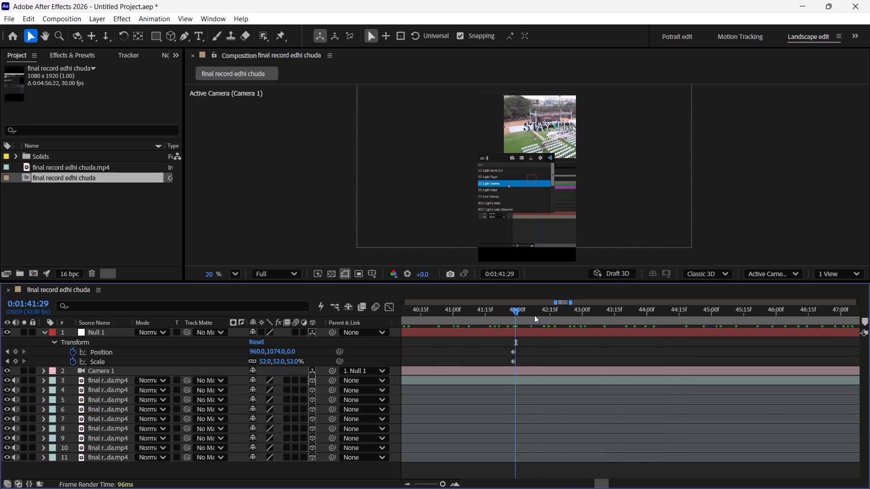
scroll(534, 315, left, 2)
drag(443, 310, 449, 318)
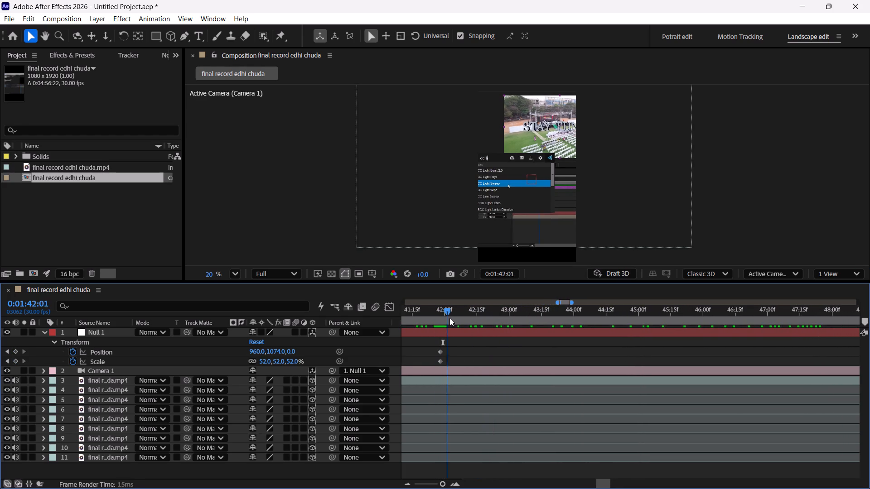
drag(449, 318, 541, 327)
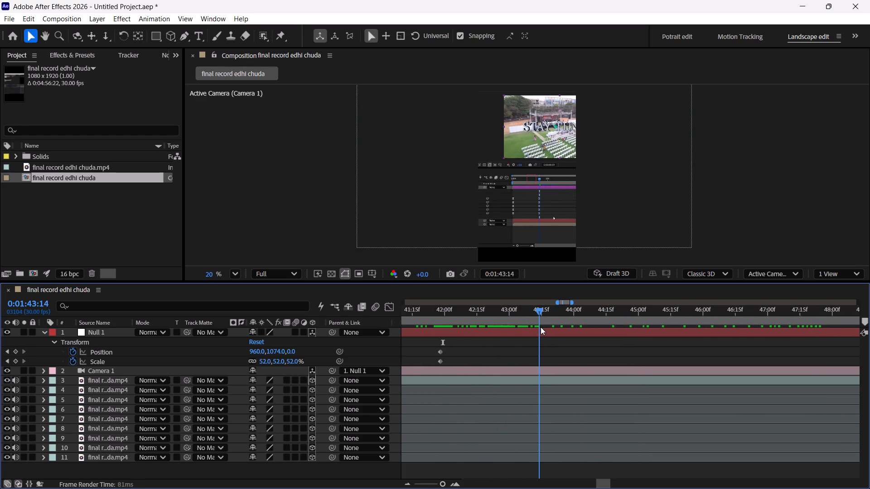
drag(541, 327, 530, 335)
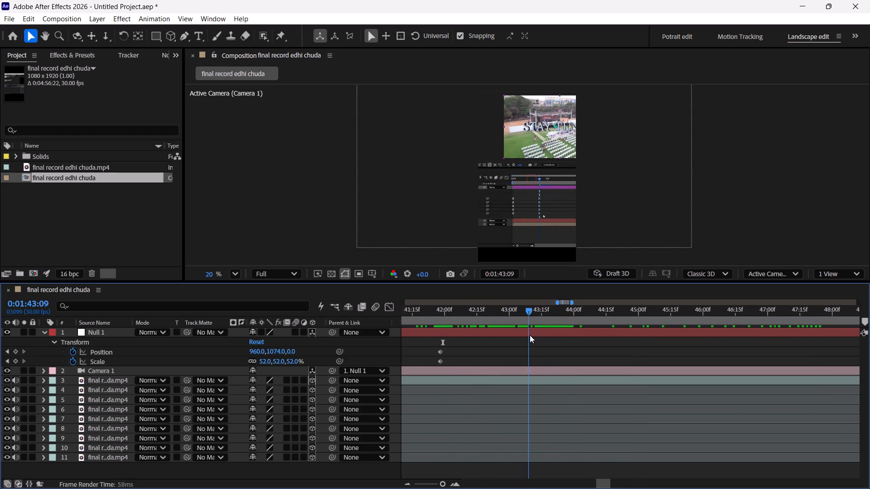
drag(530, 335, 514, 337)
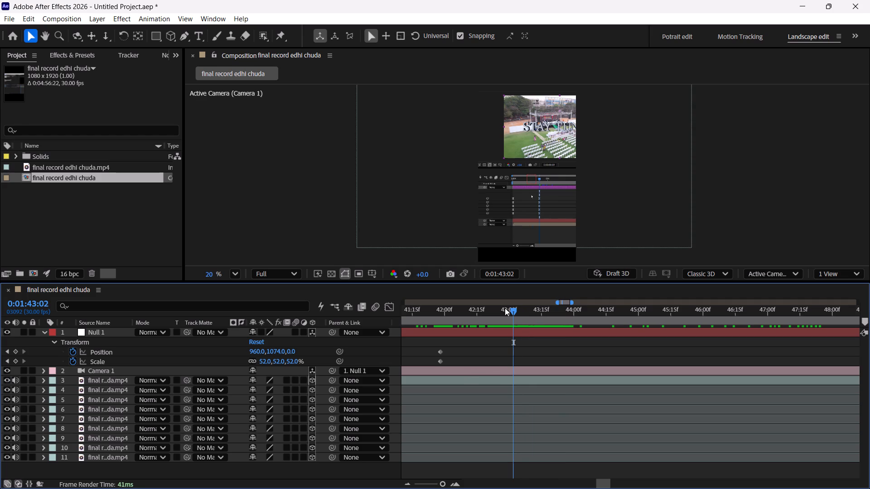
drag(516, 310, 505, 313)
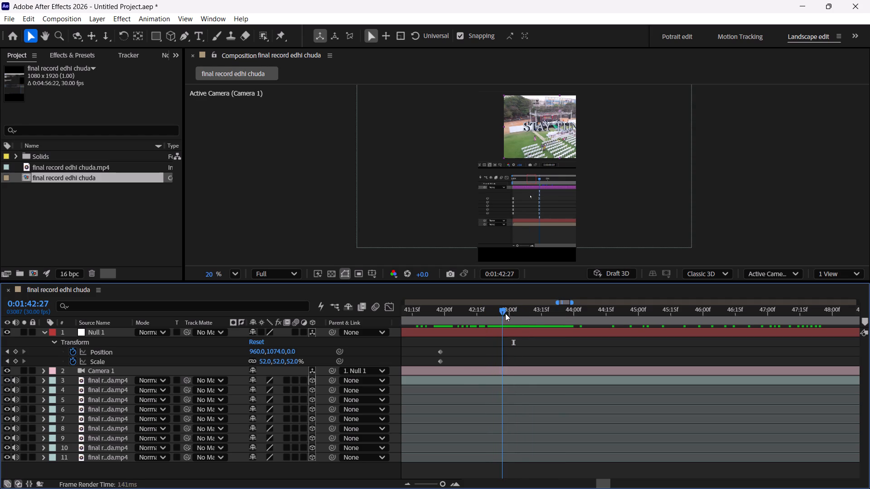
drag(505, 313, 507, 314)
scroll(614, 154, down, 5)
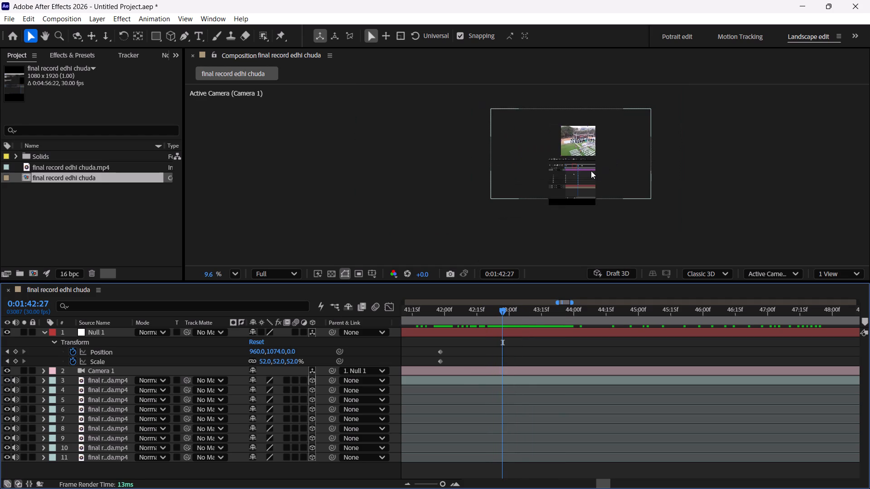
scroll(591, 171, up, 4)
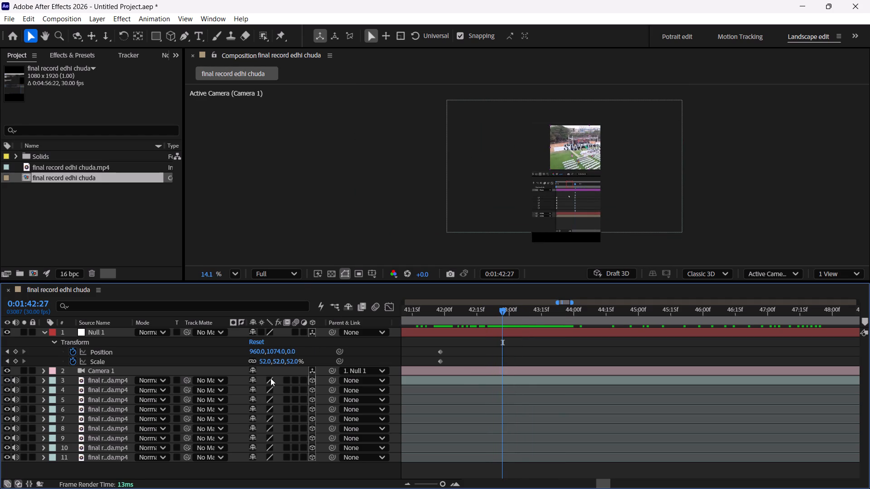
click(16, 359)
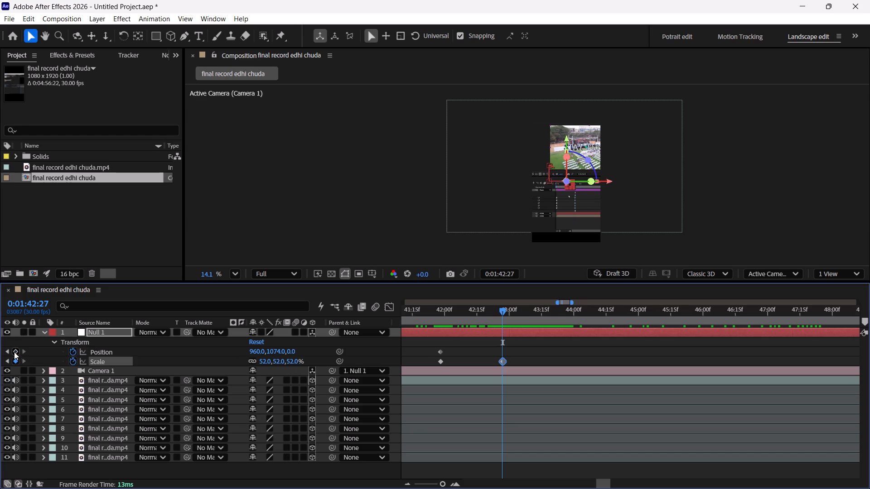
click(14, 352)
click(262, 363)
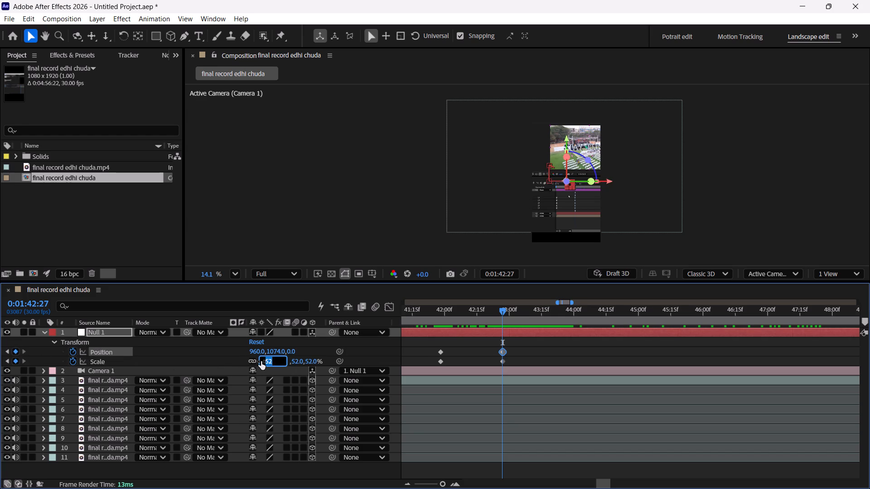
text(100)
key(Return)
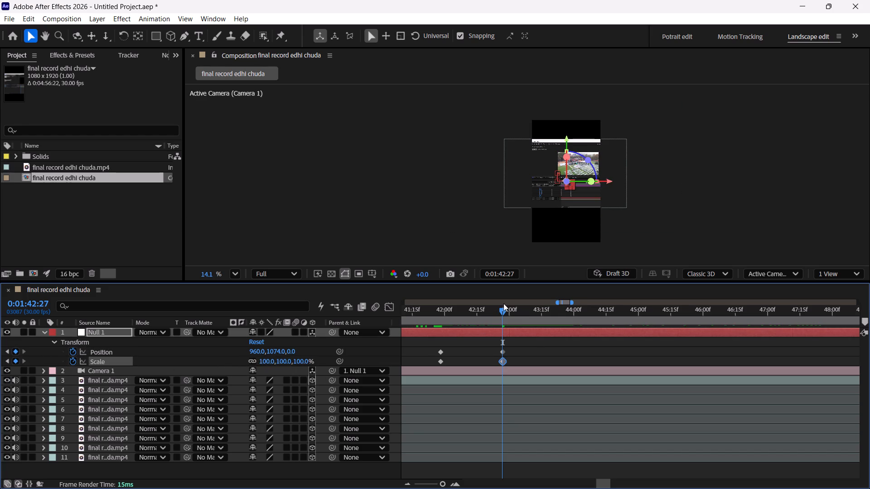
scroll(575, 170, up, 7)
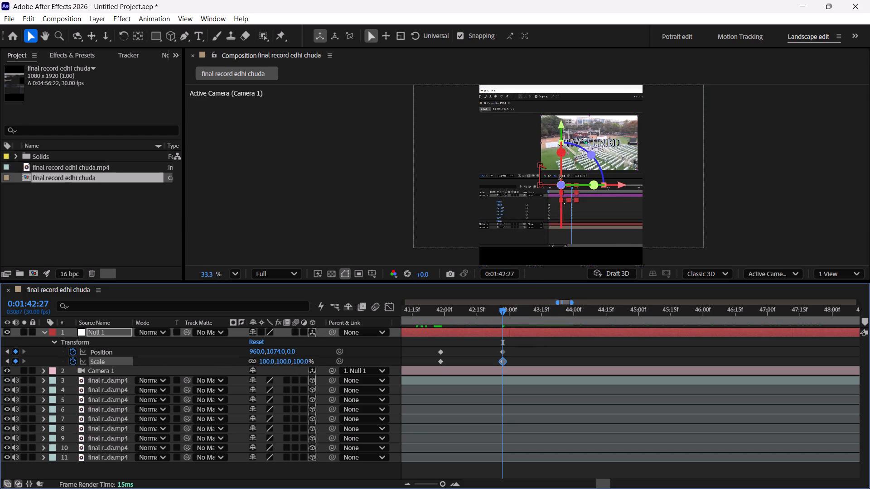
scroll(533, 199, up, 3)
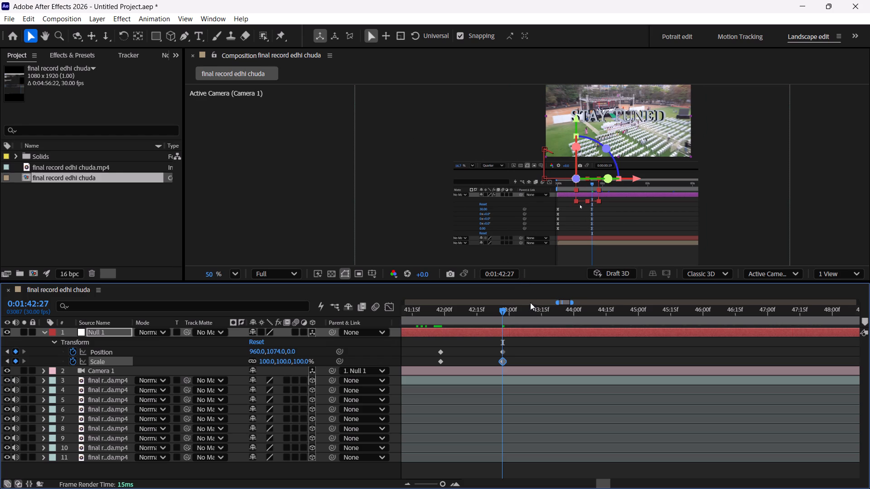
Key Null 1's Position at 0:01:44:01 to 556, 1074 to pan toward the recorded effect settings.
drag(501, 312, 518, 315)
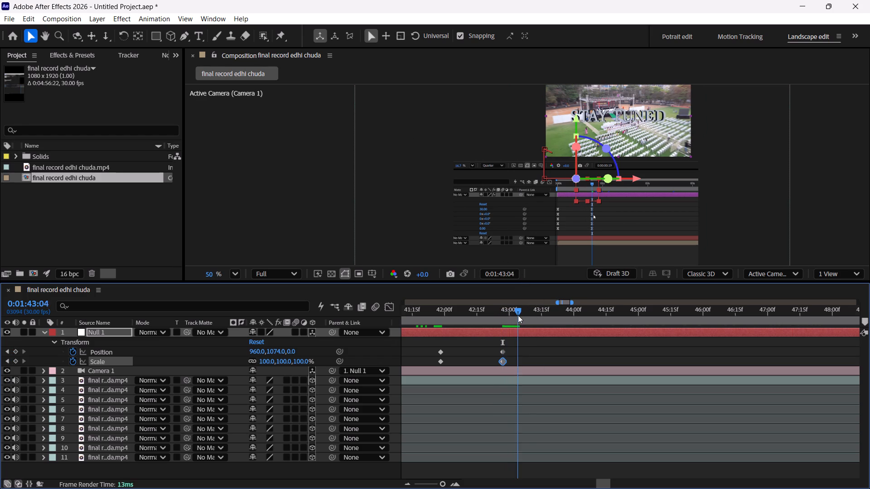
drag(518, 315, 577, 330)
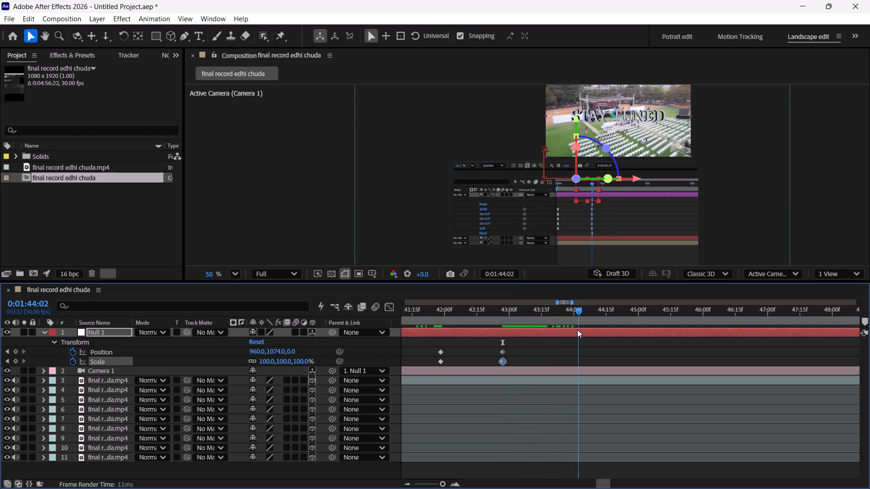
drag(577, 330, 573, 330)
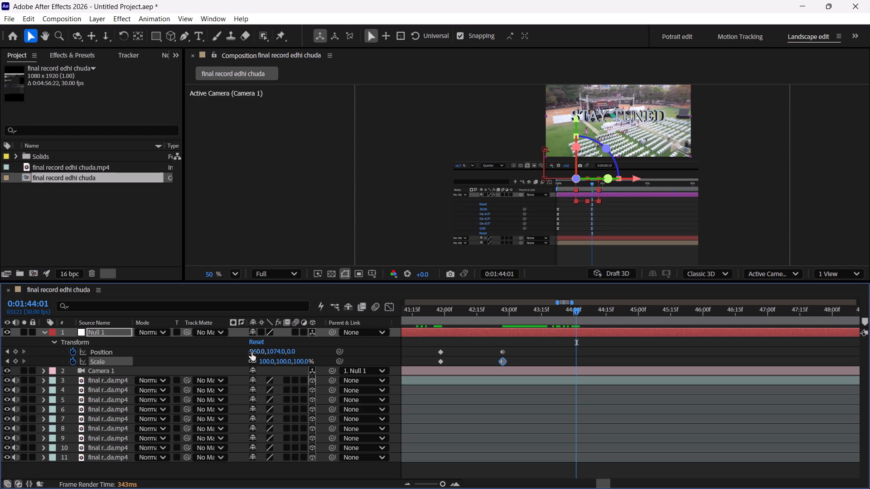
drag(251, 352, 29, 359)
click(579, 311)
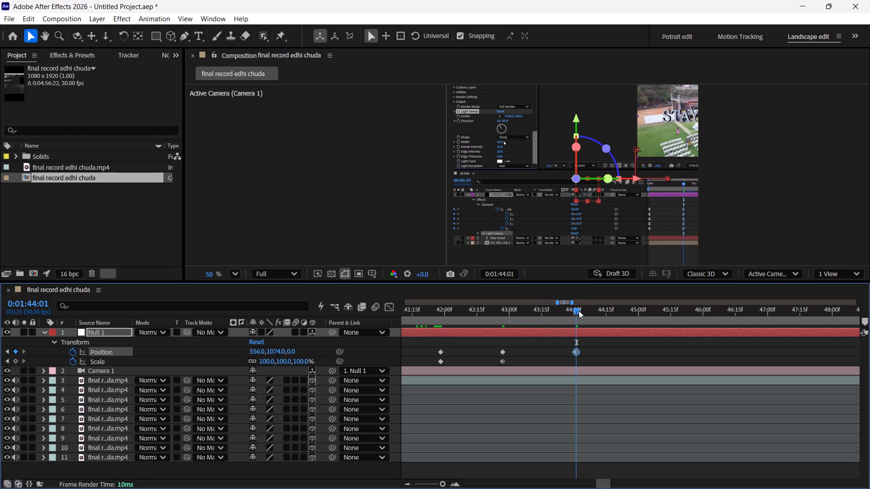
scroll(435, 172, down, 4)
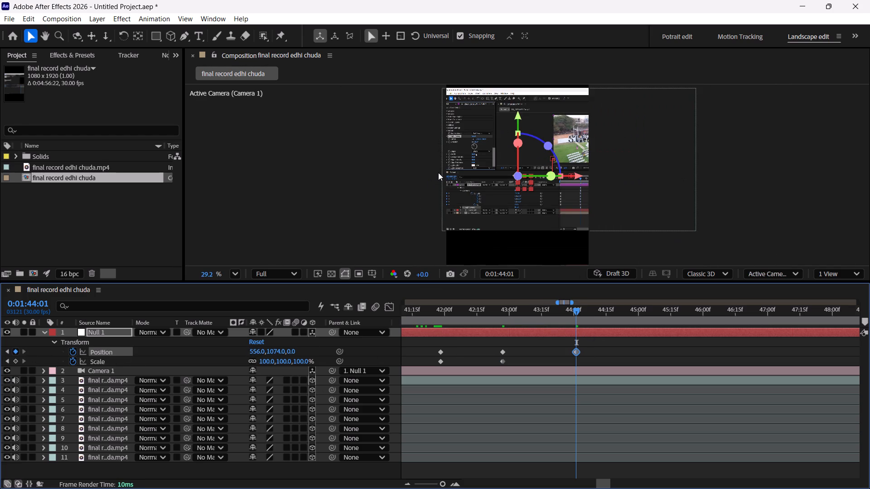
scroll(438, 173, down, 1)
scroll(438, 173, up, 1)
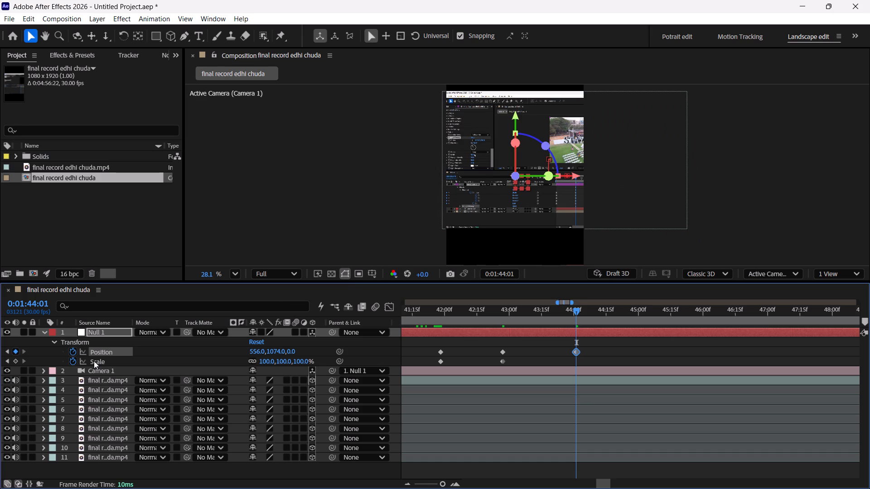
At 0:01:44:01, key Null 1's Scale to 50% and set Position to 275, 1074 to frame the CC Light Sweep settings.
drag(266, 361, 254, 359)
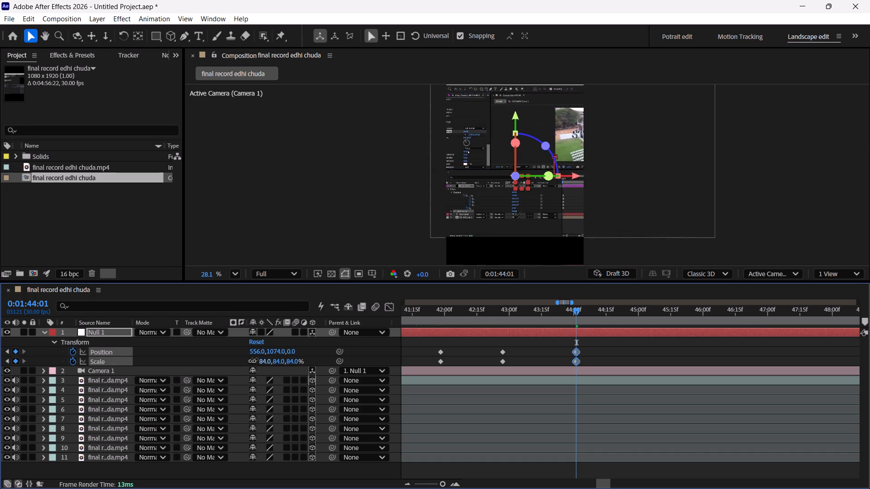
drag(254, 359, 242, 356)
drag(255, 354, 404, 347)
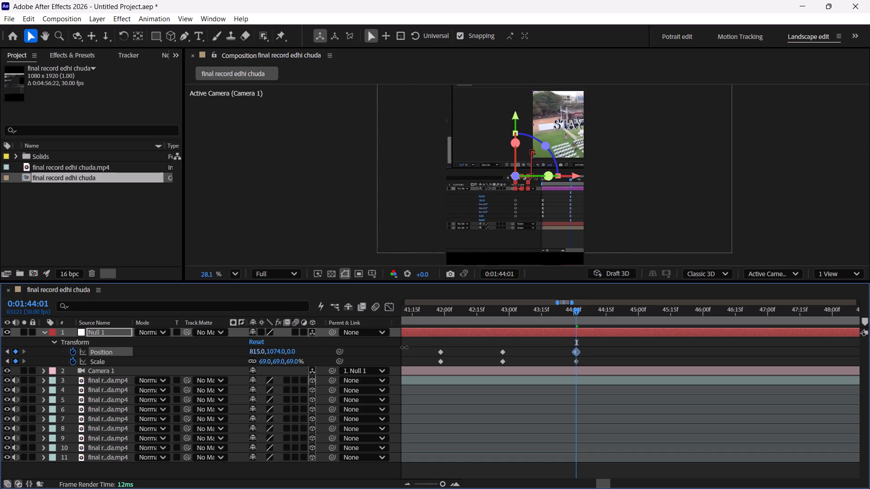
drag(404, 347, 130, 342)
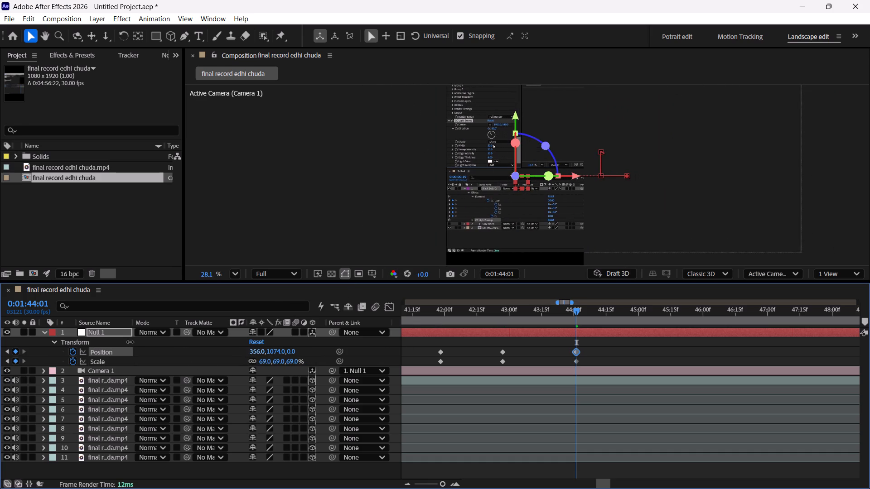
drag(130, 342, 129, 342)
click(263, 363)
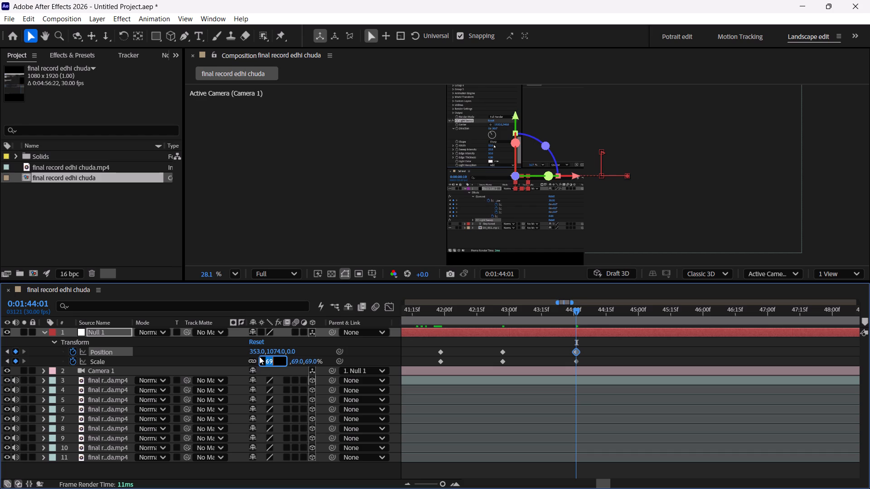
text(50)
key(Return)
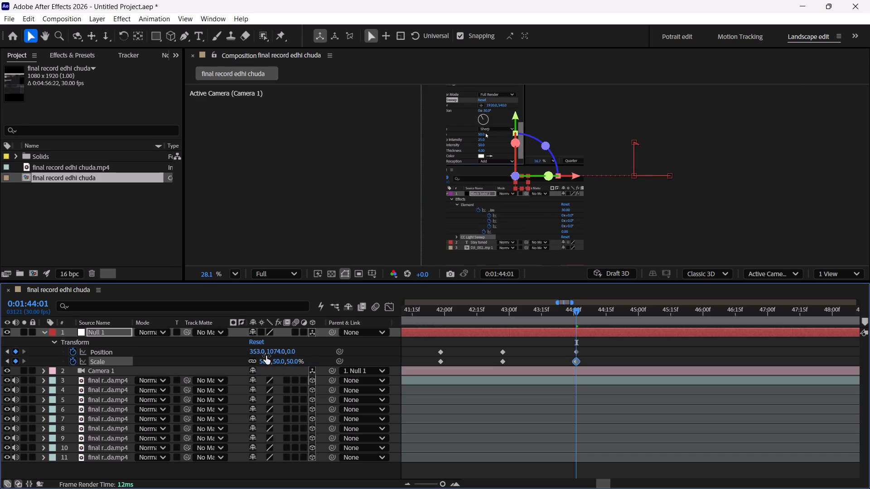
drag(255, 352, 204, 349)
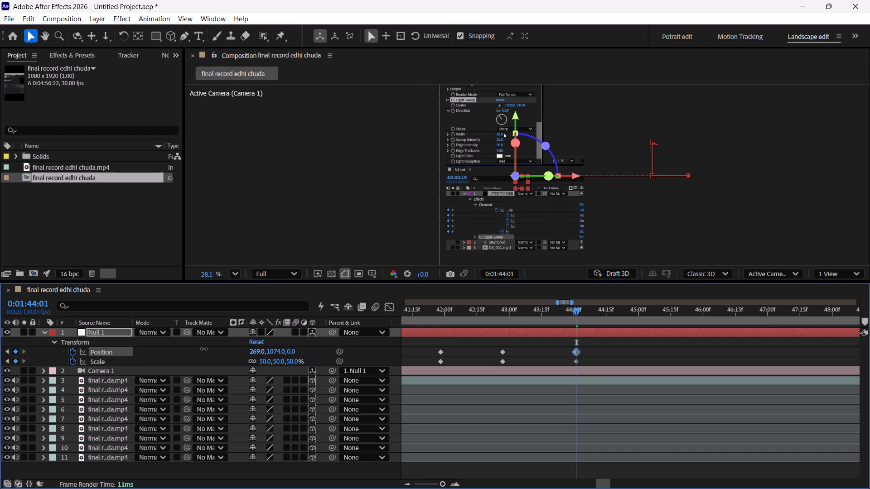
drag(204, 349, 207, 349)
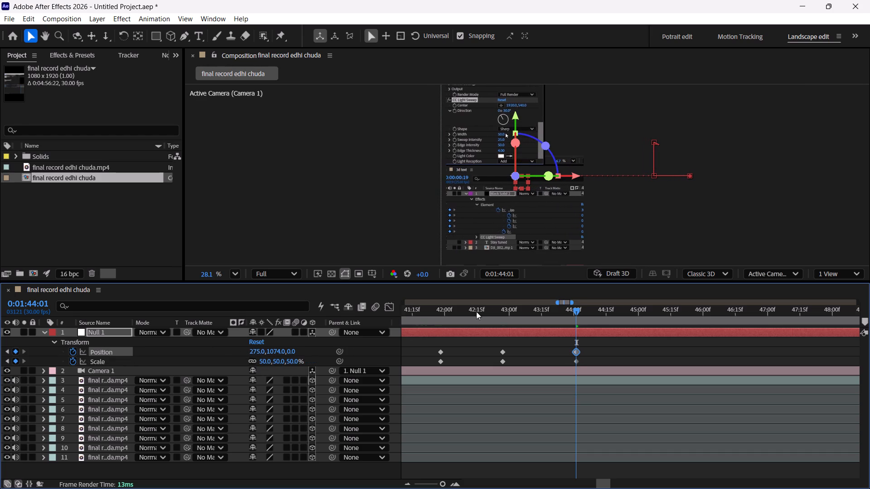
Scrub between about 0:01:42:24 and 0:01:46:05 to review the pan and zoom toward the effect settings.
drag(575, 313, 498, 317)
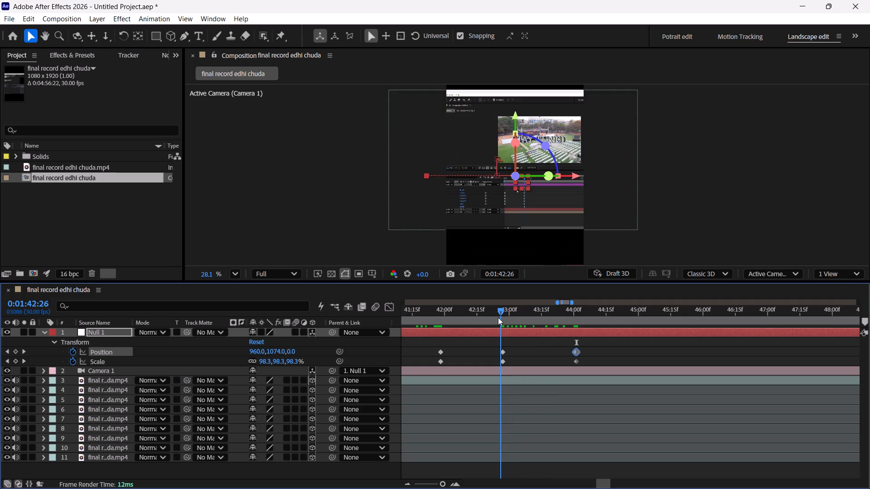
drag(498, 317, 555, 337)
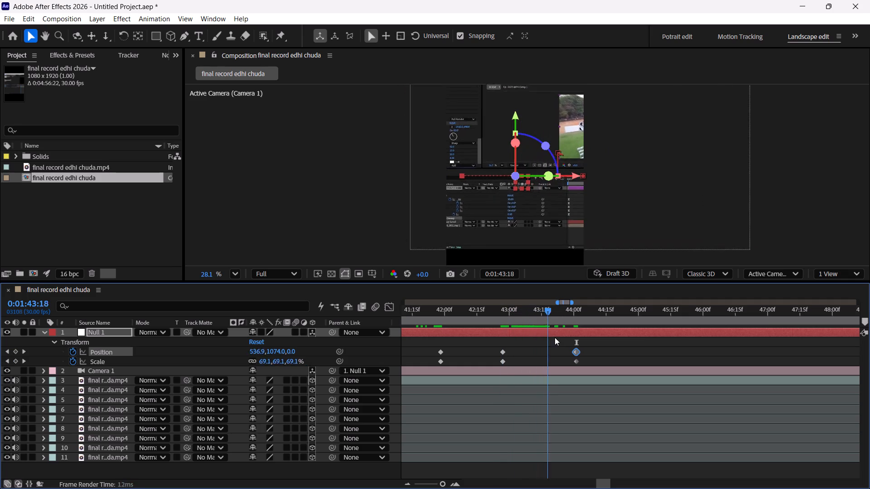
drag(555, 337, 605, 362)
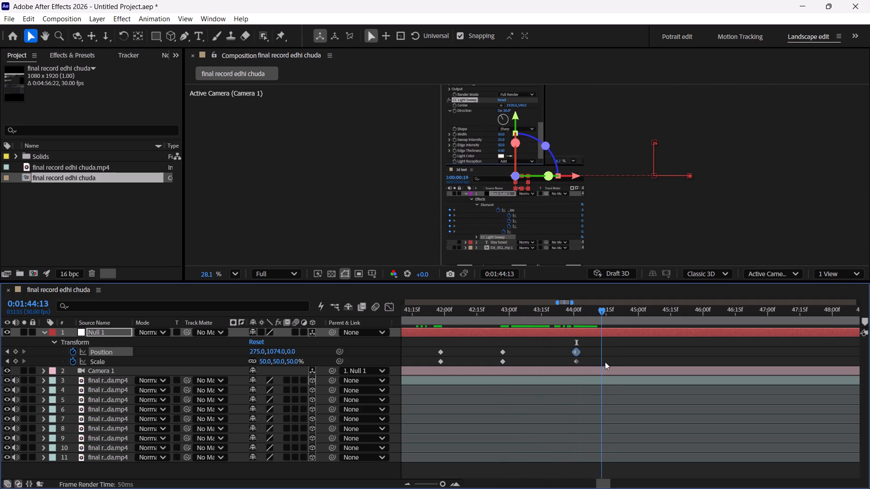
drag(605, 362, 672, 369)
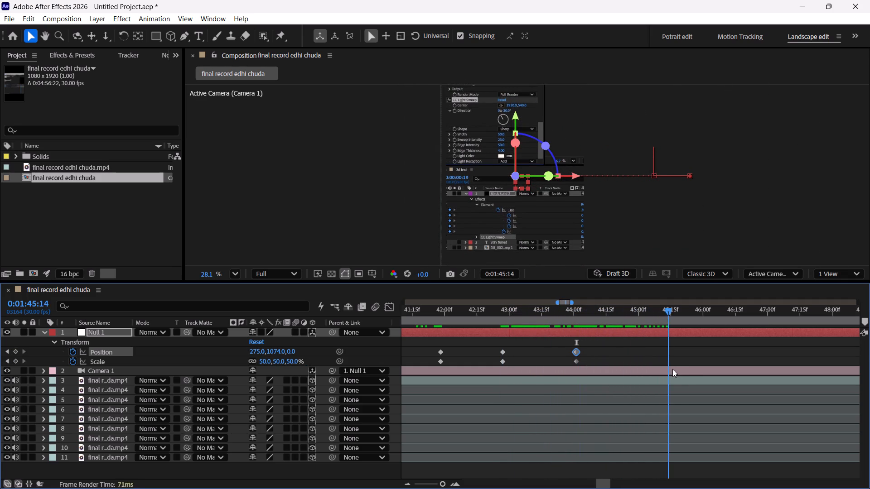
drag(672, 369, 713, 369)
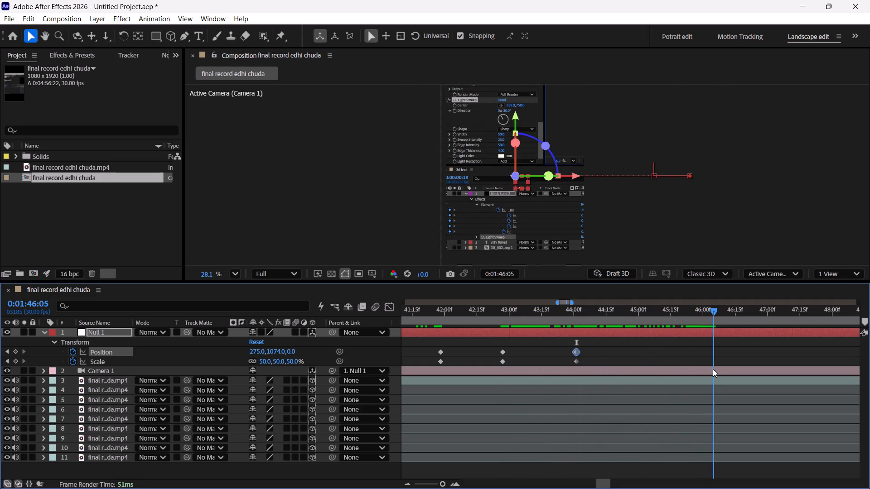
drag(713, 369, 610, 357)
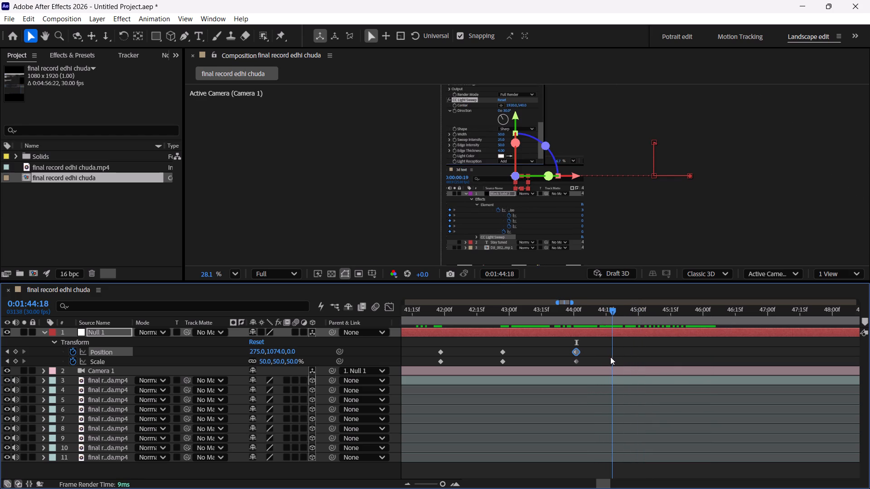
drag(610, 357, 506, 320)
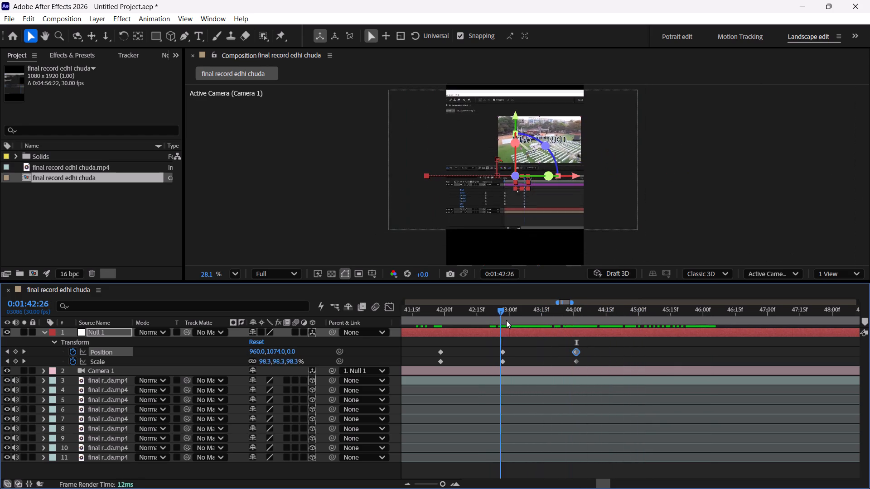
drag(506, 320, 503, 323)
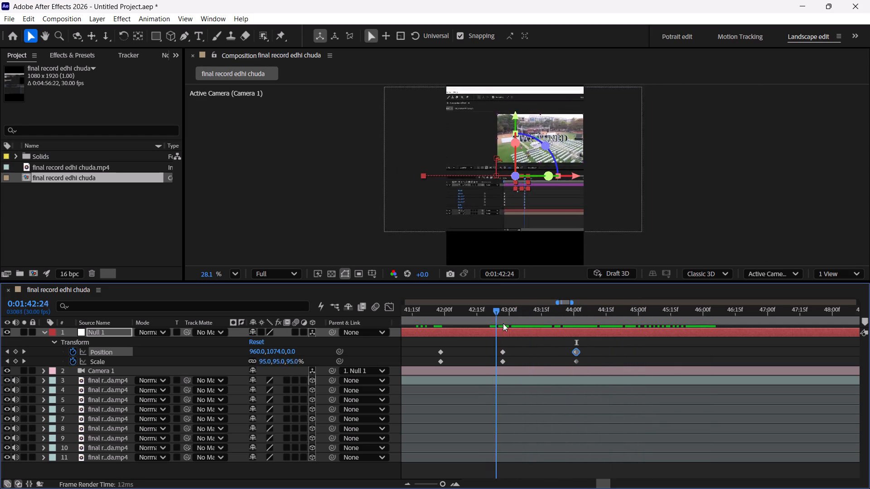
drag(503, 323, 548, 335)
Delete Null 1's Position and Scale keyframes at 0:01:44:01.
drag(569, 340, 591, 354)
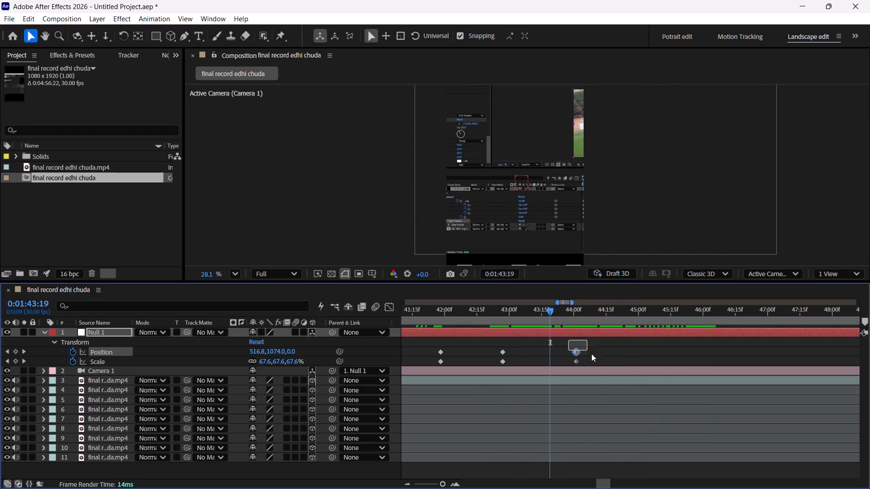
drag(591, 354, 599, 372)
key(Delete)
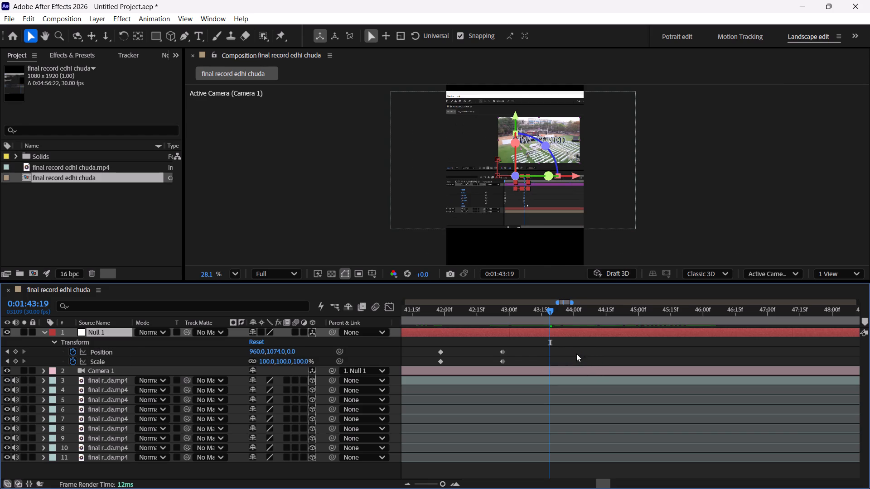
Split the topmost footage layer, layer 3, at the 0:01:42:27 keyframes.
drag(546, 316, 502, 319)
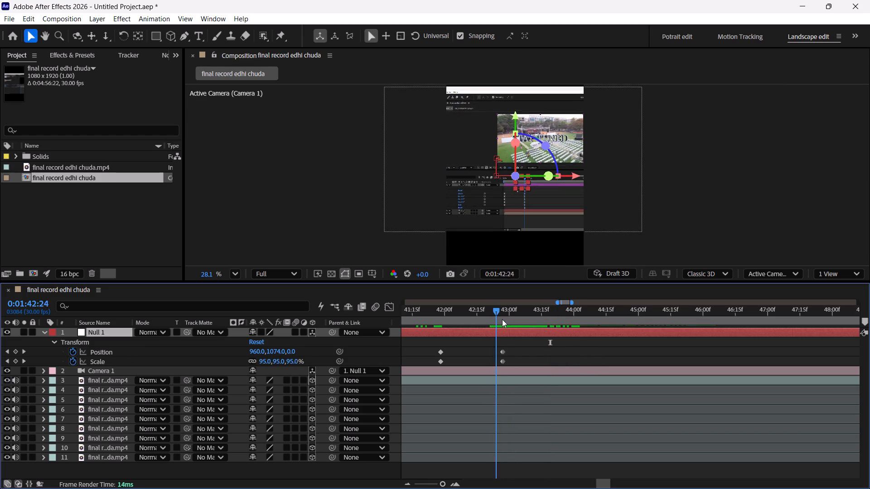
drag(502, 319, 566, 345)
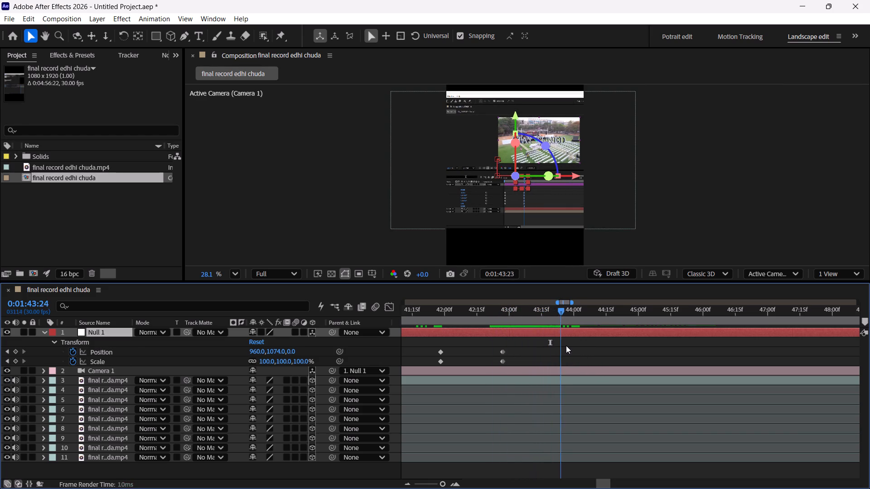
drag(566, 345, 597, 356)
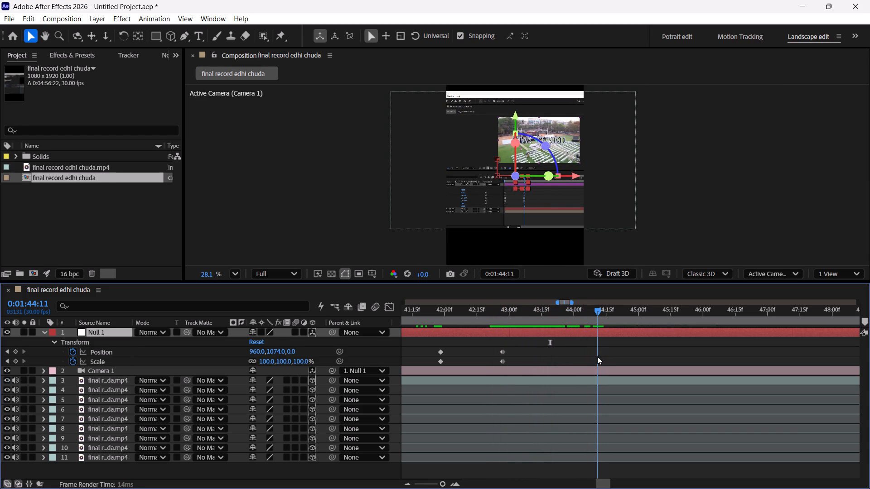
drag(597, 356, 511, 360)
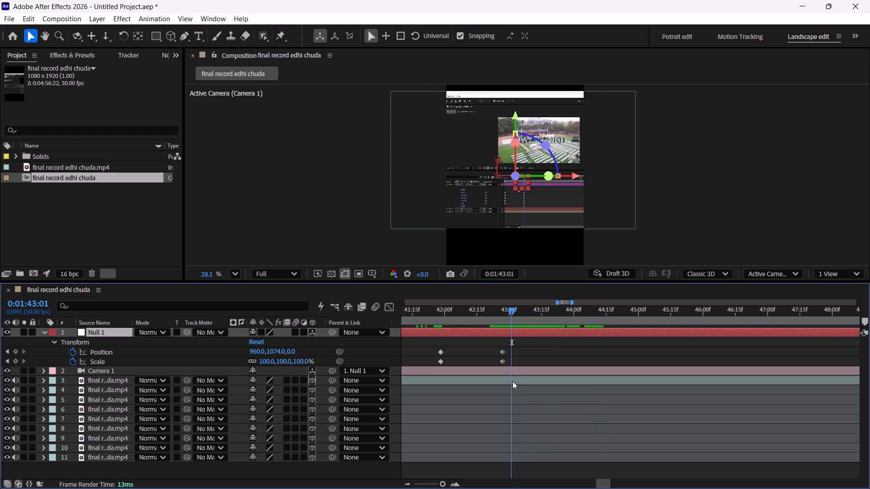
click(512, 381)
drag(512, 319, 504, 316)
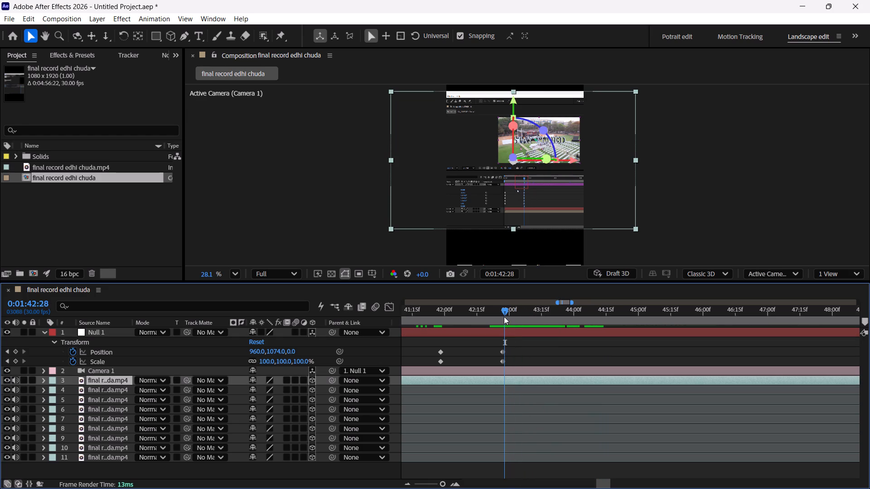
ctrl+shift+click(504, 316)
key(ctrl+shift+d)
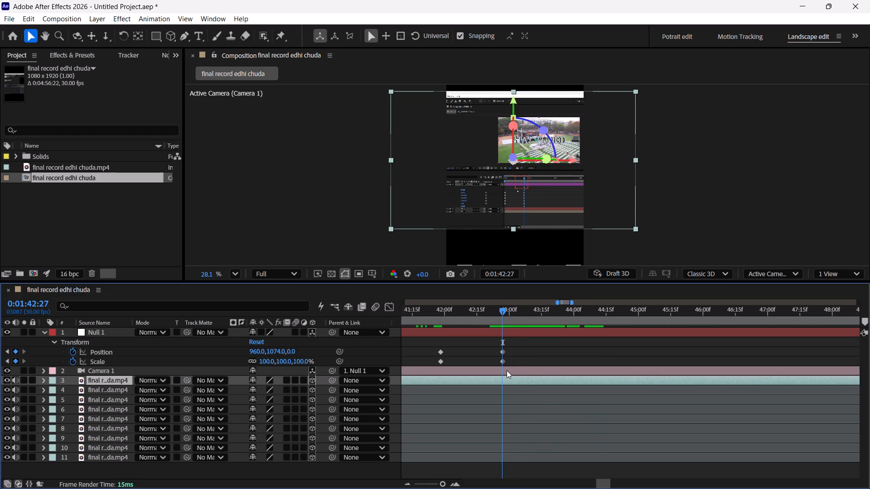
key(ctrl+shift+d)
Split the footage again at 0:01:44:19 and delete the section between 0:01:42:27 and that cut.
drag(503, 312, 571, 330)
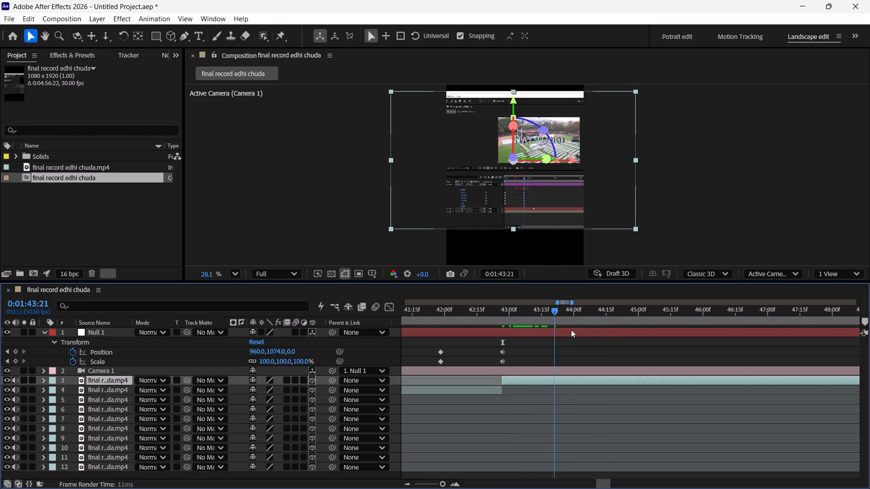
drag(571, 330, 615, 334)
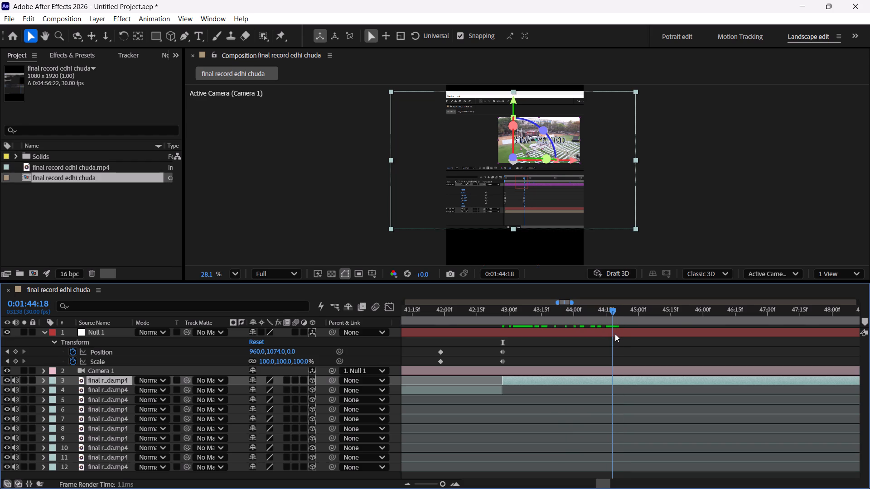
drag(615, 334, 615, 334)
key(ctrl+shift+d)
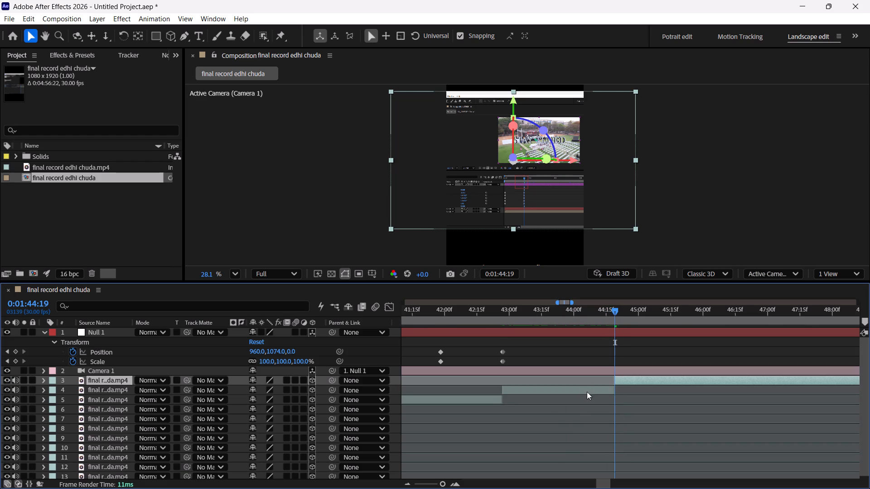
click(585, 388)
key(Delete)
Move the remaining footage earlier to start at the 0:01:42:27 cut, closing the gap, and scrub back across the join.
drag(627, 379, 579, 379)
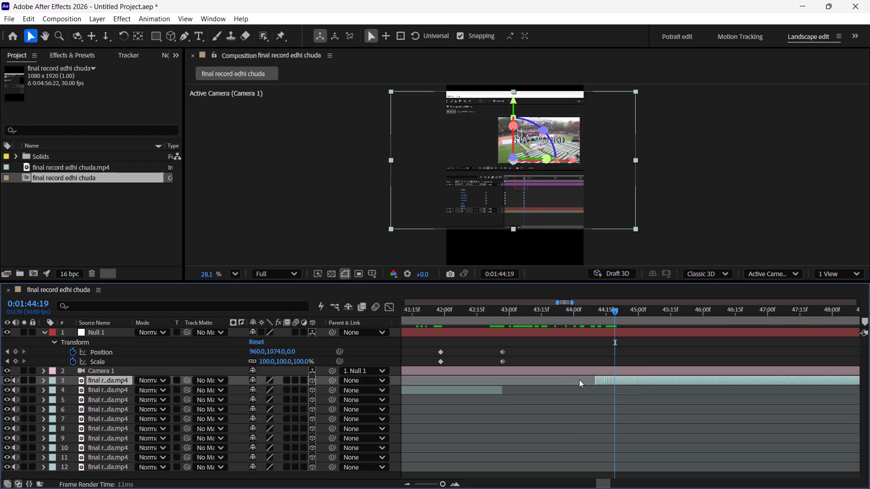
drag(579, 379, 515, 384)
drag(605, 316, 591, 316)
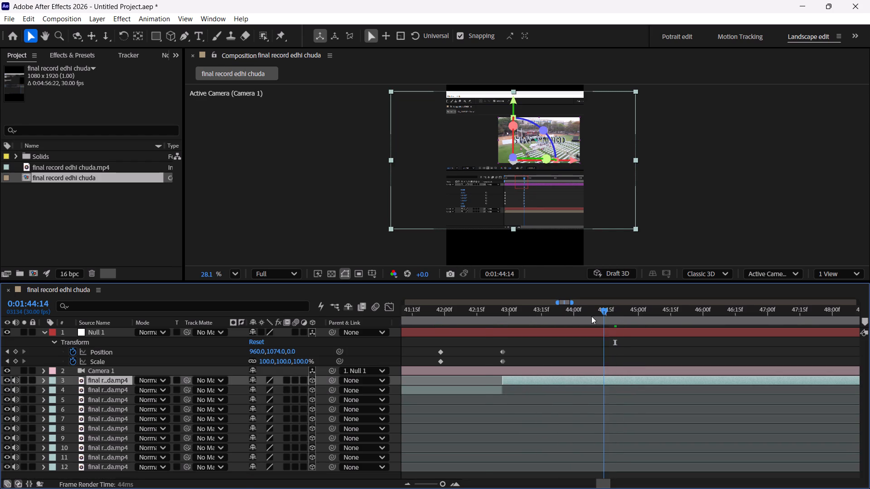
drag(591, 316, 498, 316)
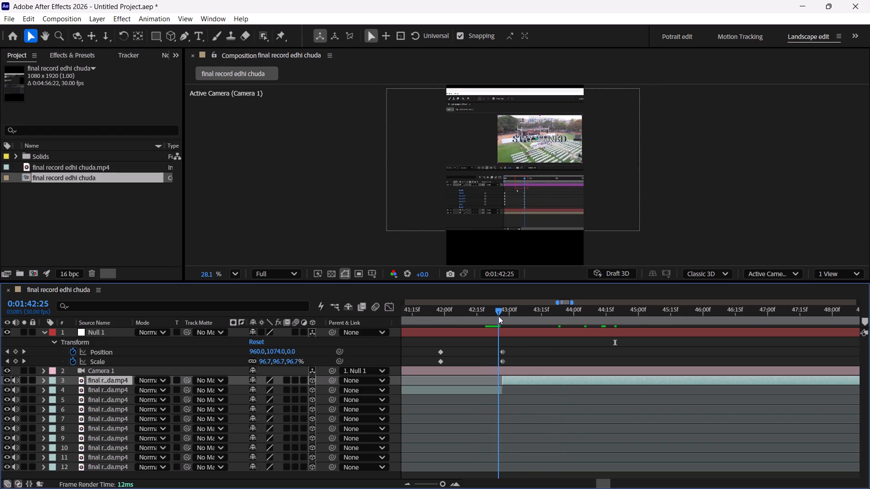
Keyframe Null 1's Scale at 45% at 0:01:43:00, just after the join in the footage.
drag(498, 316, 522, 318)
double_click(458, 484)
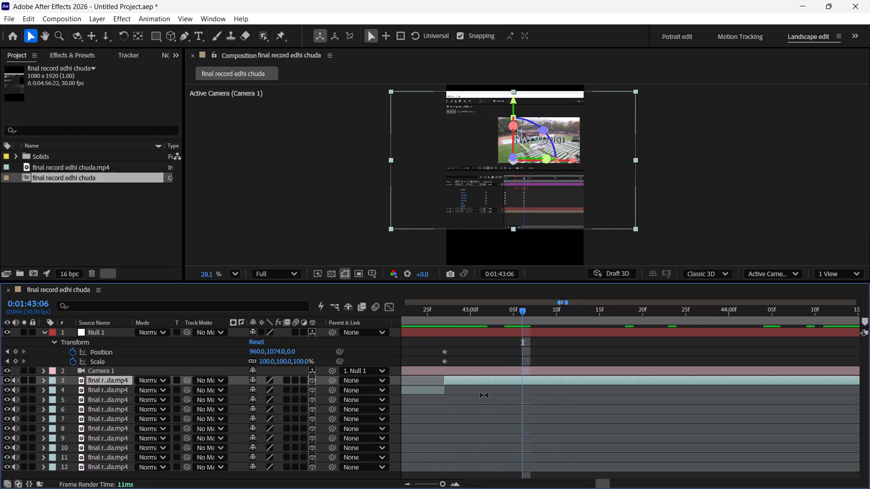
drag(522, 311, 413, 308)
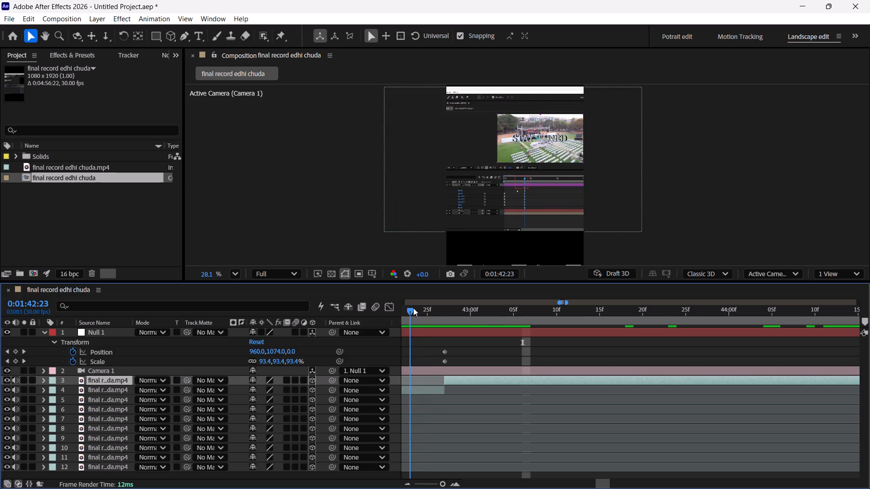
drag(413, 308, 467, 315)
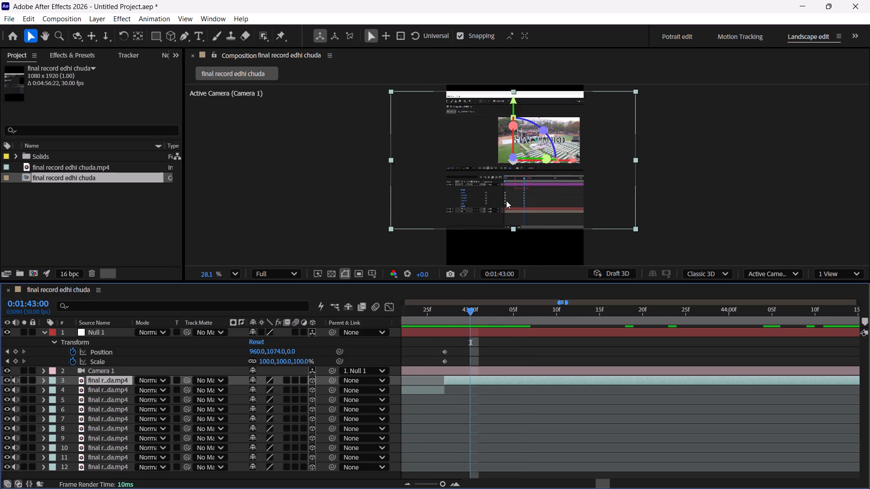
ctrl+scroll(506, 201, down, 4)
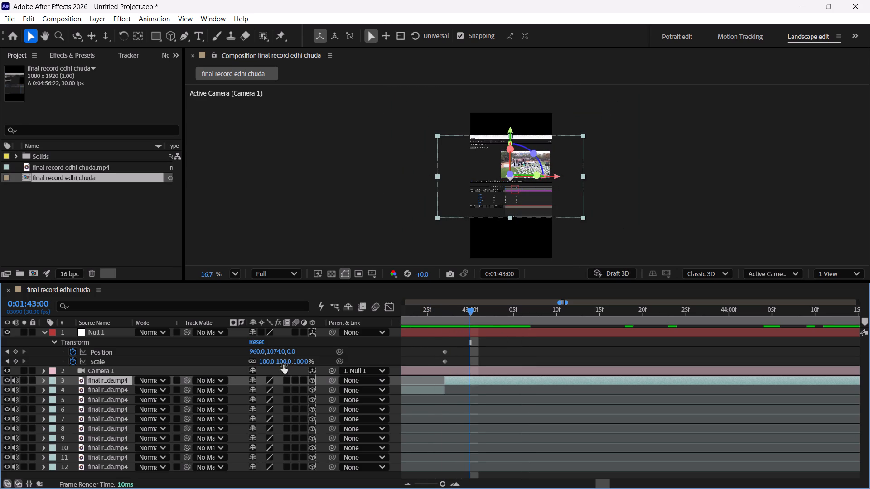
drag(262, 361, 218, 348)
Set Null 1's Position to 1152, 878 at 0:01:43:00 to frame the video preview, and scrub across the zoom.
drag(274, 349, 274, 372)
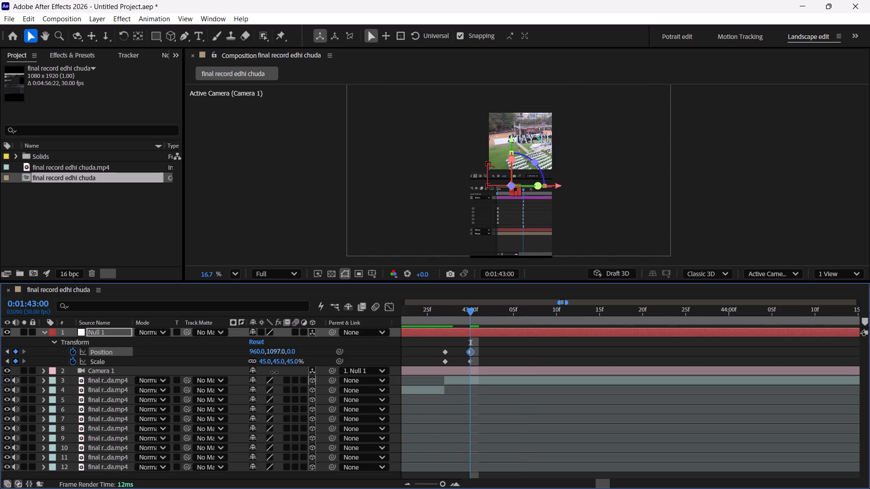
drag(274, 372, 270, 241)
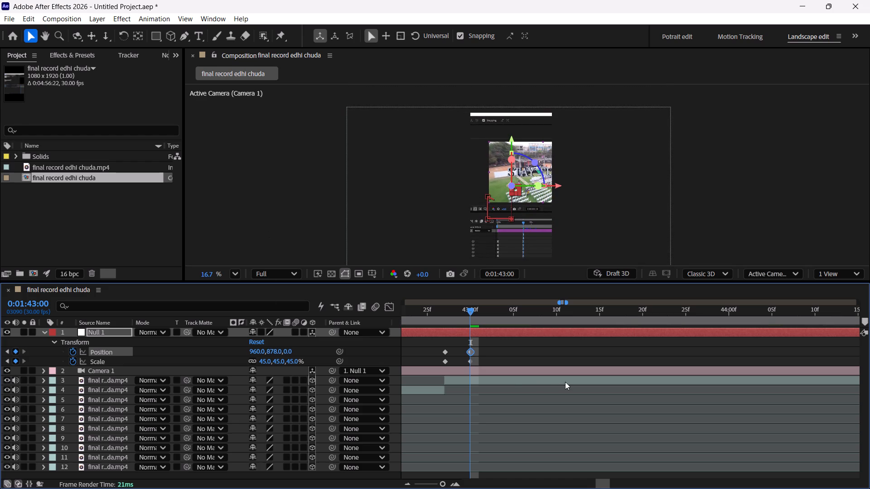
drag(253, 351, 408, 351)
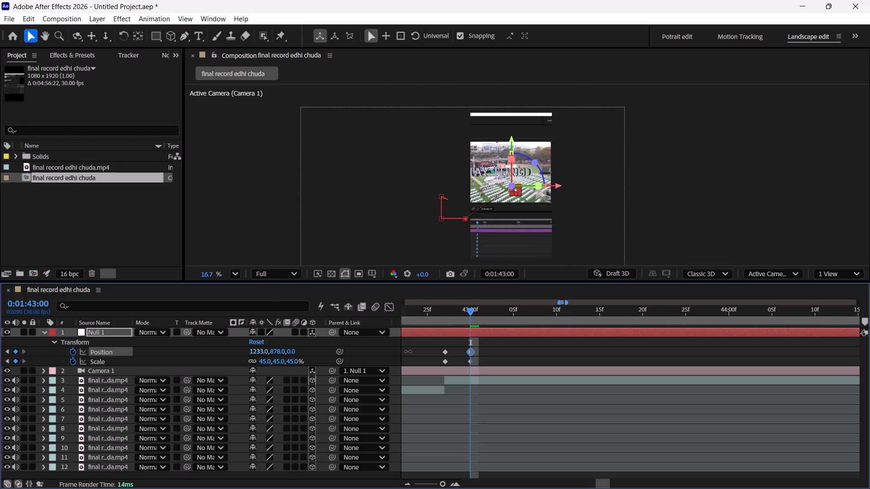
drag(408, 351, 358, 348)
drag(467, 310, 442, 313)
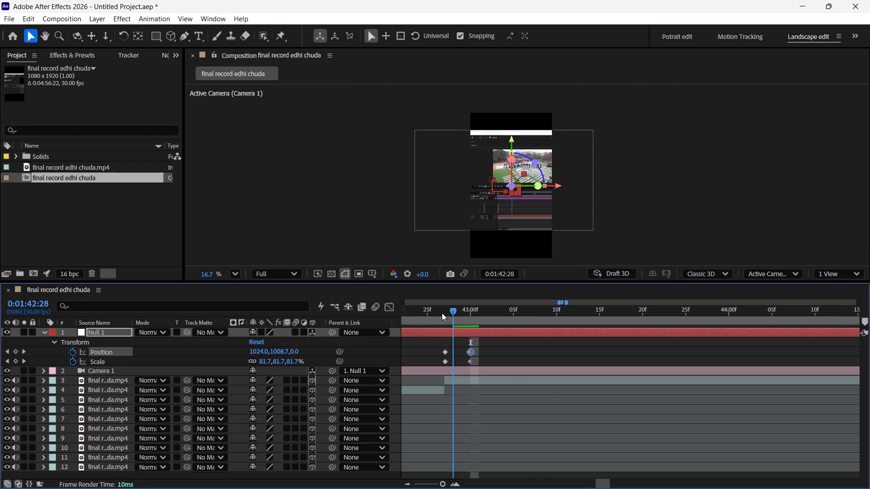
drag(442, 313, 470, 320)
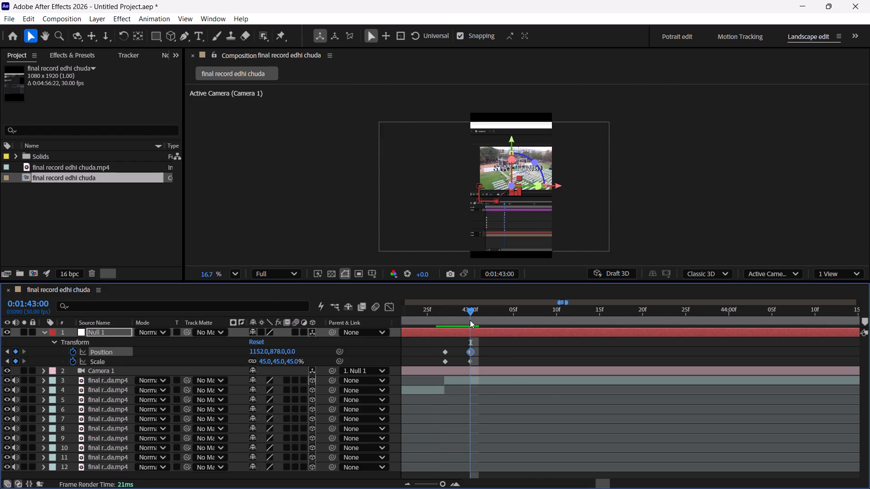
Add Position and Scale keyframes to Null 1 at 0:01:44:22 with unchanged values, and move both to 0:01:44:15.
drag(470, 320, 537, 322)
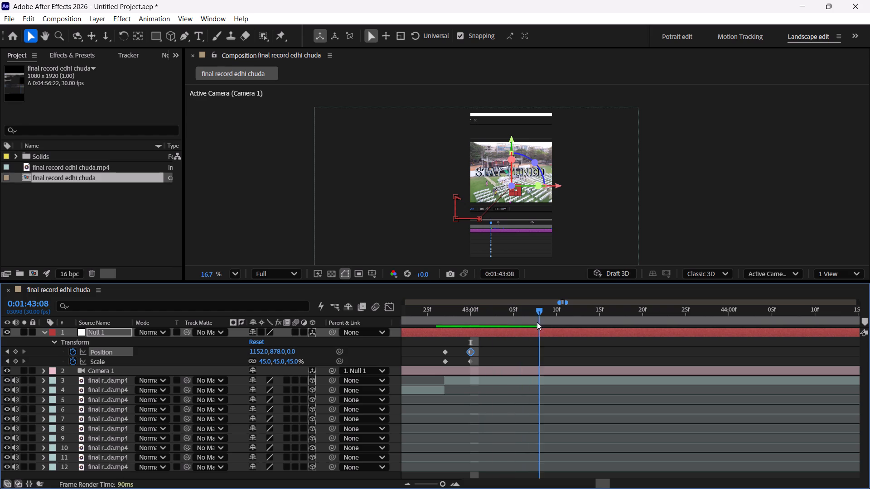
drag(537, 322, 624, 331)
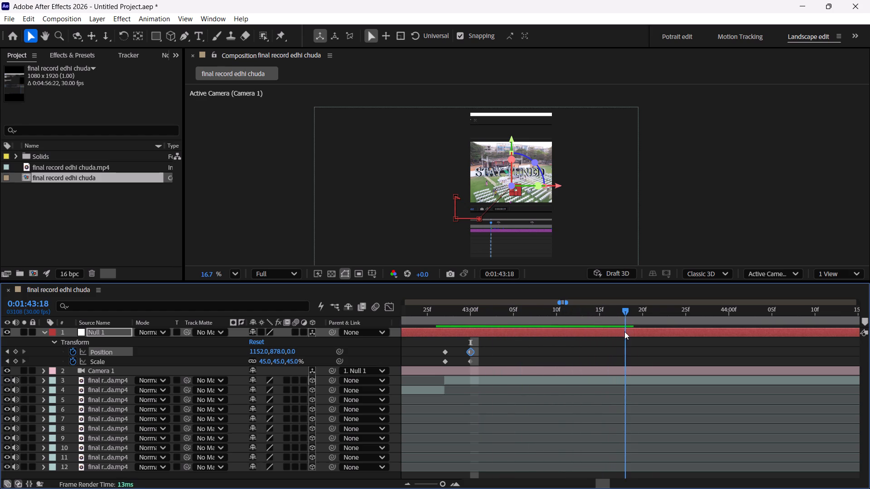
drag(624, 331, 799, 332)
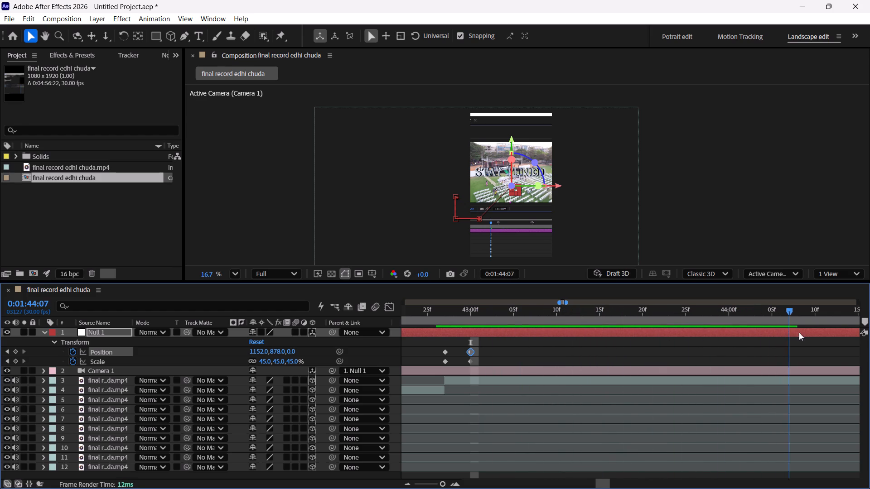
drag(799, 332, 847, 329)
scroll(794, 325, left, 2)
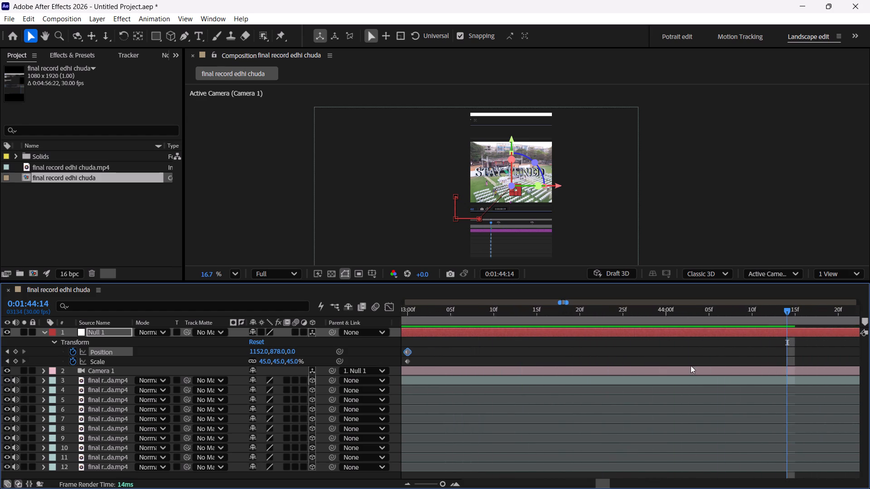
scroll(691, 365, left, 2)
drag(644, 315, 728, 324)
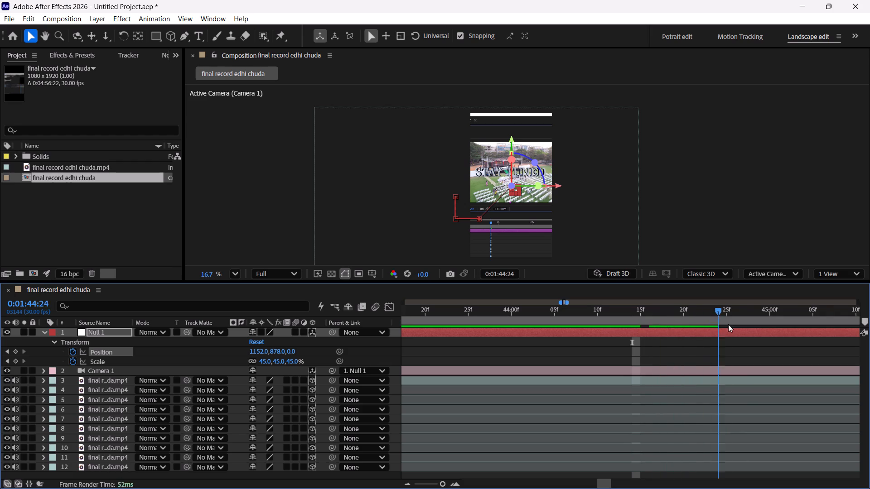
drag(728, 324, 705, 322)
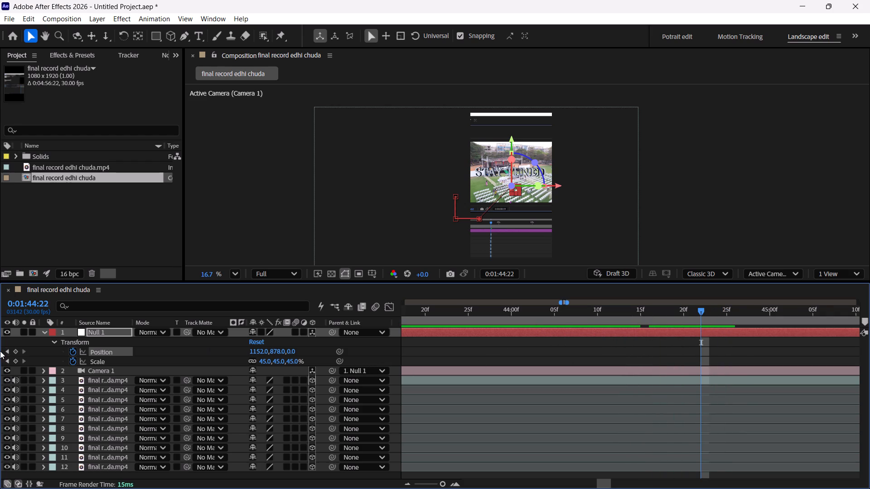
click(13, 349)
click(14, 363)
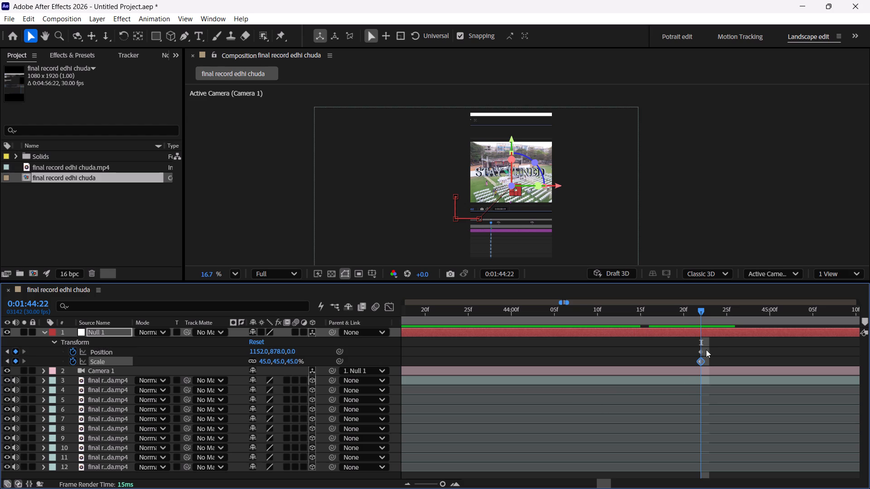
drag(682, 347, 710, 372)
drag(702, 351, 638, 352)
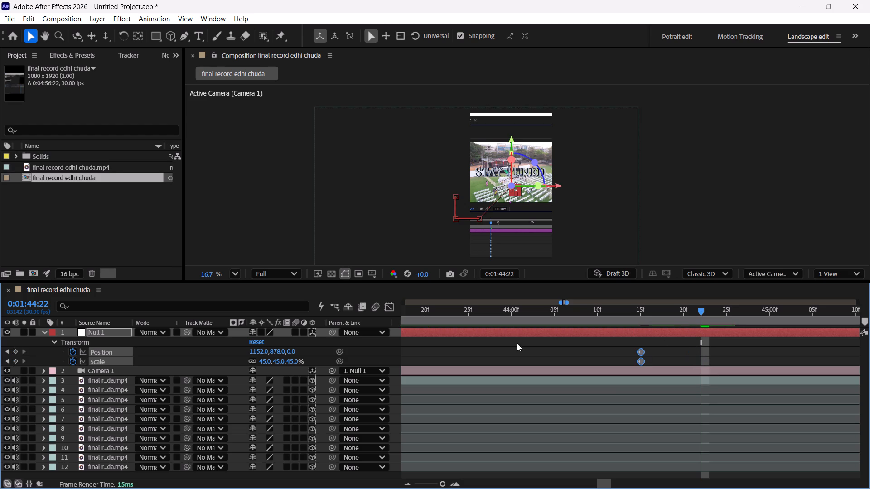
Keyframe Null 1's Position X at 245 at 0:01:44:26, panning the camera to the recording's effect settings area.
drag(707, 317, 734, 325)
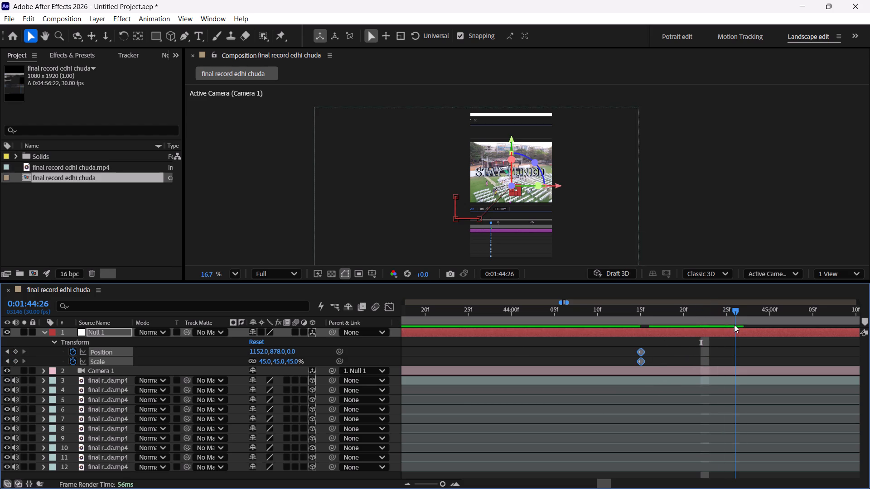
drag(734, 325, 734, 324)
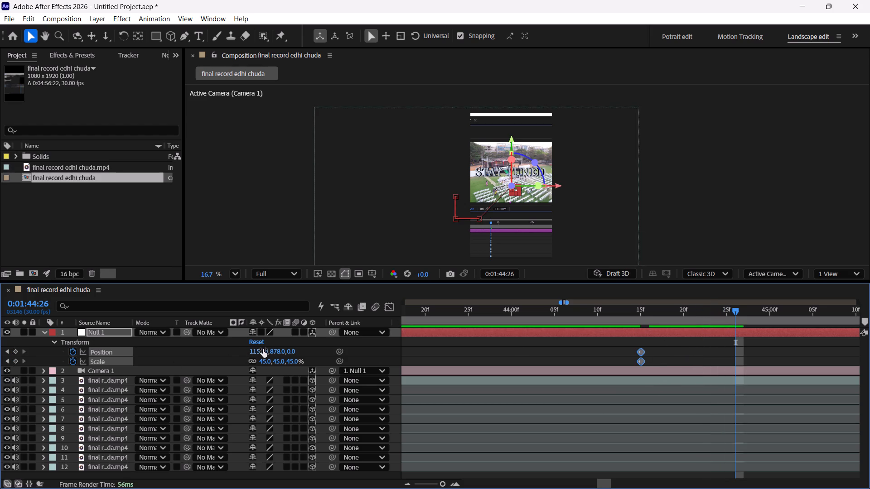
drag(253, 352, 701, 321)
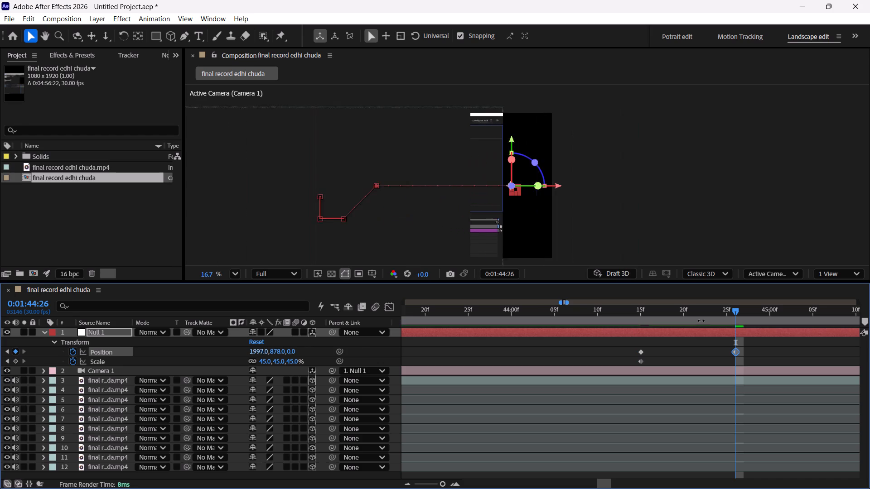
drag(701, 321, 0, 428)
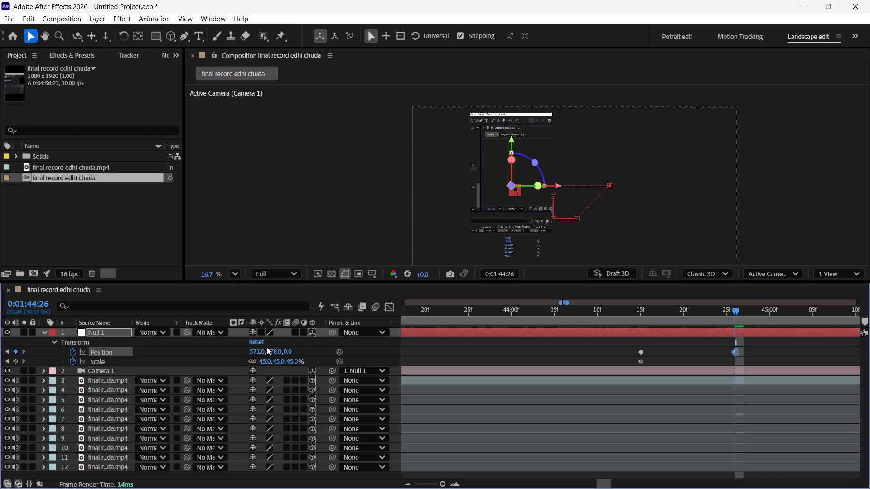
drag(256, 351, 79, 368)
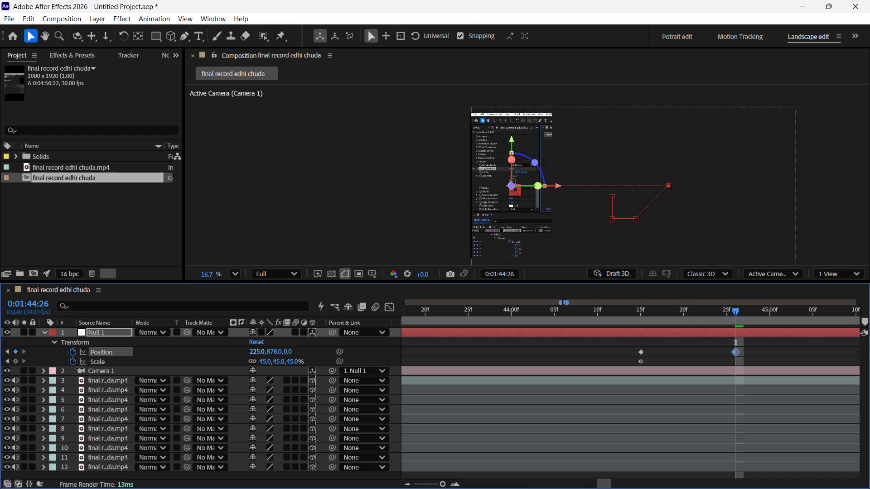
drag(79, 368, 87, 366)
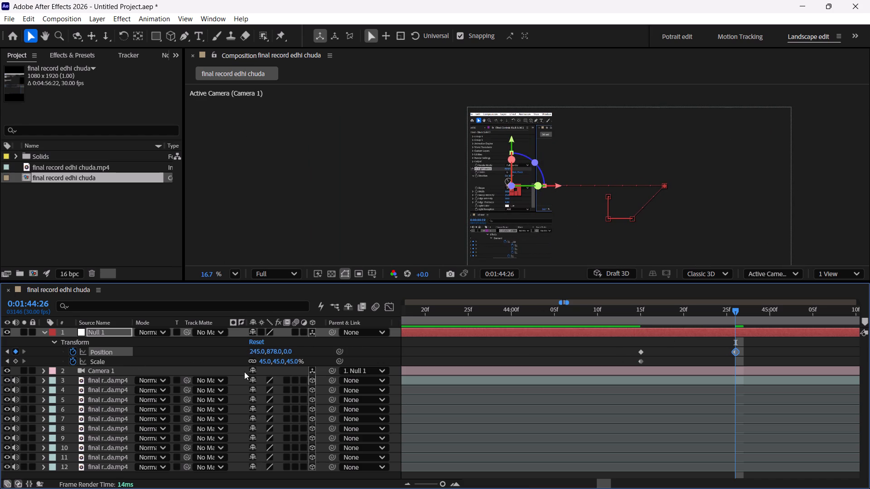
Tighten the framing at 0:01:44:26 with Null 1's Scale at 37% and Position X at 211, and scrub across the pan.
scroll(422, 205, down, 1)
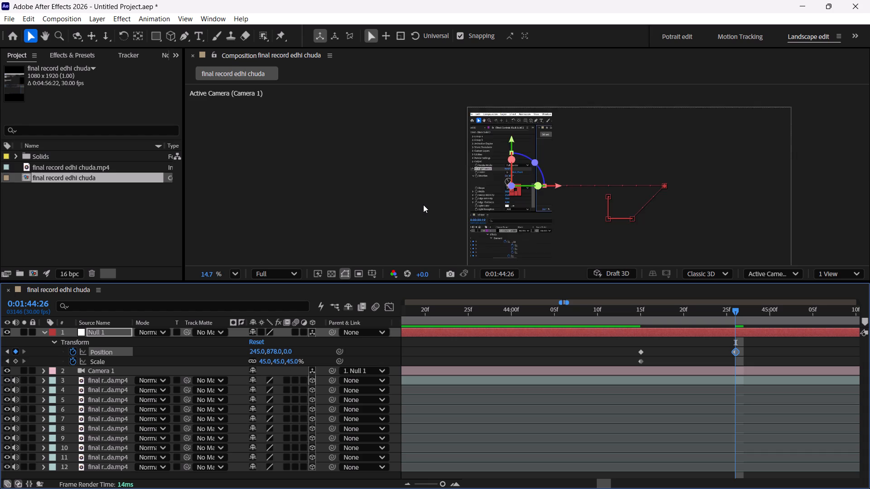
scroll(423, 205, down, 1)
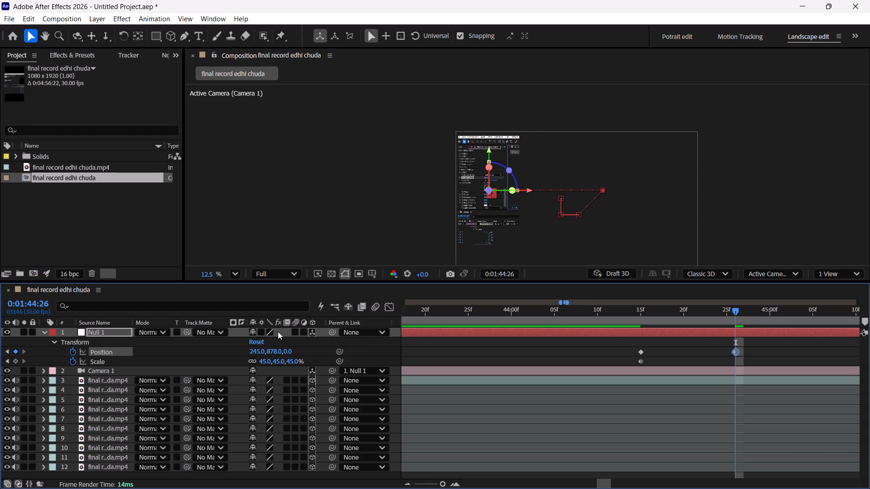
drag(261, 361, 256, 360)
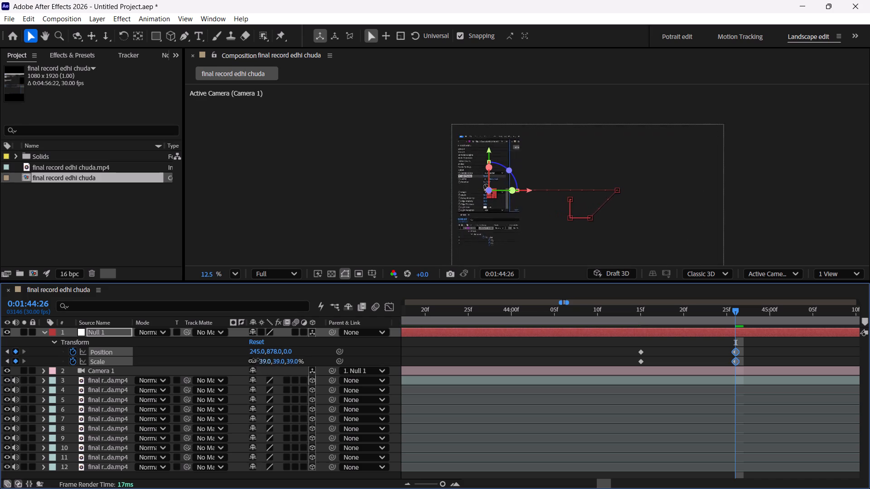
drag(256, 360, 254, 360)
drag(254, 350, 133, 341)
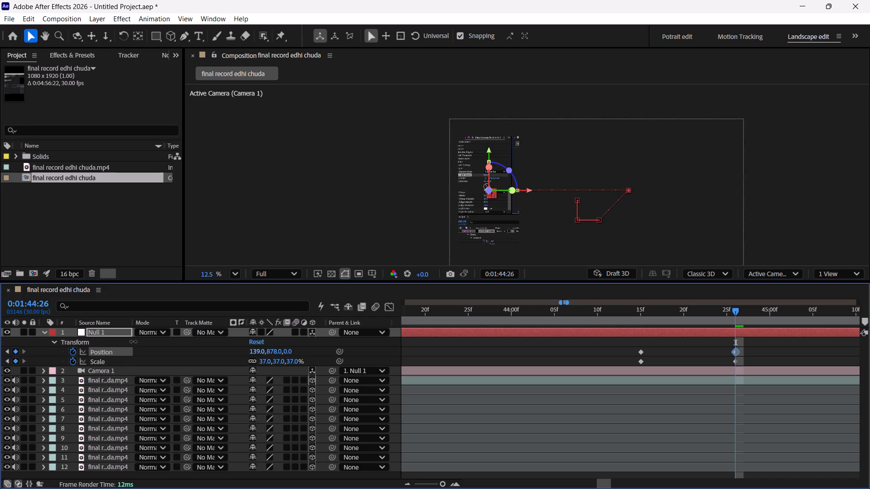
drag(133, 341, 225, 340)
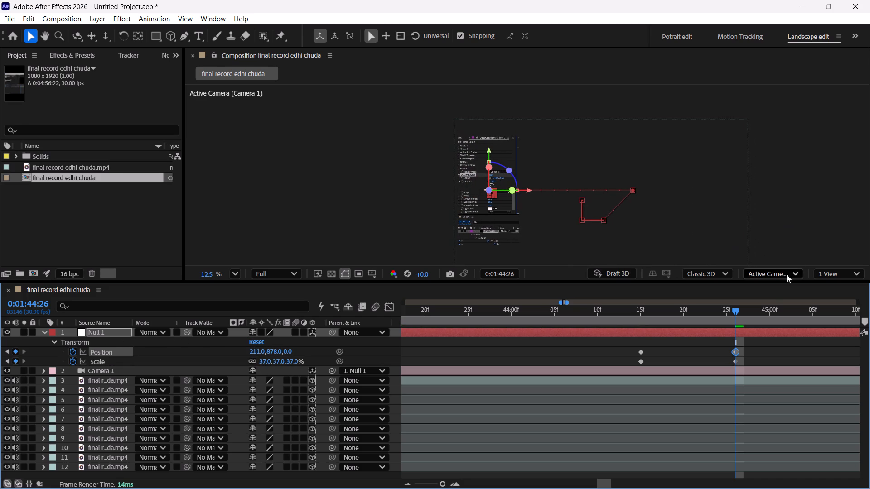
drag(732, 314, 704, 320)
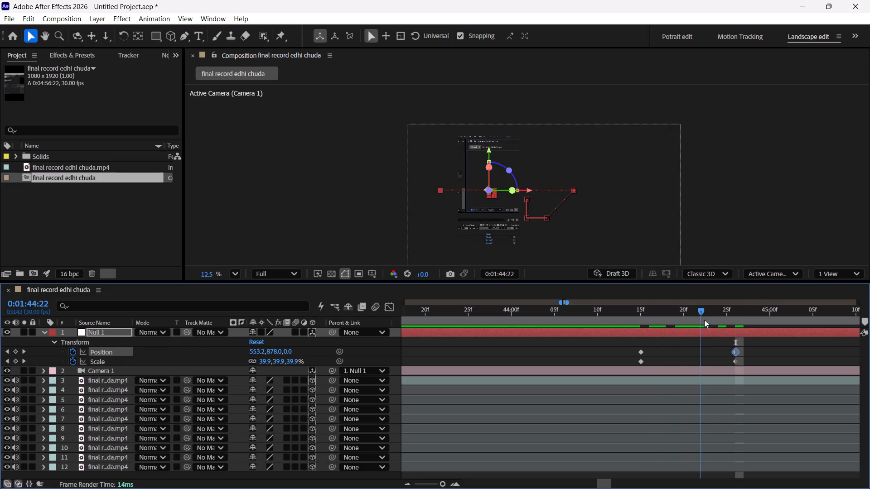
drag(704, 320, 783, 340)
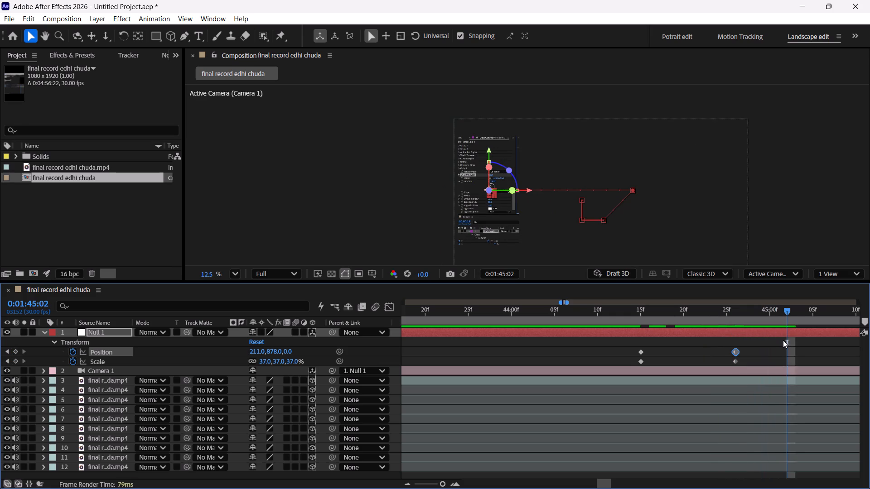
Scrub ahead through the recording and add Position and Scale keyframes to Null 1 at 0:01:46:03 with unchanged values.
scroll(783, 340, left, 5)
drag(509, 315, 613, 340)
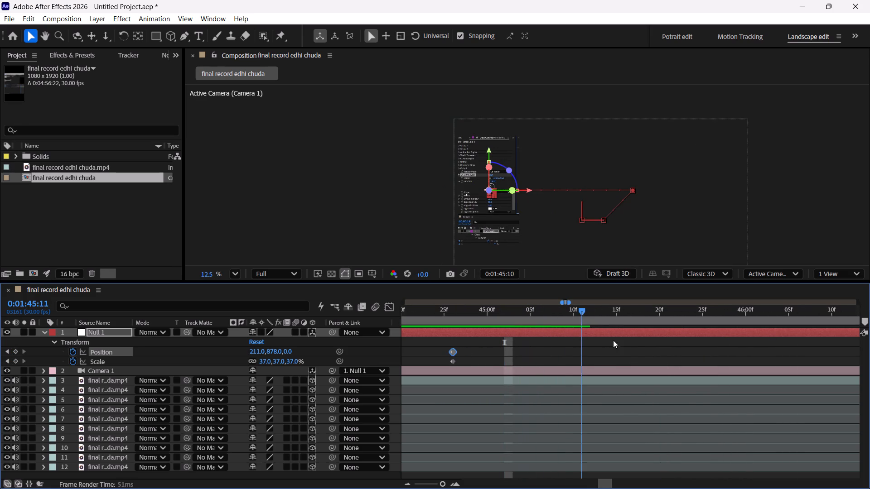
drag(613, 340, 661, 349)
scroll(661, 349, left, 3)
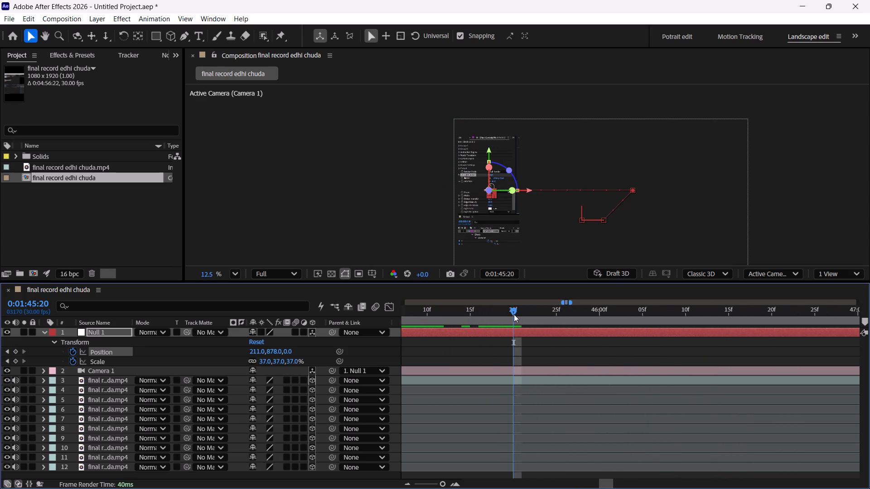
drag(514, 314, 726, 345)
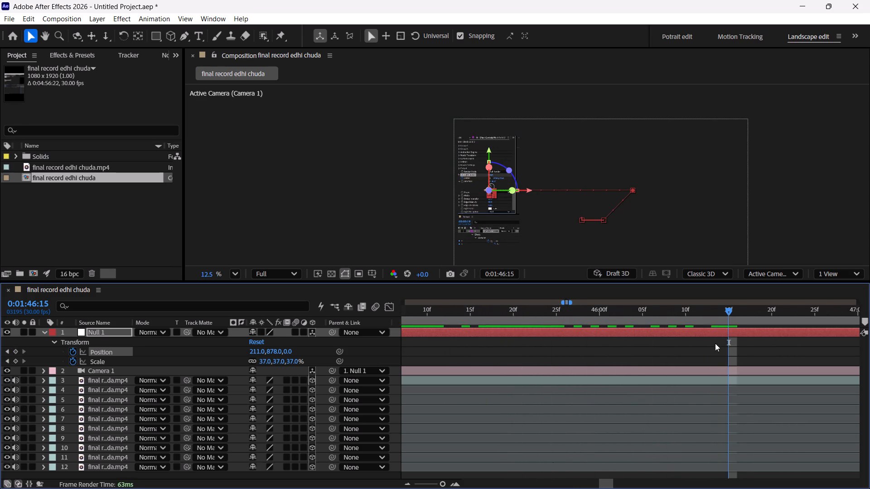
scroll(714, 343, left, 3)
drag(556, 312, 623, 317)
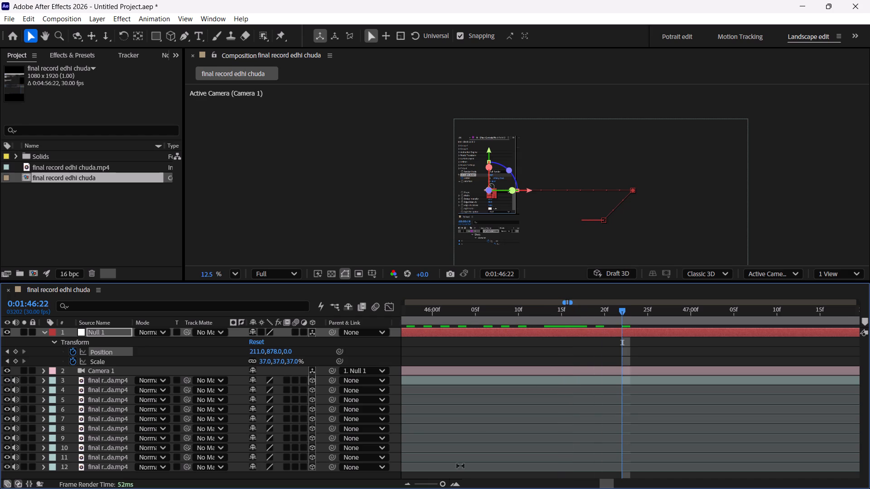
click(443, 483)
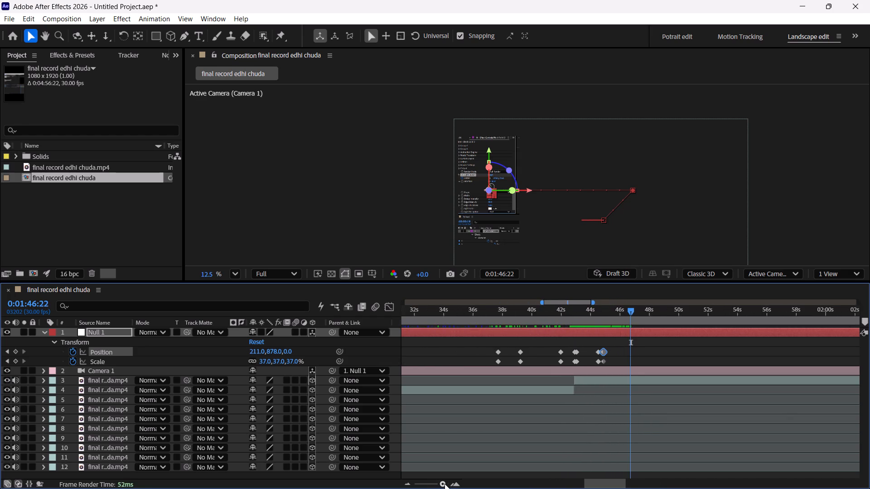
drag(635, 312, 630, 315)
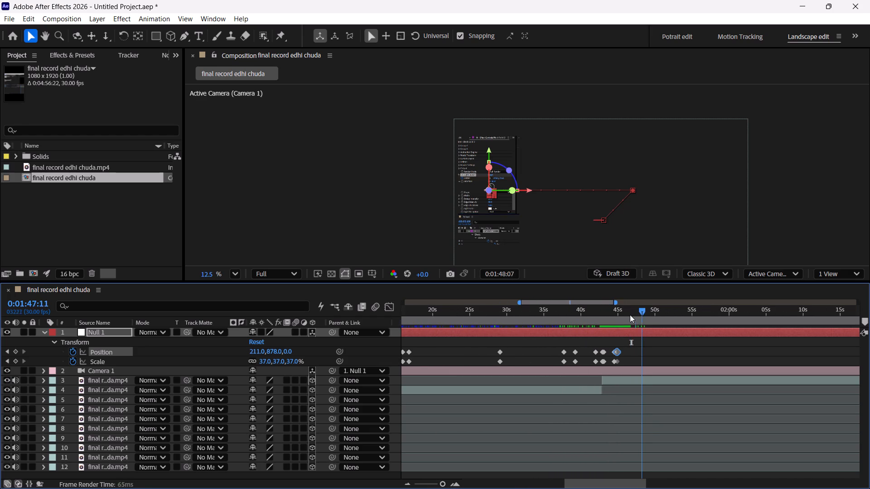
drag(630, 315, 626, 316)
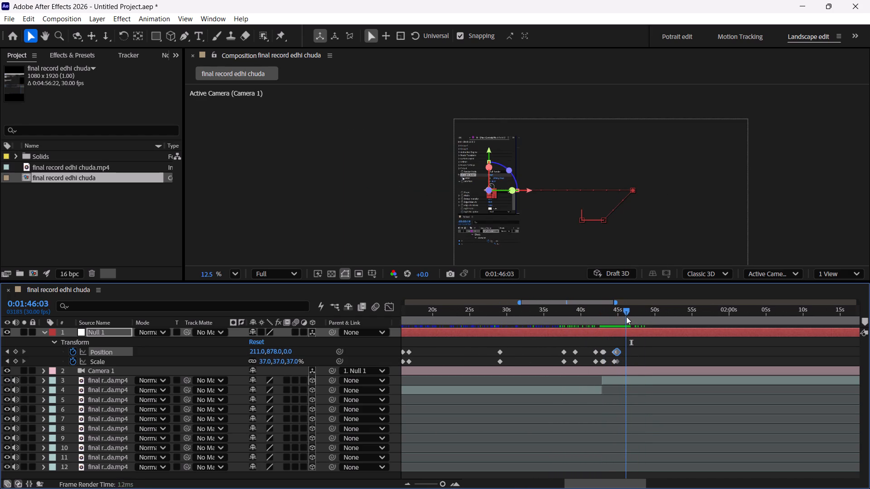
drag(626, 316, 626, 317)
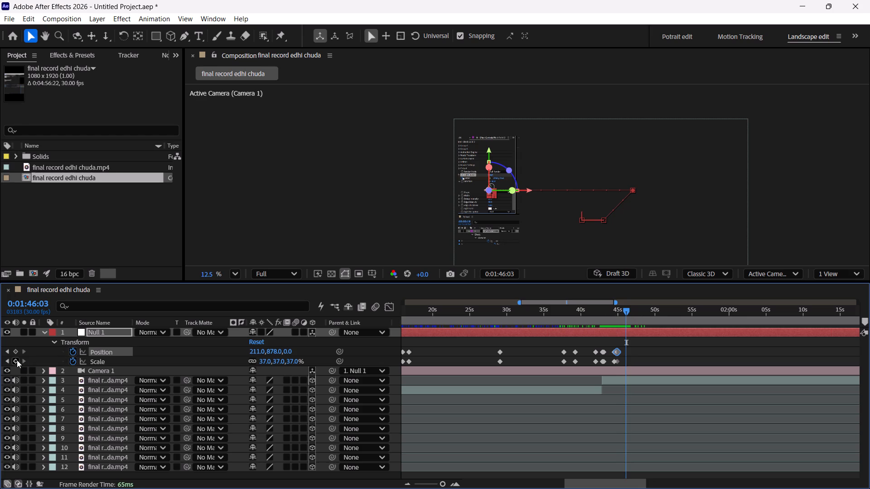
click(16, 360)
click(16, 351)
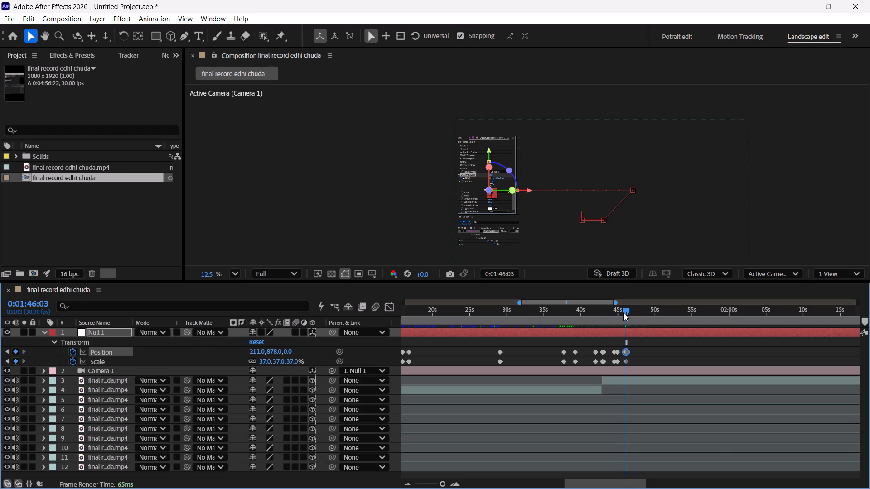
Keyframe Null 1's Position X at 1123 and Scale at 43% at 0:01:46:19, panning the camera back to the video preview.
drag(625, 314, 629, 315)
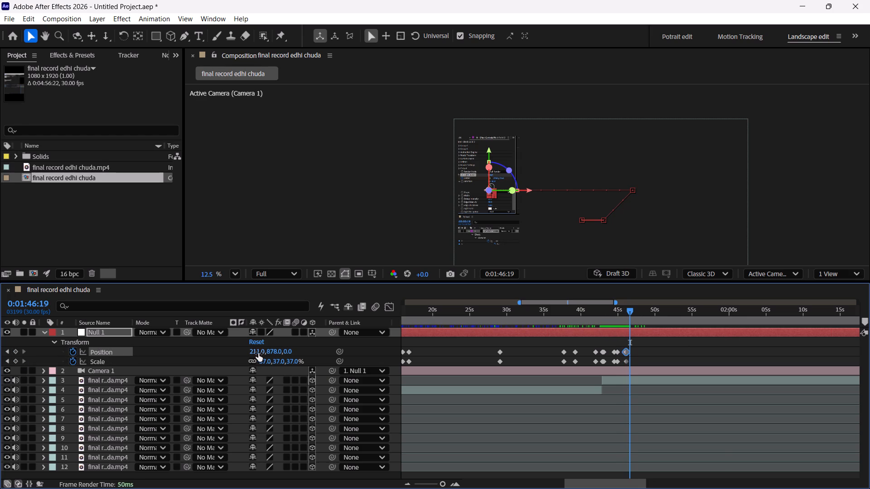
drag(257, 353, 764, 332)
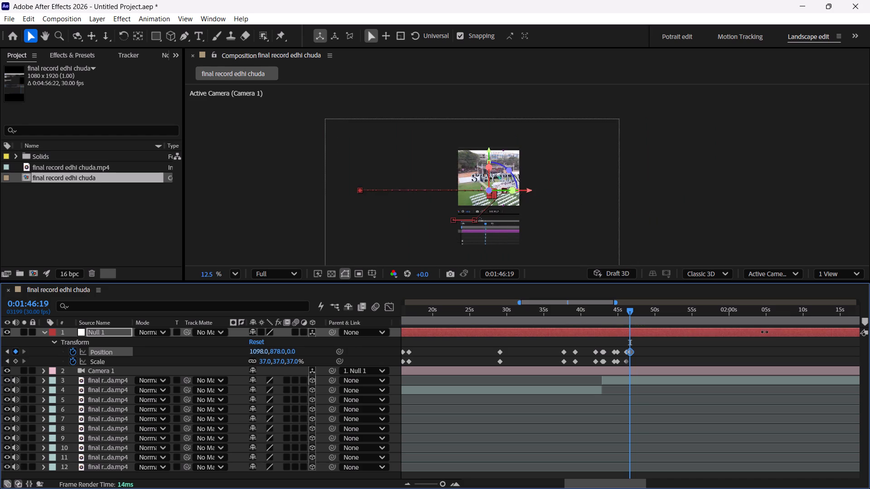
drag(764, 332, 751, 330)
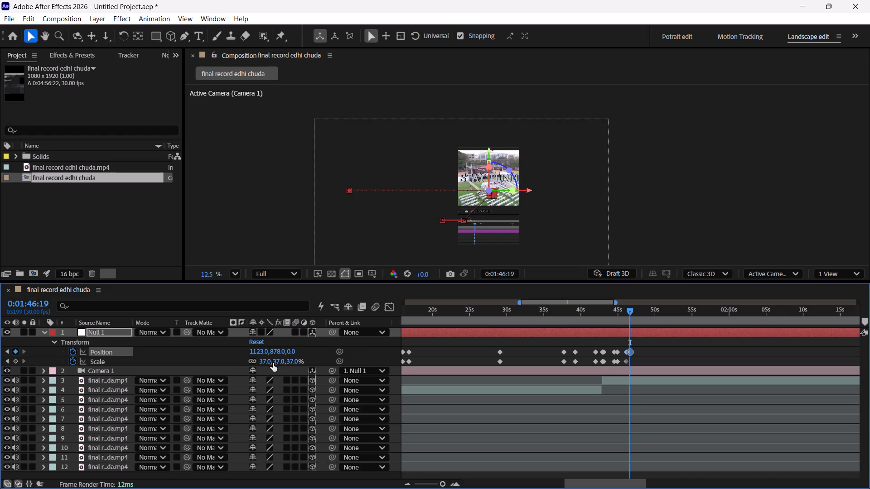
drag(265, 362, 272, 364)
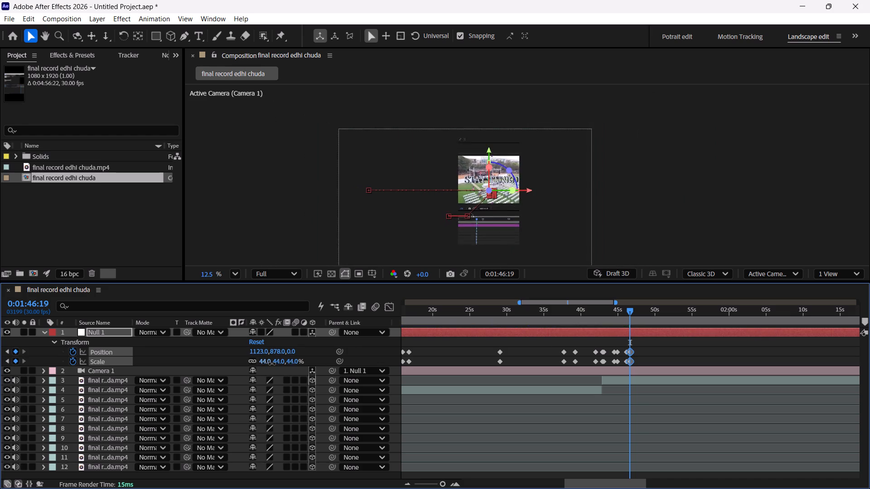
drag(272, 364, 270, 364)
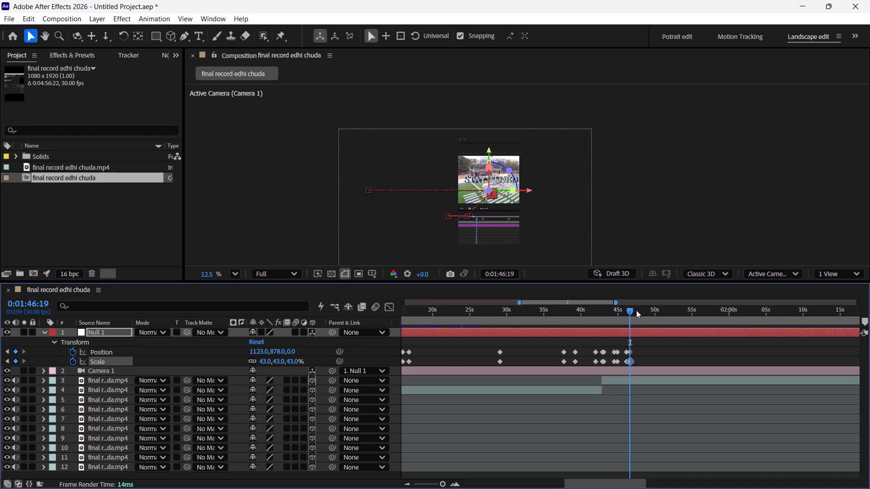
Scrub past the pan to find the end of the idle stretch and split the uppermost recording layer at 0:01:50:08.
drag(629, 311, 646, 316)
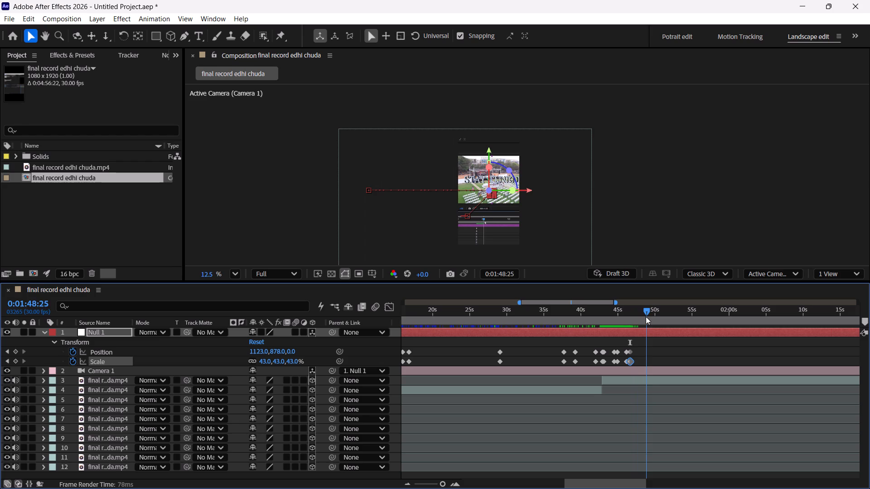
drag(646, 316, 683, 322)
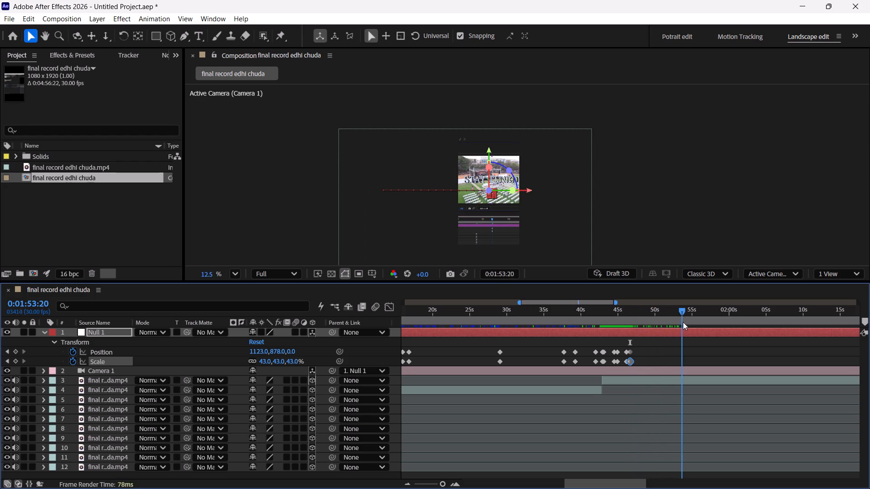
drag(683, 322, 661, 323)
double_click(454, 484)
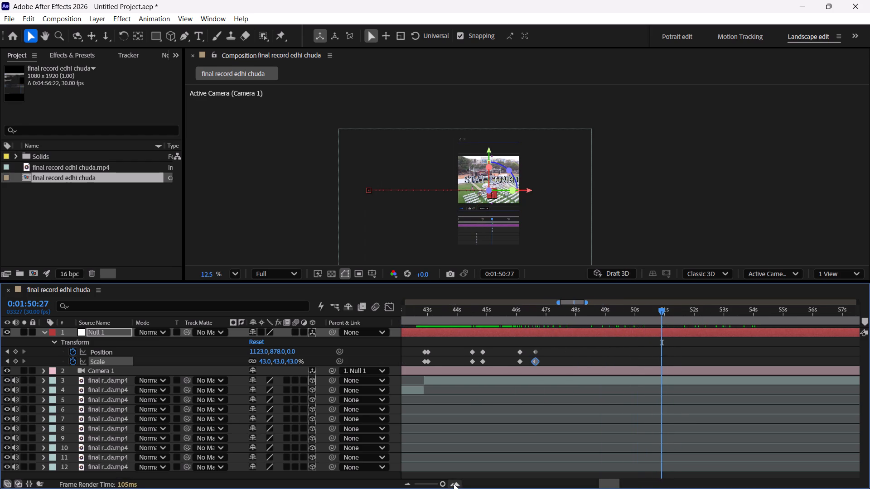
drag(651, 317, 575, 324)
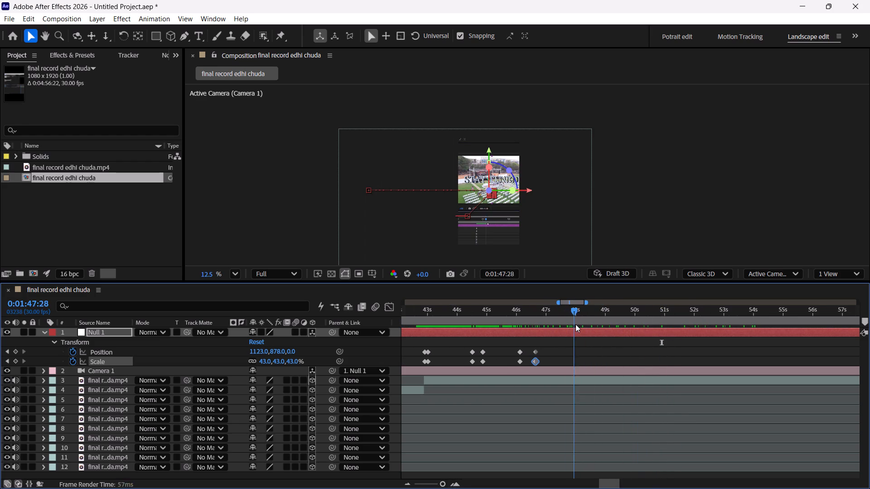
drag(575, 324, 618, 327)
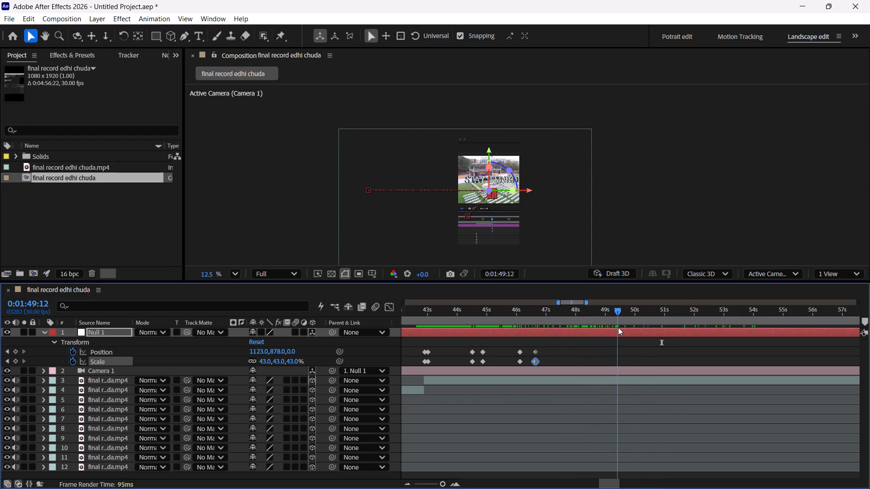
drag(618, 327, 646, 331)
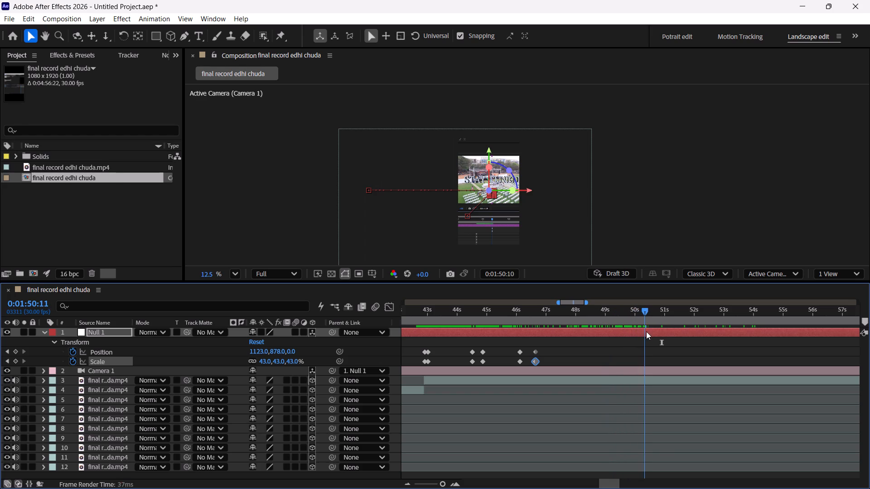
drag(646, 331, 643, 336)
click(643, 381)
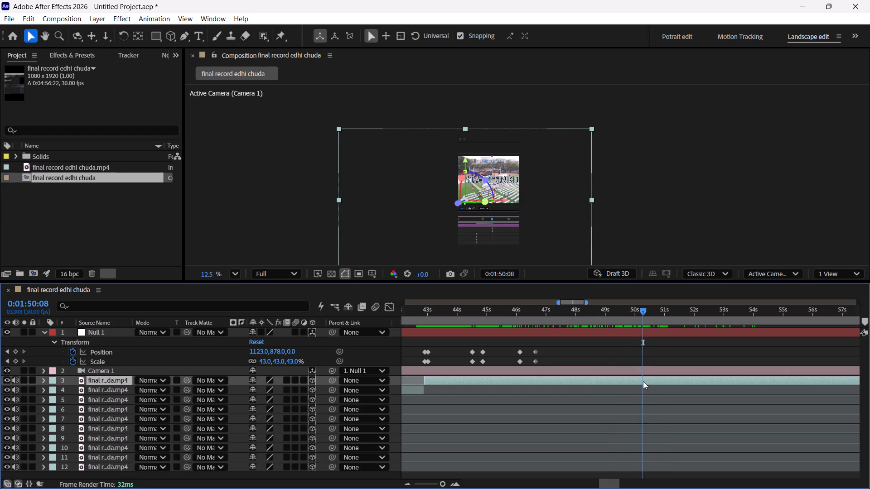
key(ctrl+shift+d)
Remove the recording between 0:01:46:20 and the 0:01:50:08 split, and move the remaining piece back to close the gap.
drag(632, 315, 536, 324)
click(551, 391)
key(ctrl+shift+d)
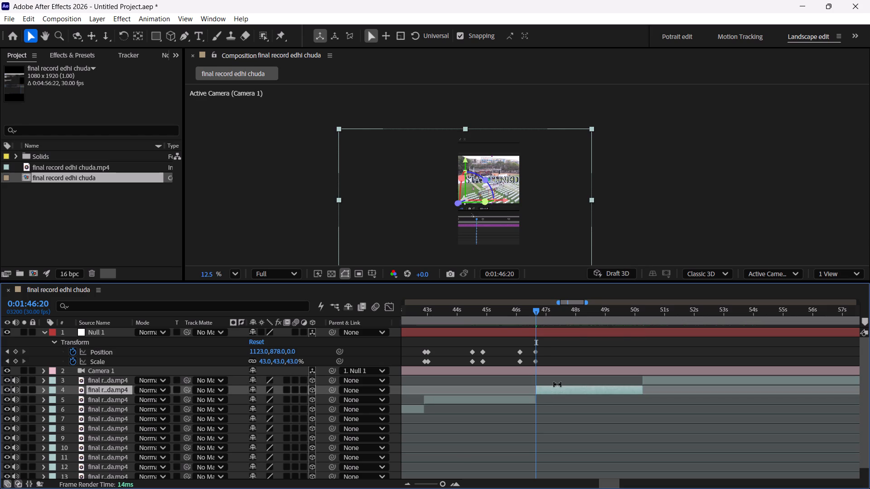
key(Delete)
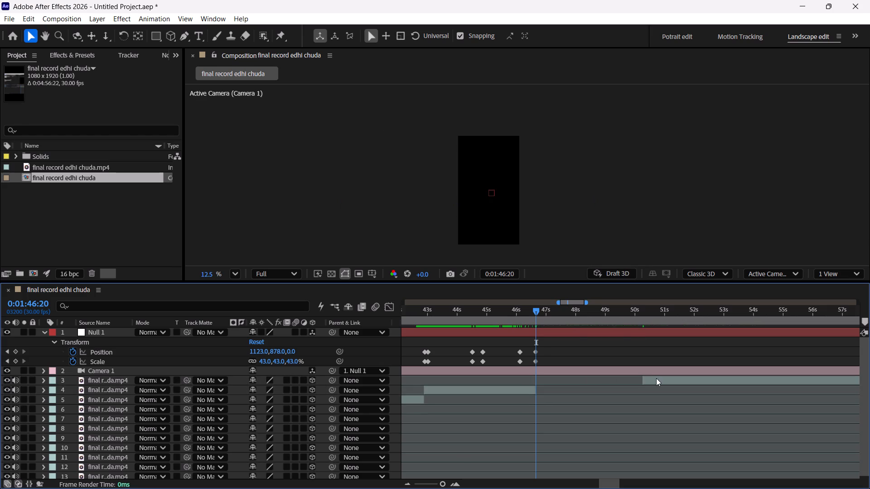
drag(656, 380, 549, 398)
Add Position and Scale keyframes to Null 1 at 0:01:49:01 with unchanged values.
drag(536, 313, 564, 321)
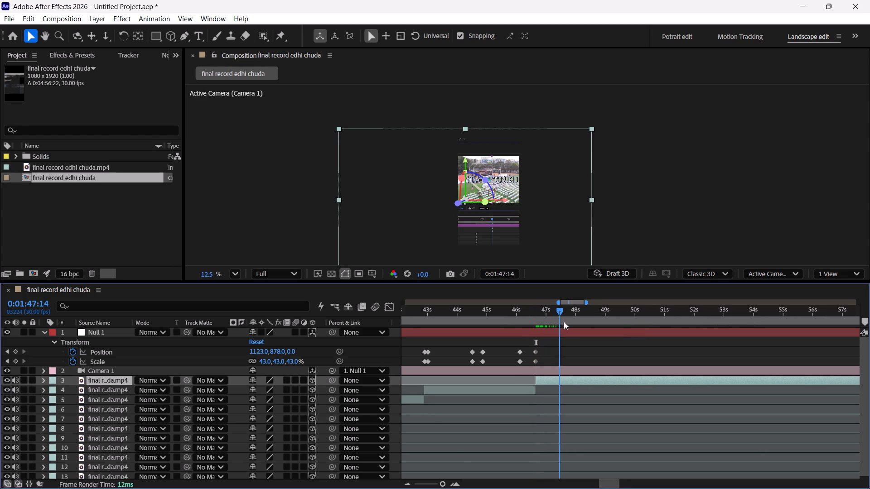
drag(564, 321, 607, 333)
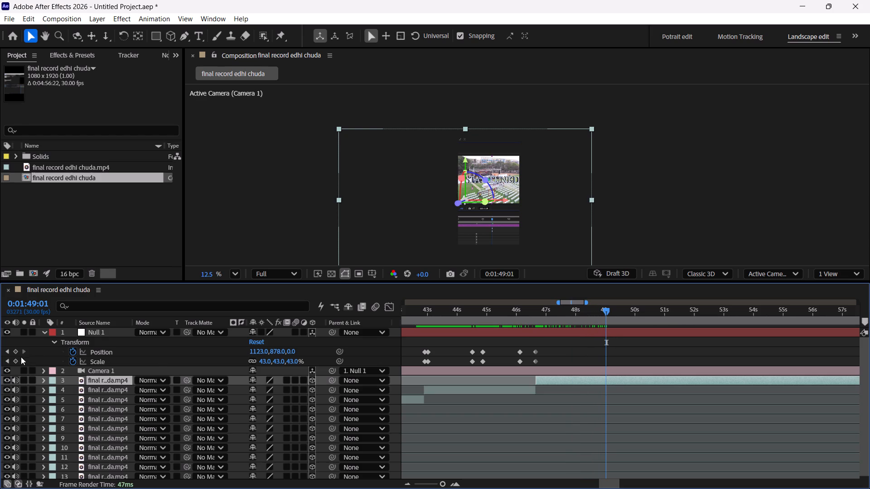
click(18, 361)
click(18, 353)
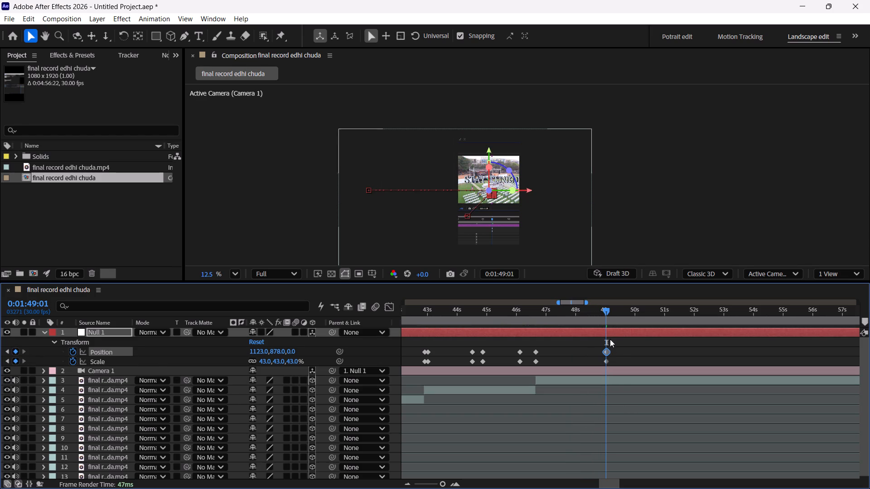
Widen the camera framing at 0:01:49:04 by keyframing Null 1's Position X at 960 and Scale at 53%.
click(609, 316)
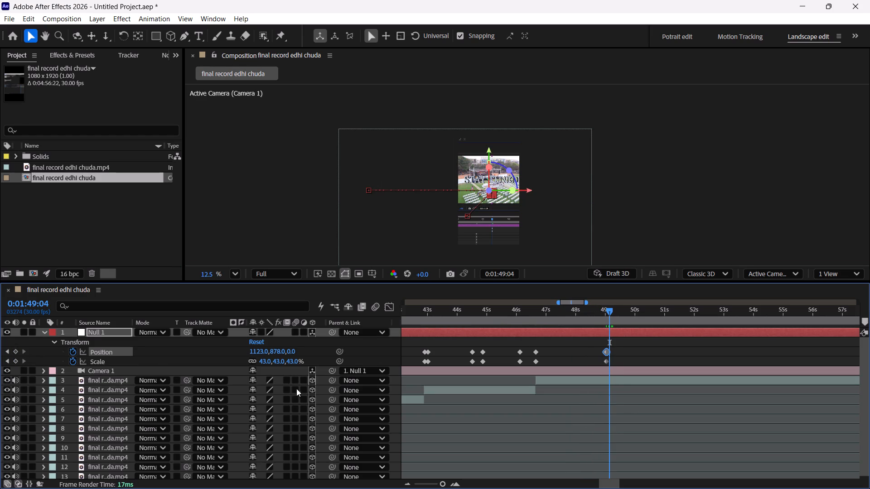
click(265, 361)
text(100)
key(Return)
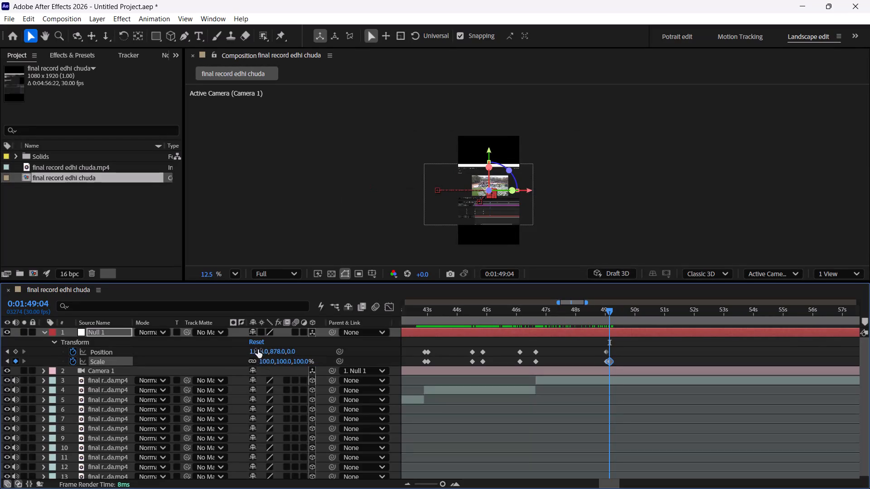
click(258, 350)
text(960)
key(Return)
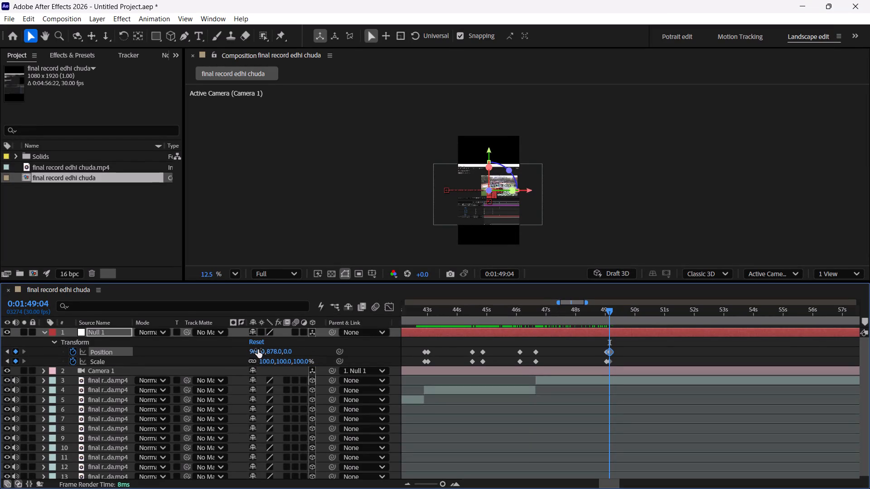
drag(265, 361, 239, 362)
Scrub onward from the zoom-out to find the end of the idle stretch and split the uppermost recording layer at 0:02:11:02.
drag(607, 316, 611, 318)
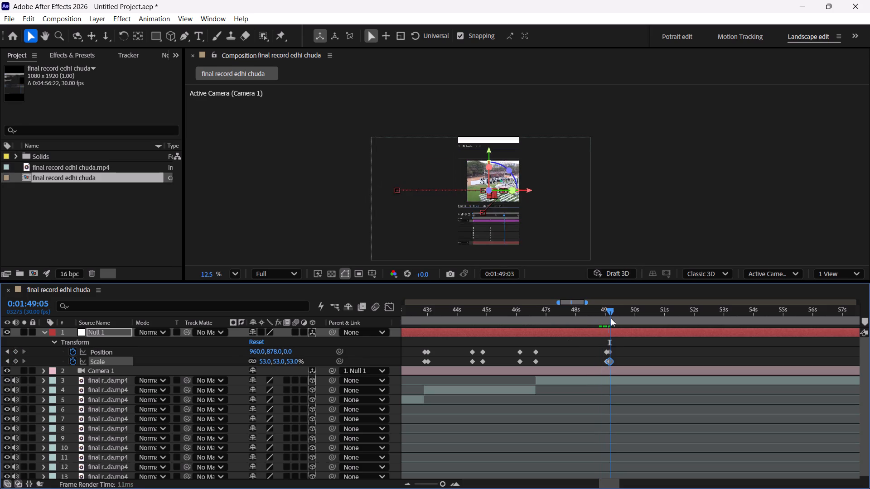
drag(611, 318, 643, 322)
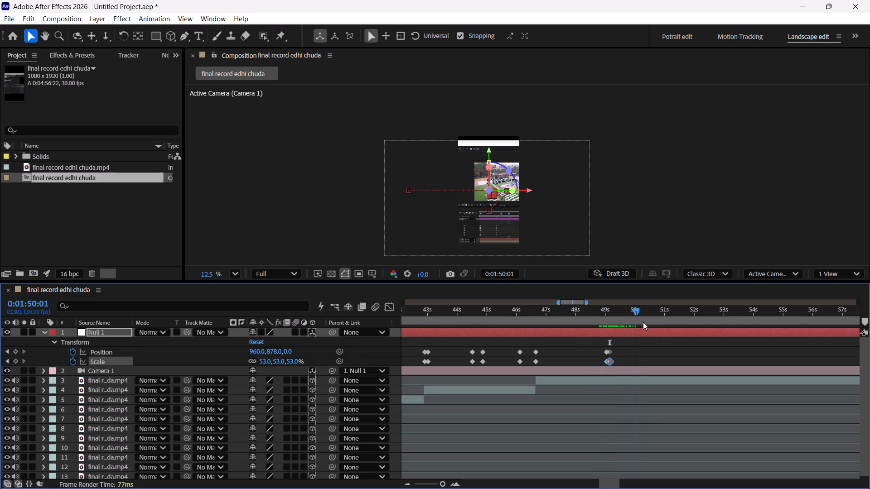
drag(643, 322, 661, 322)
scroll(657, 322, left, 2)
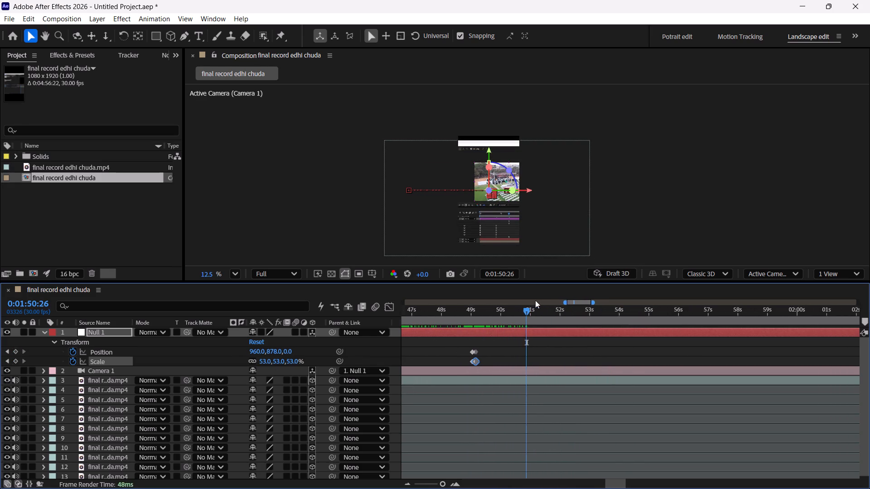
scroll(535, 300, left, 1)
drag(518, 310, 499, 325)
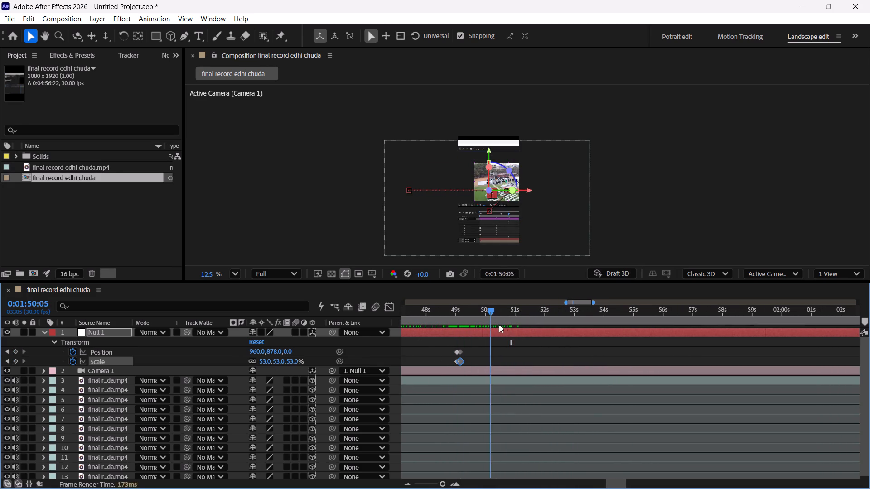
drag(499, 325, 589, 336)
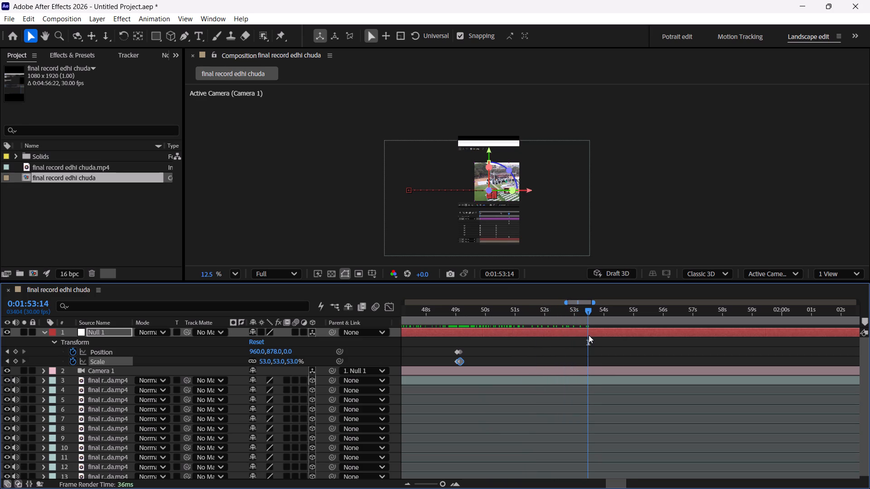
scroll(589, 335, left, 2)
drag(481, 311, 550, 322)
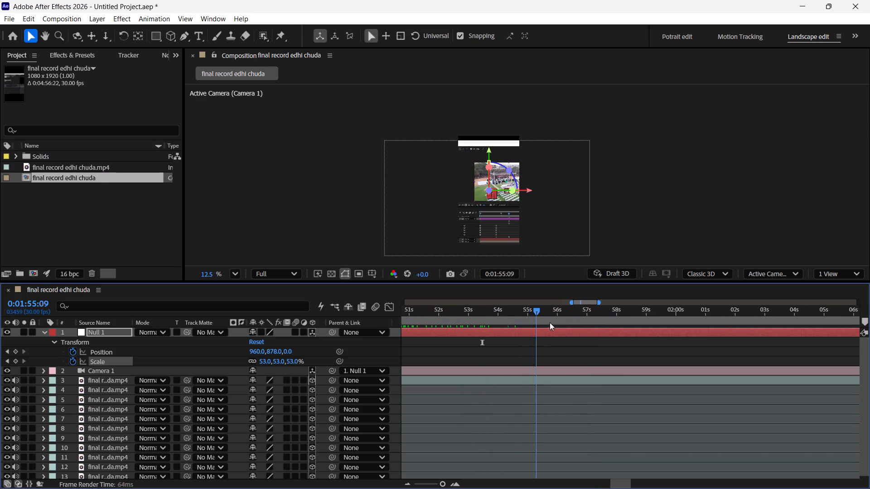
drag(550, 322, 716, 347)
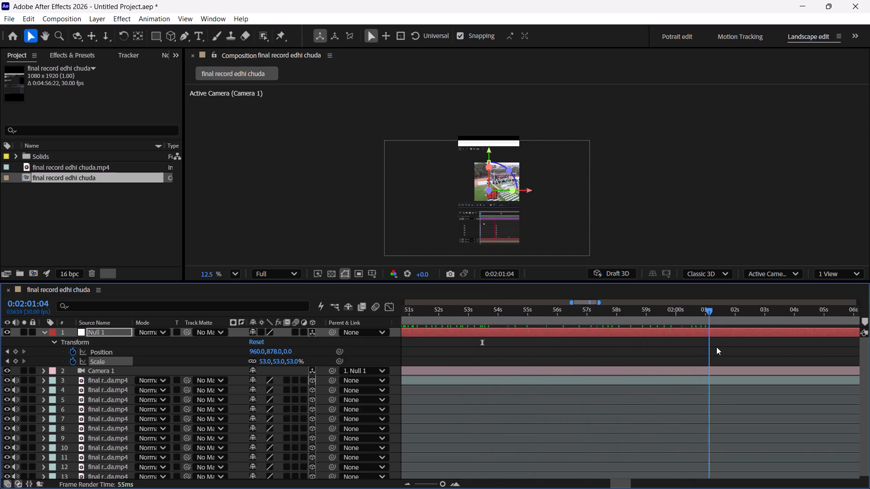
drag(716, 347, 779, 350)
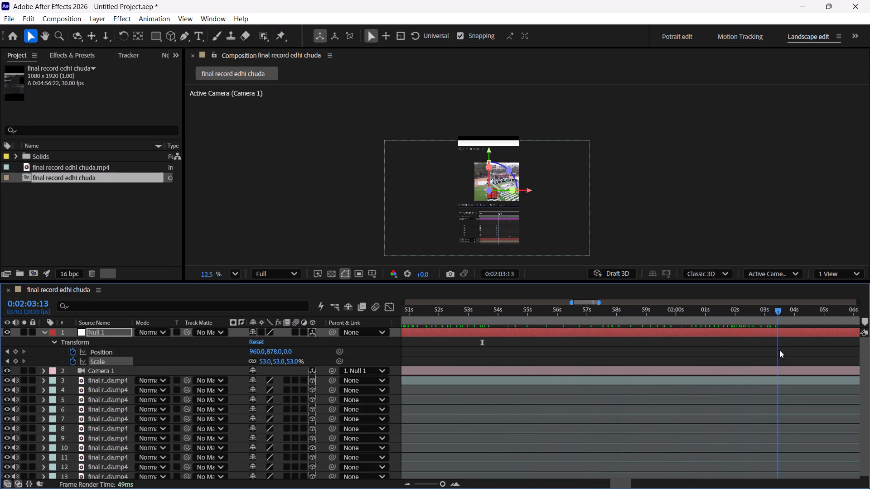
drag(779, 350, 817, 351)
scroll(813, 352, left, 2)
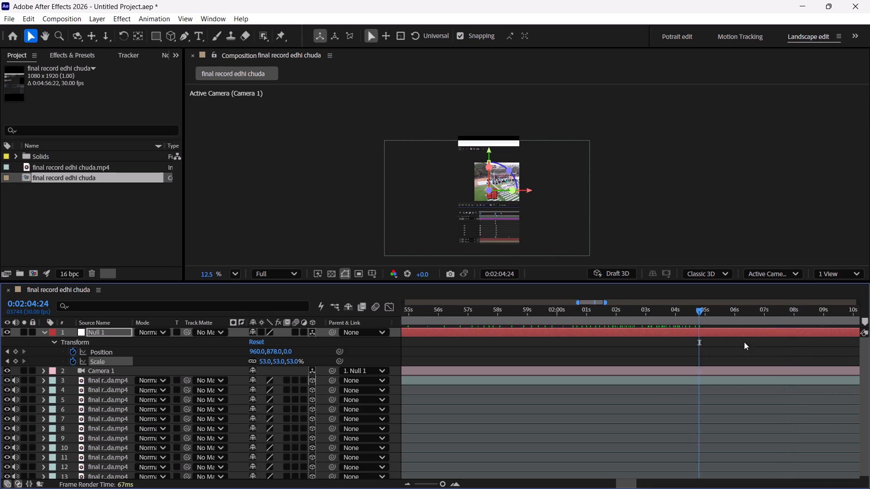
scroll(744, 342, left, 3)
drag(490, 313, 651, 336)
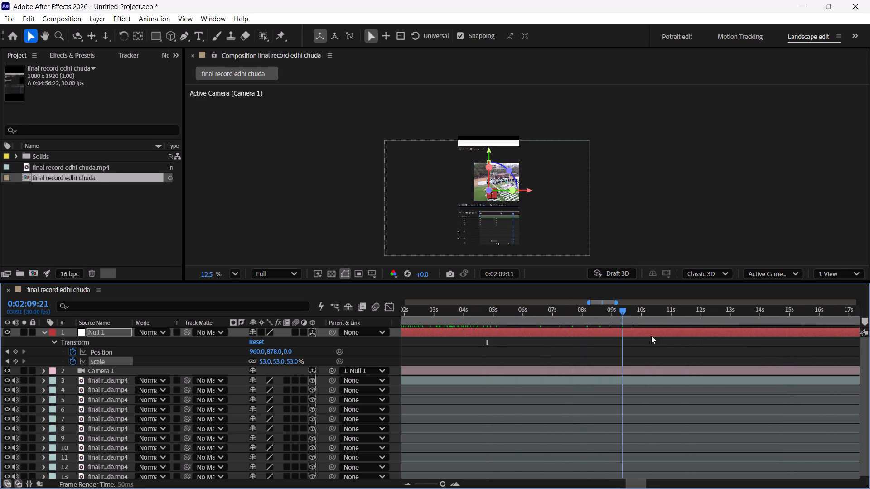
drag(651, 336, 784, 340)
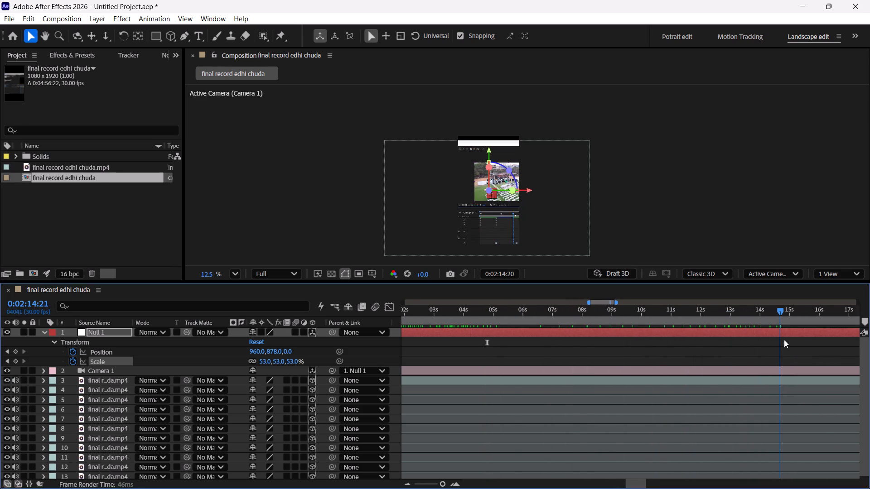
drag(784, 340, 708, 339)
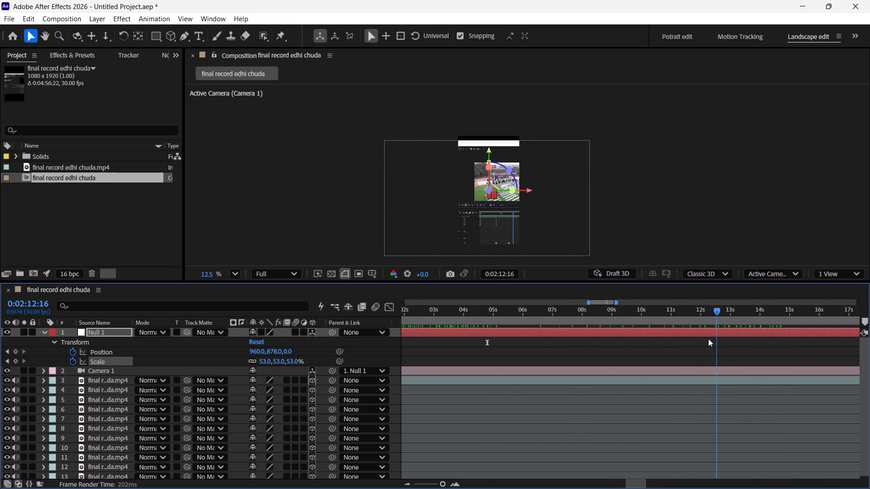
drag(708, 339, 676, 337)
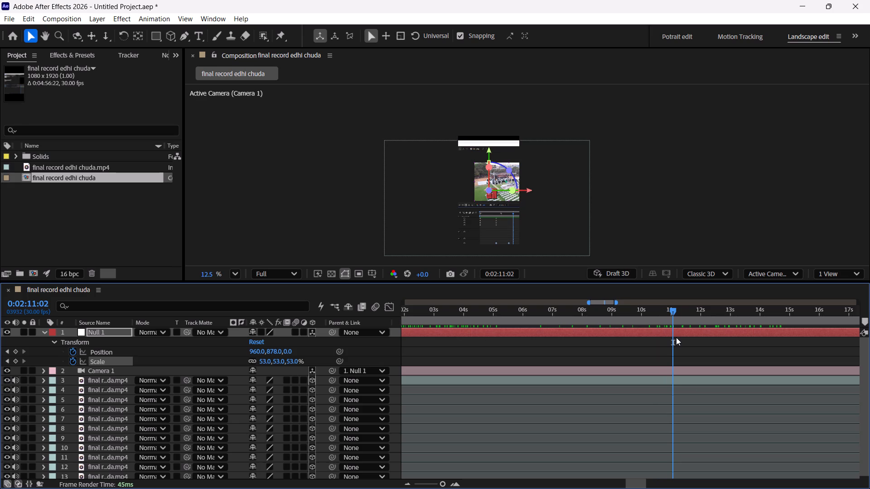
click(675, 381)
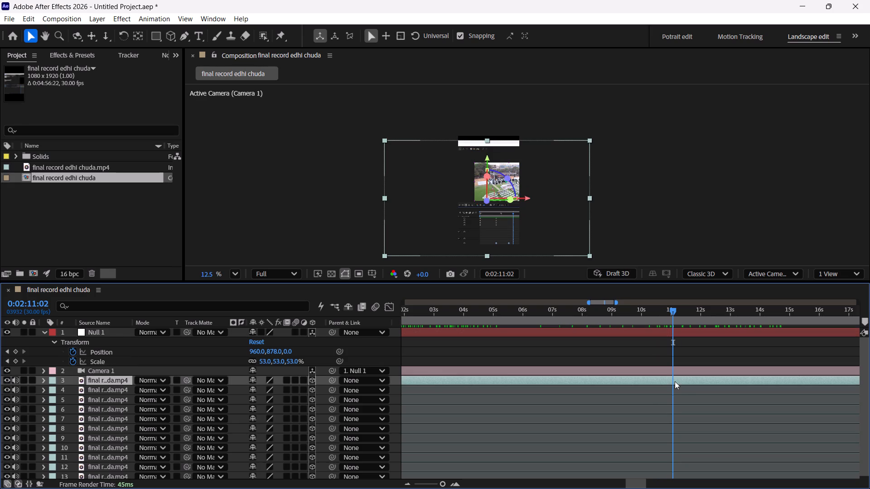
key(ctrl+shift+d)
Remove the recording between 0:01:49:21 and the 0:02:11:02 split, and move the remaining piece back to close the gap.
drag(673, 312, 375, 361)
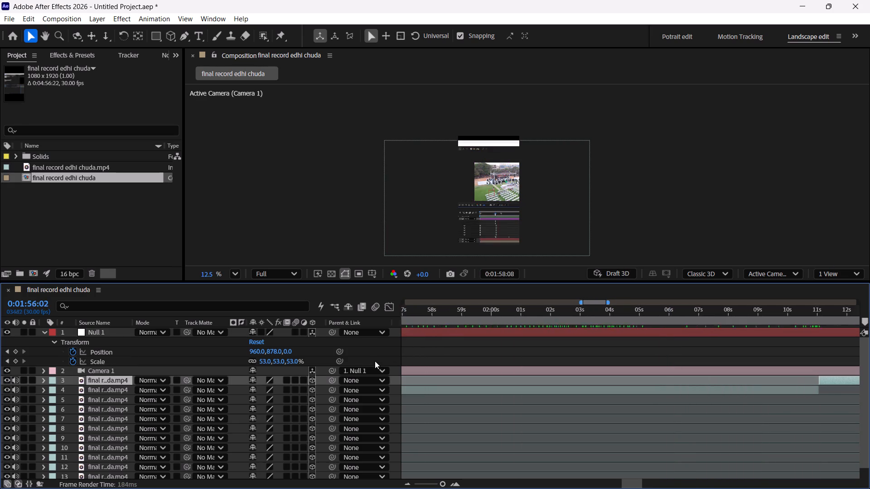
drag(375, 361, 672, 397)
click(672, 388)
key(ctrl+shift+d)
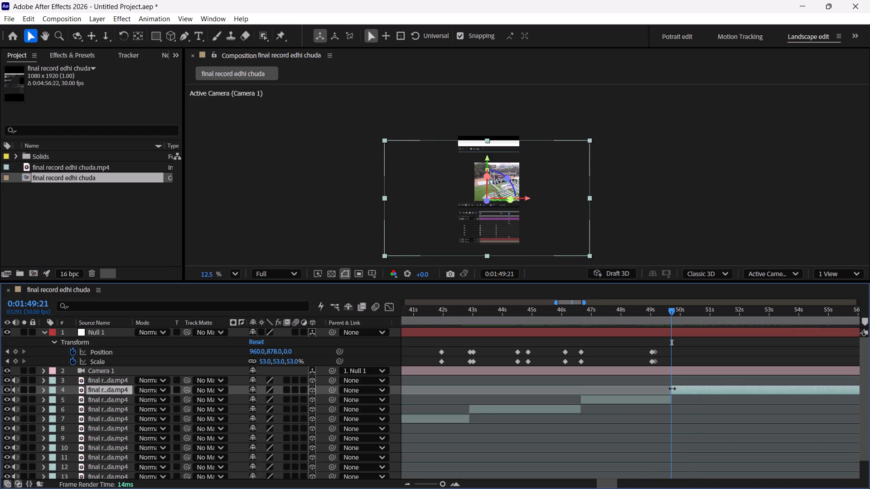
key(Delete)
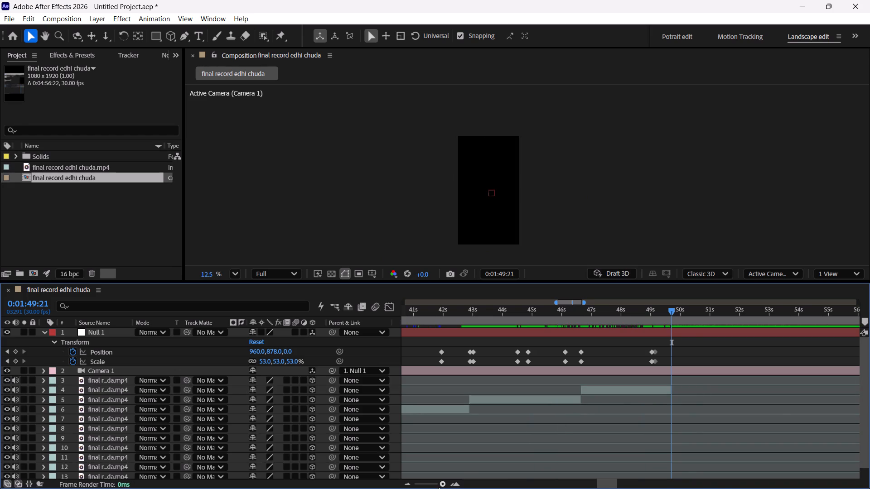
click(438, 484)
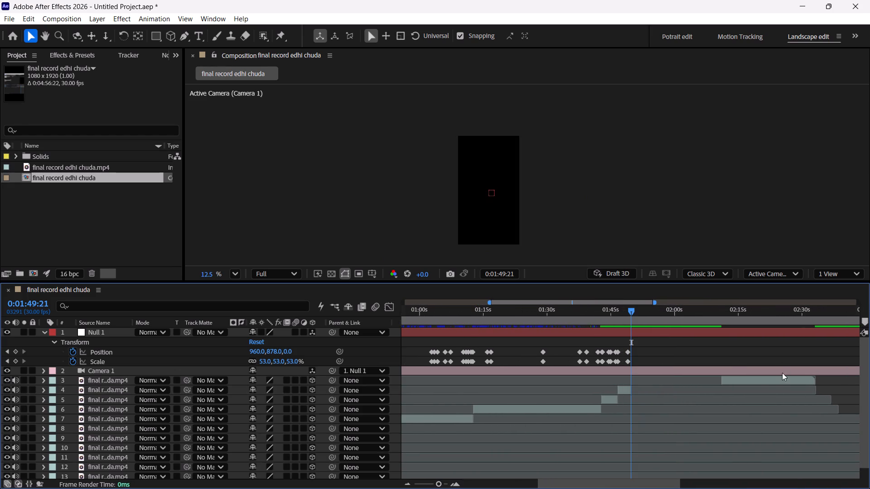
drag(751, 383, 661, 398)
triple_click(455, 482)
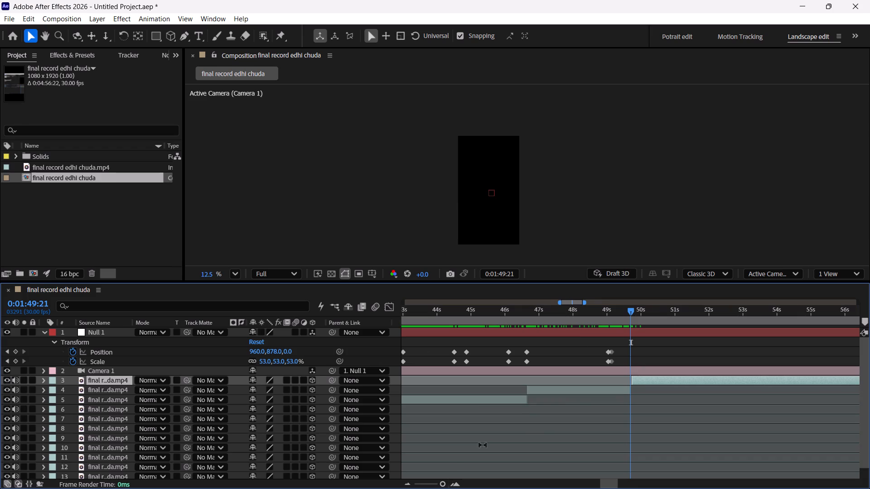
click(668, 377)
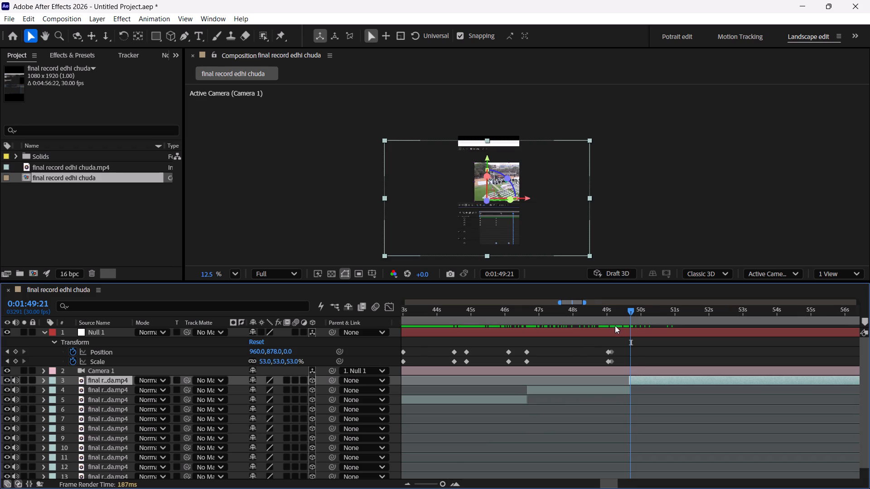
Check the new cut and add Scale and Position keyframes to Null 1 at 0:01:49:21 with unchanged values.
drag(628, 313, 622, 321)
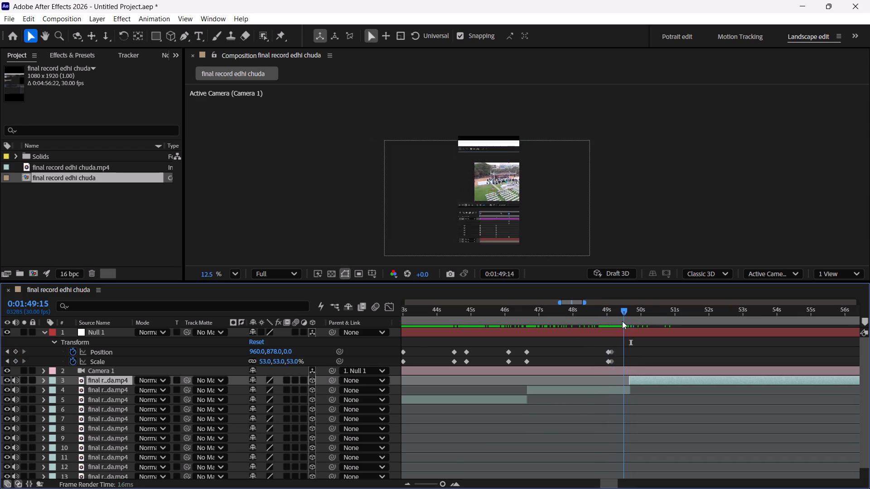
drag(622, 321, 624, 325)
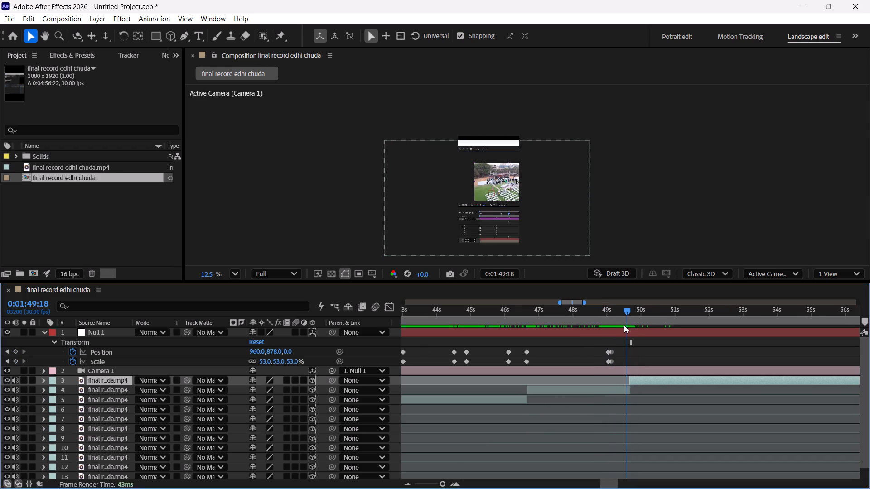
drag(624, 325, 646, 330)
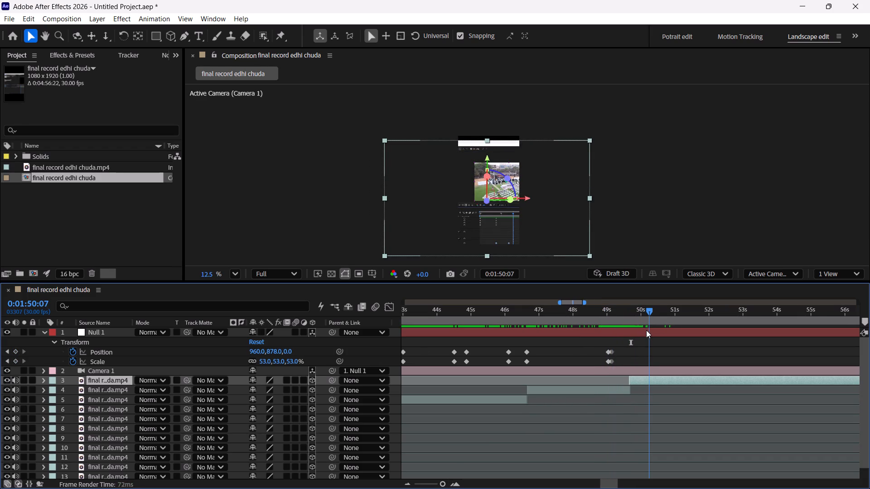
drag(646, 330, 630, 328)
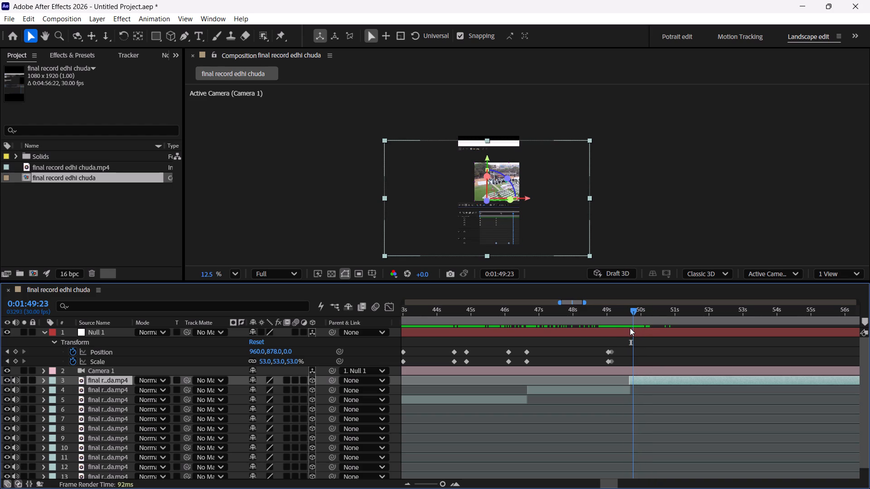
drag(630, 328, 628, 327)
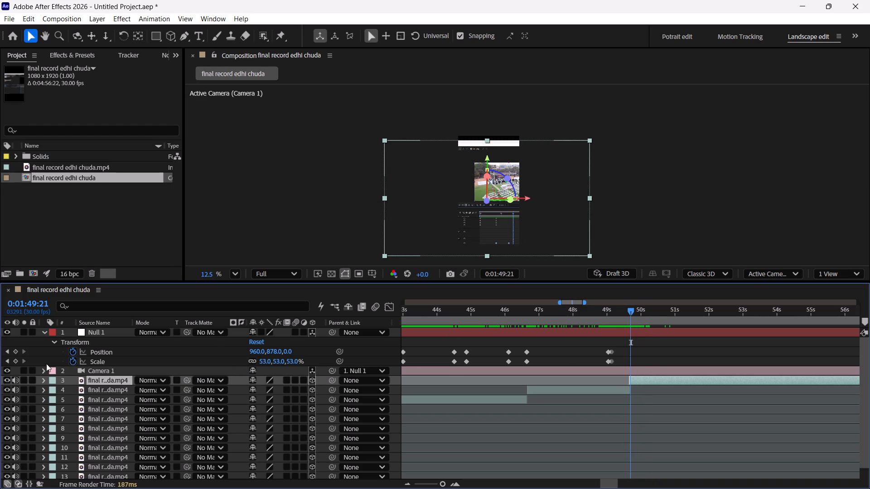
click(16, 359)
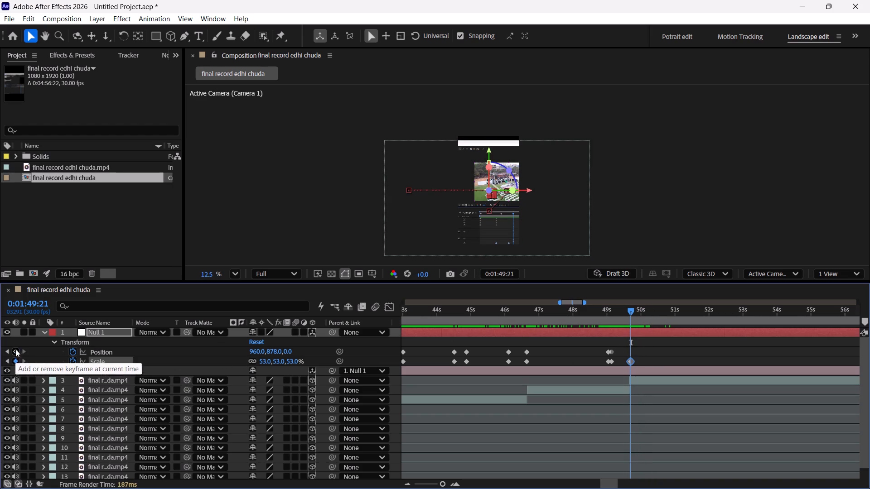
click(15, 349)
Pan the camera down at 0:01:49:29 by keyframing Null 1's Position Y at 1054 with Scale held at 53%, and review the move.
click(637, 312)
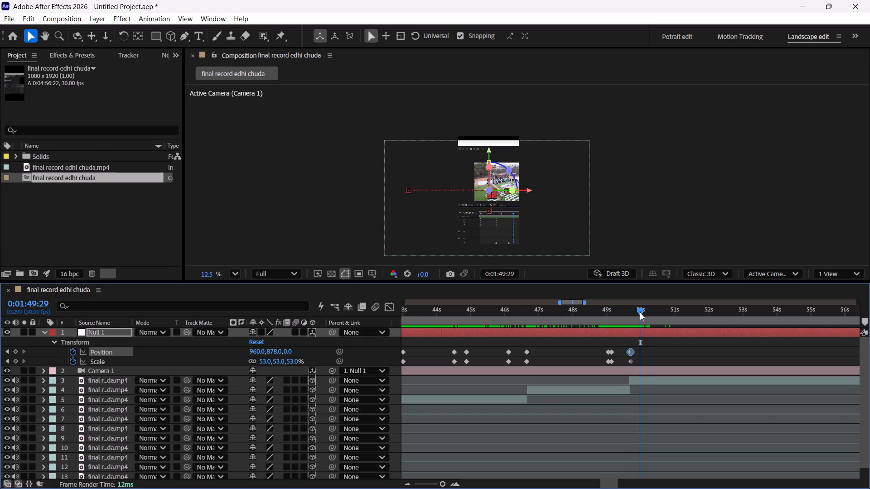
click(641, 381)
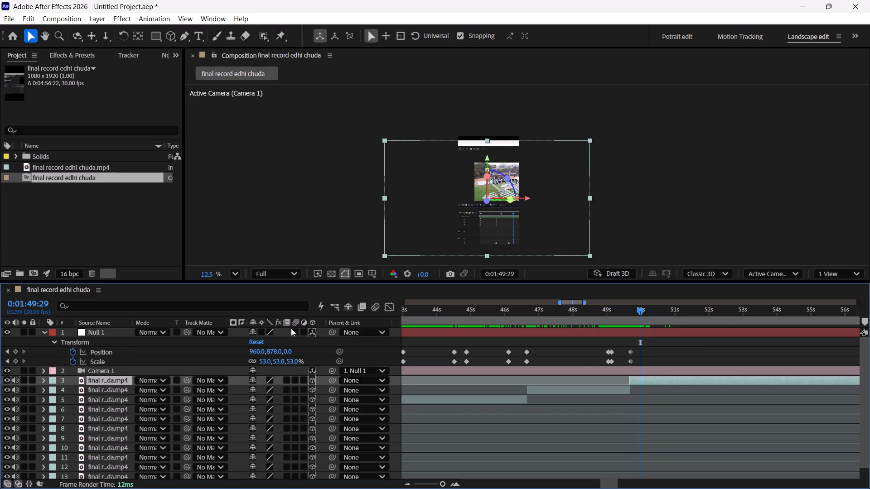
drag(273, 352, 271, 326)
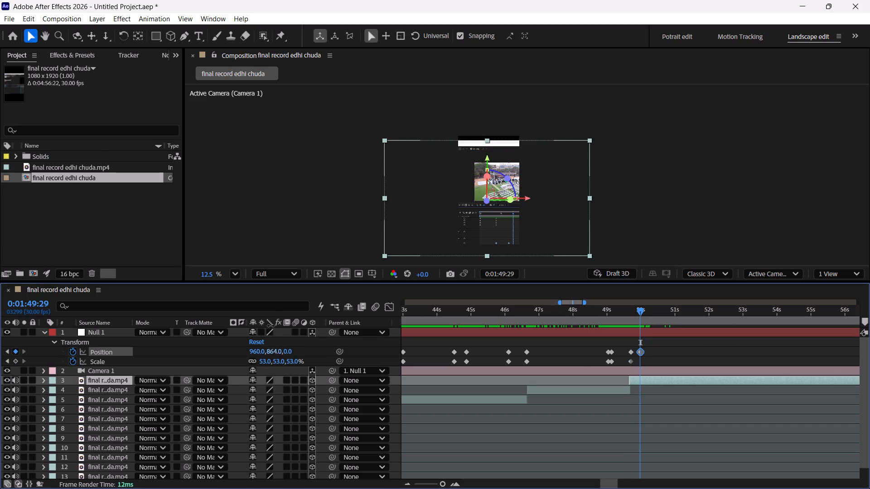
drag(271, 326, 285, 439)
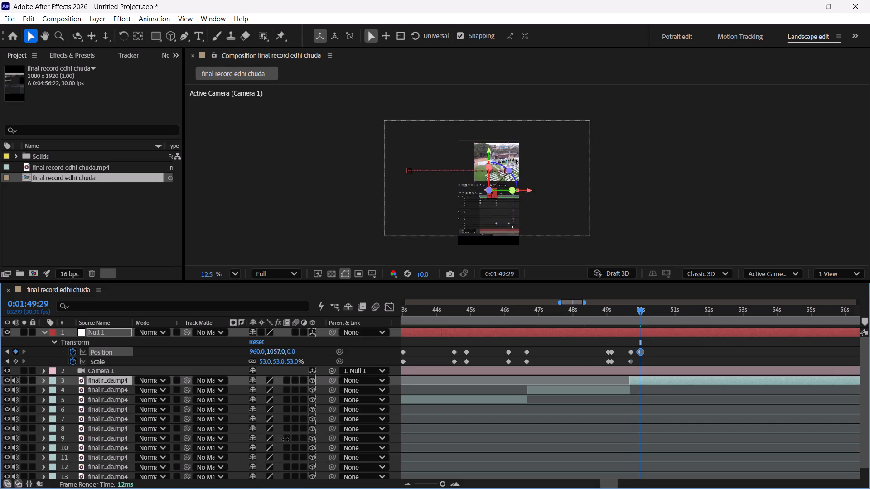
drag(285, 439, 287, 439)
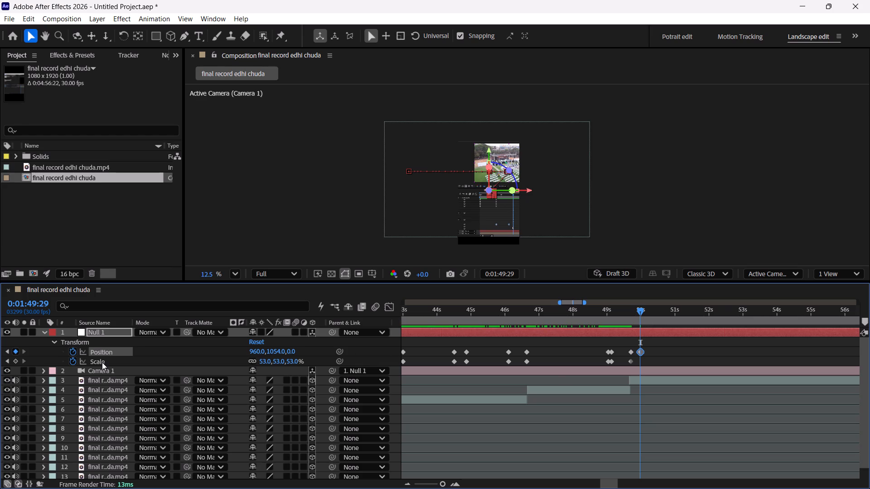
click(14, 360)
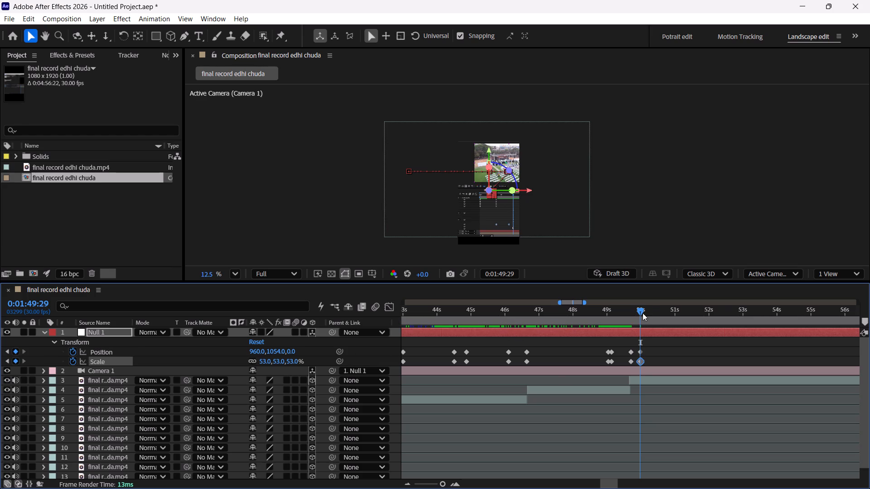
drag(643, 313, 602, 321)
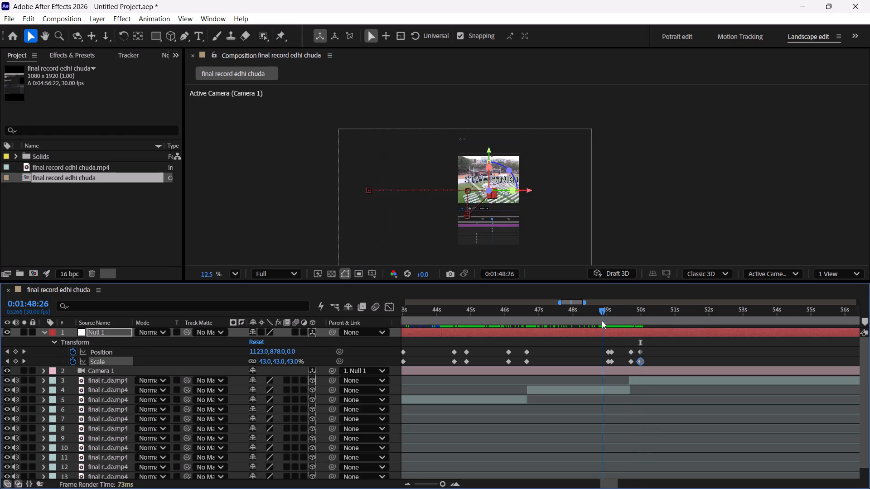
drag(602, 321, 633, 321)
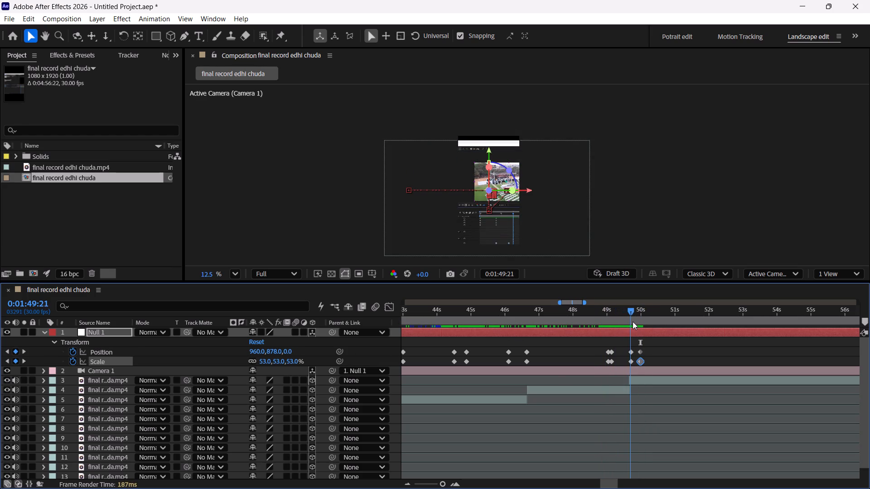
drag(633, 321, 636, 322)
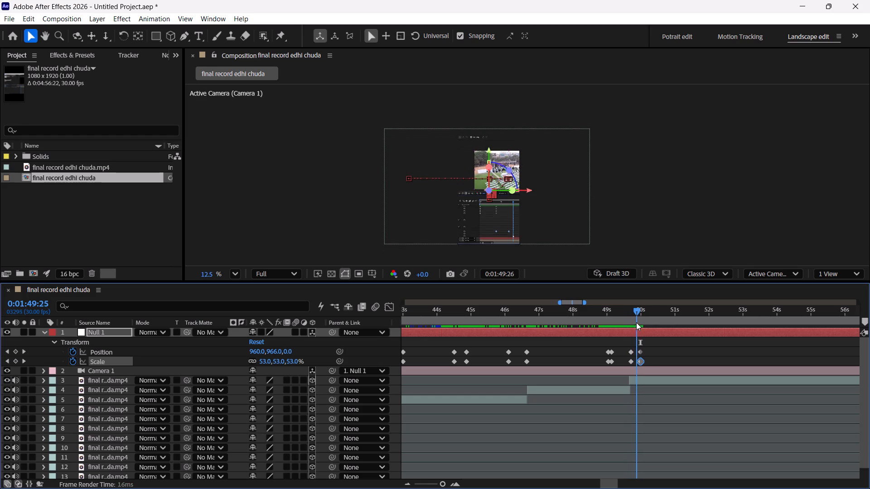
Delete Null 1's Position and Scale keyframes at 0:01:49:21.
drag(636, 322, 633, 321)
drag(626, 350, 645, 363)
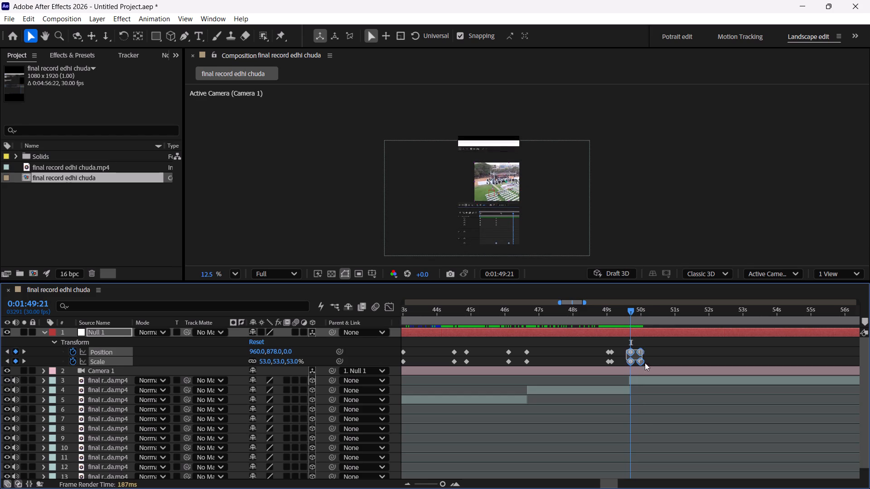
drag(645, 363, 648, 365)
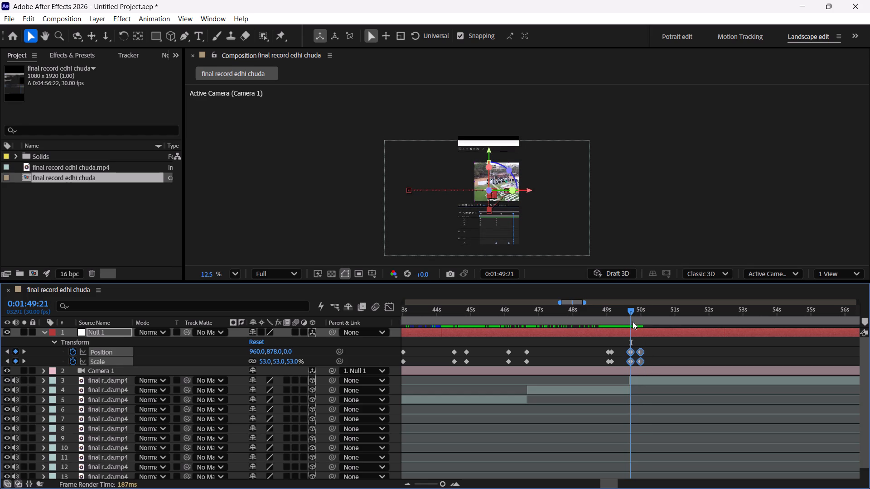
click(630, 352)
click(630, 352)
click(666, 343)
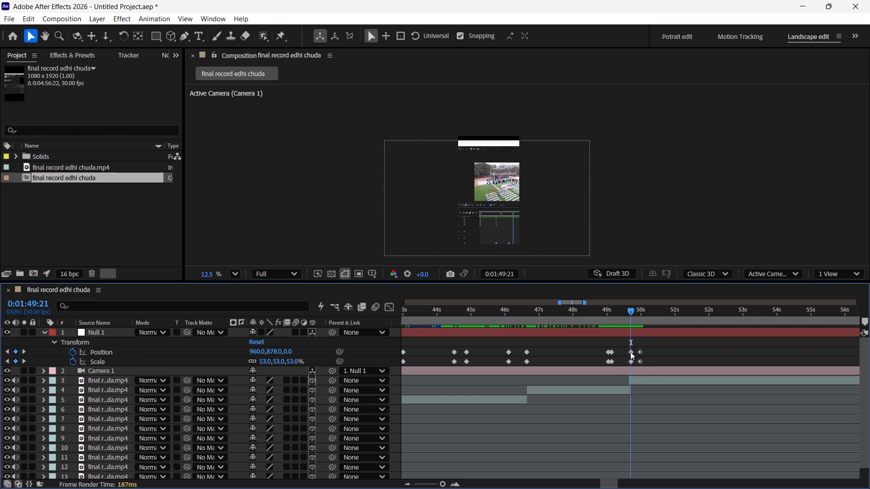
click(630, 352)
click(630, 352)
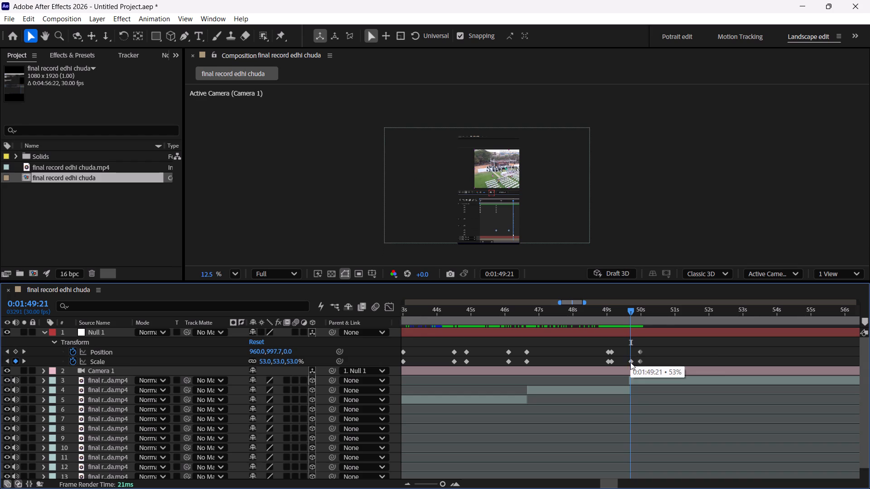
click(630, 362)
key(Delete)
Check the resulting move and delete Null 1's Position and Scale keyframes at 0:01:49:29.
drag(630, 317, 611, 319)
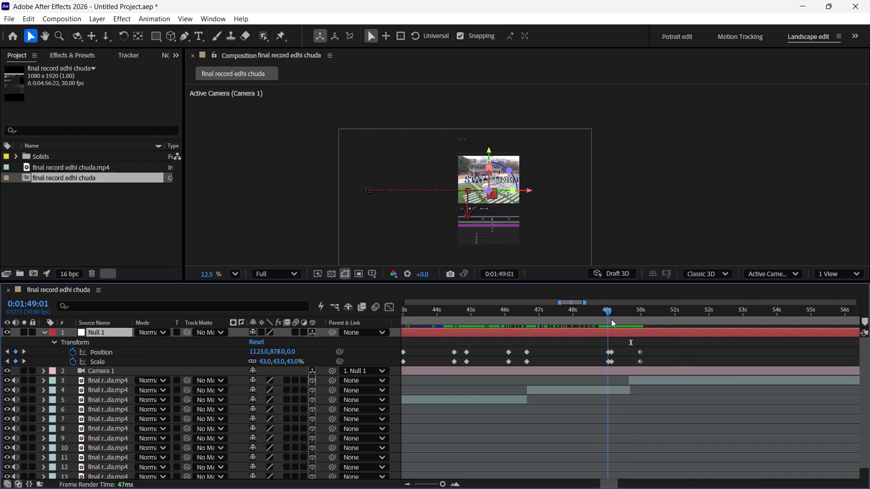
drag(611, 319, 630, 323)
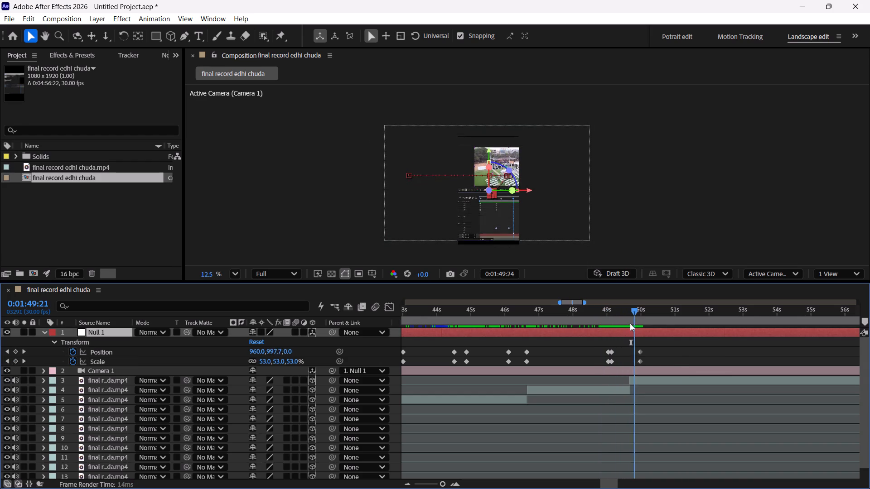
drag(630, 323, 640, 326)
drag(636, 342, 645, 367)
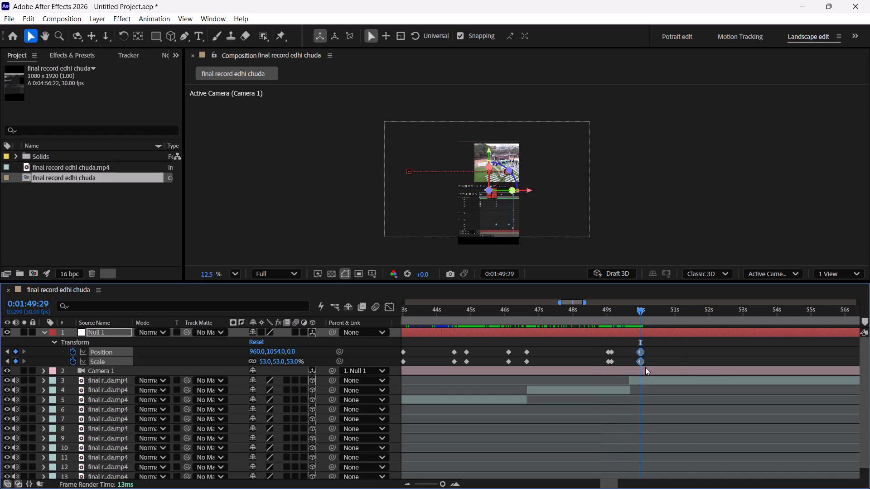
key(Delete)
Pan the camera at 0:01:50:01 by keyframing Null 1's Position at 985, 1061 with Scale held at 53%.
drag(638, 311, 618, 315)
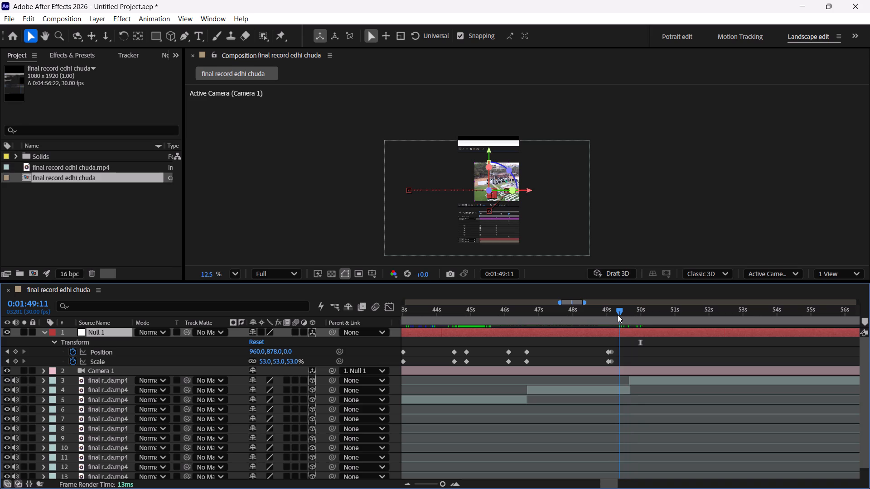
drag(618, 315, 628, 317)
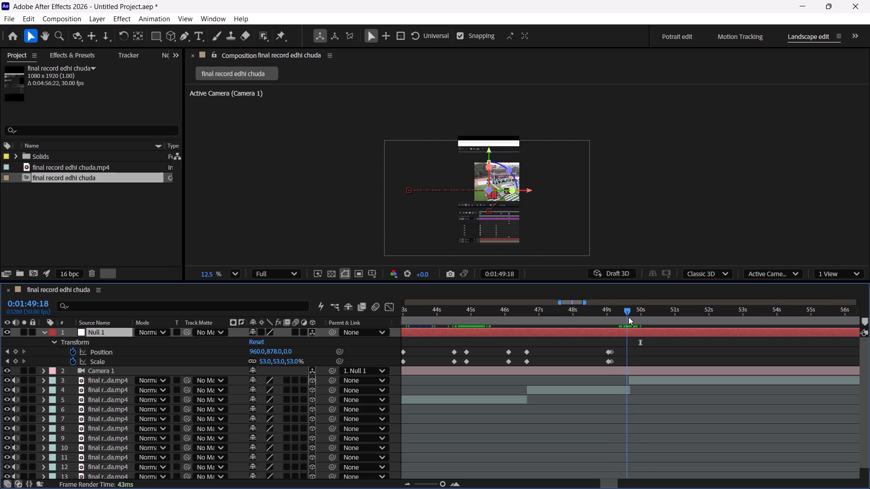
drag(628, 317, 640, 320)
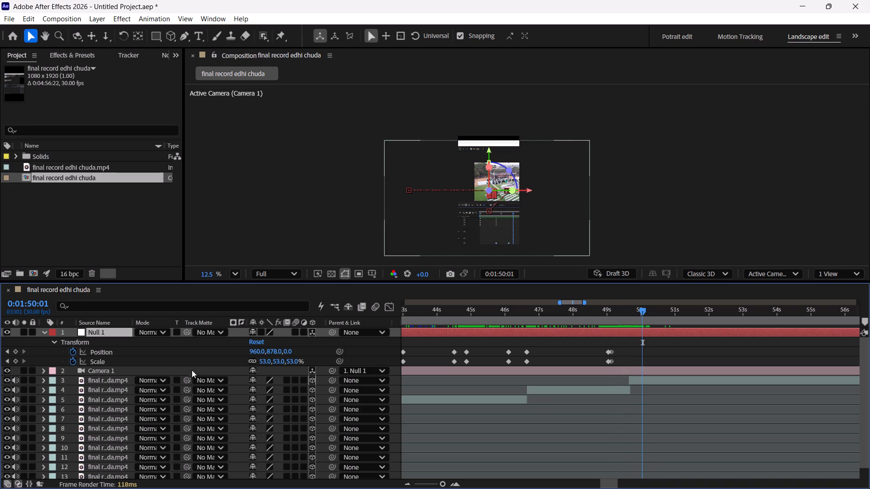
drag(256, 354, 255, 456)
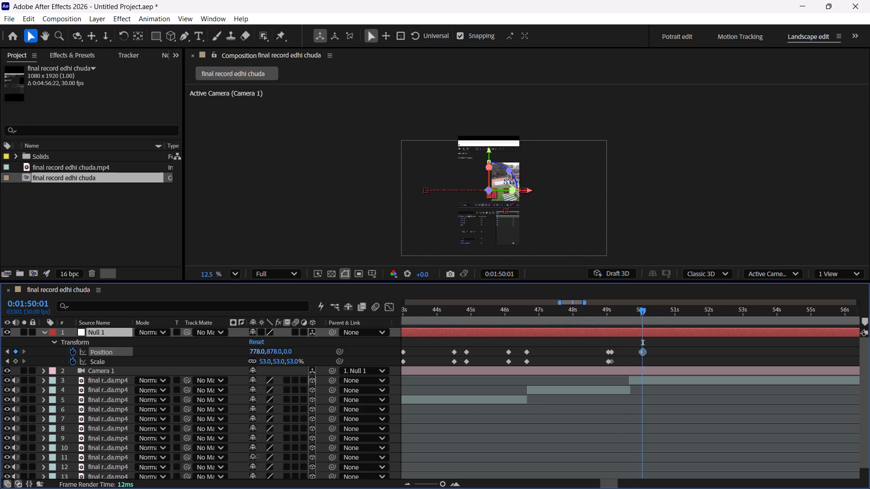
drag(255, 456, 311, 395)
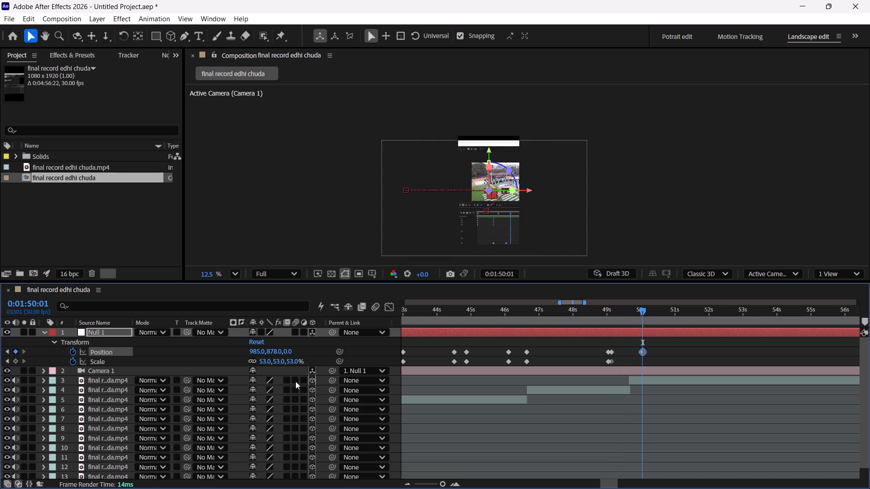
drag(270, 351, 280, 479)
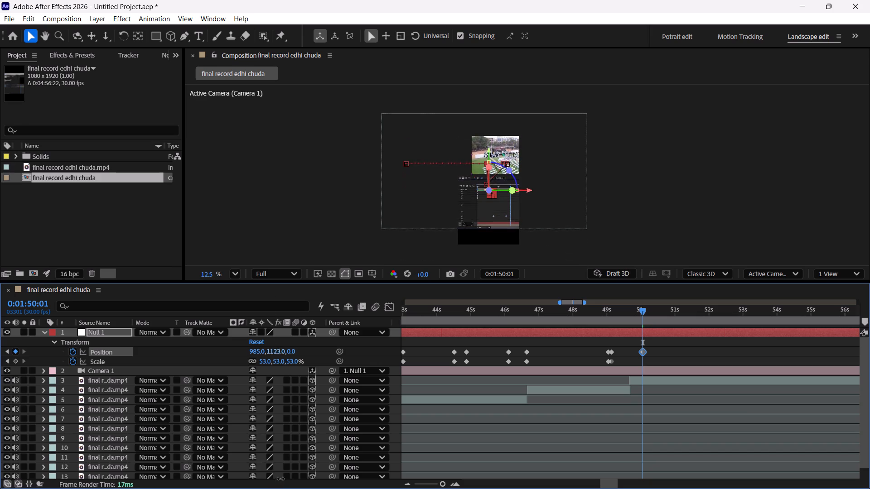
drag(280, 479, 275, 450)
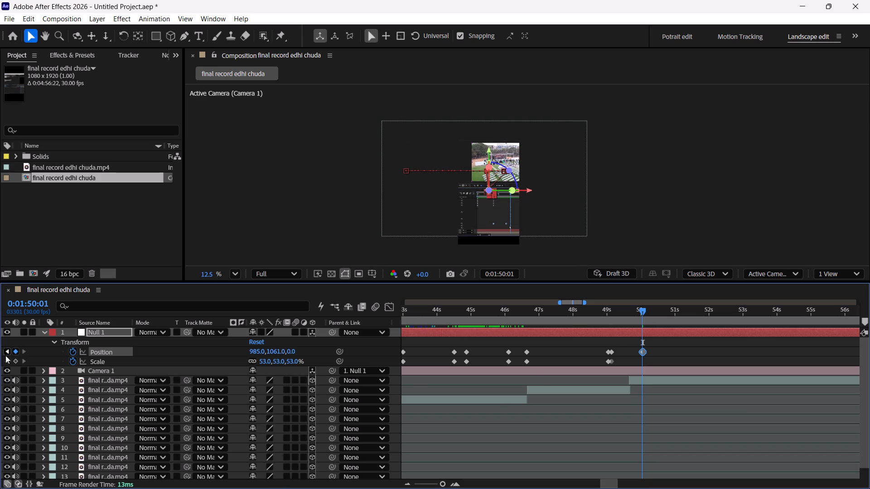
click(16, 361)
Review the new pan by scrubbing and playing from about 0:01:48:20, and examine the recording up to about 0:02:00:24.
drag(640, 314, 591, 312)
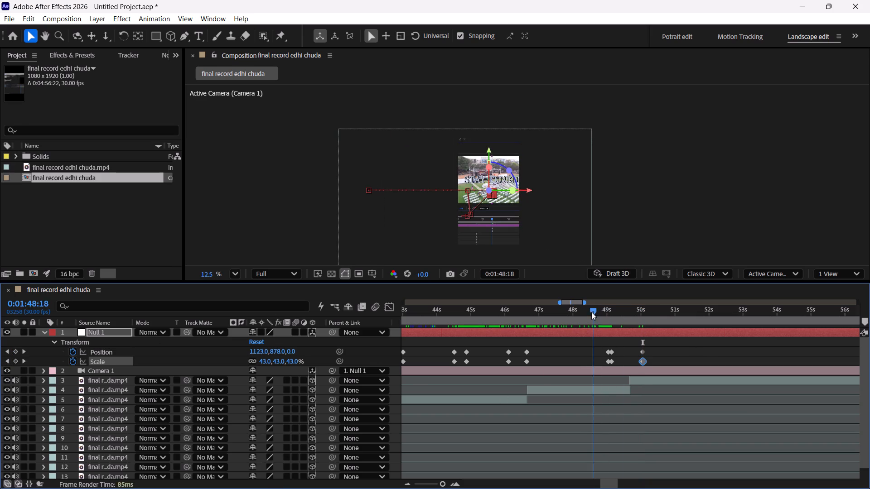
drag(591, 312, 634, 313)
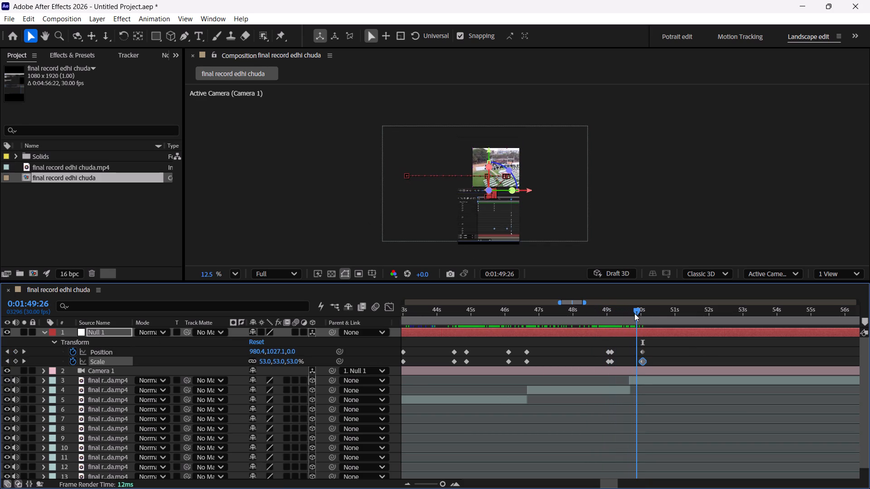
drag(634, 313, 619, 318)
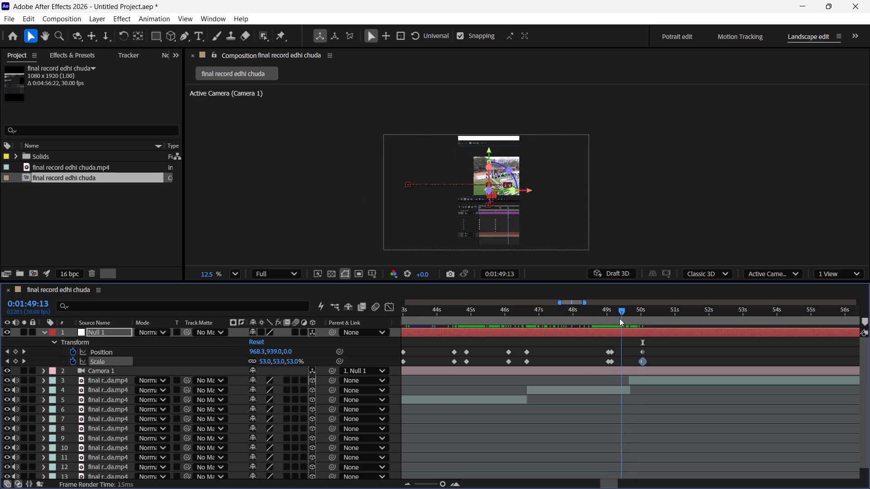
drag(619, 318, 597, 316)
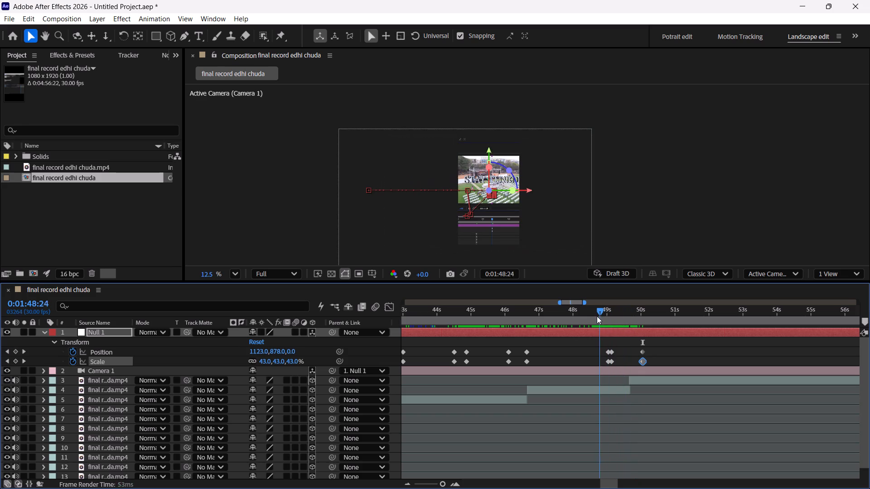
drag(597, 316, 636, 326)
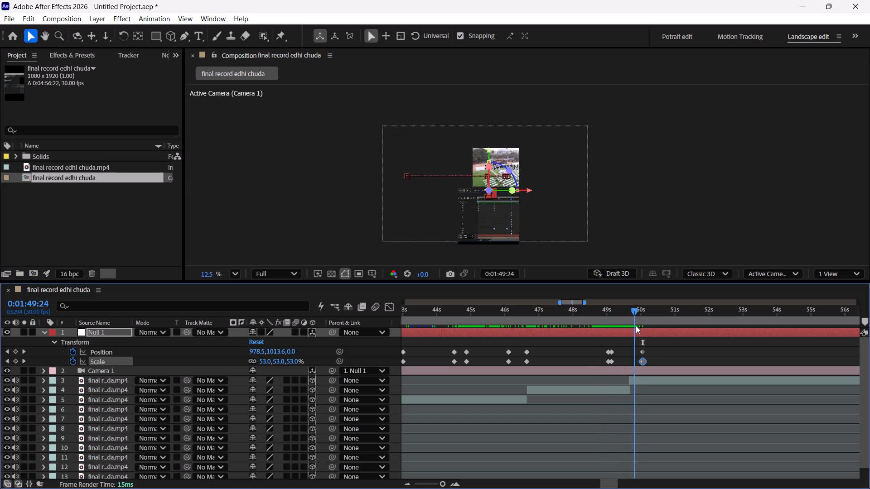
drag(636, 326, 594, 324)
key(space)
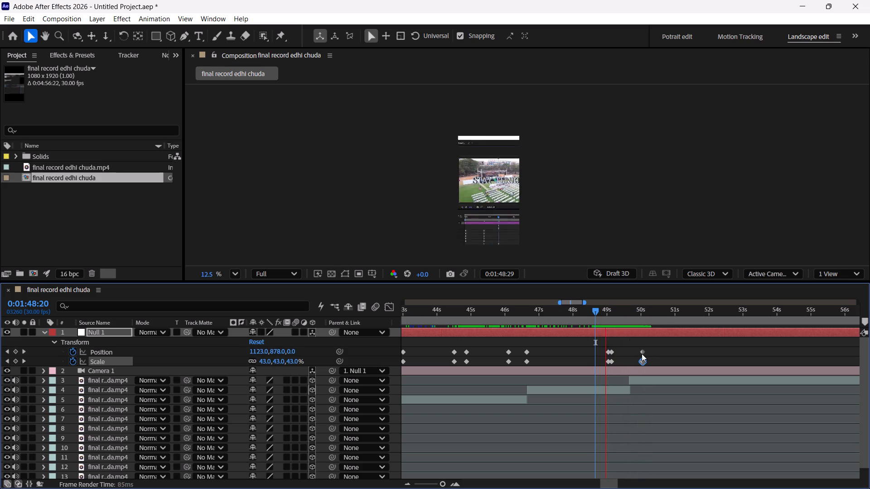
key(space)
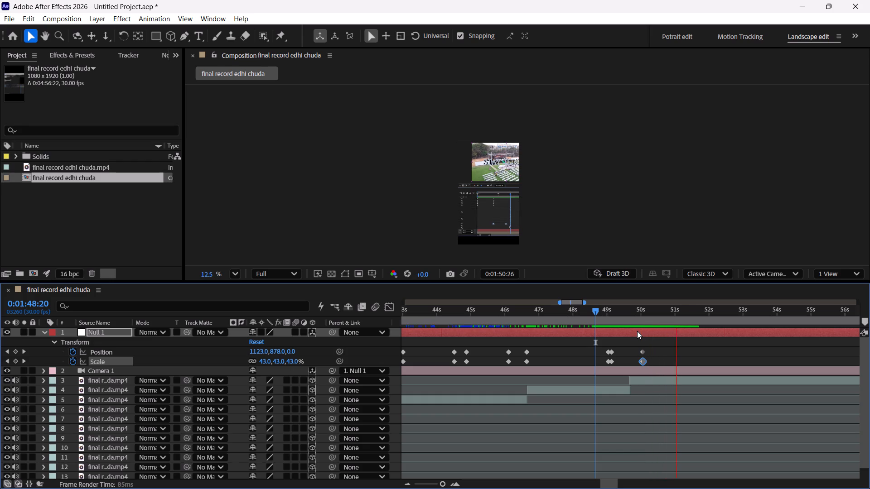
scroll(637, 331, left, 5)
key(space)
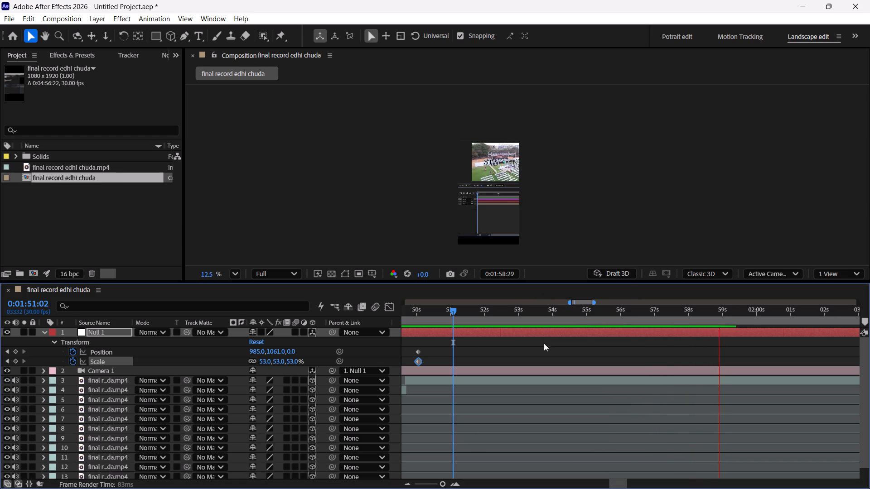
key(space)
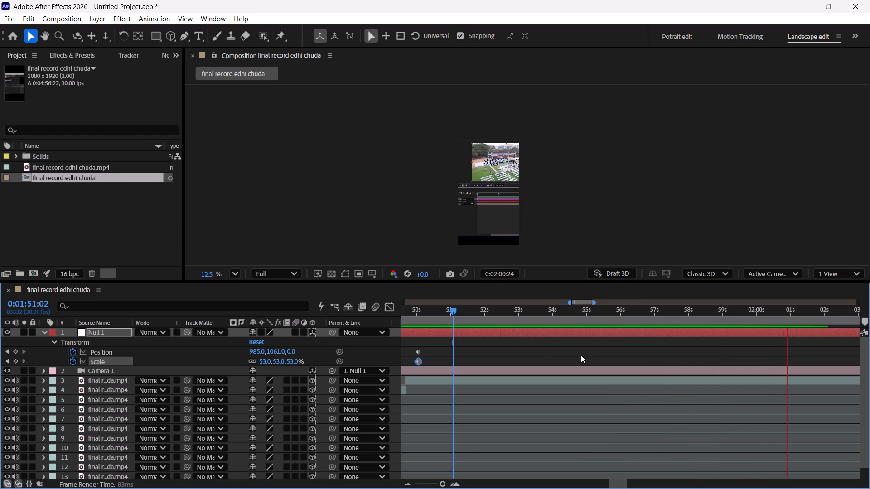
Keyframe a zoom-out on Null 1 at 0:01:51:01 with Position X at 960, trying Scale at 100% before settling on 77%.
drag(792, 309, 446, 359)
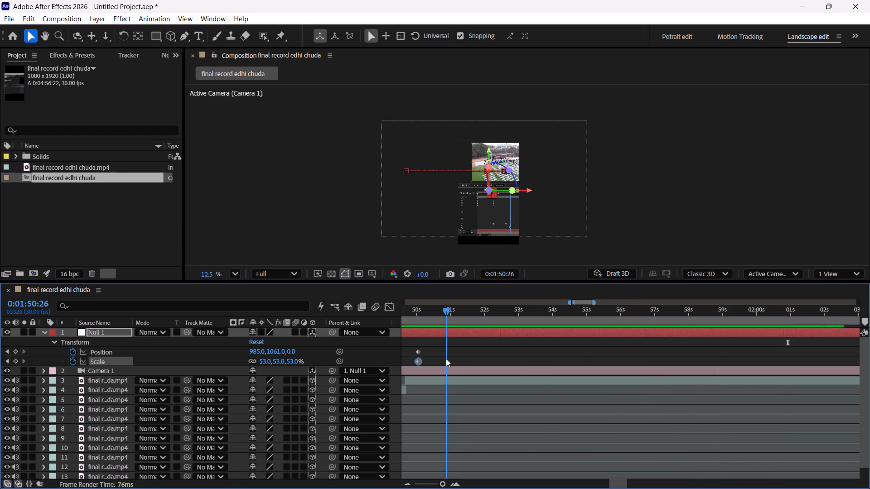
drag(446, 359, 452, 360)
click(262, 363)
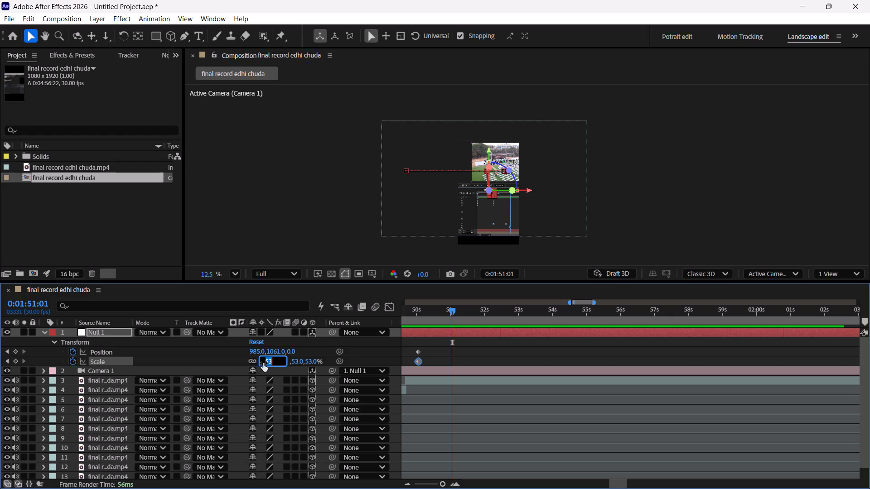
text(100)
key(Return)
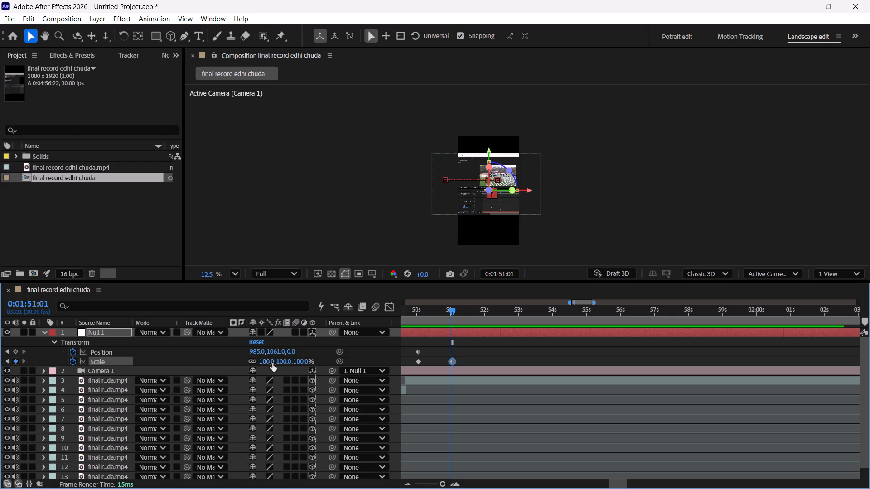
click(257, 351)
text(960)
key(Return)
drag(264, 364, 269, 364)
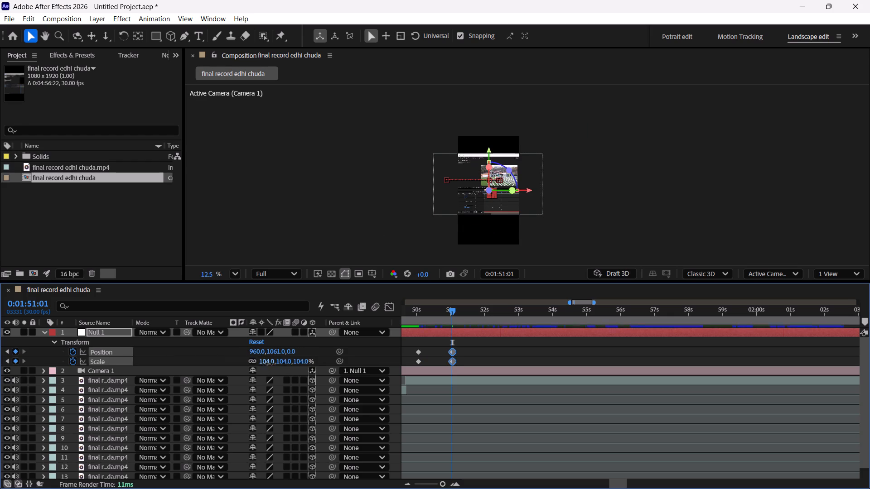
drag(269, 364, 249, 361)
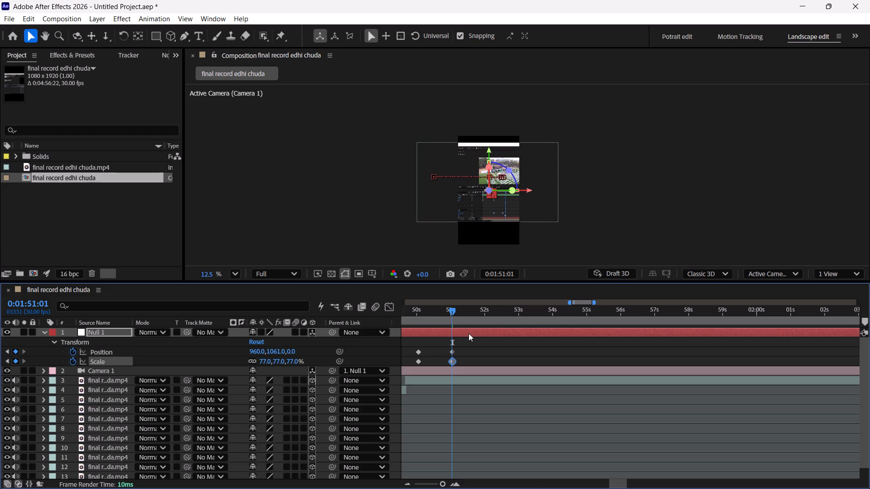
Split Null 1, Camera 1 and the uppermost recording layer at 0:01:51:05 and delete the pieces after the split.
click(455, 313)
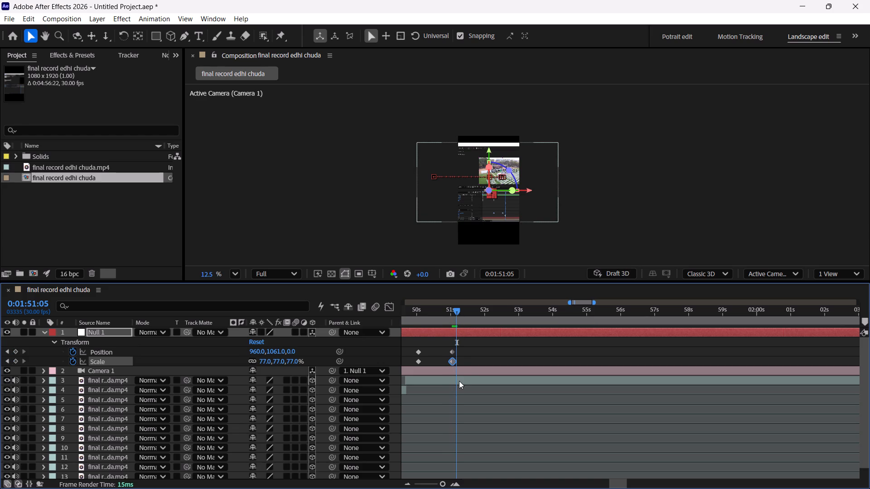
ctrl+click(459, 381)
ctrl+click(458, 371)
ctrl+click(461, 335)
ctrl+click(460, 335)
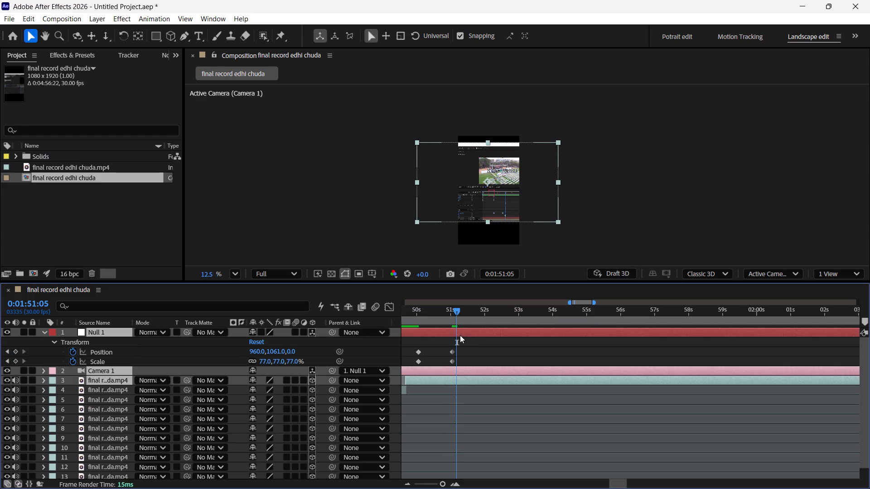
key(ctrl+shift+d)
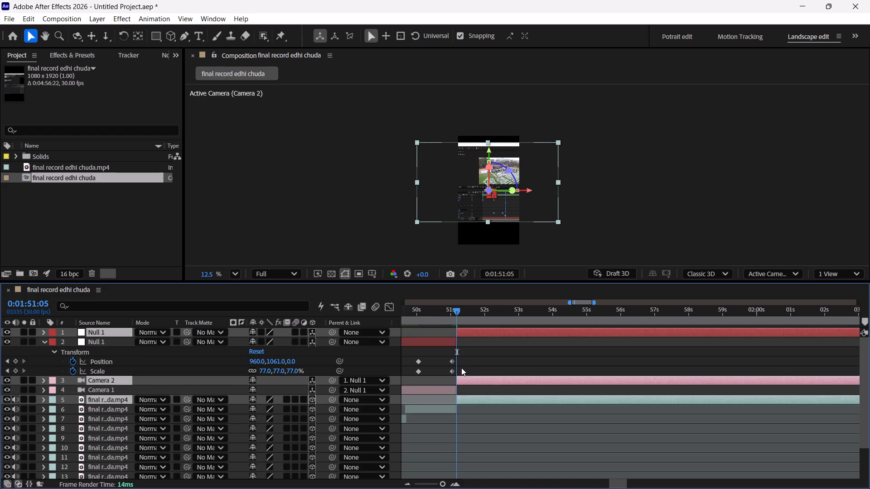
key(Delete)
Apply Easy Ease to all of Null 1's Position and Scale keyframes across the whole timeline, and collapse the layer's properties.
drag(454, 313, 208, 310)
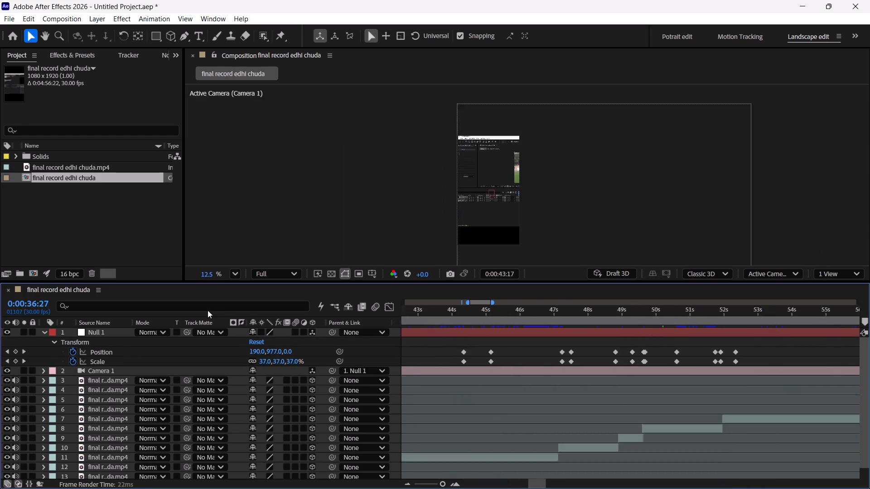
drag(208, 310, 207, 311)
drag(441, 485, 438, 485)
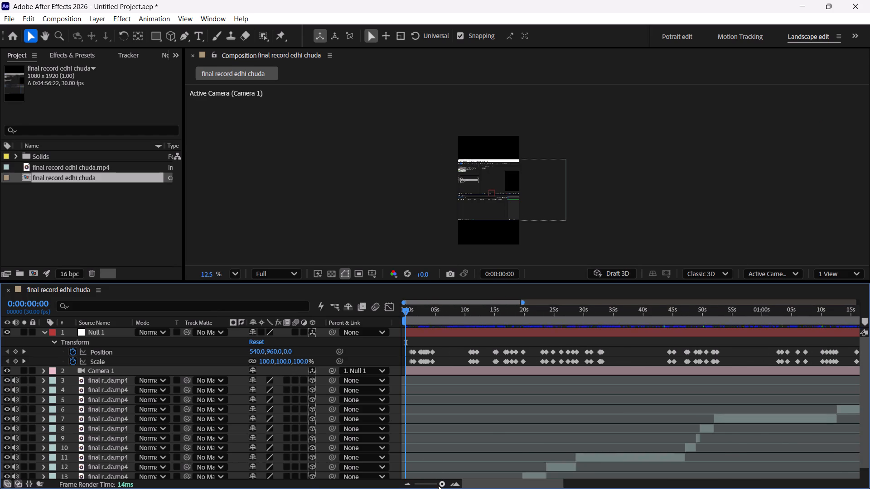
drag(438, 485, 432, 487)
drag(394, 345, 800, 365)
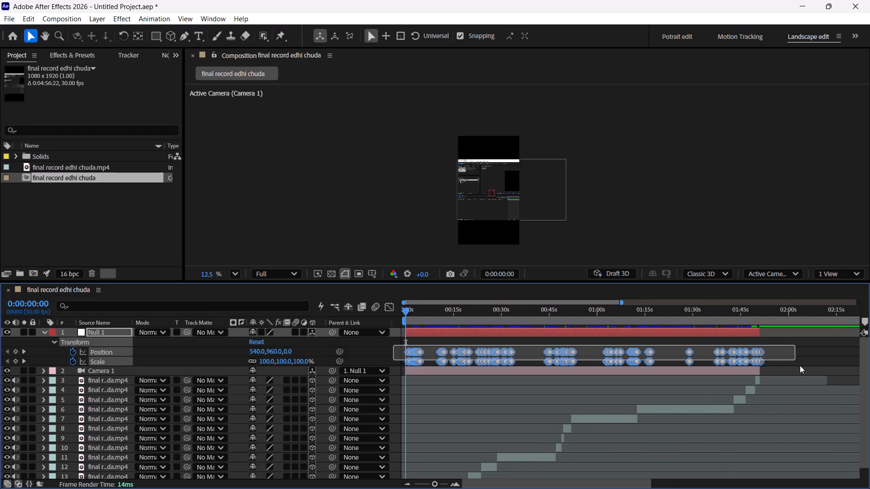
drag(800, 365, 804, 366)
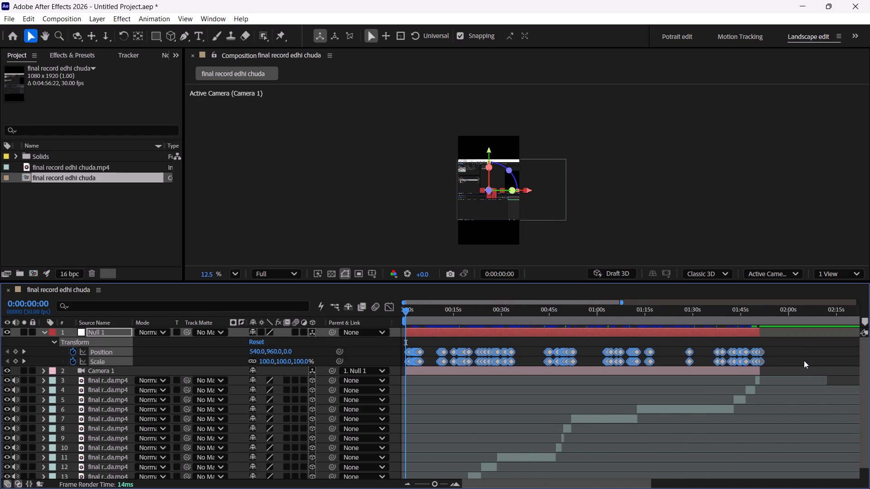
key(F9)
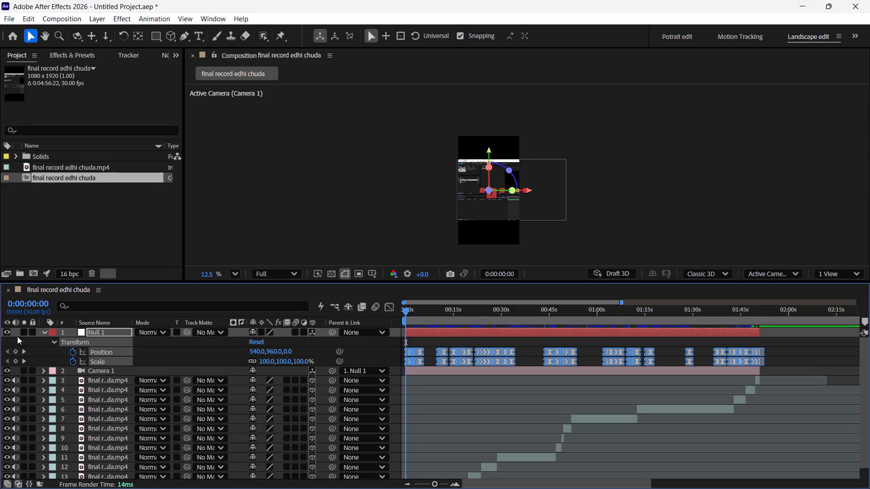
click(43, 331)
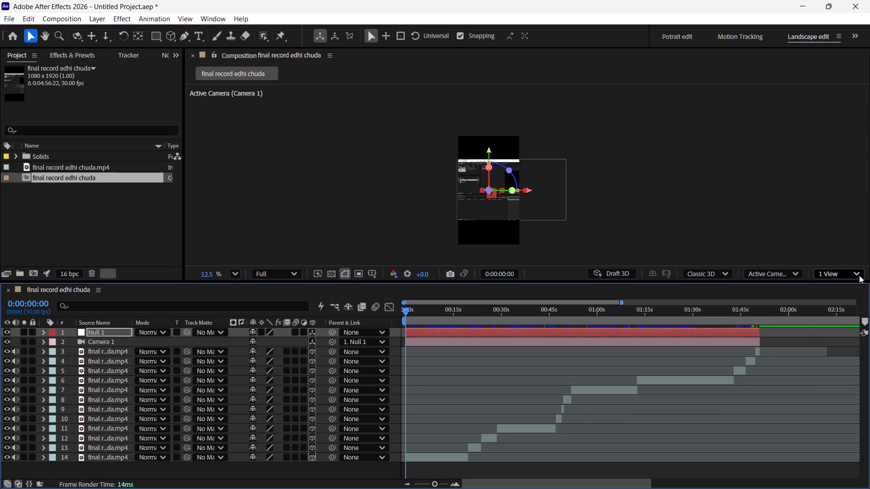
Fit the composition view up to 100%, maximize the viewer and play the eased camera animation from 0:00:00:00.
click(396, 236)
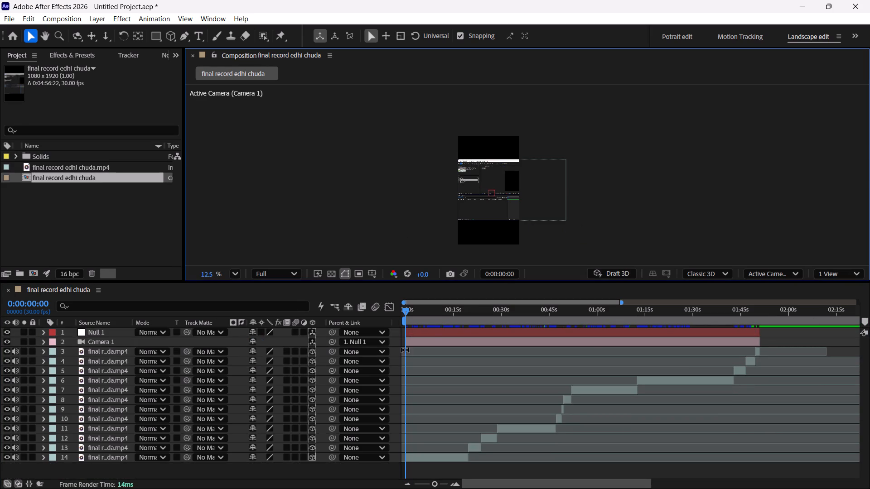
click(235, 272)
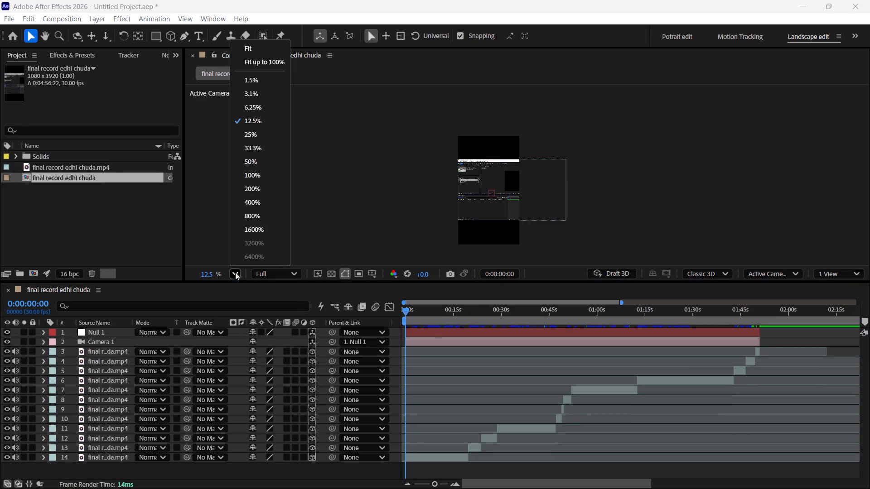
click(256, 65)
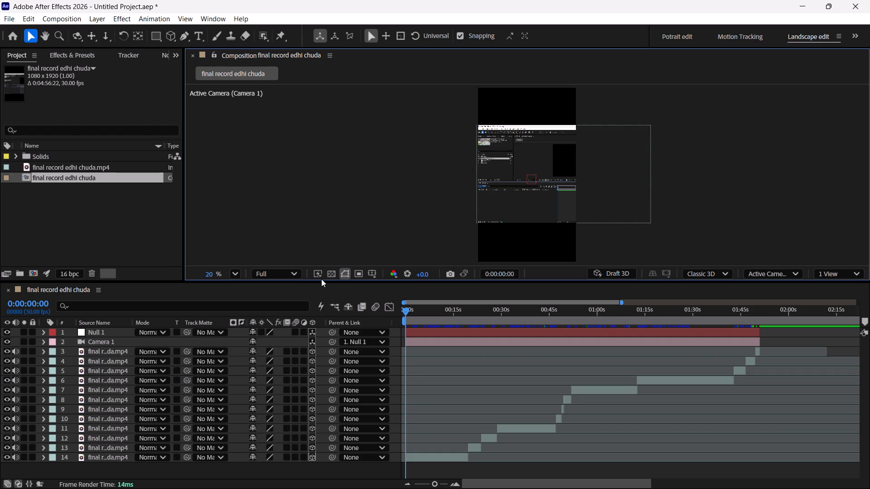
key(grave)
key(grave)
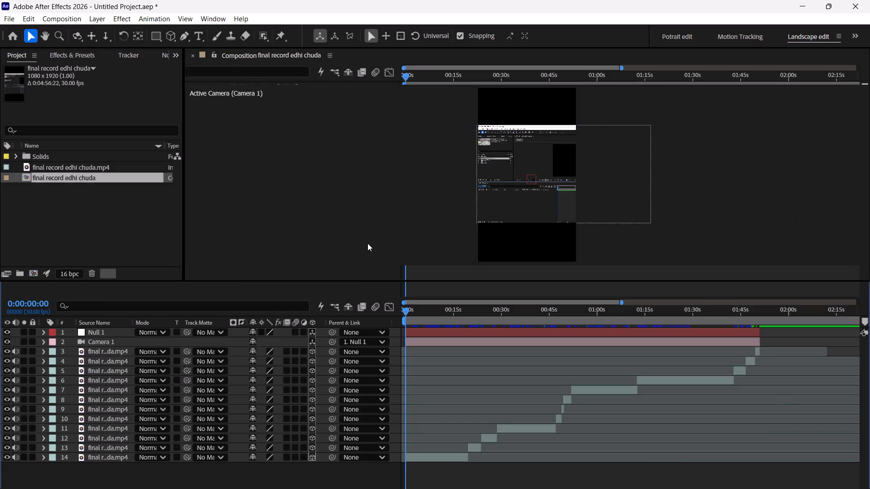
click(330, 161)
key(grave)
key(space)
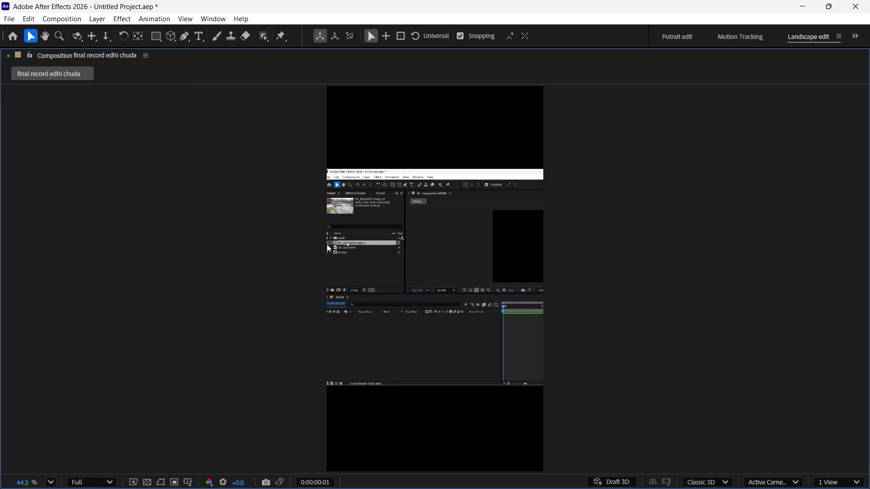
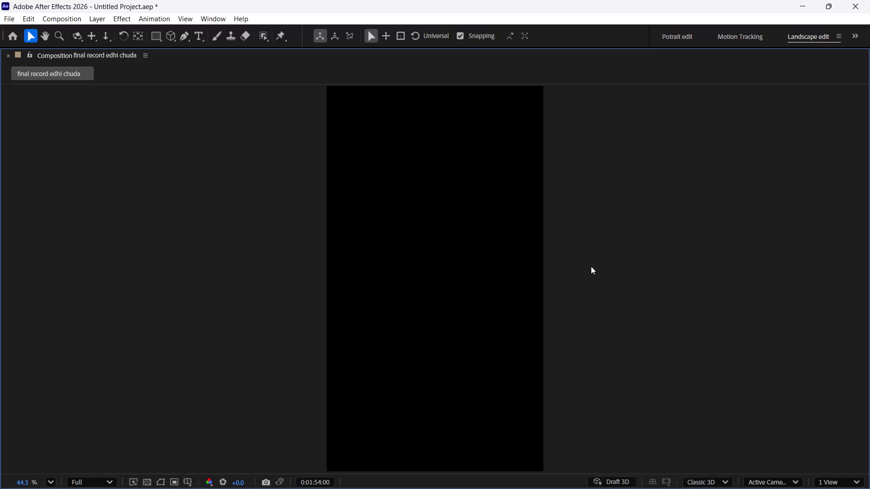
Replay the first few seconds of the camera animation from 0:00:00:00 in the maximized viewer.
key(Escape)
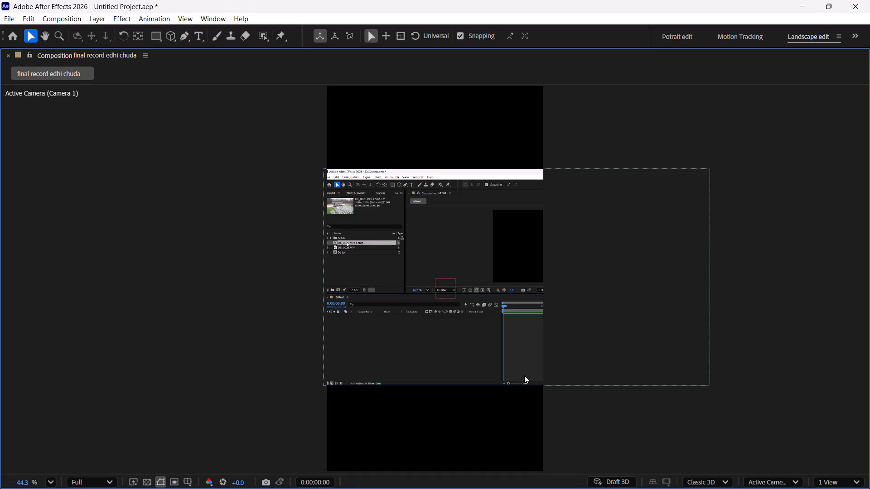
key(grave)
drag(406, 312, 382, 313)
click(719, 212)
text(`)
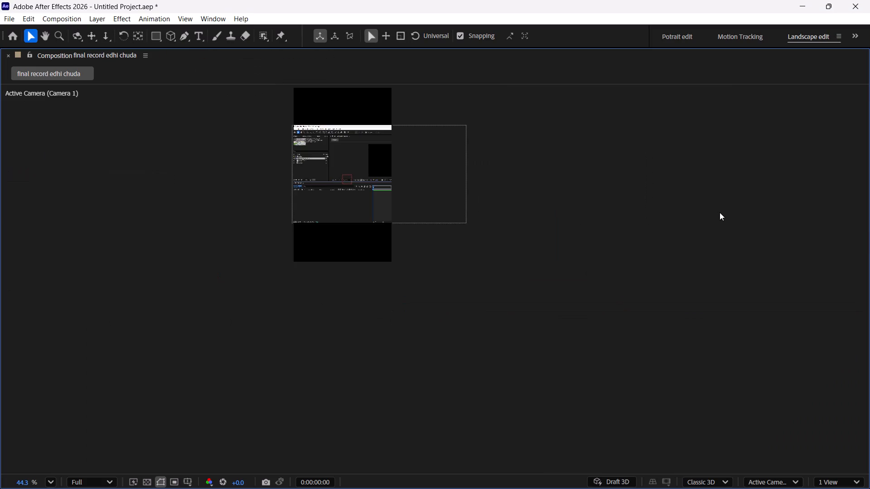
key(space)
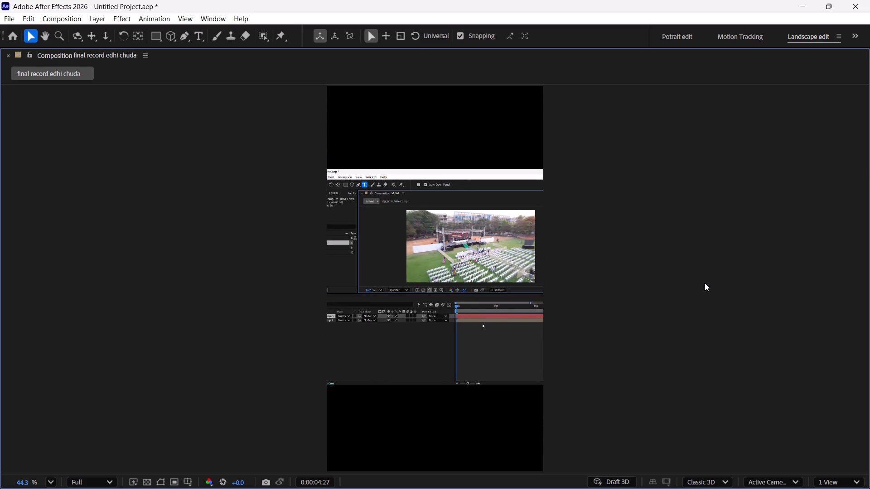
key(space)
key(Escape)
key(grave)
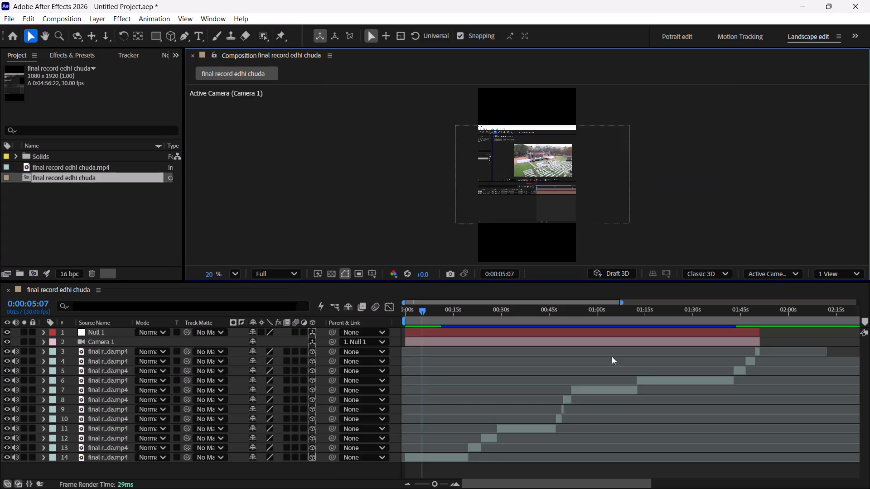
Reveal Null 1's keyframes and move its Position and Scale pair at 0:00:03:21 to about 0:00:04:02.
double_click(453, 479)
double_click(453, 484)
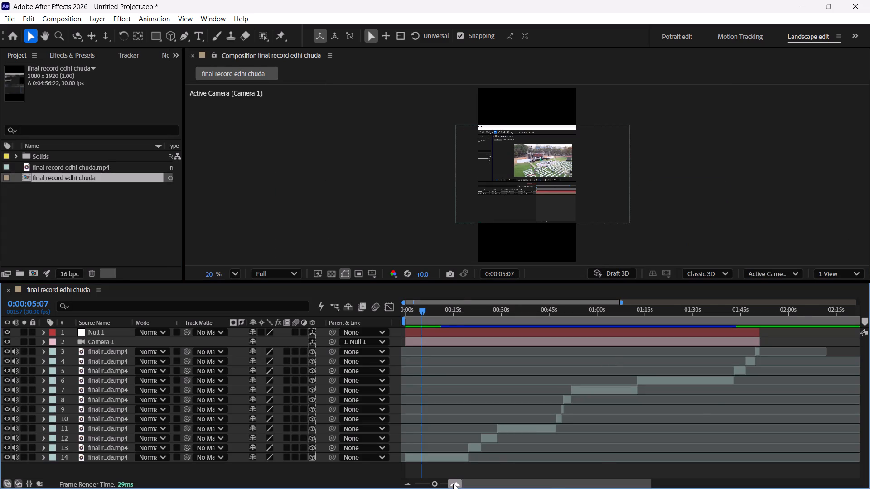
click(429, 334)
key(u)
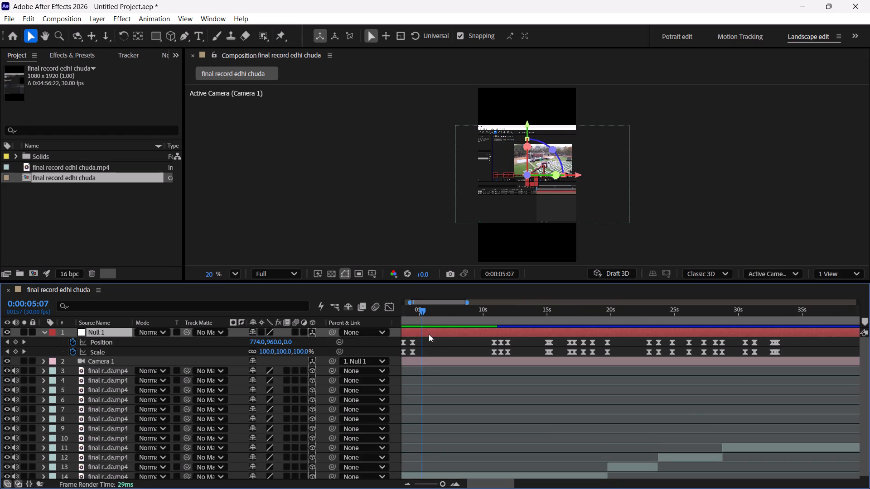
drag(420, 314, 435, 334)
triple_click(454, 482)
drag(436, 312, 440, 314)
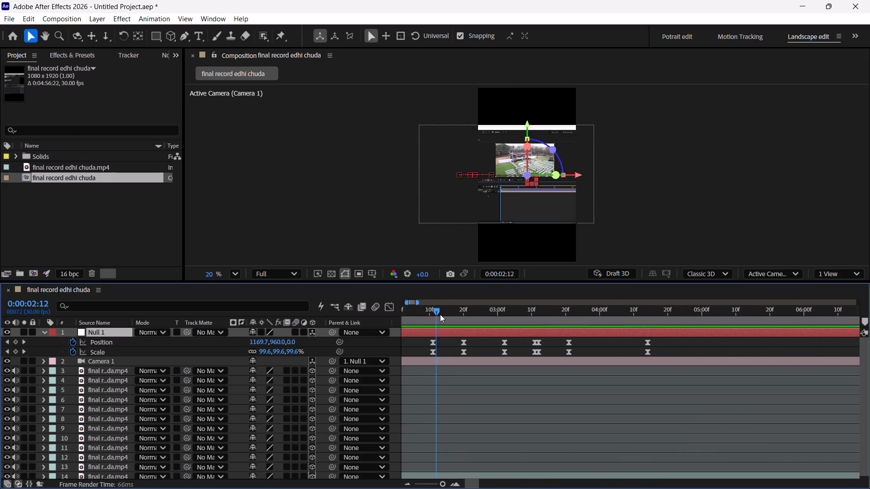
drag(440, 314, 521, 345)
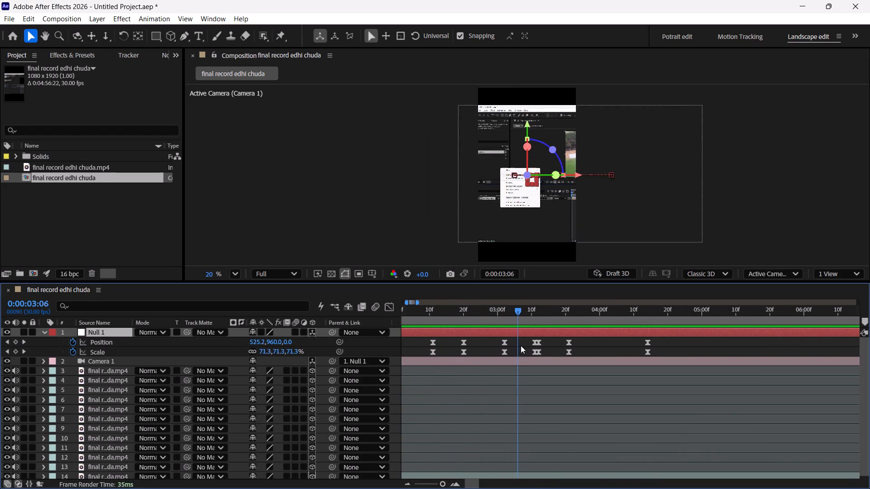
drag(521, 345, 547, 357)
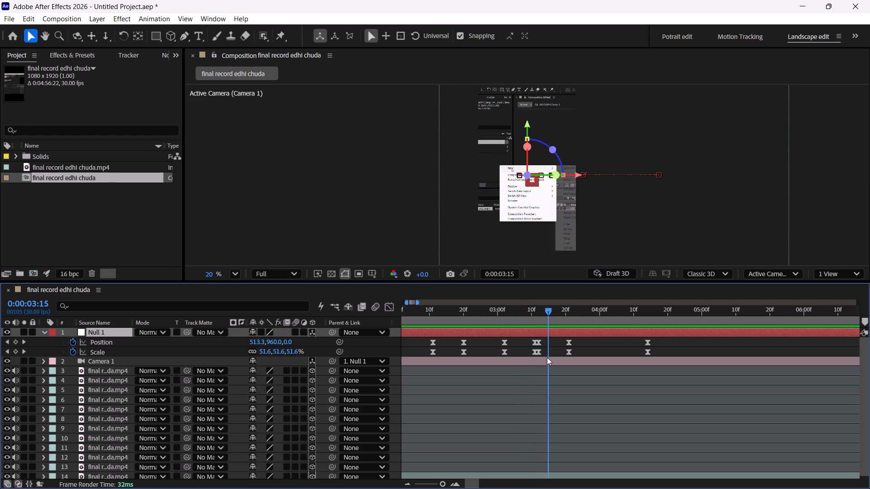
drag(547, 357, 544, 356)
double_click(457, 482)
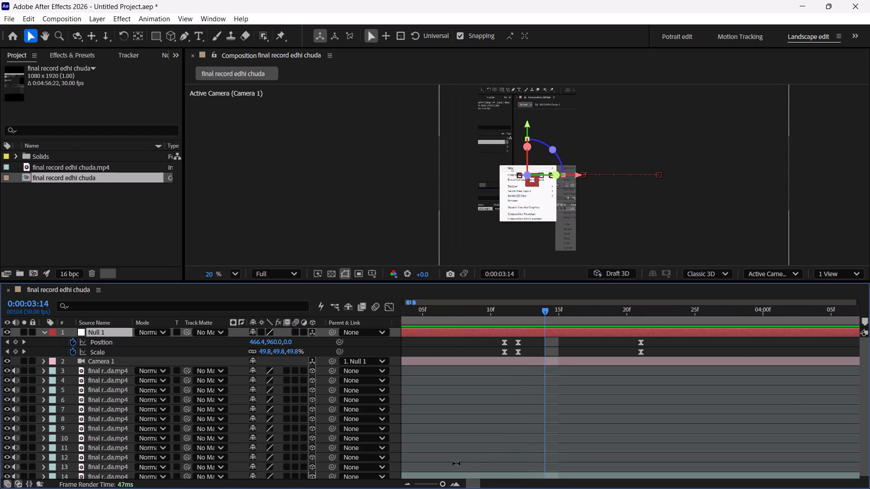
drag(615, 344, 662, 369)
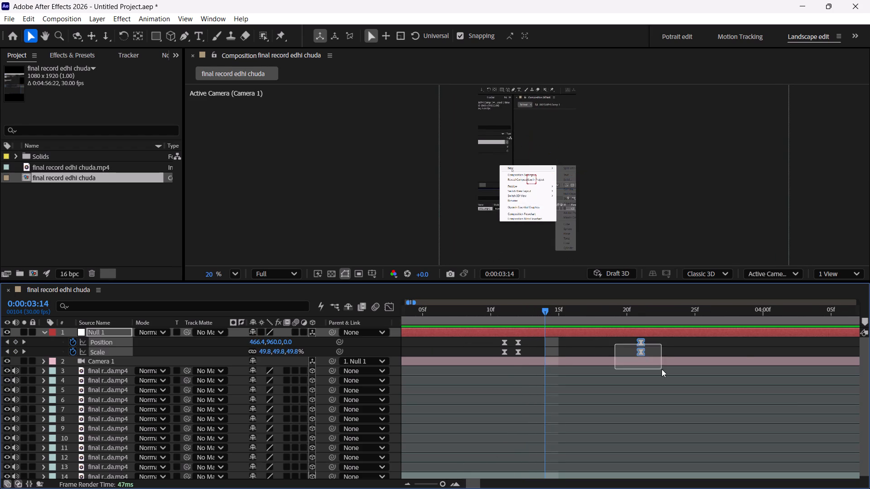
drag(662, 369, 661, 369)
drag(639, 341, 744, 364)
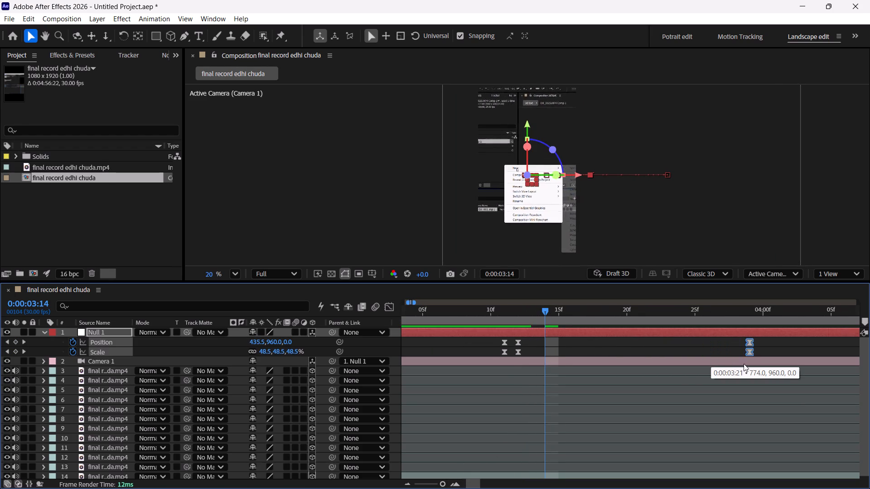
drag(744, 364, 789, 370)
Scrub over the retimed keyframes and play the camera move from 0:00:02:06.
drag(436, 482, 447, 486)
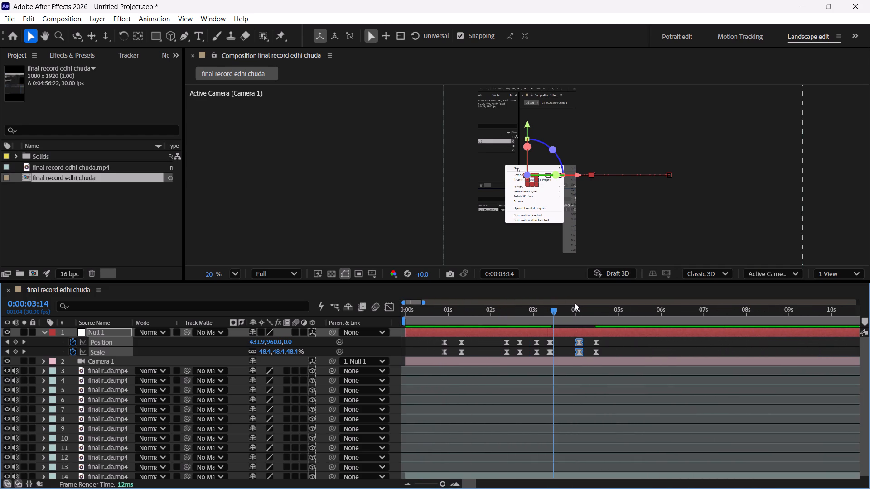
drag(552, 312, 554, 318)
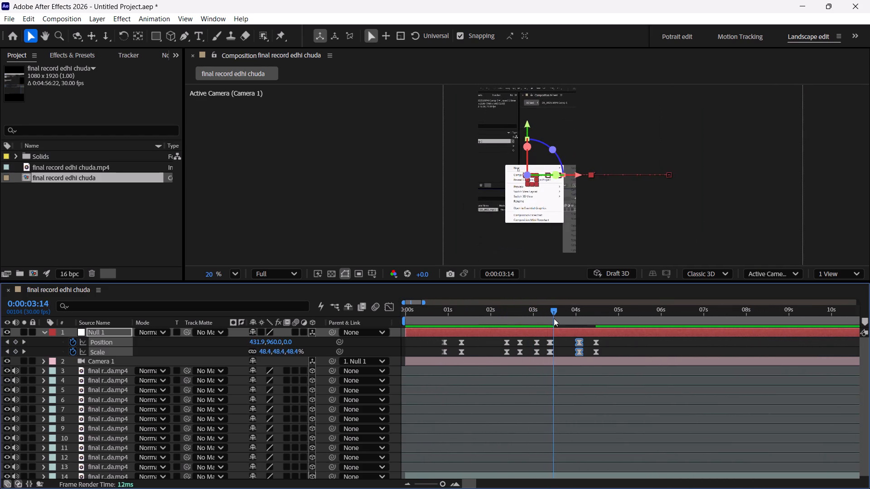
drag(554, 318, 579, 326)
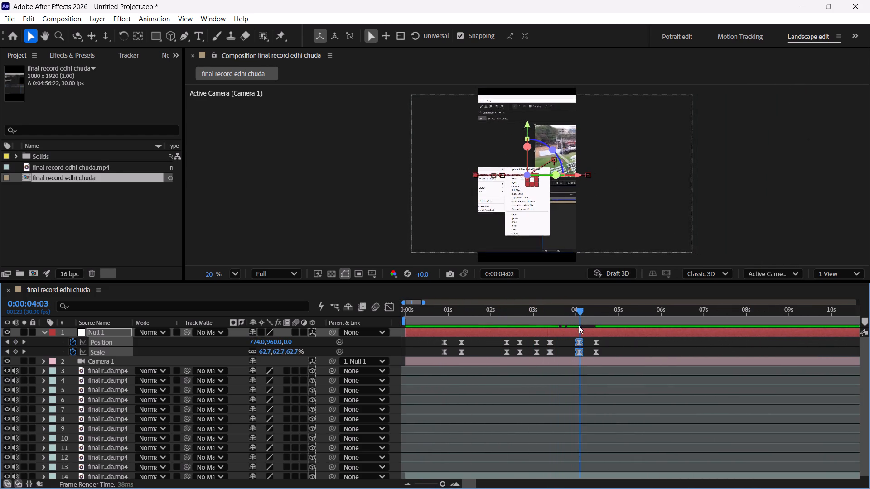
drag(579, 326, 497, 329)
key(space)
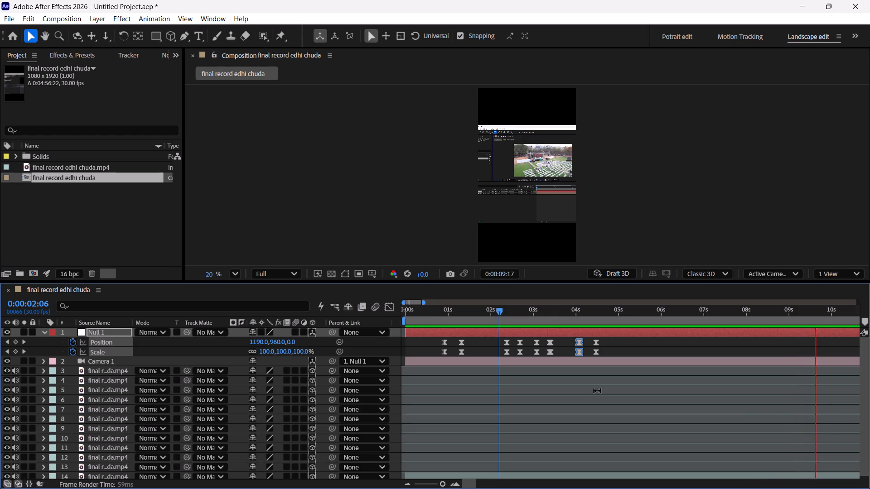
key(space)
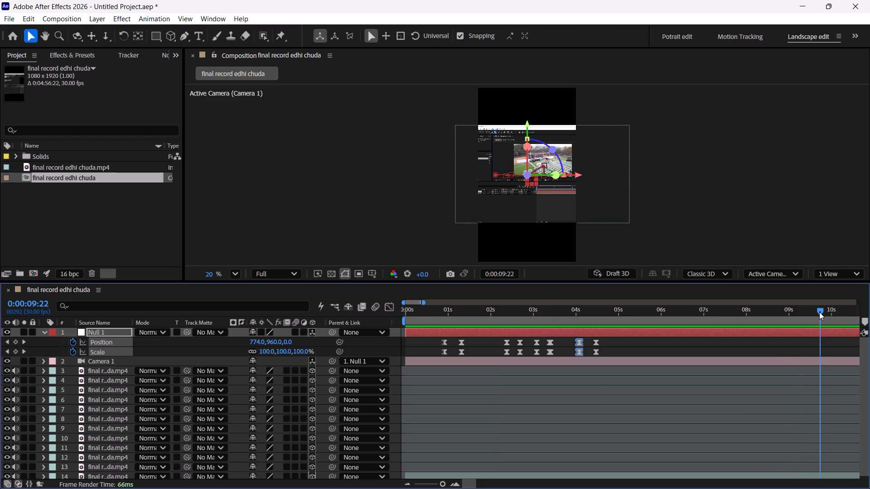
Add Scale and Position keyframes on Null 1 at 0:00:04:28, holding the existing values.
scroll(819, 312, left, 2)
drag(710, 313, 727, 321)
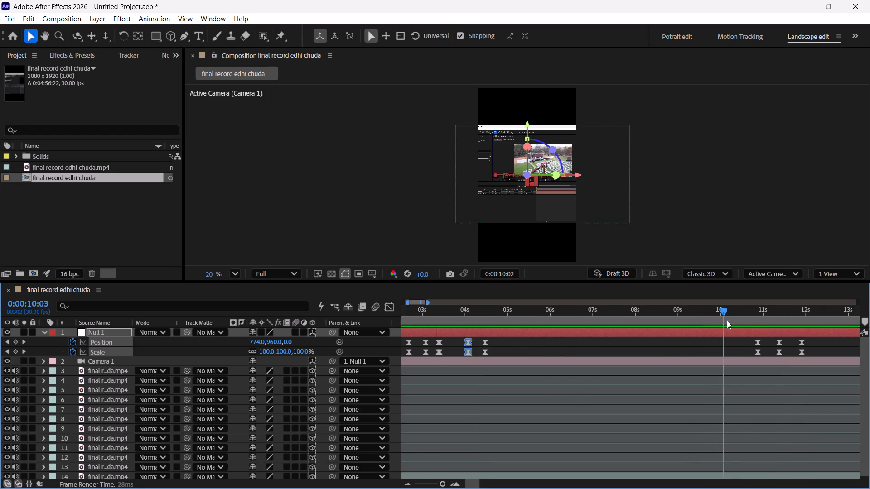
drag(727, 321, 543, 348)
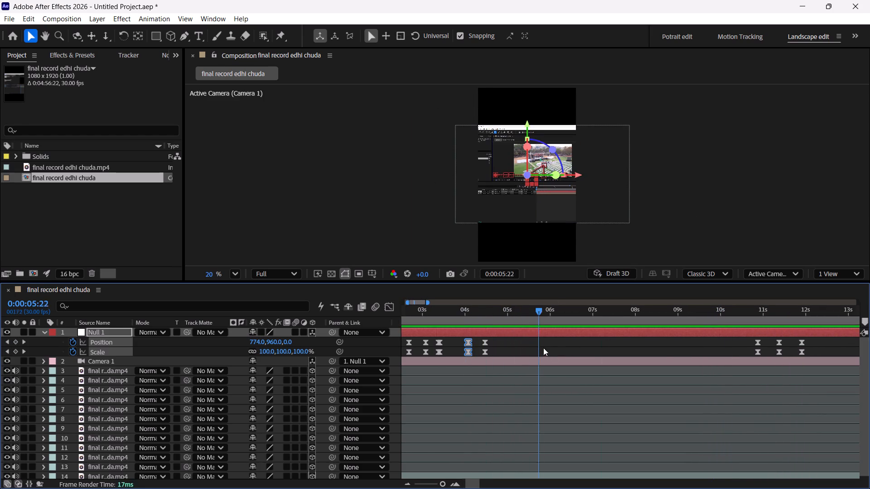
drag(543, 348, 581, 355)
scroll(578, 352, down, 1)
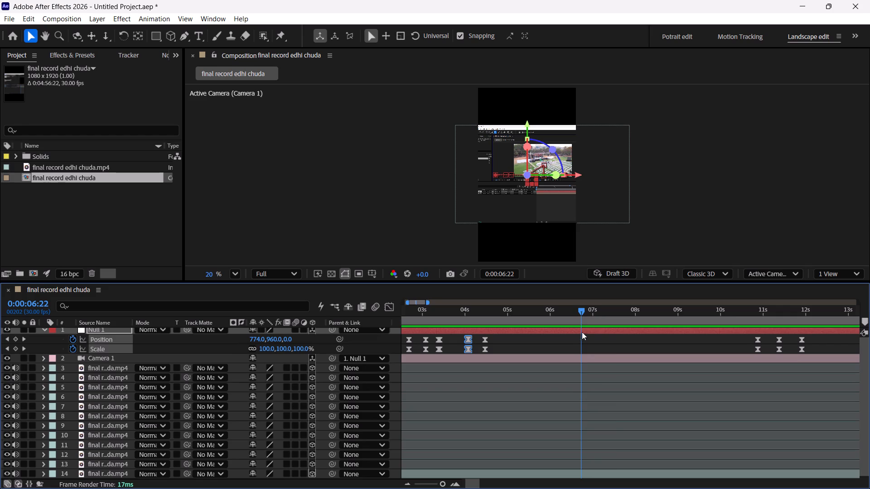
scroll(582, 332, down, 1)
drag(582, 313, 710, 346)
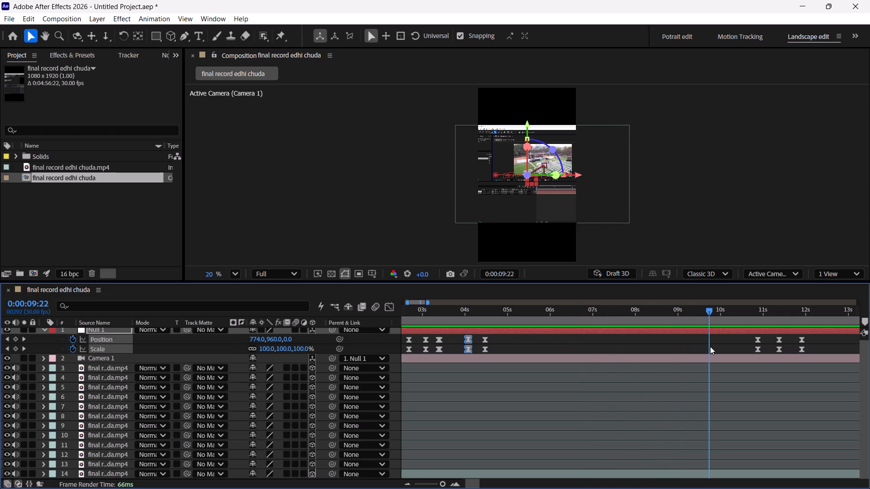
drag(710, 346, 482, 349)
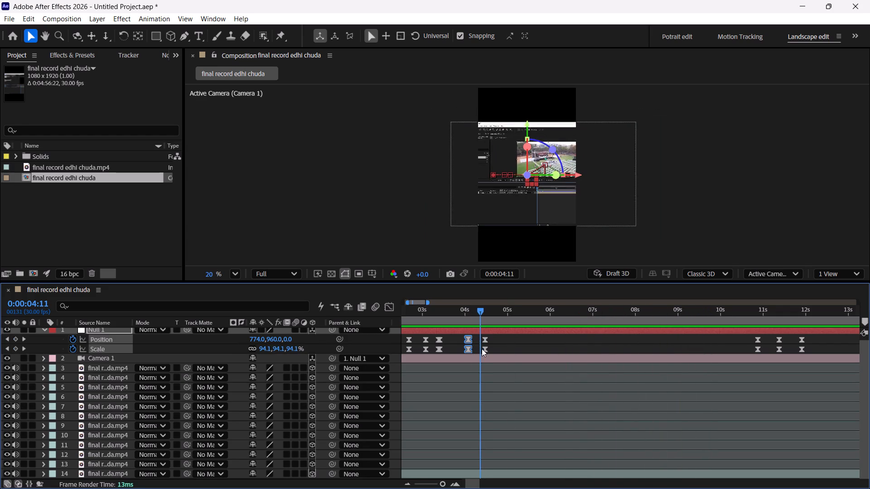
drag(482, 349, 485, 349)
click(485, 349)
click(483, 338)
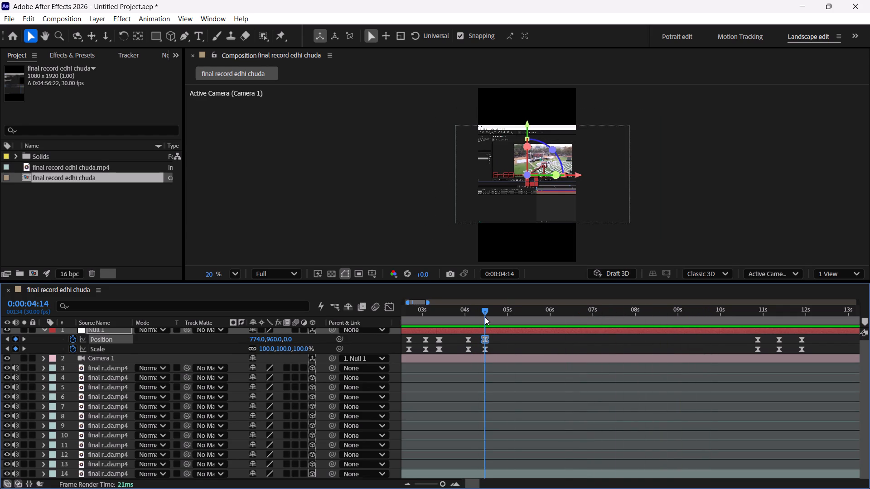
drag(484, 315, 504, 321)
click(13, 348)
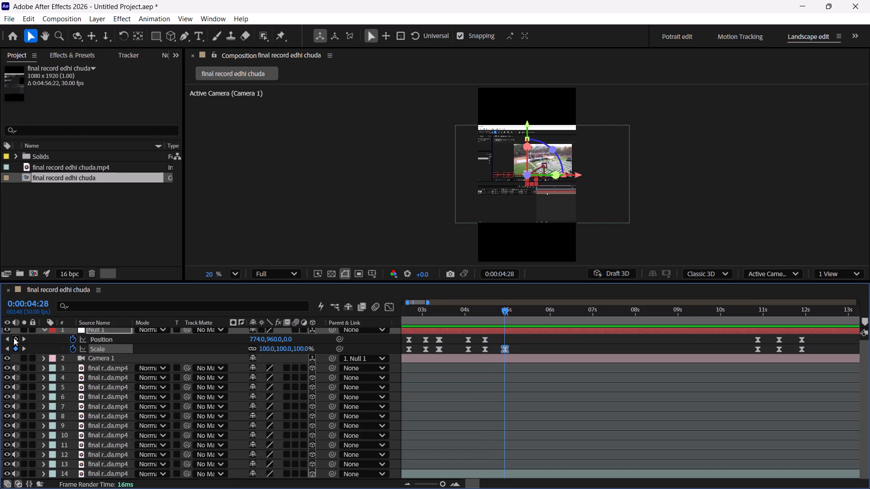
click(14, 338)
Keyframe a zoom-in on Null 1 at 0:00:05:19 with Scale at about 48% and Position X at 982, framing the video preview.
drag(506, 313, 536, 322)
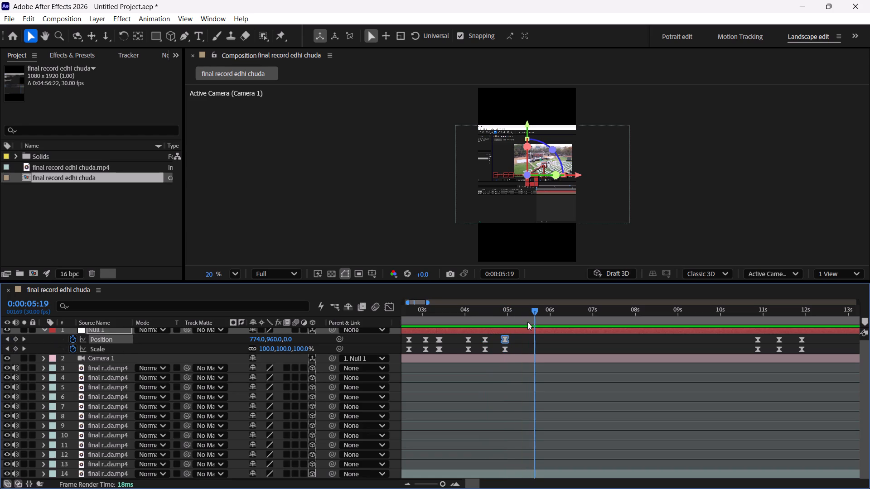
drag(266, 350, 248, 351)
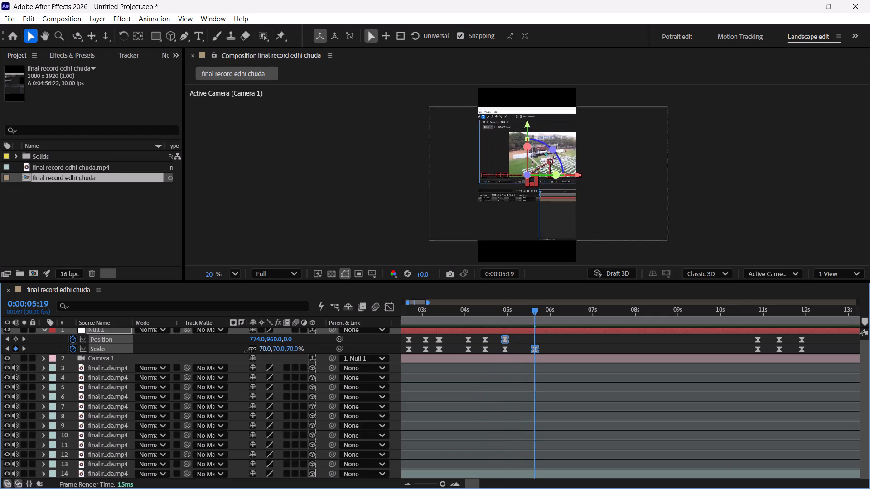
drag(248, 351, 240, 348)
drag(257, 340, 237, 340)
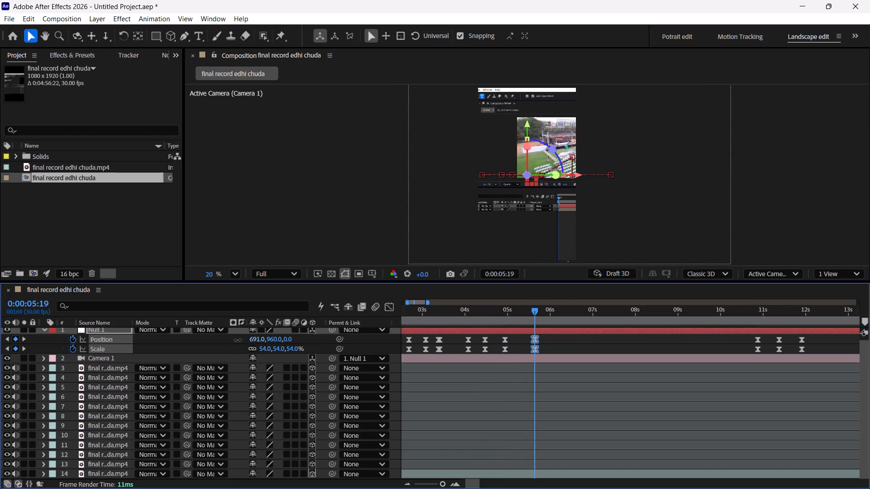
drag(237, 340, 383, 351)
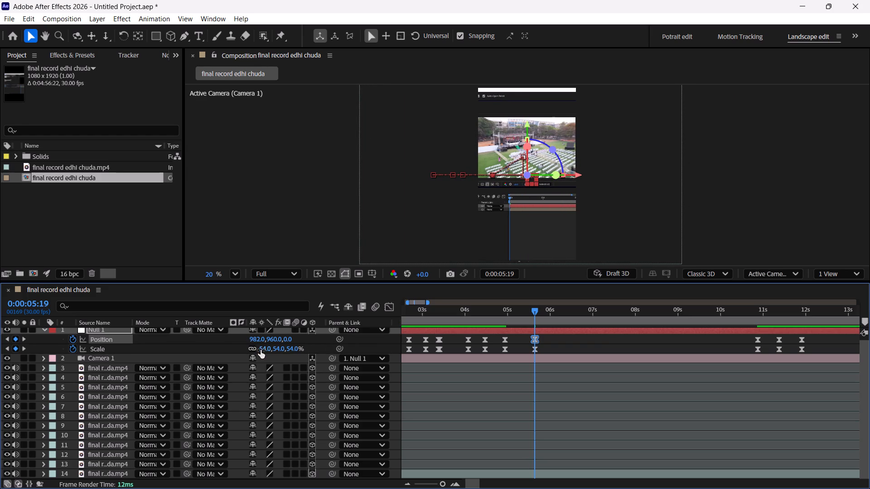
drag(265, 349, 259, 348)
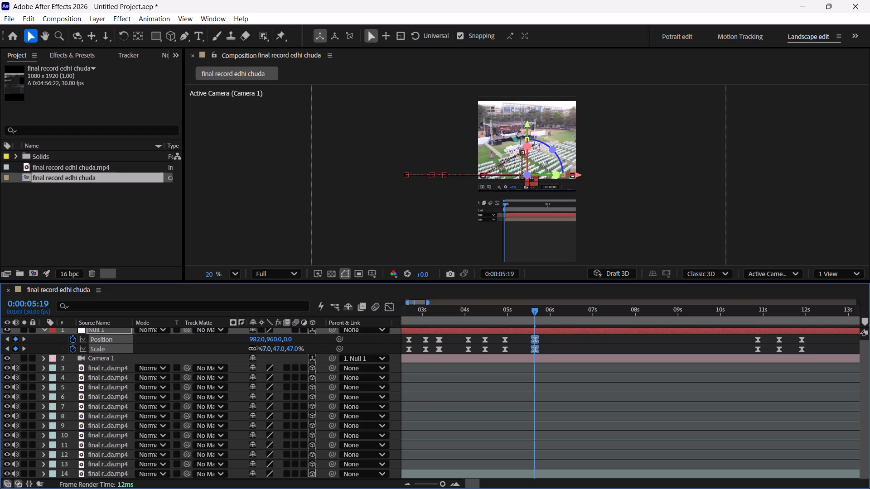
drag(259, 348, 261, 347)
Play the added zoom-in from 0:00:04:23.
drag(534, 313, 513, 315)
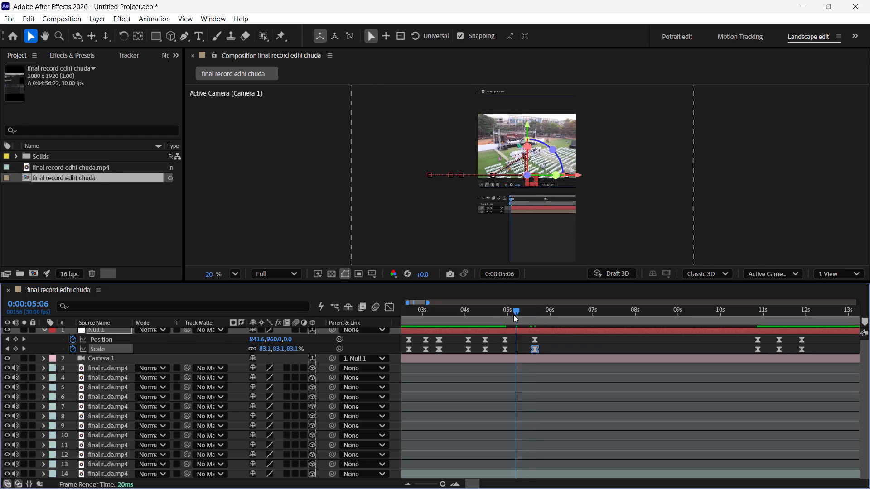
drag(513, 315, 496, 314)
key(space)
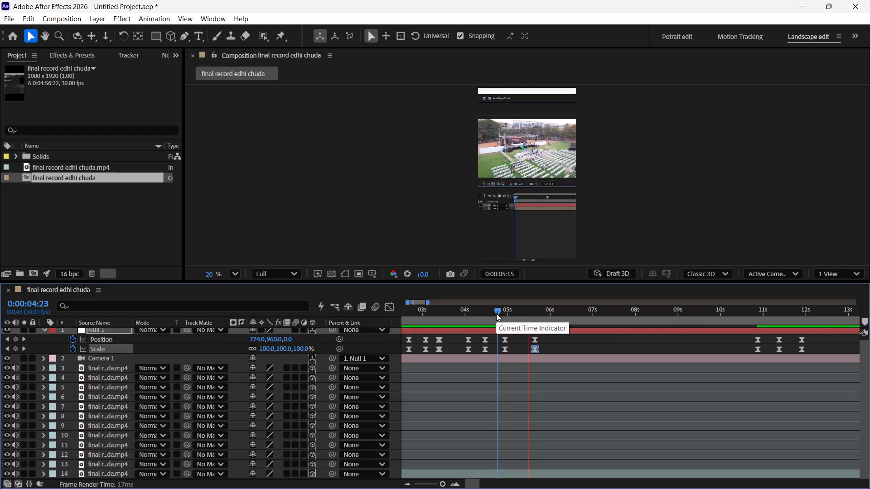
key(space)
Move Null 1's zoomed-in Position and Scale keyframes near 0:00:05:20 to about 0:00:08:10, slowing the zoom-in over the video preview.
drag(561, 312, 565, 314)
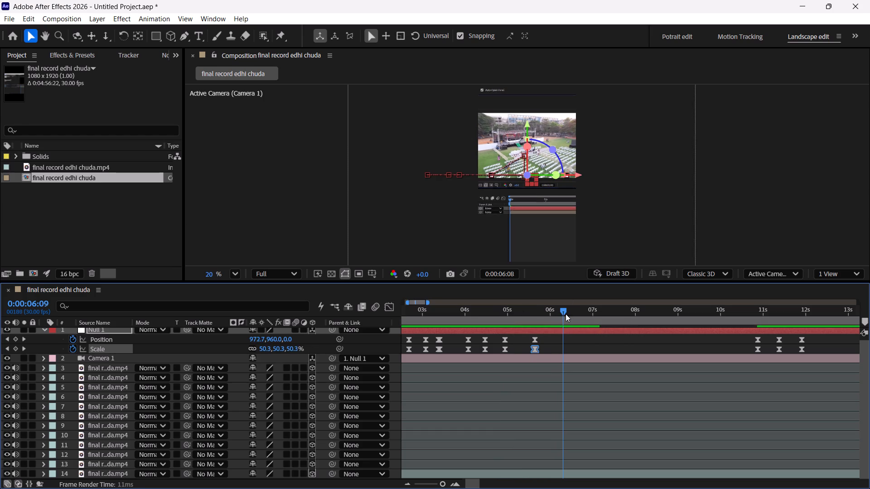
drag(565, 314, 557, 328)
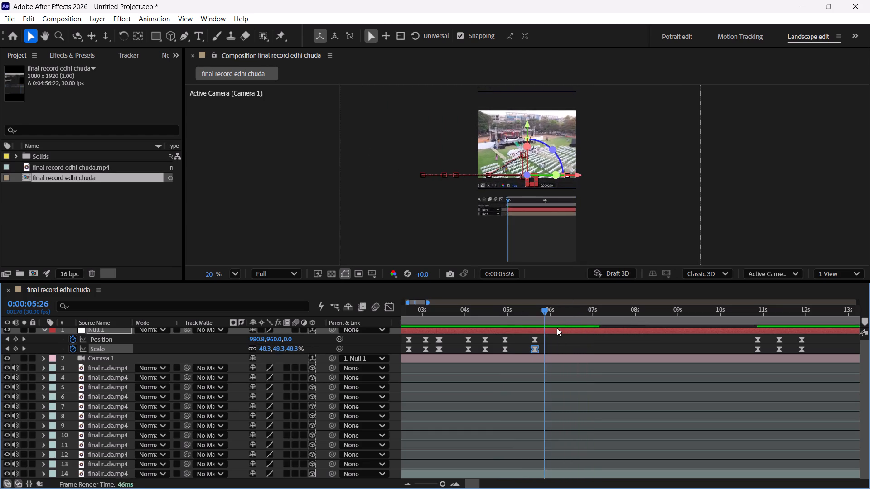
drag(557, 328, 647, 340)
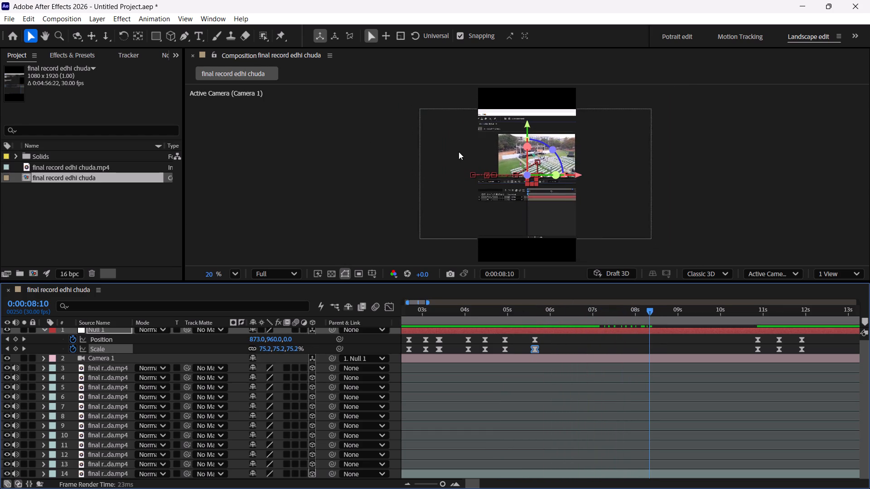
scroll(544, 147, up, 9)
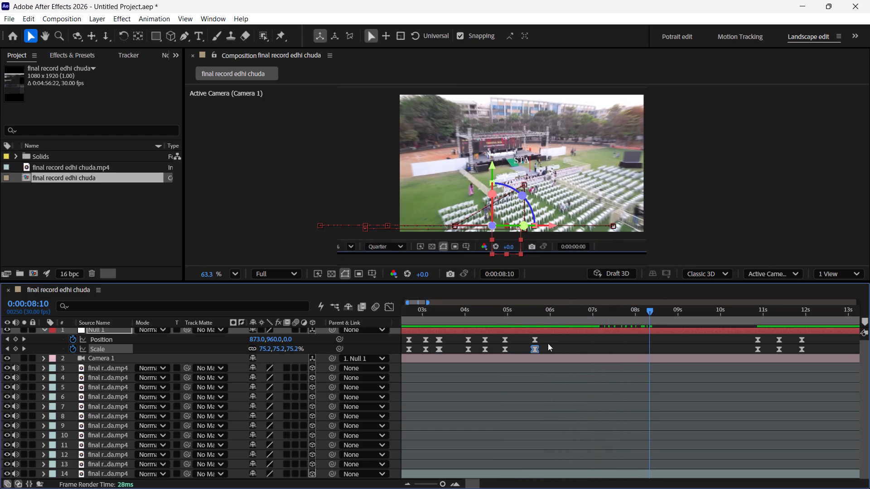
drag(528, 340, 539, 353)
drag(535, 338, 545, 343)
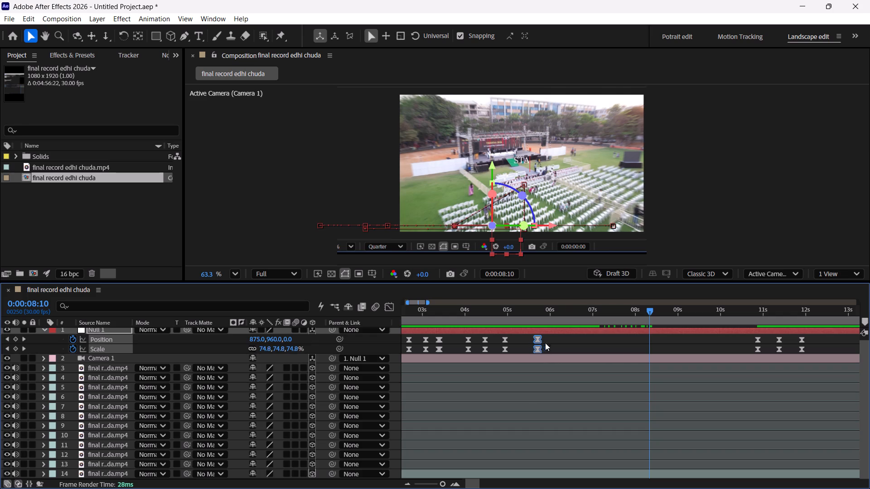
drag(545, 343, 648, 365)
Scrub over the lengthened zoom-in and play the composition from 0:00:04:14.
drag(648, 311, 508, 336)
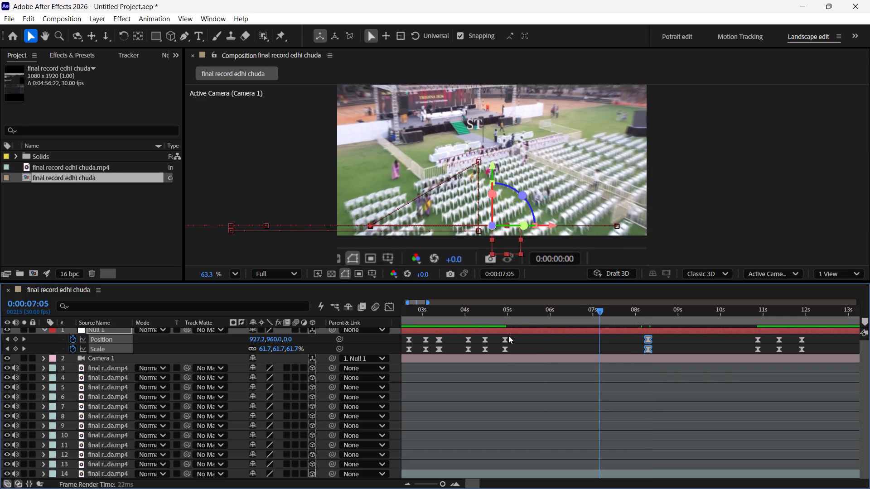
drag(508, 336, 592, 360)
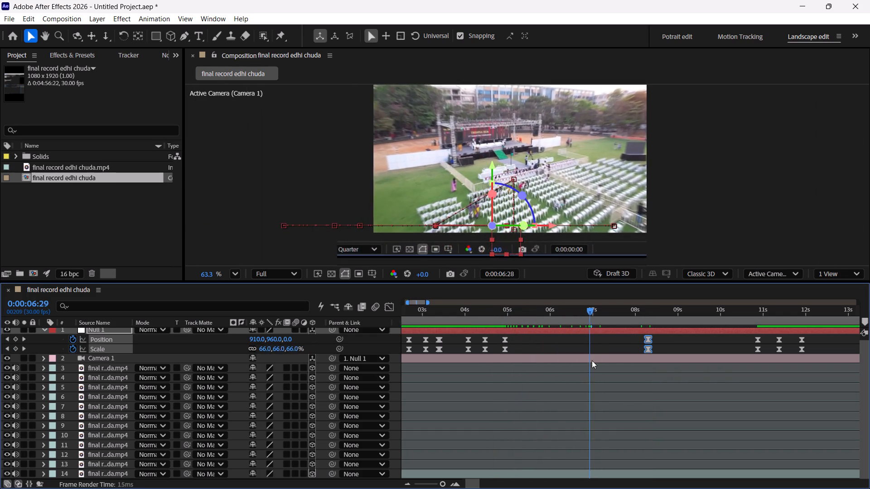
drag(592, 360, 484, 350)
scroll(493, 189, down, 7)
scroll(503, 143, down, 3)
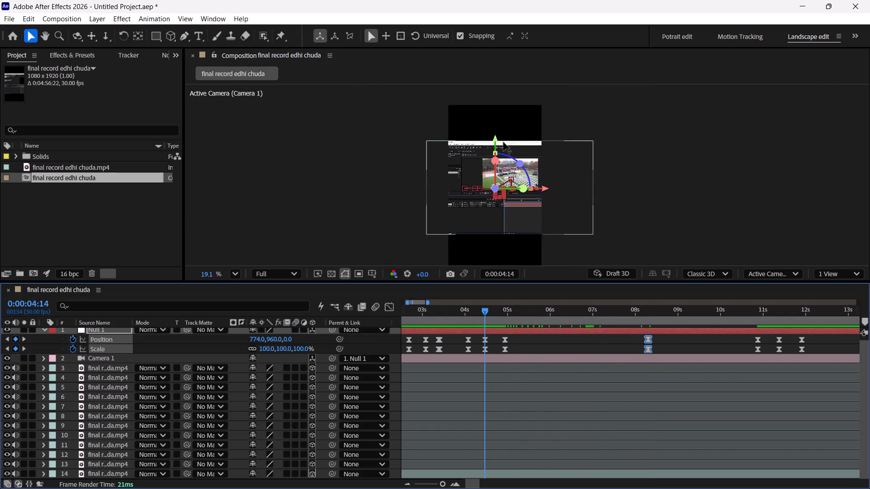
key(space)
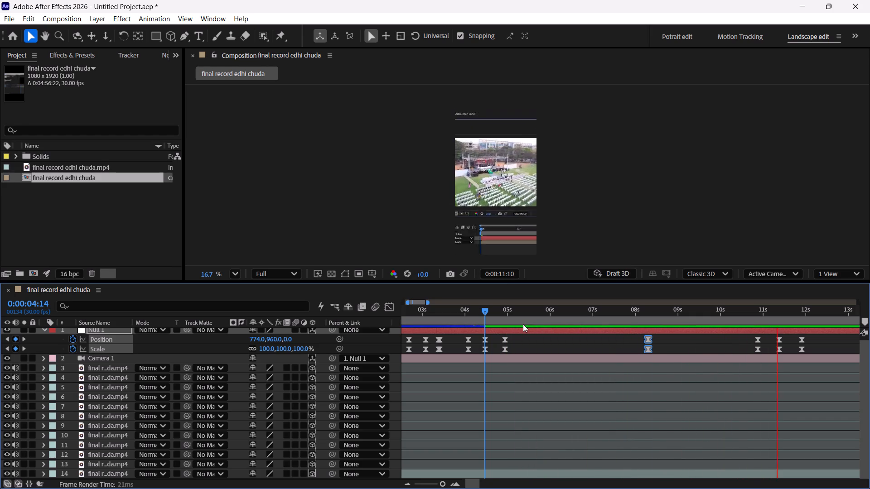
scroll(523, 324, left, 1)
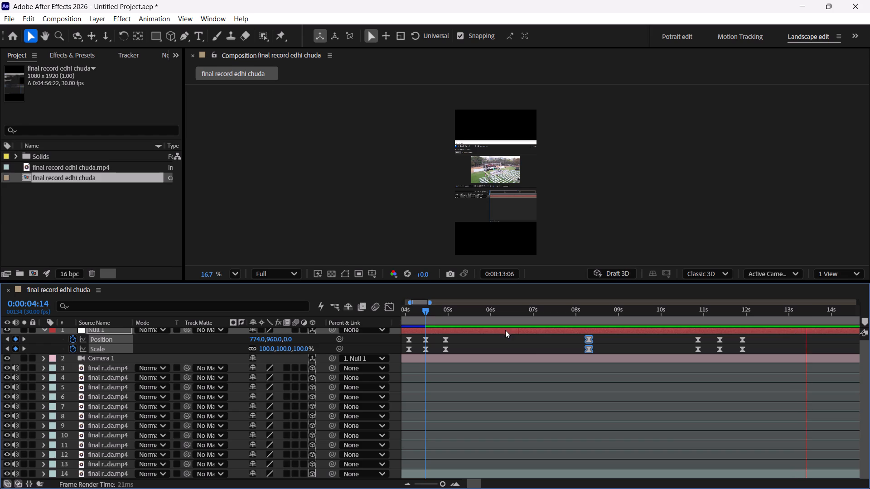
key(space)
Delete Null 1's Position and Scale keyframes at about 0:00:10:26 and 0:00:11:11, keeping the pair at about 0:00:11:28.
drag(802, 312, 669, 328)
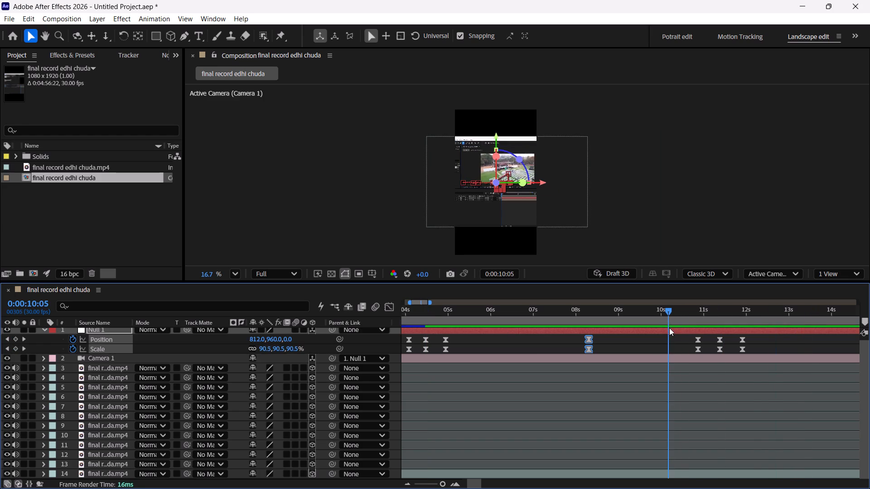
drag(669, 328, 715, 340)
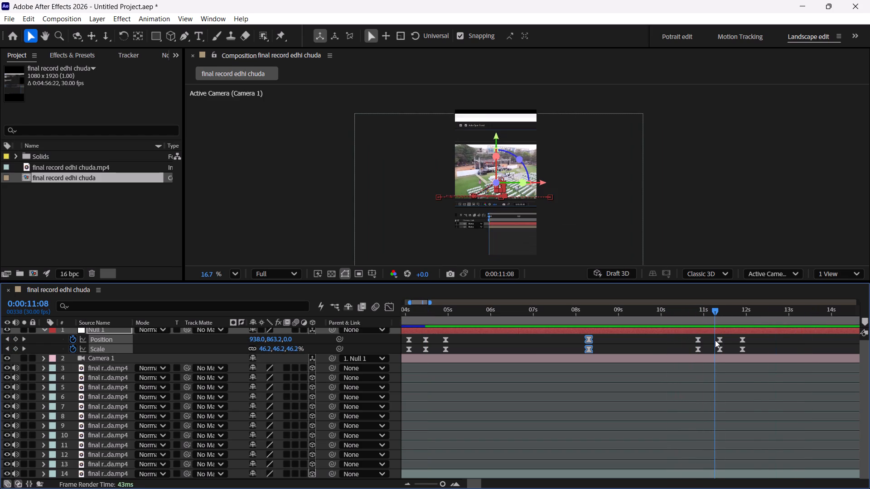
drag(715, 340, 696, 345)
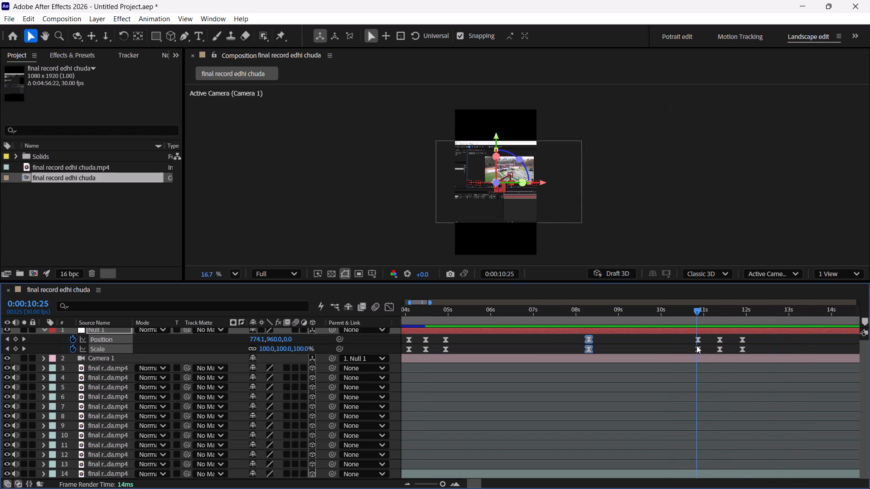
drag(696, 345, 737, 354)
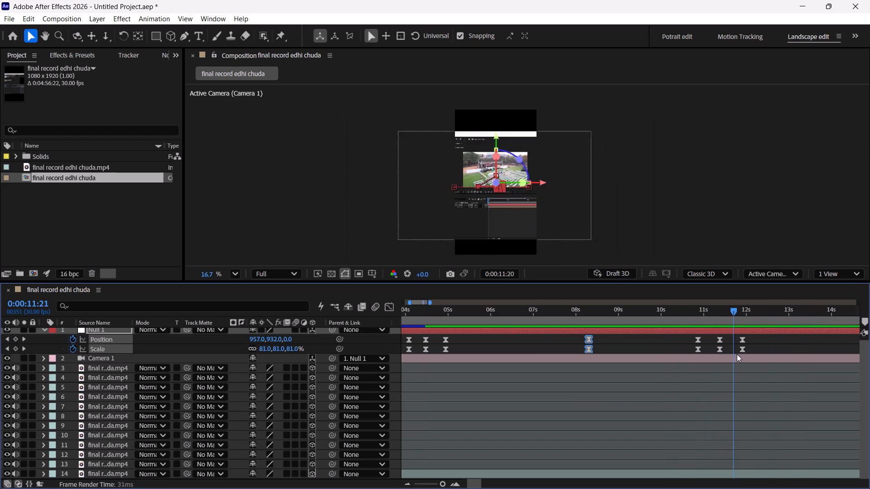
drag(737, 354, 743, 358)
drag(690, 341, 719, 352)
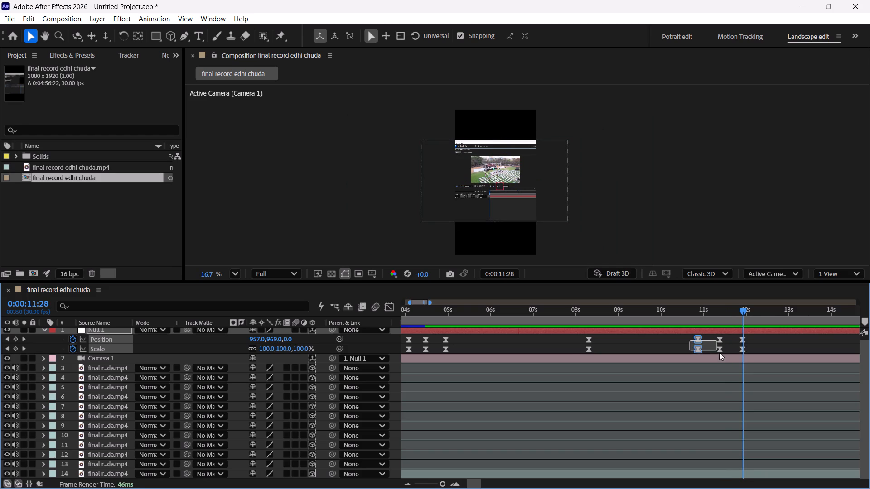
drag(719, 352, 736, 360)
key(Delete)
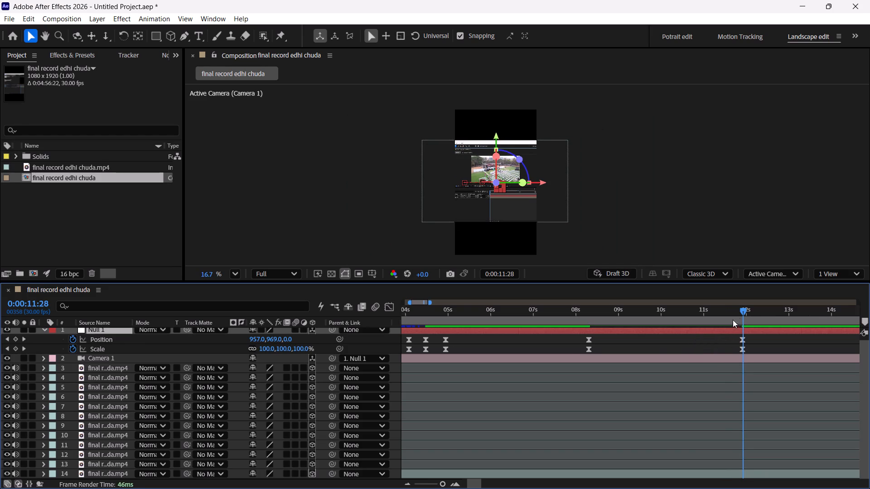
Scrub past 0:00:12:10 and play the following camera move from 0:00:14:10.
scroll(752, 310, left, 5)
drag(421, 312, 446, 322)
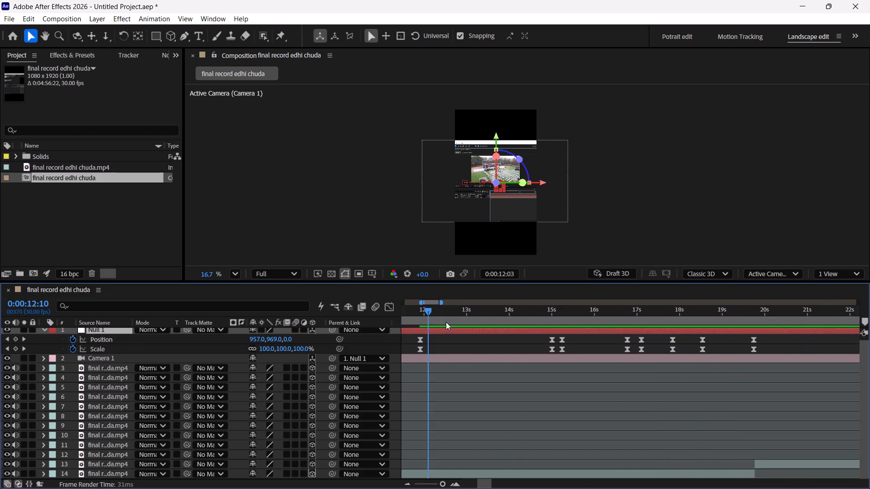
drag(446, 322, 537, 350)
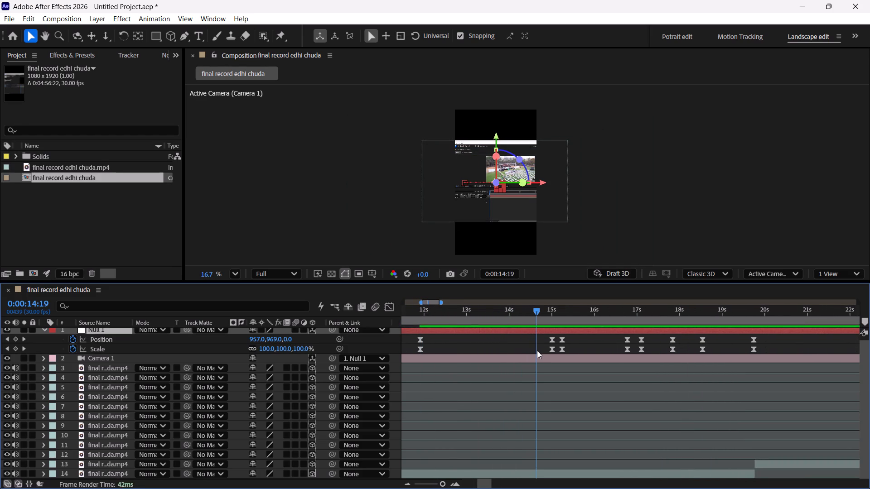
drag(537, 350, 523, 353)
key(space)
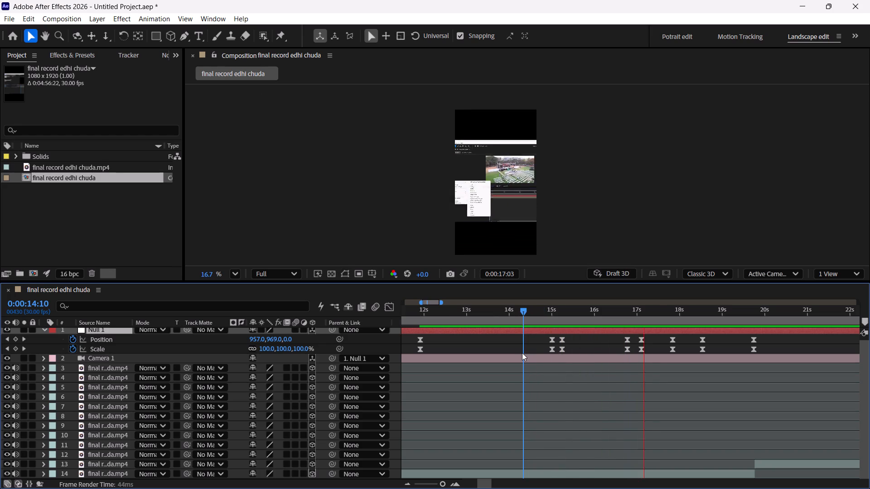
key(space)
Move Null 1's Position and Scale keyframes from about 0:00:16:23 to about 0:00:16:01, starting the zoom-out earlier.
drag(652, 310, 585, 316)
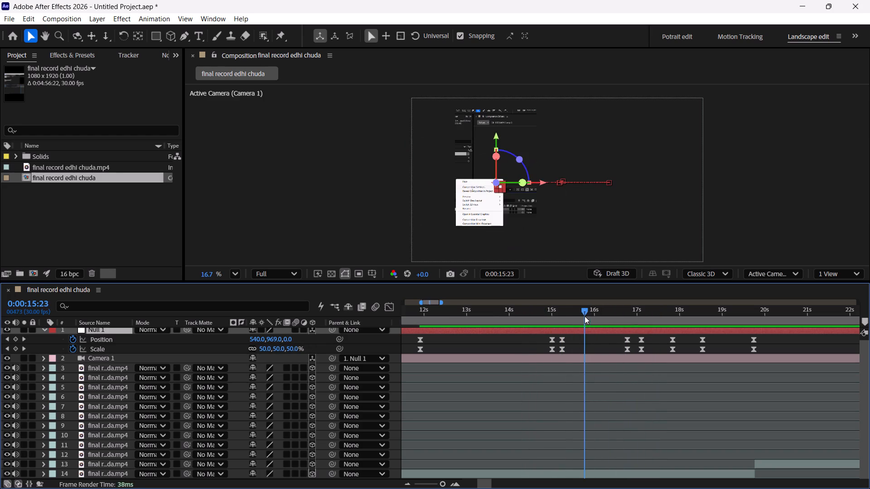
drag(585, 316, 618, 333)
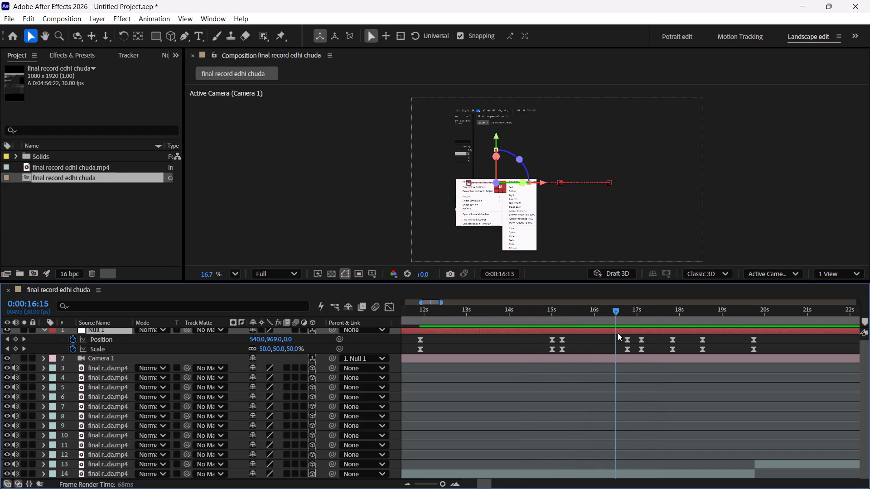
drag(618, 333, 640, 342)
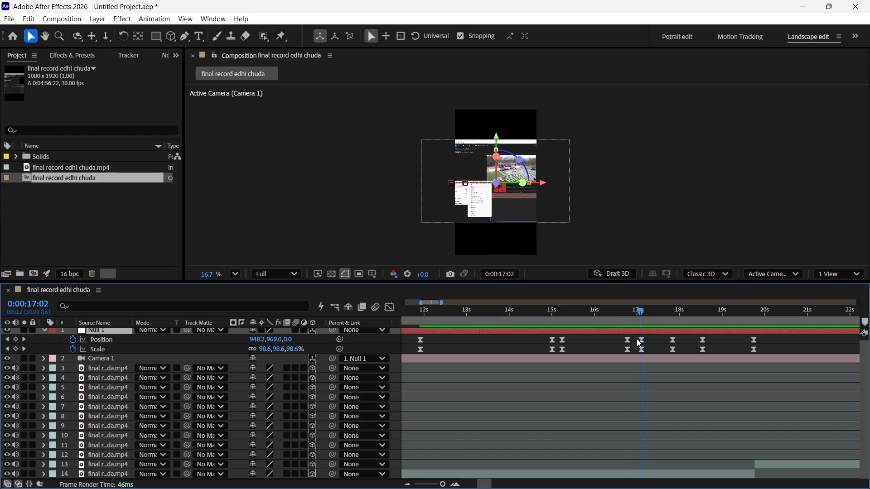
drag(621, 336, 630, 351)
drag(628, 338, 609, 338)
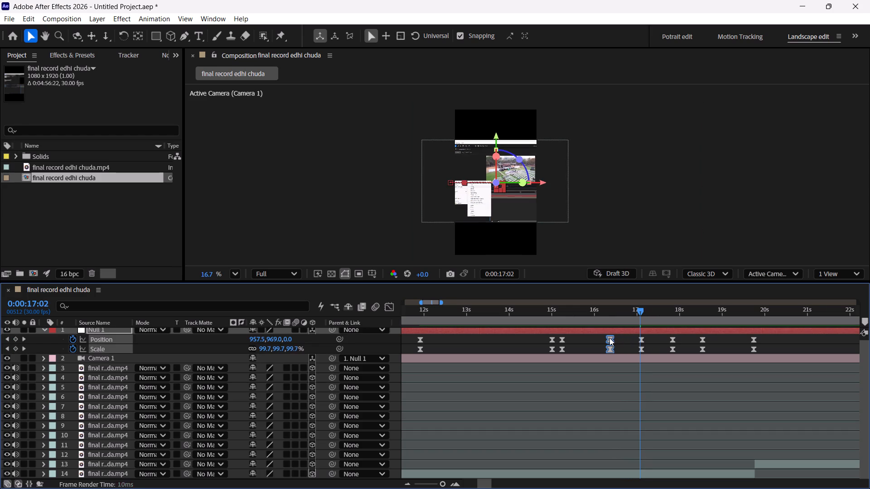
drag(609, 338, 598, 337)
Scrub from 0:00:15:08 to 0:00:20:07 to review the retimed zoom-out and the camera moves following it.
drag(640, 309, 561, 326)
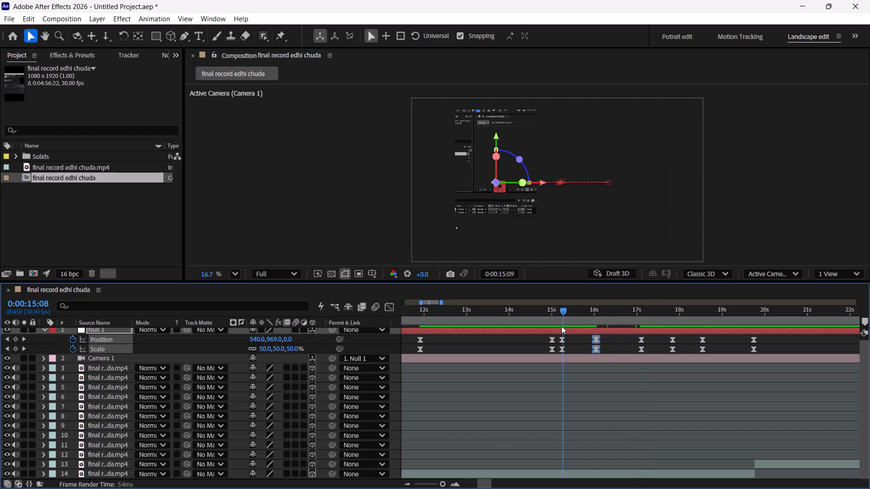
drag(561, 326, 593, 336)
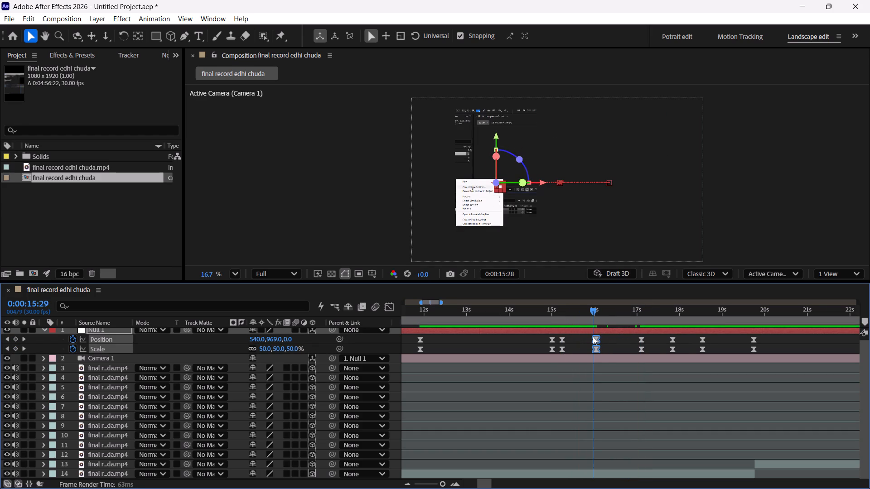
drag(593, 336, 613, 340)
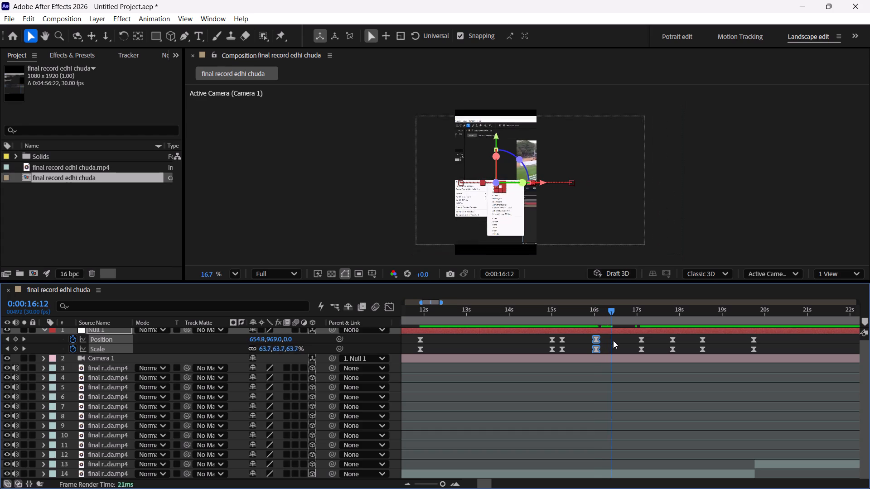
drag(613, 340, 644, 347)
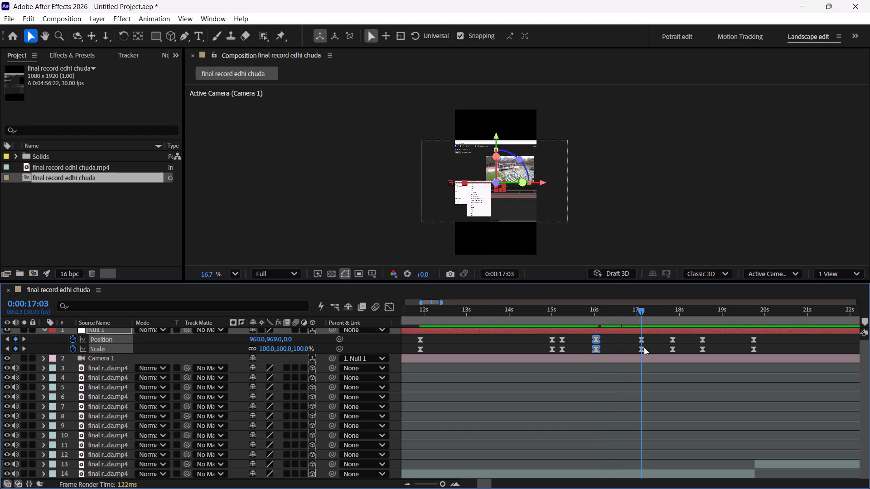
drag(644, 347, 688, 350)
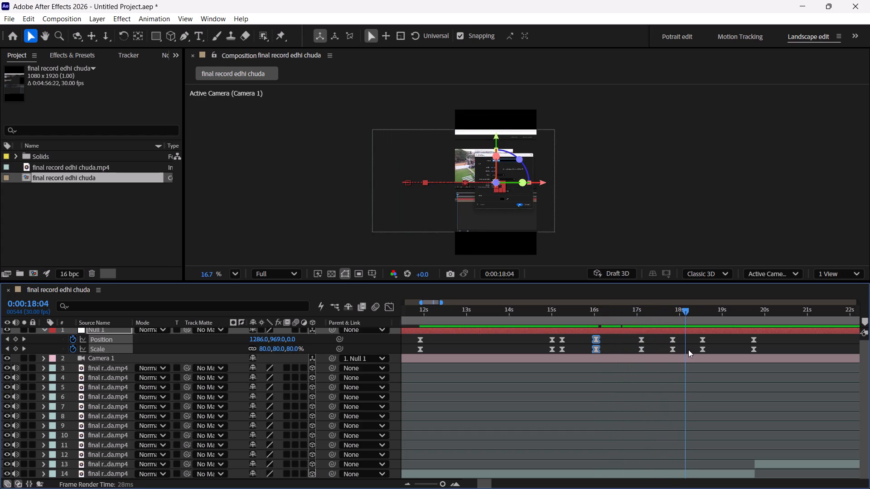
drag(688, 350, 769, 361)
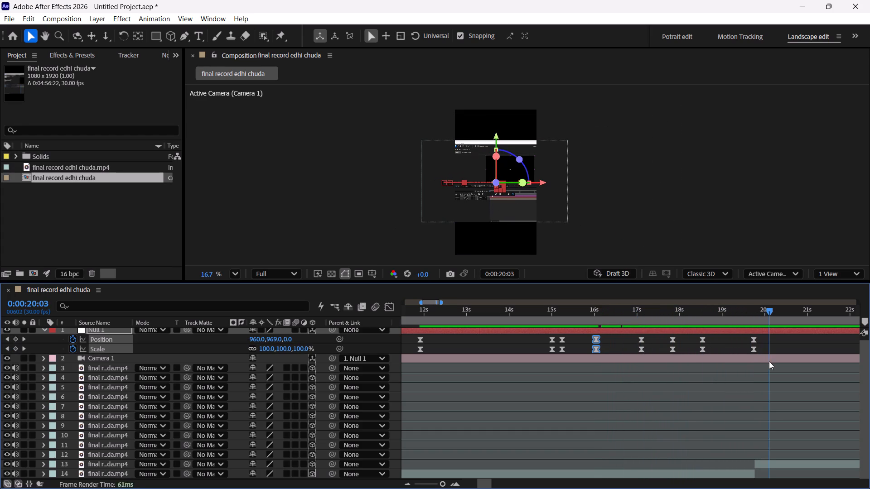
drag(769, 361, 774, 362)
Scrub from about 0:00:20:07 to 0:00:26:21 to review the camera moves, comparing the zoomed-in view with the following zoom-out.
scroll(769, 365, left, 2)
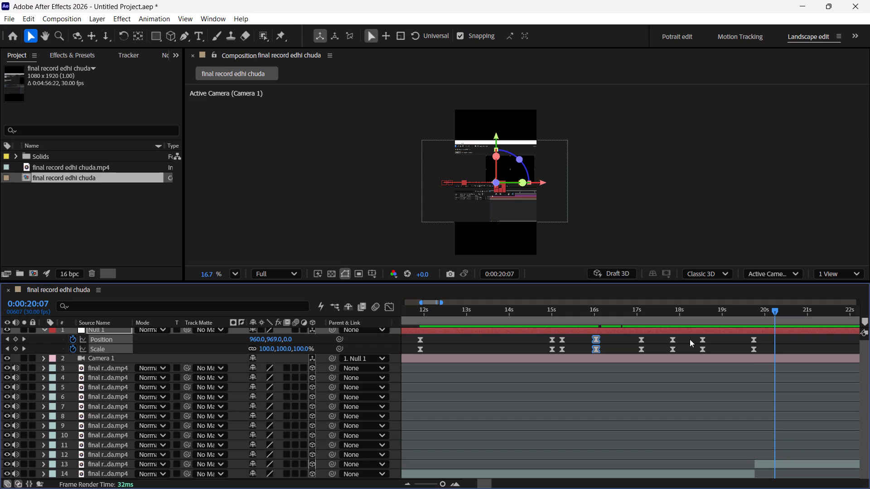
scroll(690, 339, left, 1)
scroll(652, 331, left, 3)
drag(553, 312, 577, 320)
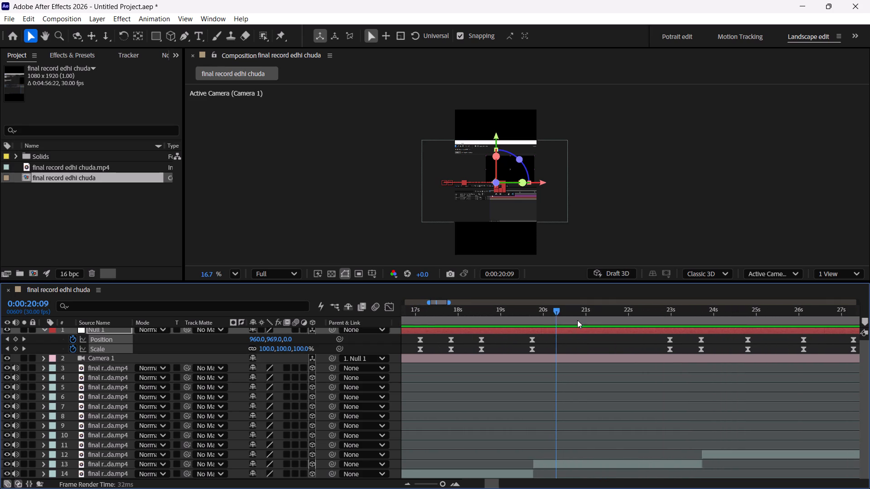
drag(577, 320, 750, 343)
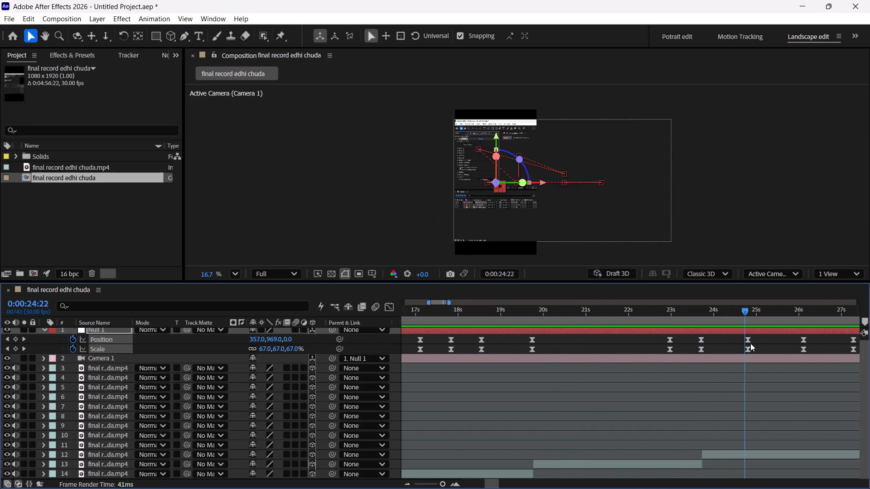
drag(750, 343, 775, 345)
scroll(757, 339, left, 4)
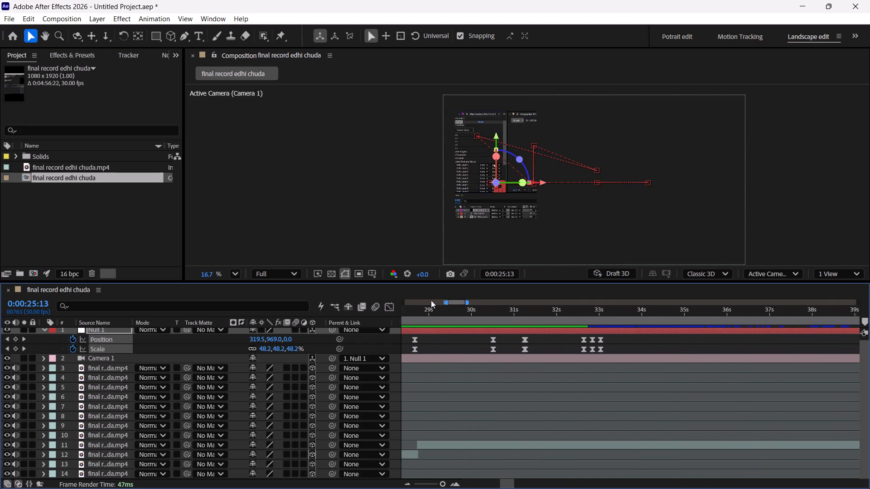
scroll(474, 355, right, 2)
drag(425, 311, 469, 322)
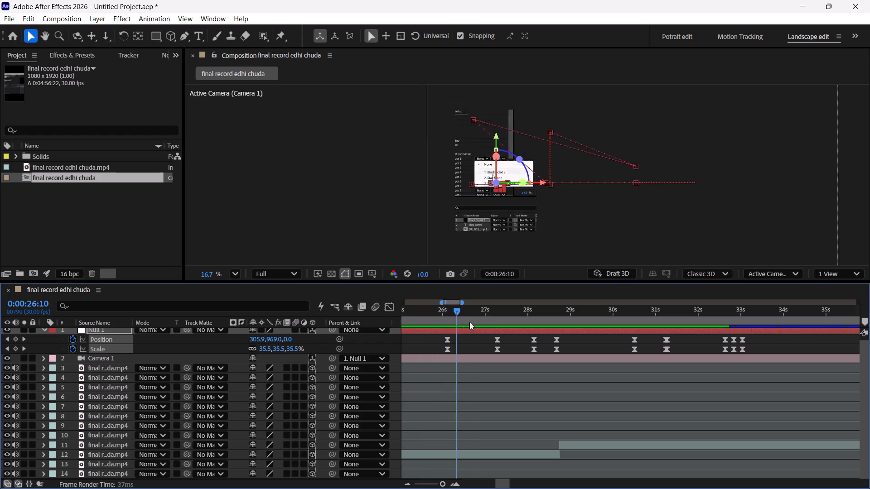
drag(469, 322, 477, 322)
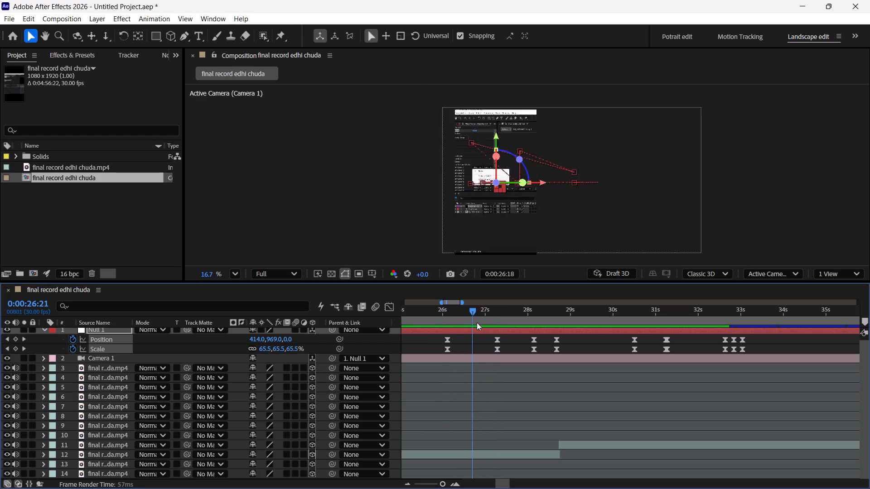
drag(477, 322, 462, 323)
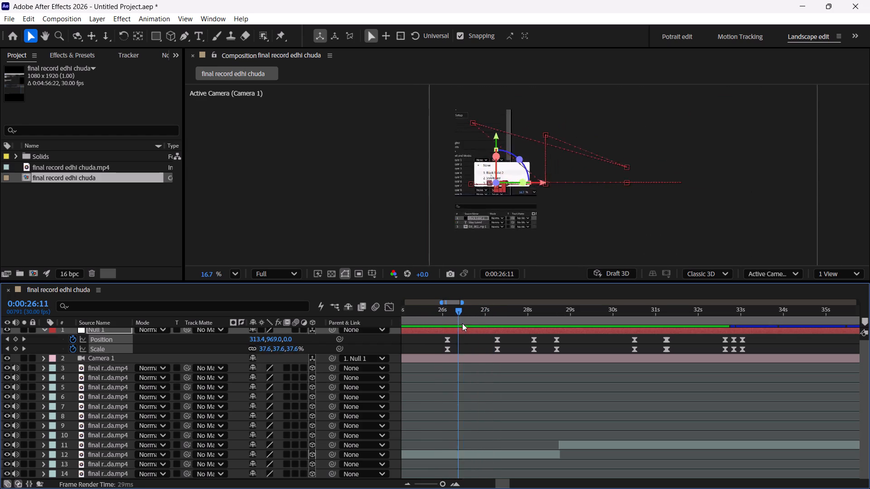
drag(462, 323, 409, 321)
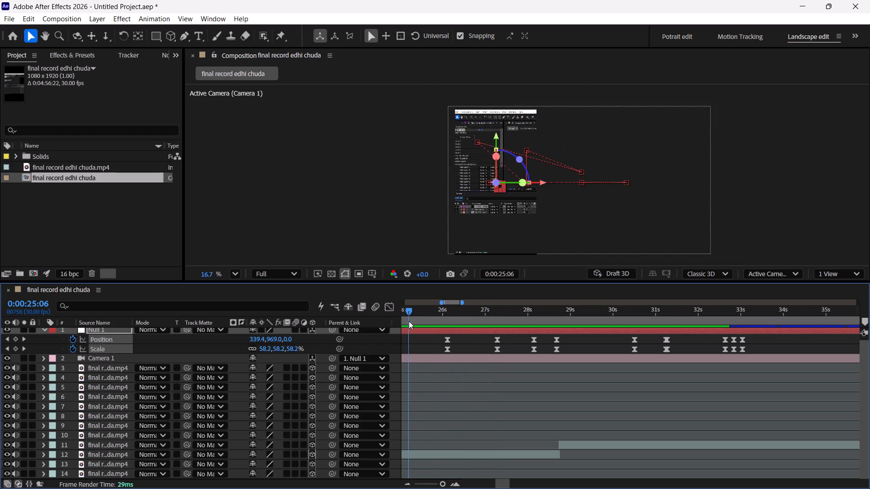
Move Null 1's Position and Scale keyframes from about 0:00:26:04 to about 0:00:26:27, delaying the zoom-out.
drag(409, 321, 569, 337)
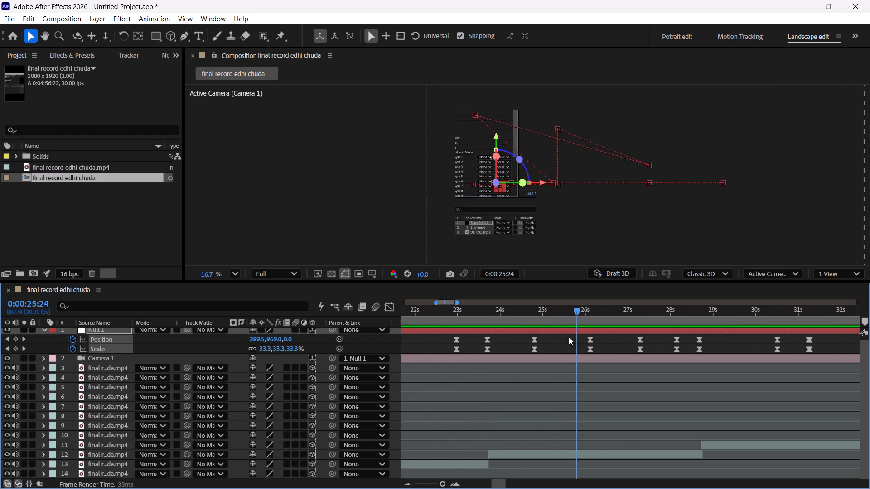
drag(569, 337, 580, 346)
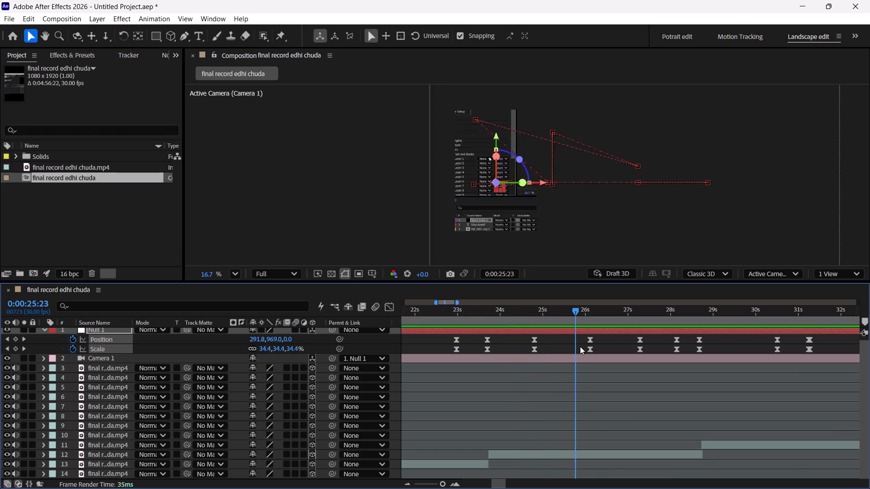
drag(580, 346, 597, 352)
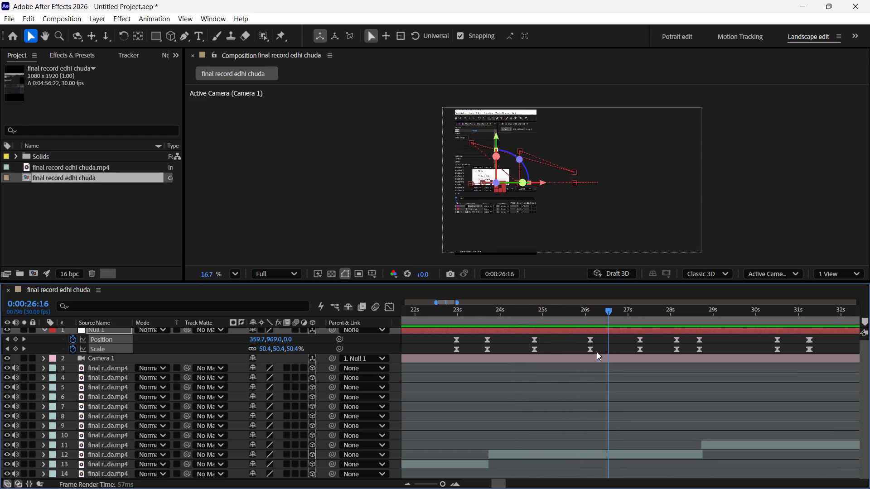
drag(597, 352, 604, 352)
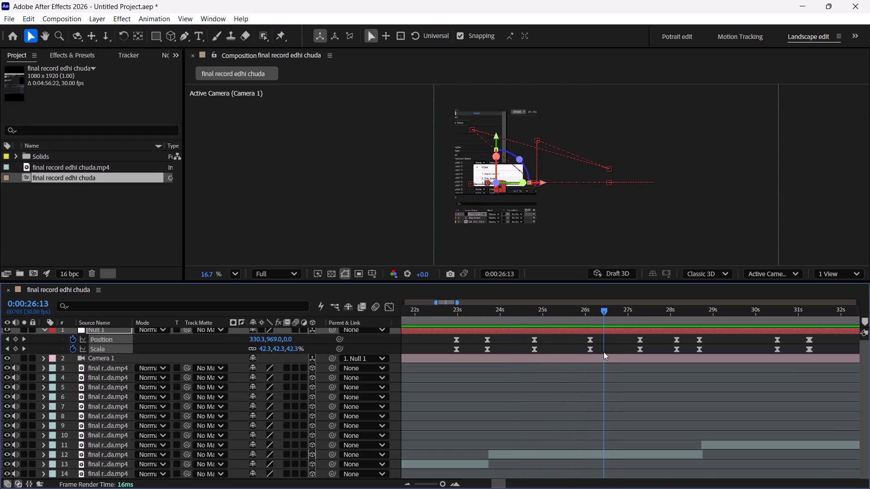
drag(604, 352, 604, 351)
drag(576, 338, 599, 347)
drag(589, 337, 609, 346)
drag(601, 311, 612, 315)
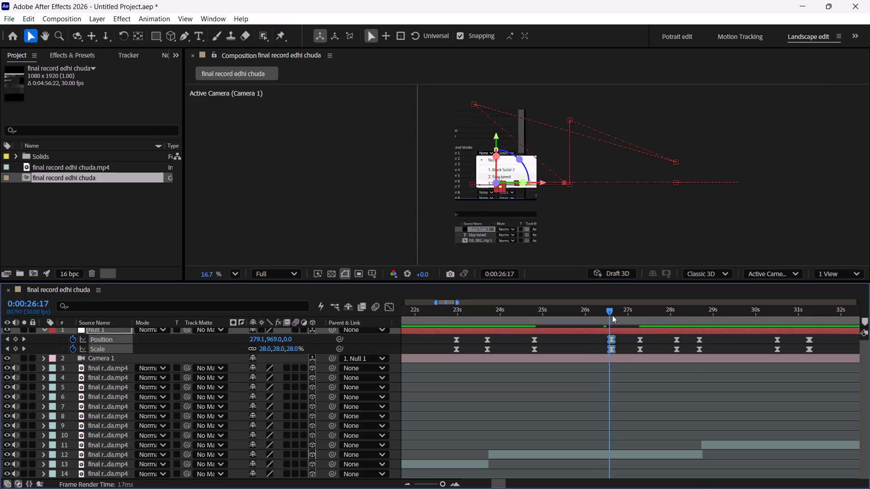
drag(612, 315, 636, 327)
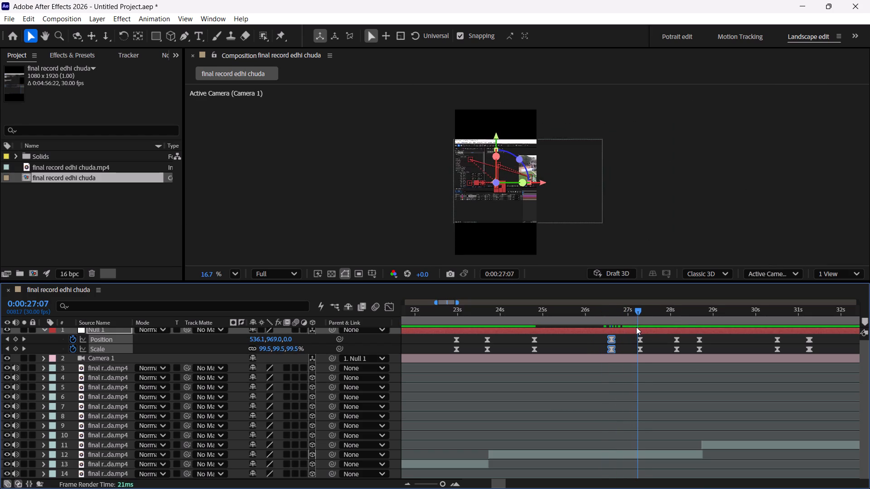
drag(636, 327, 676, 337)
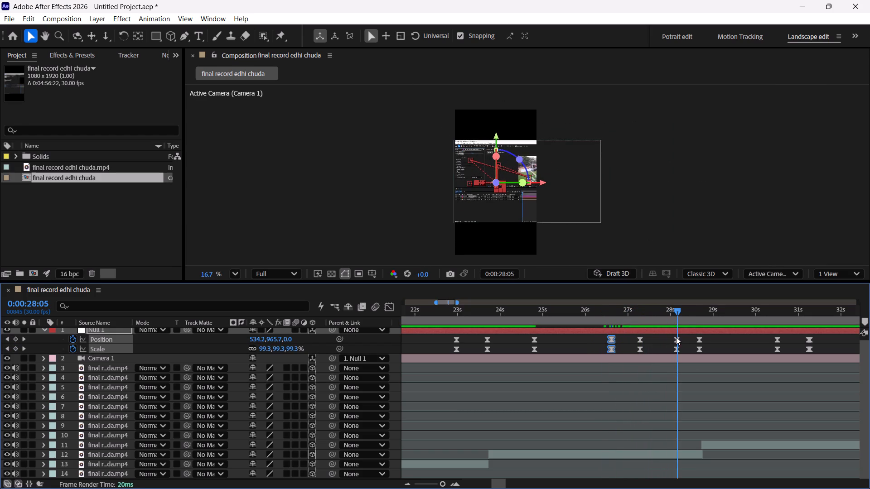
drag(676, 337, 690, 341)
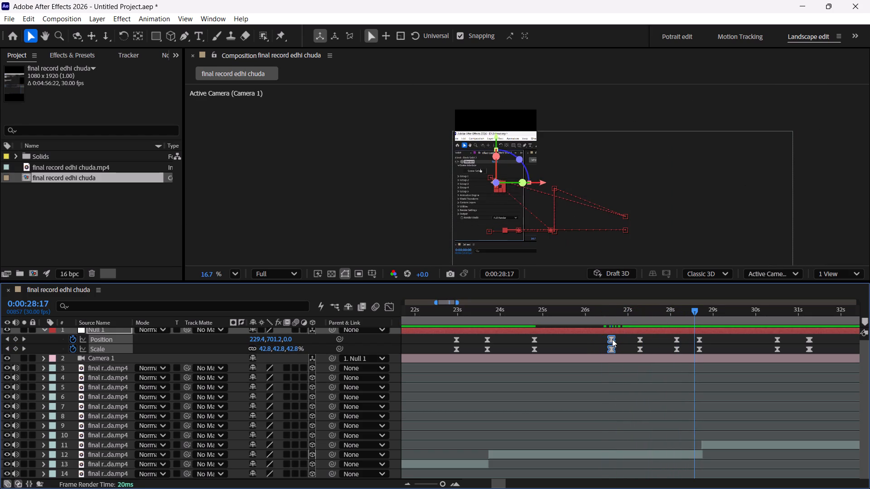
drag(612, 340, 623, 344)
Play from 0:00:26:09, and move Null 1's Position and Scale keyframes from about 0:00:28:21 to about 0:00:29:12, extending the zoom-in.
drag(694, 315, 597, 312)
key(space)
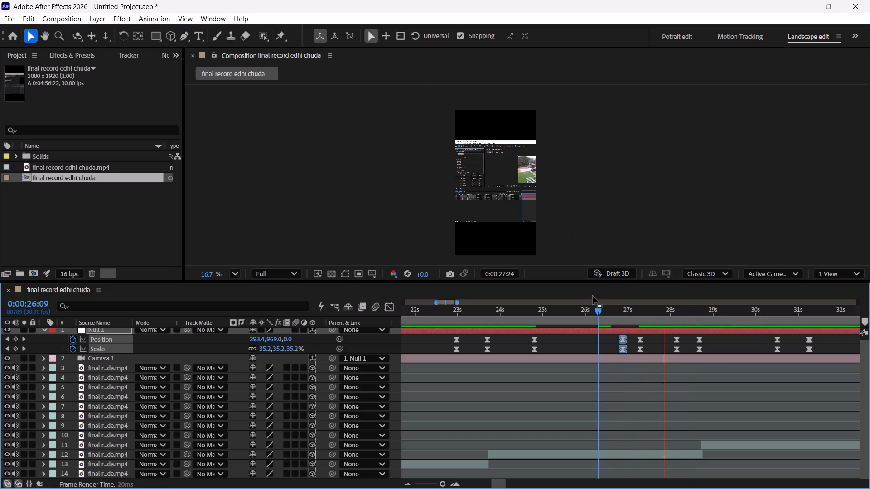
scroll(593, 296, left, 1)
key(space)
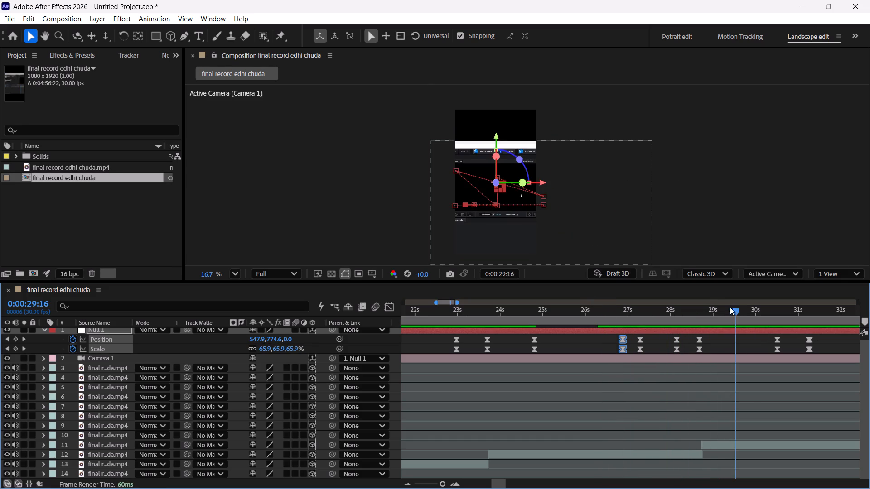
drag(732, 314, 646, 327)
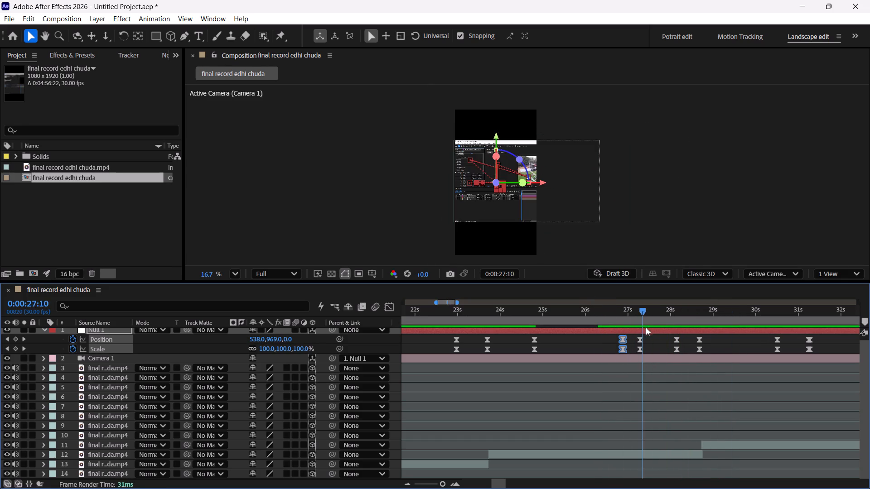
drag(646, 327, 686, 337)
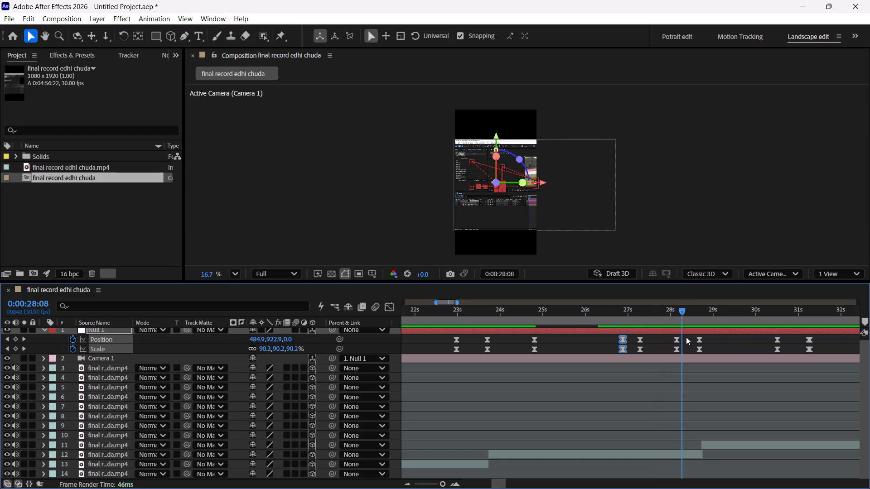
drag(686, 337, 703, 342)
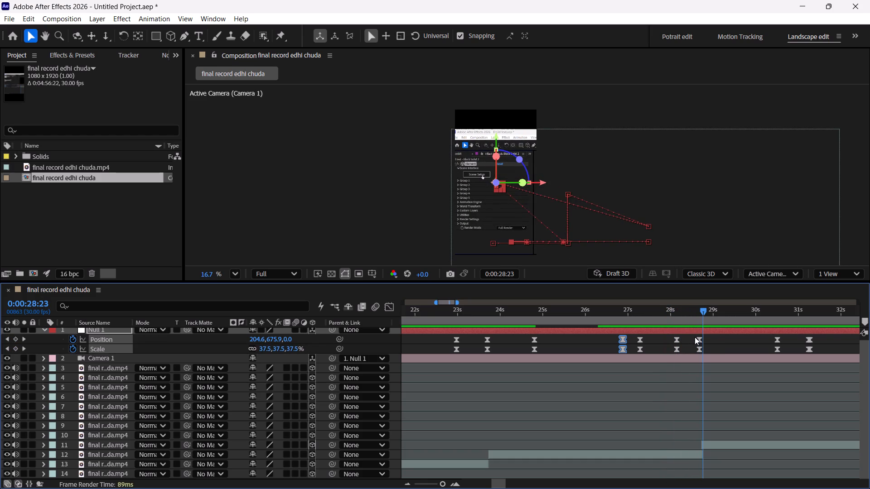
drag(695, 336, 711, 355)
drag(698, 337, 729, 350)
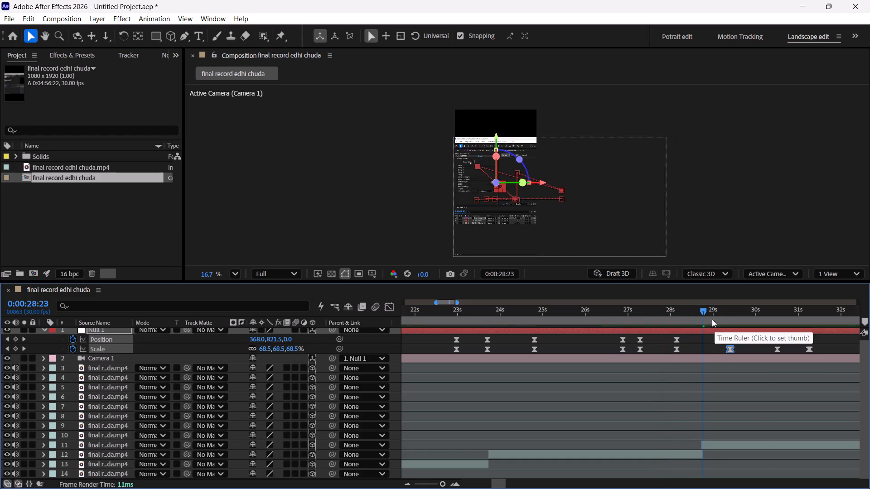
Scrub from 0:00:28:23 to 0:00:30:29 to review the retimed zoom-in and the camera move after it.
drag(704, 312, 737, 323)
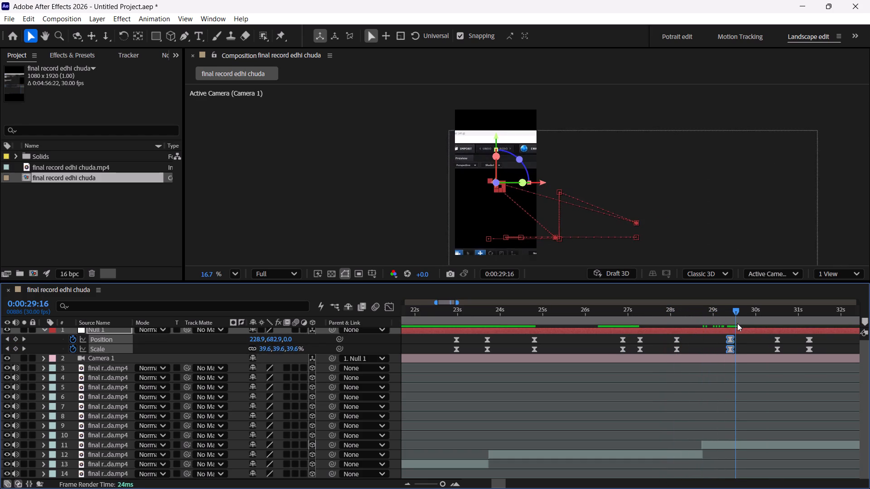
drag(737, 323, 763, 332)
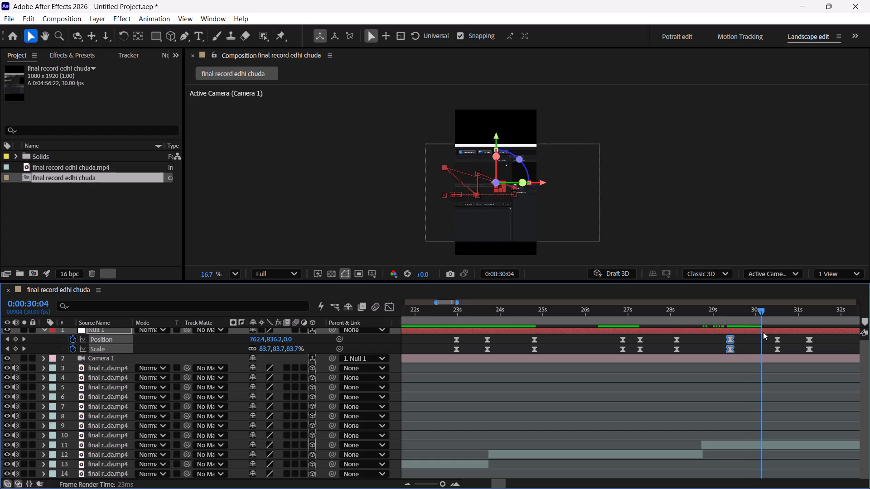
drag(763, 332, 793, 339)
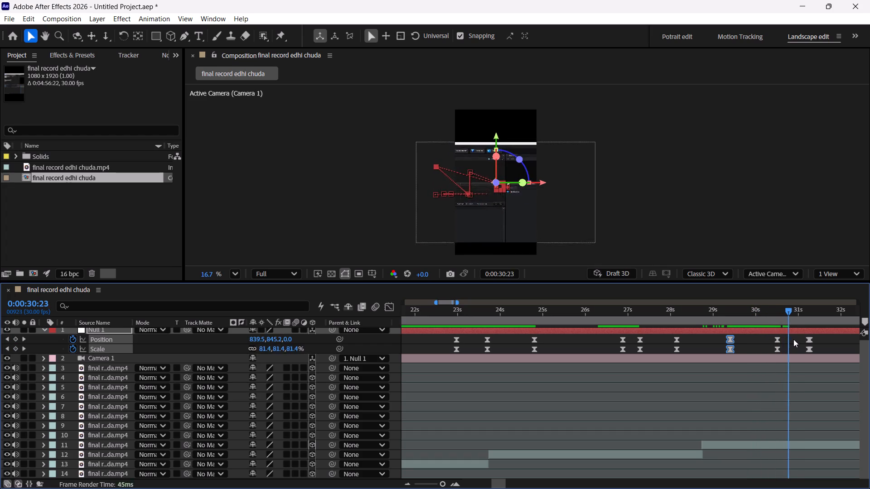
drag(793, 339, 799, 340)
scroll(752, 328, left, 3)
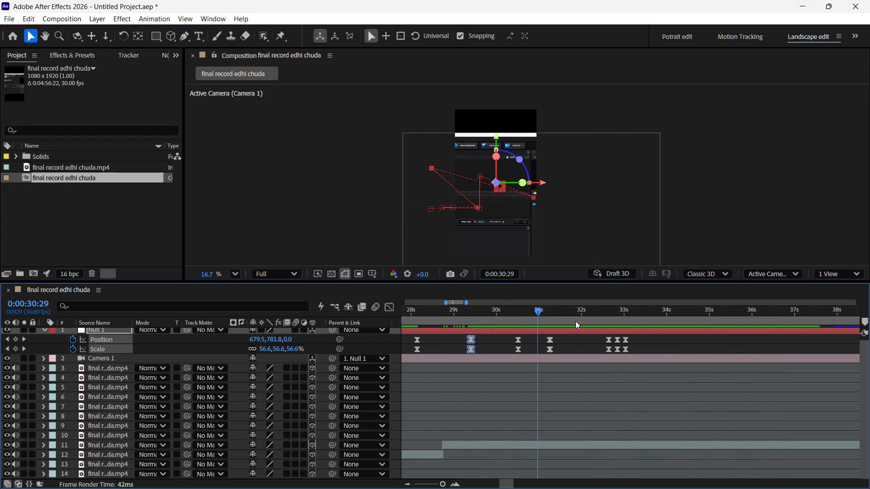
scroll(575, 321, left, 1)
Move Null 1's overlapping Position and Scale keyframes from about 0:00:31:08 to about 0:00:31:19.
drag(541, 314, 570, 327)
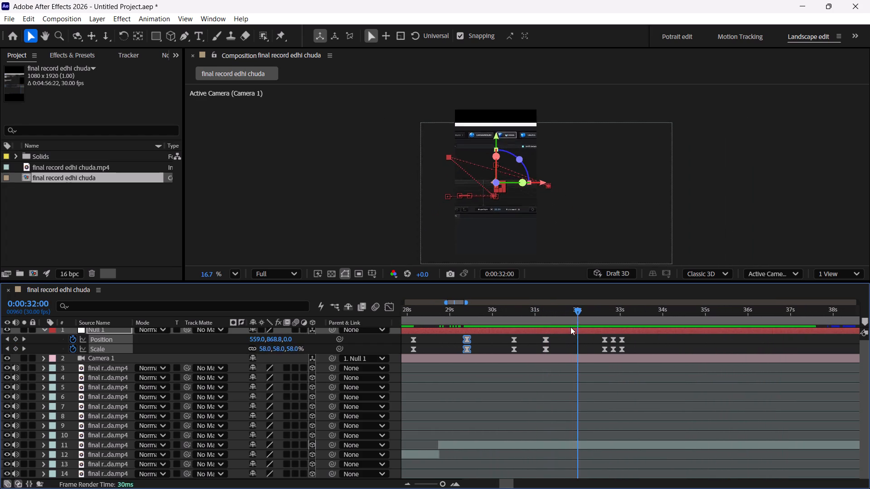
drag(570, 327, 552, 329)
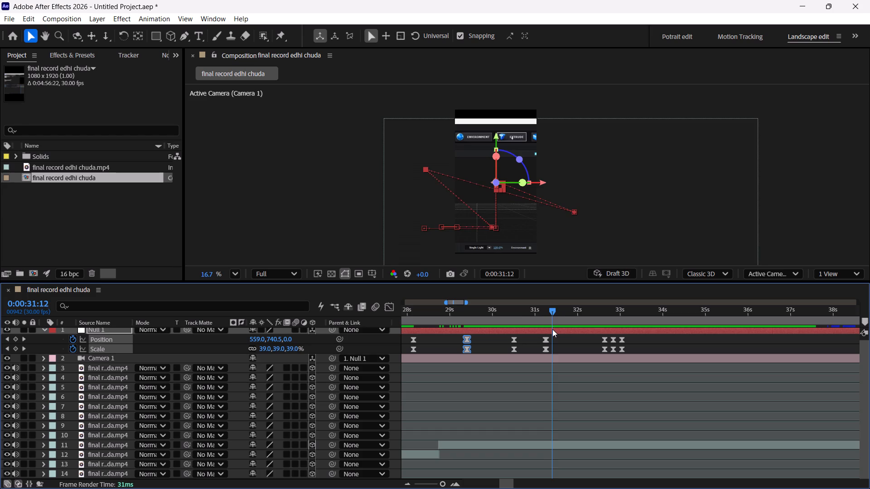
drag(552, 329, 562, 331)
drag(537, 338, 550, 346)
drag(546, 340, 562, 344)
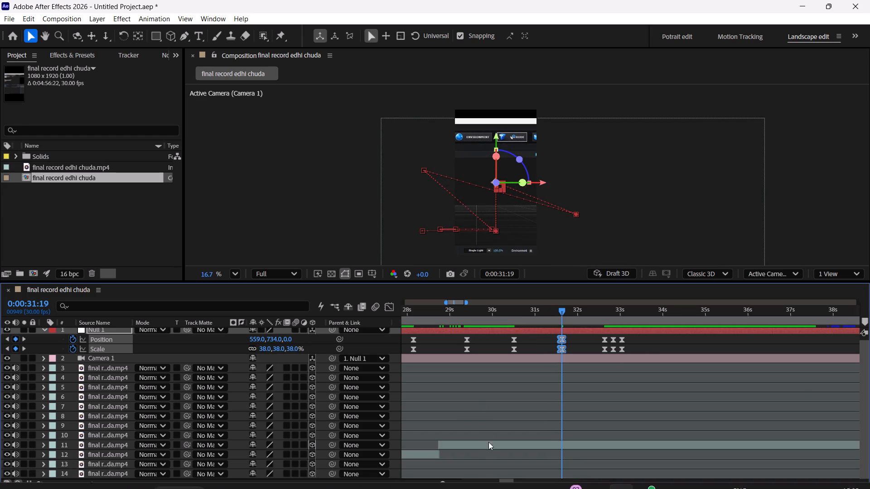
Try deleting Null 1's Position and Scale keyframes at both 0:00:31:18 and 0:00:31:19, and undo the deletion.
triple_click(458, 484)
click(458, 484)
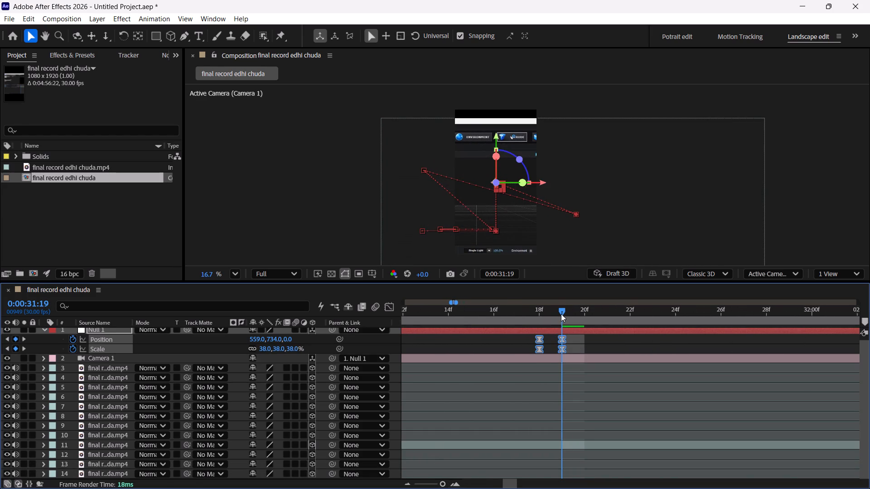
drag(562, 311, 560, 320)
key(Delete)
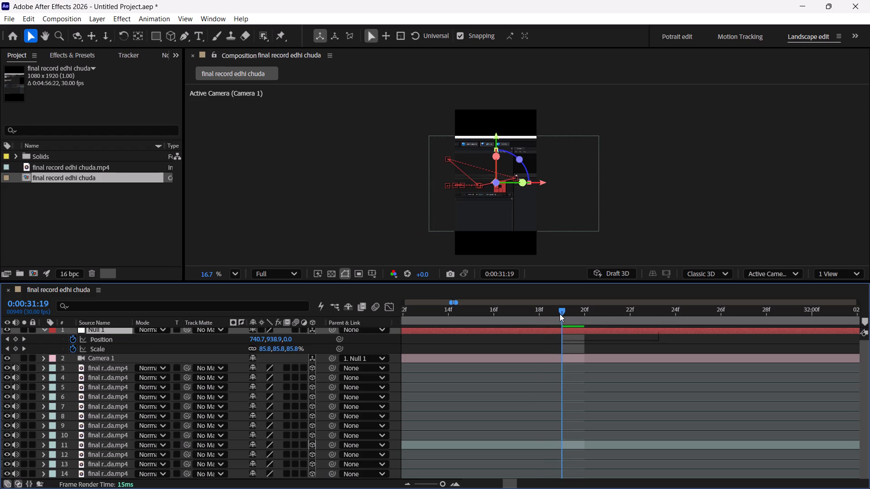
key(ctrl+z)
Delete only Null 1's Position and Scale keyframes at 0:00:31:19, keeping the adjacent pair at 0:00:31:18.
click(575, 339)
drag(557, 334, 574, 361)
key(ctrl+z)
drag(551, 340, 564, 354)
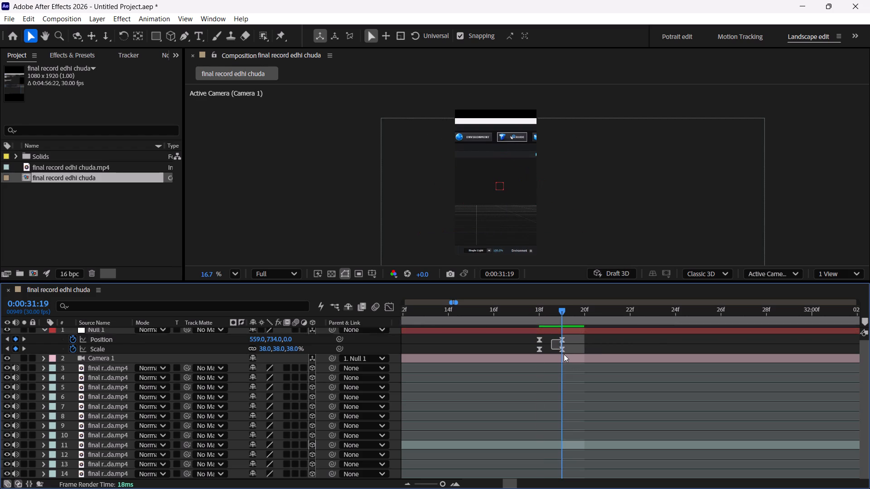
drag(564, 354, 566, 356)
key(Delete)
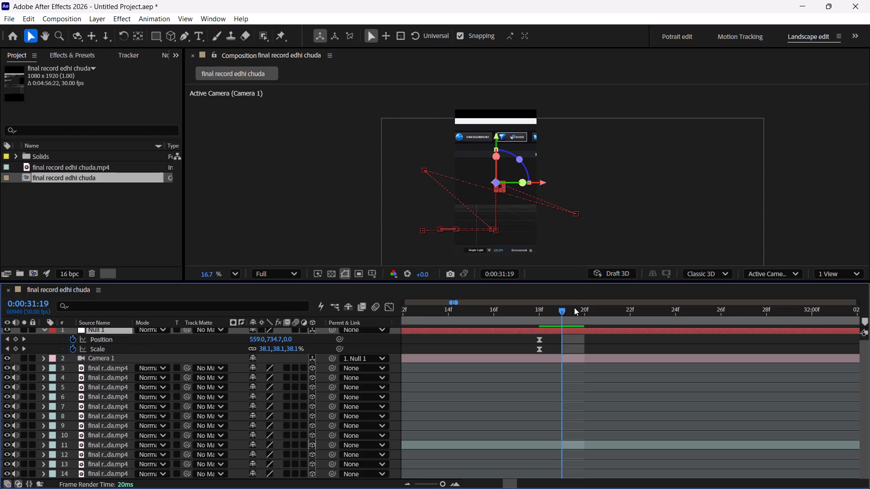
Scrub from 0:00:31:17 to about 0:00:42:00 to review the camera move after the deleted keyframes and the hold that follows.
drag(565, 307, 526, 336)
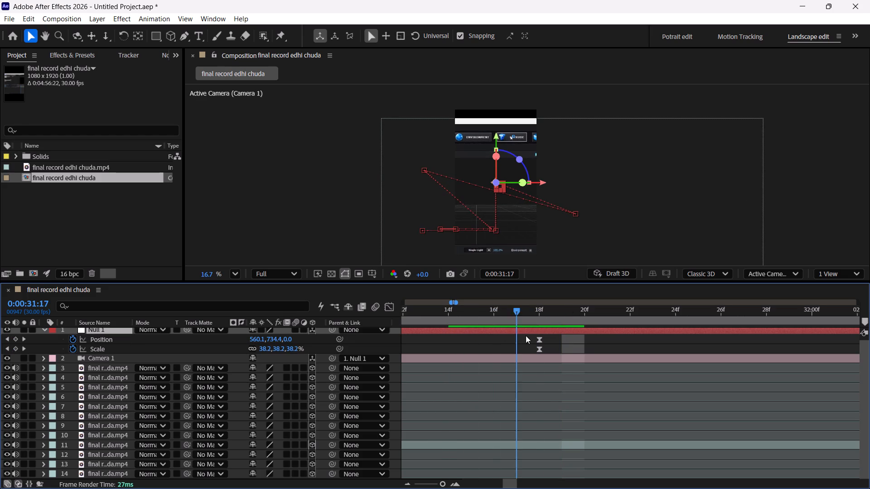
drag(526, 336, 534, 338)
click(444, 487)
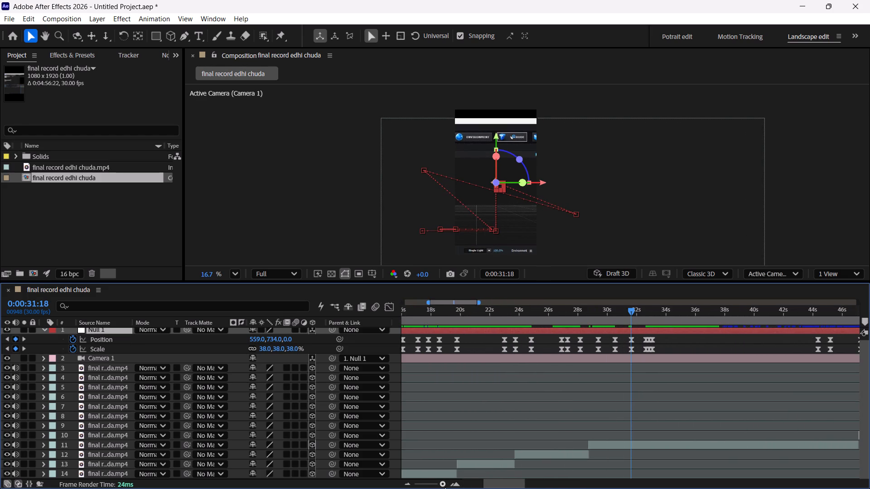
scroll(597, 378, left, 1)
drag(533, 310, 541, 316)
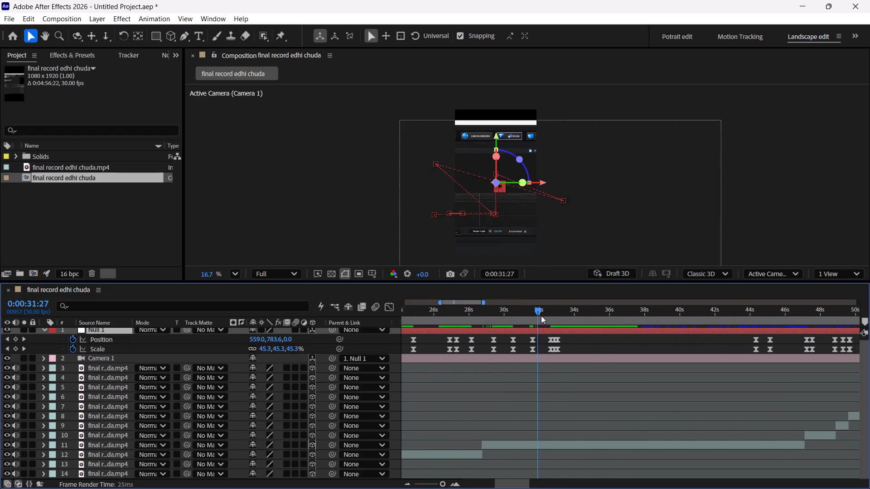
drag(541, 316, 562, 322)
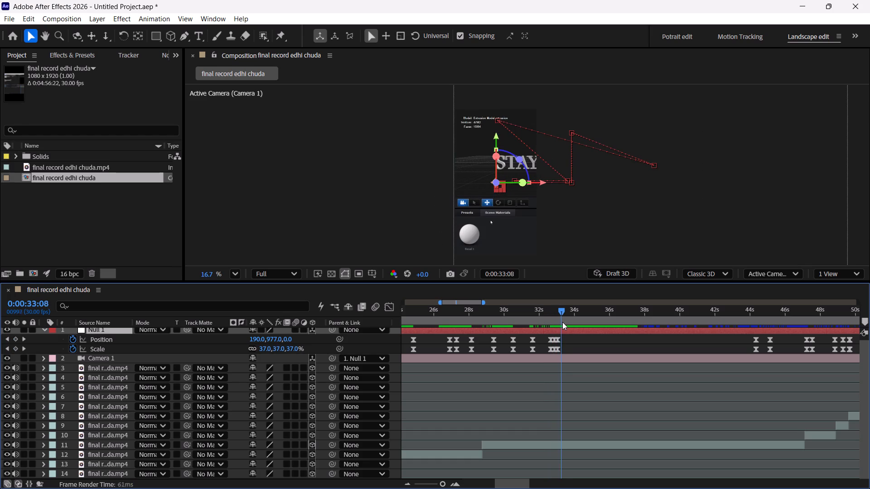
drag(562, 322, 622, 323)
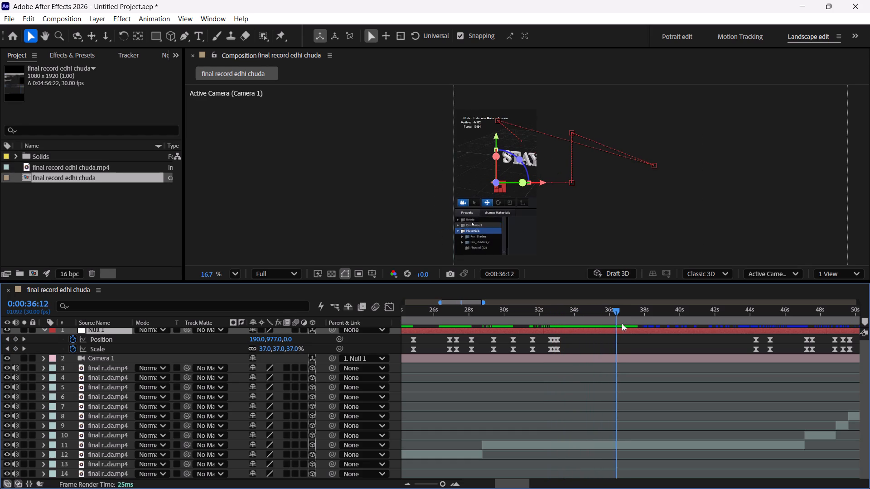
drag(622, 323, 720, 327)
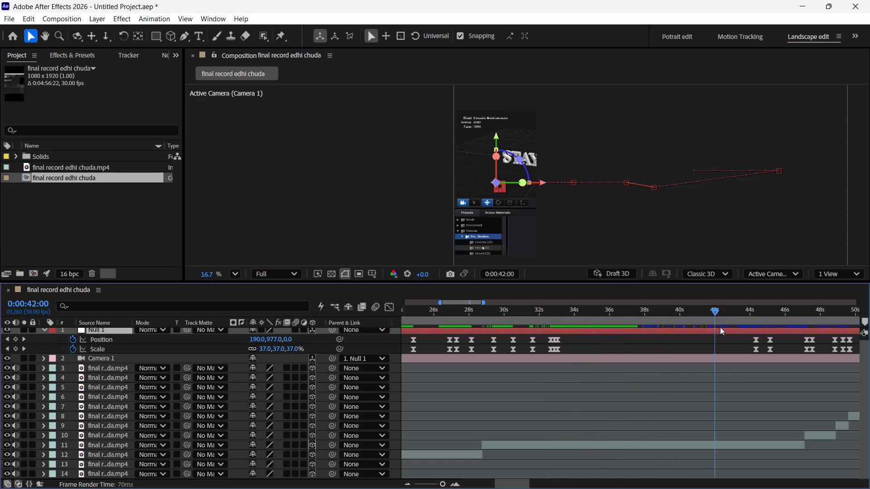
drag(720, 327, 570, 331)
Play and scrub between about 0:00:33:03 and 0:00:46:19 to review the held close-up and the zoom-out to the full frame.
key(space)
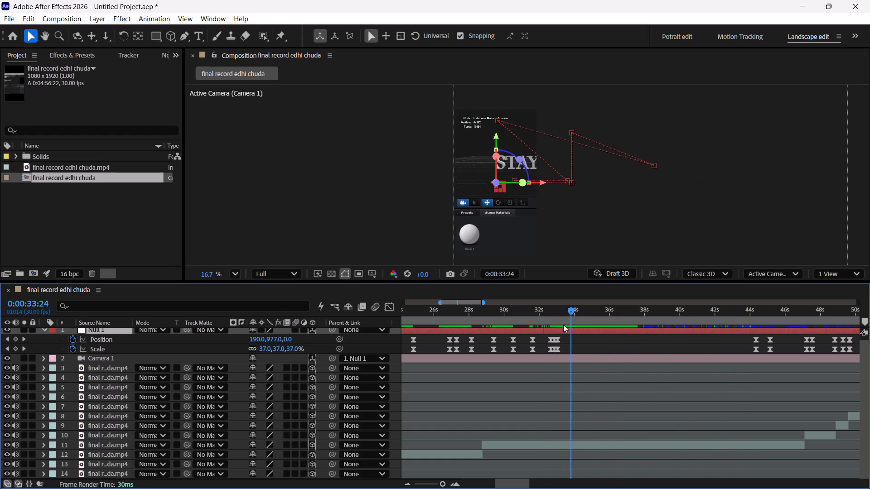
scroll(496, 334, left, 1)
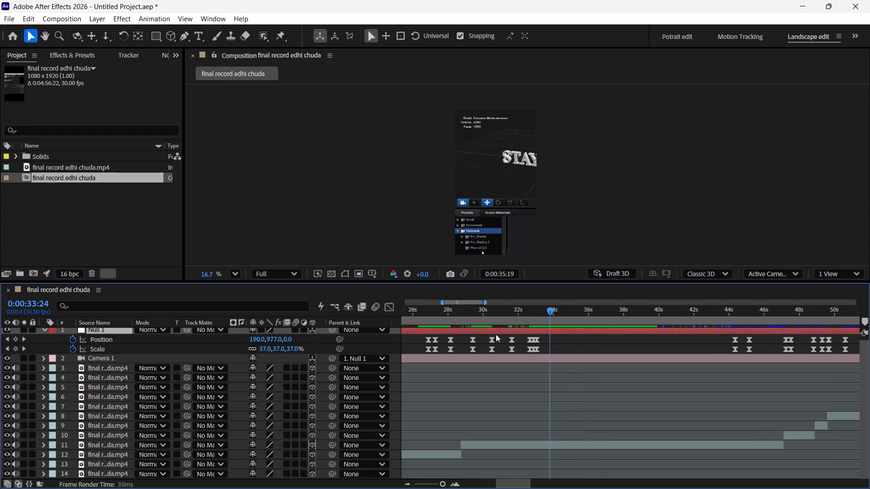
scroll(496, 334, left, 1)
key(space)
drag(592, 312, 590, 313)
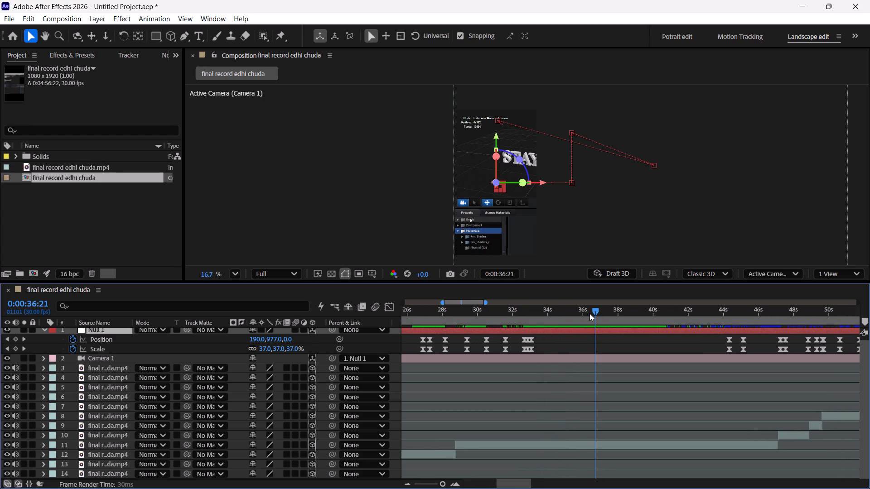
drag(590, 313, 528, 326)
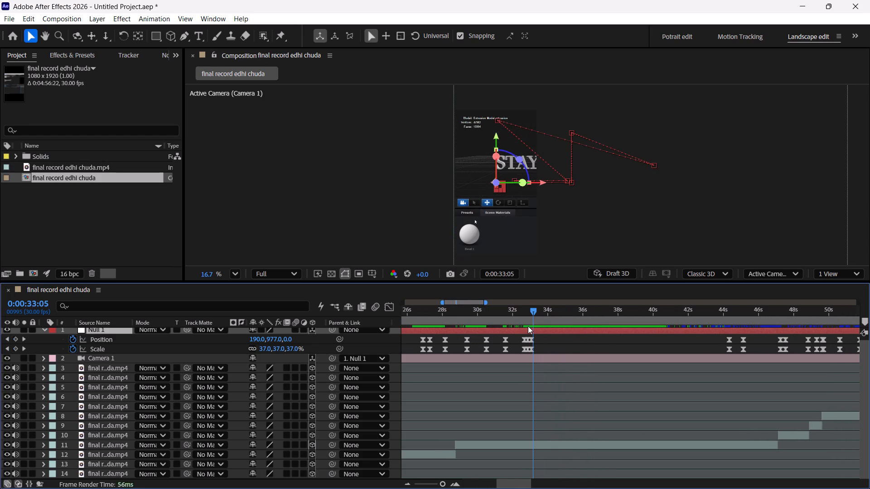
drag(528, 326, 529, 326)
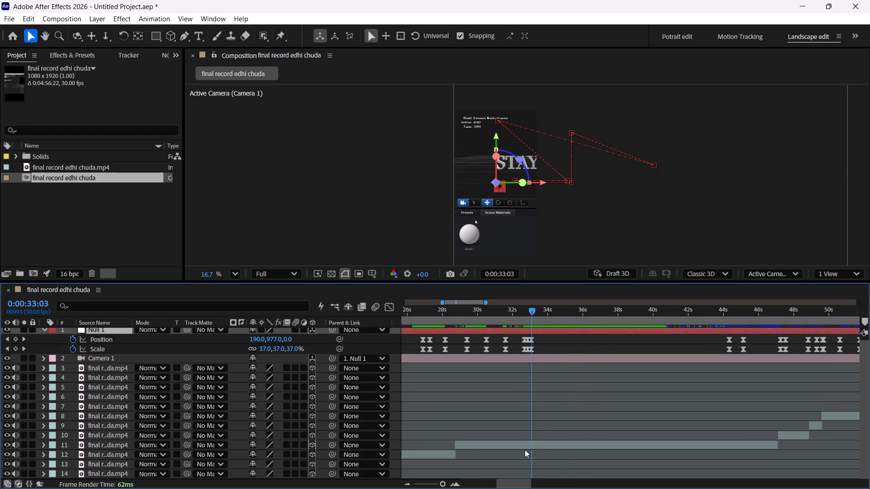
click(529, 443)
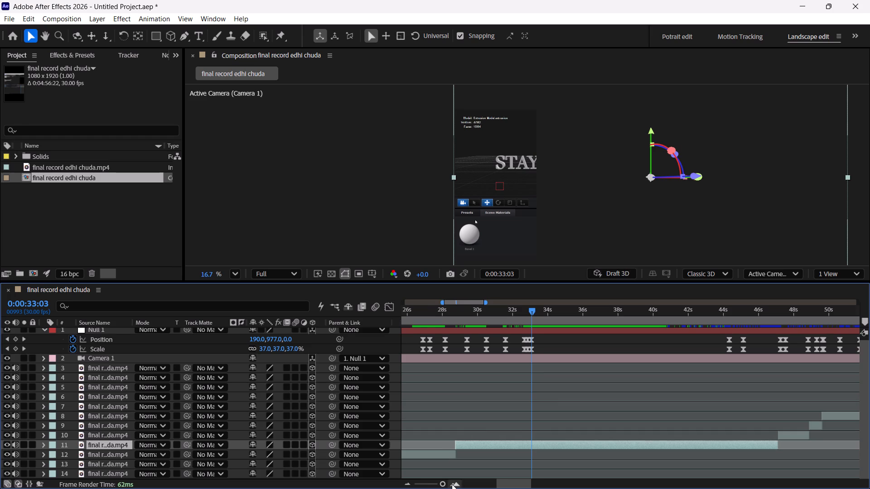
click(456, 487)
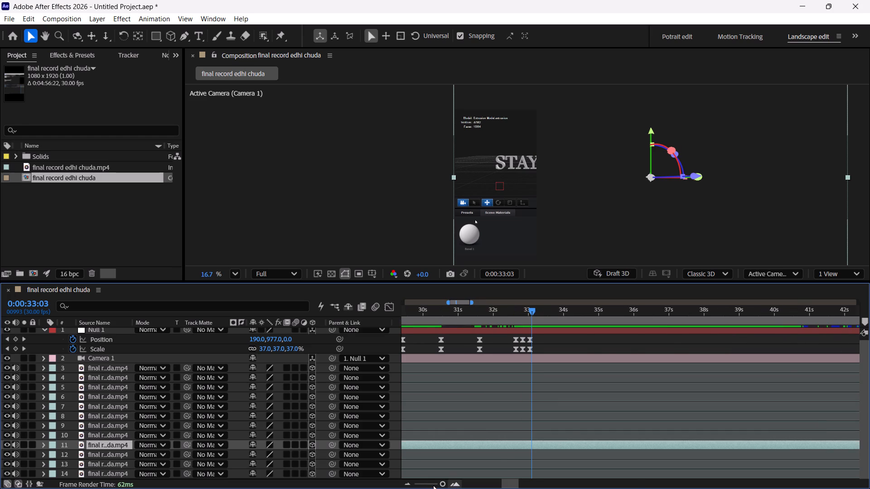
click(433, 485)
key(space)
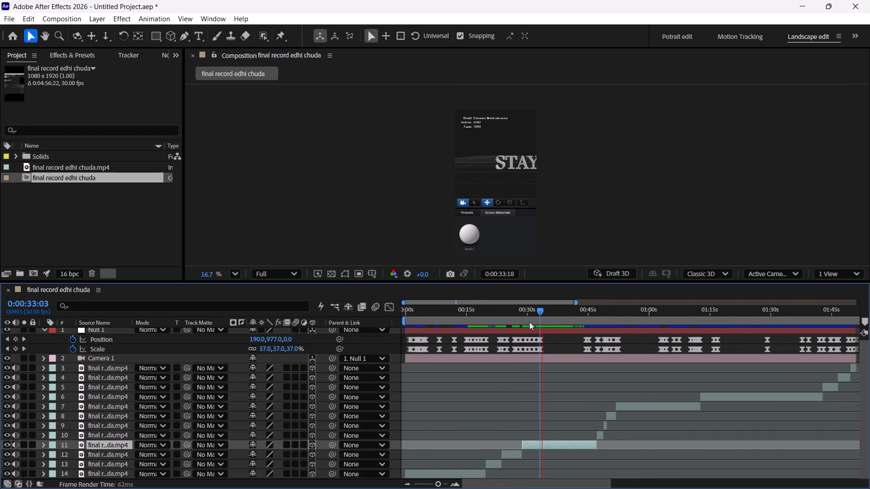
drag(544, 313, 567, 320)
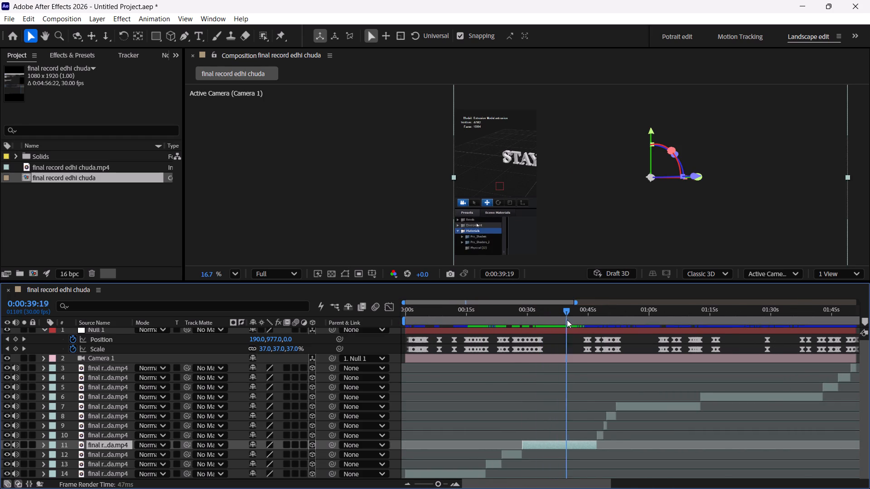
drag(567, 320, 586, 321)
key(space)
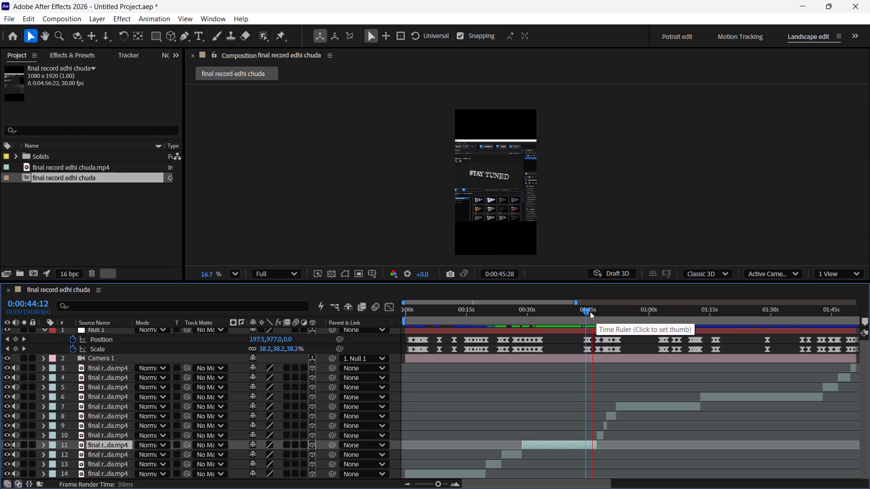
key(space)
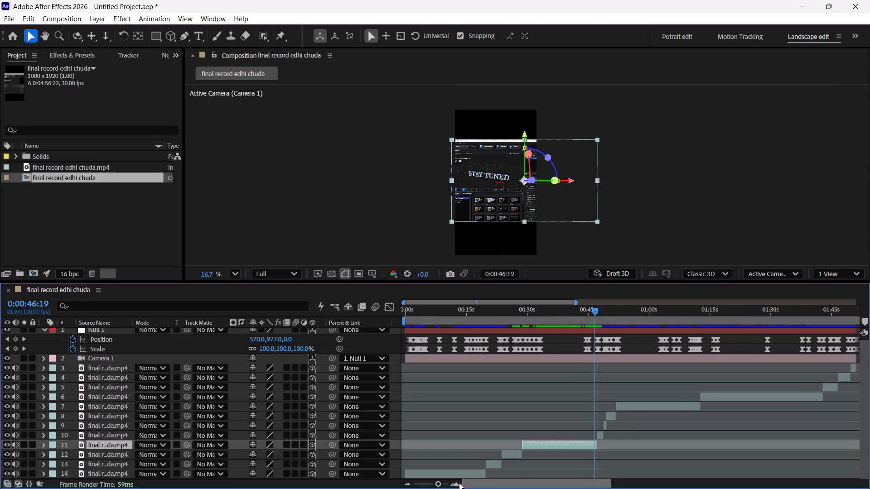
Review the camera moves from 0:00:43:00 to about 0:00:52:17 by scrubbing and briefly playing back.
double_click(459, 483)
drag(588, 313, 537, 312)
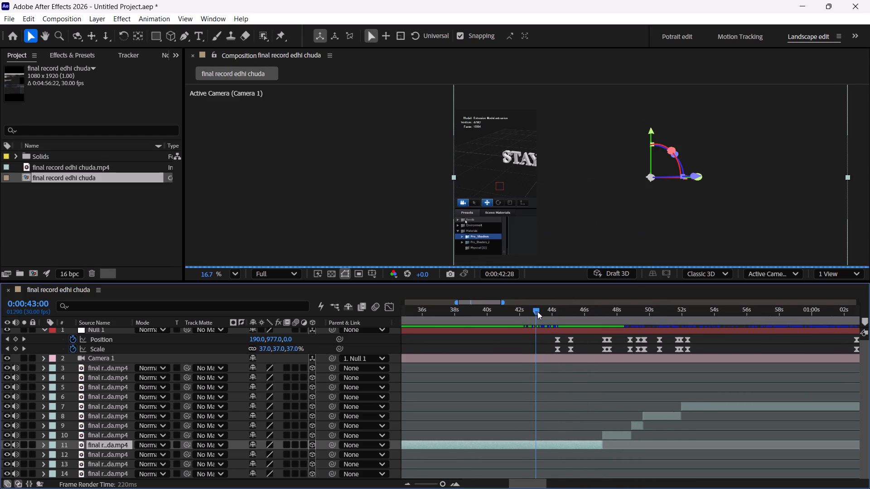
drag(537, 312, 571, 318)
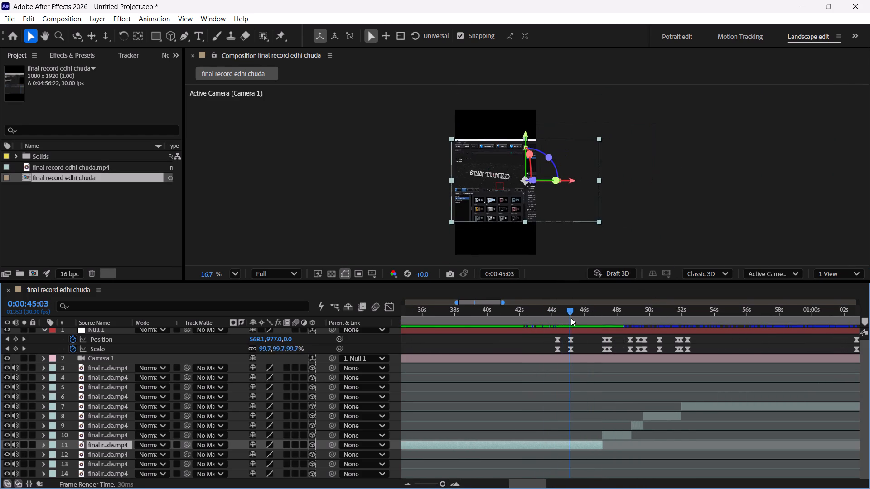
drag(571, 318, 634, 324)
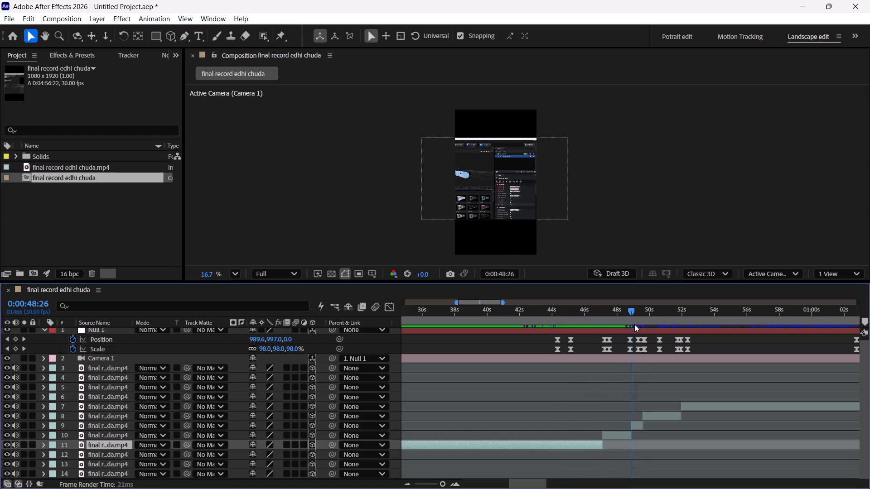
drag(634, 324, 679, 334)
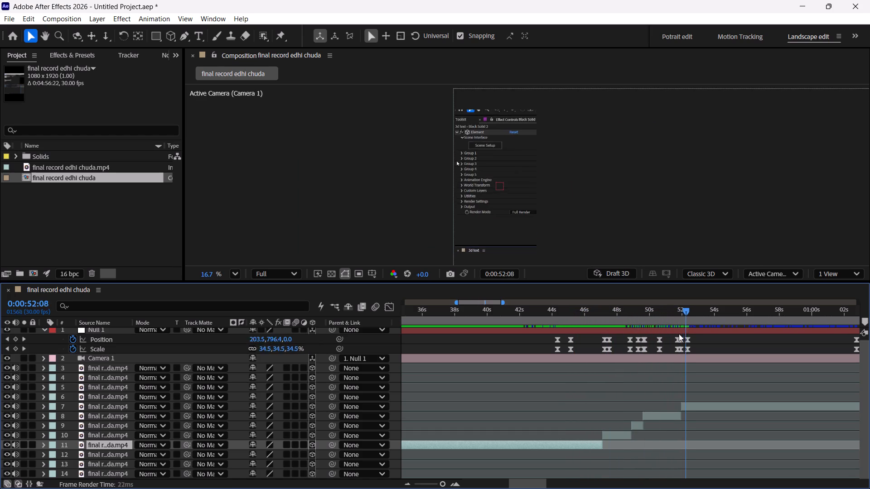
drag(679, 334, 677, 334)
key(space)
key(space)
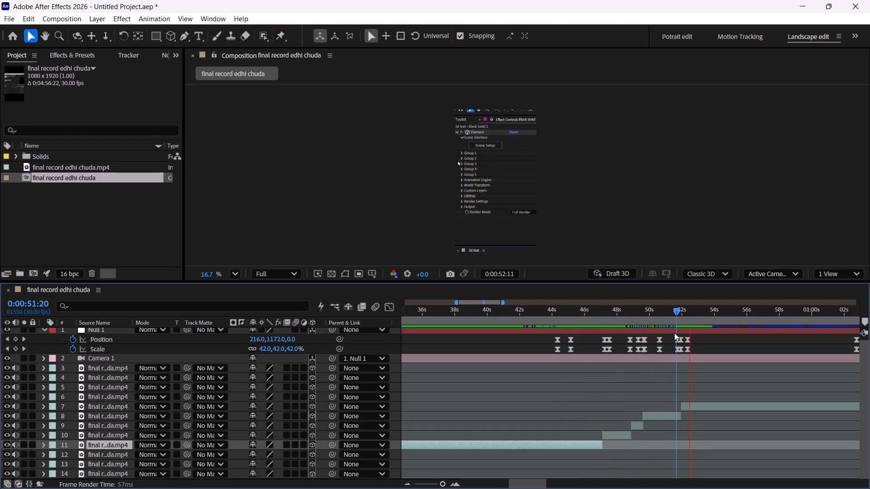
Examine the camera transition between about 0:00:50:16 and 0:00:52:14 closely around the cut between layers 8 and 7.
click(456, 481)
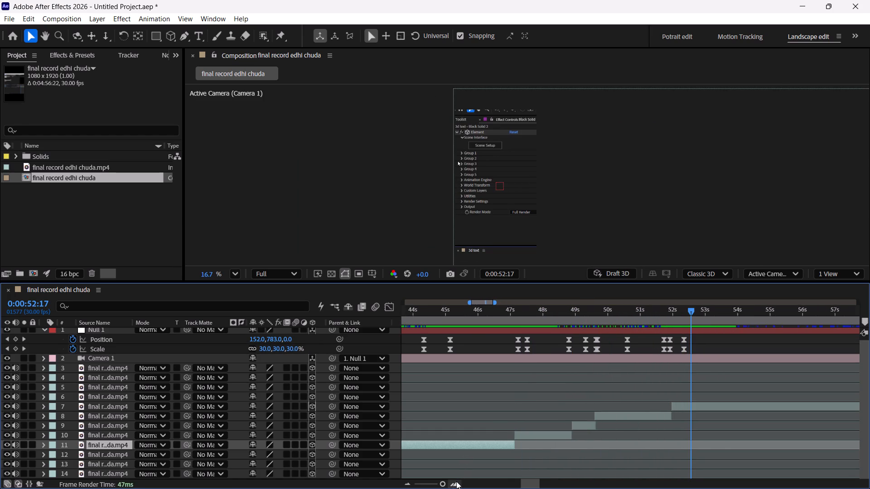
click(456, 481)
drag(699, 312, 559, 319)
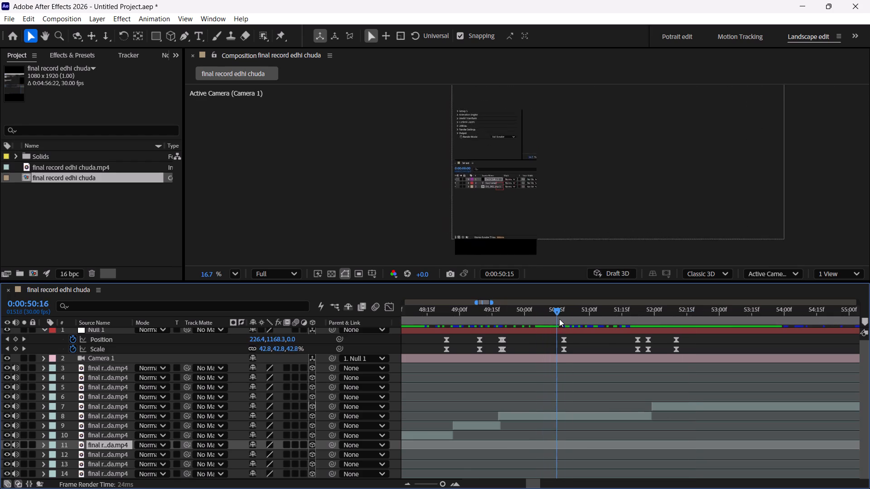
drag(559, 319, 628, 324)
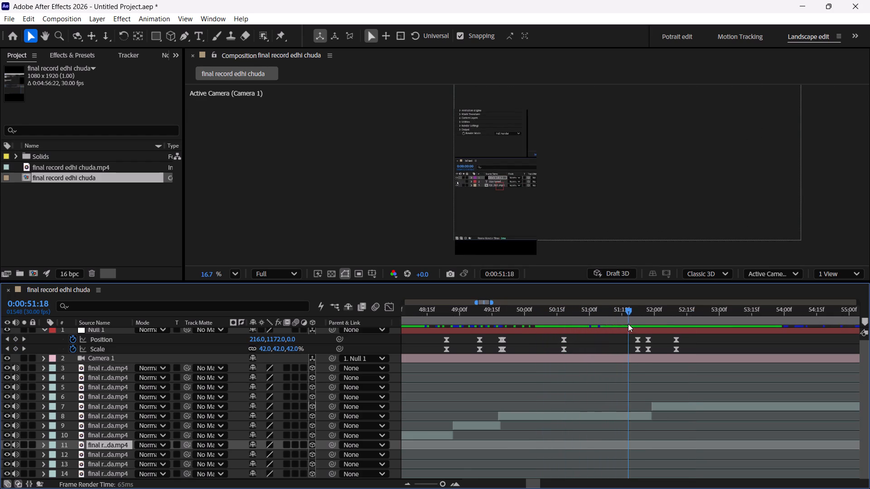
drag(628, 324, 648, 324)
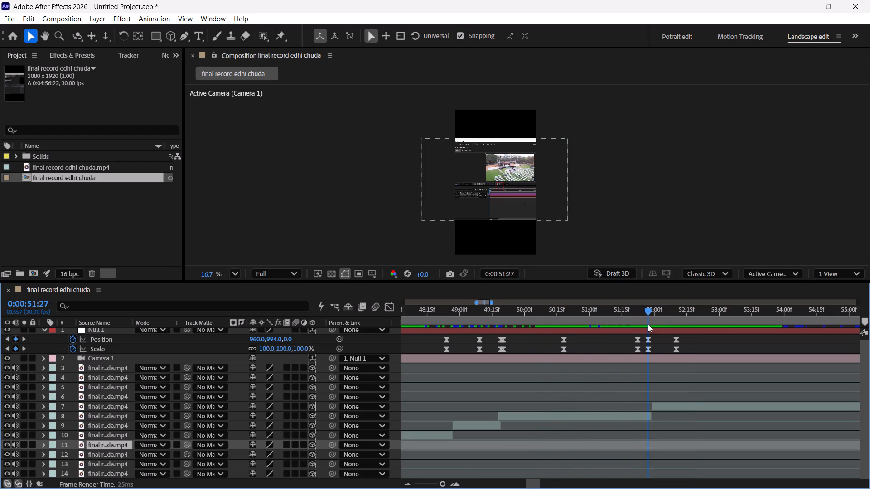
drag(648, 324, 686, 327)
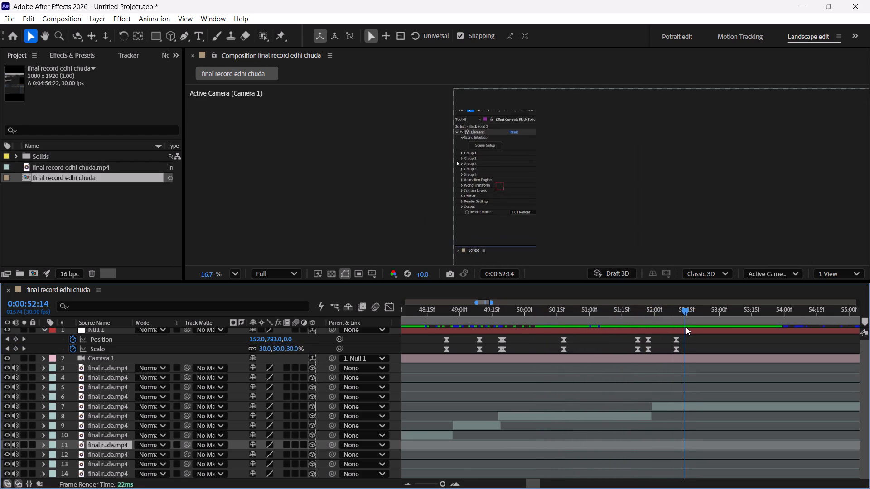
drag(686, 327, 636, 323)
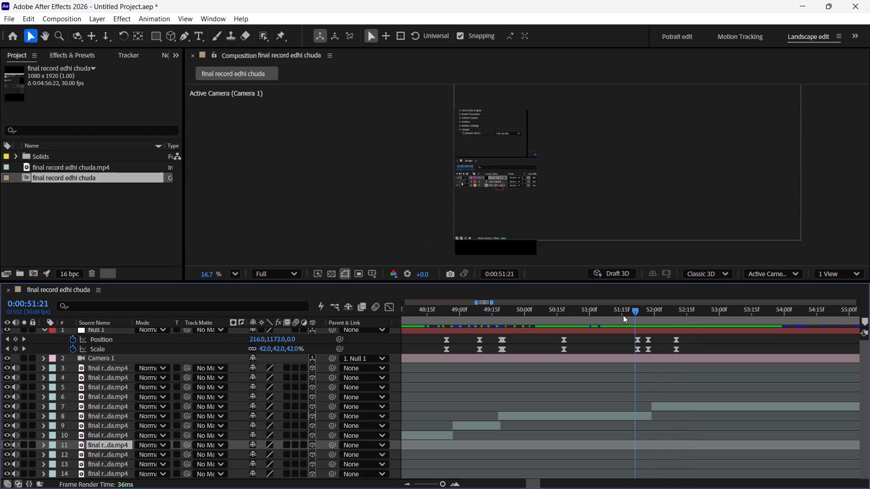
key(space)
key(space)
Delete Null 1's Position and Scale keyframes at 0:00:51:27, between the keyframe pairs on either side.
drag(676, 311, 637, 316)
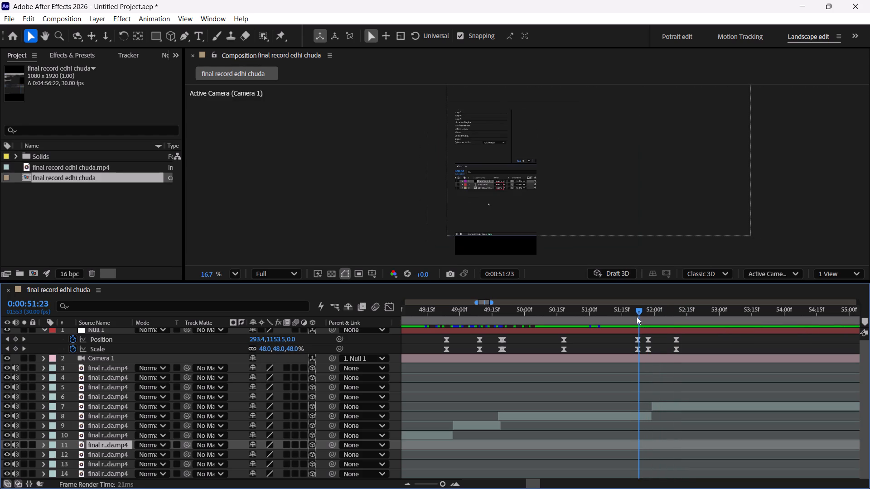
drag(637, 316, 648, 318)
click(648, 340)
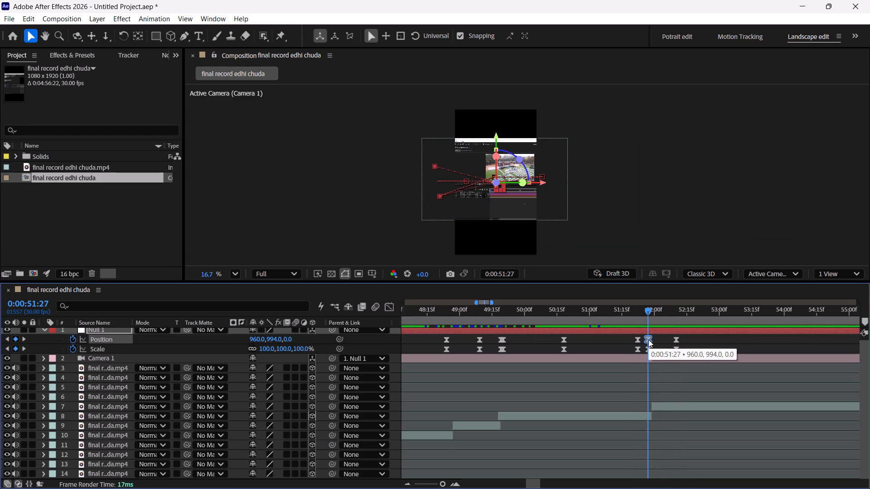
key(Delete)
click(647, 347)
key(Delete)
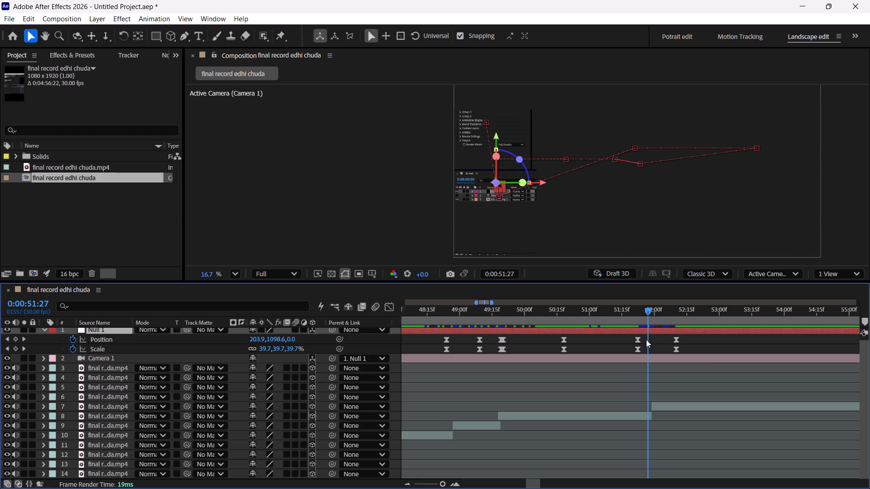
Scrub from about 0:00:51:25 past 0:00:55:19 to review the direct camera move and the section after it.
drag(643, 312, 647, 322)
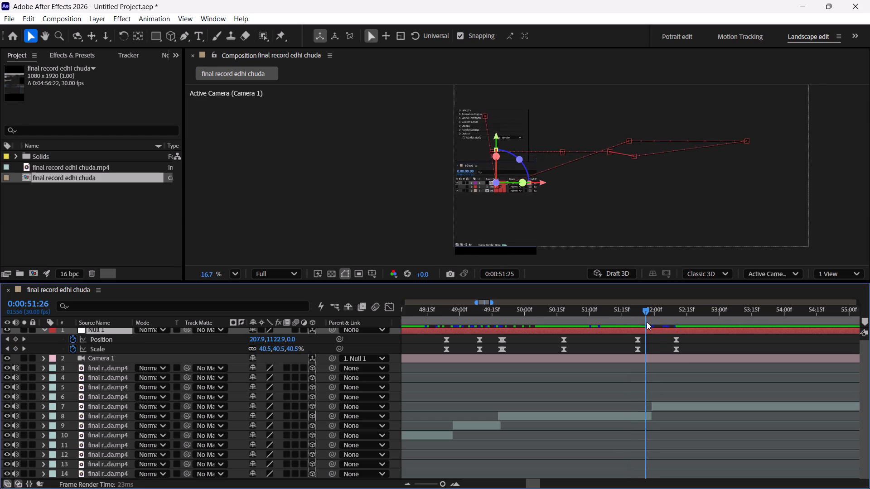
drag(647, 322, 686, 334)
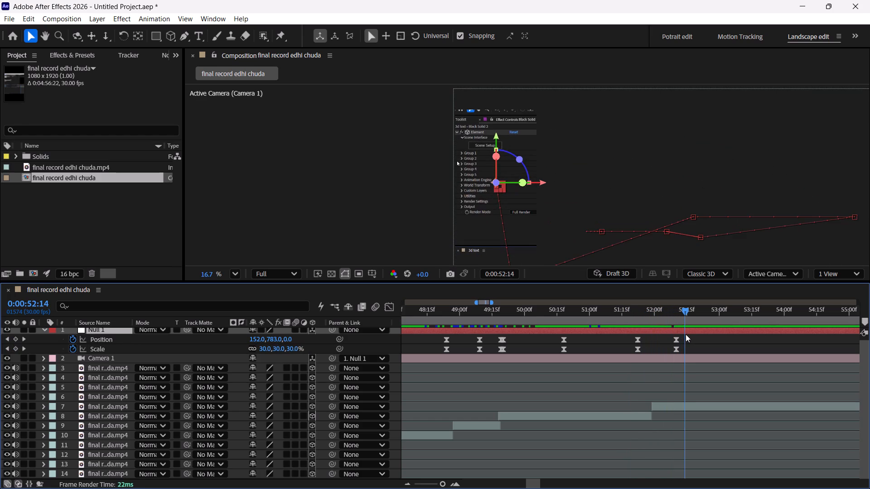
drag(686, 334, 686, 334)
scroll(686, 334, left, 4)
drag(464, 312, 667, 347)
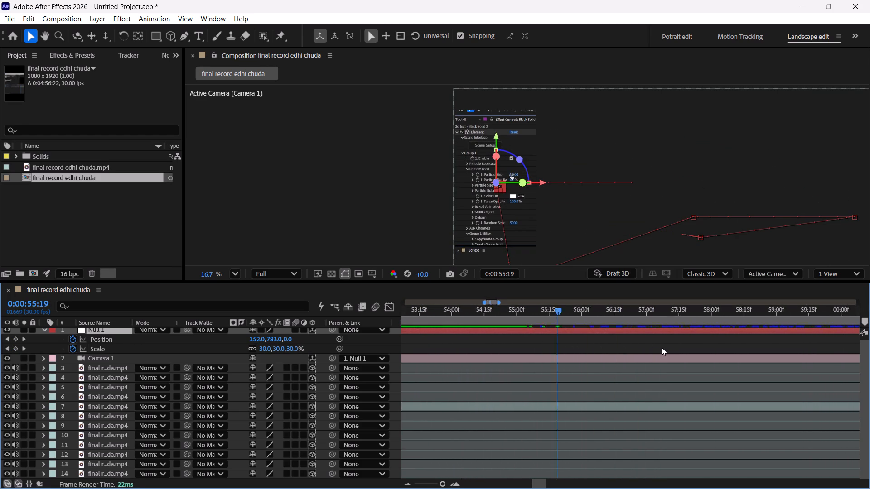
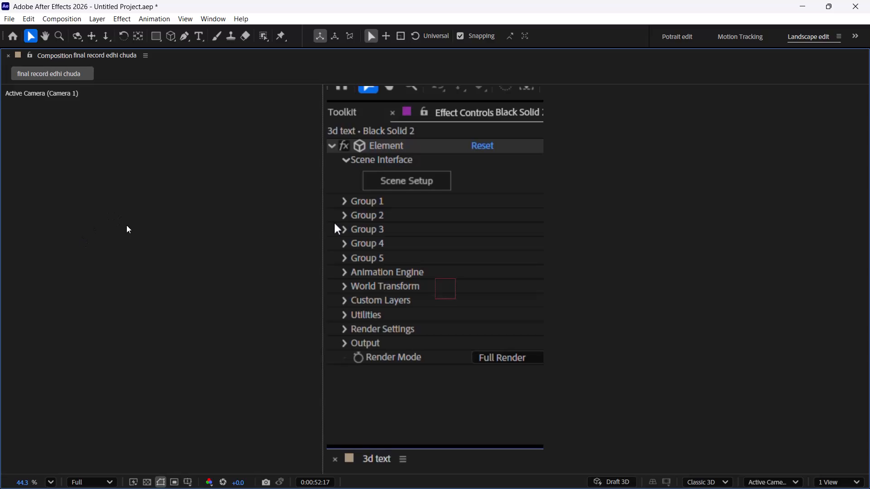
Return to the full workspace, dismiss the chat notification, and scrub the camera move between about 0:00:48:21 and 0:00:49:26.
key(Escape)
key(grave)
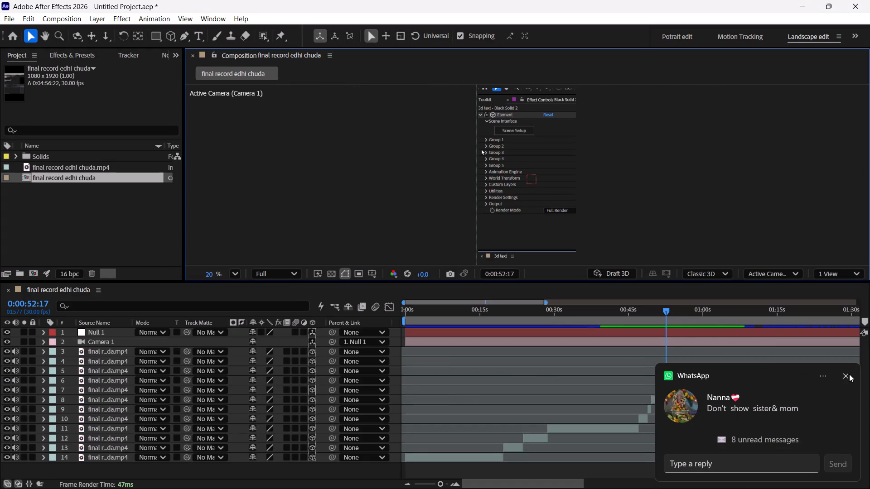
click(849, 374)
scroll(677, 356, left, 1)
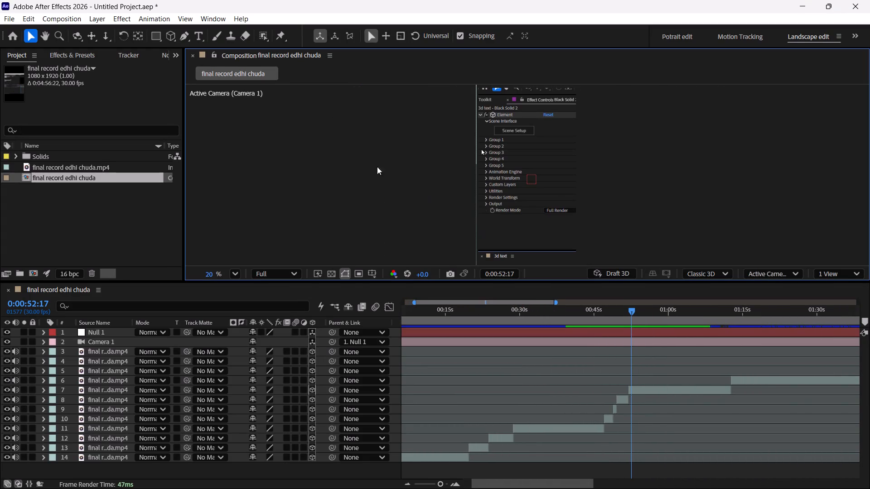
drag(630, 311, 617, 312)
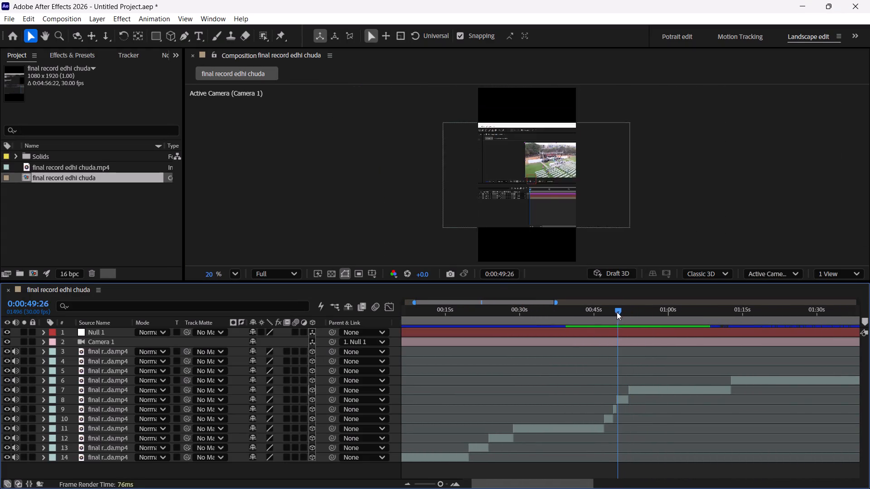
drag(617, 312, 615, 312)
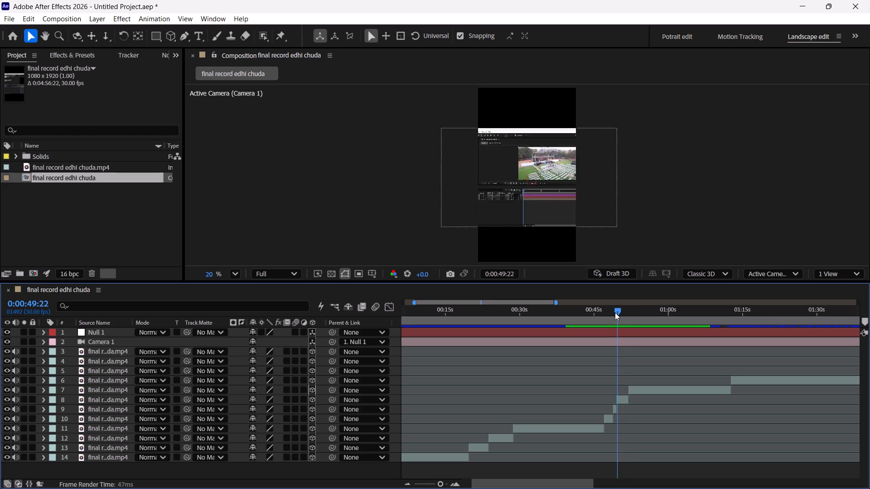
drag(615, 312, 612, 312)
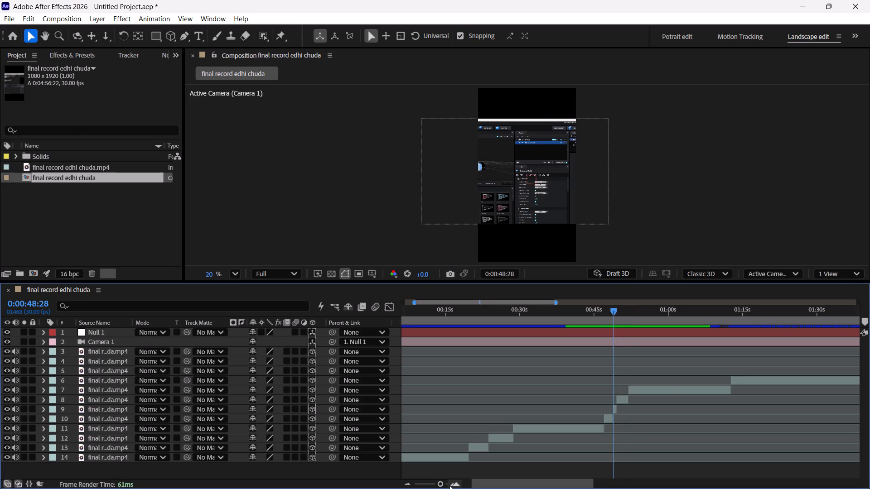
triple_click(451, 485)
drag(613, 315, 599, 315)
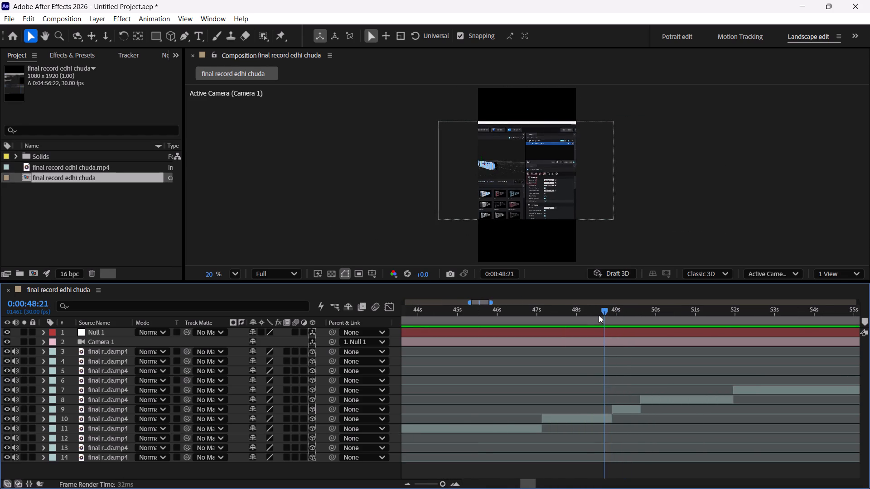
drag(599, 315, 613, 324)
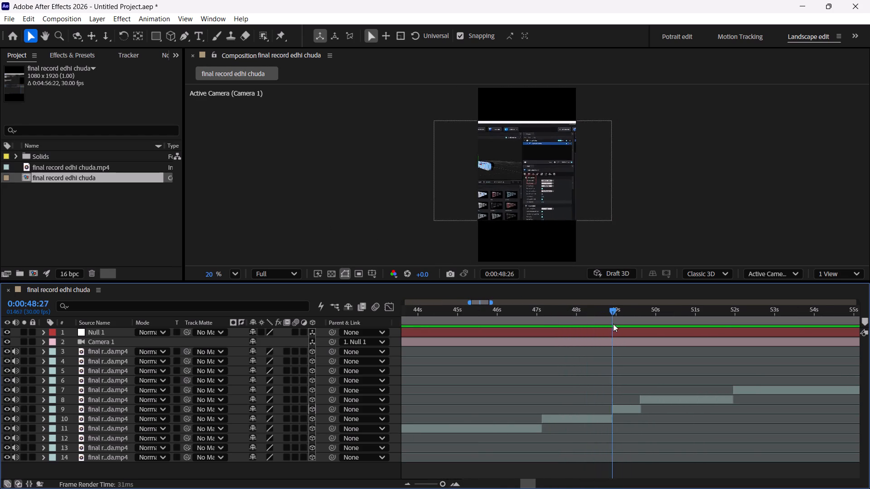
drag(613, 324, 628, 334)
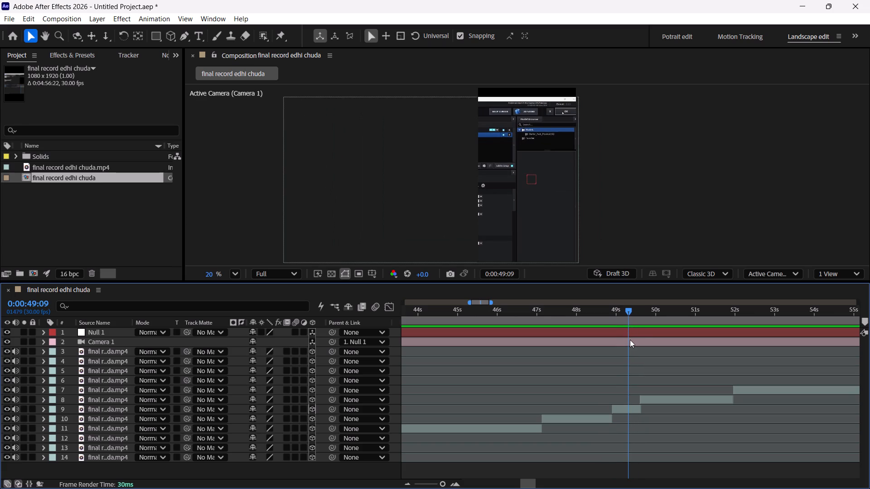
Reveal Null 1's keyframes and examine the camera move closely between about 0:00:49:09 and 0:00:49:21.
click(623, 328)
key(u)
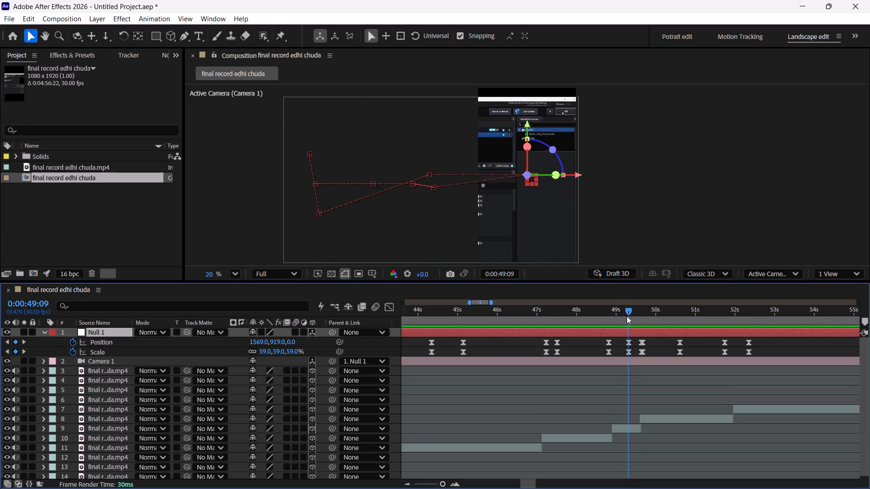
drag(627, 314, 634, 316)
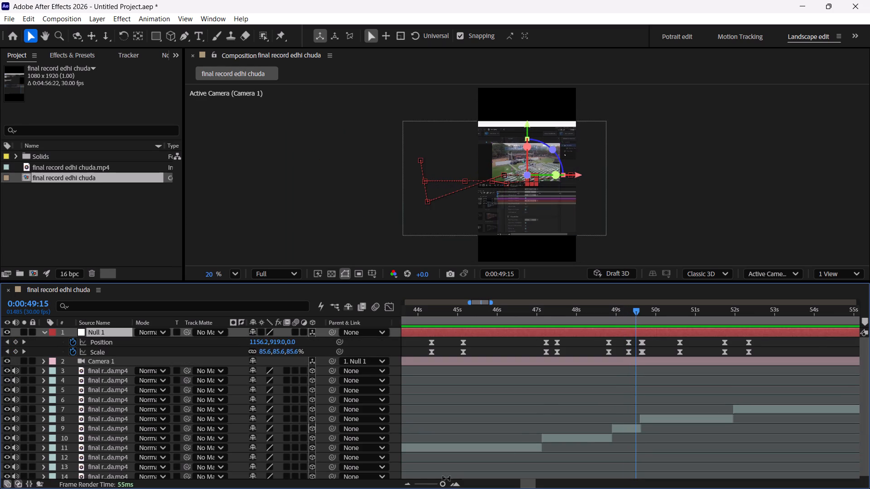
triple_click(453, 482)
drag(632, 308, 633, 311)
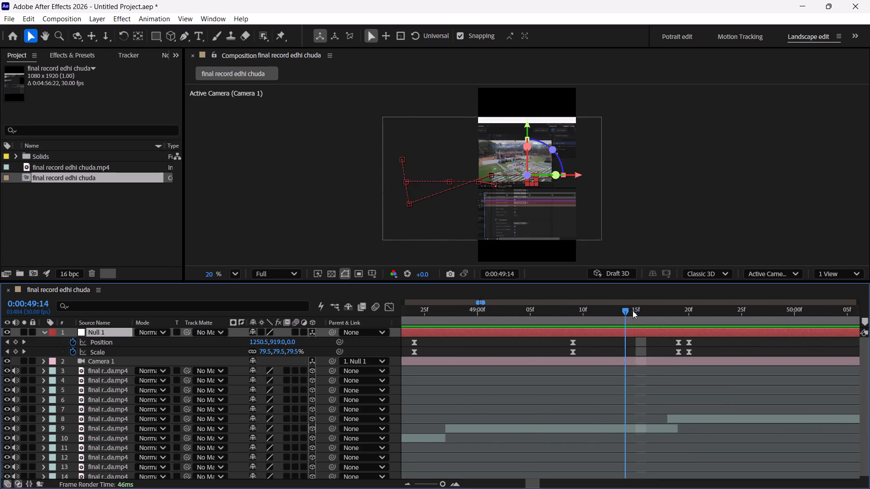
drag(633, 311, 703, 329)
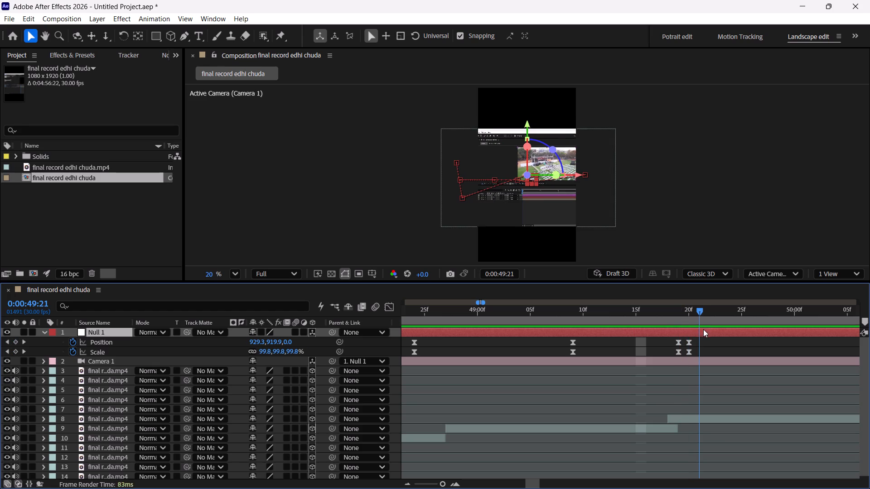
drag(703, 329, 570, 331)
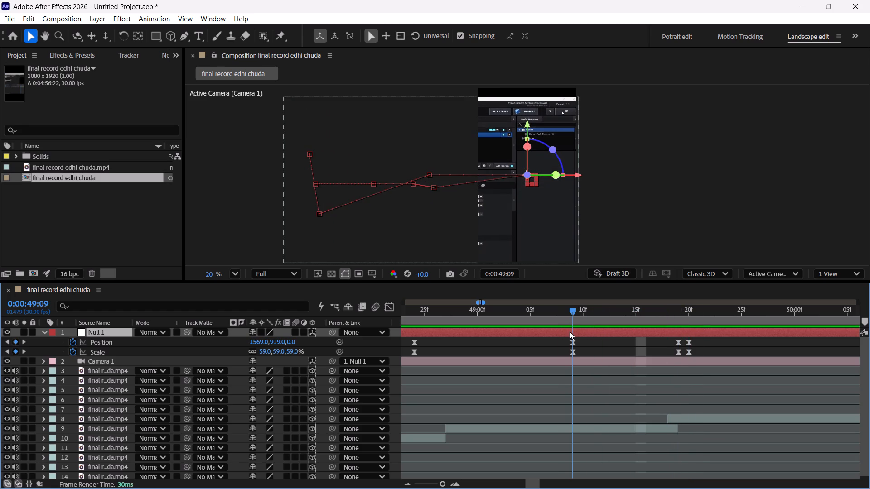
drag(570, 331, 571, 332)
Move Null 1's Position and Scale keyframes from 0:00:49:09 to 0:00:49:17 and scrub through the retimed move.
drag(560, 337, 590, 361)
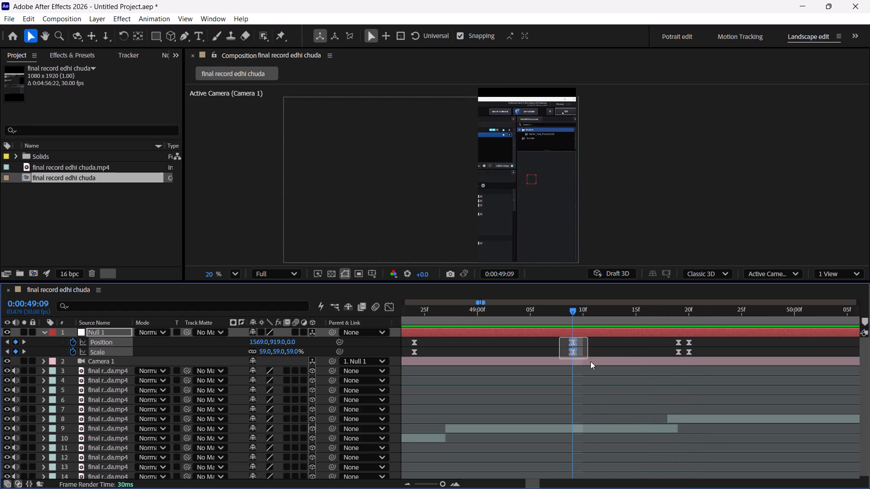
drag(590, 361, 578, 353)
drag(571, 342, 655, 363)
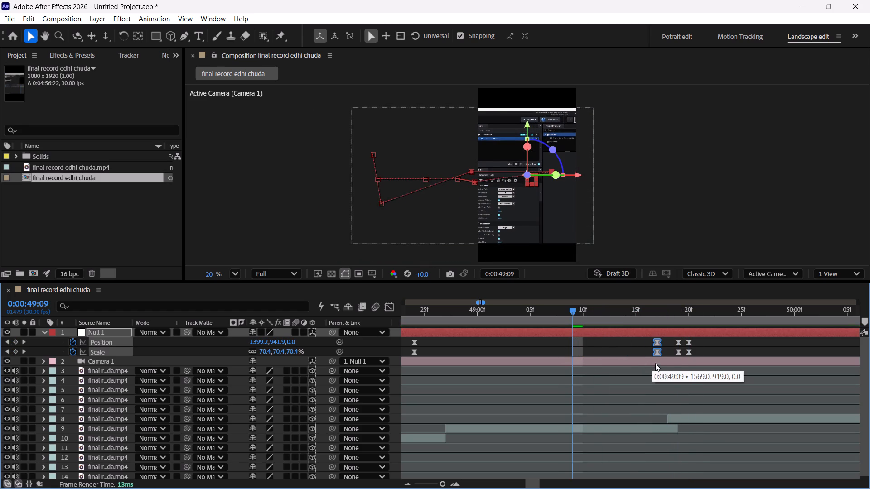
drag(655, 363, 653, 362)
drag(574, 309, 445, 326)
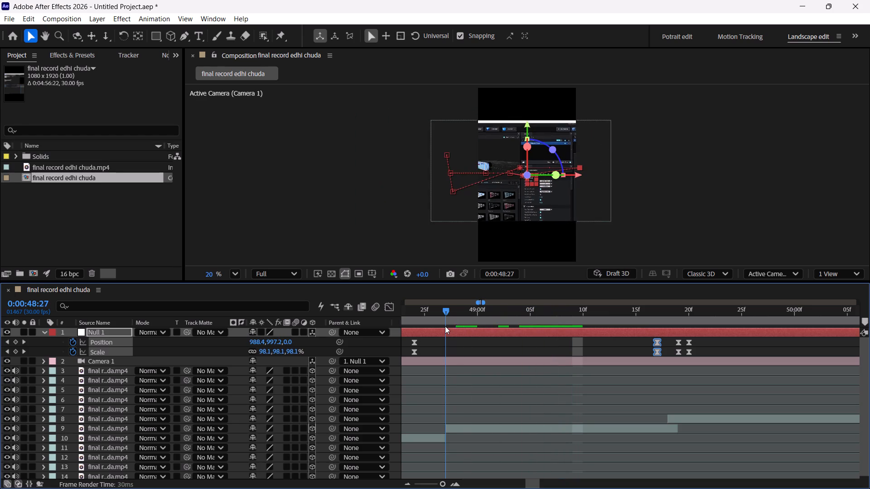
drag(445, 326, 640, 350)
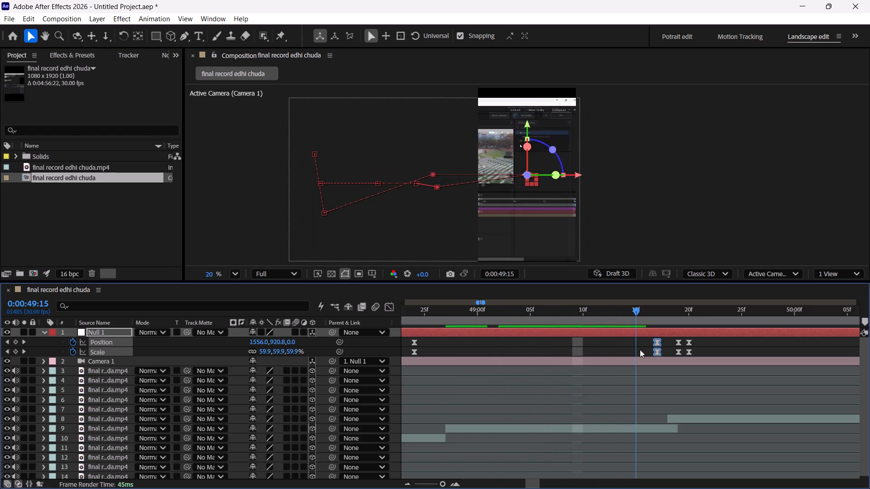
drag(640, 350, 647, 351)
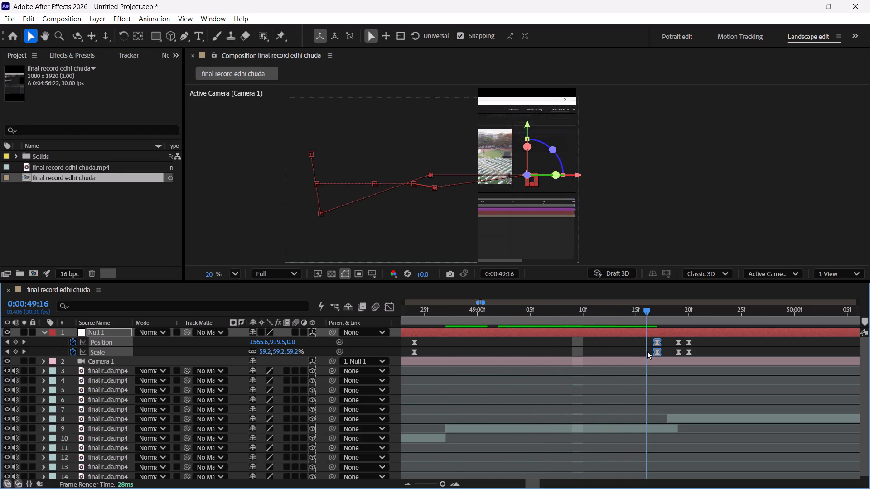
Shift Null 1's Position and Scale keyframes at 0:00:49:17 earlier, first to 0:00:49:13 and finally to 0:00:49:12.
drag(647, 351, 614, 350)
drag(656, 341, 613, 341)
drag(613, 316, 541, 322)
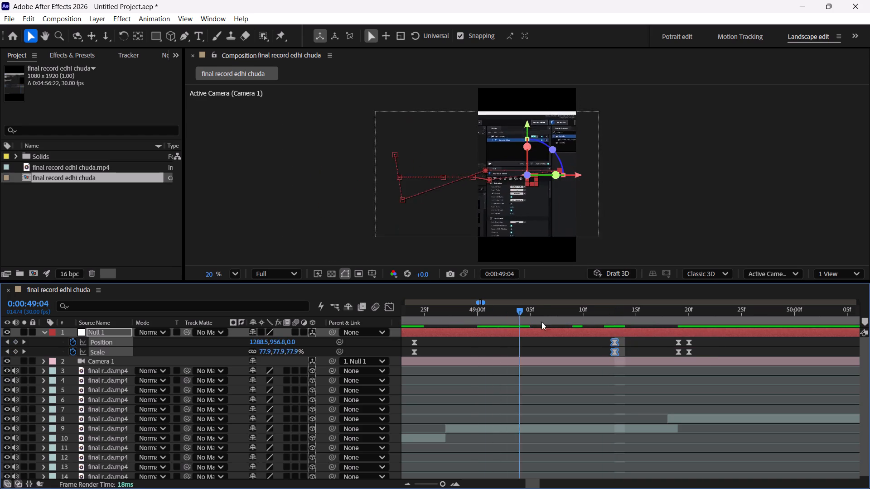
drag(541, 322, 625, 331)
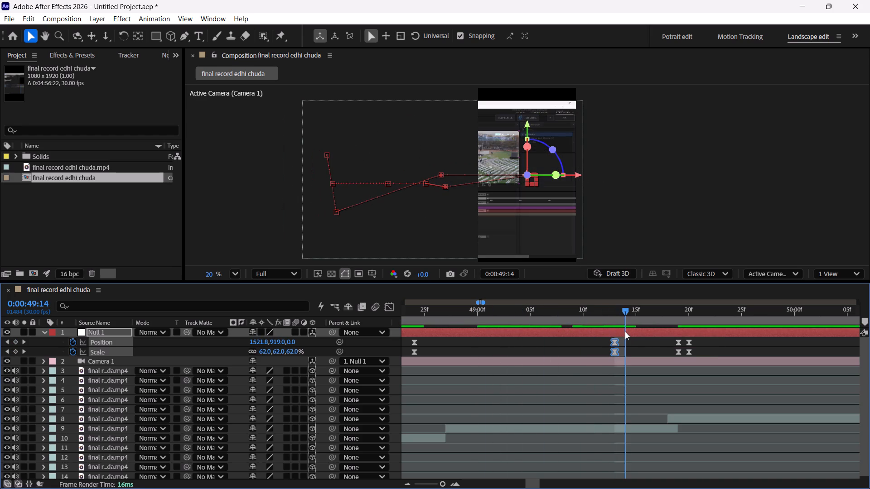
drag(625, 331, 672, 337)
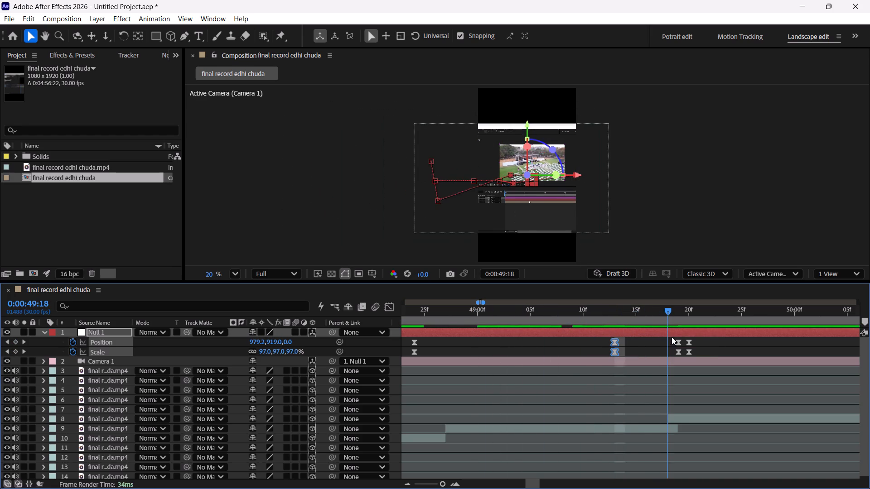
drag(672, 337, 619, 339)
drag(614, 345, 607, 345)
Move Null 1's Position and Scale keyframes at 0:00:49:19 and 0:00:49:20 one frame later, to 0:00:49:20 and 0:00:49:21.
drag(669, 339, 678, 352)
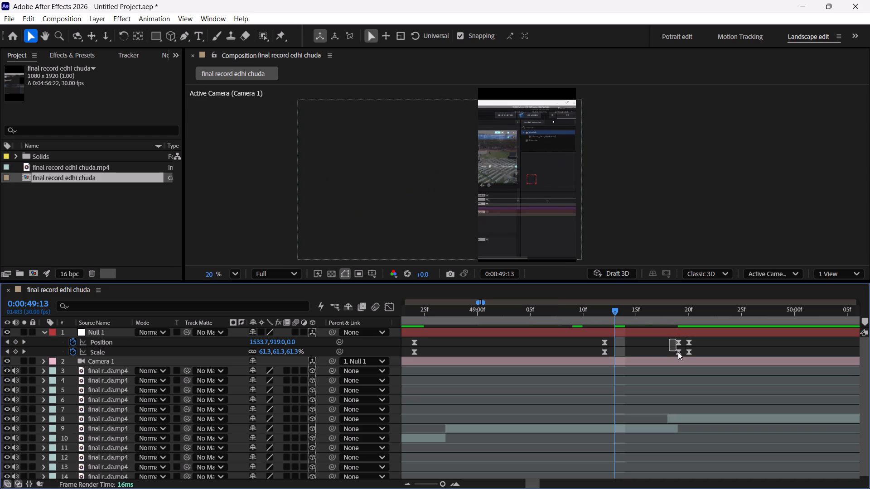
drag(678, 352, 681, 355)
drag(686, 340, 691, 354)
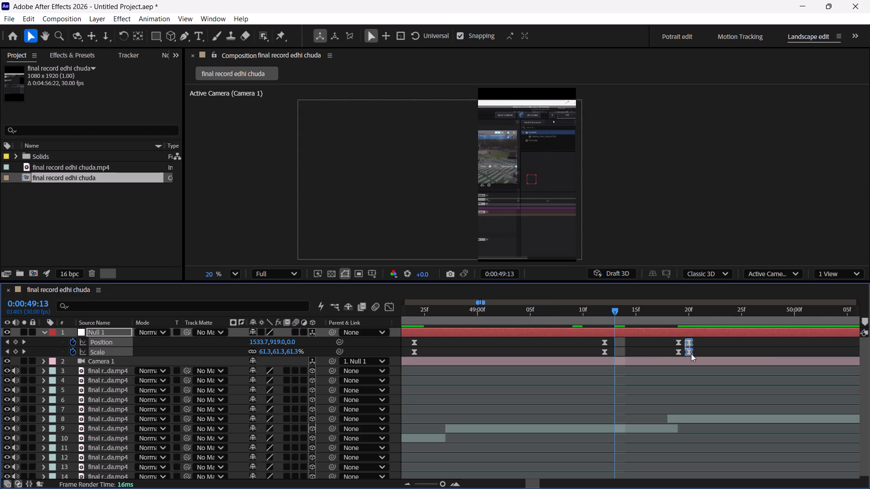
drag(691, 354, 691, 360)
drag(672, 339, 696, 367)
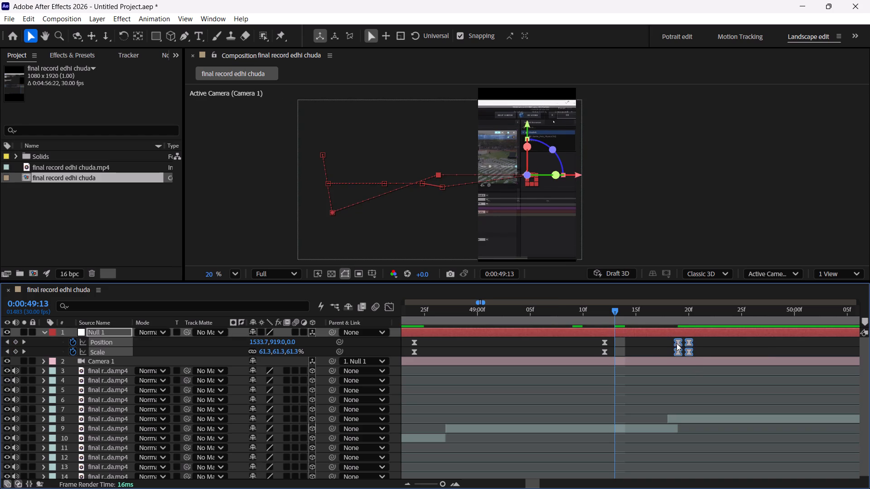
drag(677, 343, 691, 352)
Scrub from about 0:00:49:13 to 0:00:52:02 to review the retimed camera move and the transition into layer 7.
drag(623, 320, 633, 323)
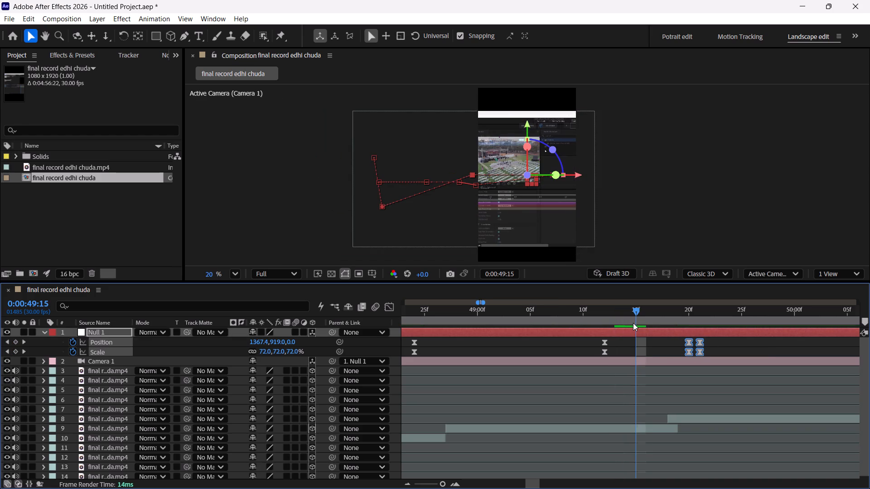
scroll(633, 323, left, 3)
drag(492, 311, 510, 321)
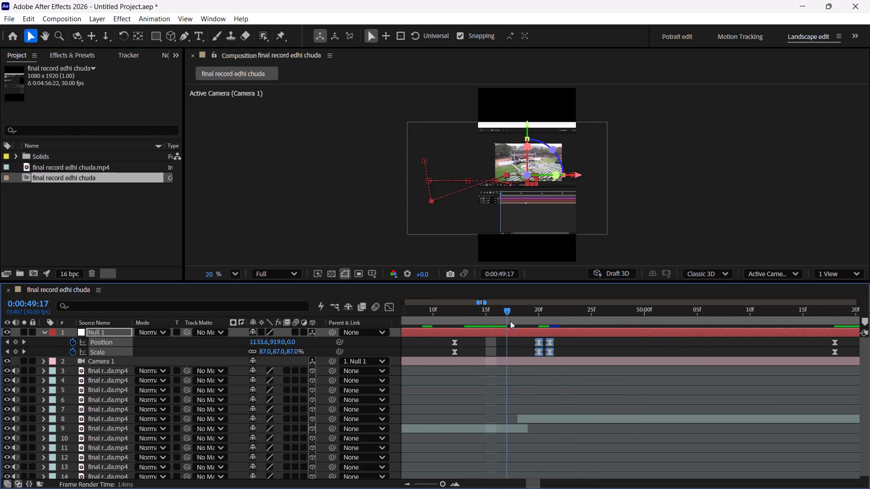
drag(510, 321, 549, 338)
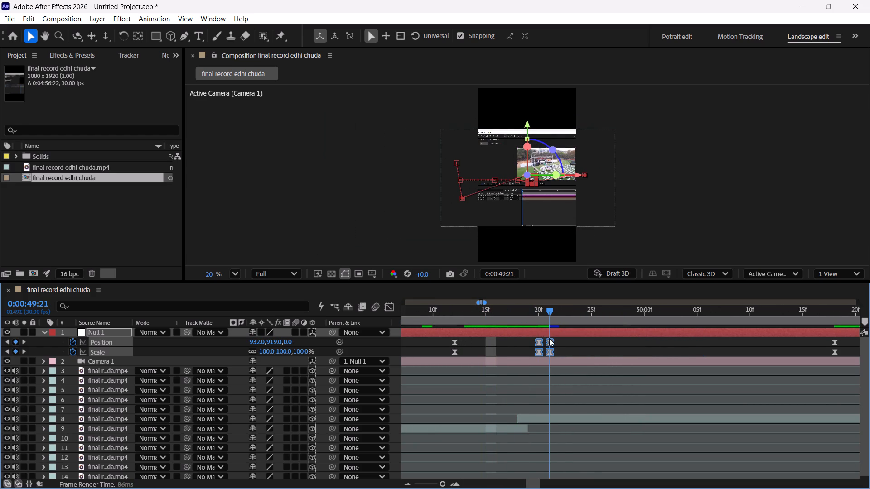
drag(549, 338, 638, 349)
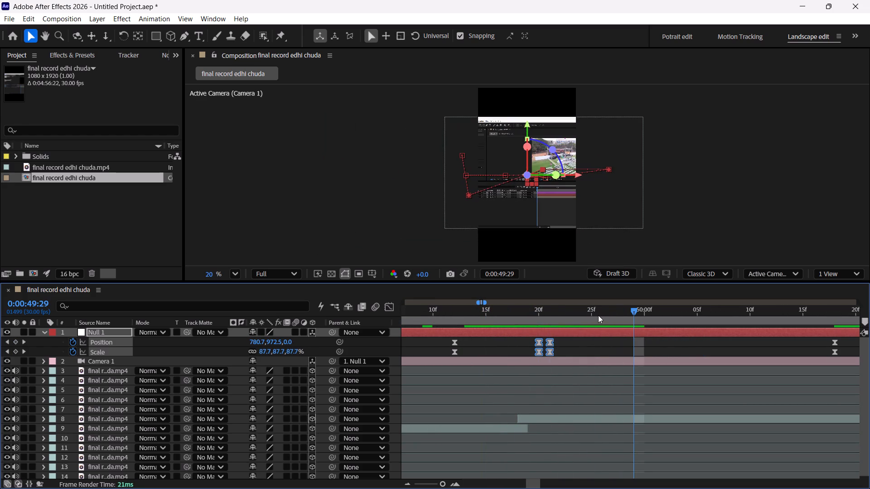
scroll(483, 300, left, 3)
drag(488, 313, 656, 339)
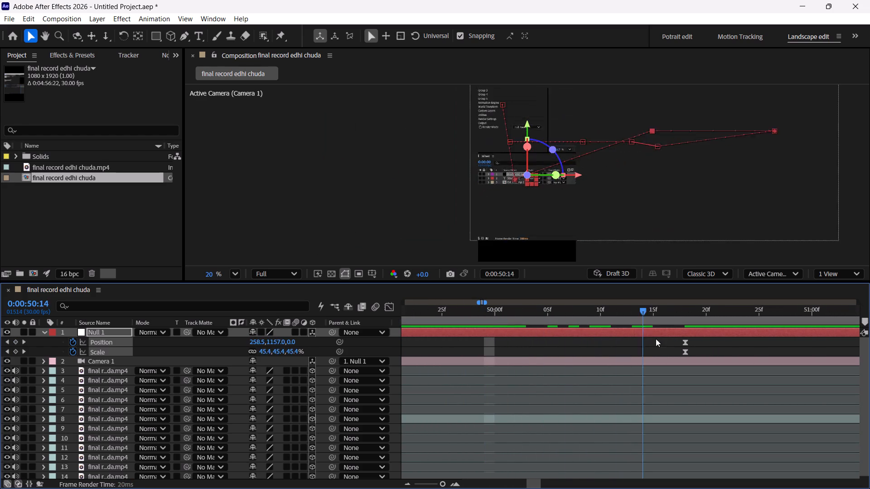
drag(656, 339, 713, 343)
scroll(700, 345, left, 2)
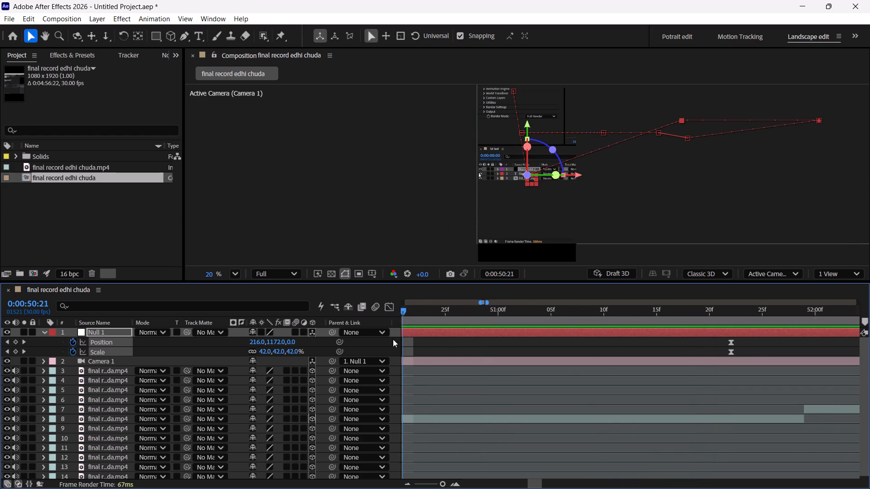
scroll(393, 339, left, 2)
drag(412, 315, 774, 380)
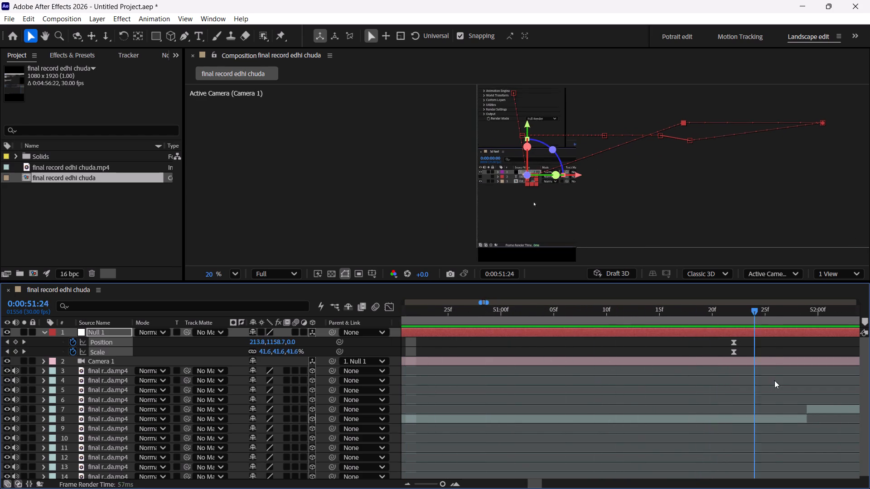
drag(774, 380, 774, 381)
scroll(757, 373, left, 4)
drag(558, 311, 624, 332)
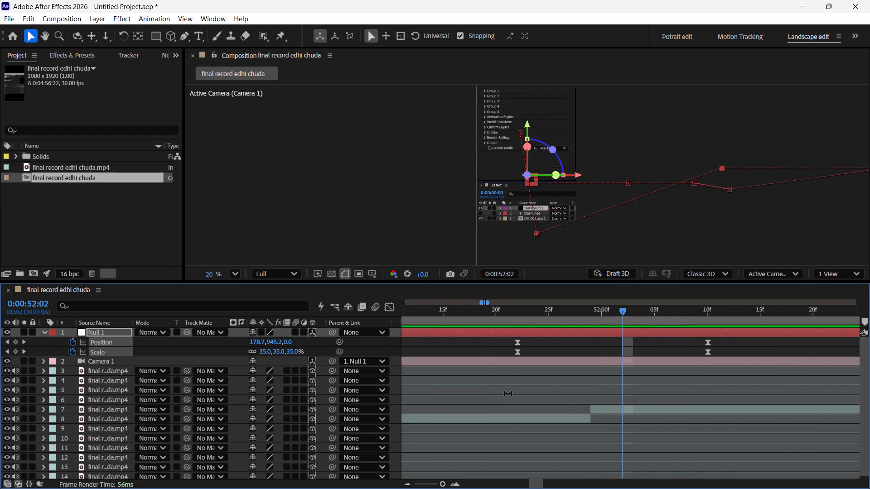
Preview the whole composition enlarged from 0:00:00:00 to about 0:00:33:21 to check the camera animation.
drag(440, 485, 427, 482)
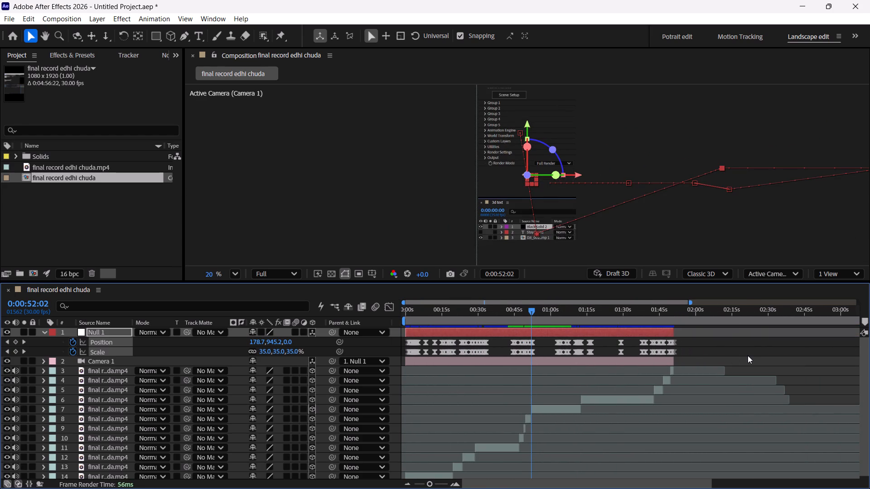
click(749, 355)
click(652, 201)
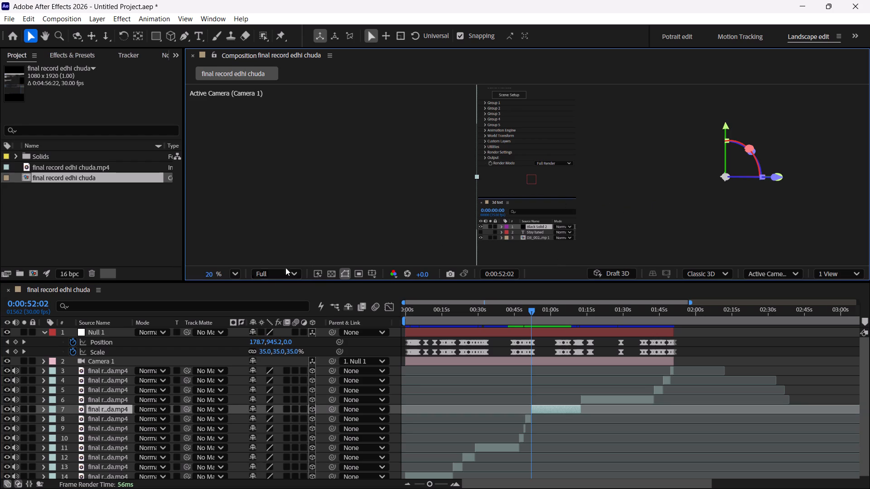
click(231, 271)
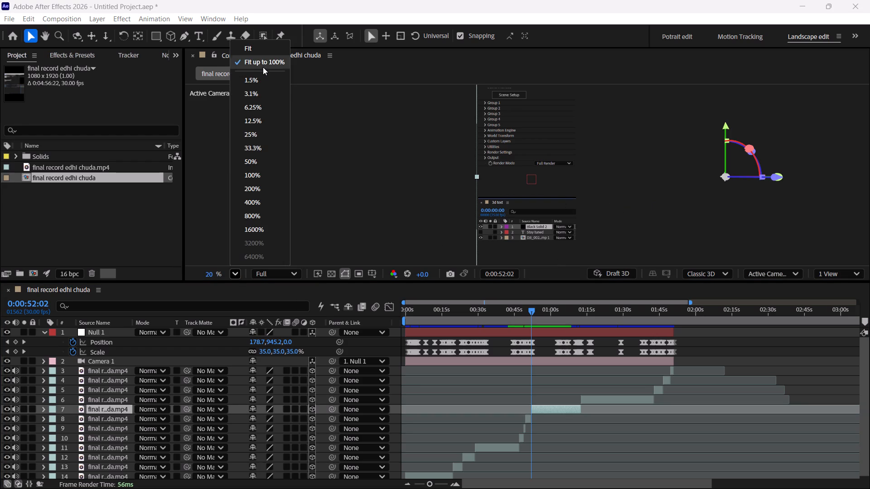
click(262, 66)
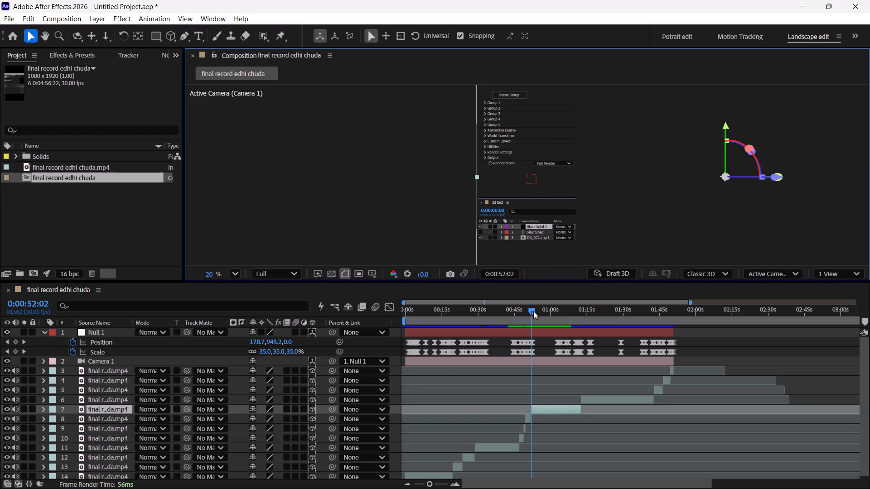
drag(528, 312, 174, 320)
click(309, 170)
key(Tab)
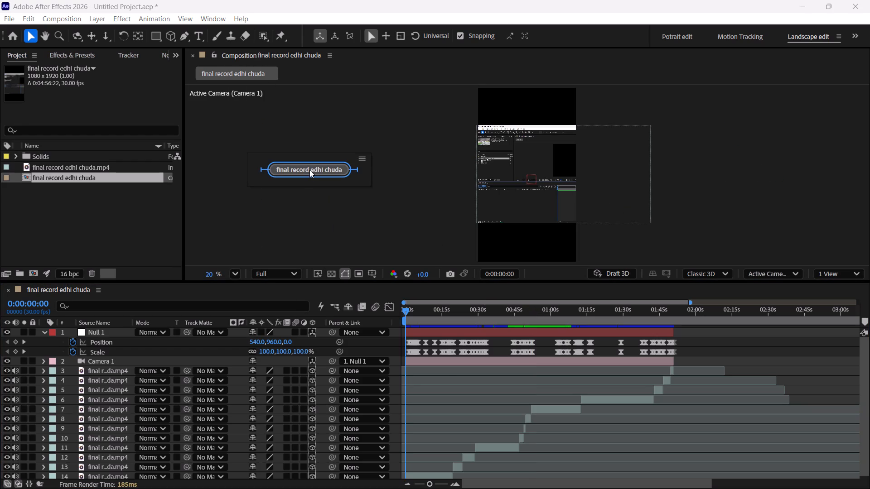
key(Tab)
key(grave)
key(space)
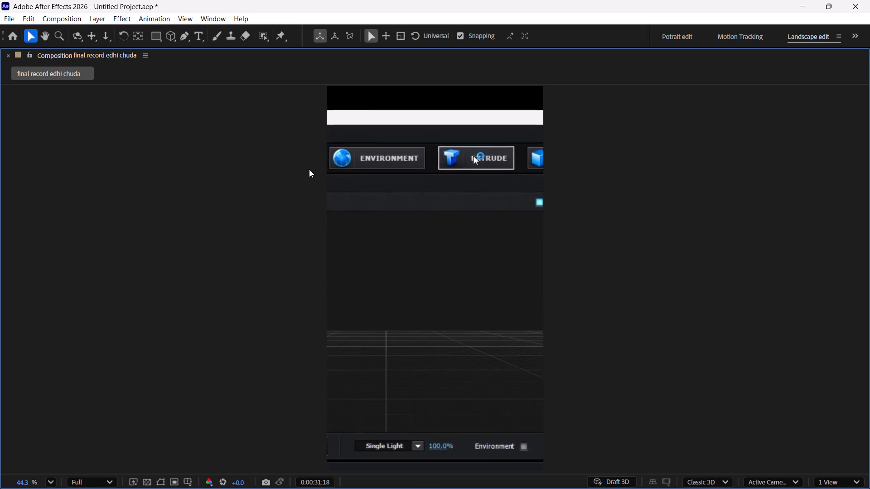
key(space)
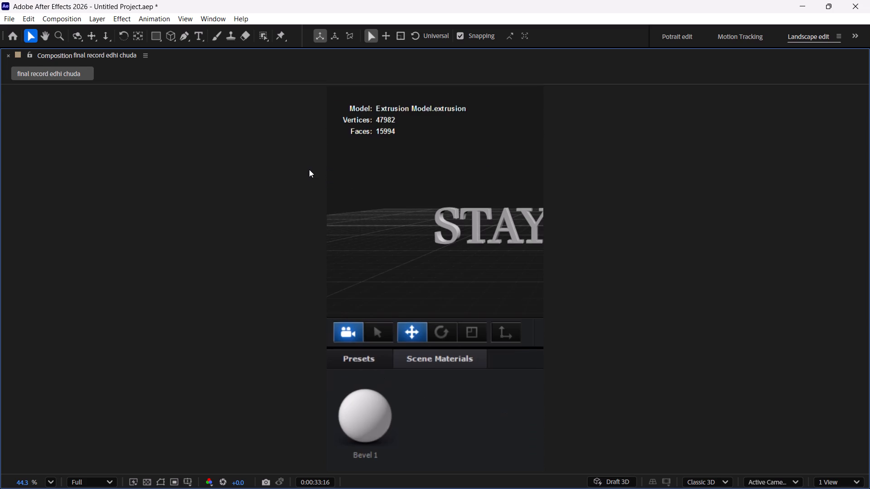
key(Escape)
key(grave)
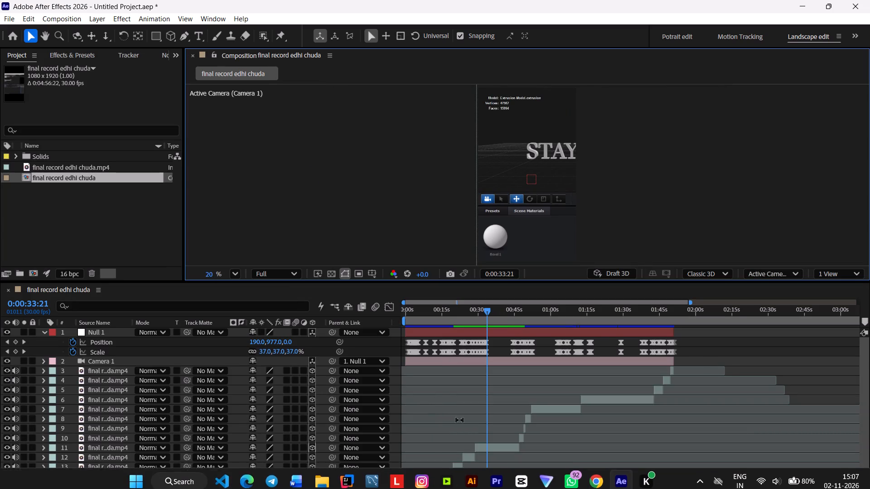
Scrub between about 0:00:27:24 and 0:00:33:21 to examine the camera moves around the transition from layer 12 to layer 11.
triple_click(455, 483)
click(455, 483)
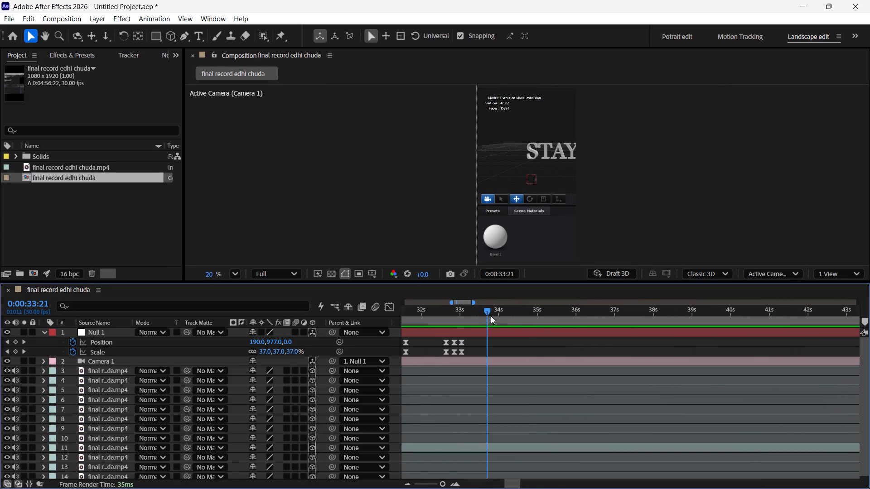
drag(491, 313, 517, 346)
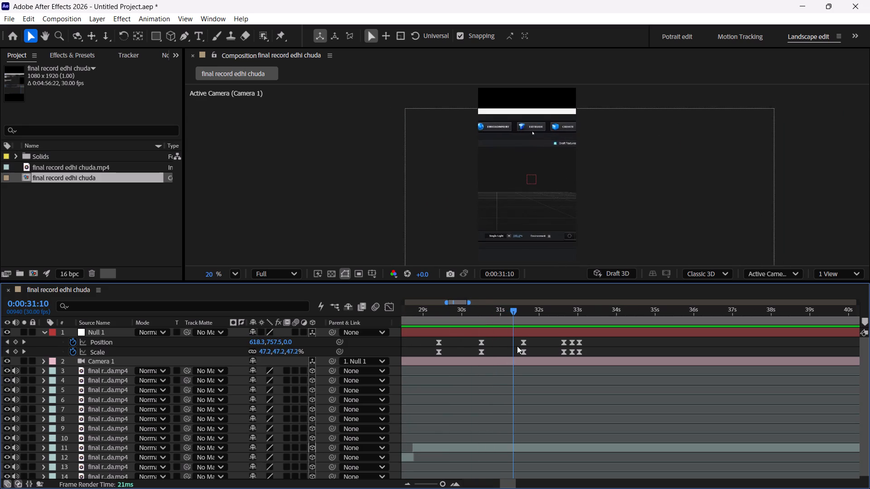
drag(517, 346, 431, 351)
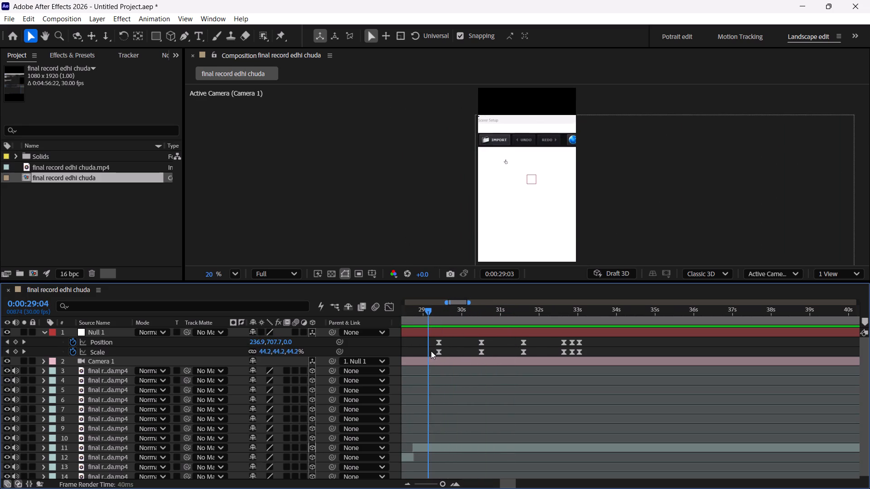
drag(431, 351, 546, 364)
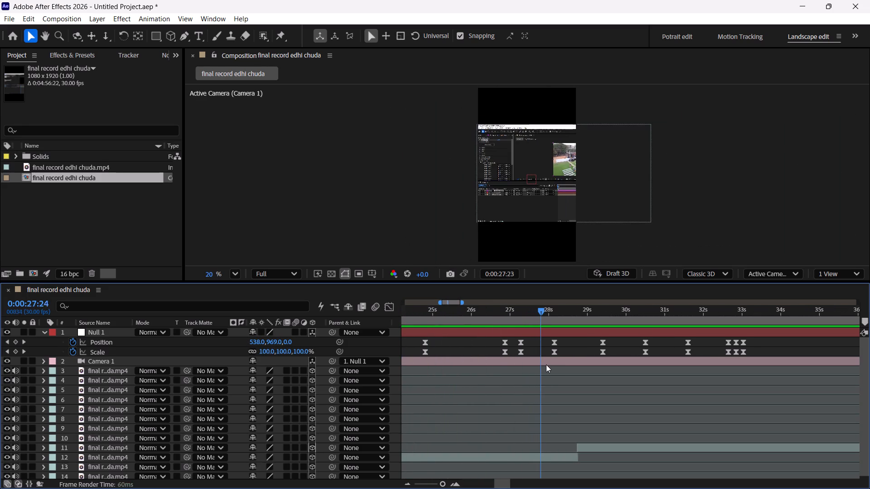
drag(546, 364, 590, 369)
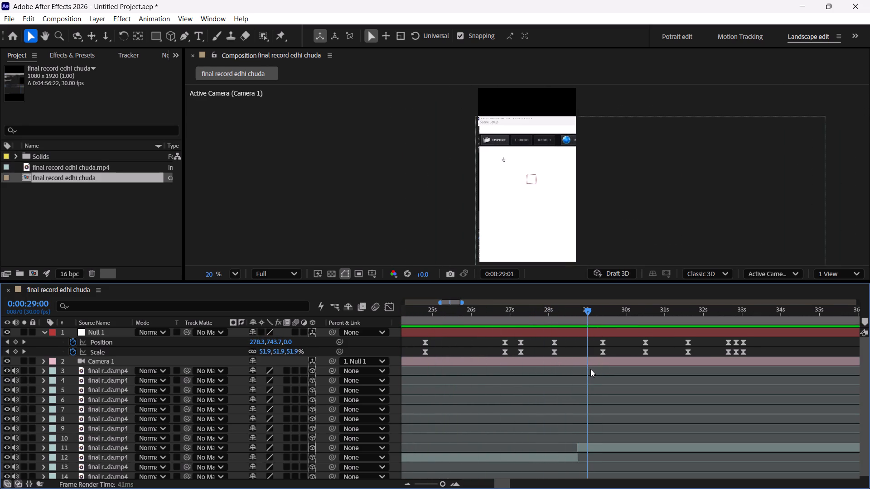
drag(590, 369, 580, 368)
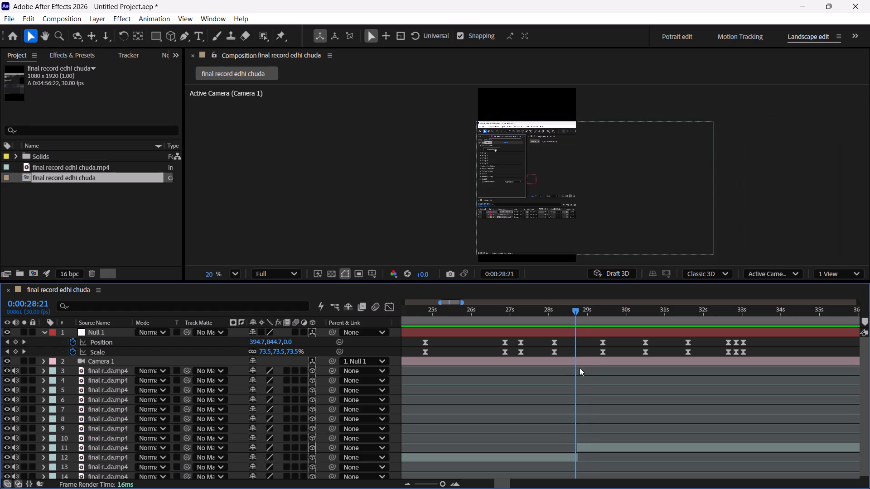
drag(580, 368, 603, 372)
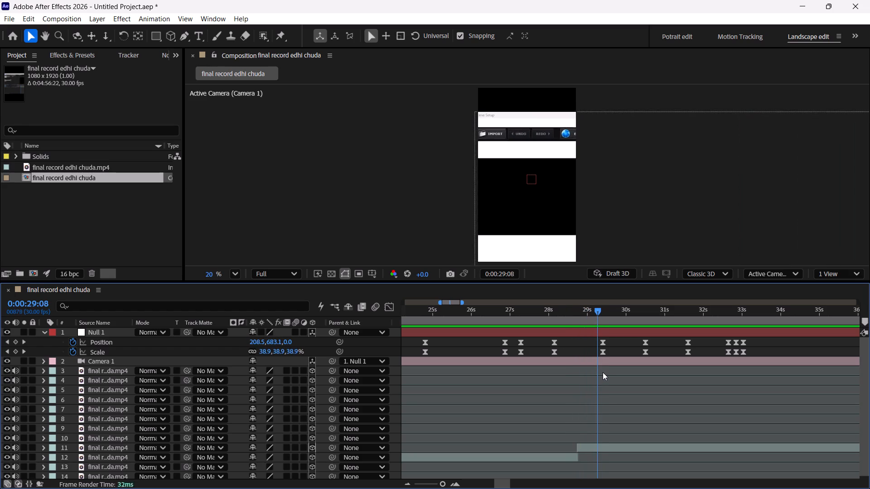
drag(603, 372, 598, 372)
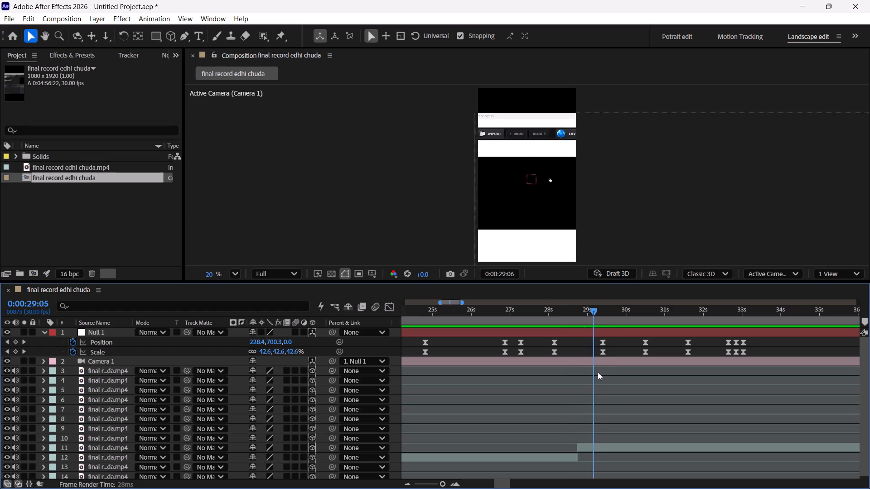
drag(598, 372, 590, 370)
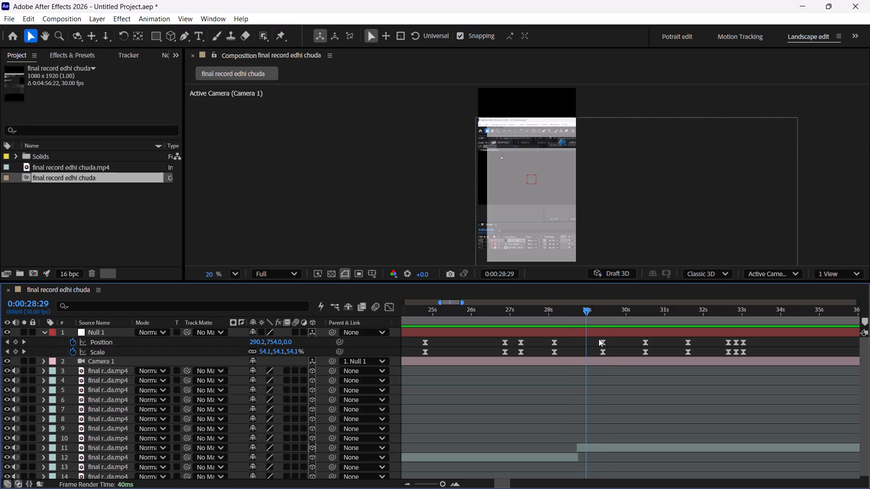
Move Null 1's Position and Scale keyframes at about 0:00:29:12 earlier to about 0:00:28:26 and scrub through the retimed move.
drag(598, 338, 609, 353)
drag(602, 342, 581, 342)
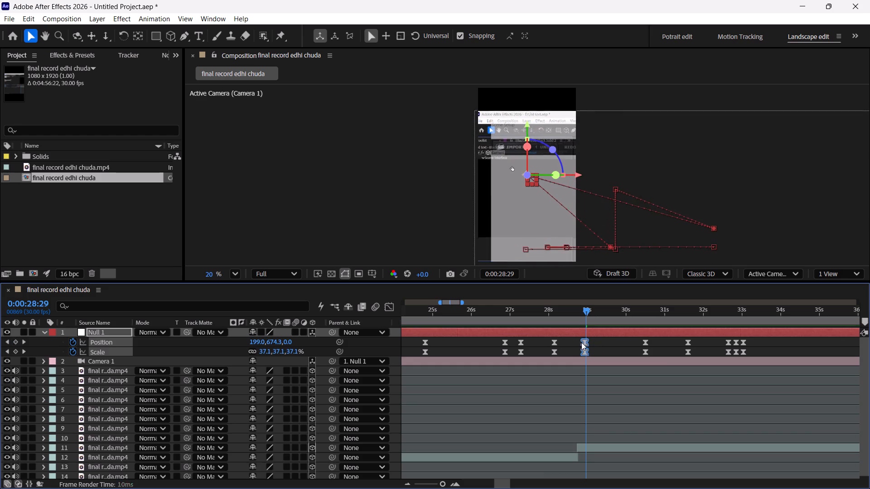
drag(581, 342, 580, 342)
drag(586, 316, 567, 321)
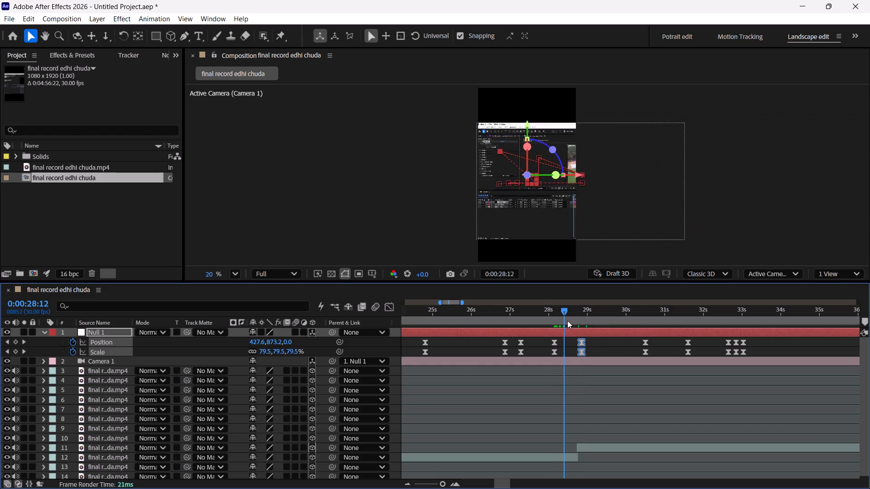
drag(567, 321, 597, 330)
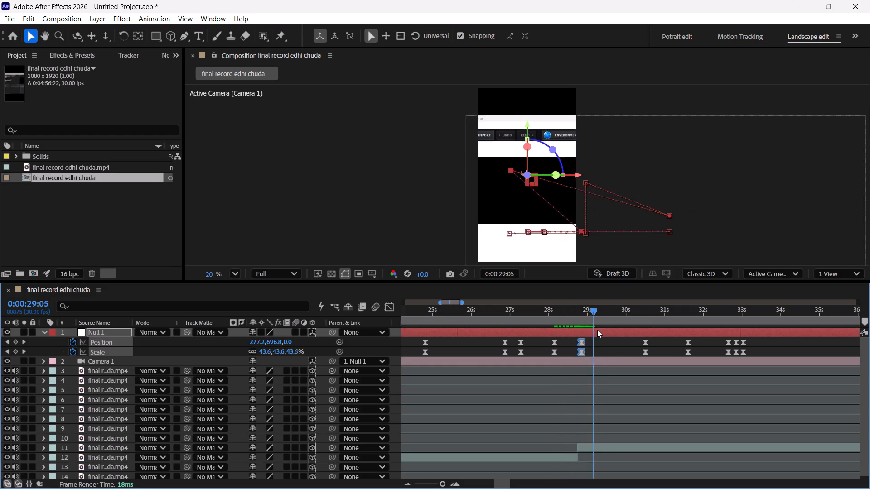
Delete Null 1's Position and Scale keyframes at about 0:00:30:15 and preview the camera move from 0:00:28:14 to 0:00:34:00.
drag(597, 330, 654, 334)
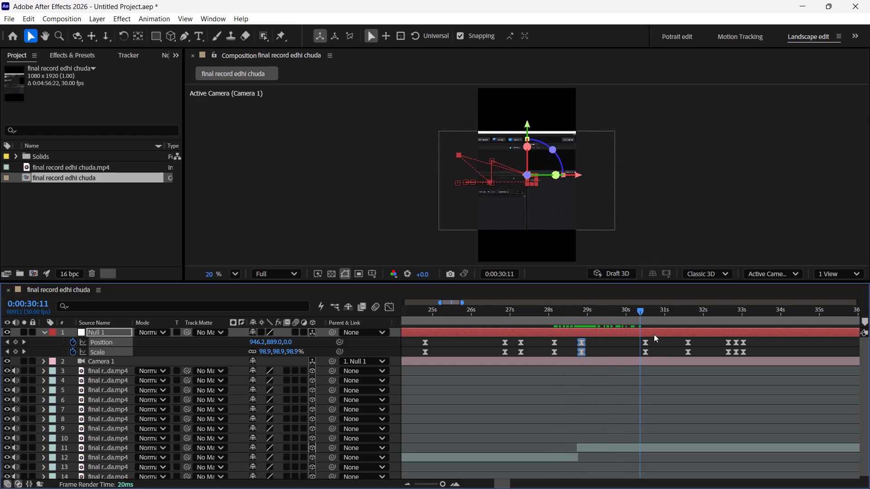
drag(654, 334, 652, 337)
drag(638, 339, 656, 357)
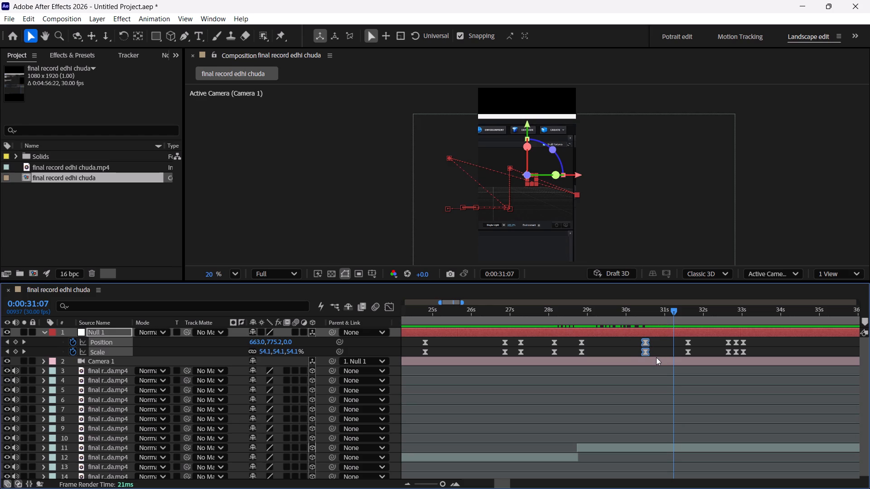
key(Delete)
drag(672, 310, 582, 317)
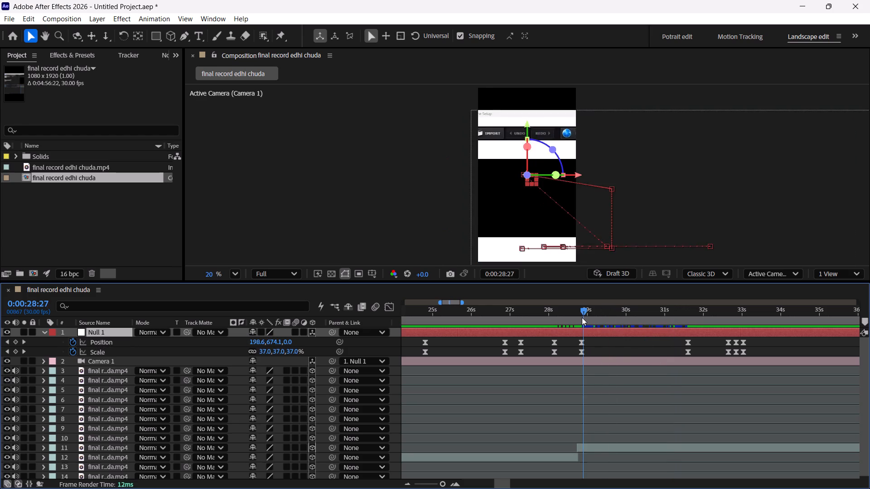
drag(582, 317, 650, 323)
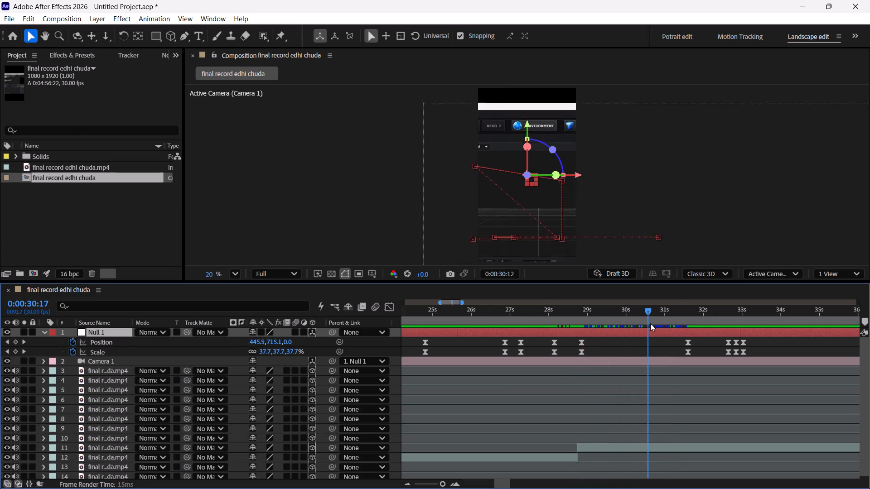
drag(650, 323, 696, 322)
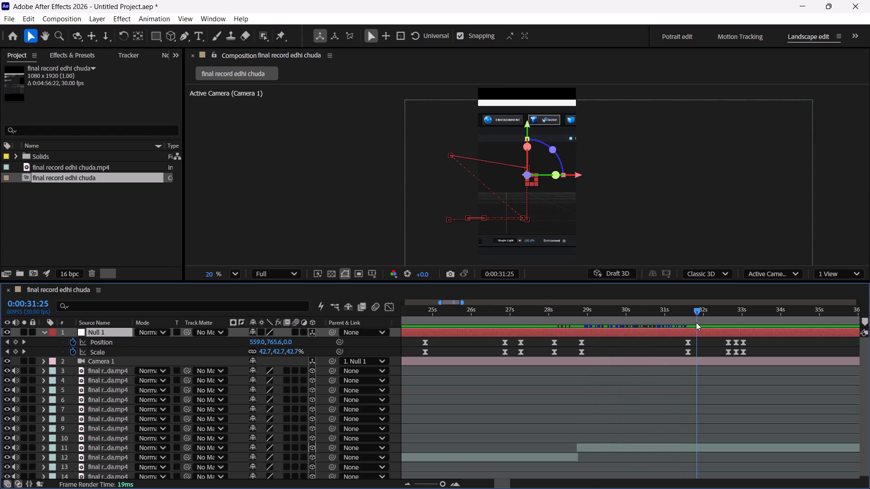
drag(696, 322, 565, 325)
key(space)
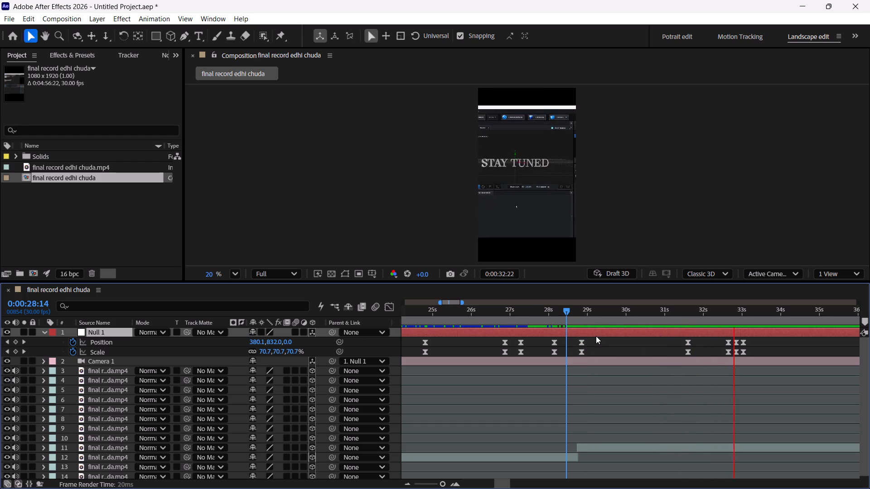
key(space)
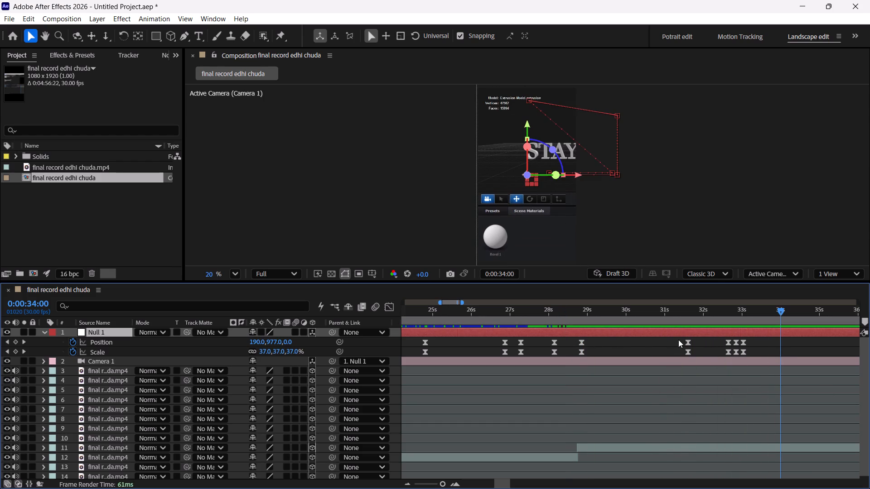
Move Null 1's Position and Scale keyframes at about 0:00:31:18 earlier to about 0:00:30:27 and scrub through the result.
drag(678, 340, 701, 358)
drag(686, 343, 660, 345)
drag(777, 313, 641, 345)
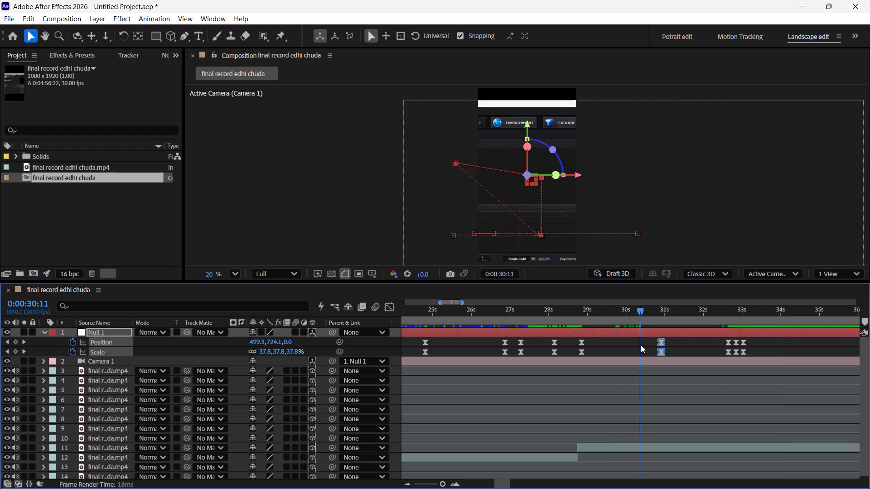
drag(641, 345, 710, 359)
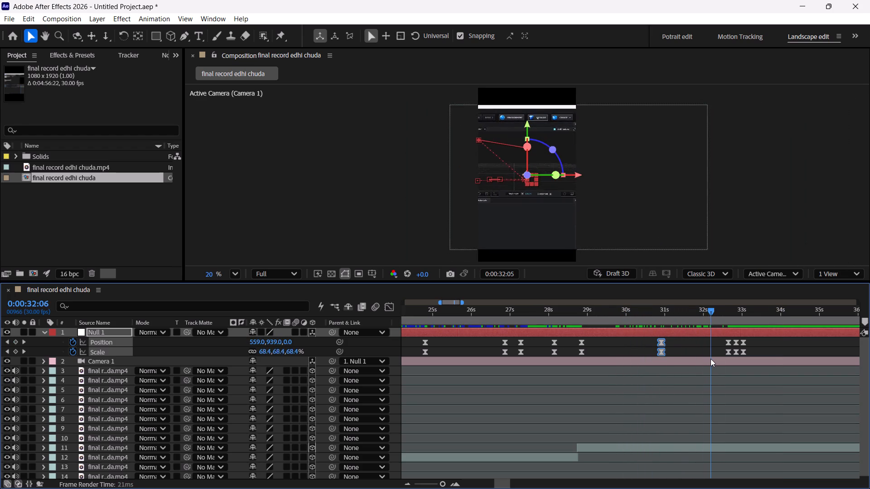
drag(710, 359, 714, 359)
Scrub between about 0:00:32:11 and 0:00:33:03 to examine the camera move onto the STAY TUNED text.
scroll(712, 359, left, 1)
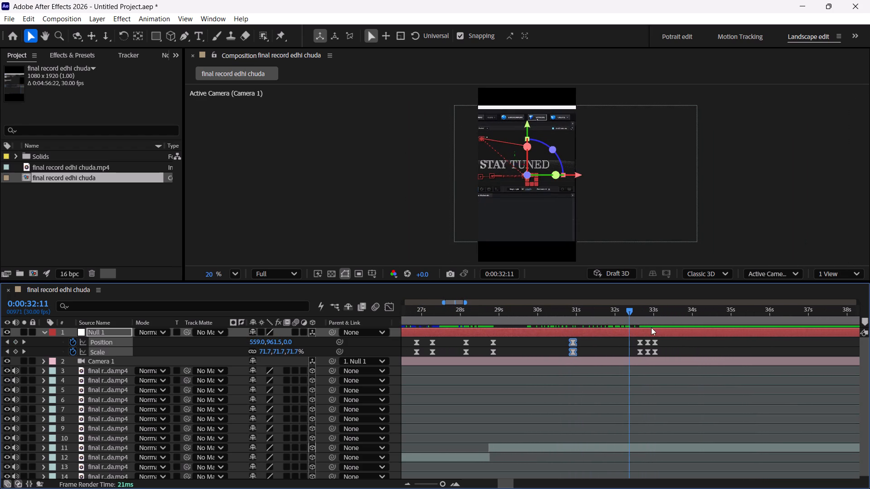
scroll(651, 327, left, 1)
drag(627, 312, 646, 320)
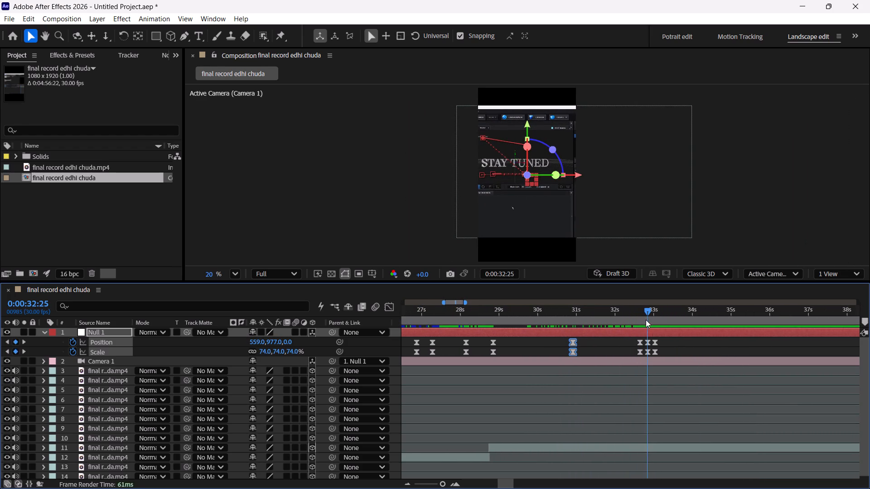
drag(646, 320, 654, 323)
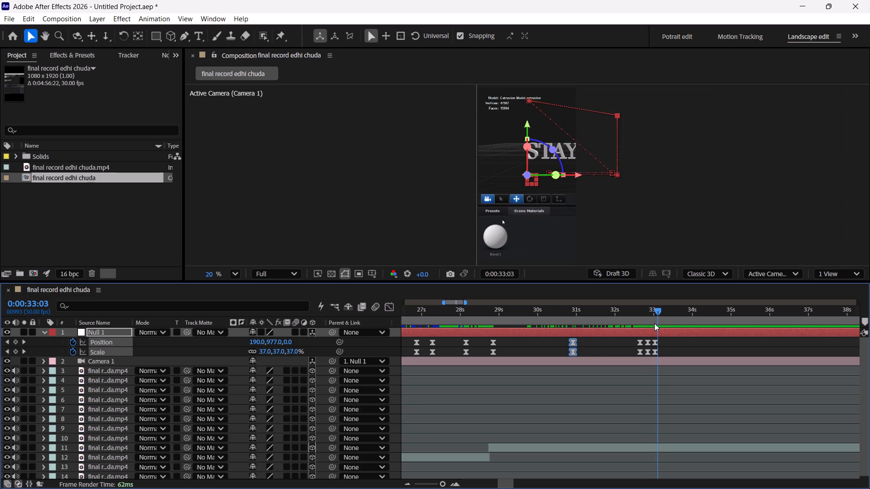
drag(654, 323, 643, 326)
double_click(454, 483)
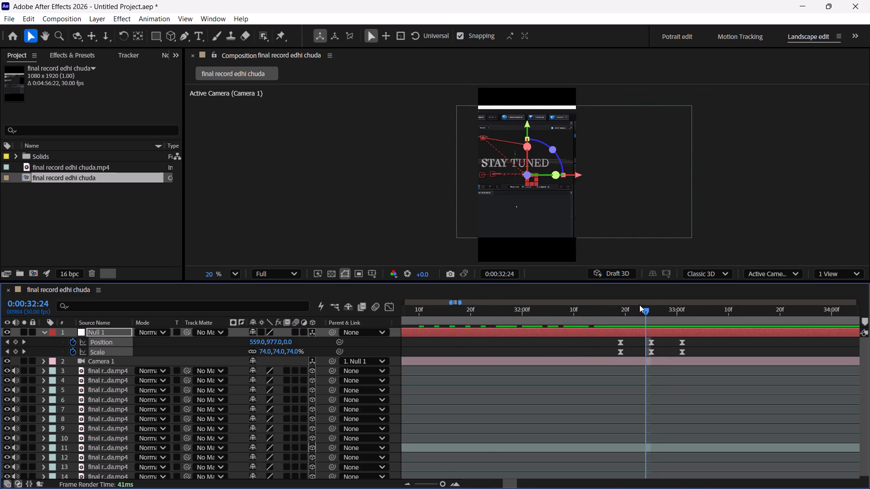
drag(649, 312, 682, 325)
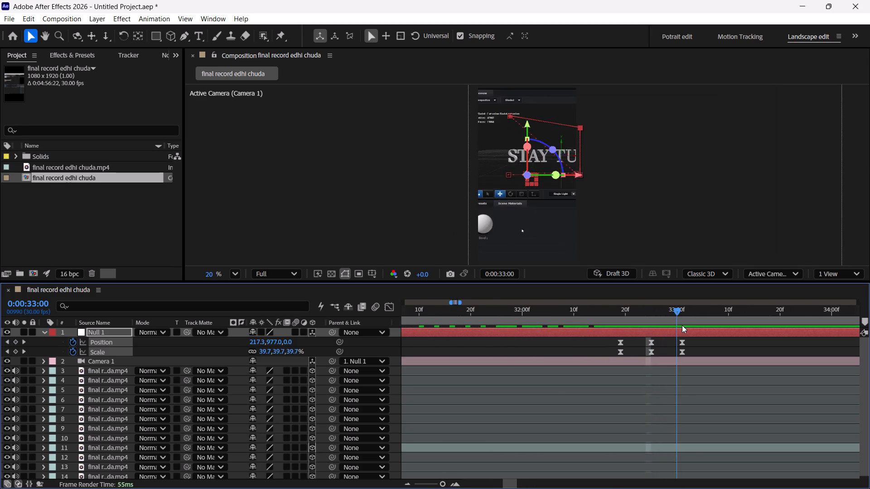
drag(682, 325, 687, 326)
Shift the Null 1 layer, together with its Position and Scale keyframes, six frames later.
drag(668, 335, 697, 359)
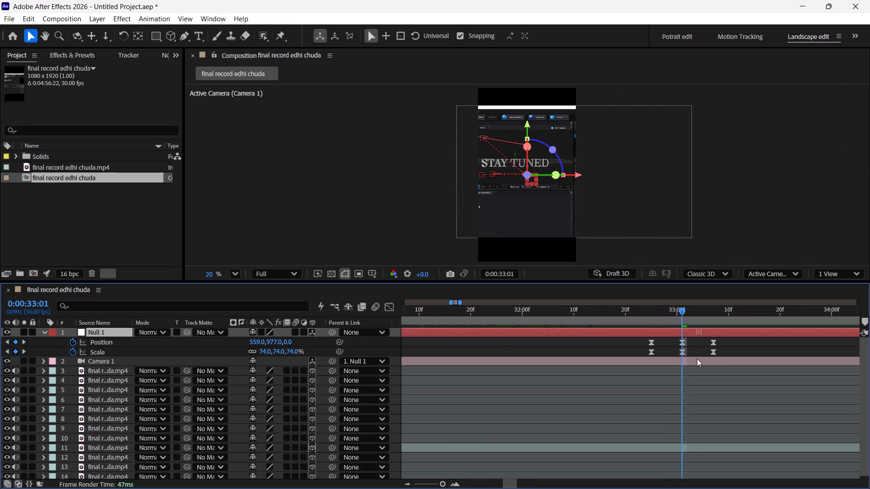
Undo the last shift of the Null 1 layer and its keyframes.
drag(697, 359, 696, 359)
key(ctrl+z)
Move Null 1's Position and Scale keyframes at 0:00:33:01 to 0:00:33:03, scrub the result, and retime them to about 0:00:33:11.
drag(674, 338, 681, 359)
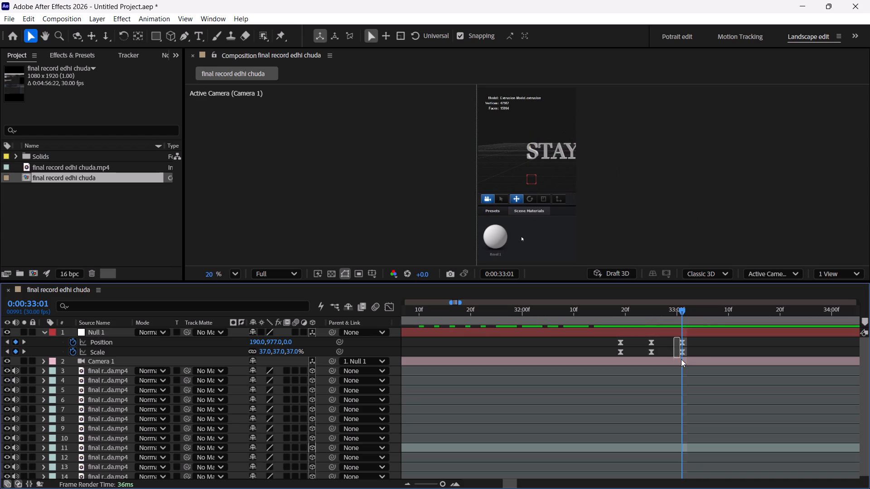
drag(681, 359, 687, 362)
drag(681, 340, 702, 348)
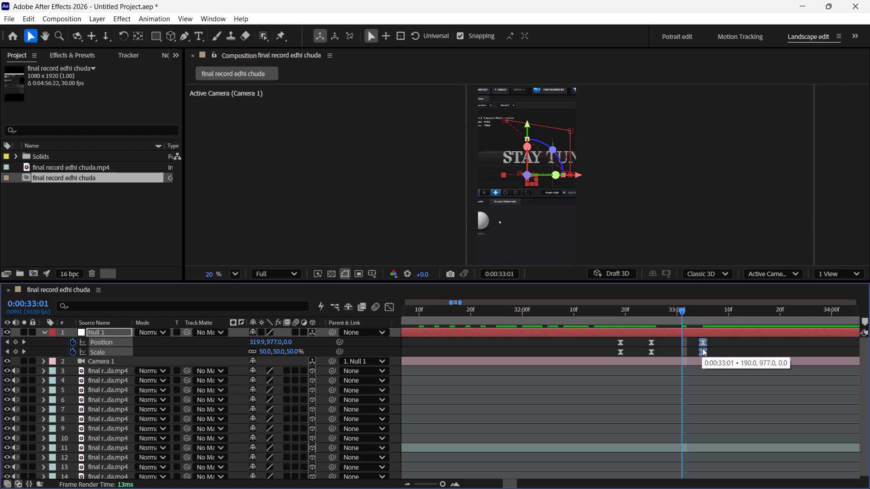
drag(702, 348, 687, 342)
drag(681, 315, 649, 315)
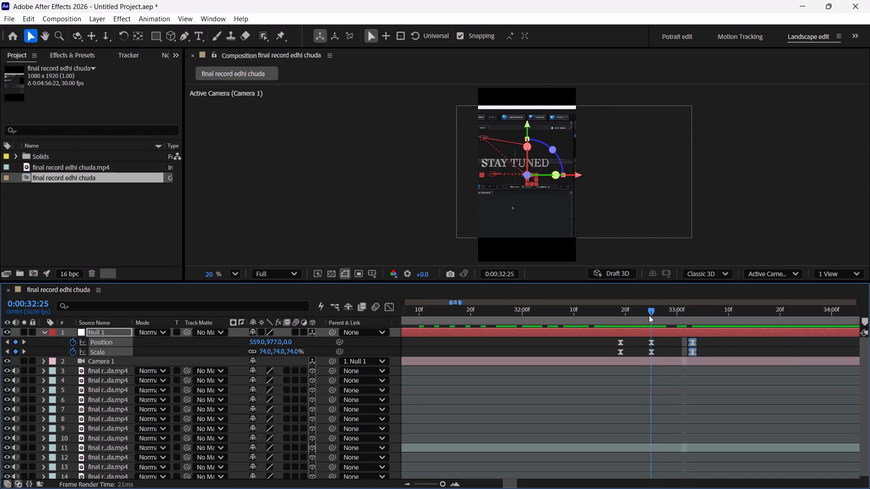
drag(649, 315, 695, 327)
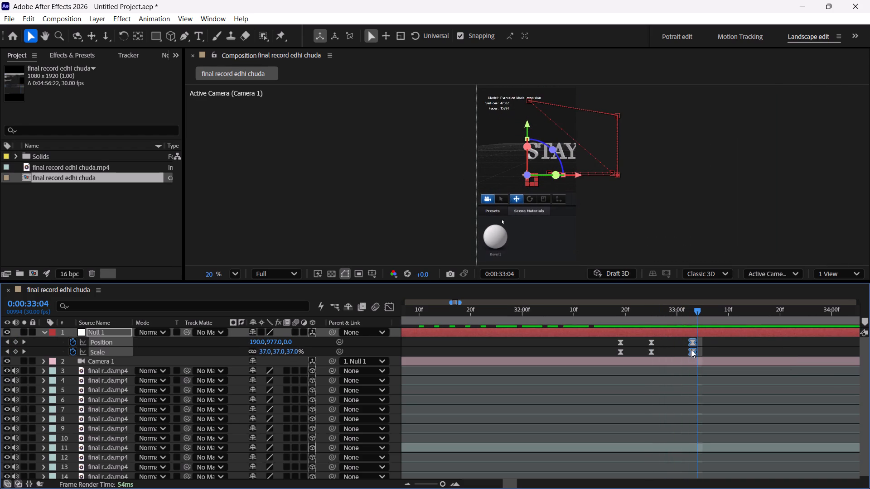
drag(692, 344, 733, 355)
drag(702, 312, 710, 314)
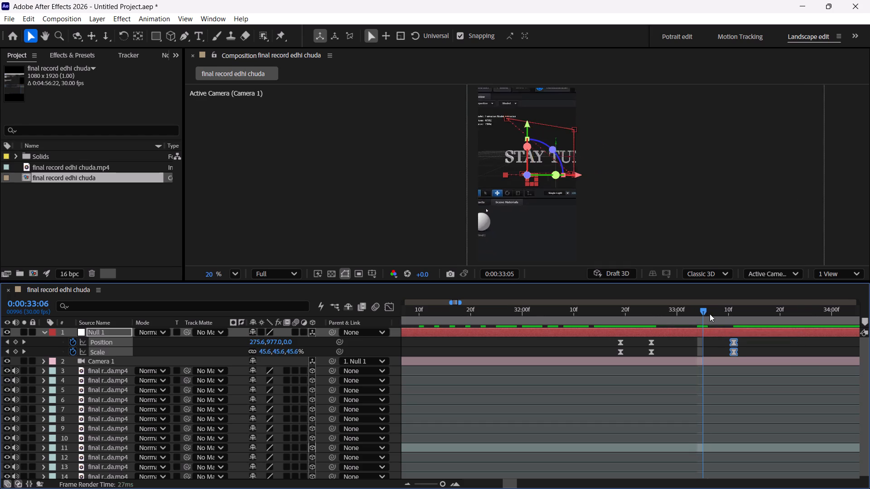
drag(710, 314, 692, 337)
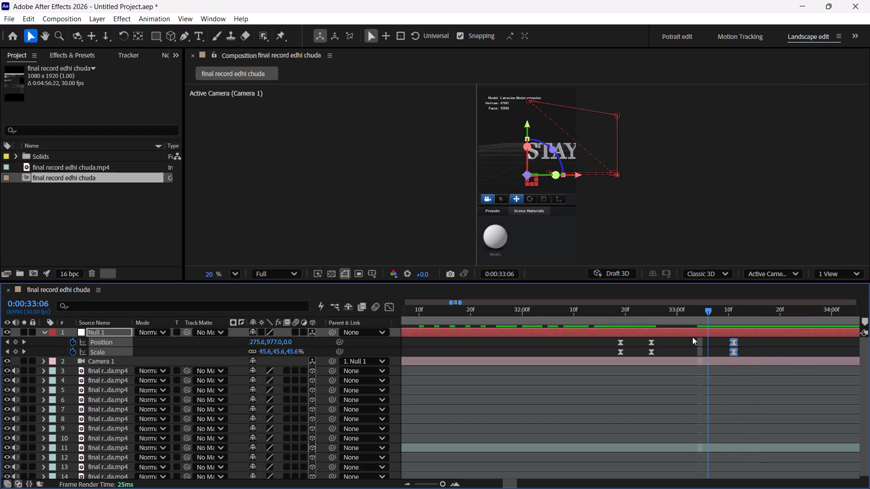
Scrub forward to 0:00:35:05 and move Null 1's Position and Scale keyframes at 0:00:33:11 to about 0:00:35:01.
drag(692, 337, 744, 346)
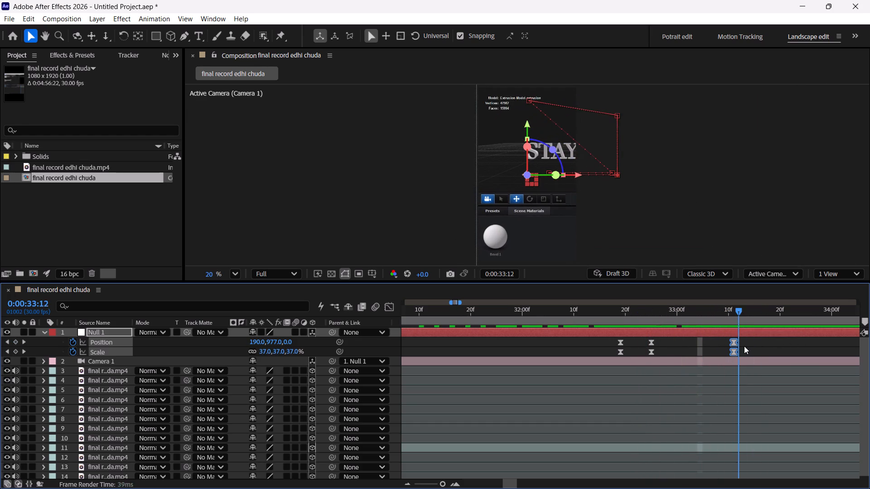
drag(744, 346, 826, 346)
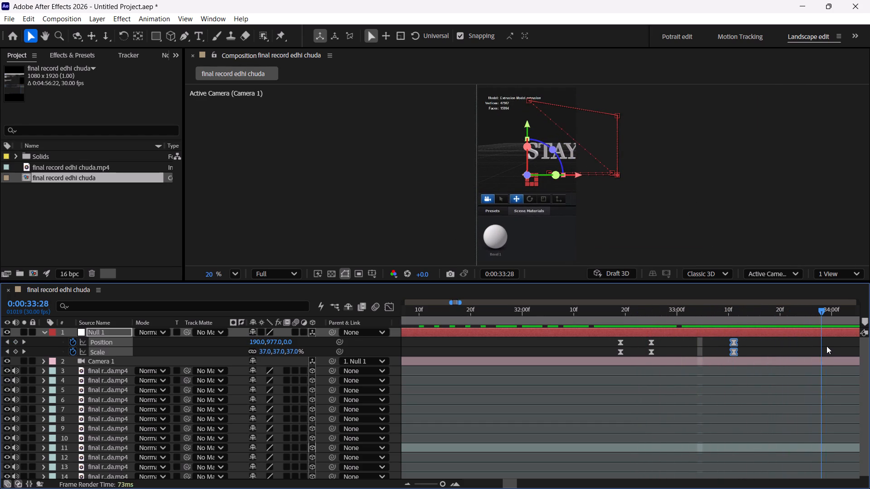
drag(826, 346, 852, 346)
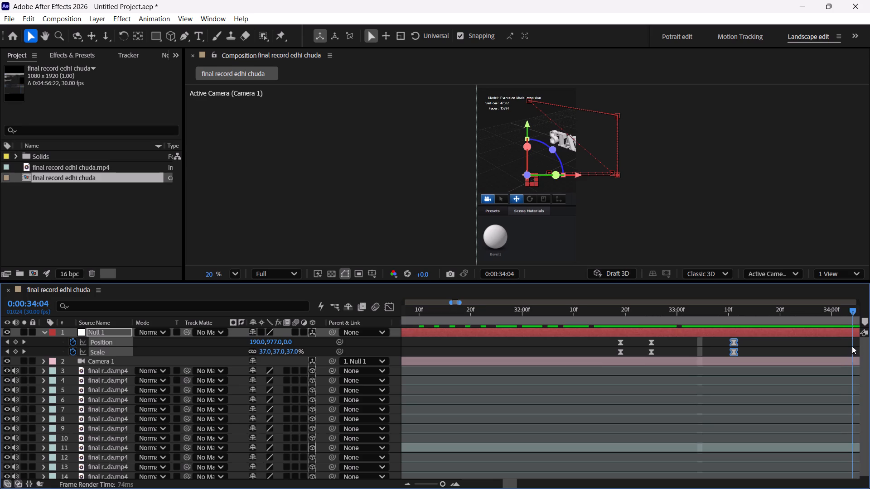
drag(852, 346, 701, 342)
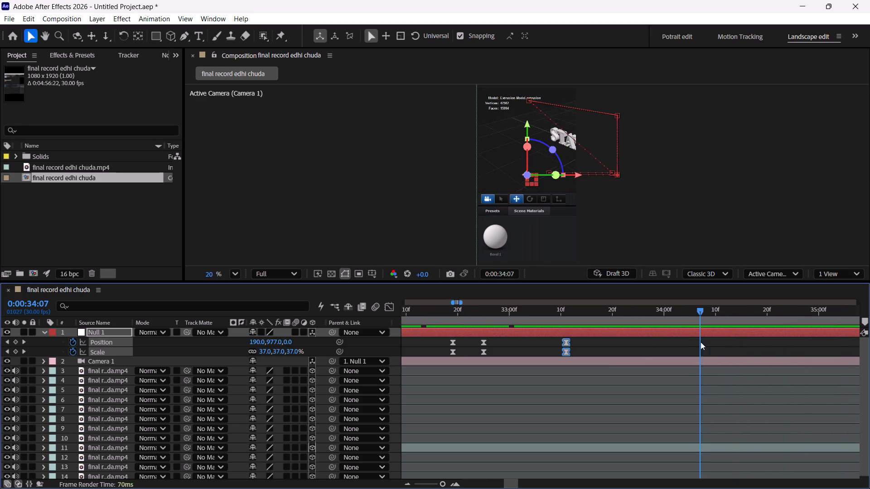
drag(701, 342, 830, 344)
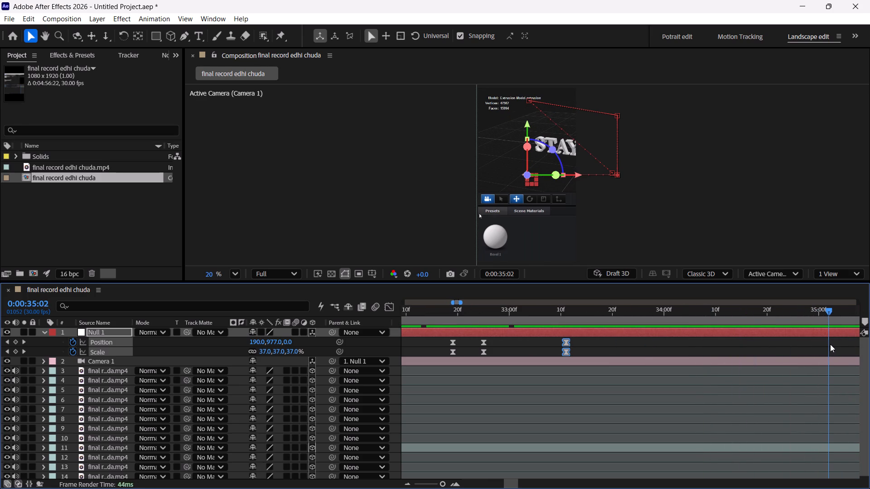
drag(830, 344, 844, 342)
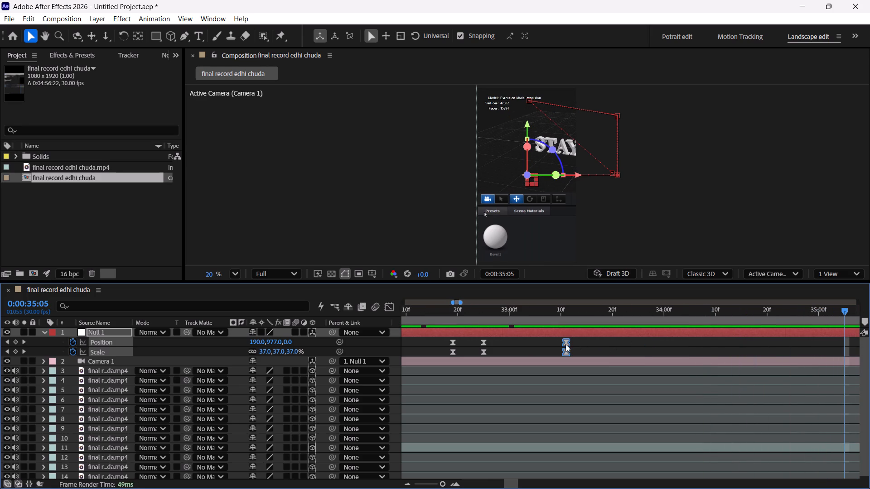
drag(565, 344, 823, 351)
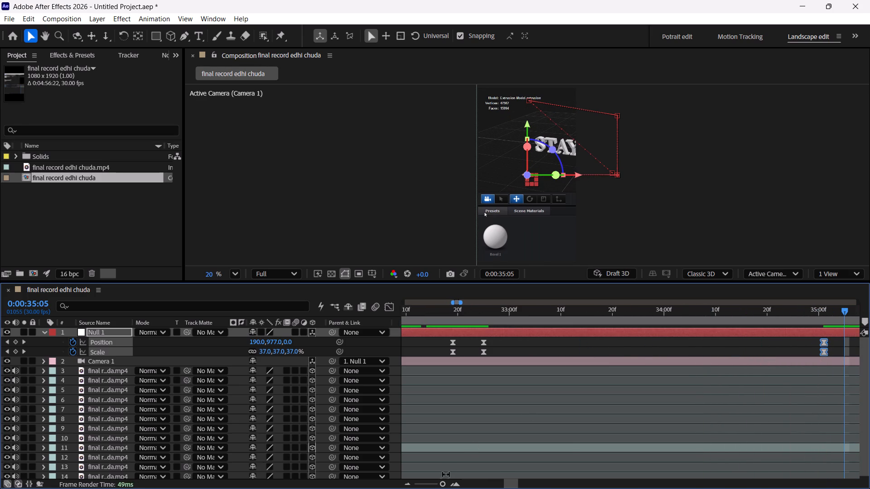
Scrub from 0:00:35:05 to 0:00:46:04 and preview the camera animation from there to 0:00:50:24.
click(442, 485)
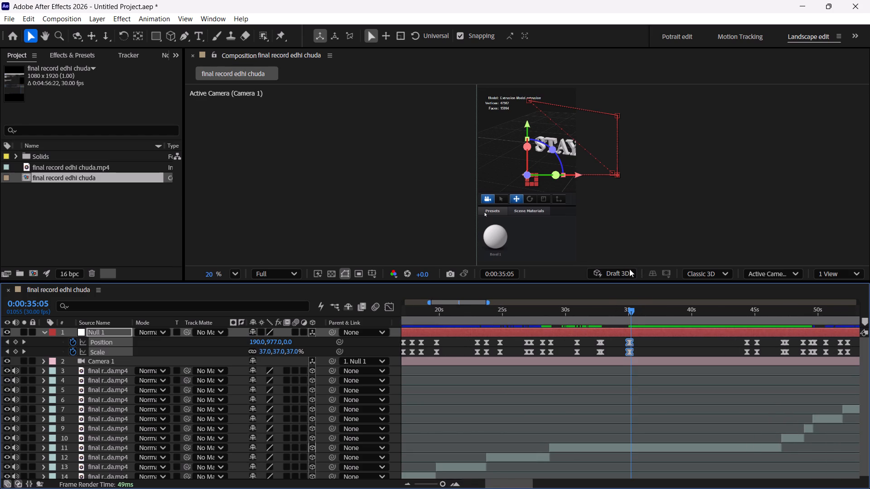
drag(635, 312, 681, 320)
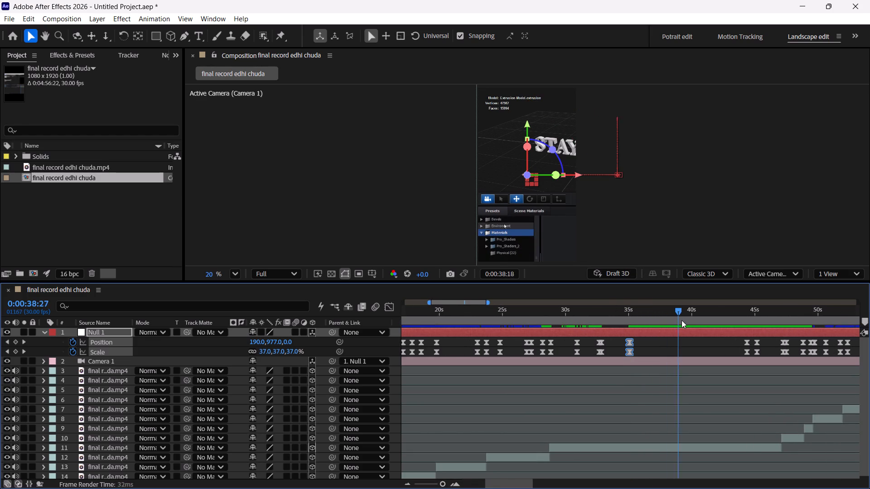
drag(681, 320, 754, 330)
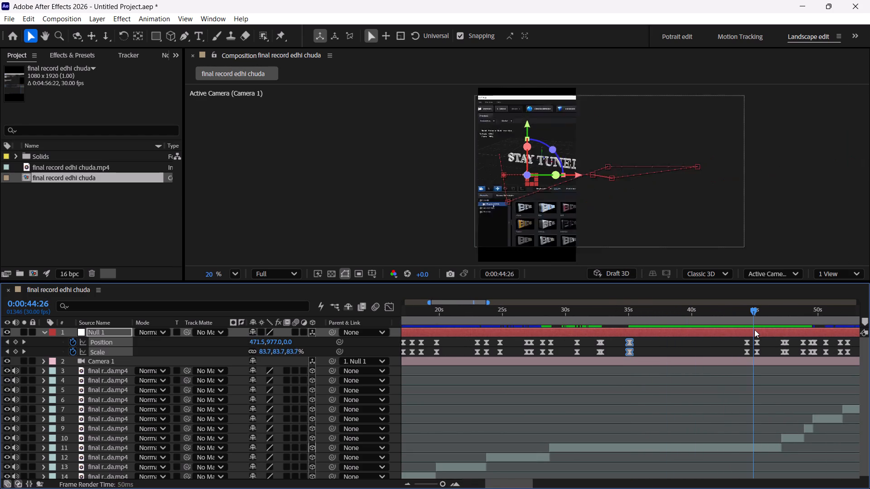
drag(754, 330, 769, 330)
key(space)
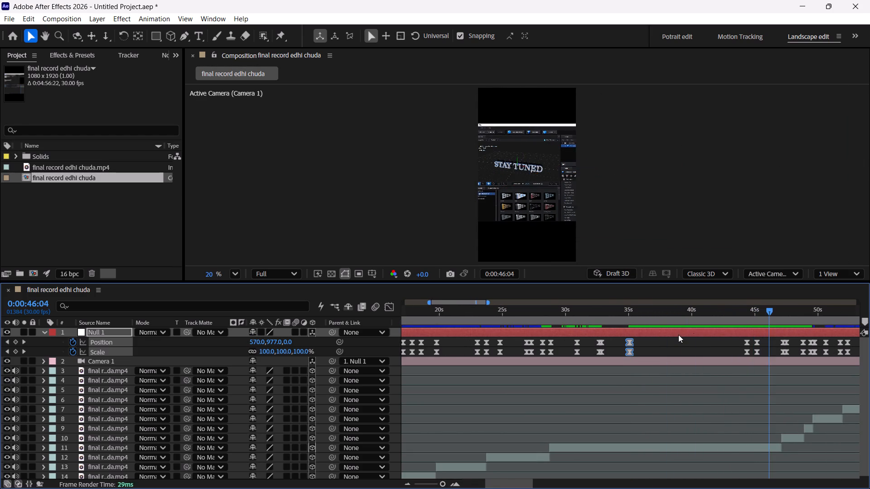
click(43, 333)
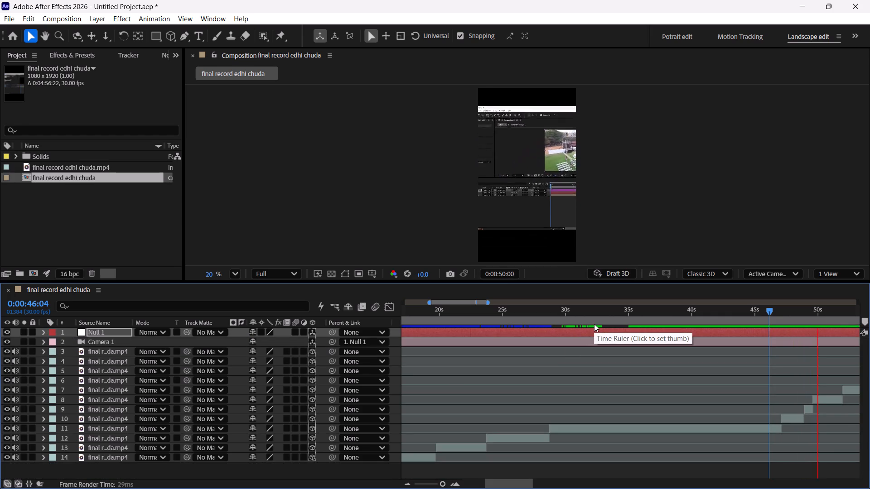
key(space)
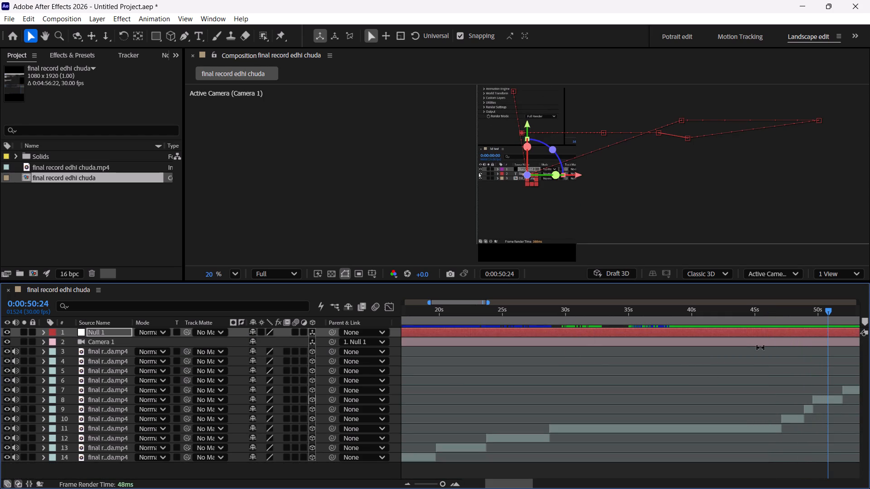
Reveal Null 1's keyframes and scrub between about 0:00:48:09 and 0:00:49:20 to examine the camera move's timing.
key(u)
drag(830, 312, 790, 314)
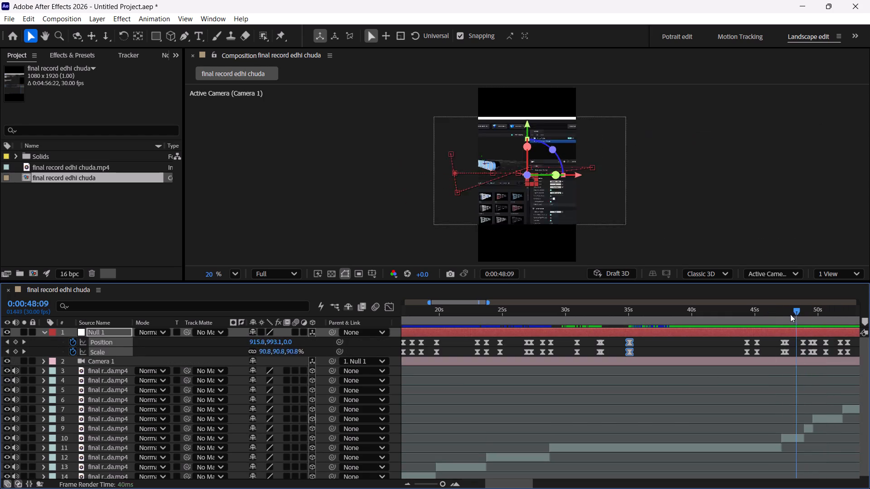
drag(790, 314, 808, 323)
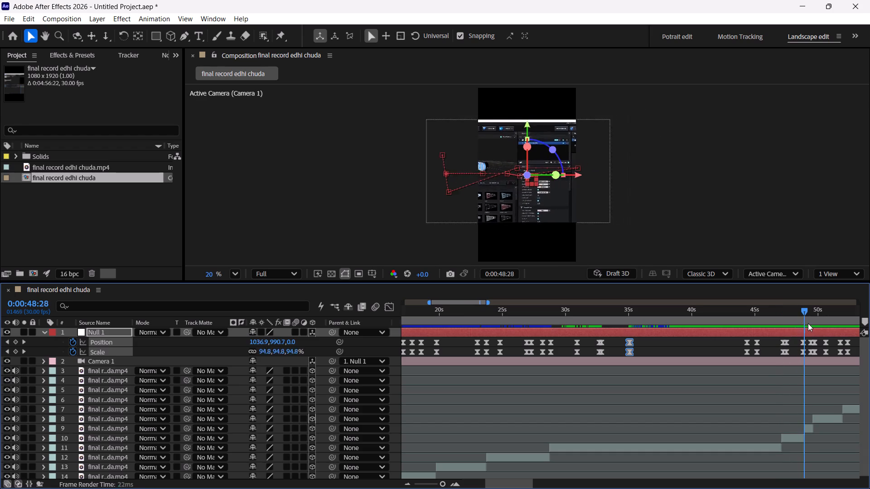
drag(808, 323, 814, 324)
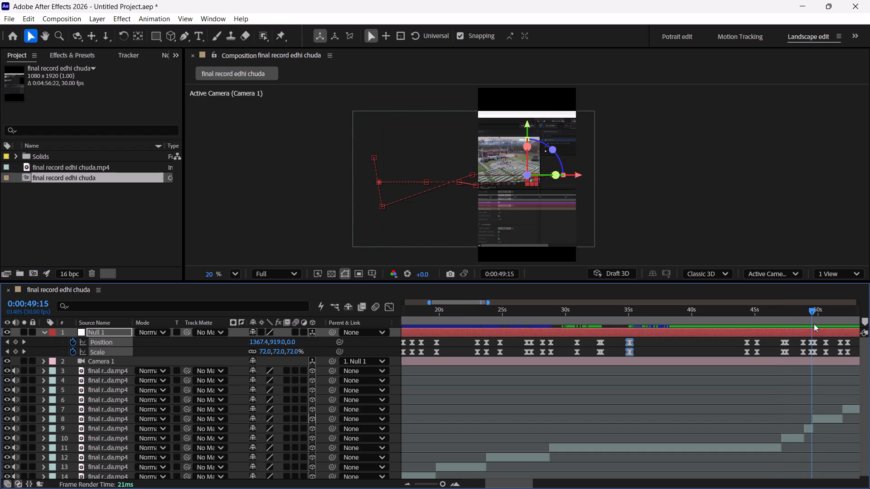
drag(814, 324, 812, 323)
click(454, 484)
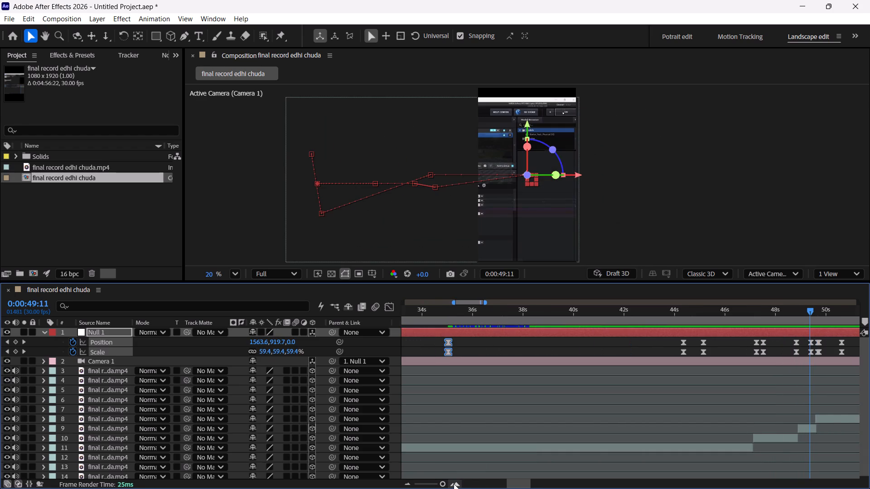
triple_click(453, 484)
scroll(453, 484, left, 3)
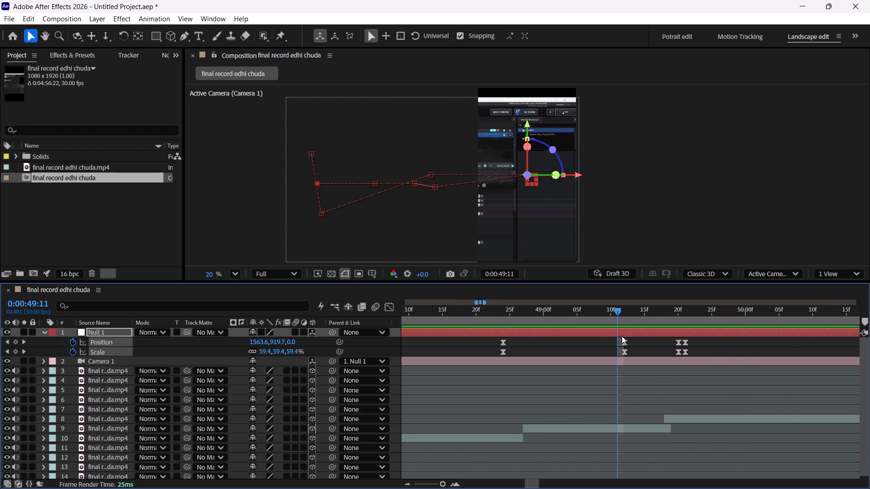
drag(619, 315, 629, 321)
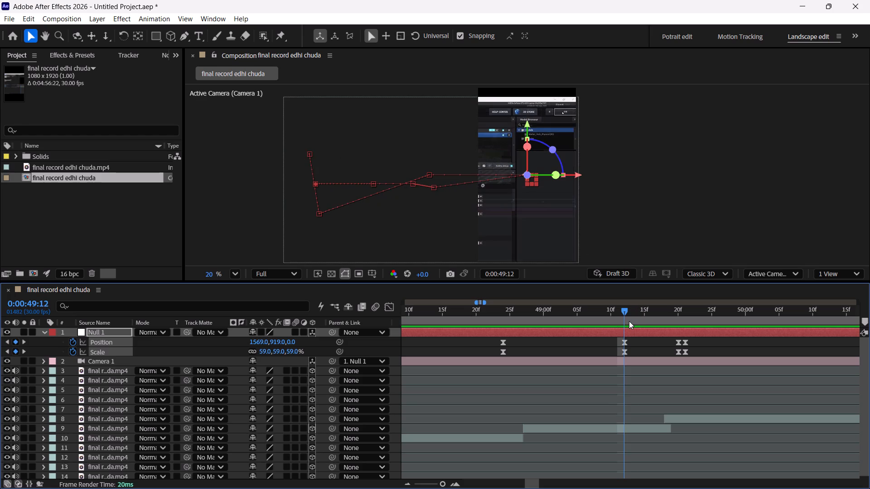
drag(629, 321, 582, 319)
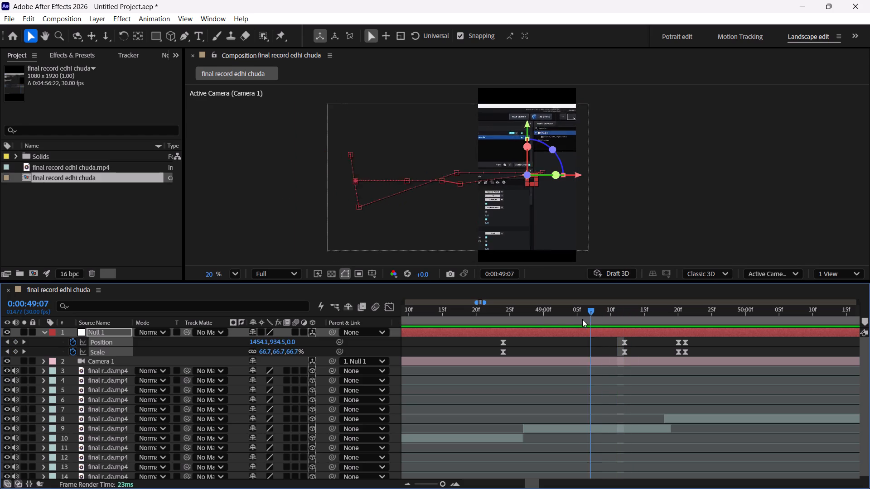
drag(582, 319, 635, 345)
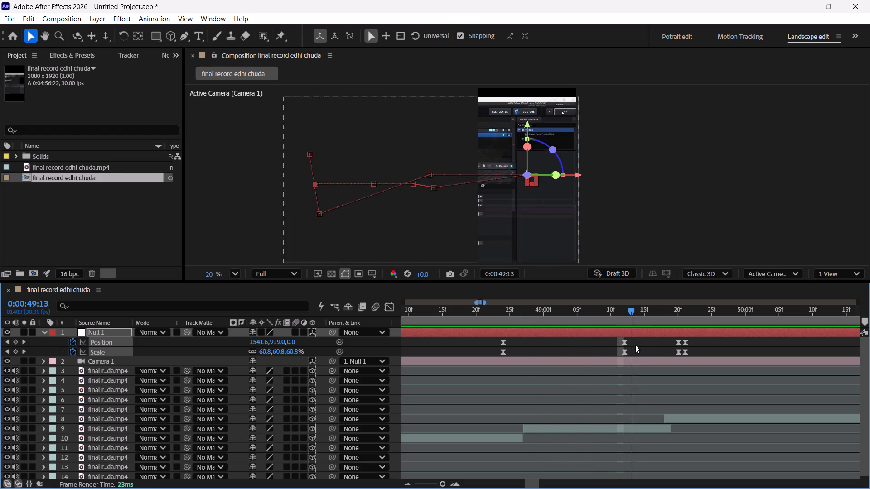
drag(635, 345, 680, 353)
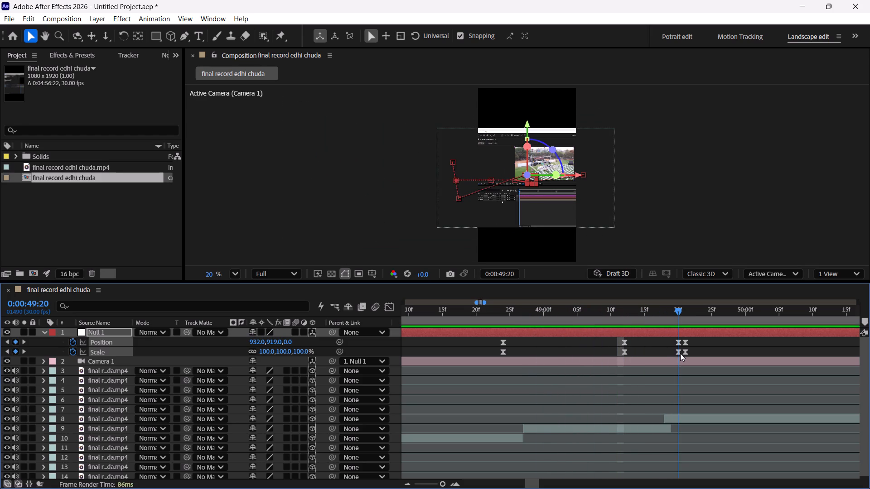
drag(680, 353, 544, 345)
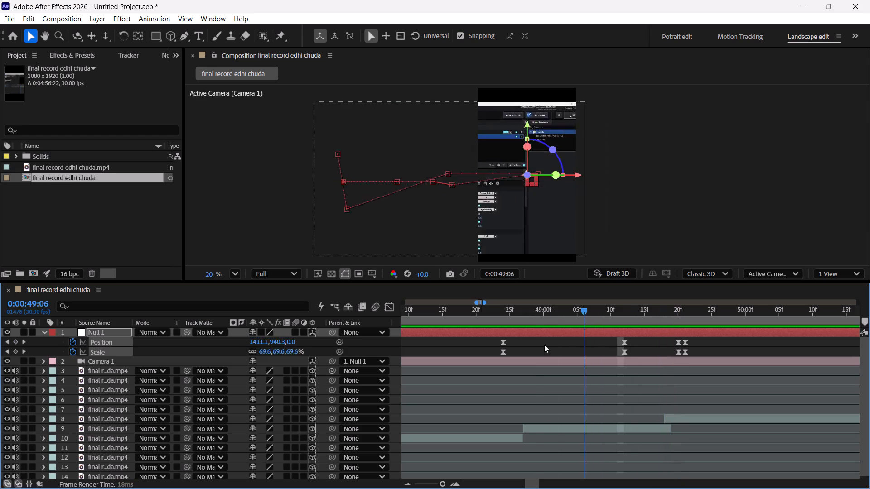
drag(544, 345, 625, 368)
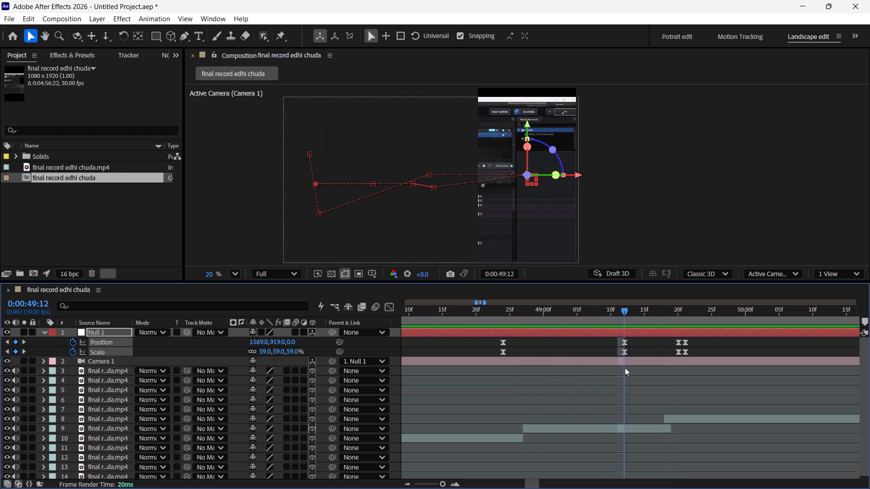
drag(625, 368, 624, 370)
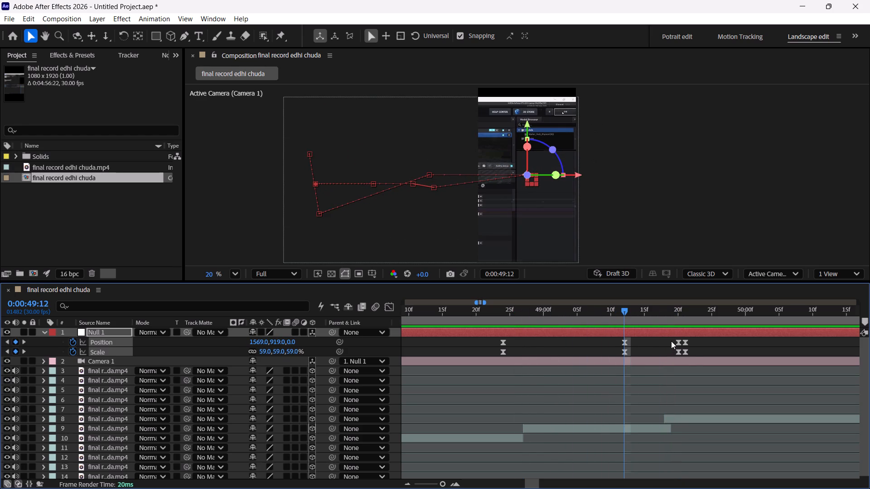
Move Null 1's Position and Scale keyframes at 0:00:49:20 and 0:00:49:21 five frames later and scrub through to 0:00:50:15.
drag(671, 341, 694, 361)
drag(679, 344, 711, 353)
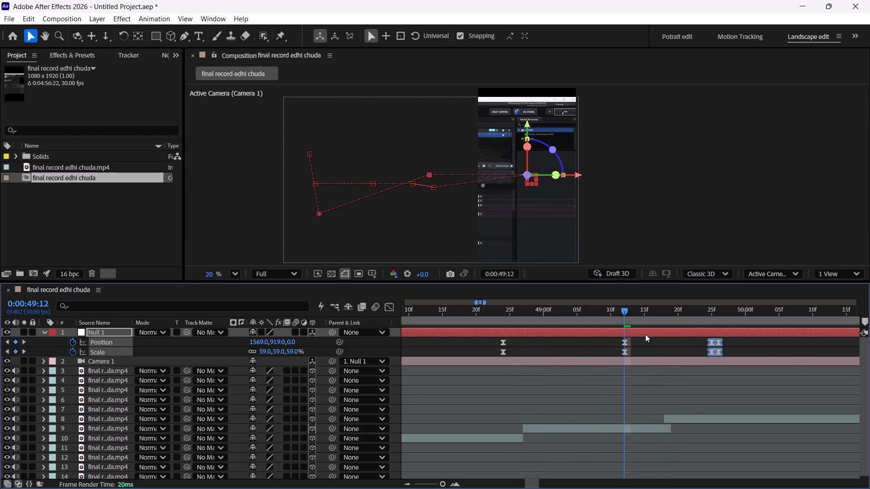
drag(630, 313, 700, 334)
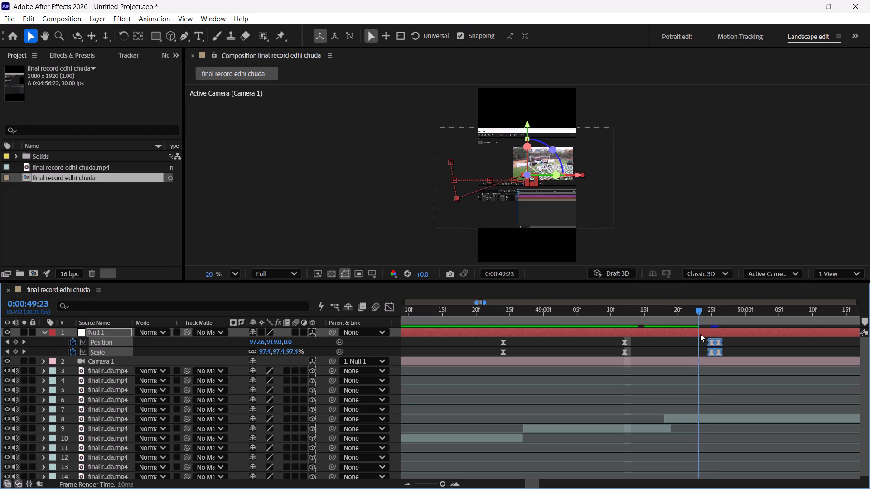
drag(700, 334, 728, 338)
scroll(731, 326, left, 2)
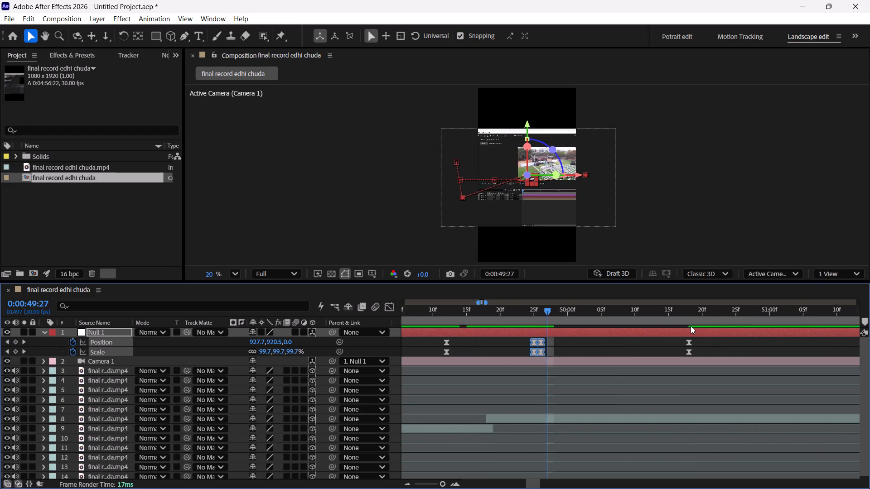
scroll(691, 326, left, 1)
drag(550, 313, 687, 336)
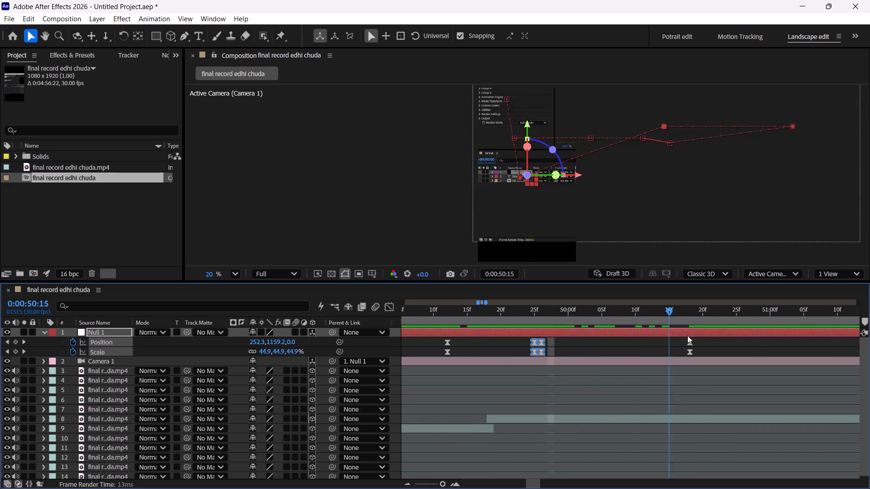
Scrub to 0:00:50:23 and preview the camera animation from there to the end of the footage at about 0:01:52.
drag(687, 336, 726, 342)
scroll(721, 342, left, 3)
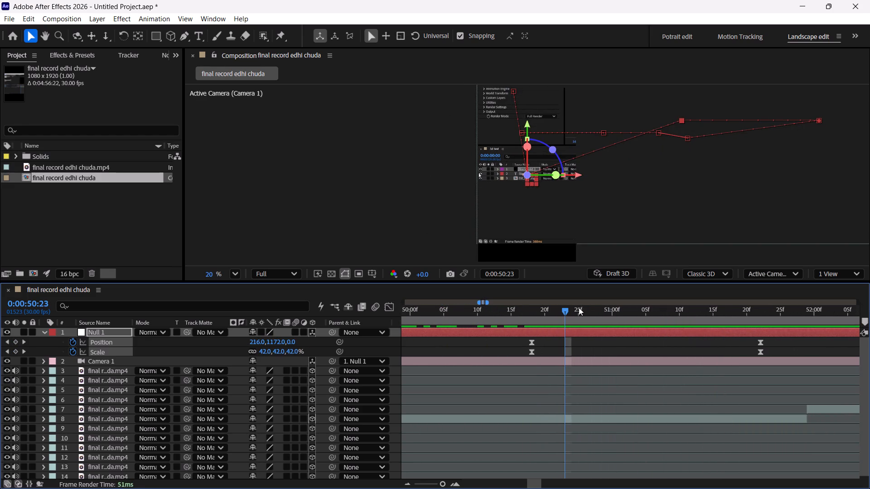
drag(442, 484, 435, 485)
key(space)
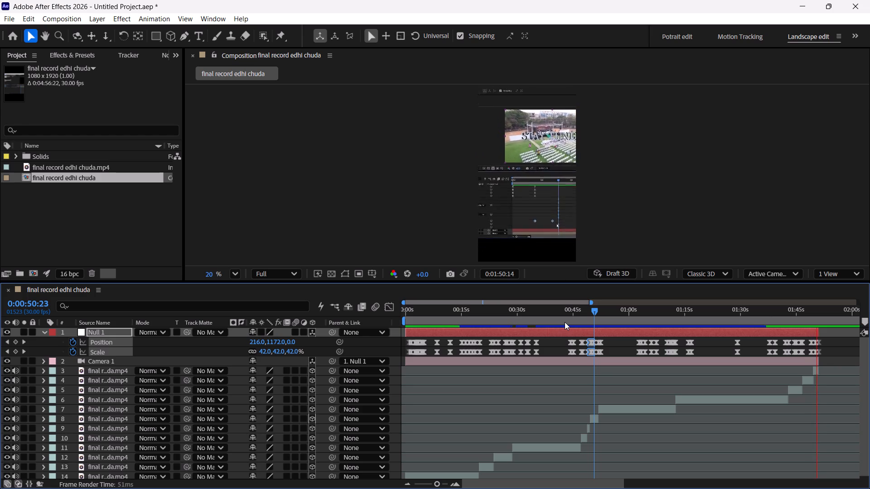
key(space)
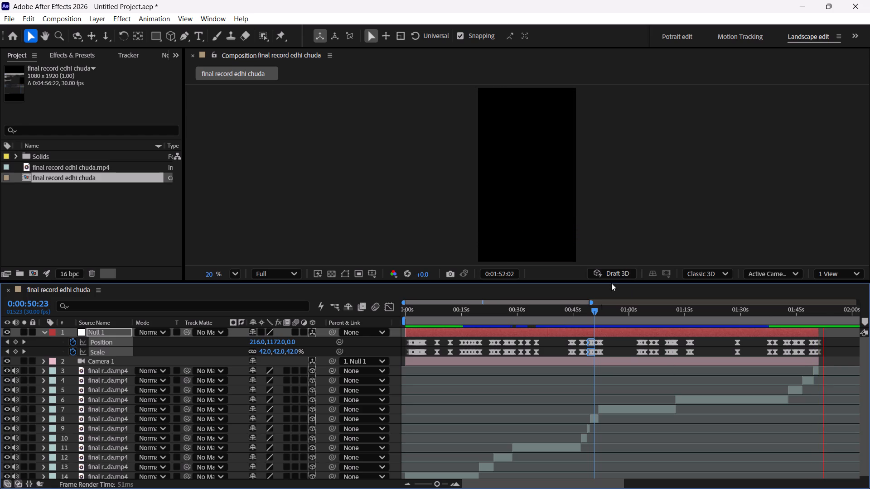
Return to 0:00:00:00, collapse Null 1's properties and briefly preview the opening of the composition.
drag(831, 314, 266, 344)
click(45, 331)
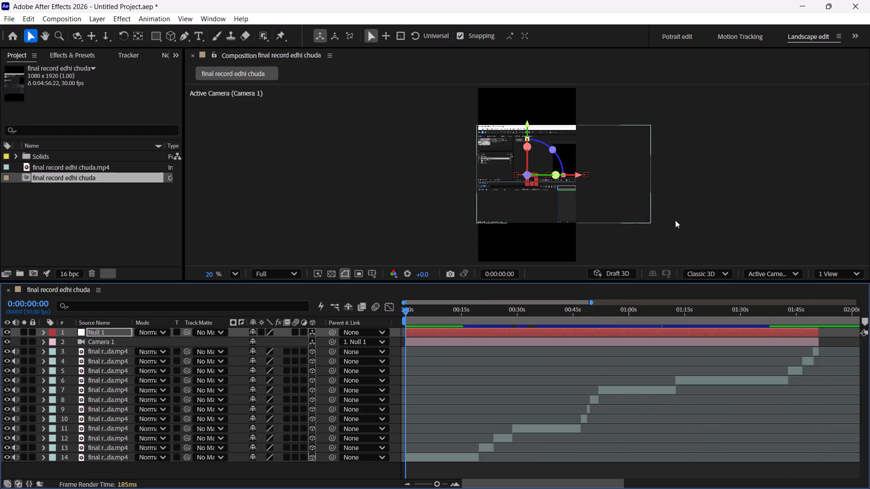
key(space)
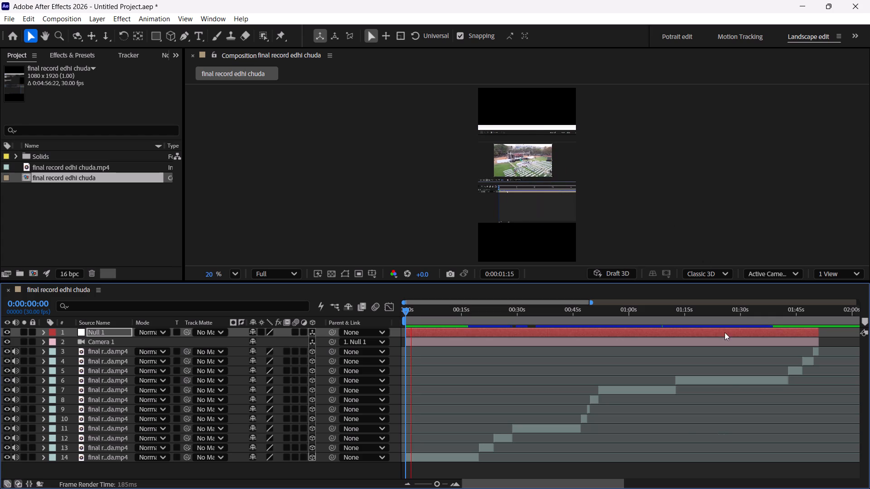
key(space)
Scrub from about 0:00:30:09 to 0:00:43:10 with Null 1's keyframes revealed to examine the material-browsing section.
drag(415, 314, 527, 347)
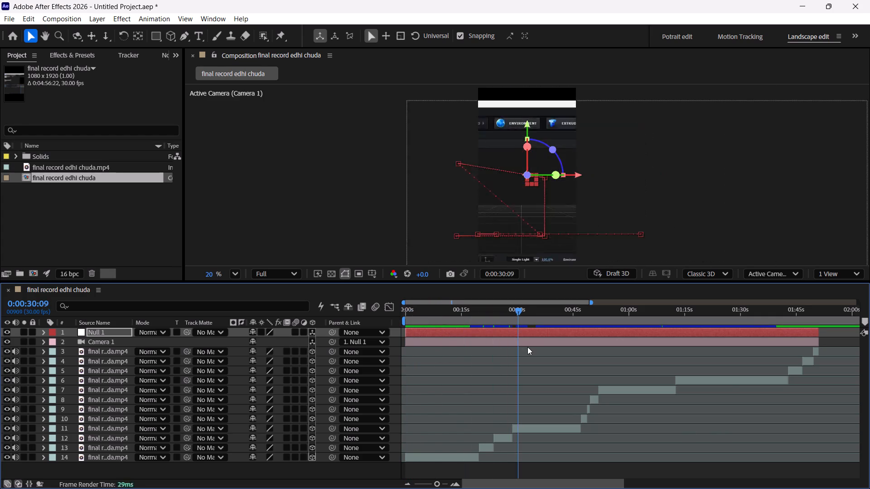
drag(527, 347, 529, 347)
click(532, 427)
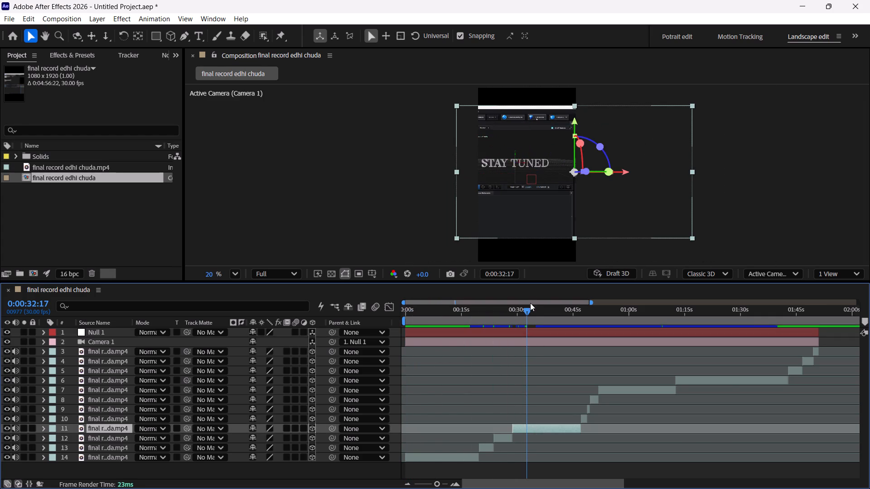
drag(527, 317, 543, 326)
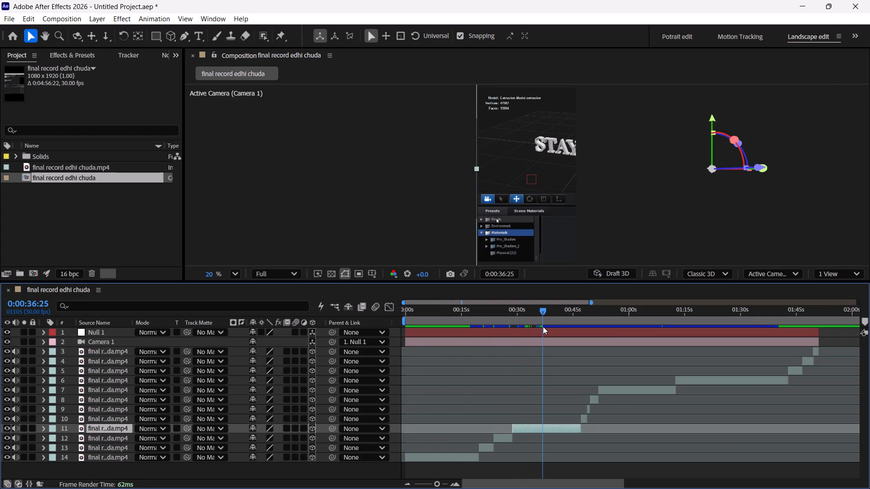
click(534, 333)
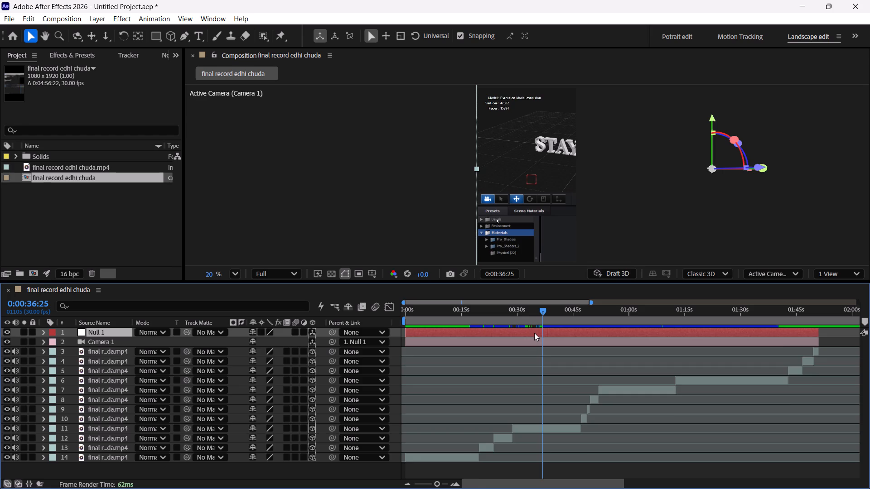
key(u)
triple_click(454, 481)
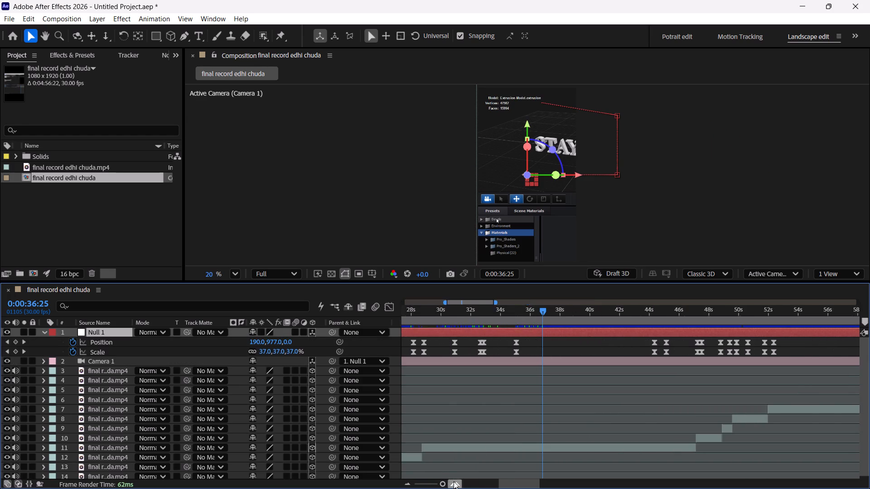
drag(536, 310, 496, 318)
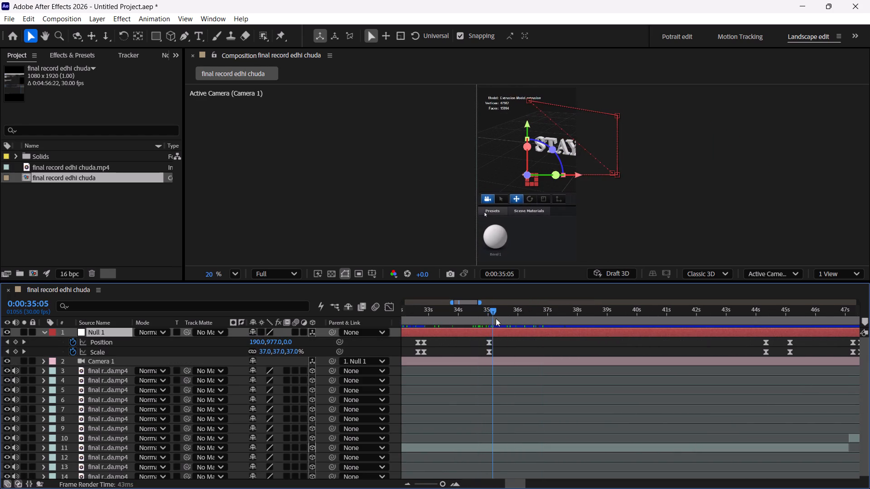
drag(496, 318, 540, 329)
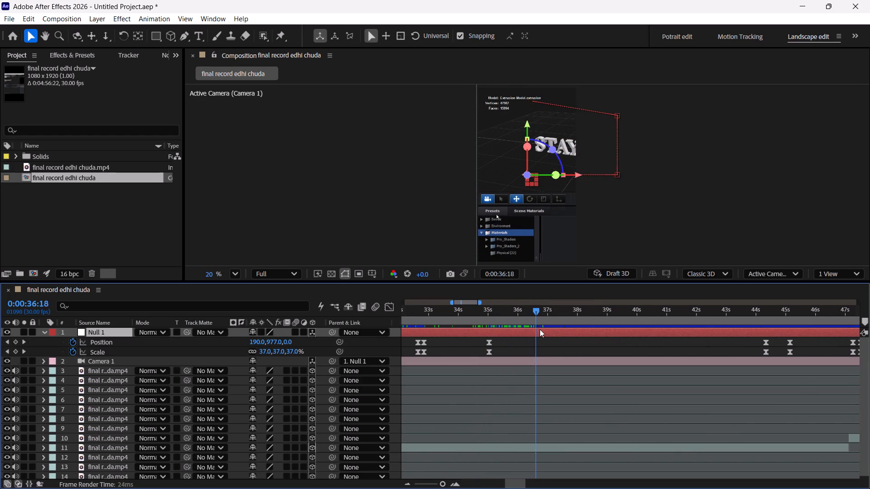
drag(540, 329, 577, 337)
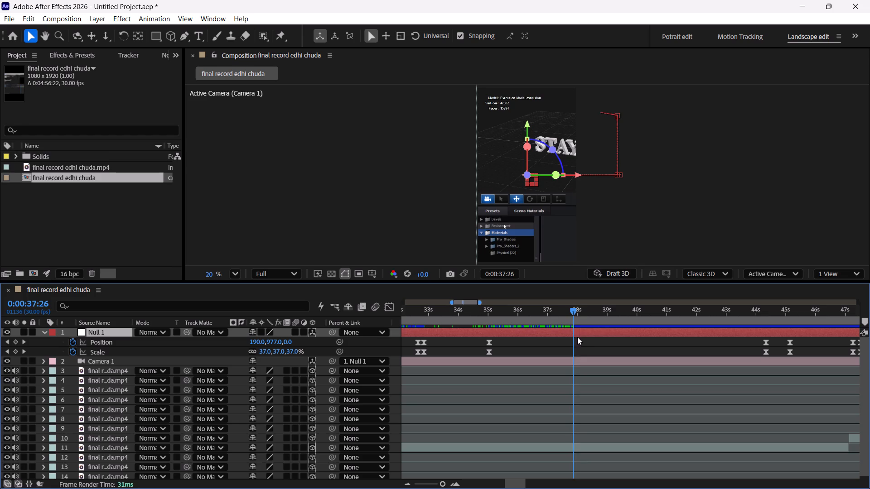
drag(577, 337, 645, 345)
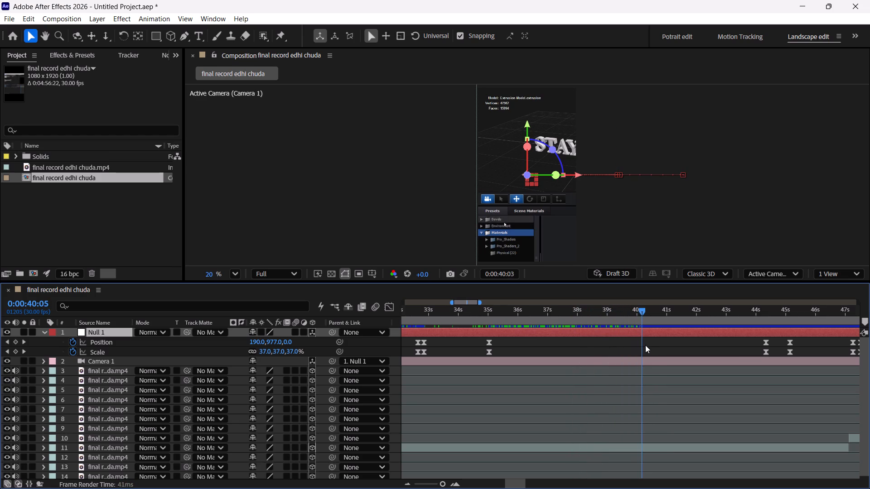
drag(645, 345, 701, 351)
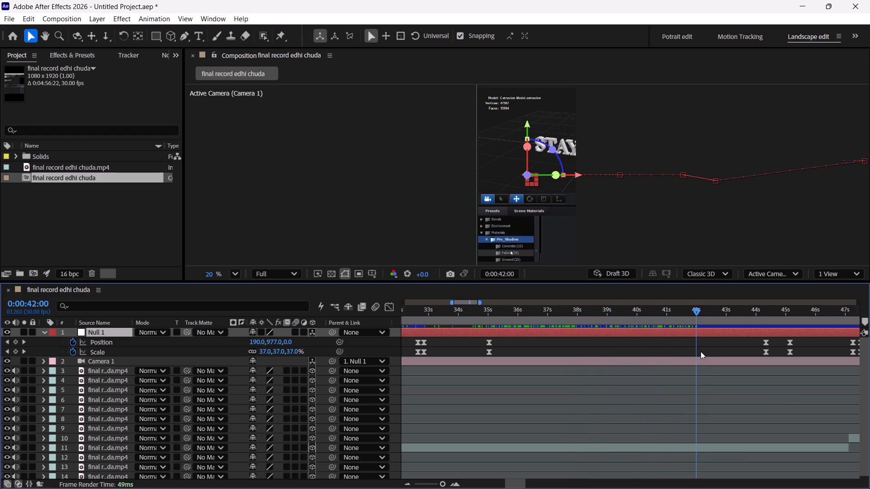
drag(701, 351, 746, 352)
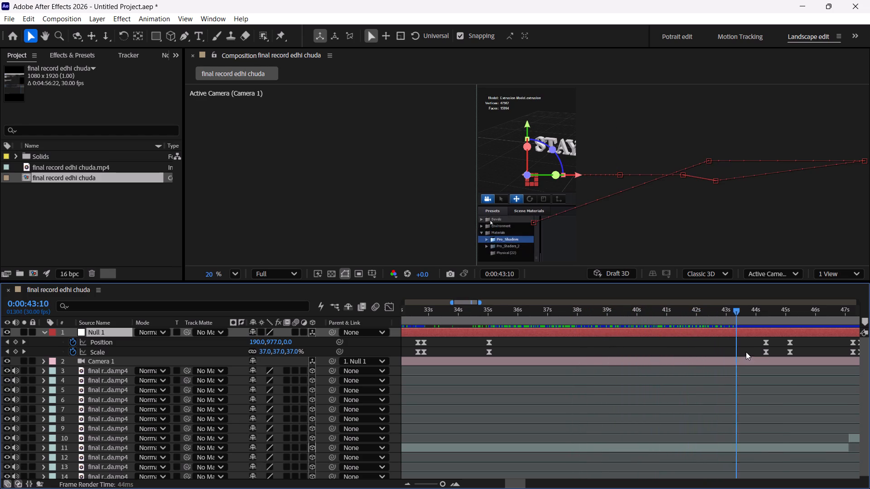
Split the footage in layer 11 at 0:00:43:04.
drag(746, 352, 749, 354)
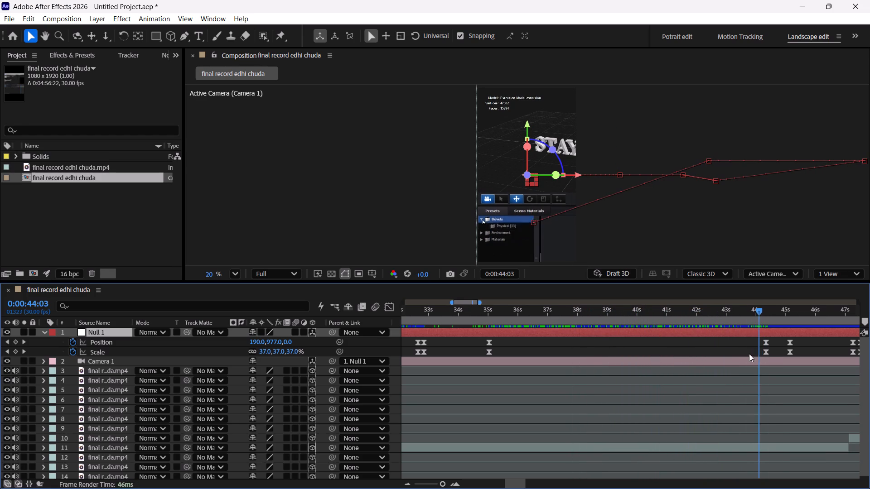
drag(749, 354, 737, 352)
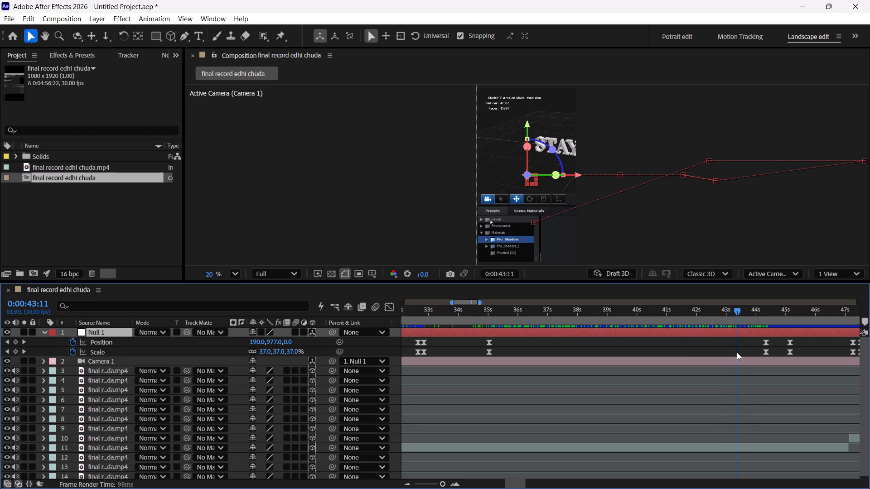
drag(737, 352, 730, 352)
click(736, 447)
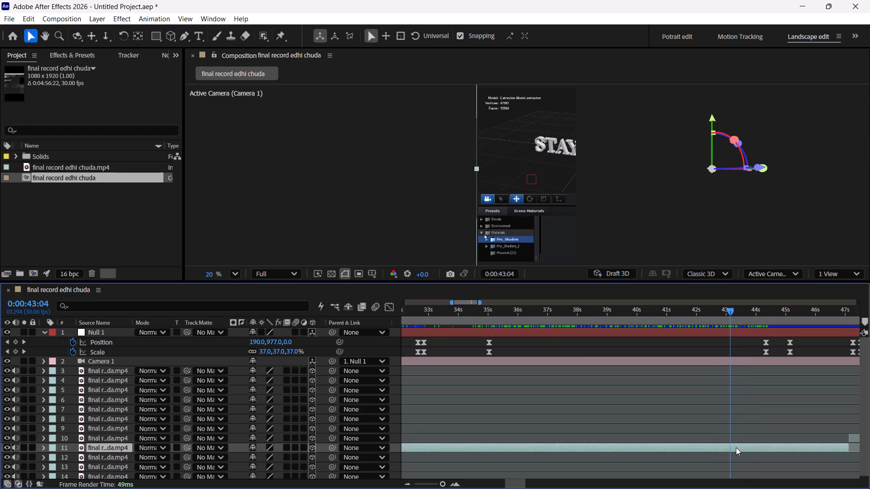
key(ctrl+shift+d)
Split the earlier part of that footage at 0:00:35:10.
drag(729, 311, 527, 309)
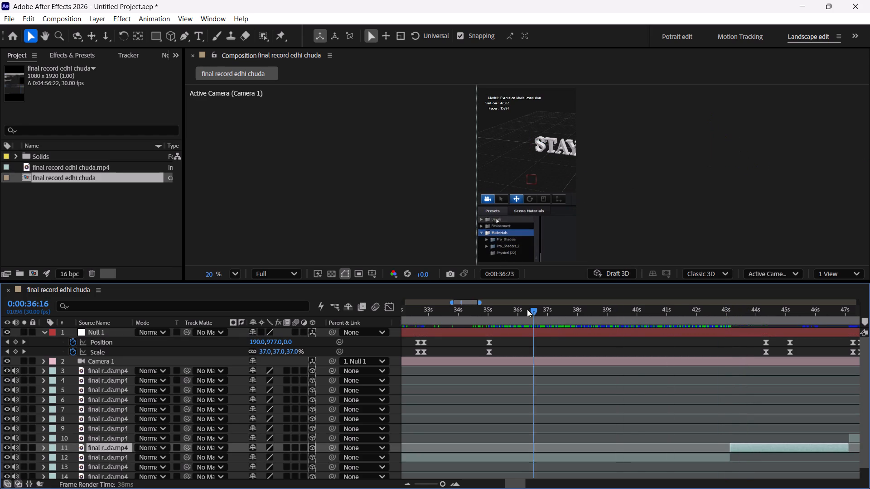
drag(527, 309, 496, 303)
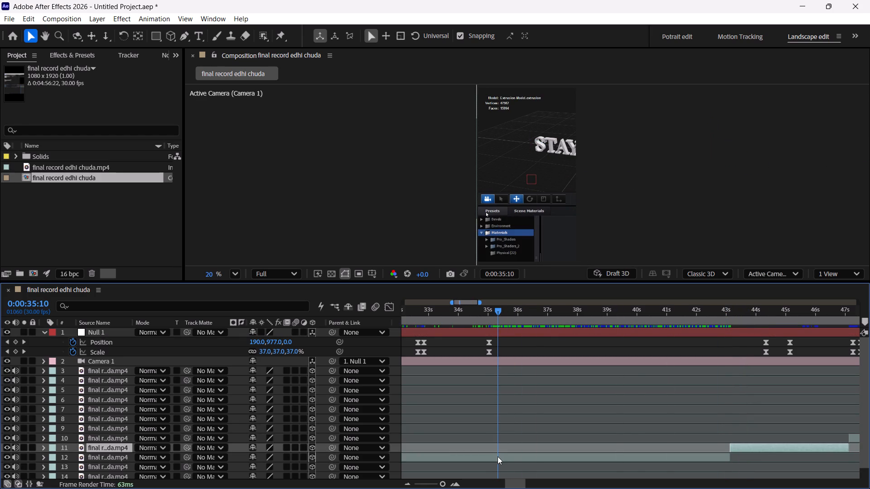
click(498, 456)
key(ctrl+shift+d)
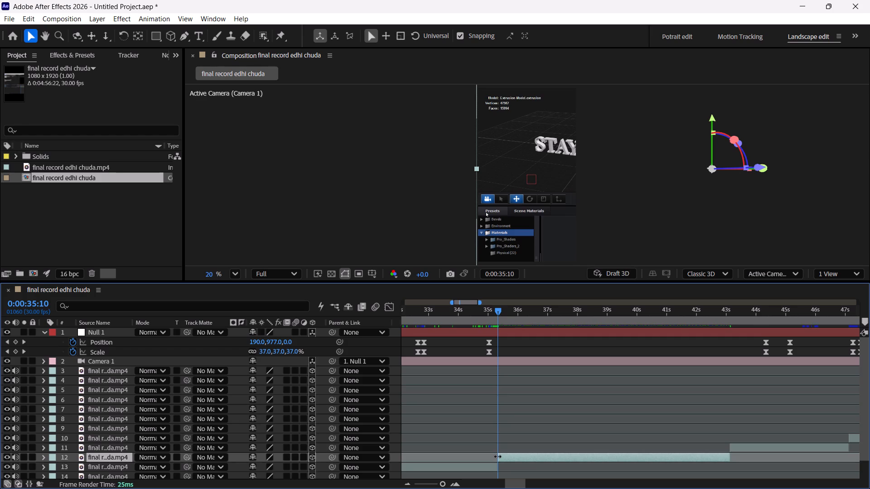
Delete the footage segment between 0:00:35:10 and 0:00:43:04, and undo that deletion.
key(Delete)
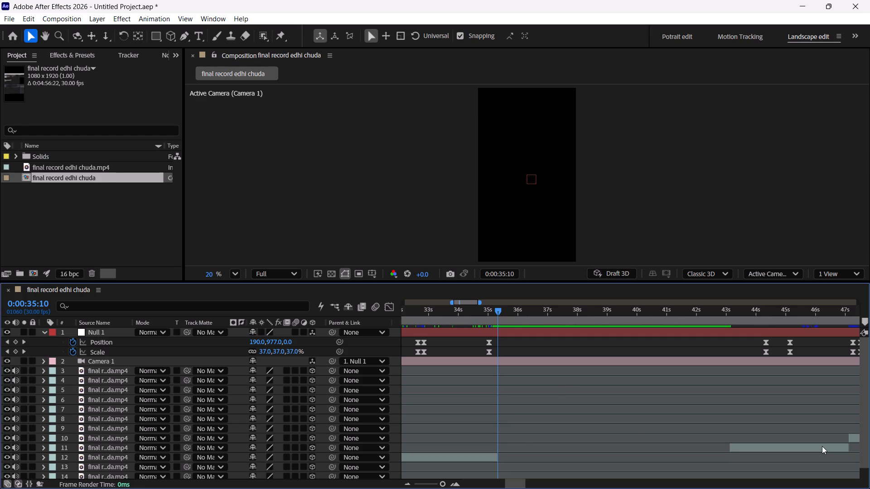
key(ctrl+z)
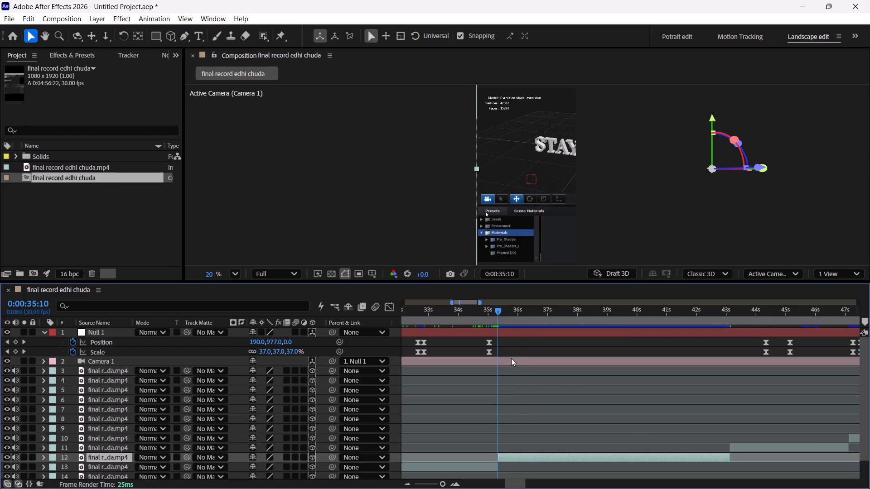
Split Null 1 and its camera layer at both 0:00:35:10 and 0:00:43:10.
ctrl+click(513, 362)
ctrl+click(513, 335)
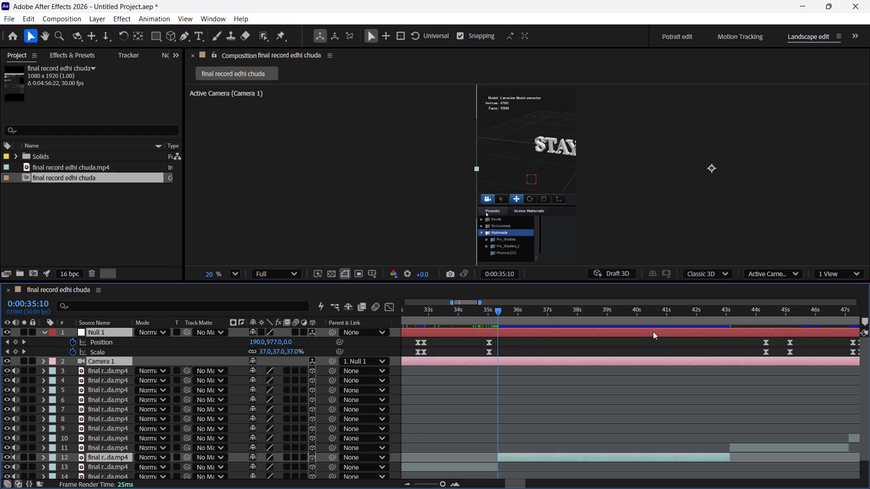
key(ctrl+shift+d)
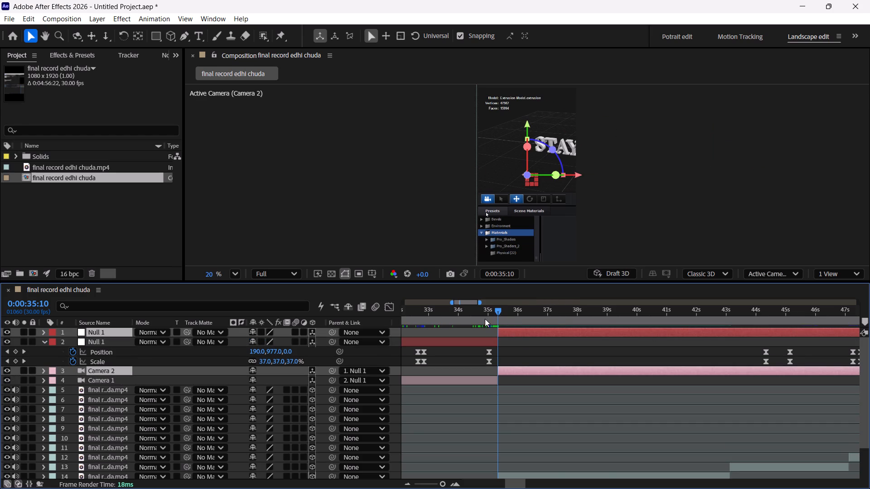
drag(505, 320, 734, 365)
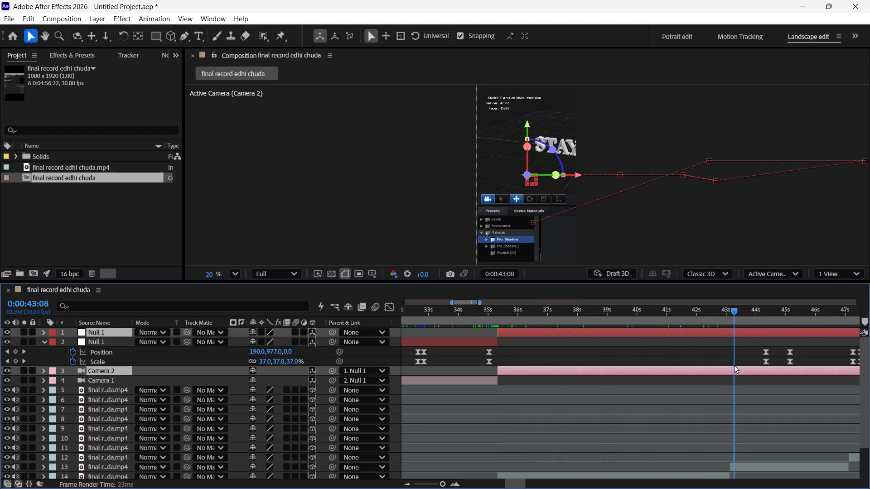
drag(734, 365, 736, 365)
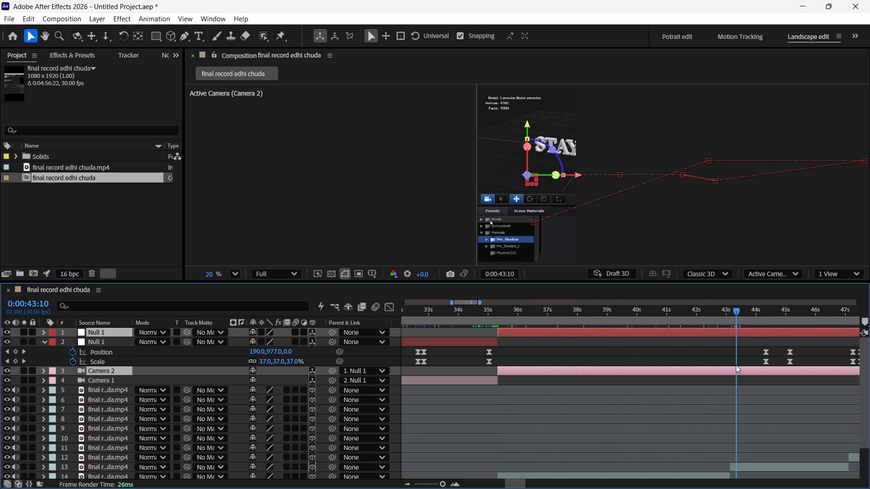
key(ctrl+shift+d)
Delete the middle Null 1 and Camera 2 segments from 0:00:35:10 to 0:00:43:10 and the footage segment from 0:00:35:10 to 0:00:43:04.
click(699, 342)
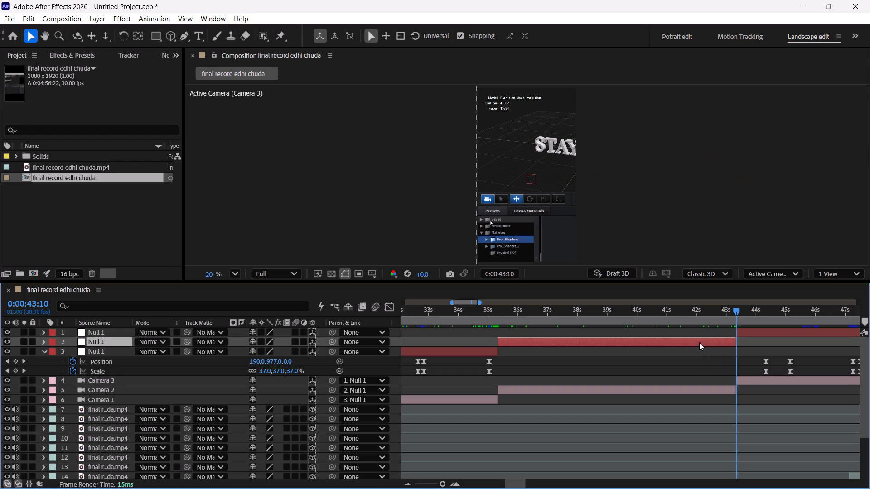
key(Delete)
click(635, 376)
key(Delete)
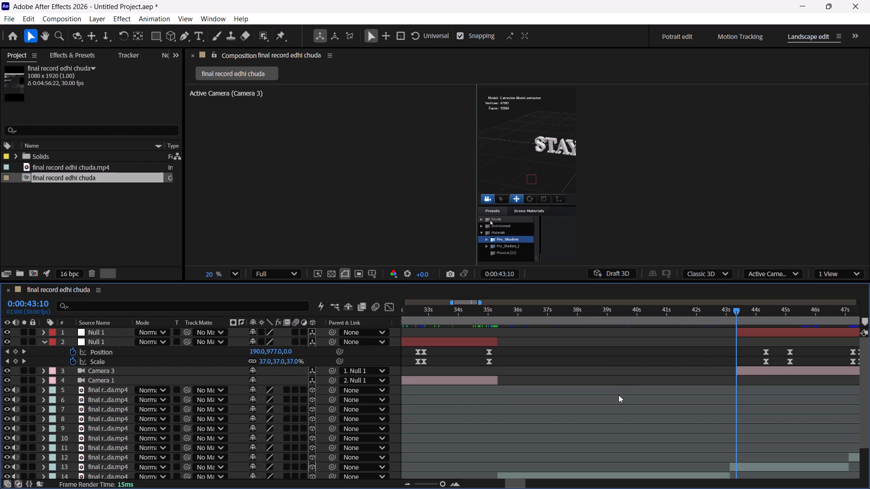
scroll(620, 396, down, 1)
click(617, 435)
key(Delete)
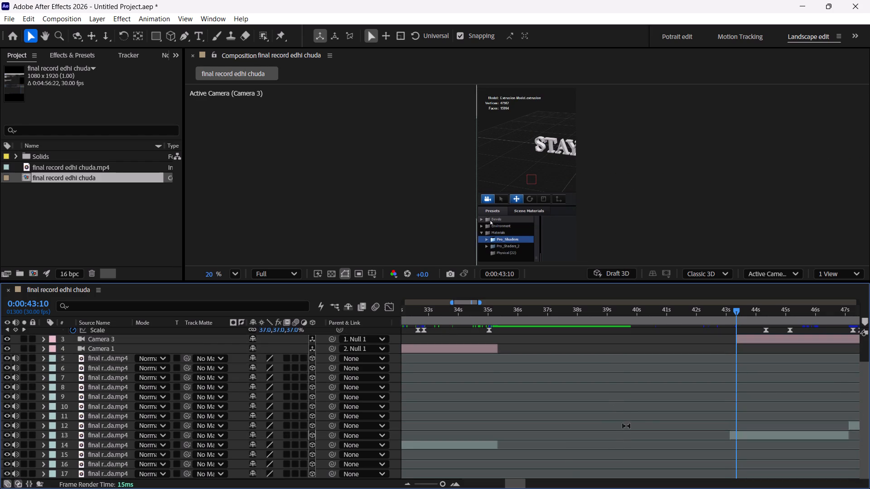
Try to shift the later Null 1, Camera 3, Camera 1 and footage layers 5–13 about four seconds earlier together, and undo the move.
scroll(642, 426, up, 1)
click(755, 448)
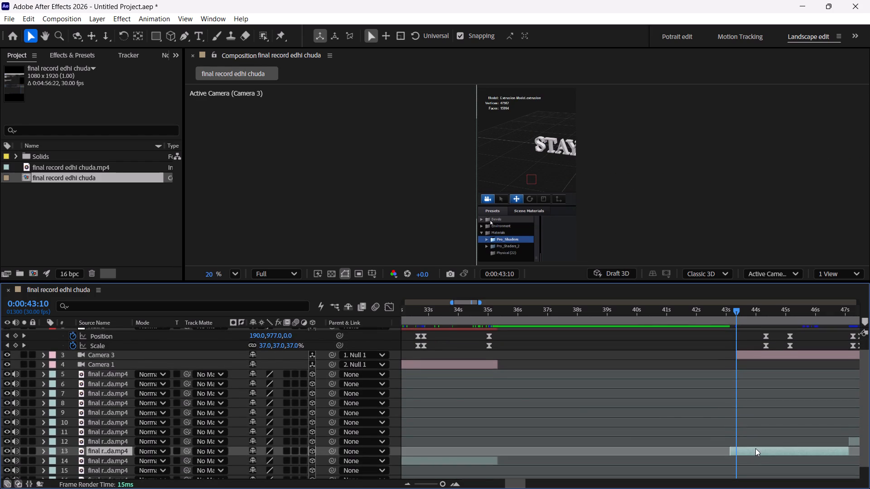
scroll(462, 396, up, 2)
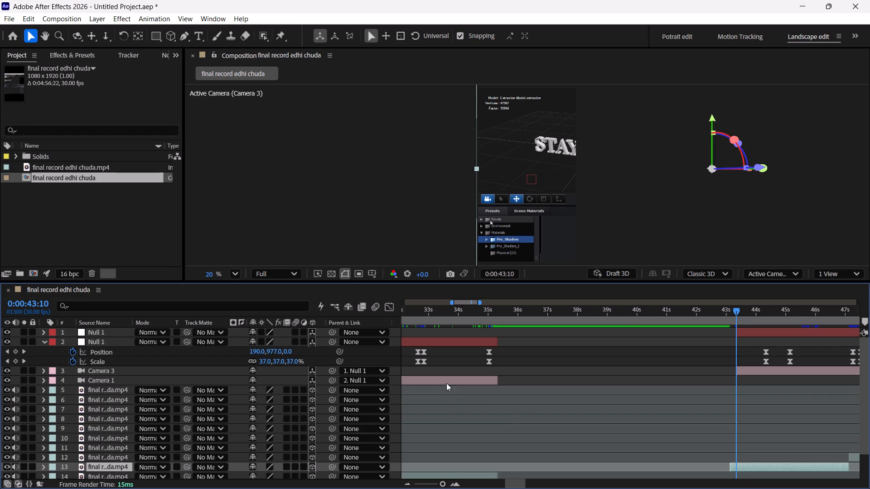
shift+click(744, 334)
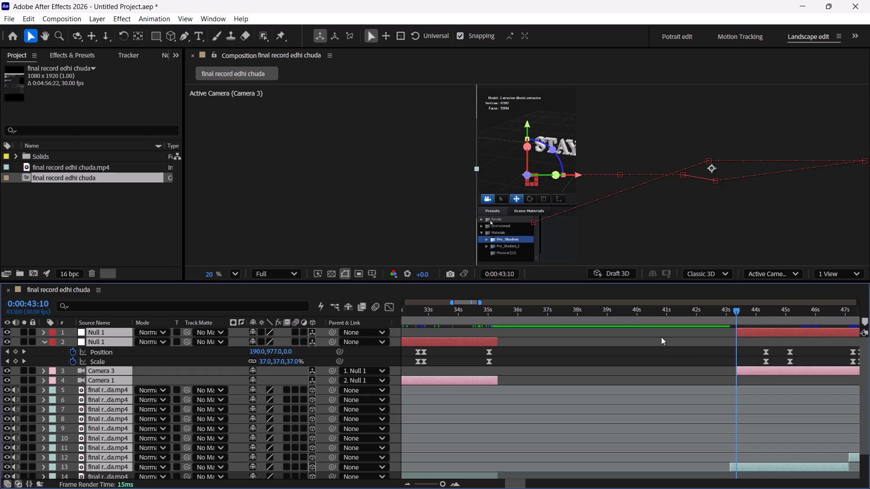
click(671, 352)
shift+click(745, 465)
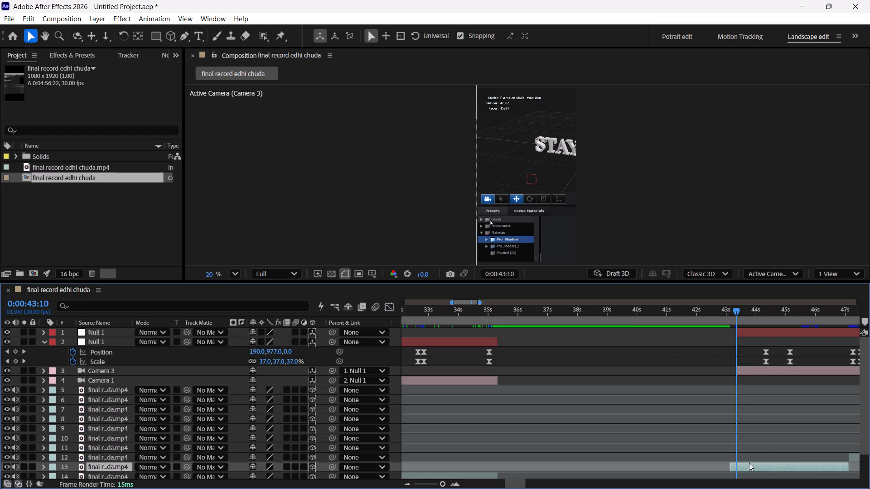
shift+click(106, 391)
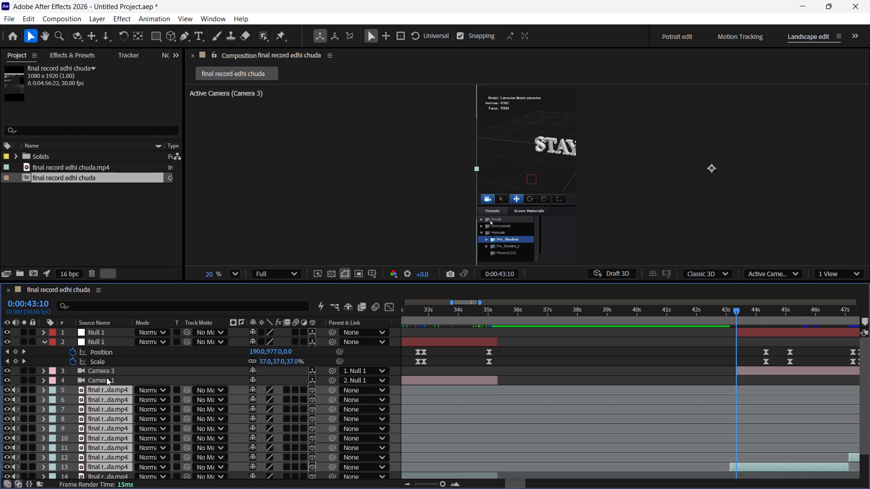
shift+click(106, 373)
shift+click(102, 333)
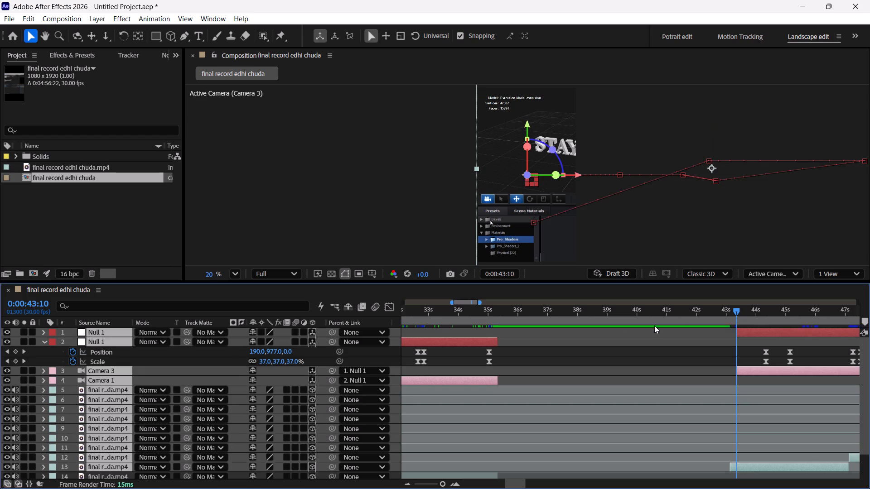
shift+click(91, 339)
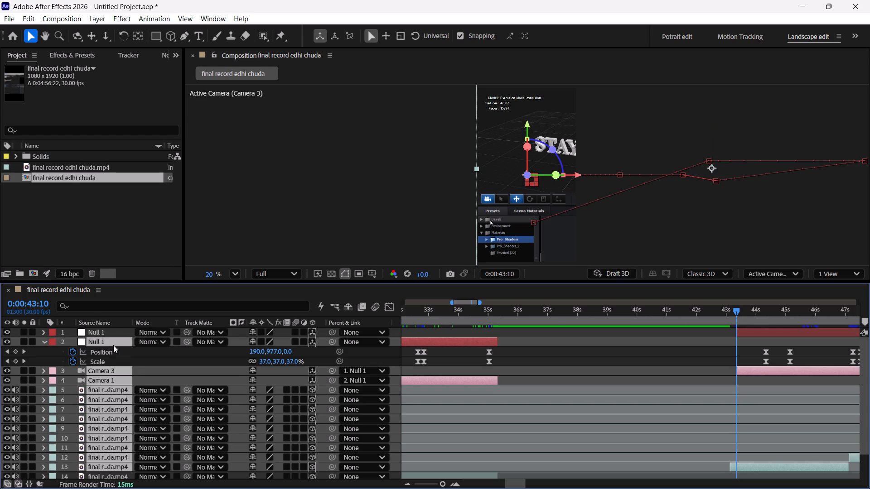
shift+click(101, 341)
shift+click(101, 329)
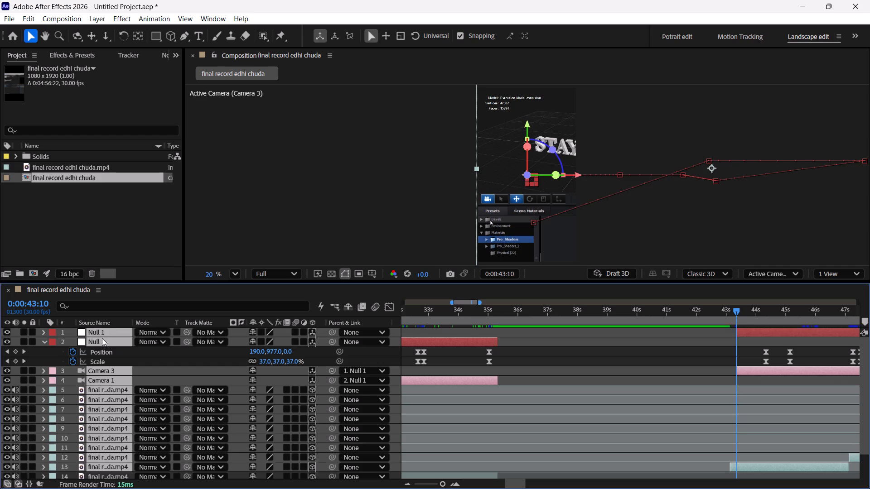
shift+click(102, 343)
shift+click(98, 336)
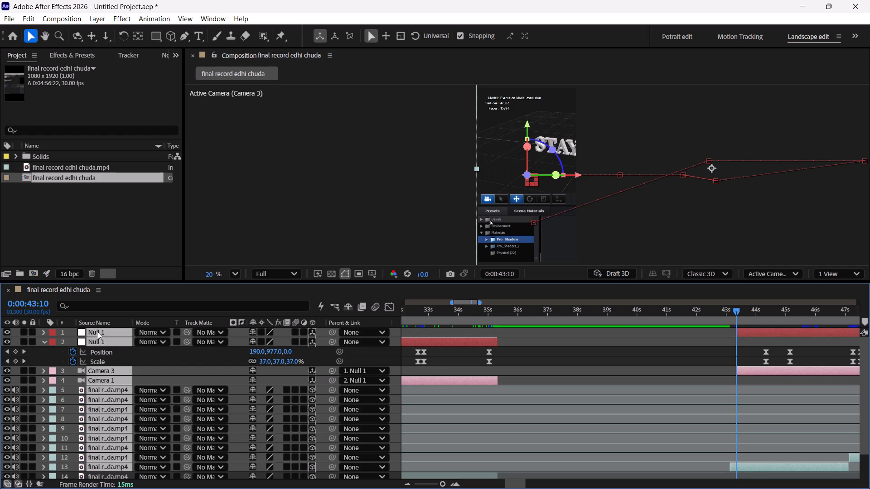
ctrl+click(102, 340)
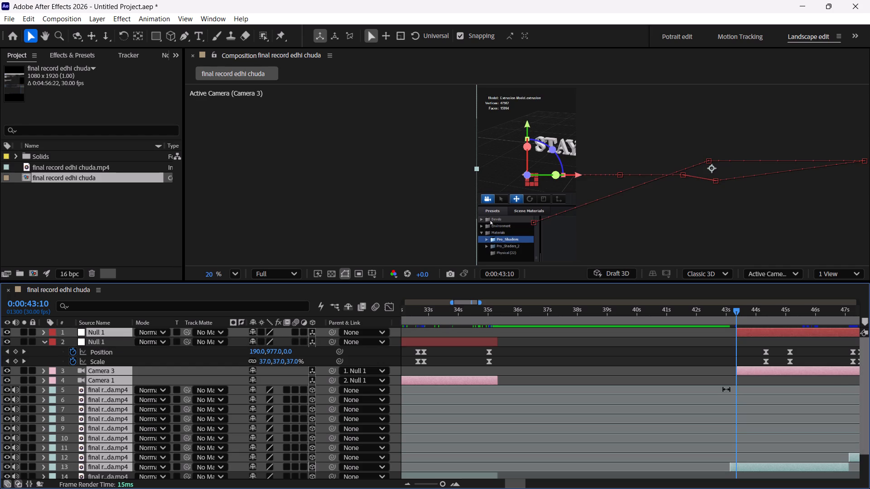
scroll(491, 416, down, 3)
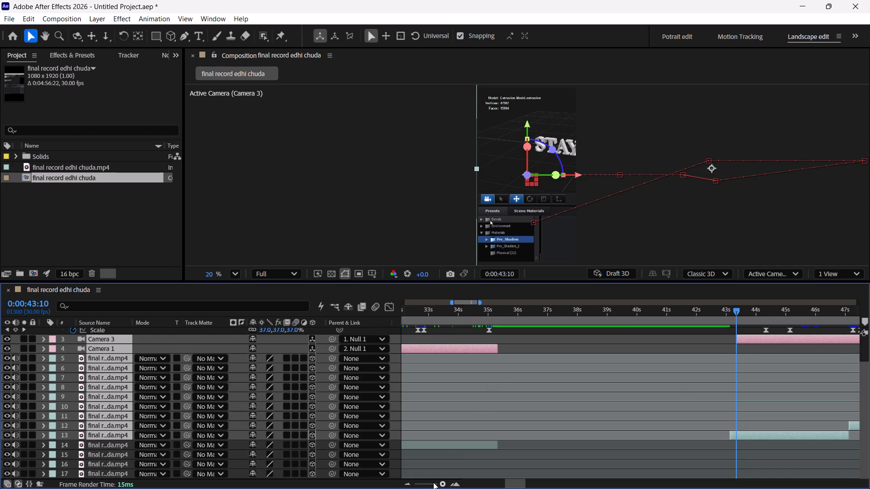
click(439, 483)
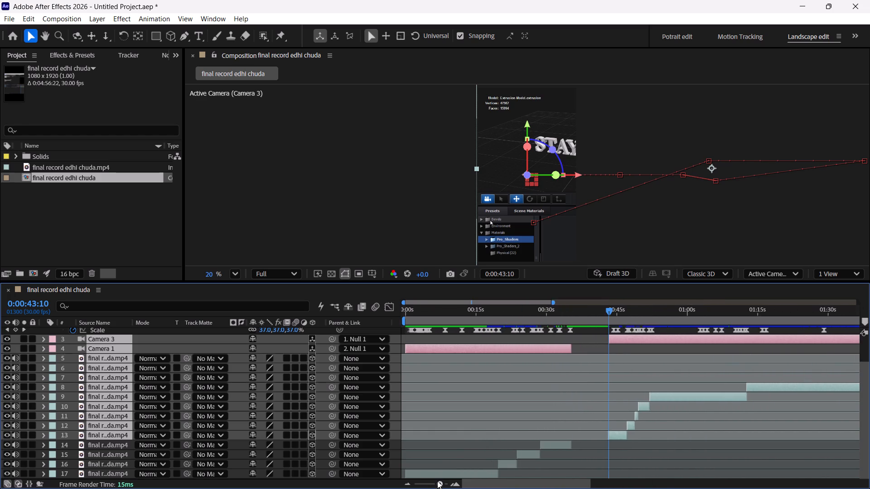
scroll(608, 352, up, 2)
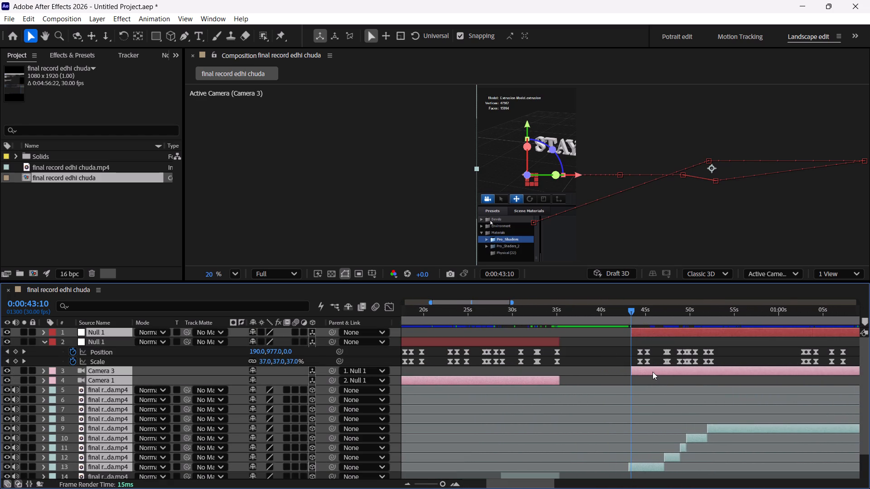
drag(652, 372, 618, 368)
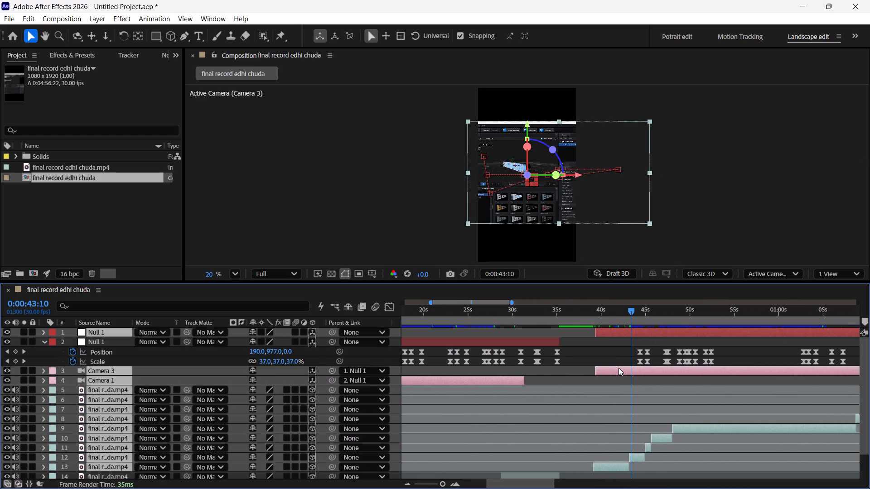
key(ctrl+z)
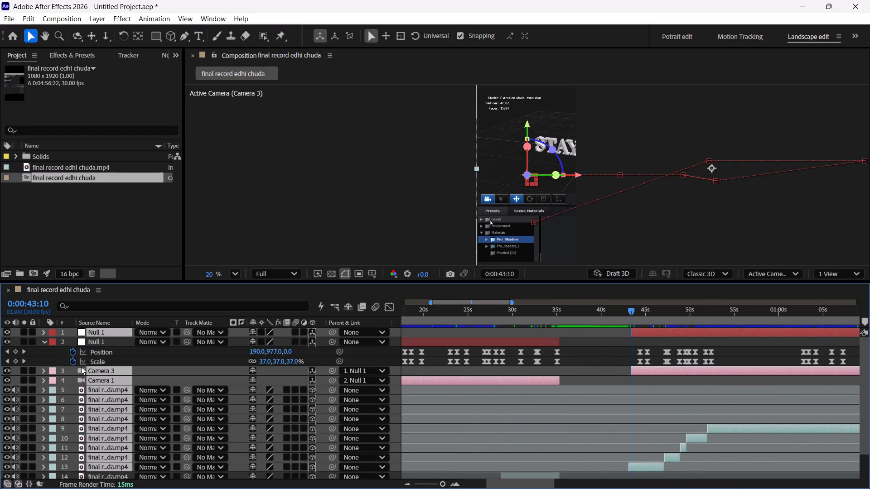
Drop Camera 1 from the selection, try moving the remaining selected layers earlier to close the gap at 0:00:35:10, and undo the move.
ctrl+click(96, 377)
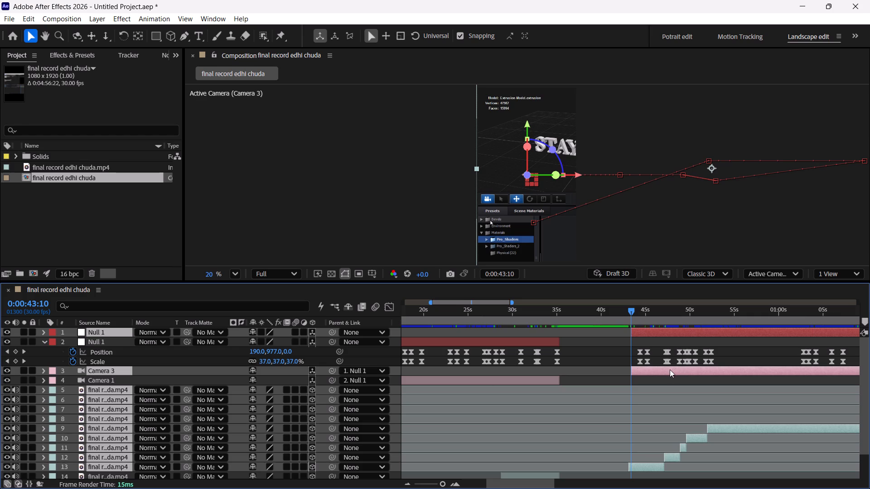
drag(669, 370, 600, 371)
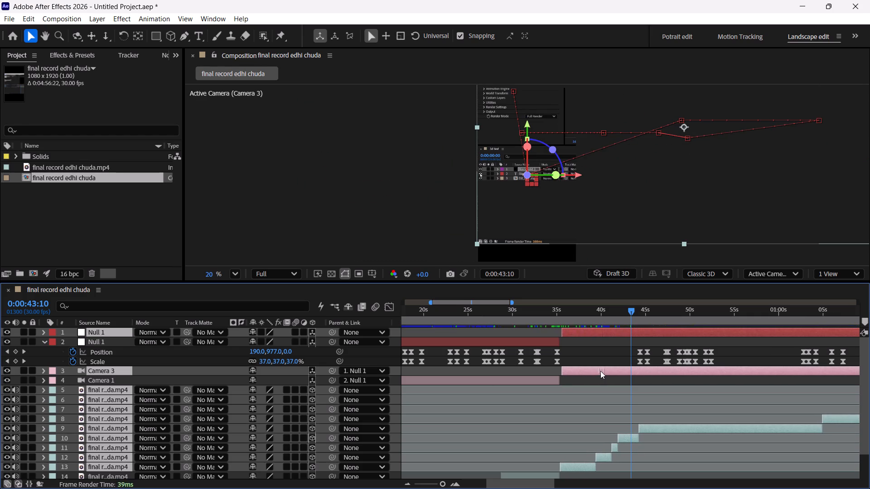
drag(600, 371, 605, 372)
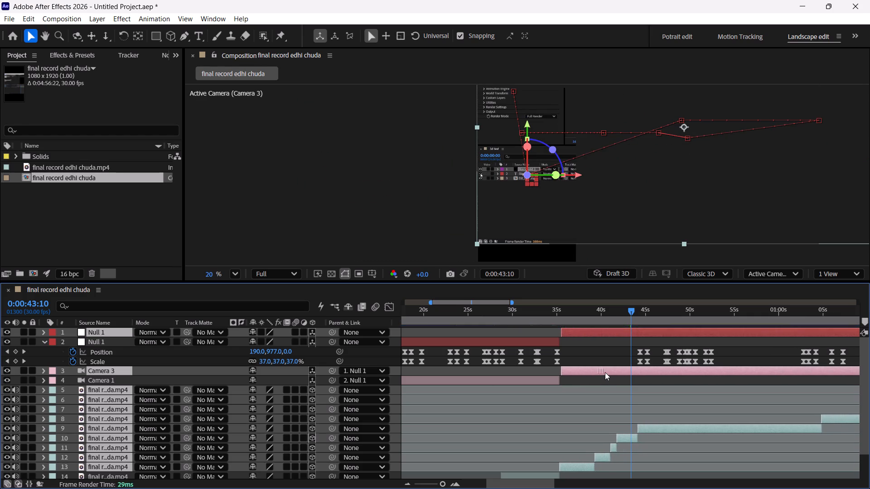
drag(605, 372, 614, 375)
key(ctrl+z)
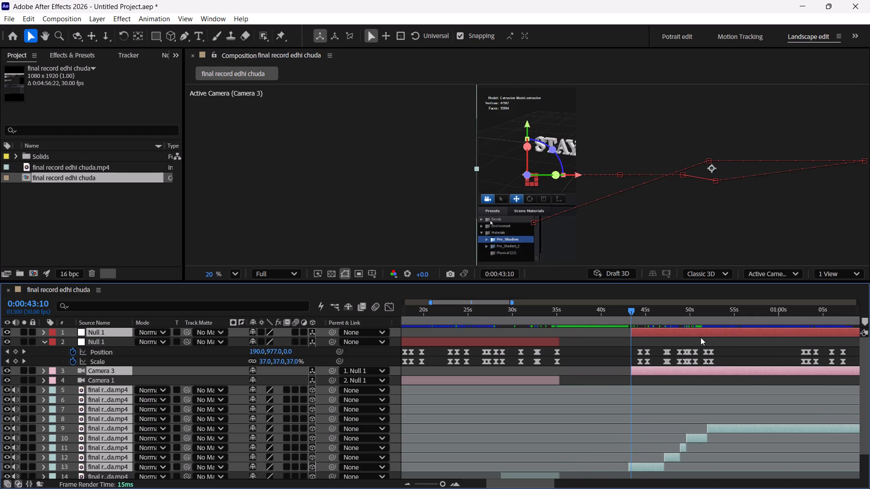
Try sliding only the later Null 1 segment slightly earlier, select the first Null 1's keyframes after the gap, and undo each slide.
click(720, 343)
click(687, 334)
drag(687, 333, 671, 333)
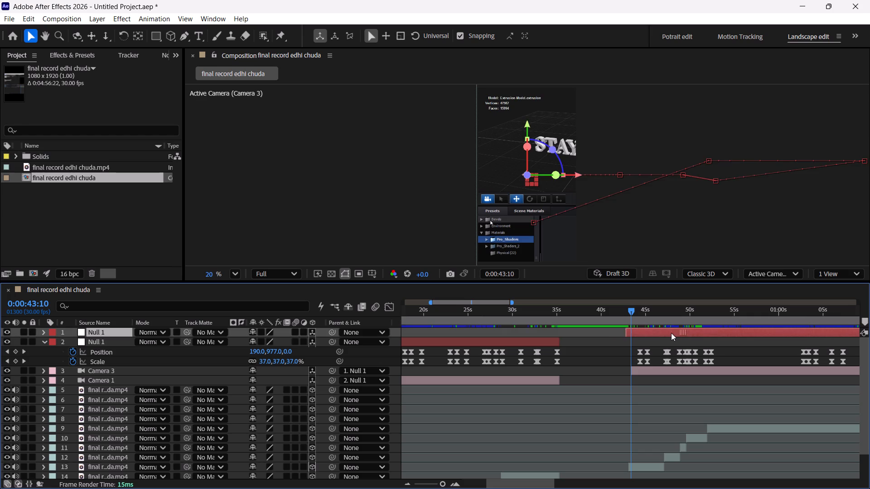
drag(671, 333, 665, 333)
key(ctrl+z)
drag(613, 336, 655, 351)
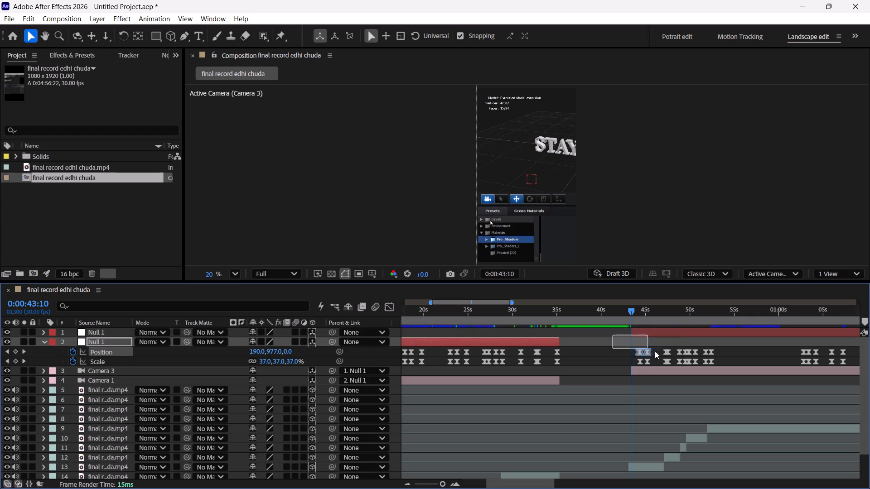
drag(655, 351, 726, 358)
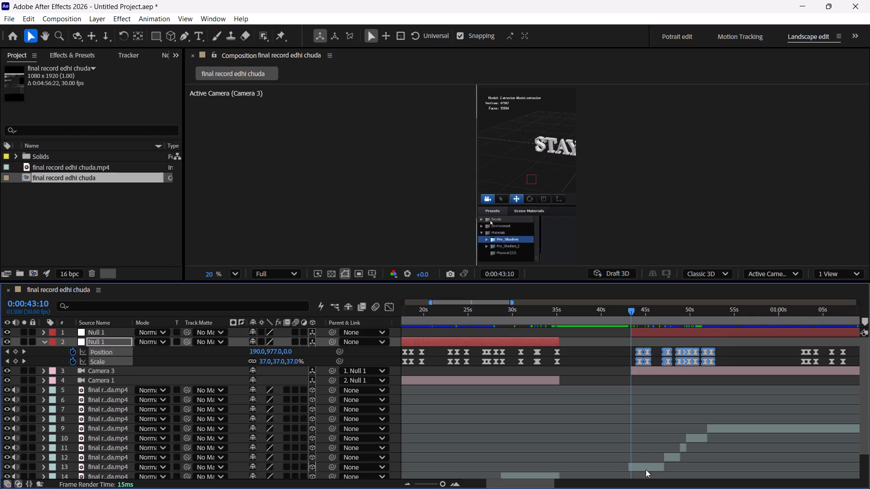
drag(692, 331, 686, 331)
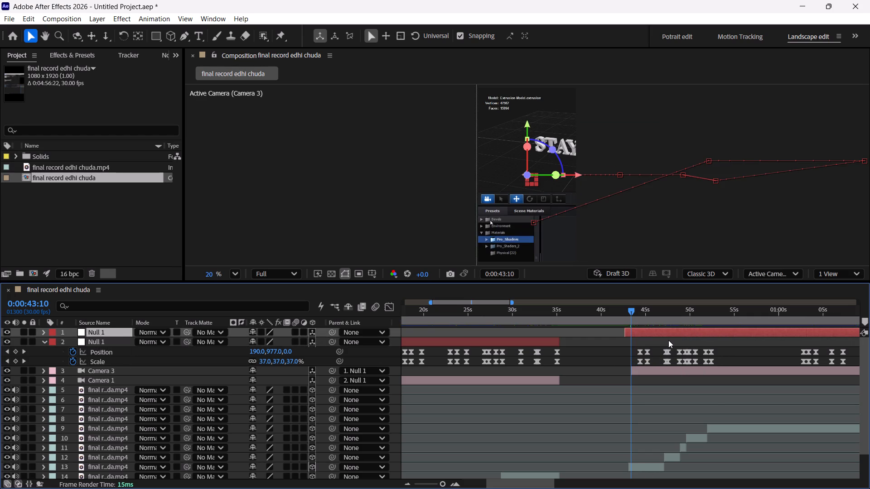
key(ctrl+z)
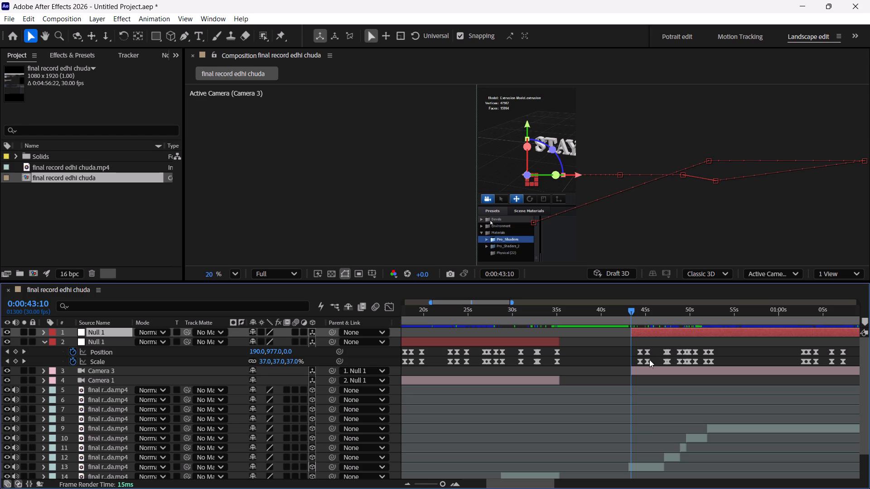
Scrub the composition across the gap and onward to about 0:01:22 to examine the footage and Null 1 camera moves.
drag(632, 311, 557, 311)
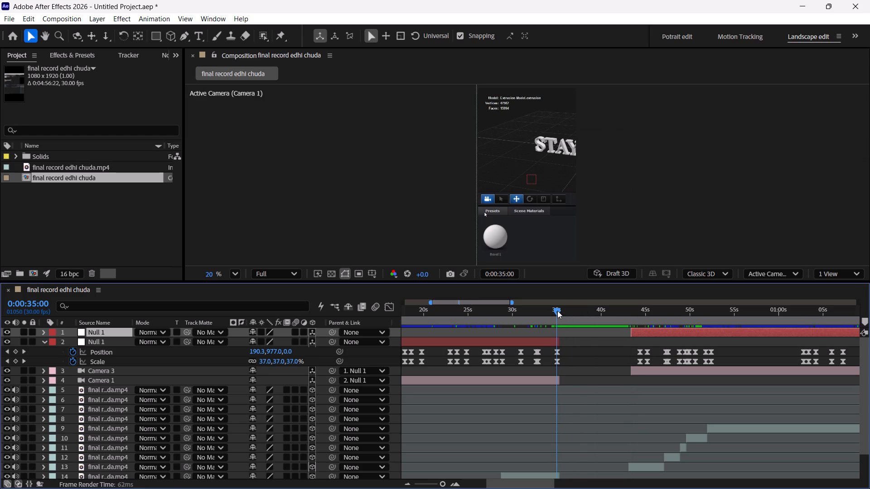
drag(557, 311, 575, 312)
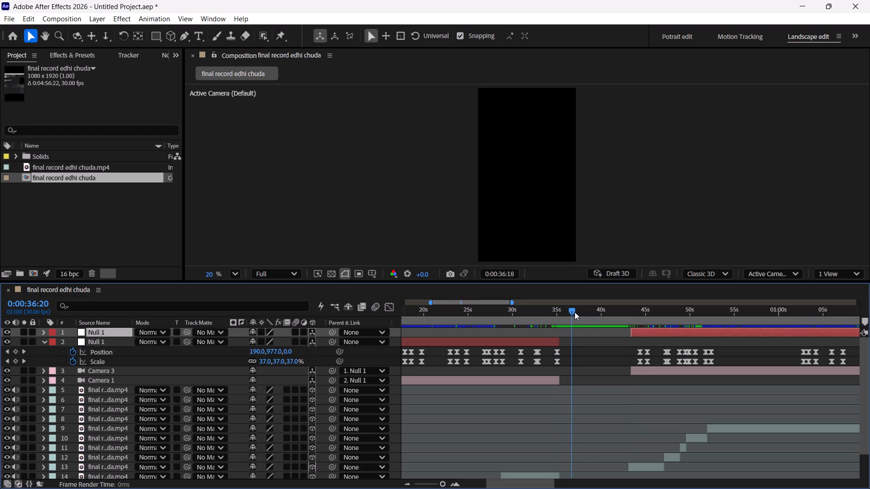
drag(575, 312, 632, 319)
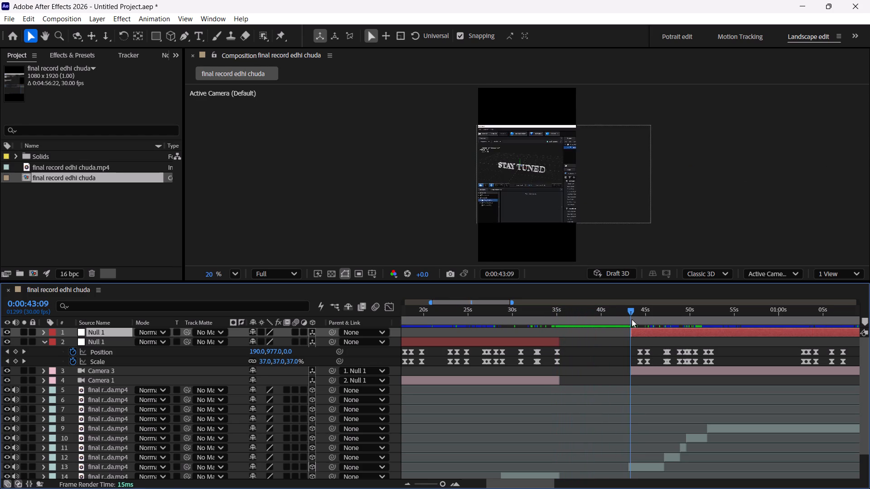
drag(632, 319, 643, 319)
scroll(643, 319, left, 2)
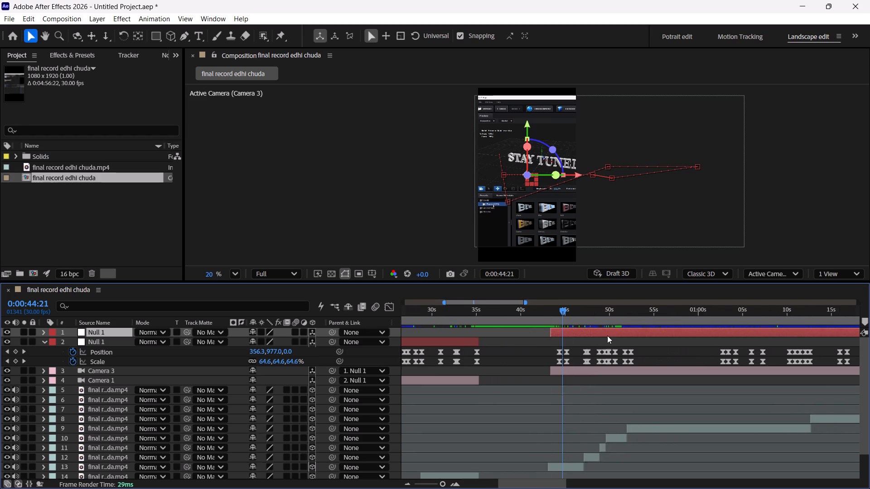
scroll(607, 336, left, 1)
drag(522, 313, 584, 331)
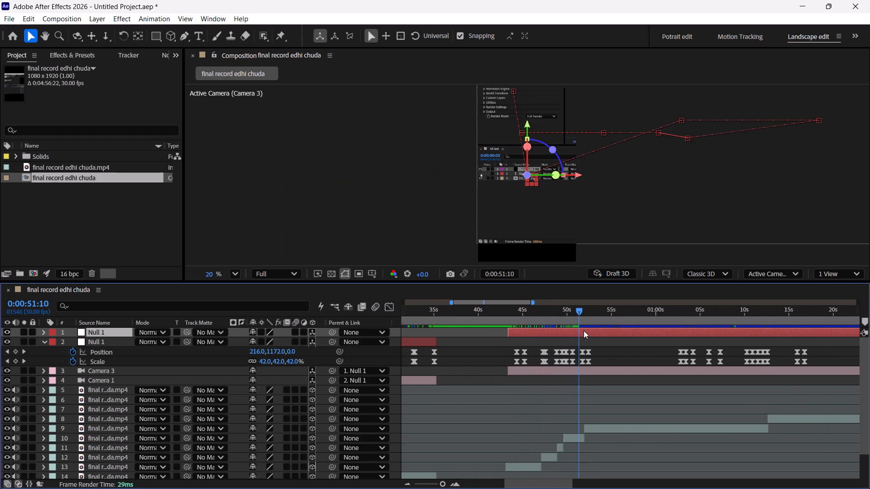
drag(584, 331, 610, 335)
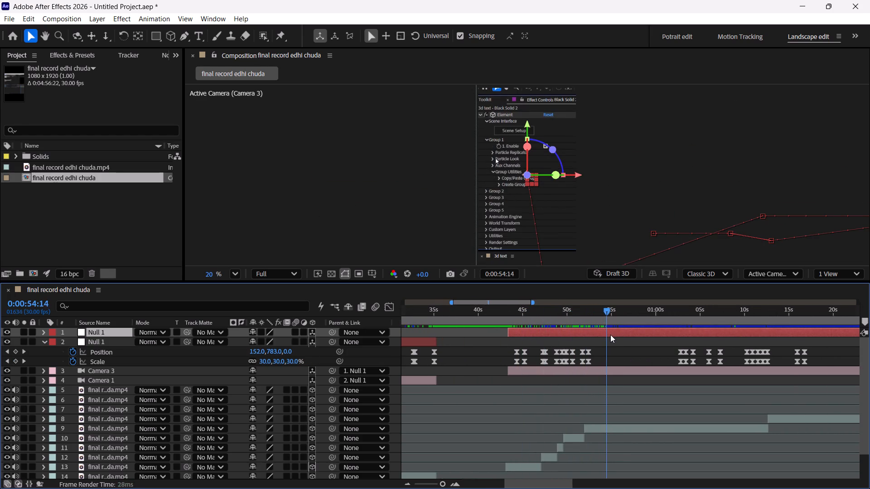
drag(610, 335, 681, 344)
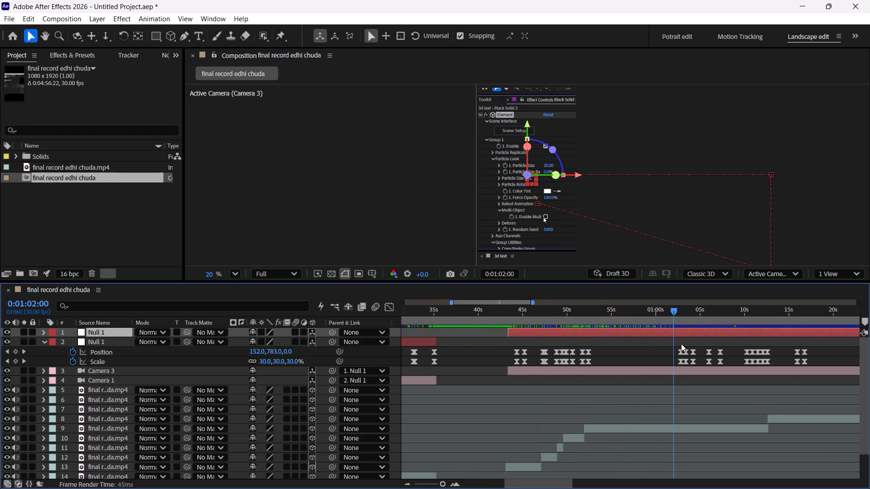
drag(681, 344, 855, 364)
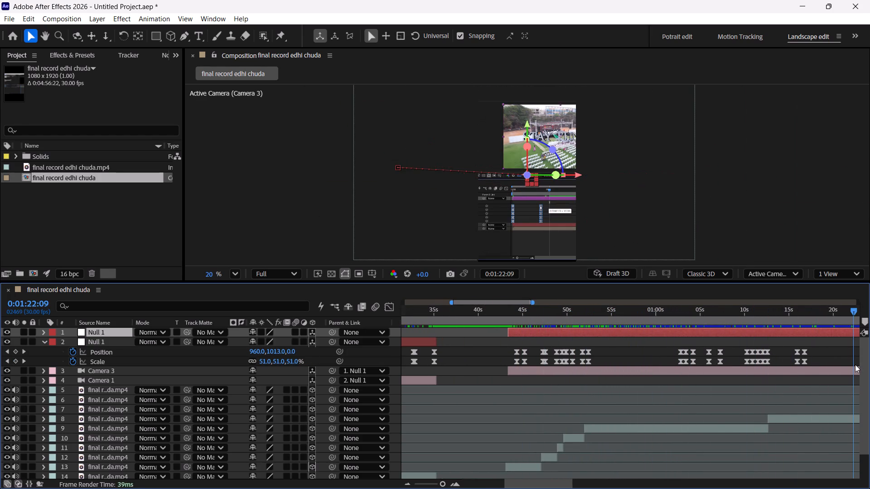
drag(855, 364, 239, 350)
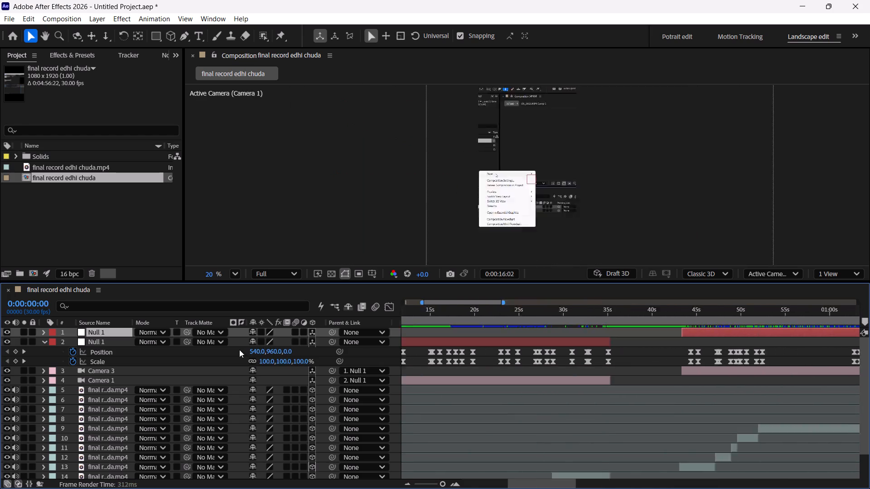
drag(239, 350, 736, 361)
scroll(675, 336, left, 2)
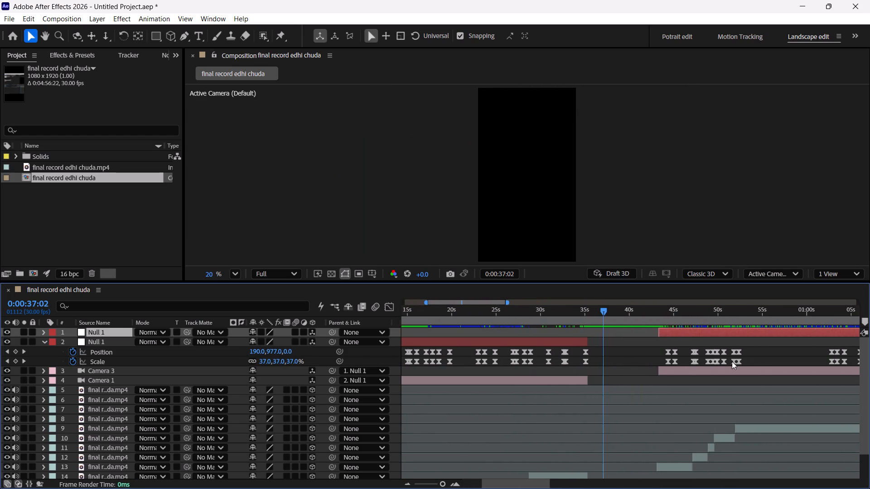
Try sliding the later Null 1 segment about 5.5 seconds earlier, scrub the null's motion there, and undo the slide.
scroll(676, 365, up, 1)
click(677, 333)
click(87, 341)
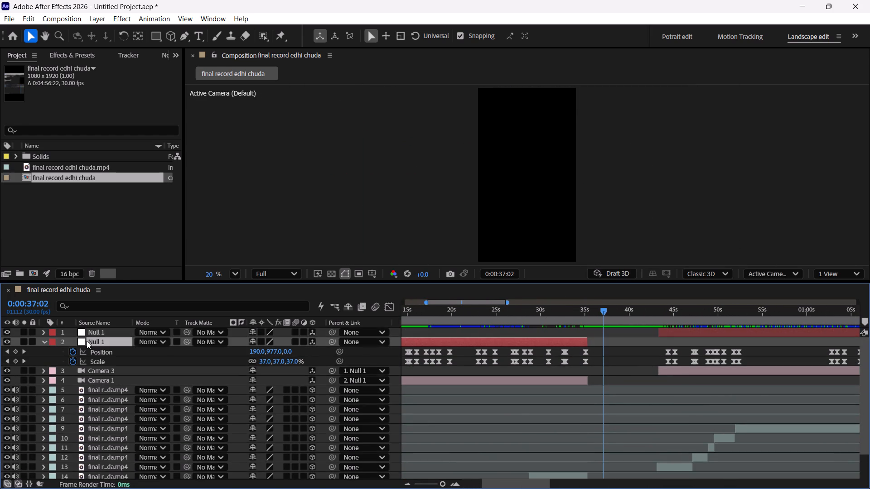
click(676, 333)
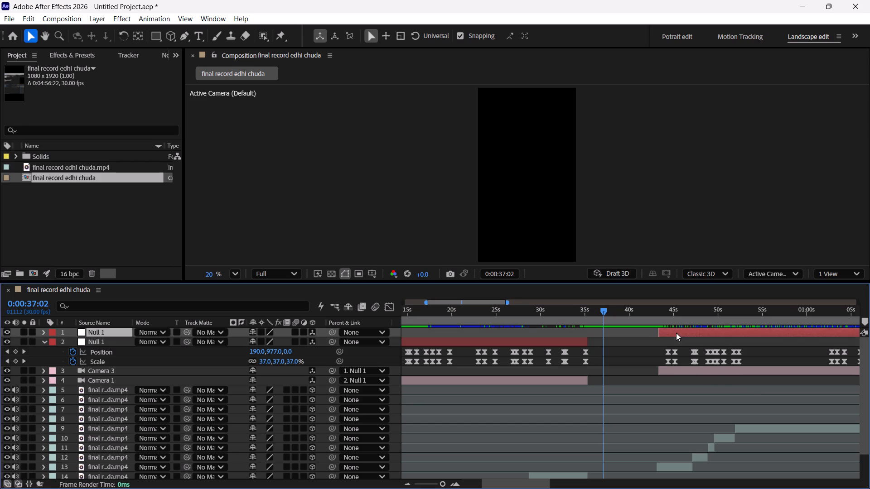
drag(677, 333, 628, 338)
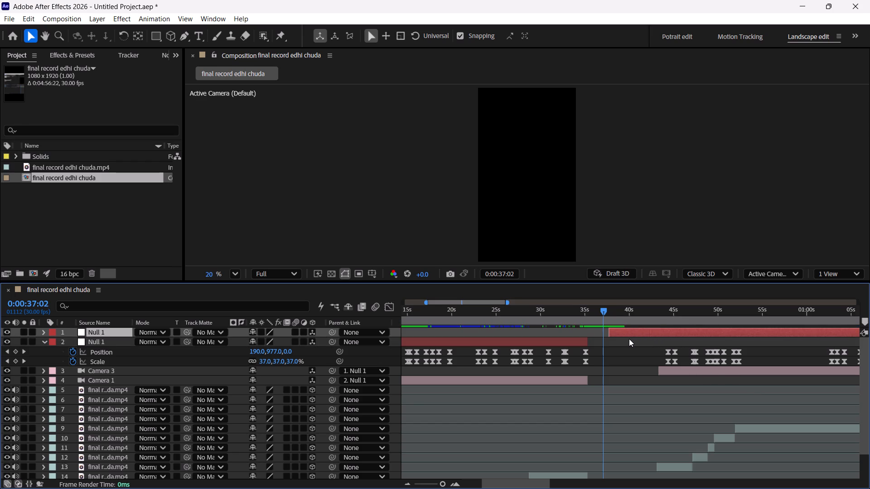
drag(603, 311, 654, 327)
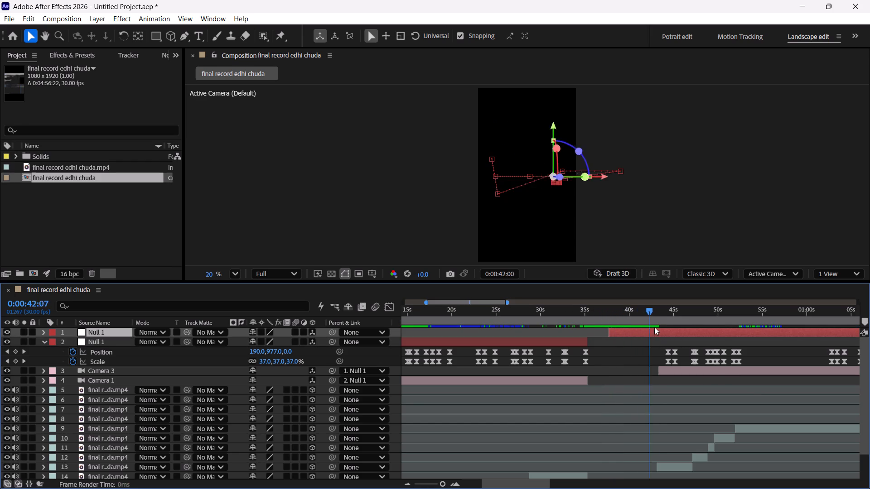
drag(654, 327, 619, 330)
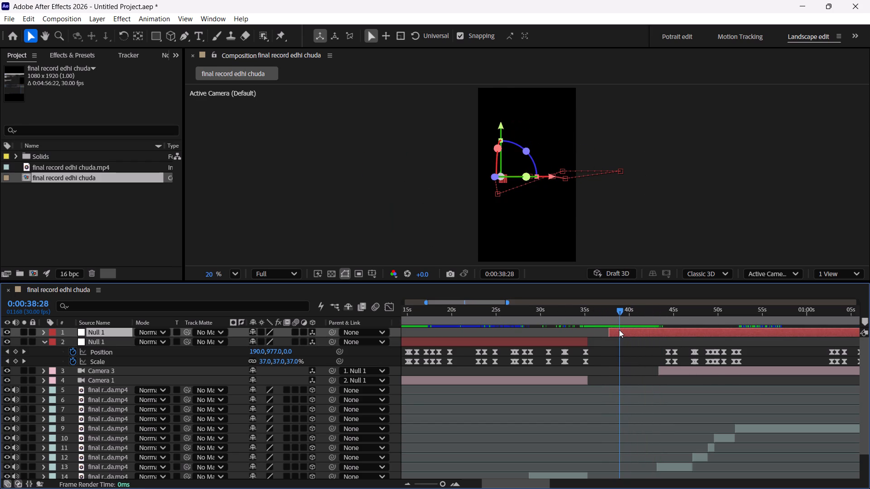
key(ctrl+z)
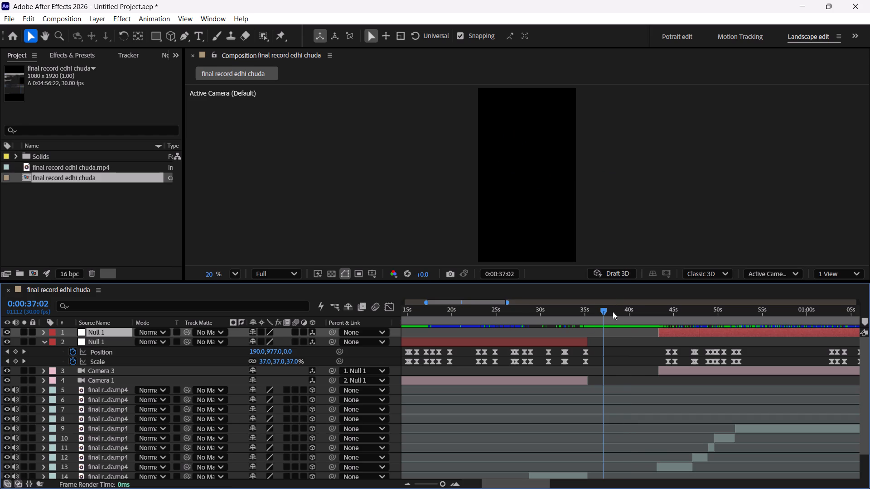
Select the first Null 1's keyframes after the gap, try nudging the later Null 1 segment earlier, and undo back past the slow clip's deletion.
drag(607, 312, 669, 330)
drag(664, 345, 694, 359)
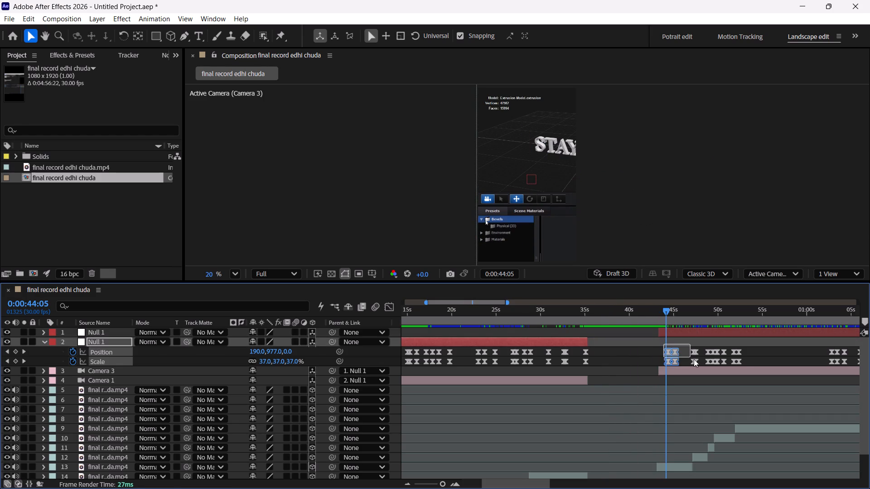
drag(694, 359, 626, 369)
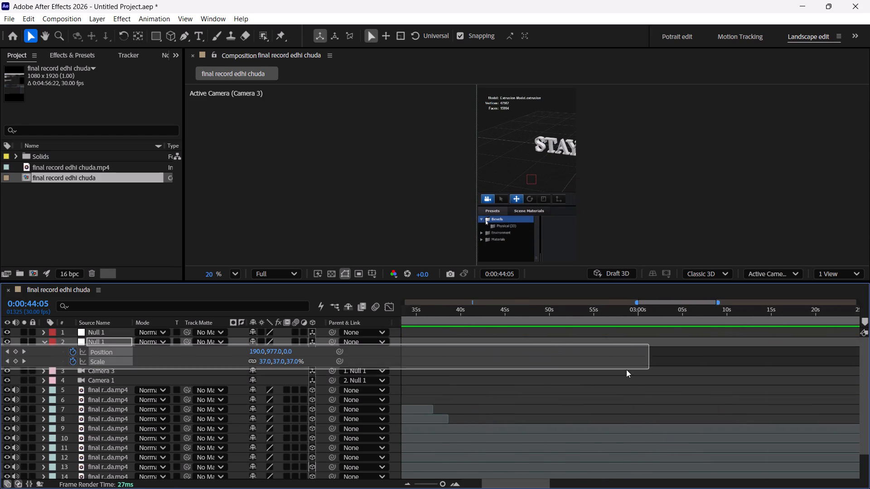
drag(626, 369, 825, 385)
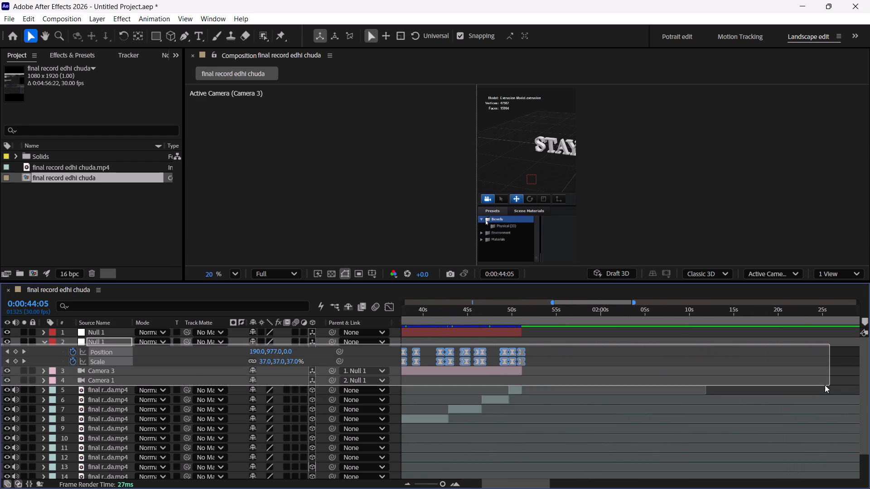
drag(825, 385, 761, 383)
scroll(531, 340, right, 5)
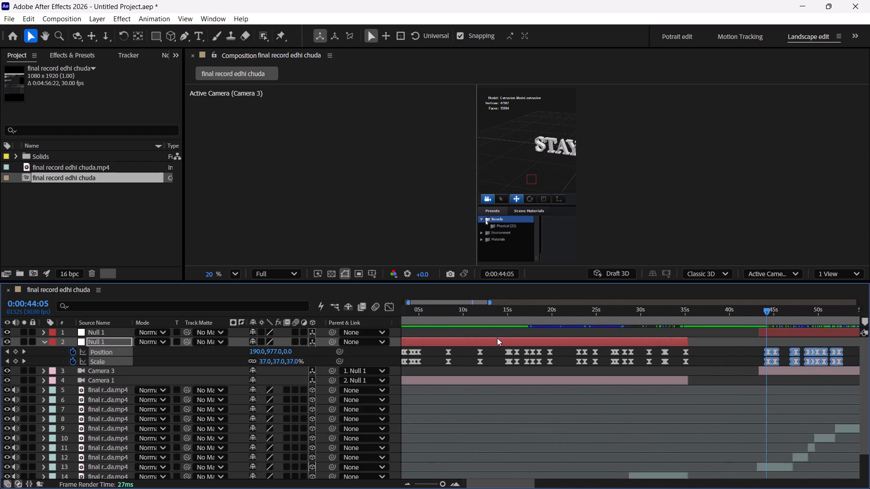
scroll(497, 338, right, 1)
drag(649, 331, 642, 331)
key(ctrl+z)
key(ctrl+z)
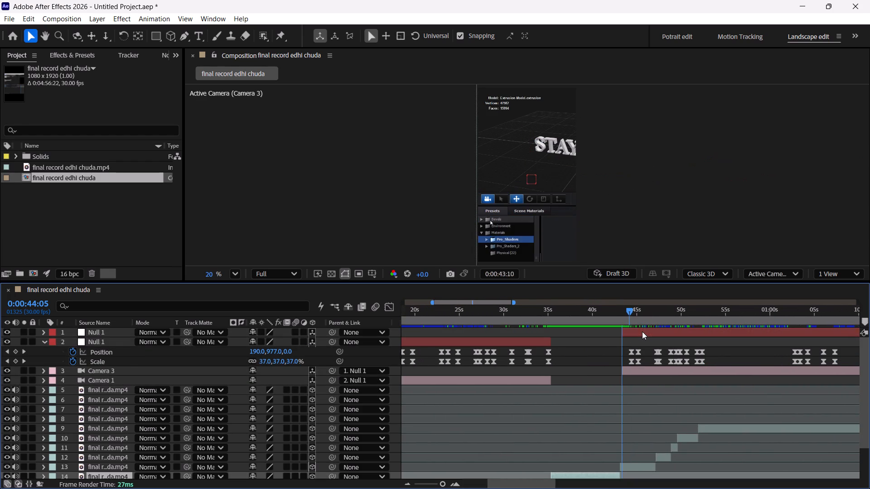
Delete the slow footage clip on layer 14 between about 0:00:35:10 and 0:00:43:10.
scroll(599, 380, down, 1)
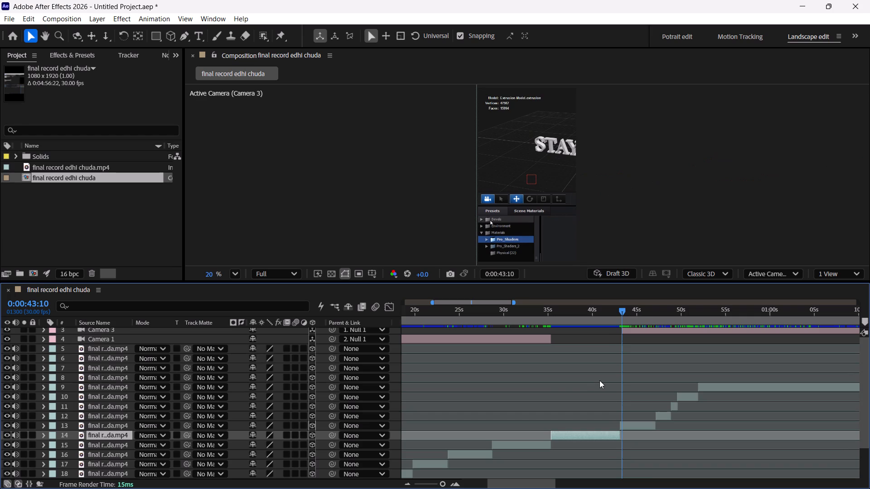
key(Delete)
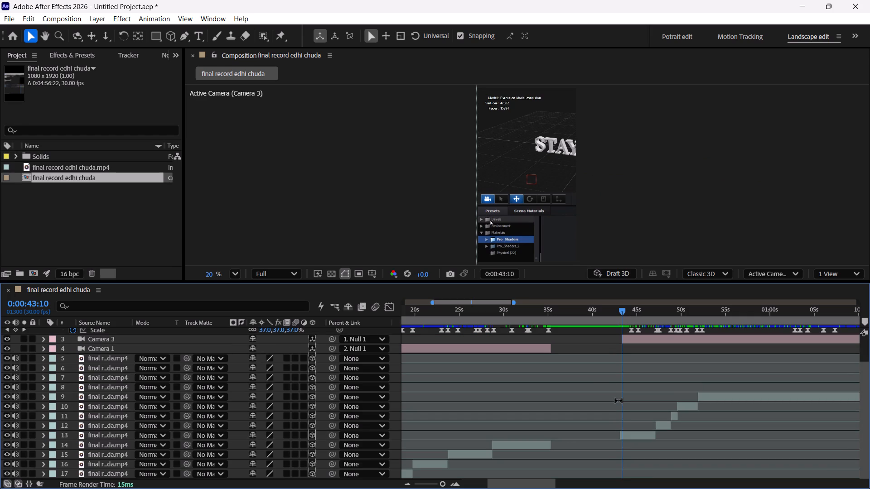
Scrub the composition from about 0:00:33 across the gap to about 0:01:21 to examine the footage and camera moves.
scroll(619, 401, up, 1)
drag(622, 310, 541, 320)
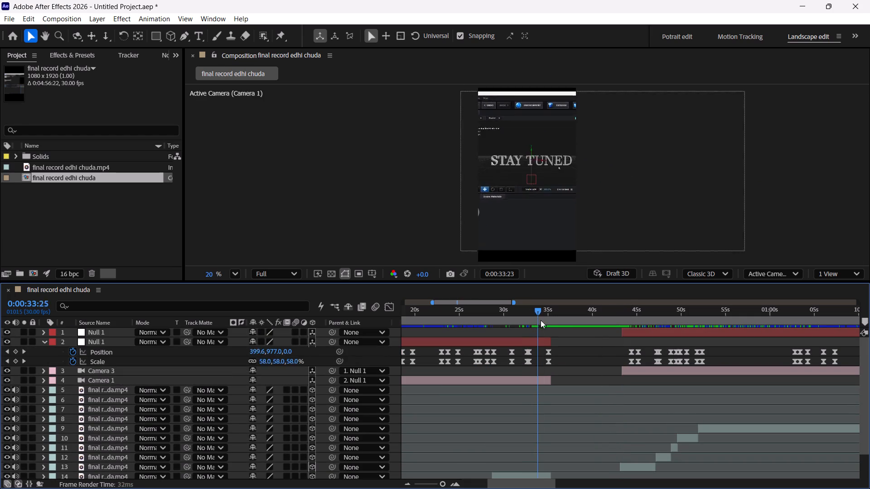
drag(541, 320, 613, 347)
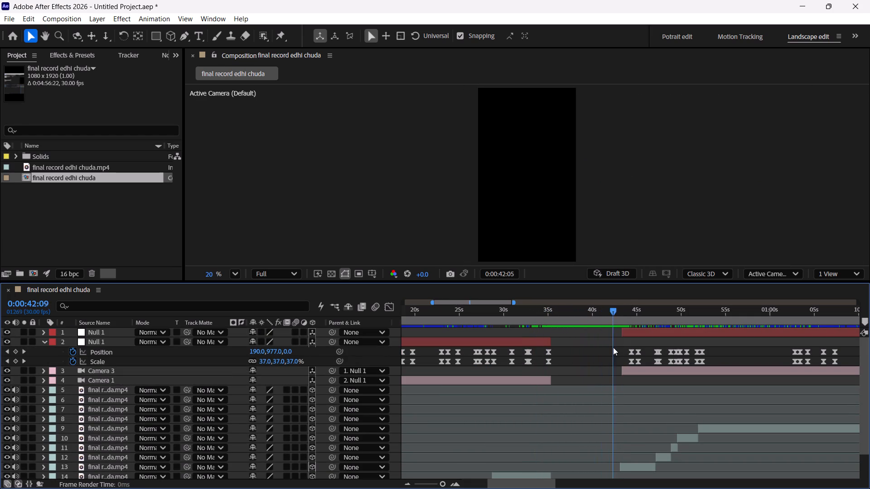
drag(613, 347, 633, 355)
scroll(633, 355, left, 3)
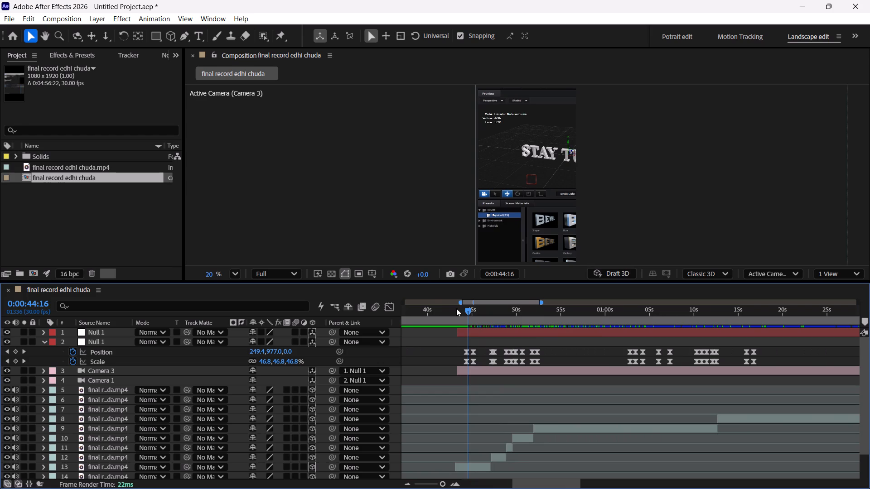
drag(471, 314, 566, 331)
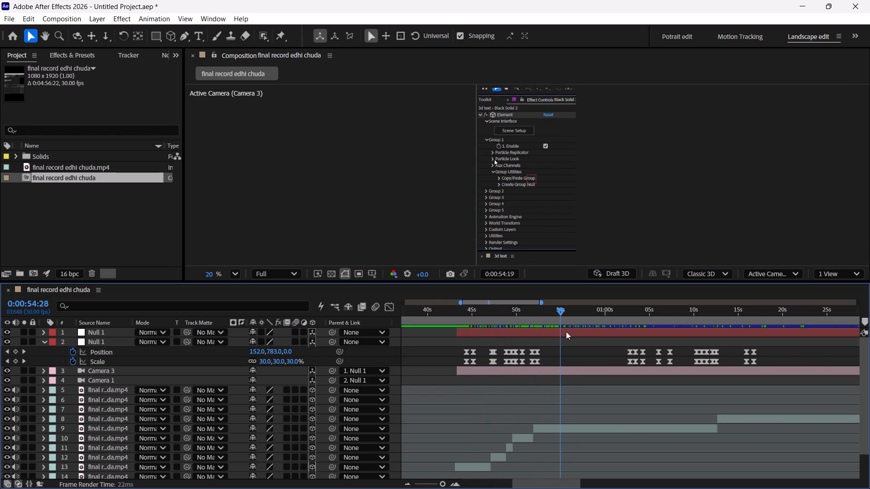
drag(566, 331, 609, 333)
scroll(609, 335, left, 2)
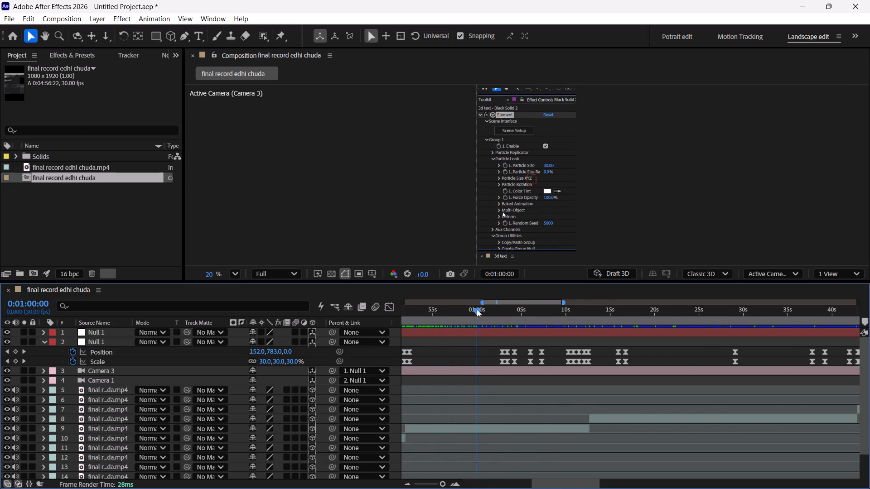
drag(483, 313, 598, 333)
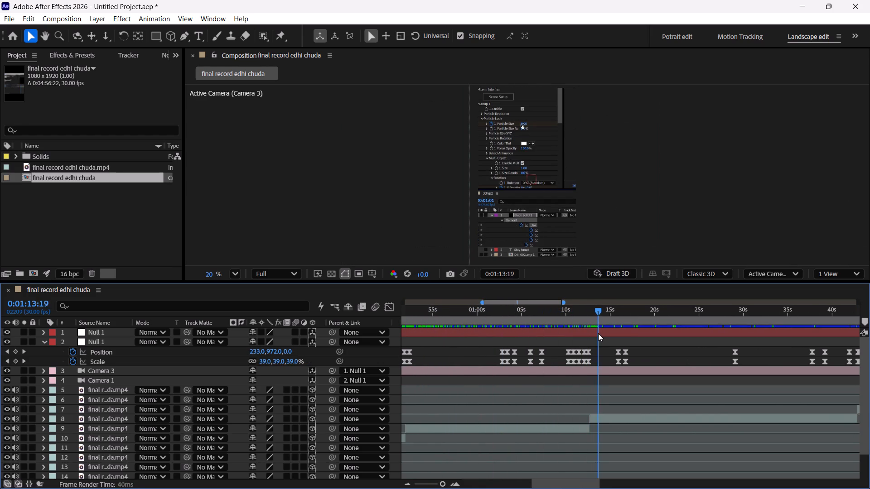
drag(598, 333, 672, 341)
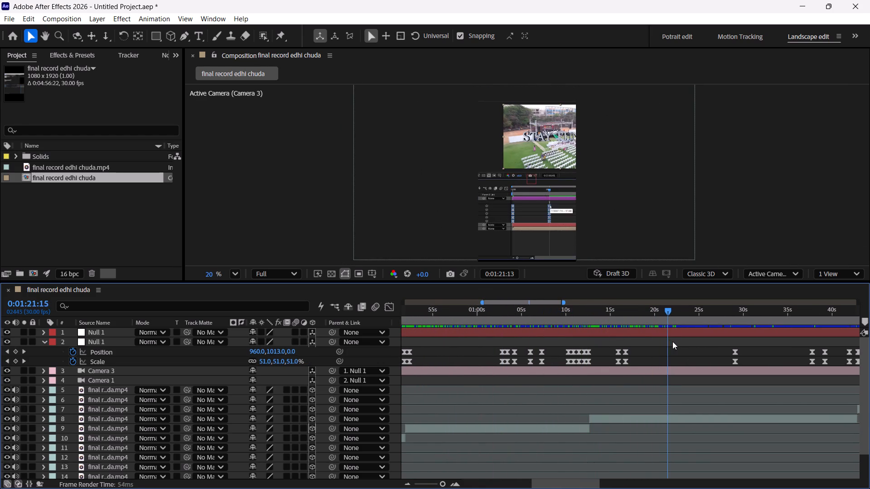
Split the layer 8 footage at 0:01:22:23 and 0:01:28:25 and delete the slow section between the cuts.
drag(672, 341, 708, 346)
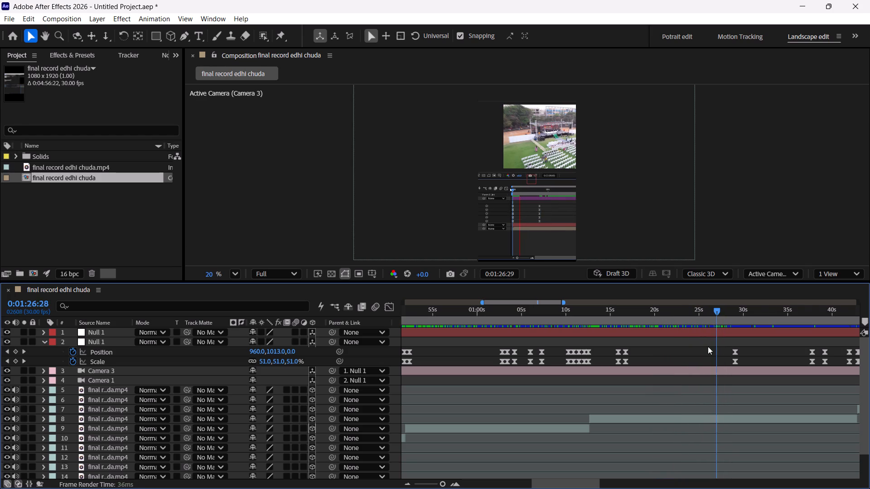
drag(708, 346, 679, 342)
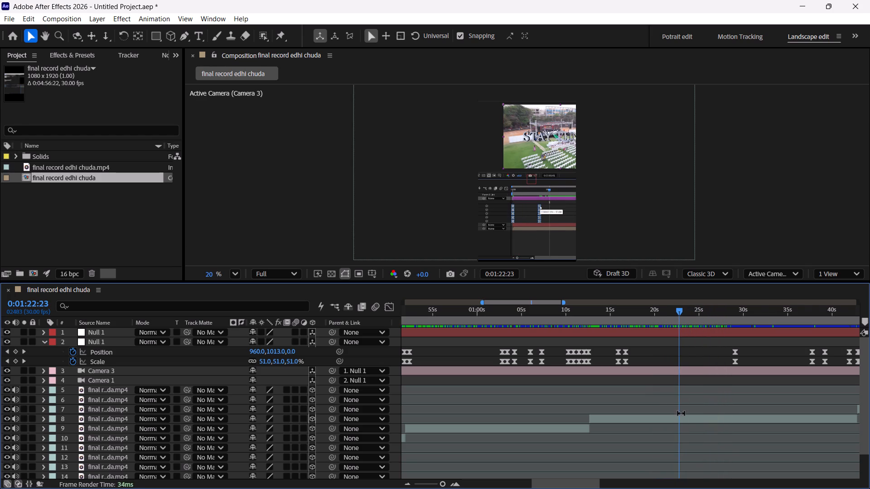
click(683, 420)
key(ctrl+shift+d)
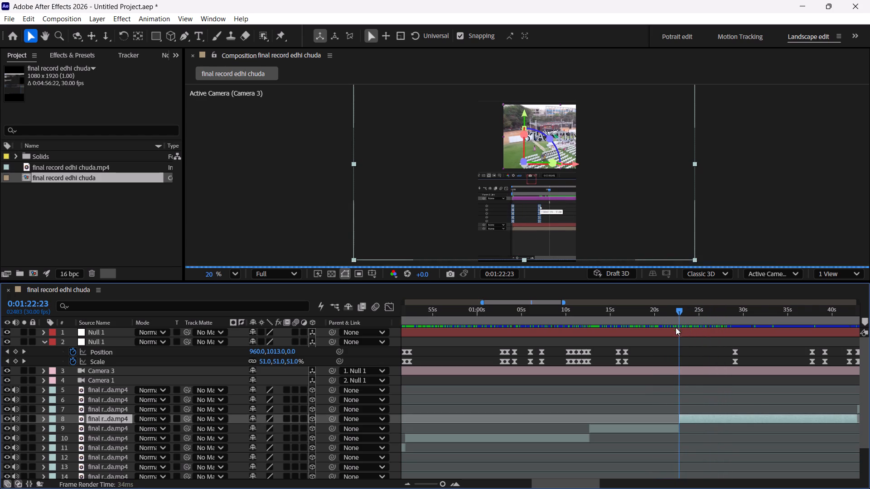
drag(684, 315, 728, 333)
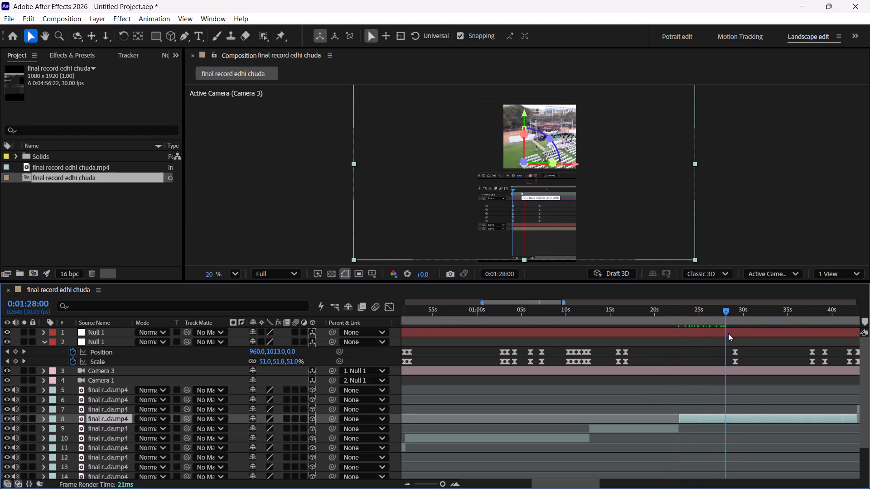
drag(728, 333, 733, 336)
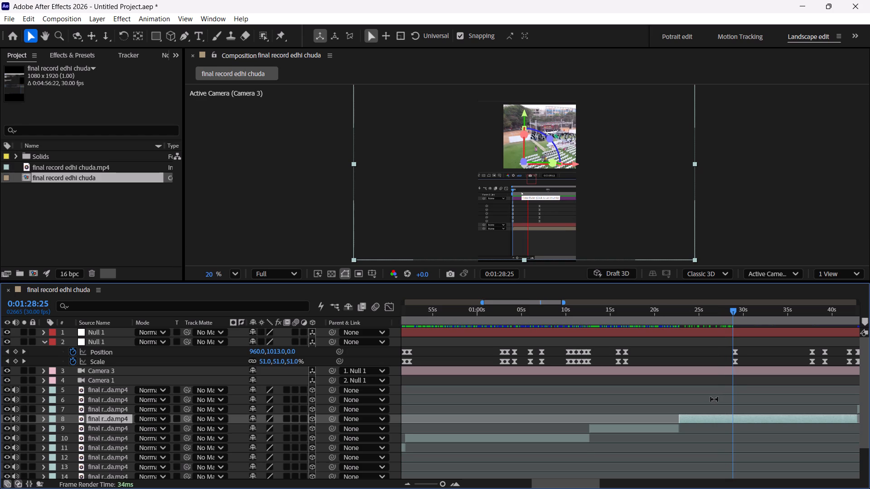
key(ctrl+shift+d)
click(701, 426)
key(Delete)
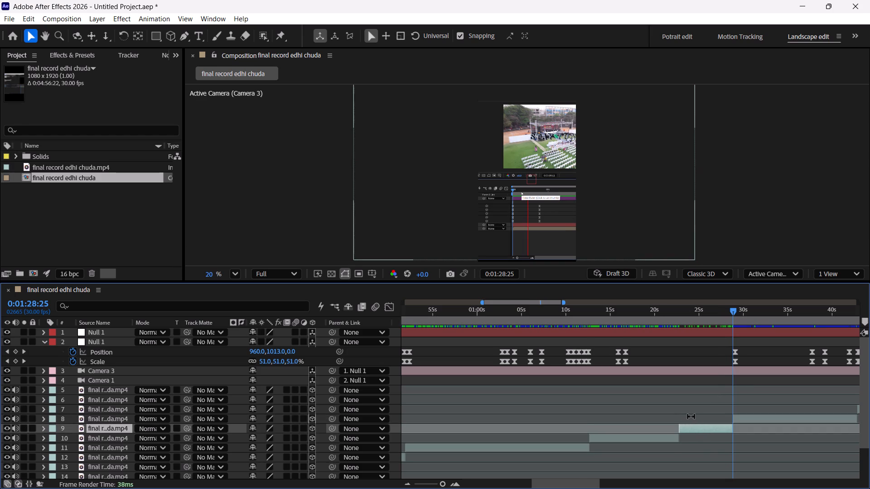
Scrub from the second cut to the footage's end at about 0:01:51 and return to the start to examine the whole timeline.
drag(739, 310, 725, 326)
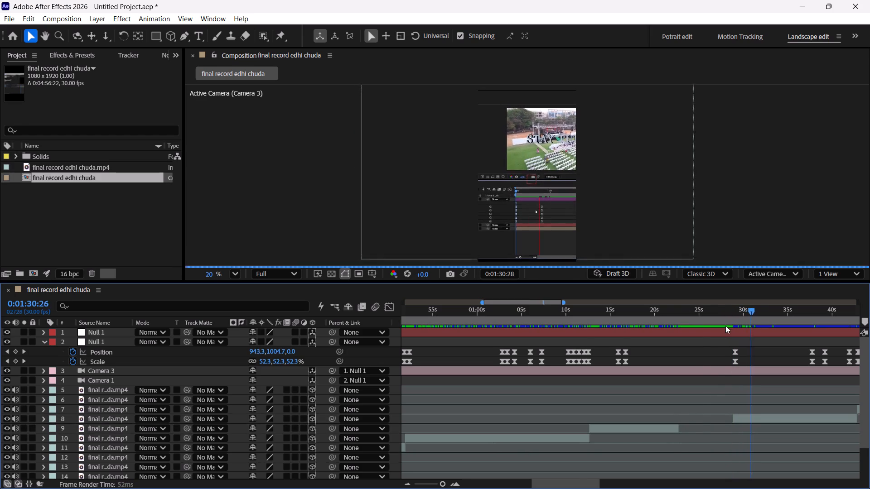
drag(725, 326, 743, 343)
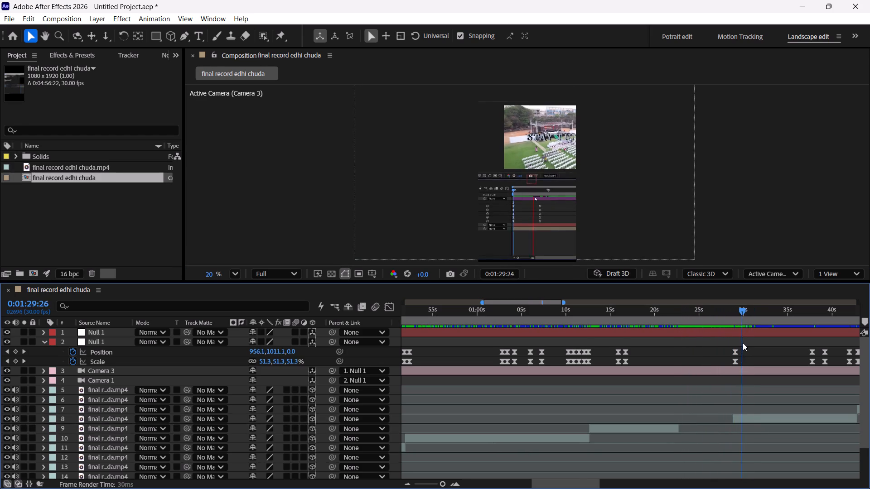
drag(743, 343, 746, 343)
scroll(746, 343, left, 3)
drag(564, 314, 582, 320)
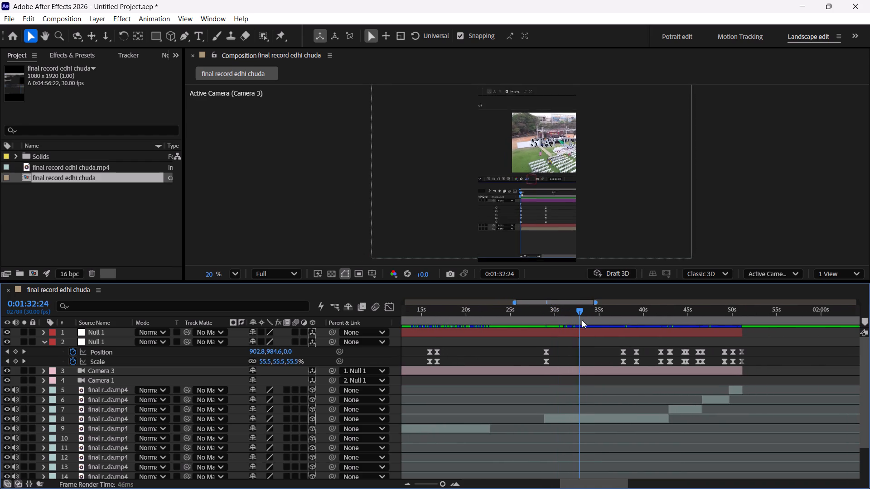
drag(582, 320, 637, 331)
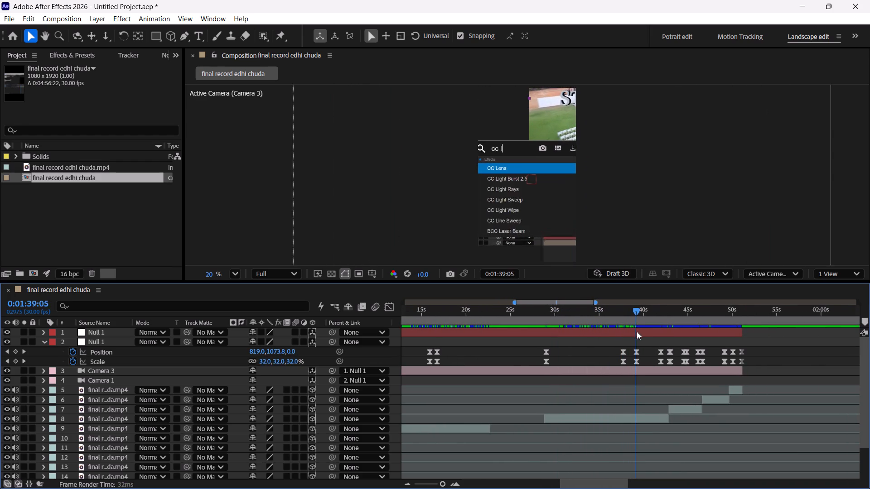
drag(637, 331, 690, 337)
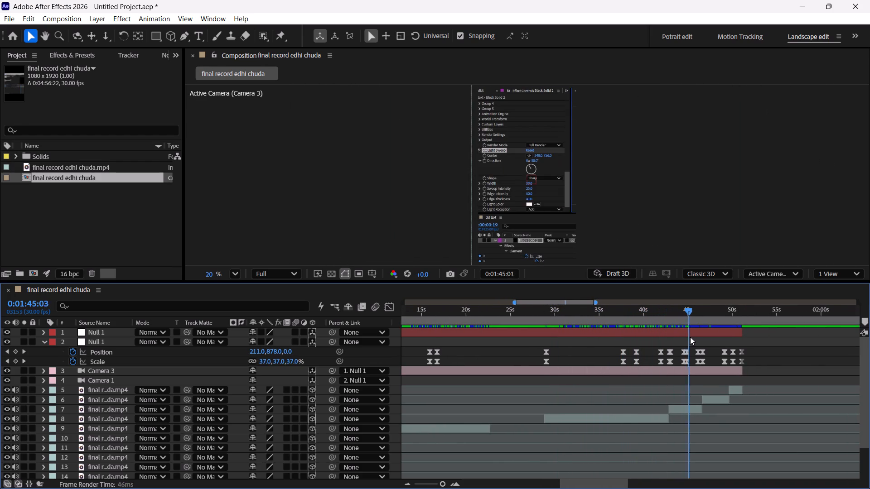
drag(690, 337, 744, 338)
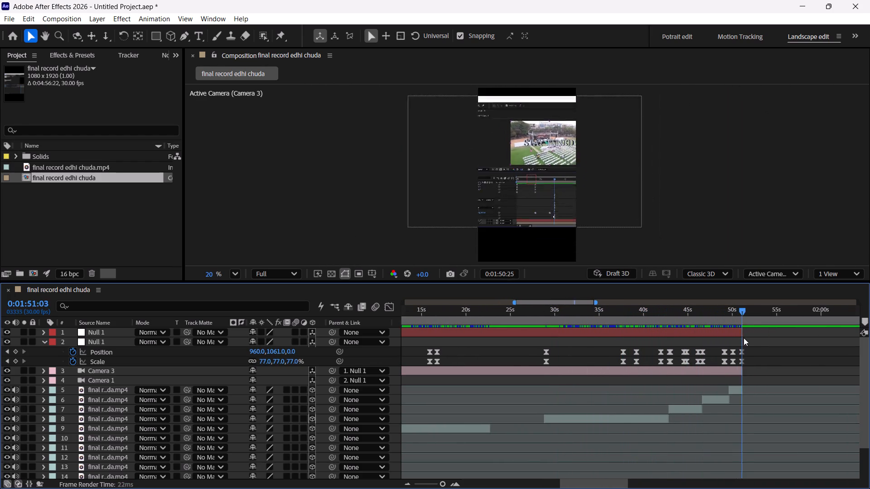
drag(744, 338, 231, 358)
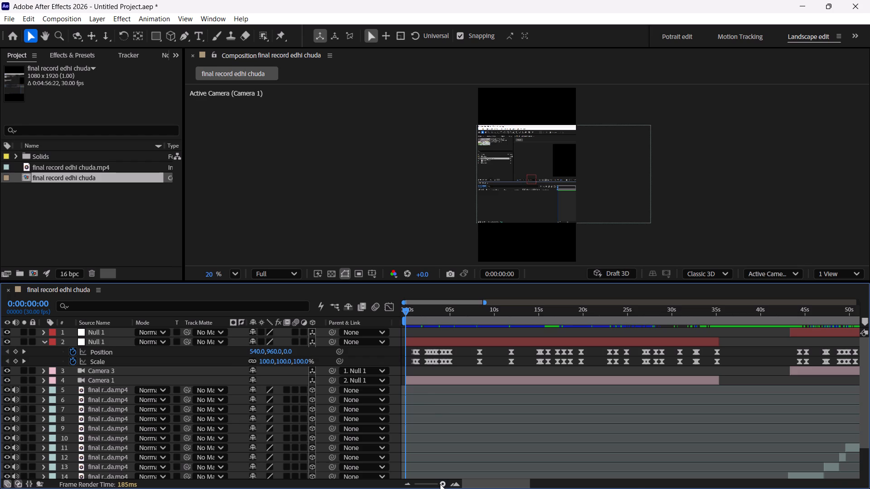
drag(440, 484, 438, 478)
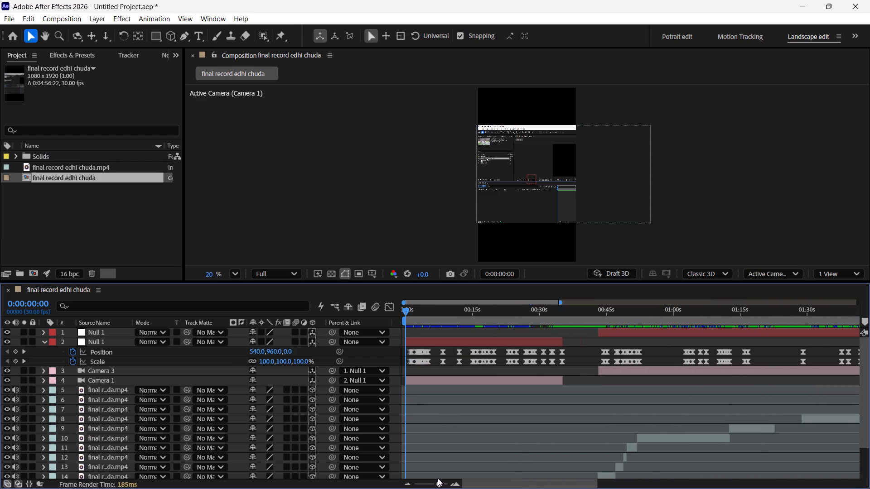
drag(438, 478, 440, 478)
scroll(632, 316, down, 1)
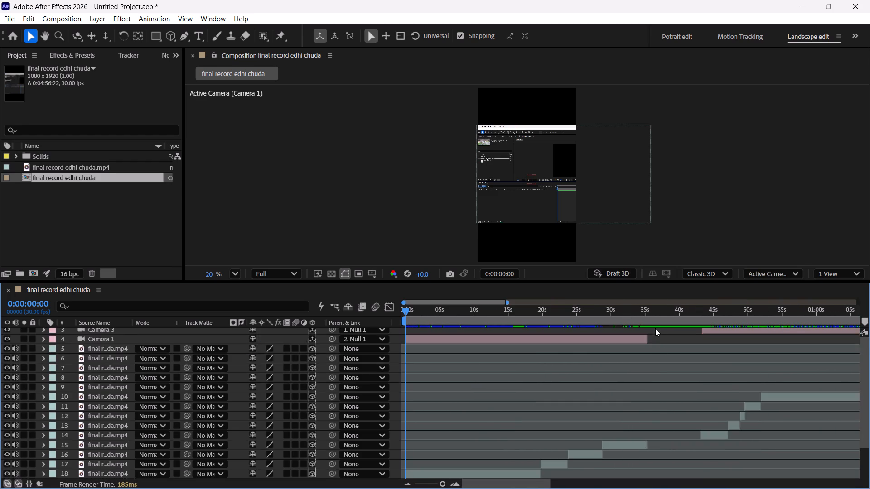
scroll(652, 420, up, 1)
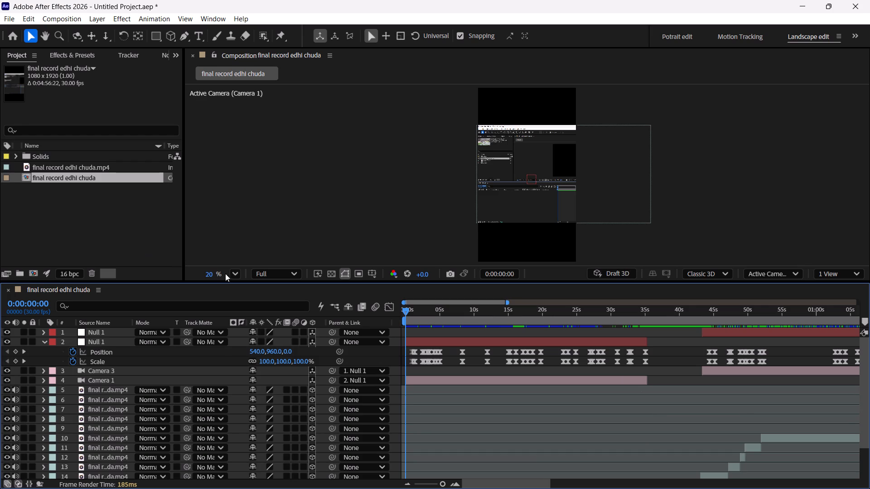
Start importing a file into the project, clear the old "re" search and look through the files on New Volume (D:).
double_click(89, 223)
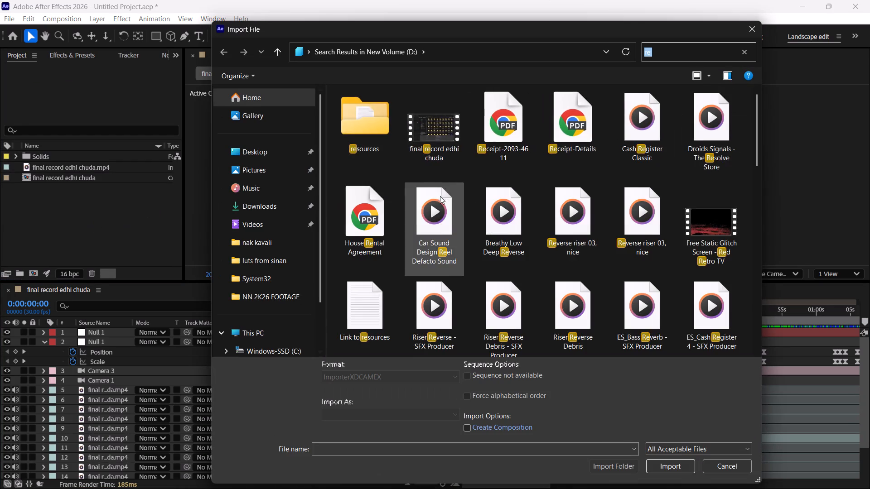
scroll(357, 238, down, 2)
scroll(569, 172, down, 8)
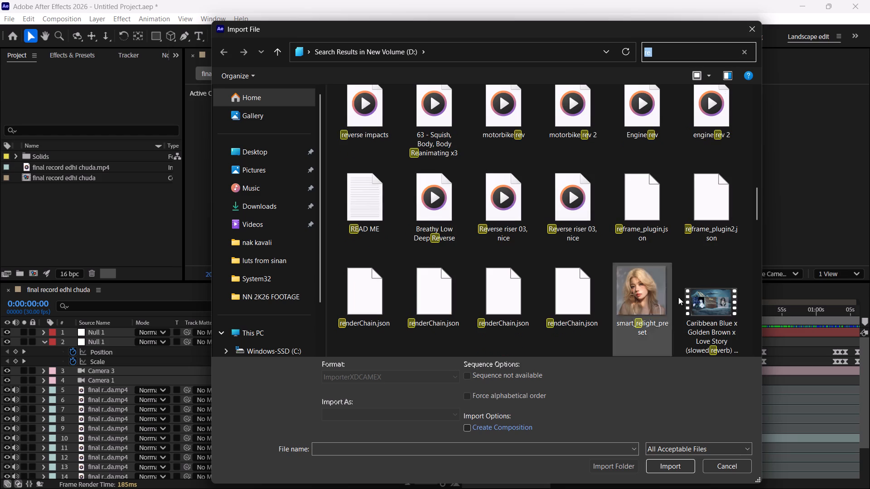
click(740, 53)
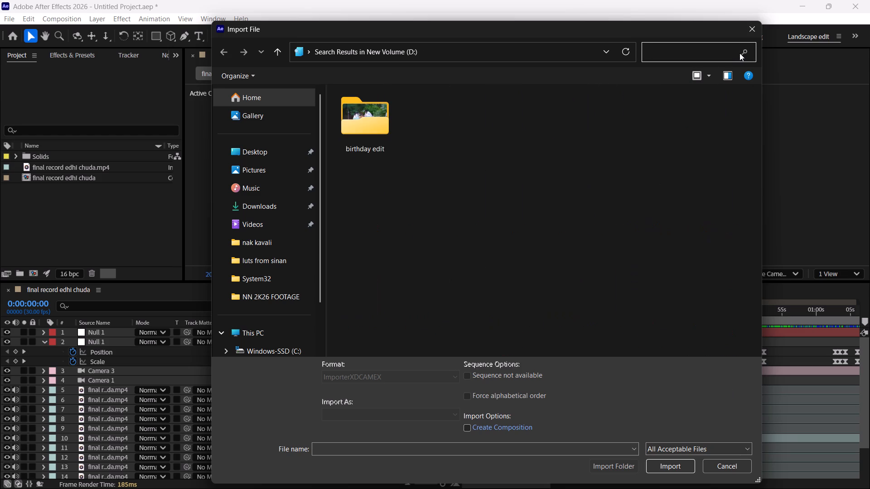
scroll(480, 178, down, 9)
scroll(482, 178, up, 2)
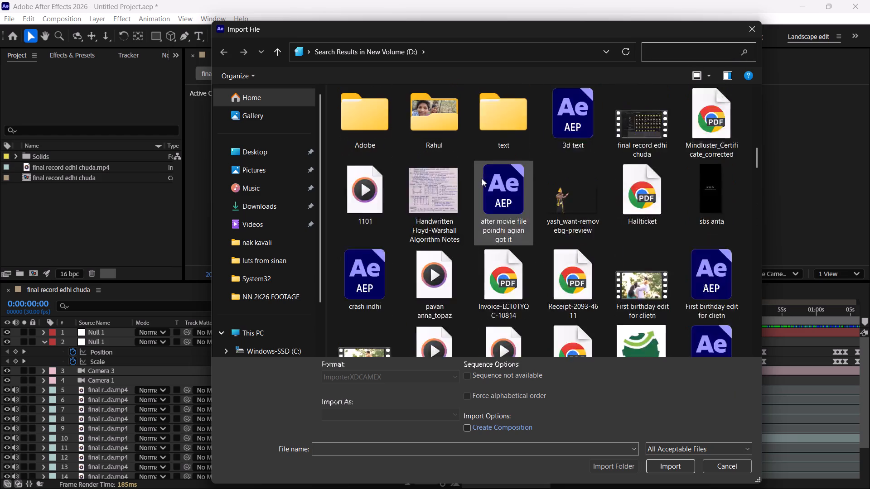
scroll(482, 178, down, 2)
scroll(482, 178, up, 1)
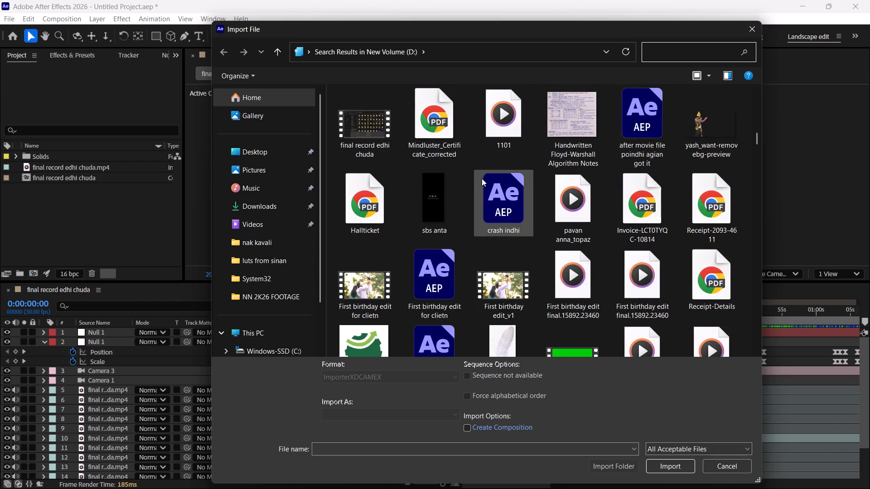
scroll(482, 178, up, 1)
scroll(482, 178, down, 5)
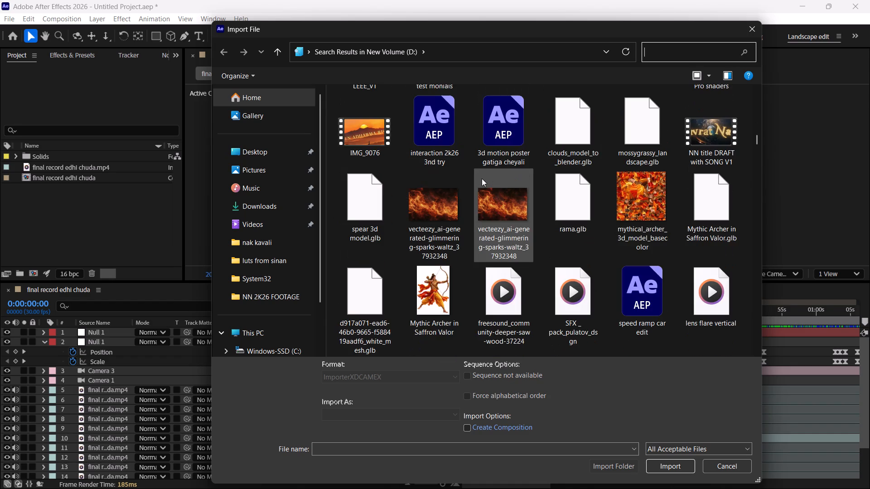
scroll(482, 178, up, 1)
scroll(482, 178, down, 2)
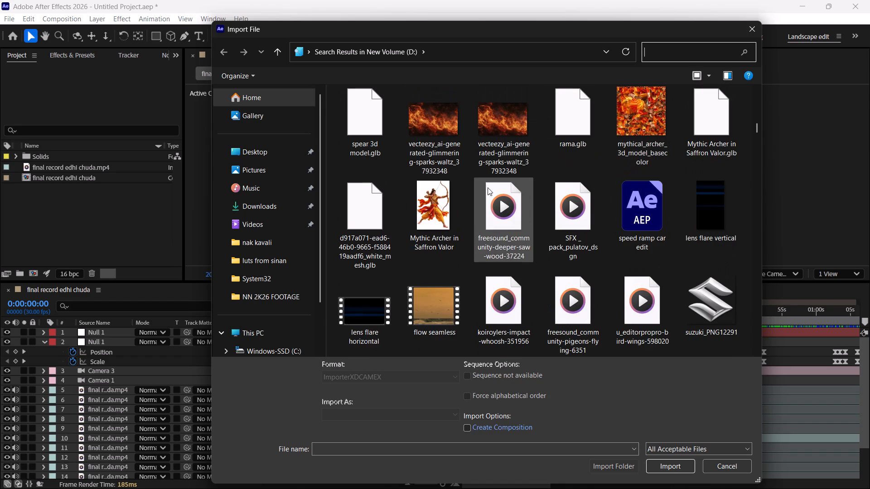
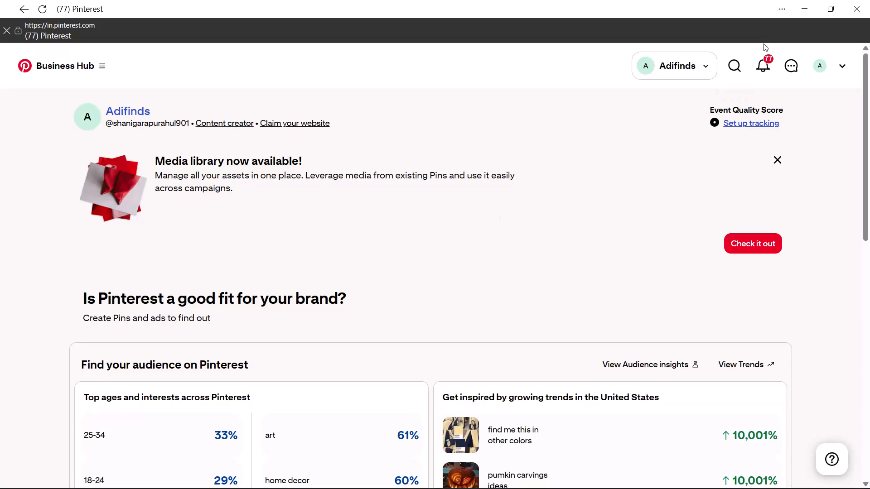
Search Pinterest for "white background".
click(736, 66)
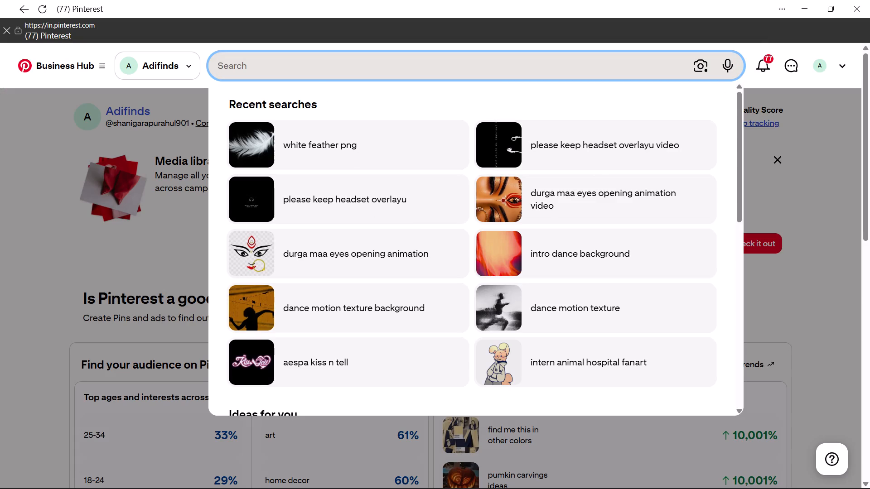
click(309, 67)
text(whti)
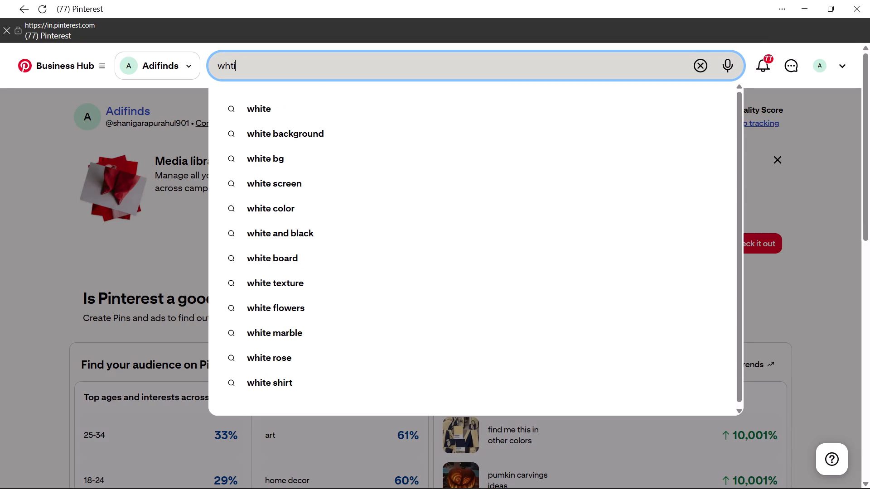
click(338, 129)
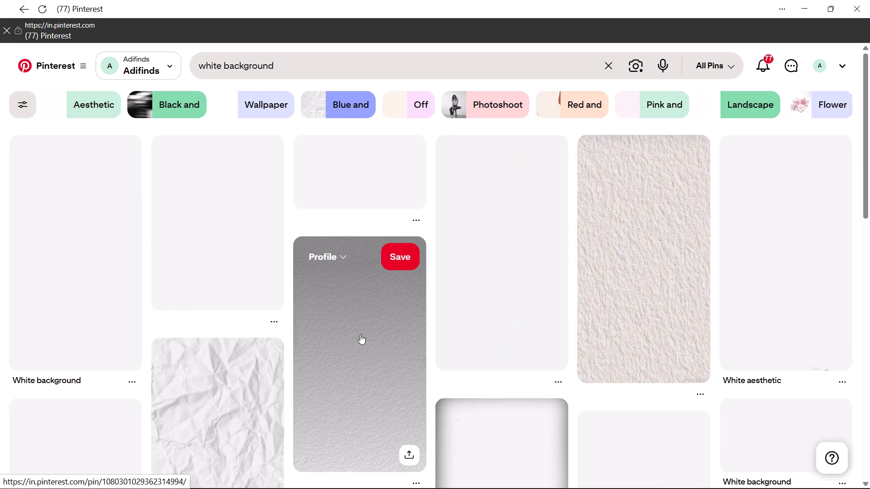
Look through the white background results and inspect the cream textured-paper pin with its related images.
scroll(156, 292, down, 1)
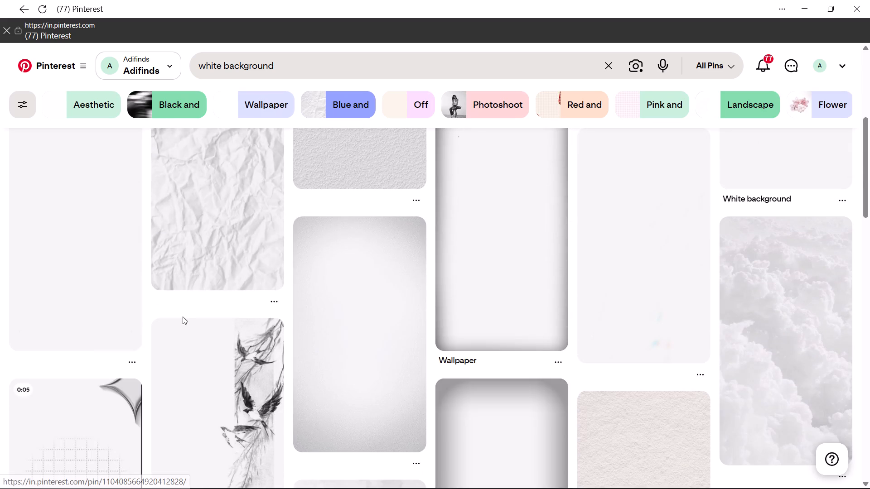
scroll(184, 316, down, 2)
scroll(186, 314, up, 1)
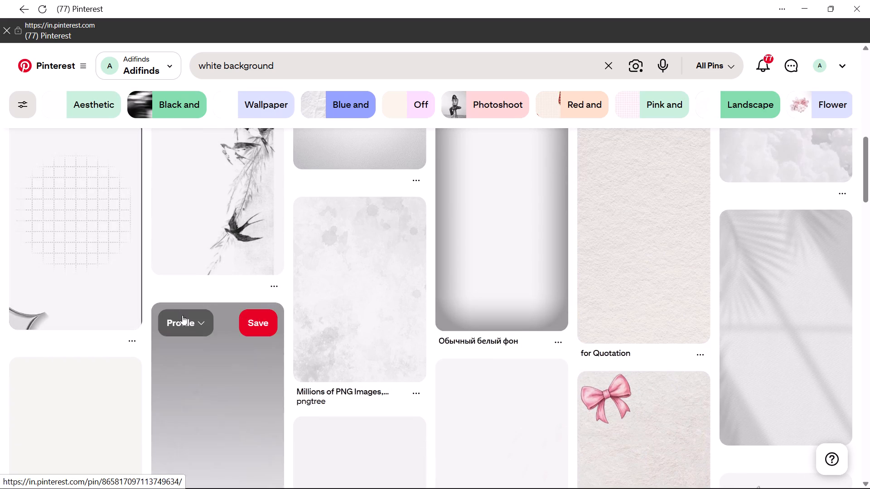
scroll(299, 279, up, 1)
scroll(376, 340, up, 1)
scroll(376, 340, down, 1)
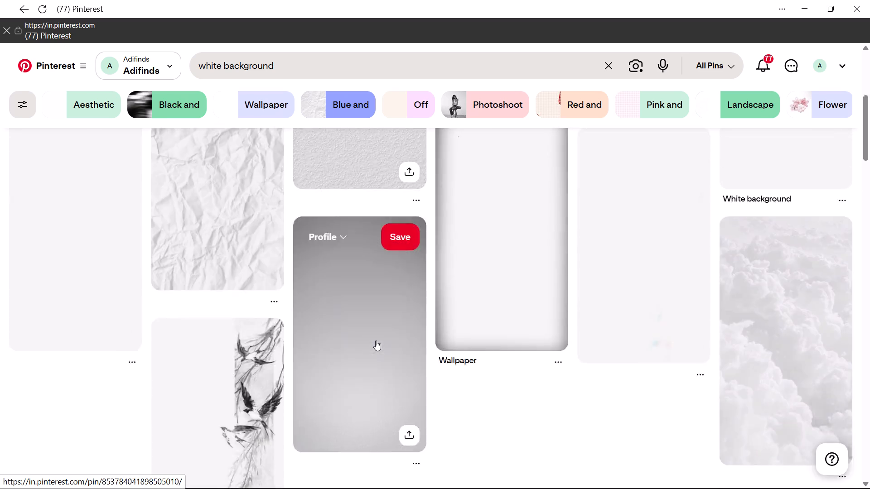
scroll(376, 340, down, 2)
scroll(188, 264, up, 1)
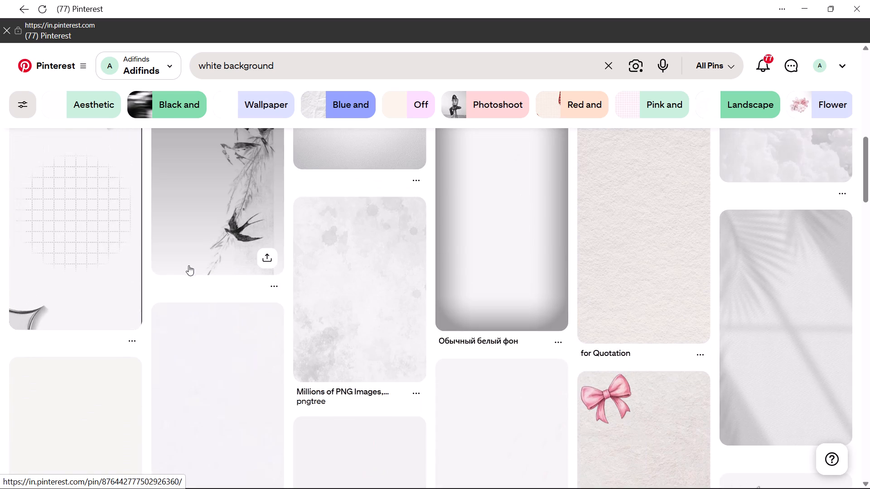
scroll(503, 260, up, 1)
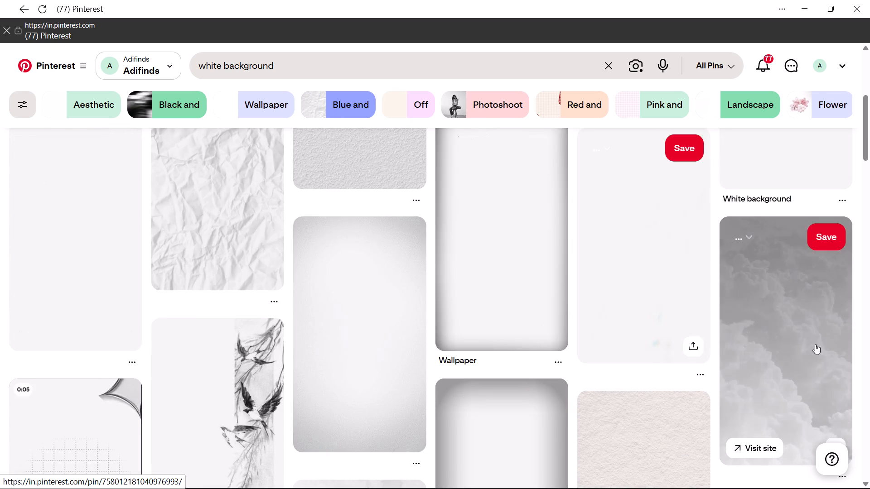
scroll(435, 258, up, 1)
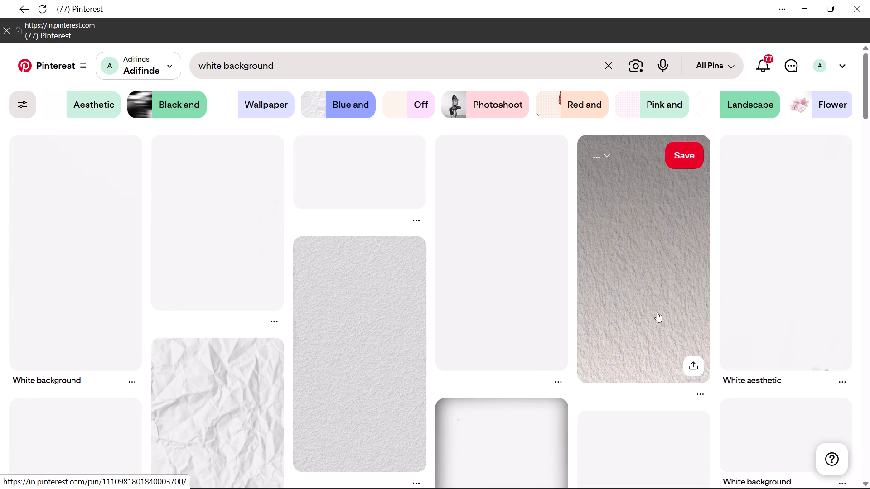
click(643, 306)
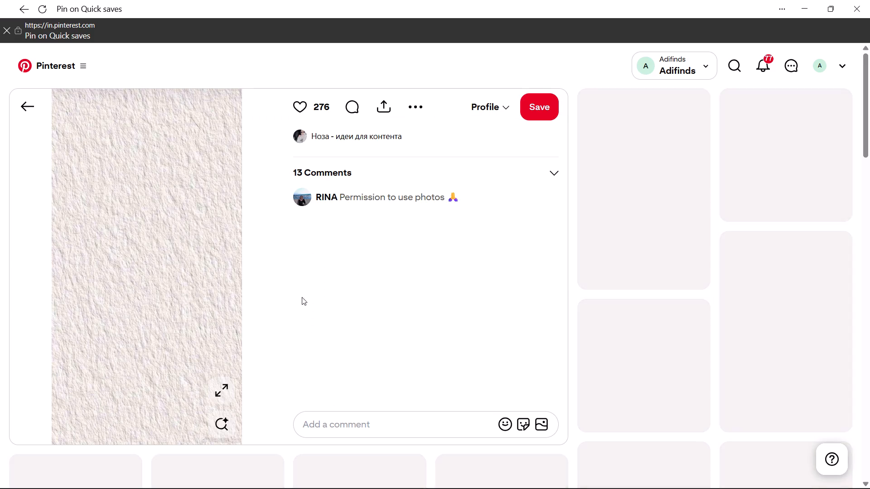
scroll(316, 297, down, 1)
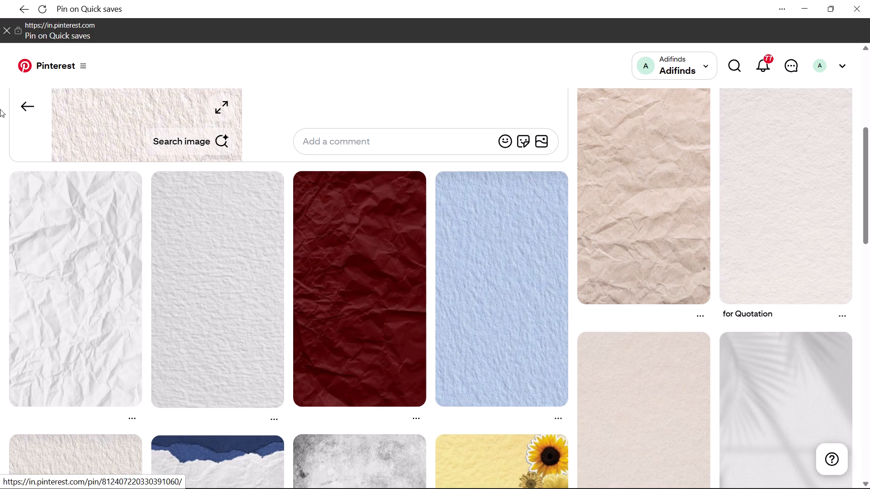
click(27, 111)
Look further through the white background results for a plain, textured or grid image to use as a backdrop.
scroll(413, 304, down, 2)
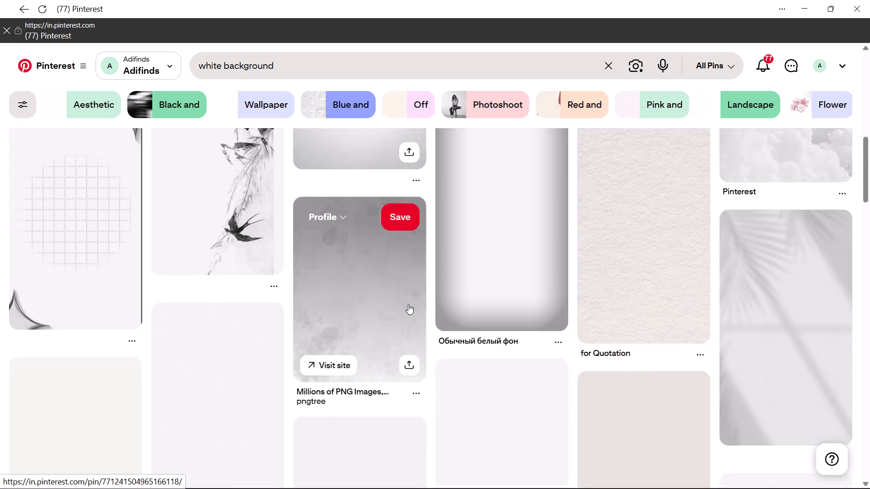
scroll(408, 304, down, 2)
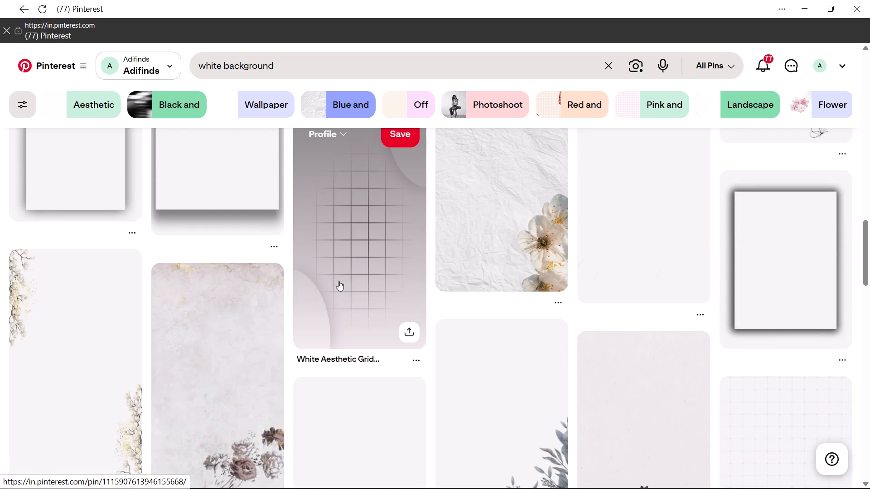
scroll(314, 314, down, 1)
scroll(313, 315, up, 1)
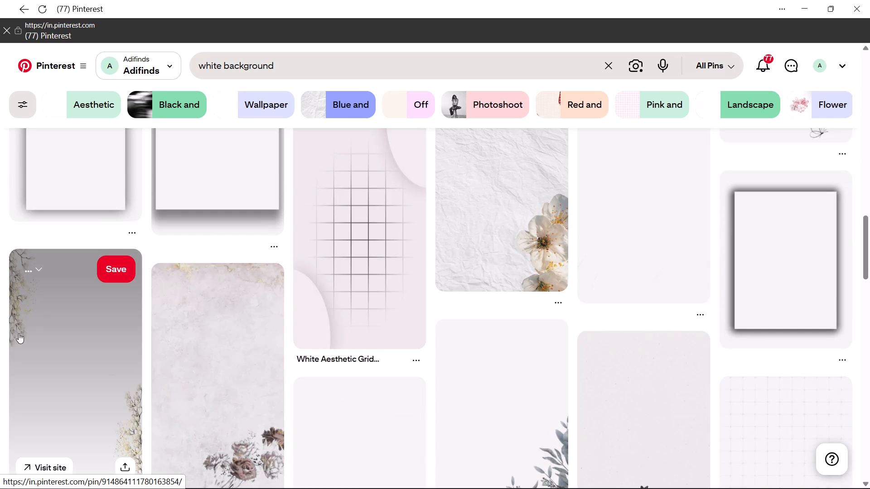
scroll(19, 333, down, 2)
scroll(231, 269, up, 5)
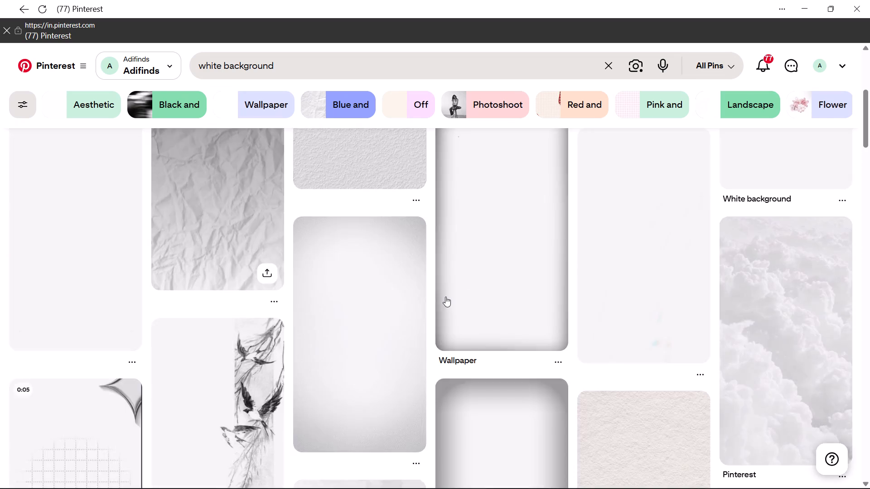
scroll(445, 297, up, 2)
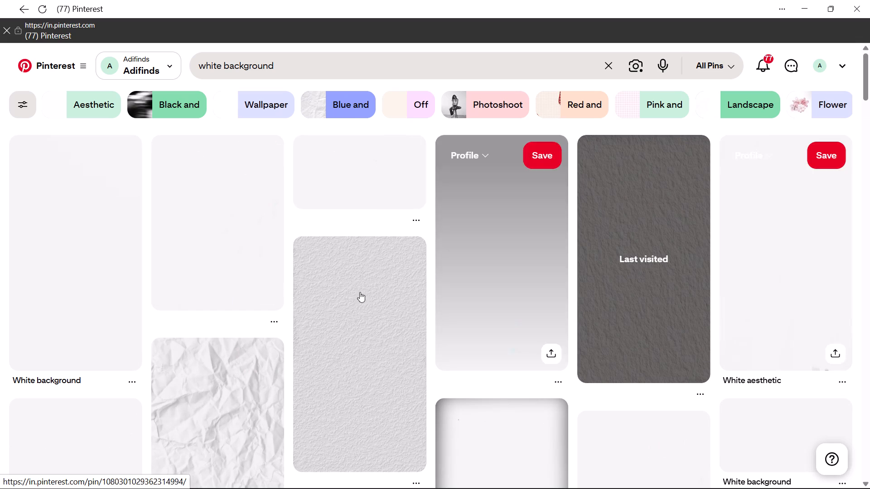
scroll(132, 372, down, 1)
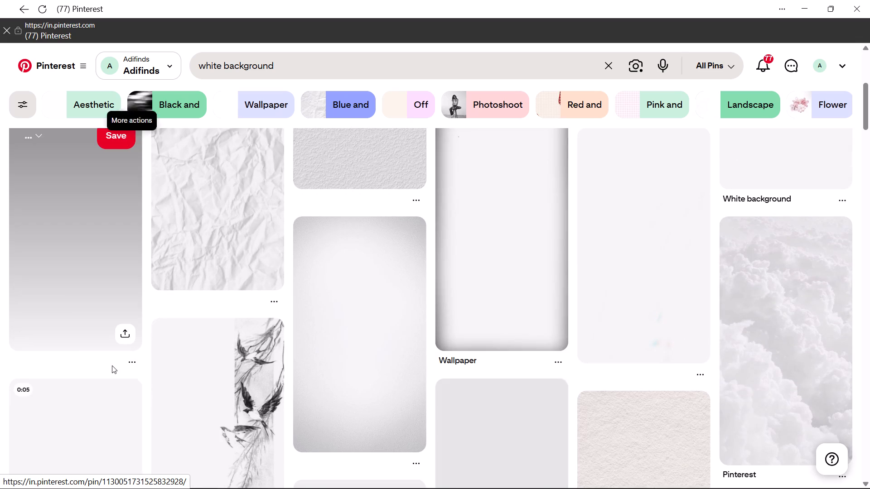
scroll(75, 263, down, 1)
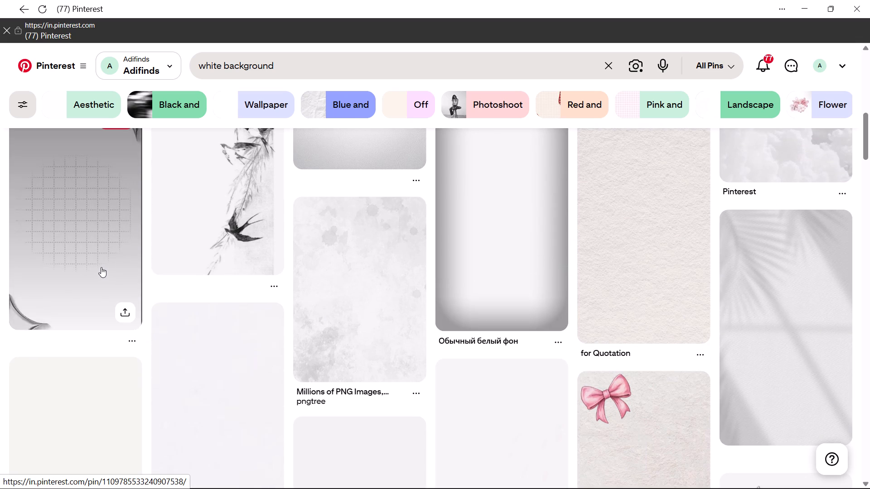
scroll(101, 267, up, 1)
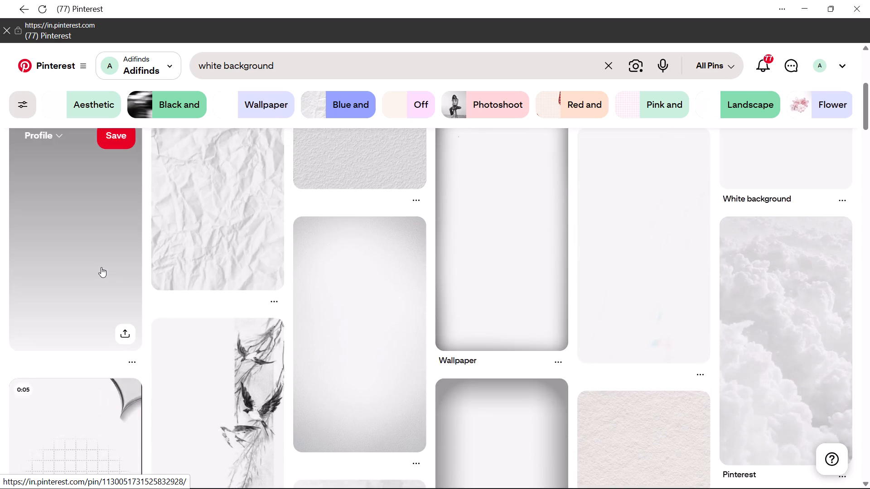
scroll(101, 267, down, 2)
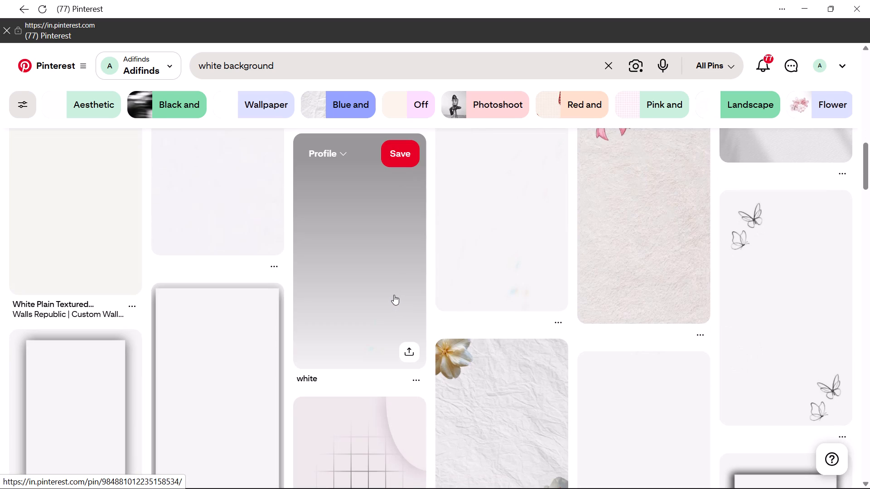
scroll(202, 377, down, 2)
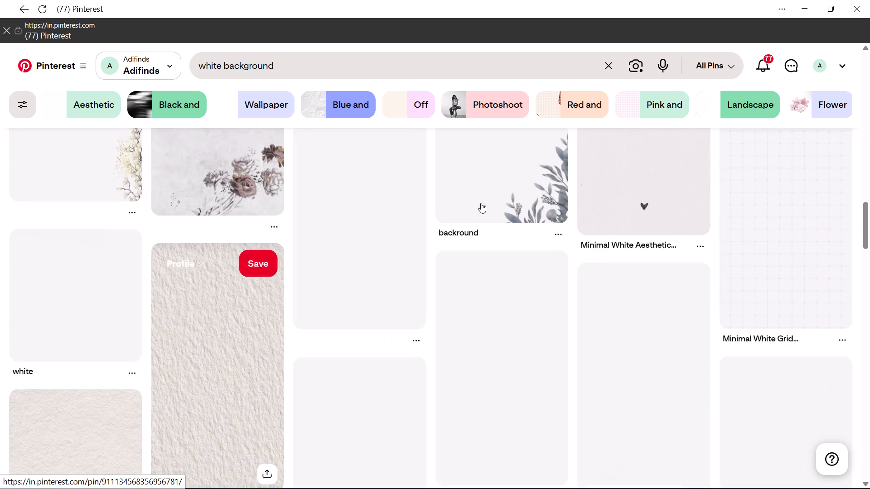
scroll(417, 234, down, 2)
scroll(206, 307, down, 1)
scroll(209, 307, up, 1)
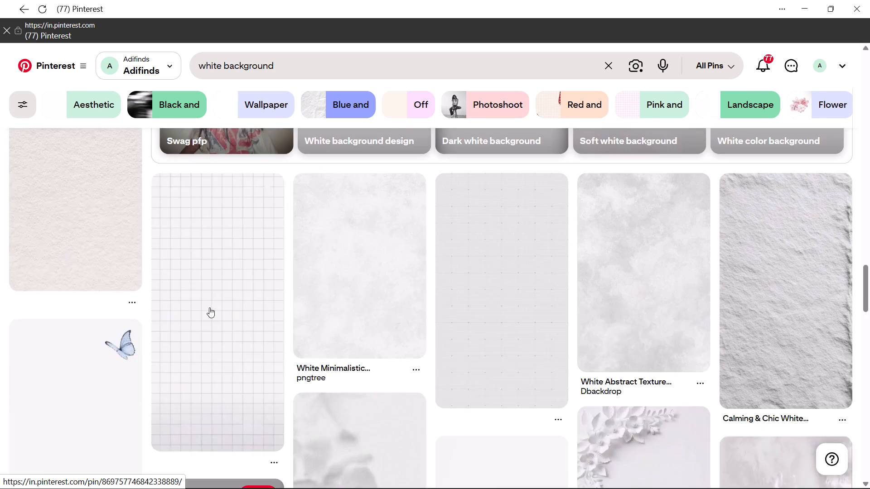
scroll(209, 307, down, 1)
scroll(222, 283, up, 1)
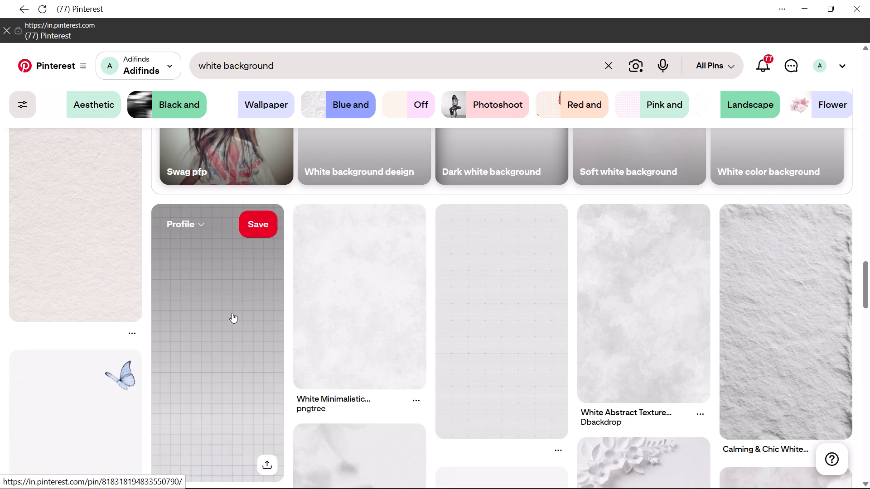
Open the white grid-pattern pin and download its image.
click(232, 316)
click(387, 110)
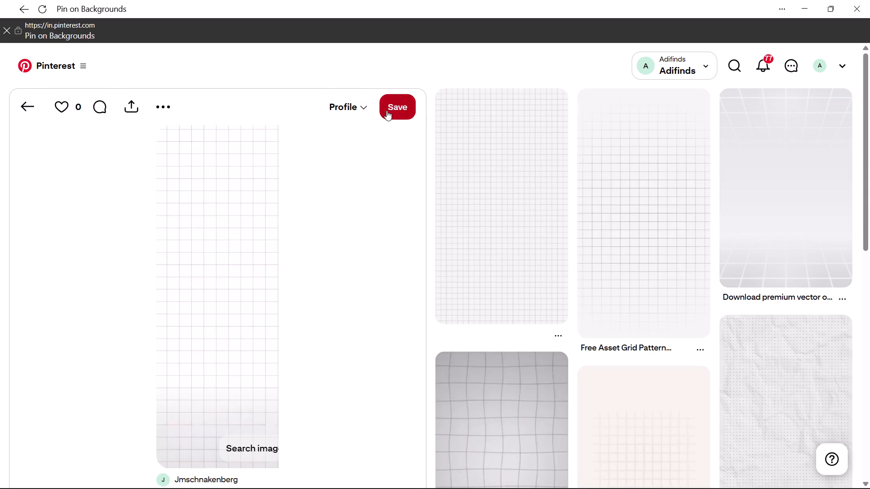
click(390, 111)
click(135, 101)
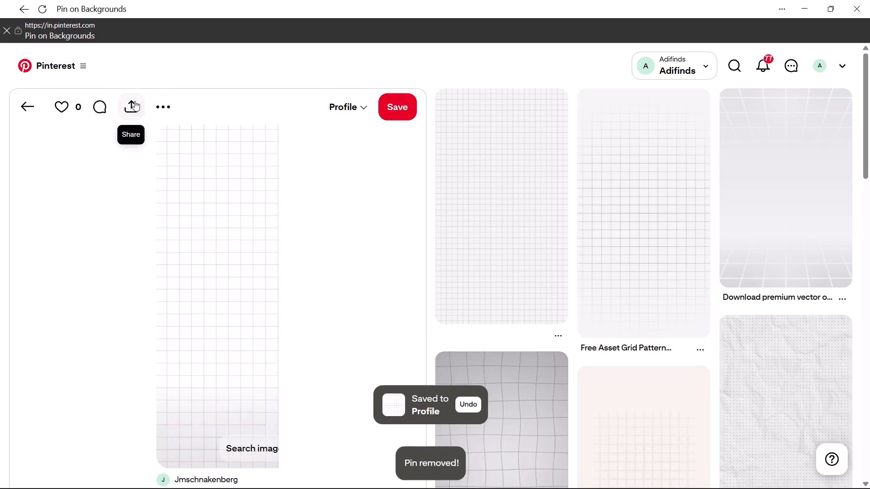
click(161, 109)
click(161, 148)
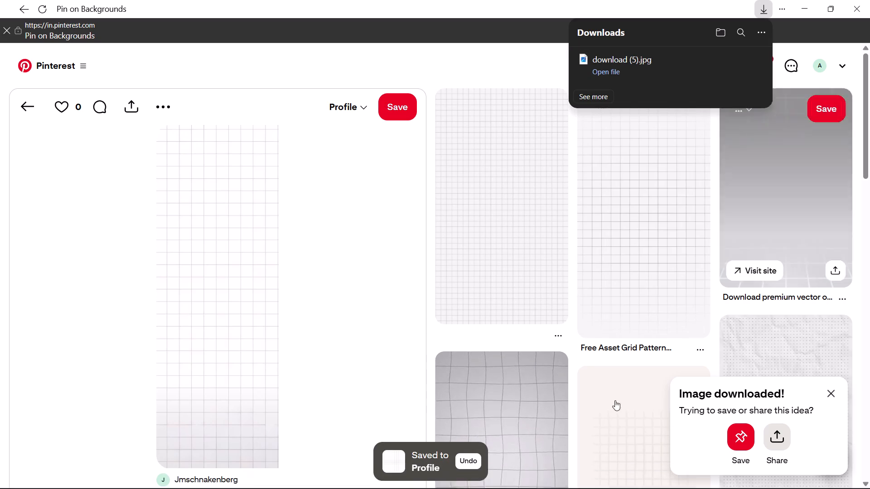
Switch to After Effects and import the download (4) image from New Volume (D:) as footage.
click(600, 475)
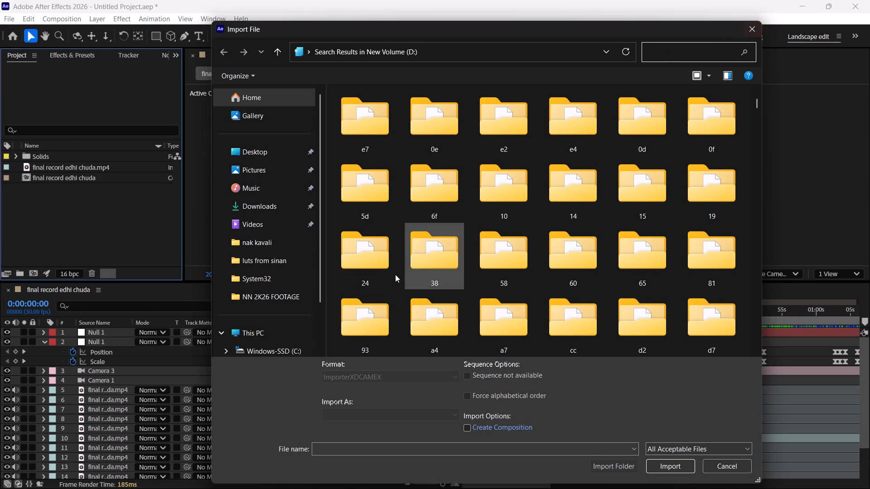
scroll(343, 292, down, 2)
click(295, 349)
scroll(290, 335, down, 1)
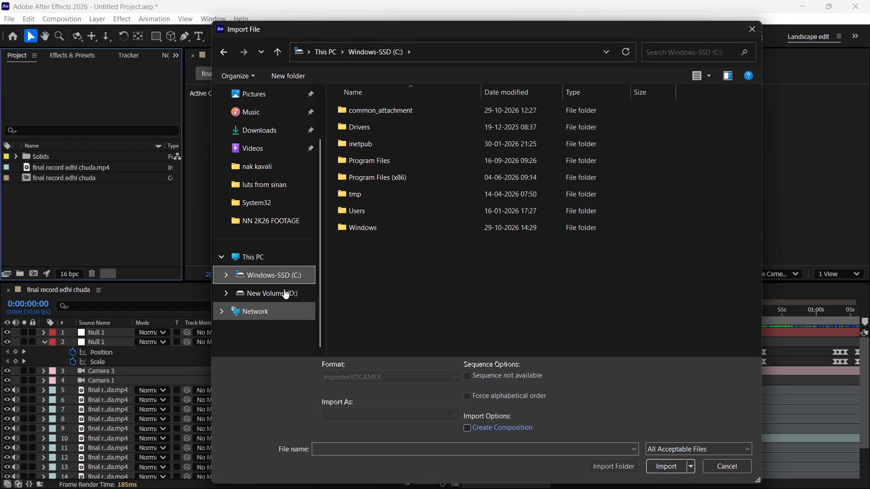
click(284, 289)
scroll(435, 212, down, 7)
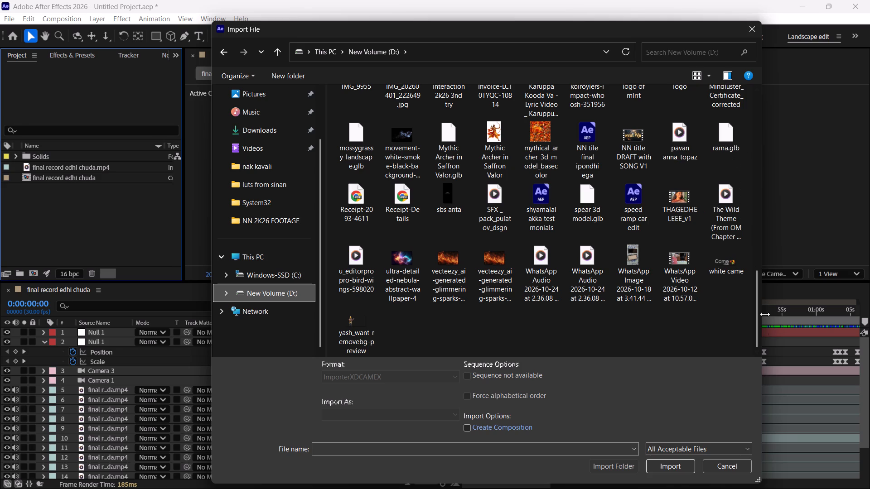
drag(755, 310, 754, 239)
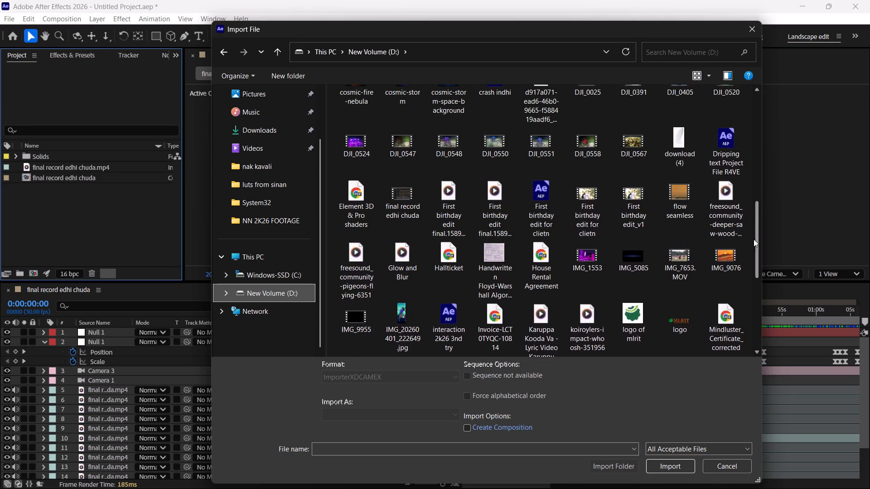
drag(754, 239, 755, 224)
click(691, 212)
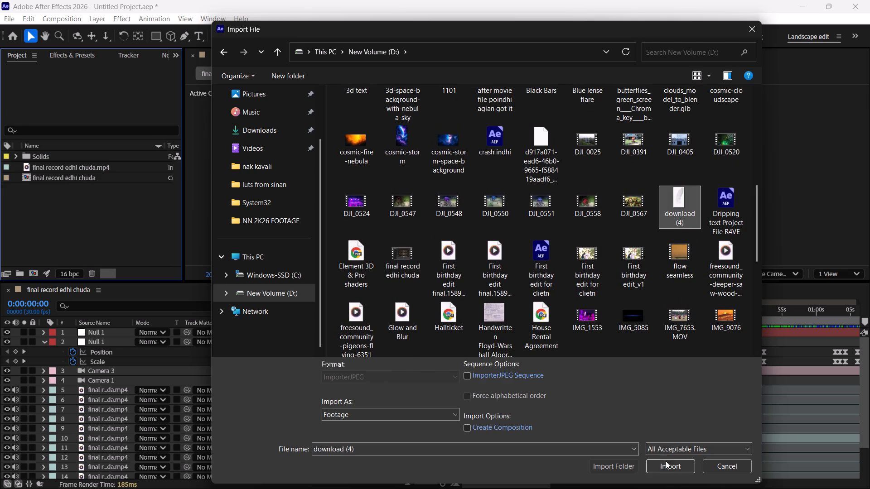
click(666, 466)
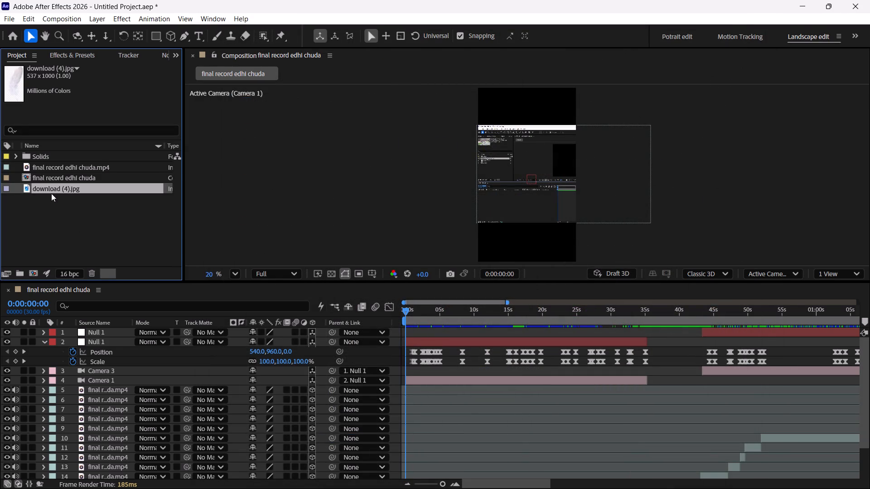
Add download (4).jpg to the final record edhl chuda composition as the bottom layer, beneath all the screen-recording footage.
drag(48, 187, 134, 477)
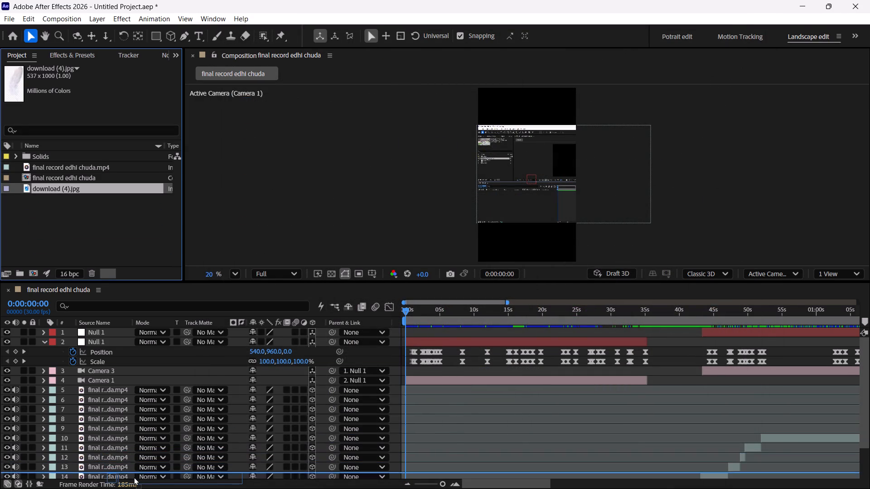
drag(134, 477, 135, 478)
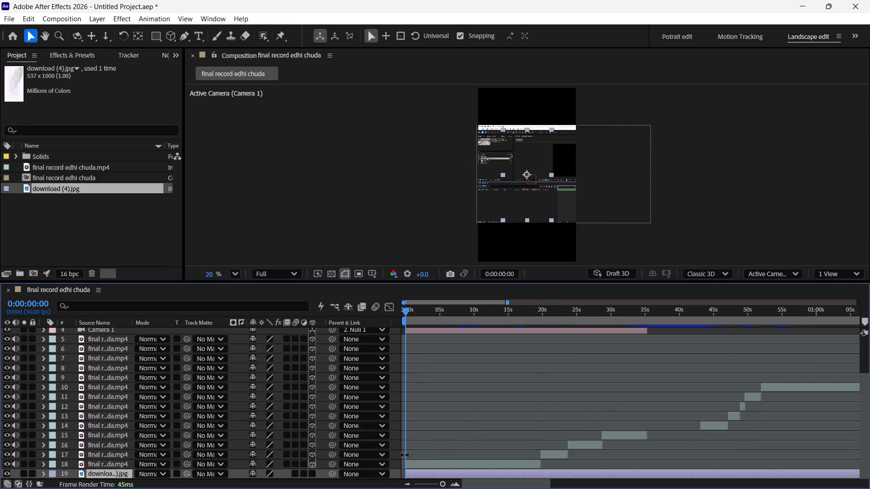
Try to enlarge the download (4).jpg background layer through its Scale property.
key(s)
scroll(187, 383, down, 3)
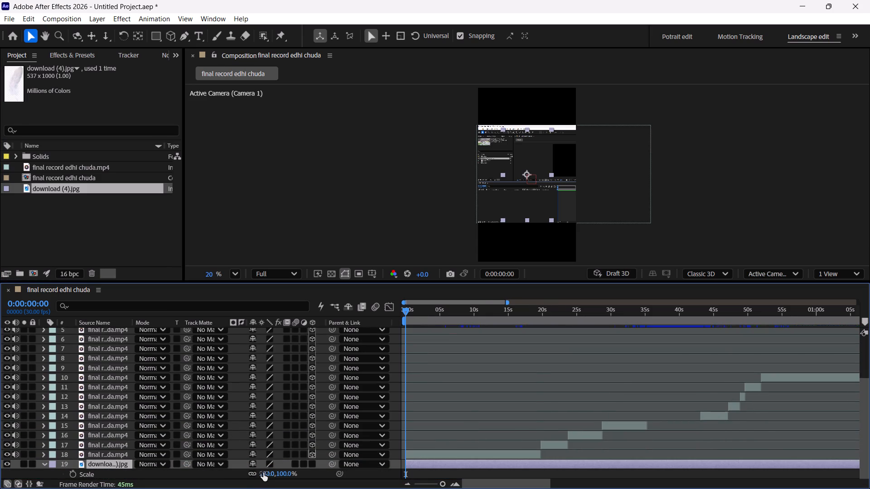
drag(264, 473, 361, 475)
Delete the download (4).jpg layer from the composition.
key(Delete)
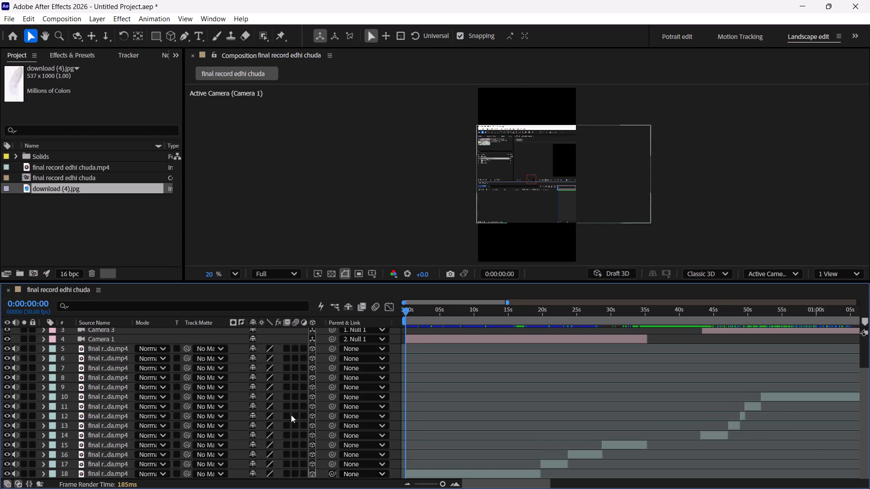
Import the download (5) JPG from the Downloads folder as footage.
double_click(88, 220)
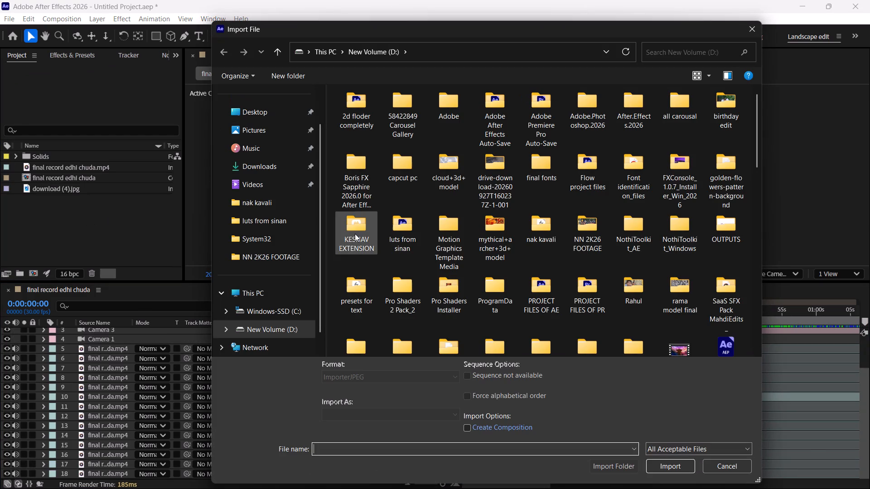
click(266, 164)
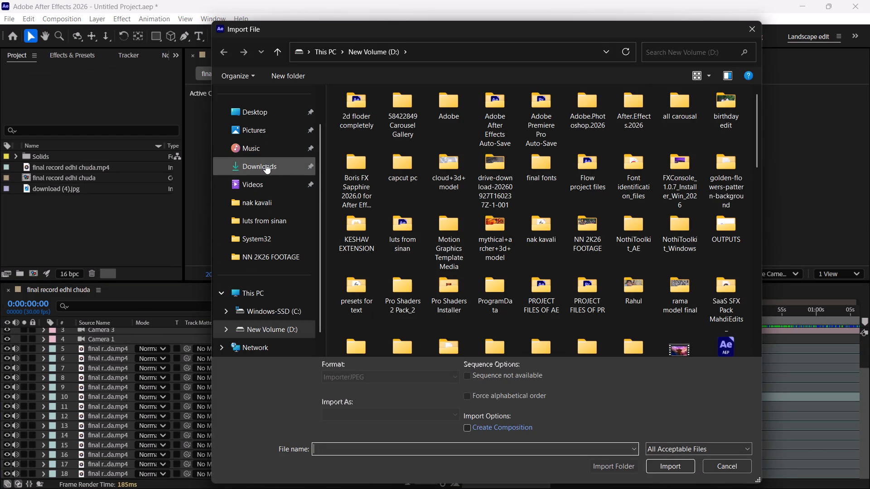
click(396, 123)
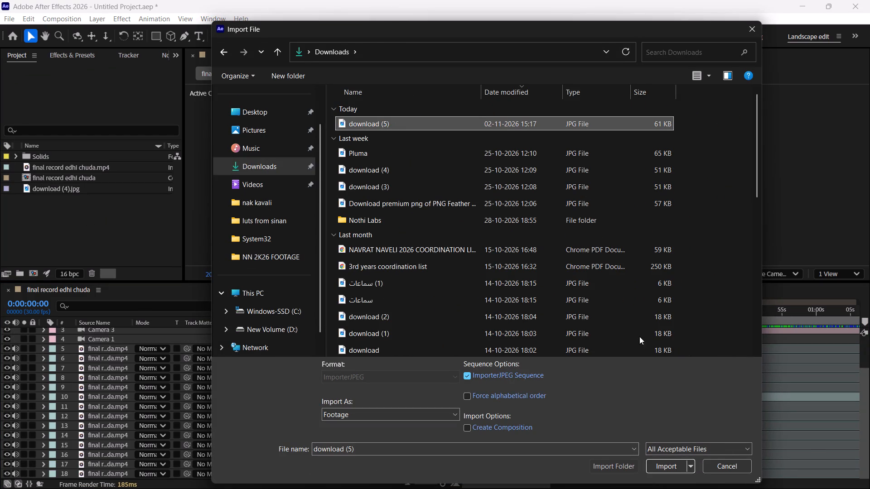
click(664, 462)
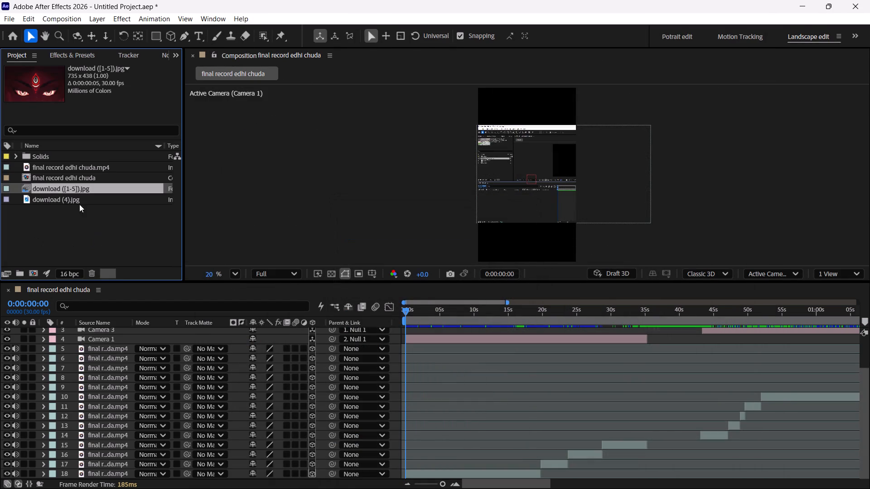
Remove both download ([1-5]).jpg and download (4).jpg from the project.
scroll(87, 228, down, 4)
click(72, 200)
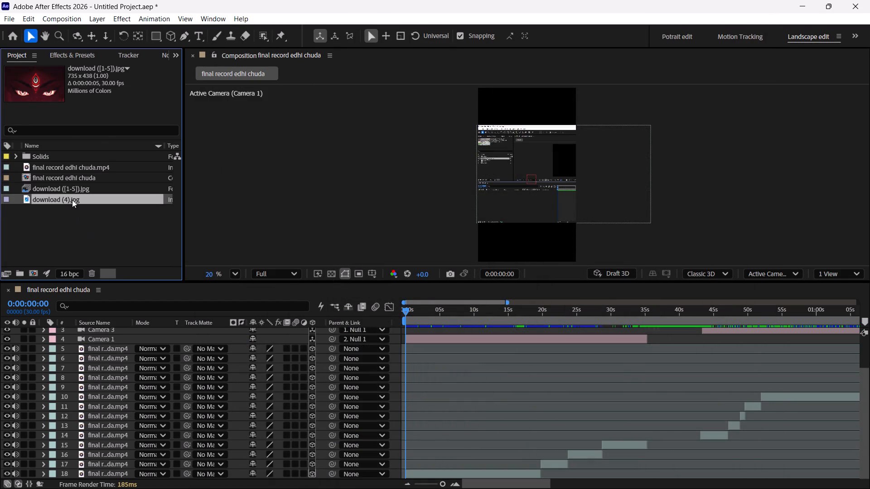
click(63, 192)
key(Delete)
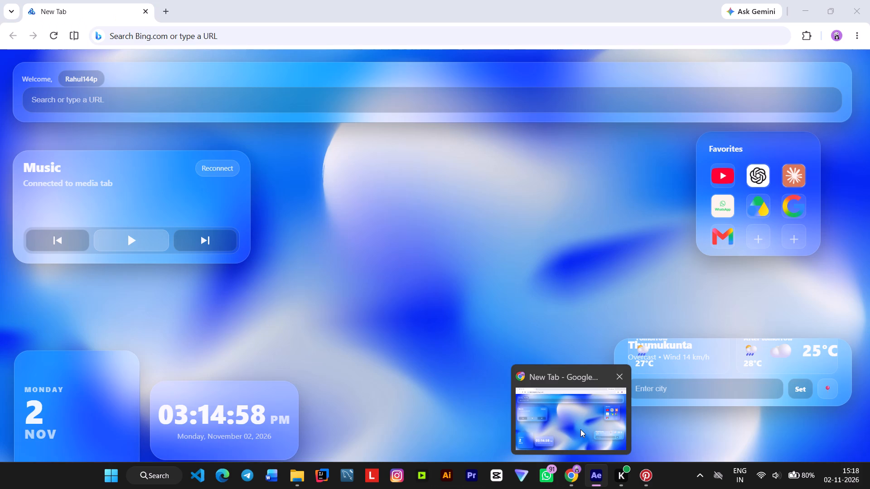
Switch to Pinterest, browse the related backgrounds, open another white grid pin and download its image.
click(654, 474)
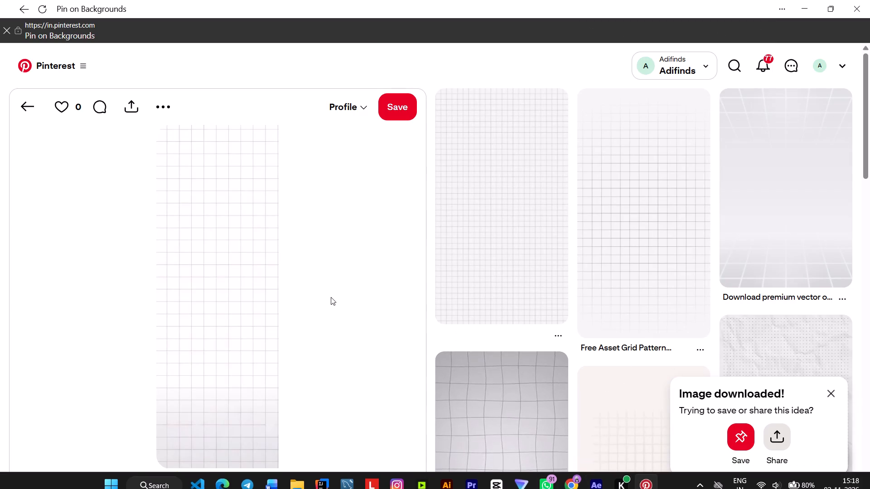
scroll(316, 265, down, 2)
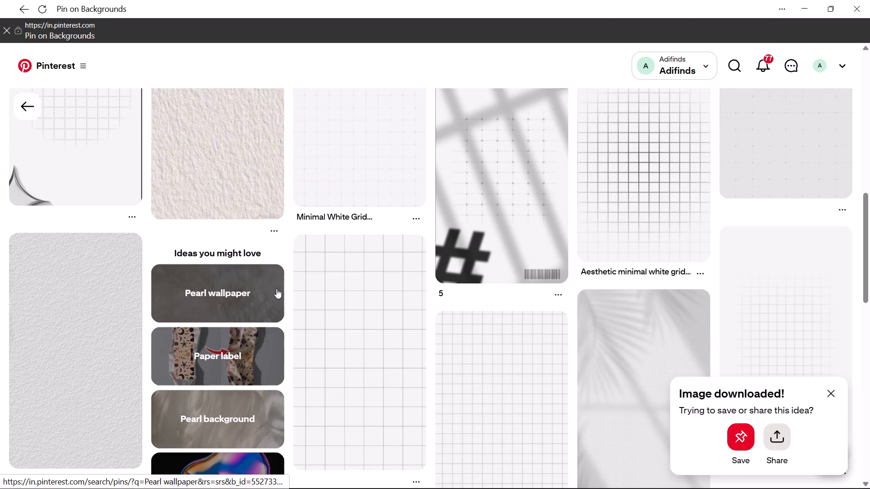
scroll(276, 288, down, 2)
scroll(276, 288, up, 1)
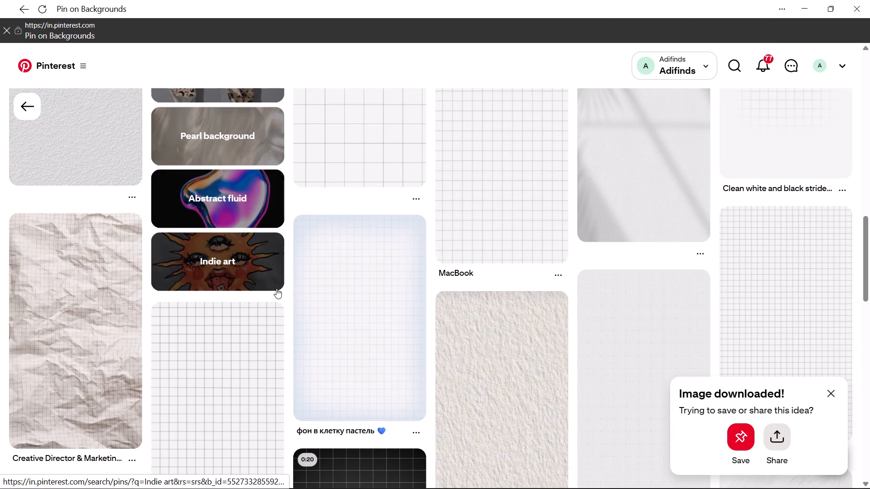
scroll(276, 288, down, 1)
click(254, 148)
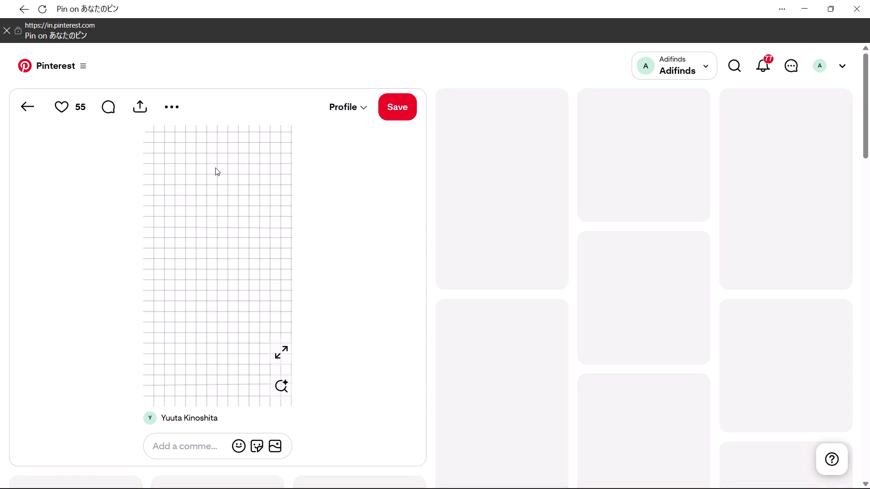
click(165, 105)
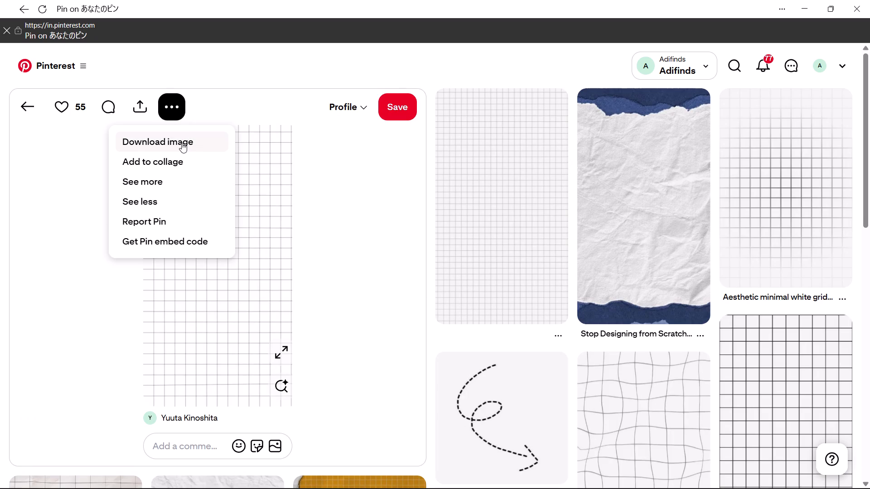
click(183, 142)
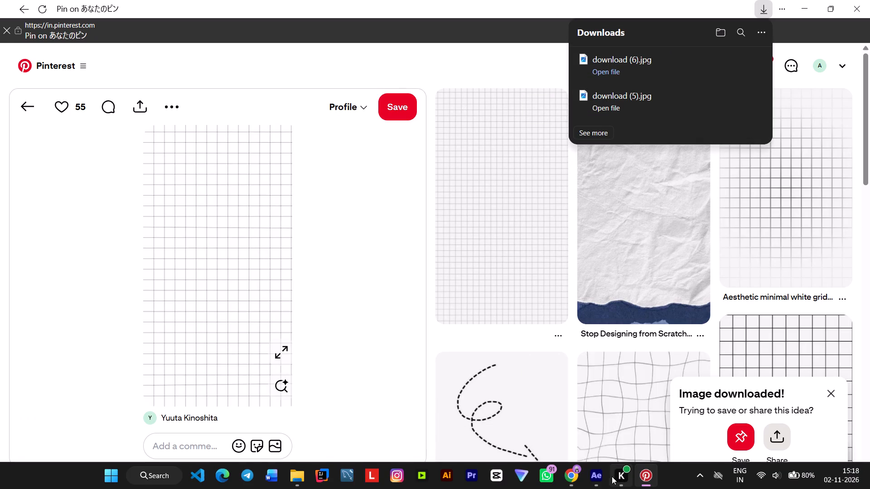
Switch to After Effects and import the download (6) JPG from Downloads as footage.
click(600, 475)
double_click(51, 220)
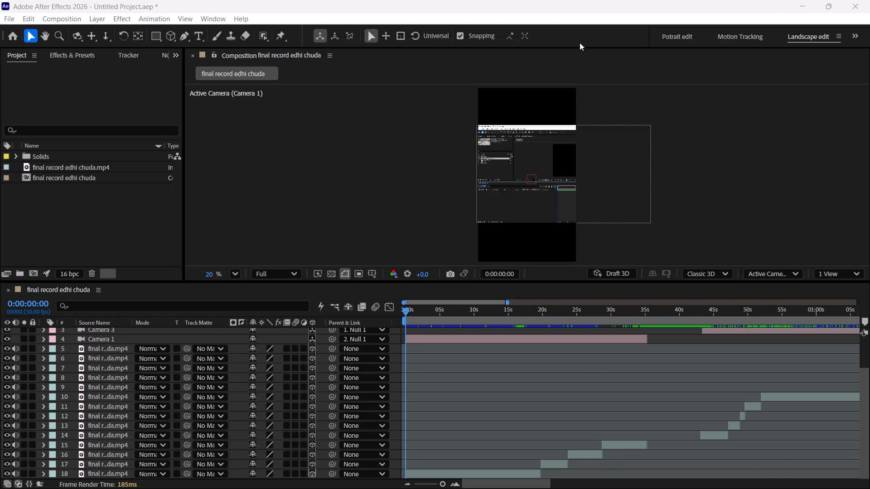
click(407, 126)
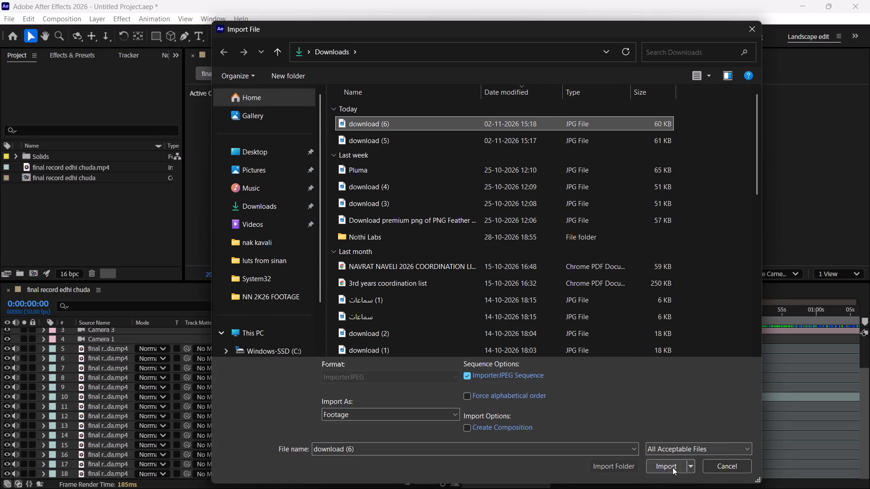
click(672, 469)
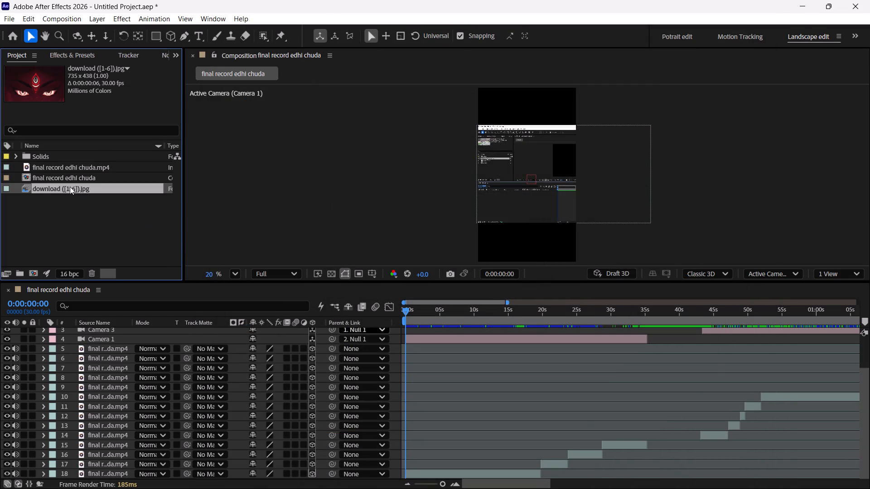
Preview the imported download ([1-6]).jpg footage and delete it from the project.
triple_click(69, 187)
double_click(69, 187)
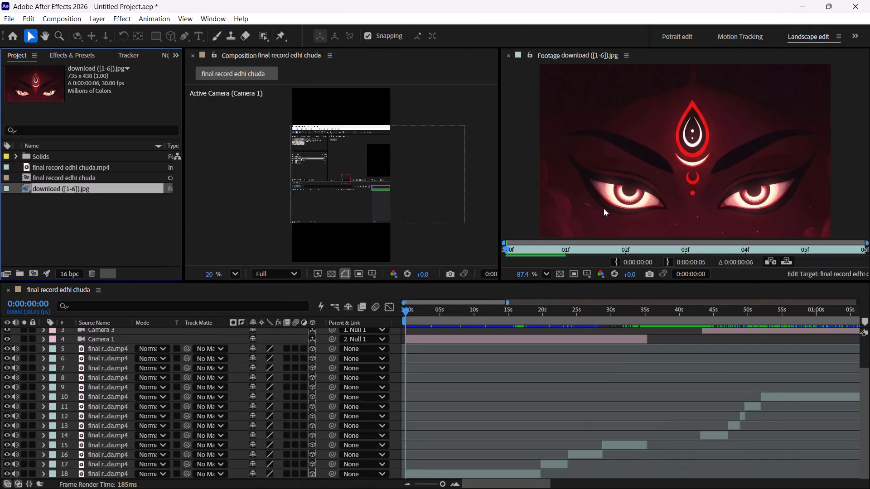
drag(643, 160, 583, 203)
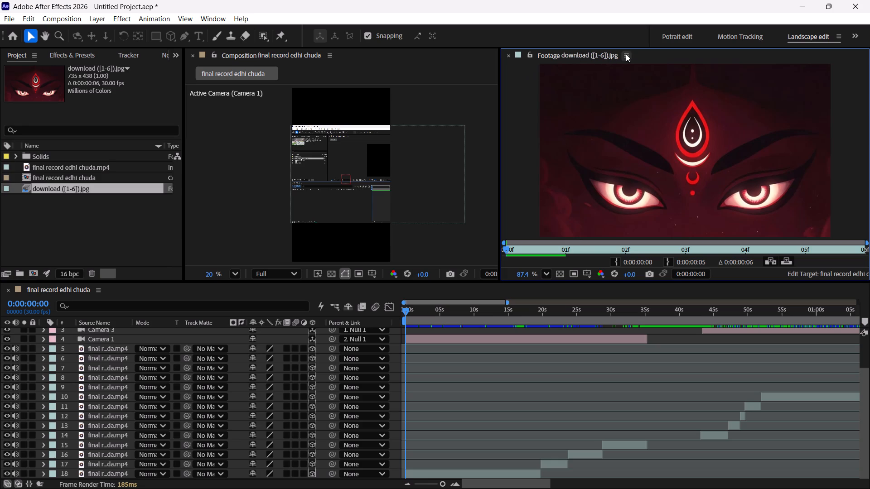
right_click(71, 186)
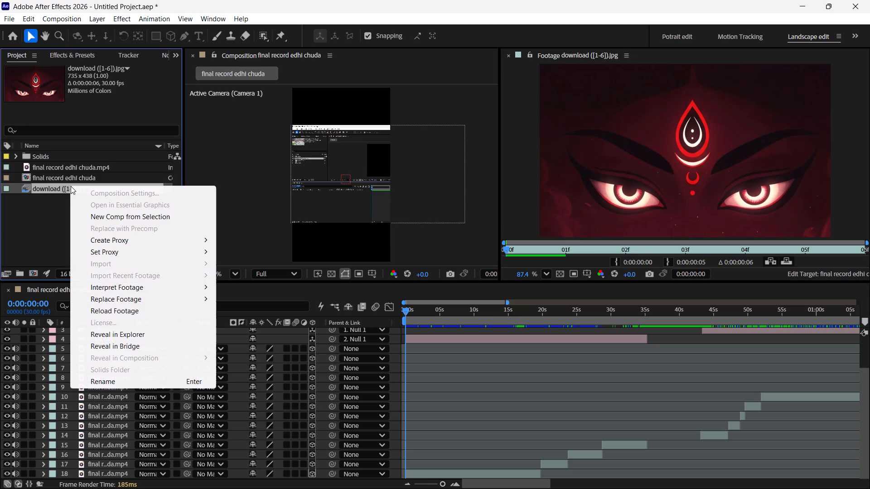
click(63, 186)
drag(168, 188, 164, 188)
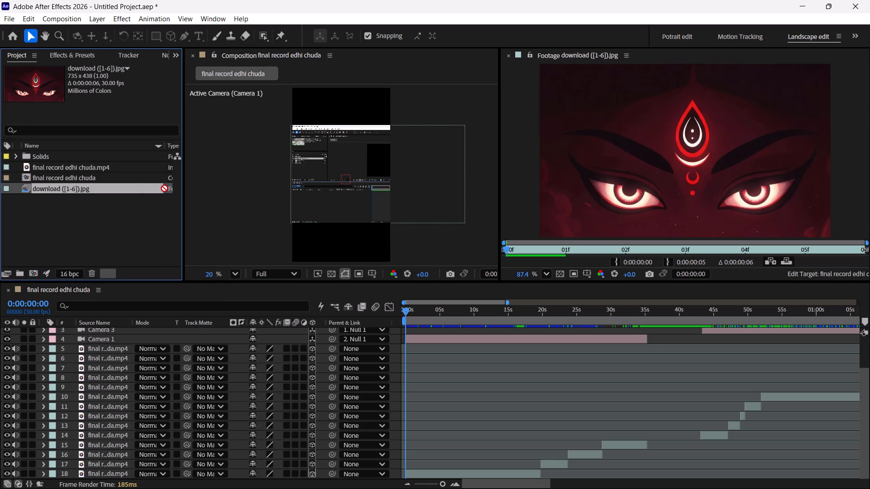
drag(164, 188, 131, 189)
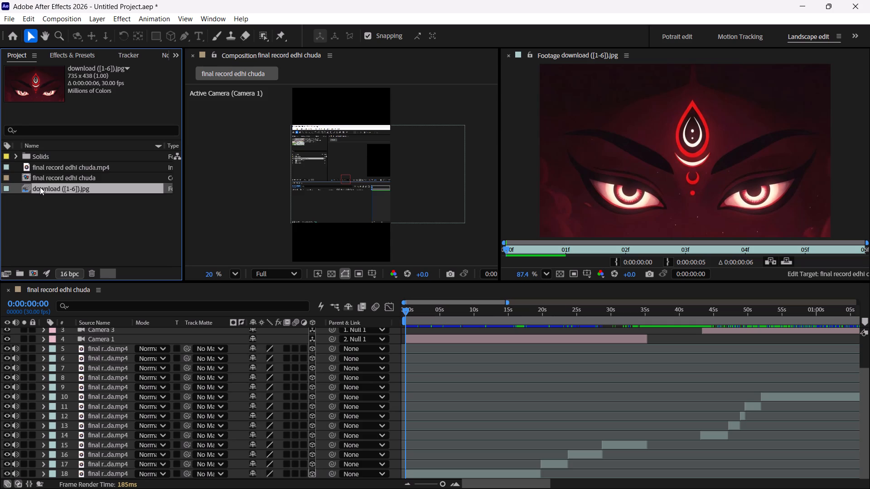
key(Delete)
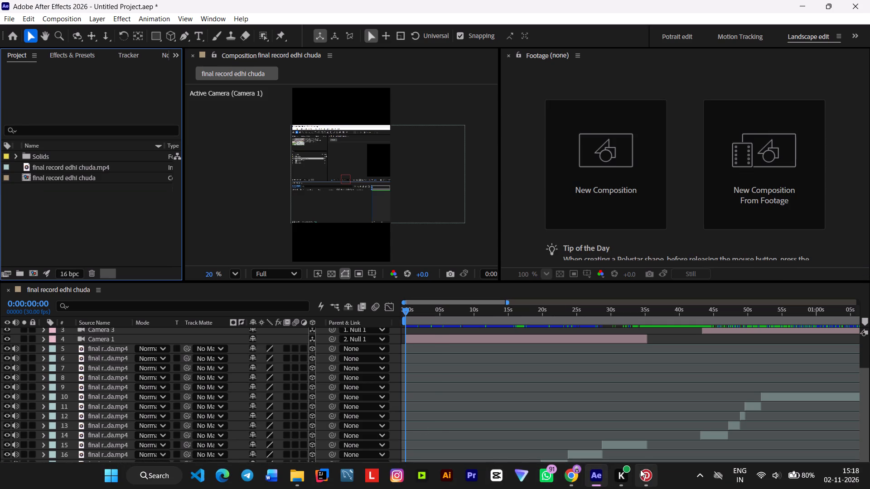
Switch to Pinterest, return to the white background results, download the Pure white pin's image and show it in its folder.
click(640, 470)
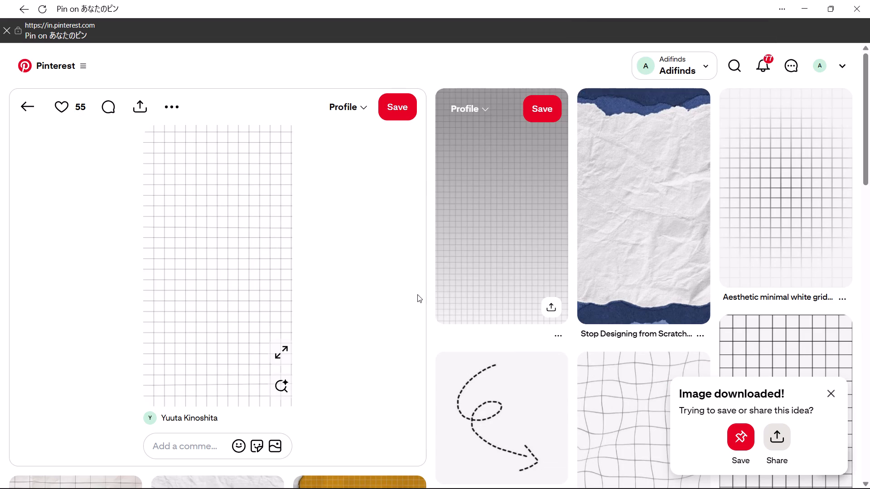
scroll(416, 294, down, 1)
scroll(401, 298, up, 3)
click(16, 106)
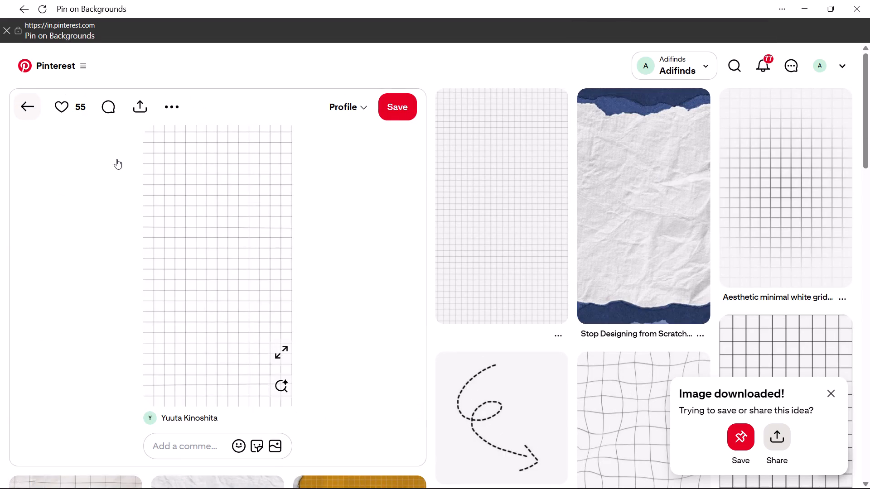
scroll(400, 307, up, 11)
click(21, 110)
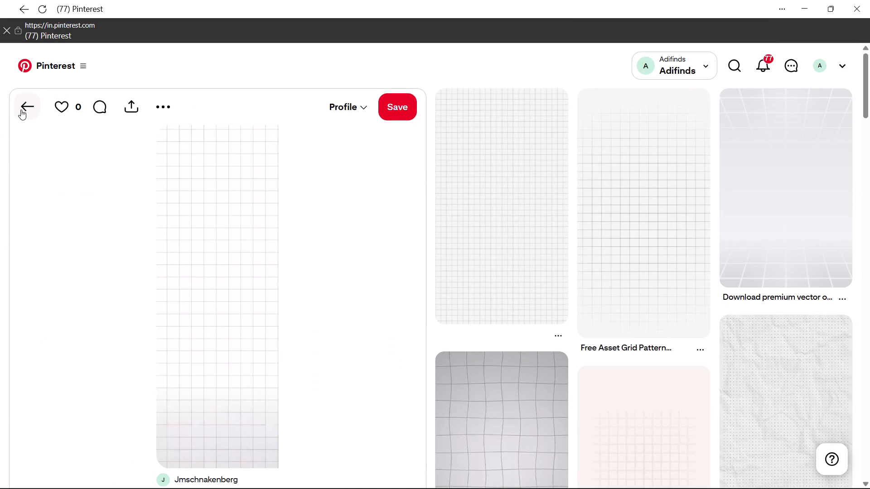
scroll(392, 345, up, 4)
scroll(305, 350, up, 4)
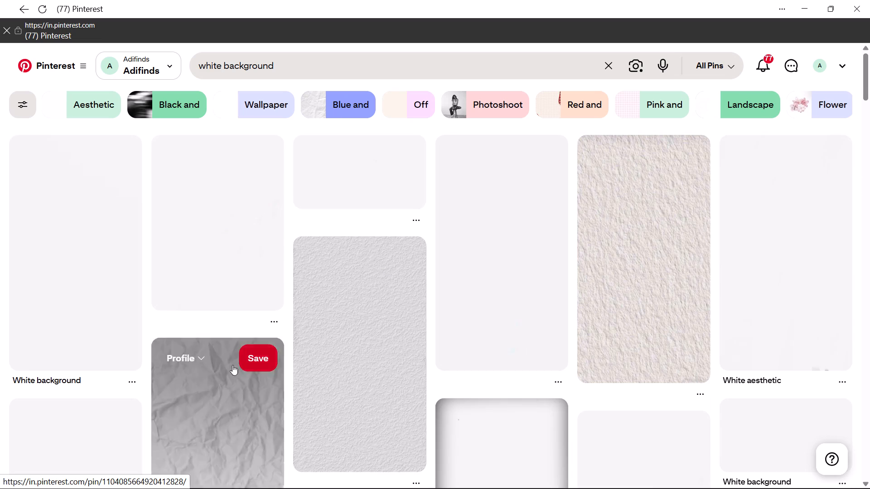
click(193, 220)
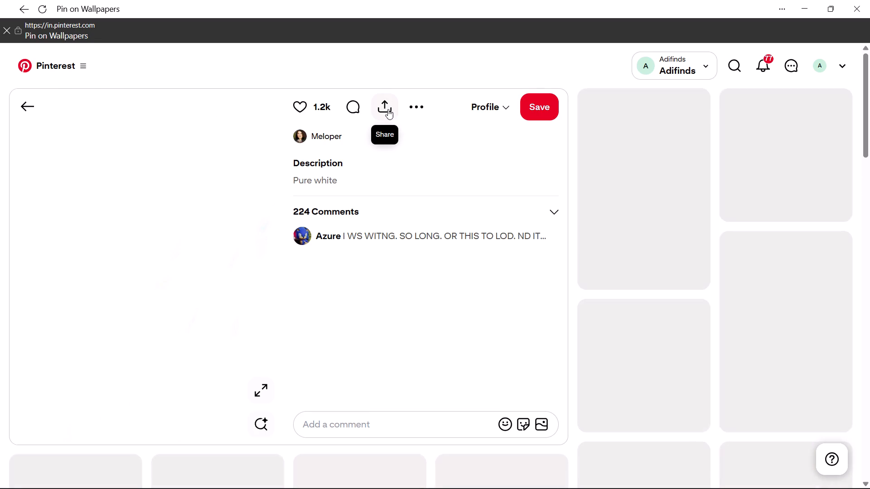
click(409, 106)
click(414, 134)
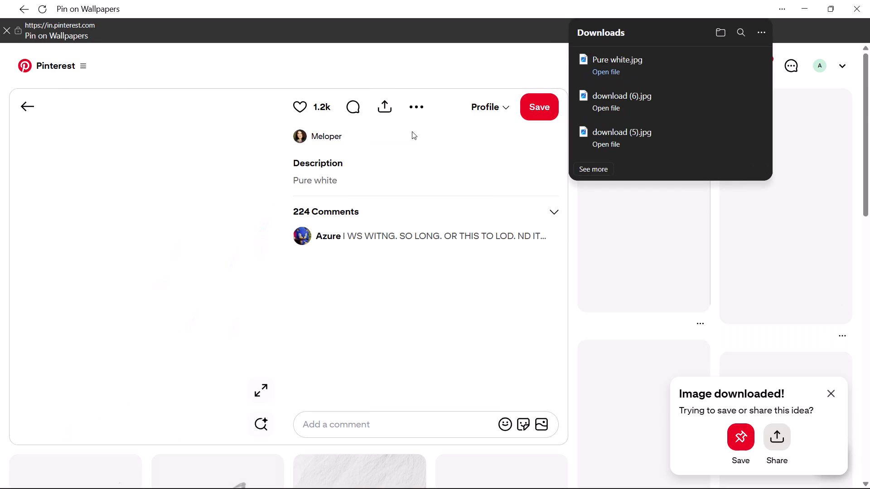
click(732, 69)
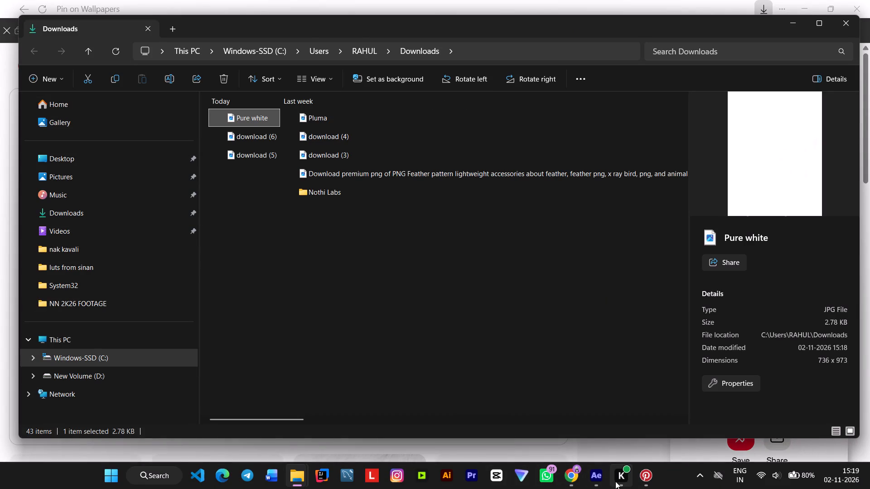
Switch to After Effects and import the Pure white JPG from Downloads as footage.
click(595, 476)
double_click(104, 242)
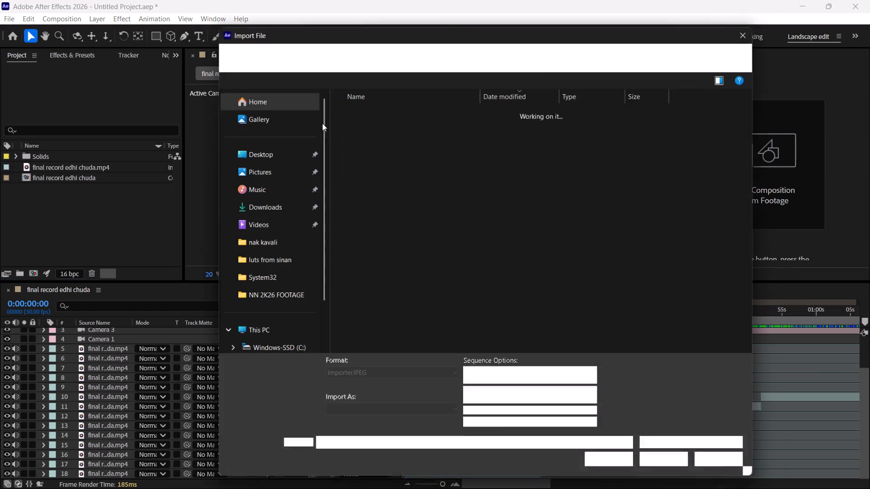
click(377, 121)
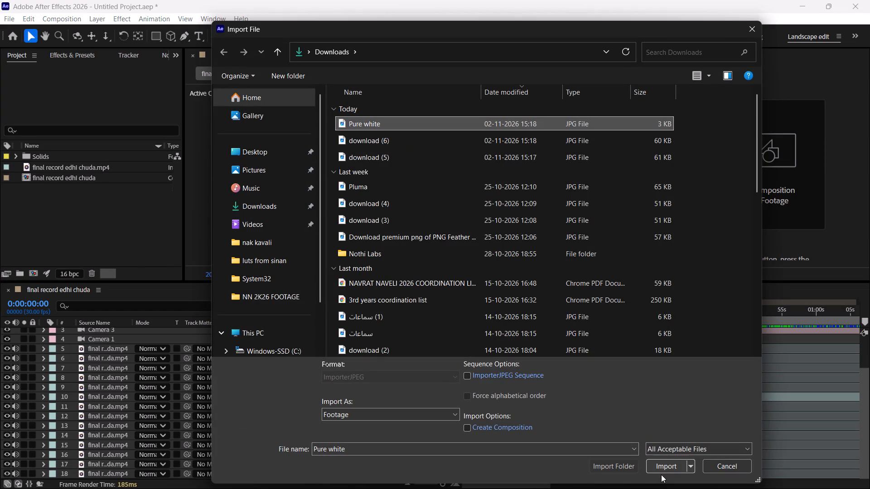
click(661, 474)
click(657, 467)
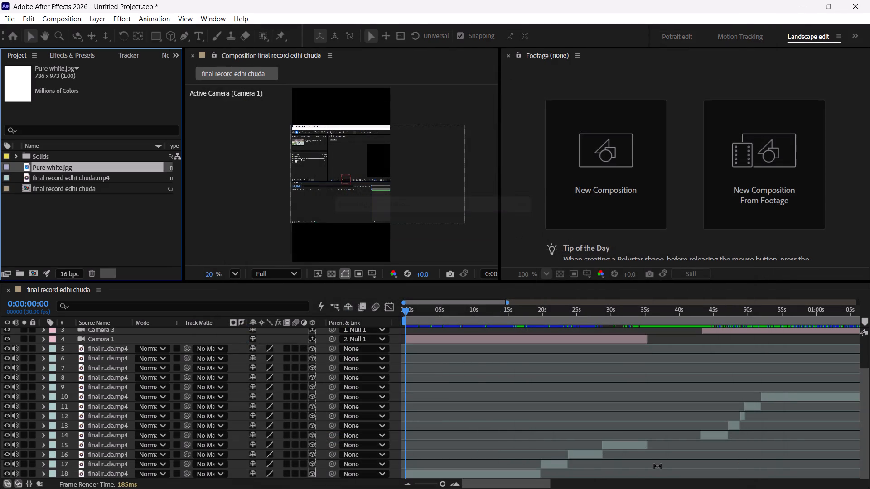
Place the Pure white.jpg footage at the very bottom of the composition's layer stack, below all the screen-recording clips.
drag(43, 171, 155, 447)
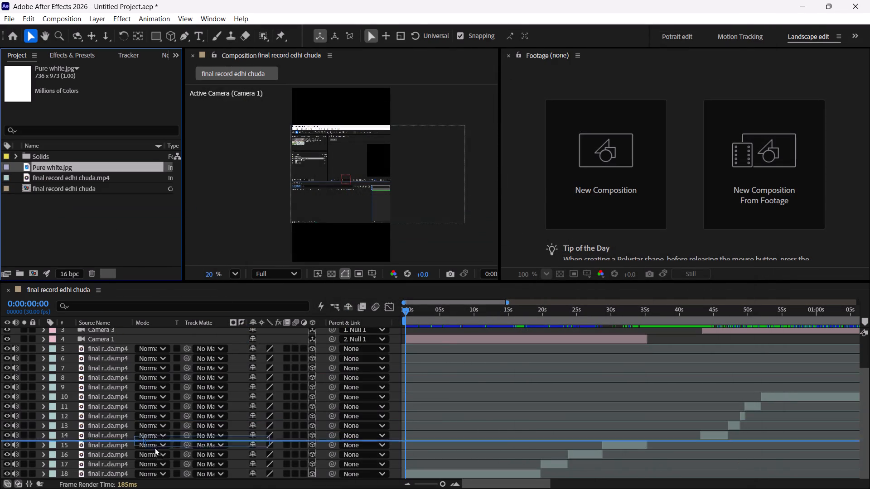
drag(155, 447, 158, 480)
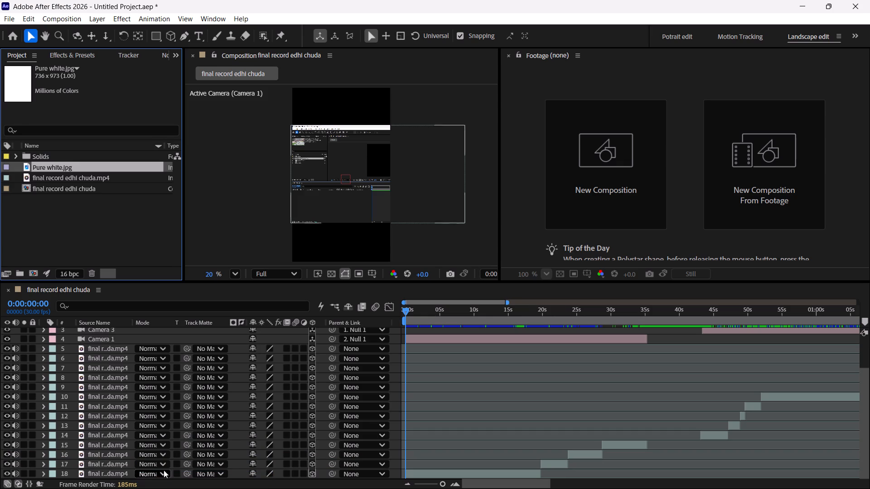
scroll(193, 297, down, 3)
scroll(220, 378, down, 6)
drag(45, 165, 95, 479)
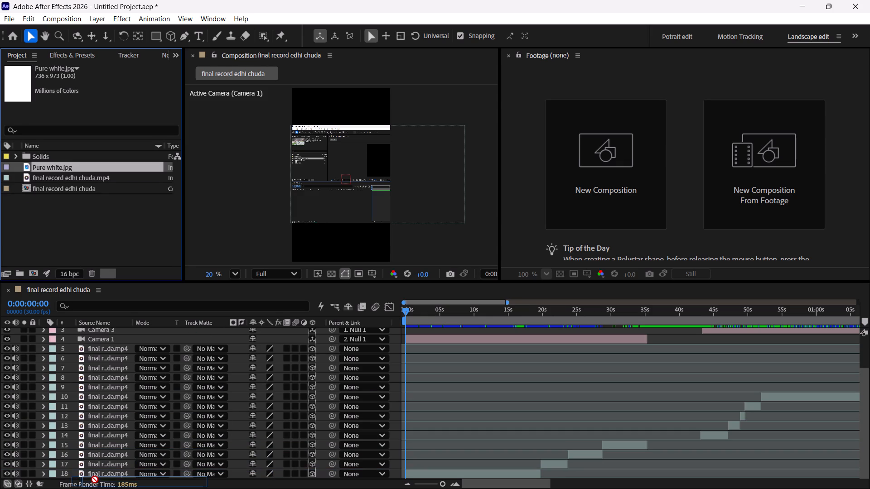
drag(95, 479, 95, 477)
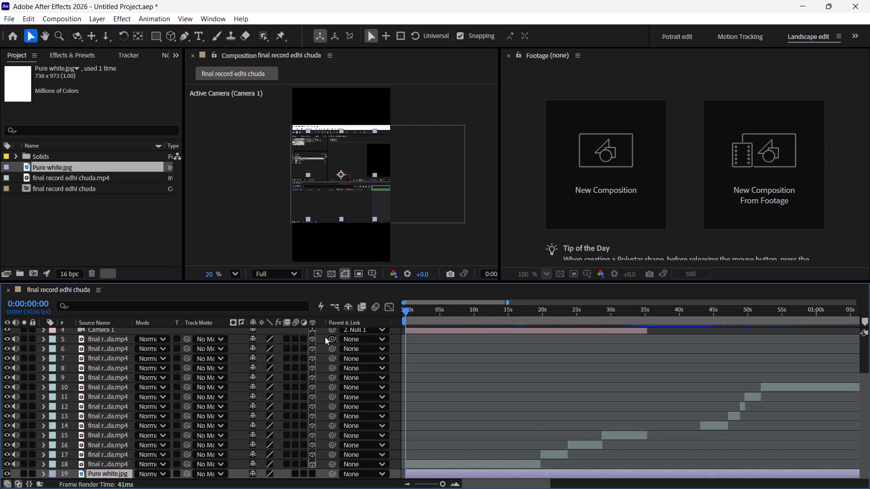
Scale the Pure white.jpg layer up to 208% so it covers the full vertical frame behind the footage.
scroll(353, 414, down, 3)
key(s)
scroll(199, 406, down, 2)
drag(266, 473, 322, 488)
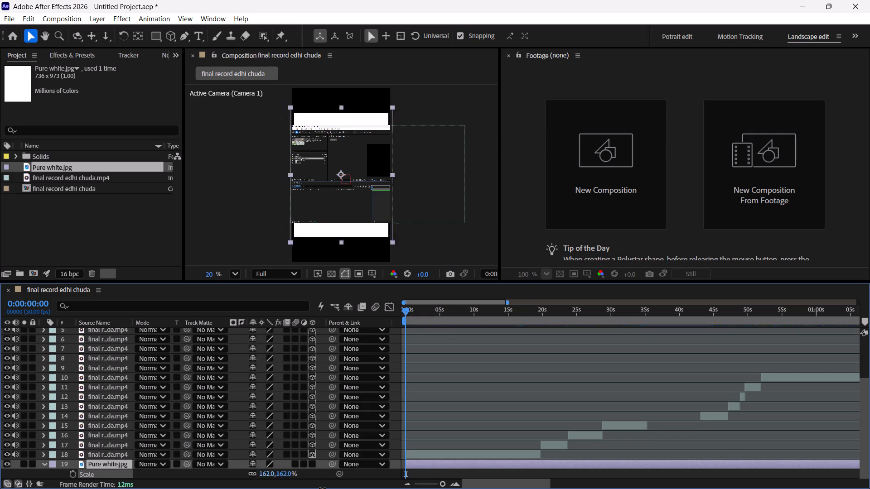
drag(322, 488, 342, 487)
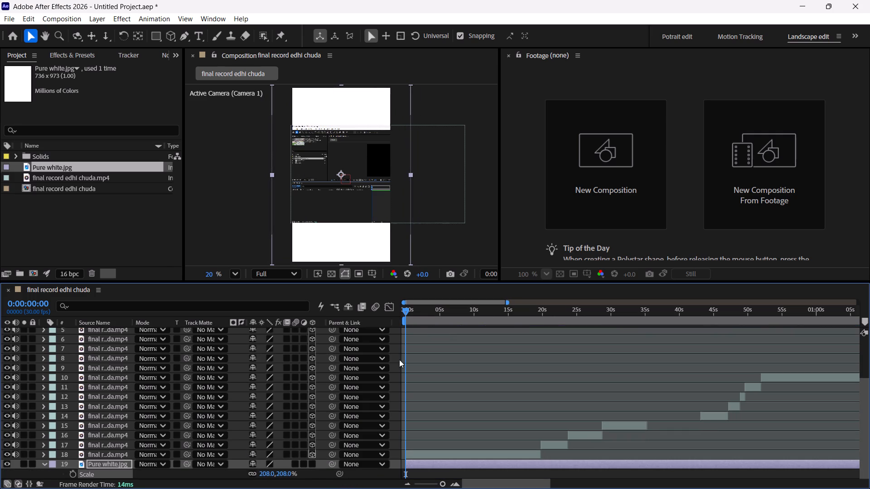
drag(406, 312, 377, 329)
Apply the Gaussian Blur effect to the Pure white.jpg layer and set its Blurriness to 50.
key(ctrl+space)
text(ga)
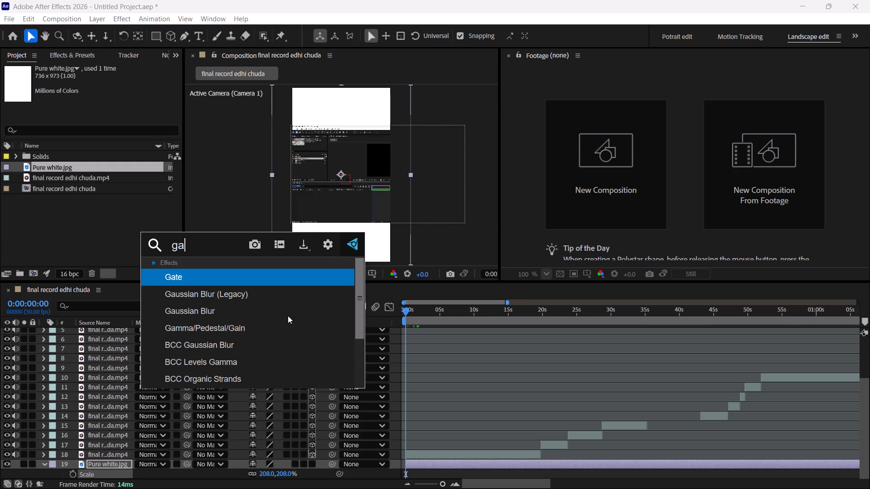
click(265, 306)
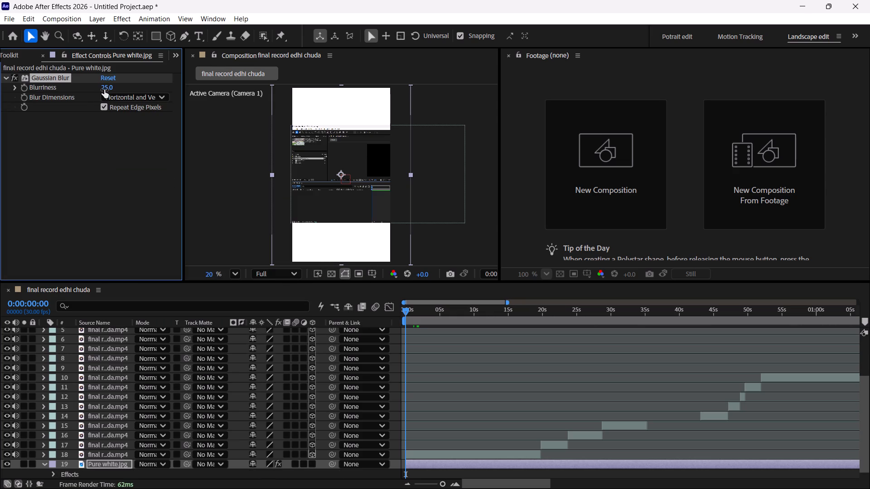
drag(106, 87, 213, 99)
drag(213, 99, 212, 99)
click(108, 86)
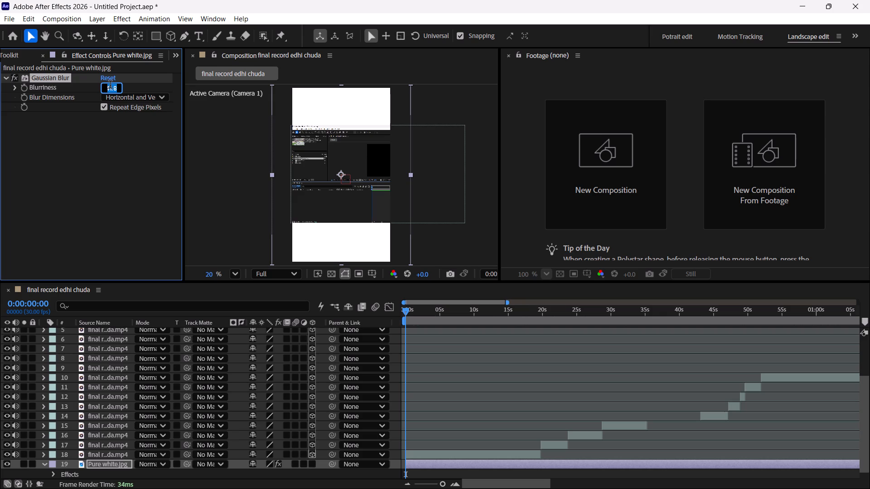
text(50)
key(Return)
Close the empty Footage viewer to enlarge the composition view.
click(505, 61)
Play the opening seconds of the composition to check how the white background looks behind the camera moves.
scroll(537, 235, up, 8)
scroll(517, 220, down, 7)
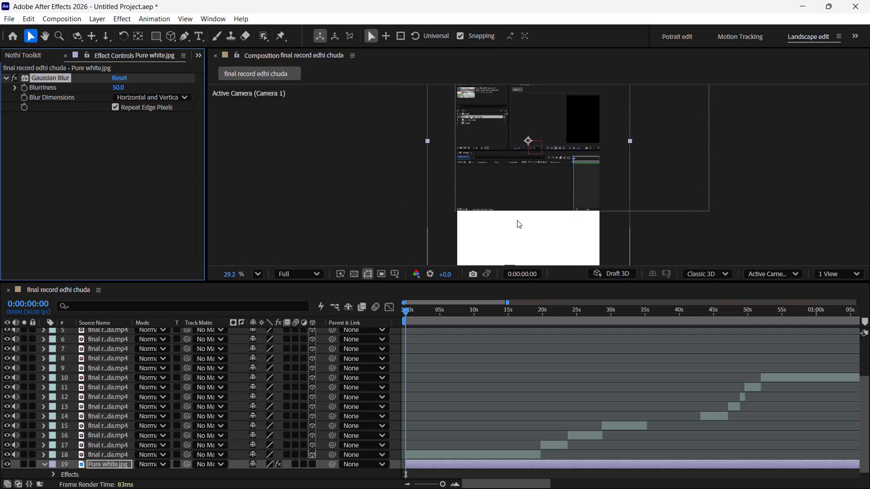
scroll(517, 220, down, 3)
key(space)
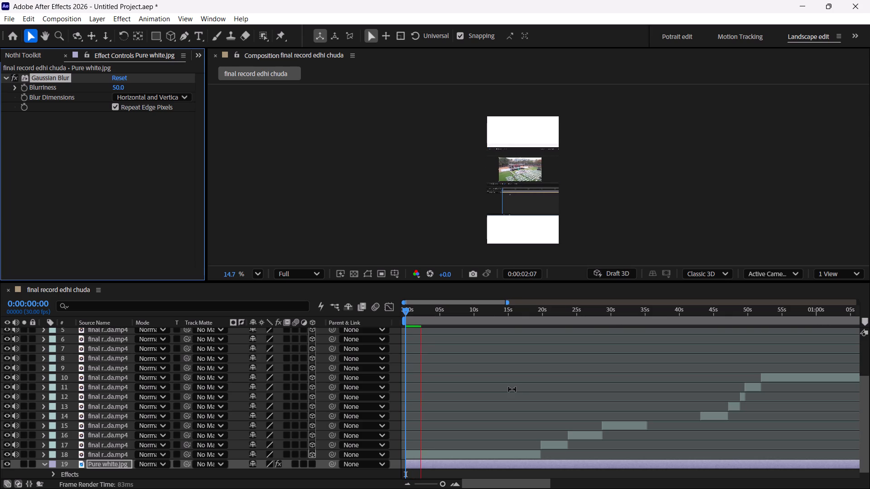
key(space)
key(space)
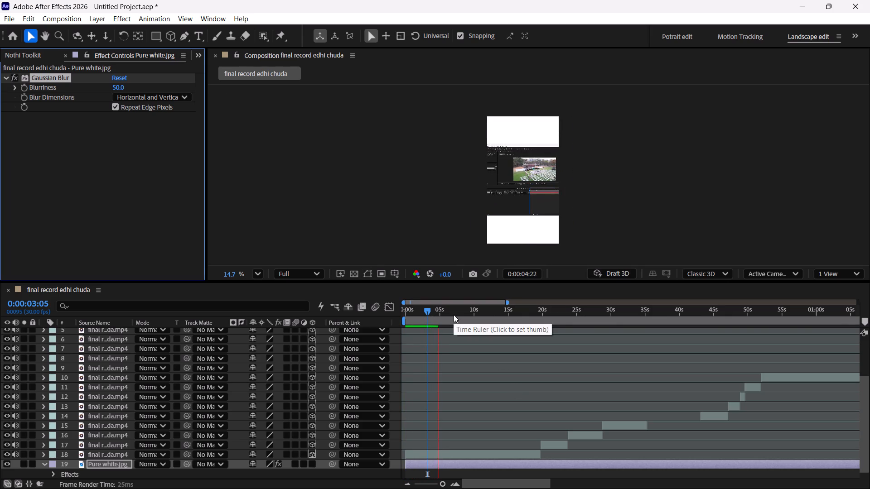
drag(425, 312, 358, 312)
key(space)
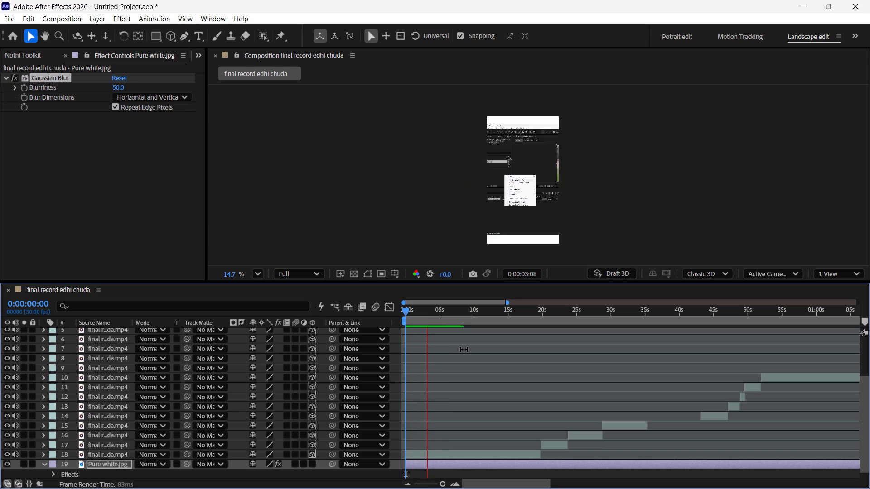
key(space)
Review the layer 2 Null 1's Position and Scale keyframes against the footage over the first six seconds.
scroll(444, 410, up, 4)
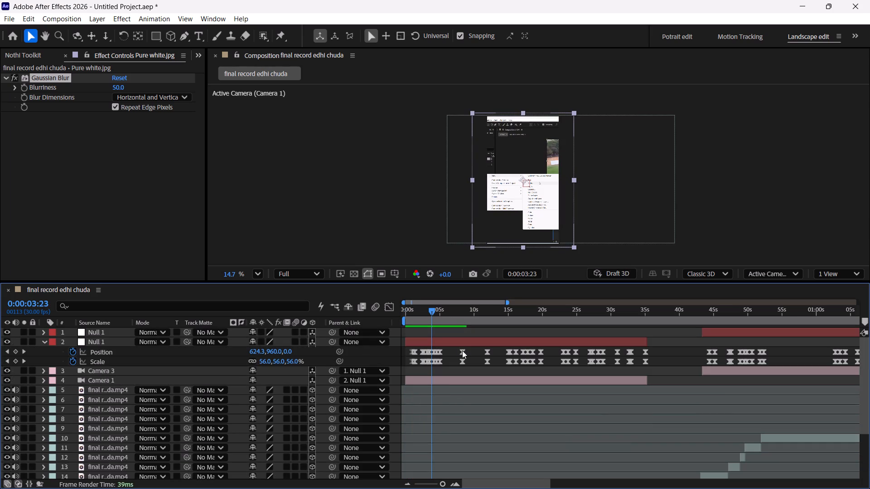
click(442, 337)
key(u)
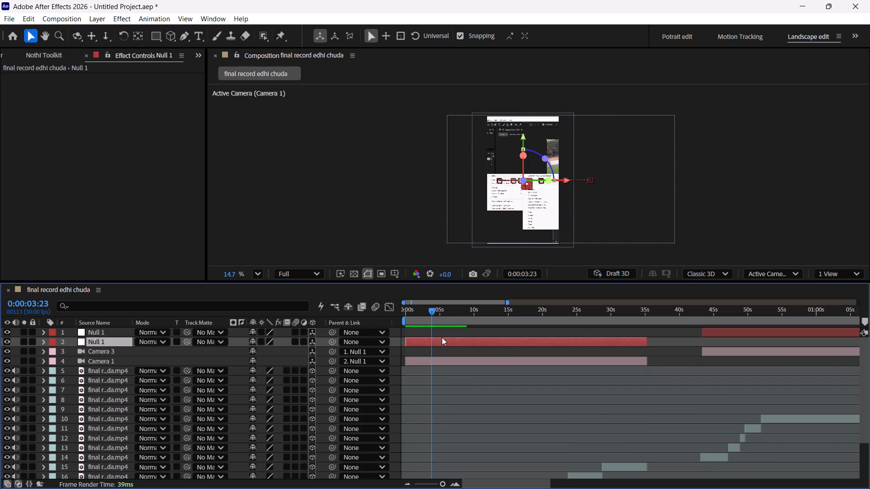
key(u)
triple_click(455, 483)
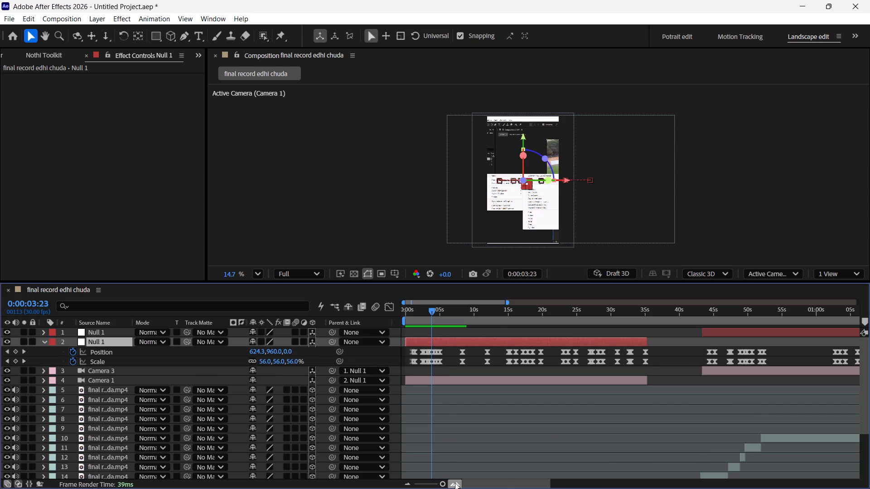
drag(432, 317, 464, 352)
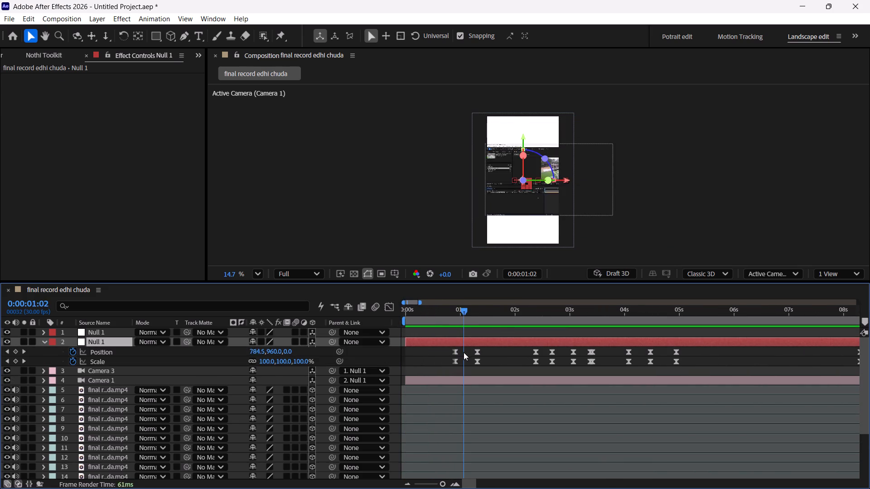
drag(464, 352, 438, 365)
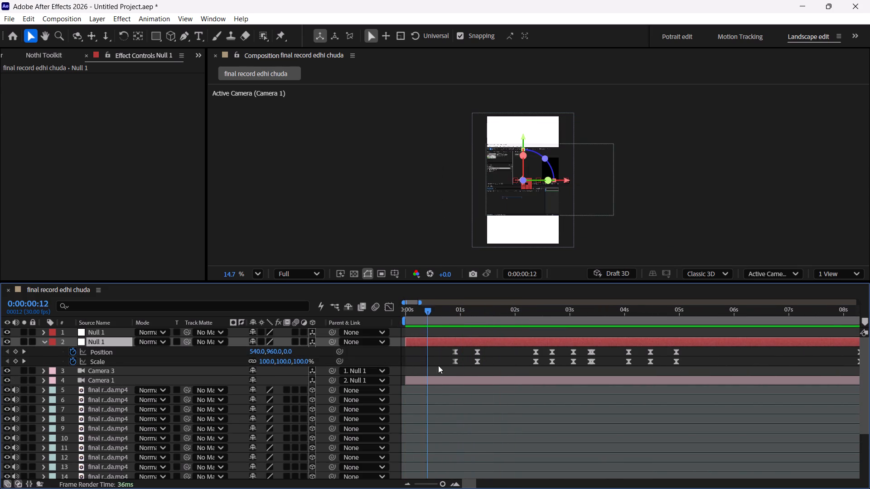
drag(438, 365, 550, 382)
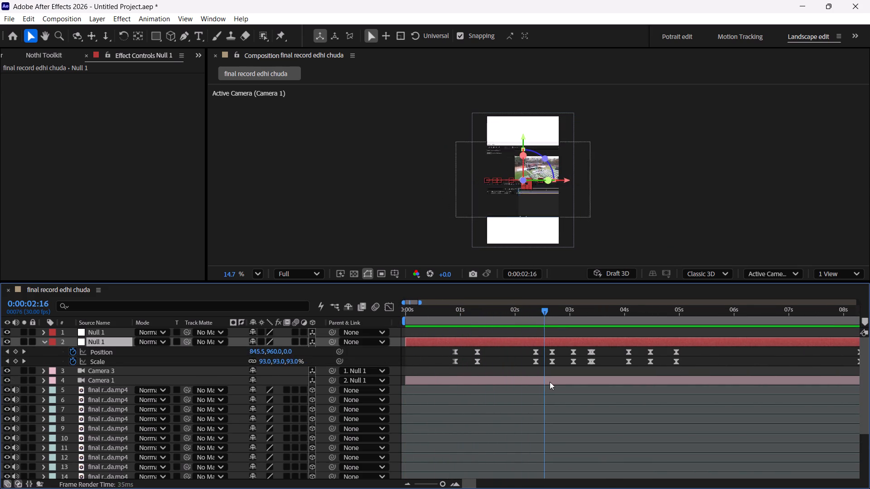
drag(550, 382, 601, 385)
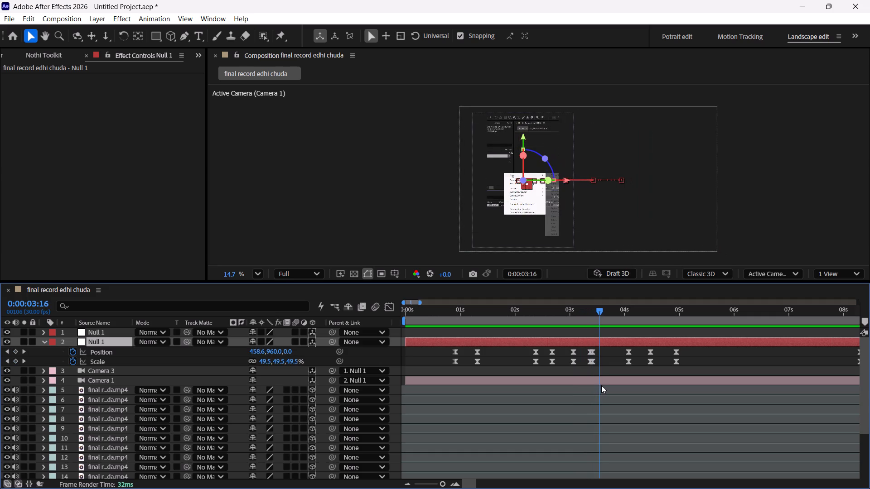
drag(601, 385, 556, 383)
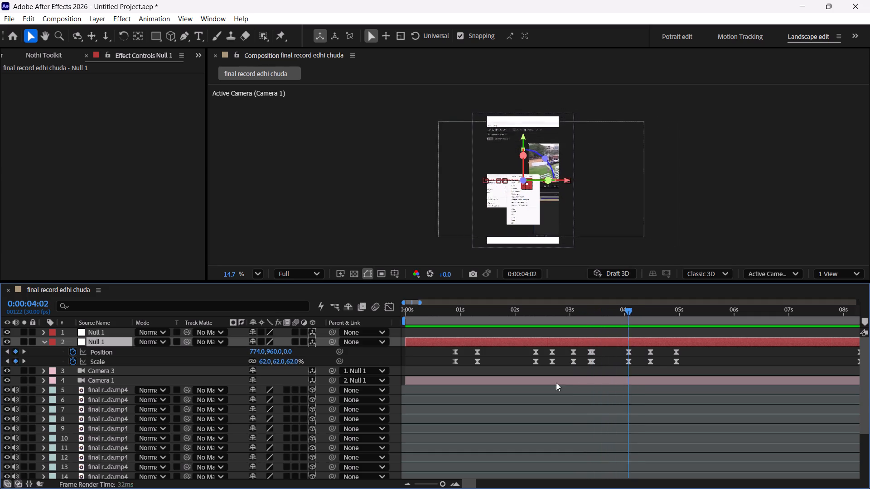
drag(556, 383, 485, 373)
key(space)
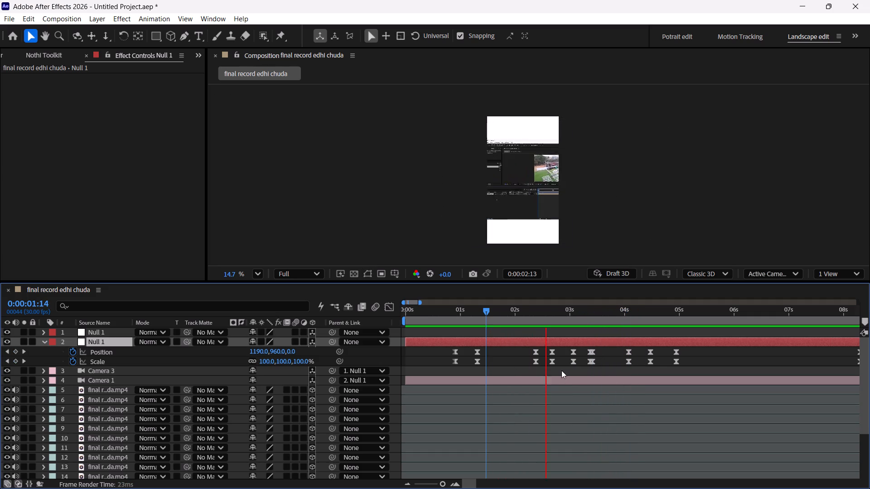
key(space)
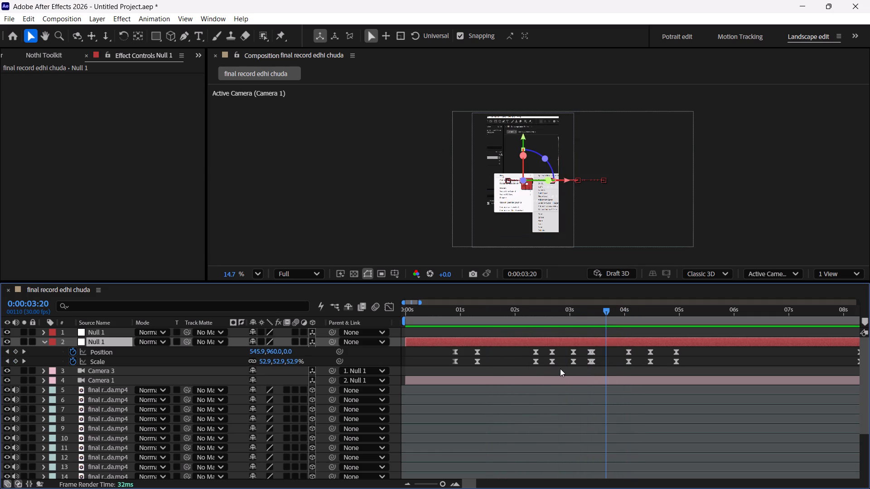
drag(609, 313, 643, 322)
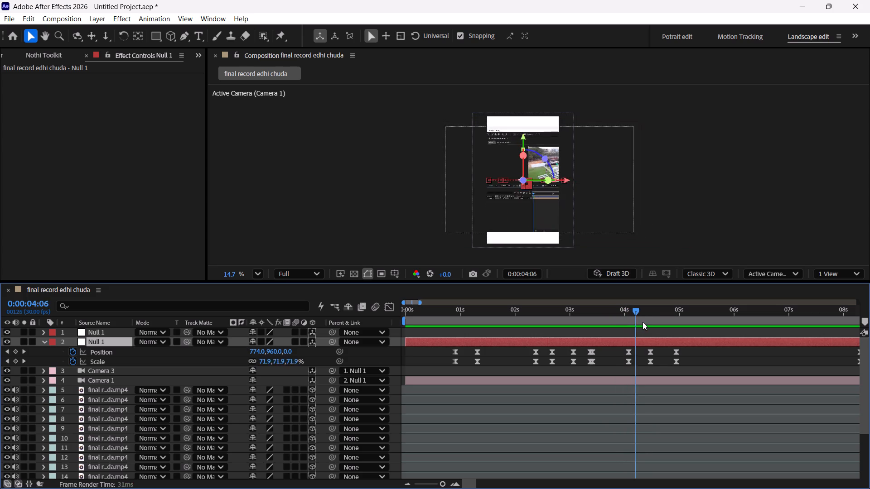
drag(643, 322, 675, 326)
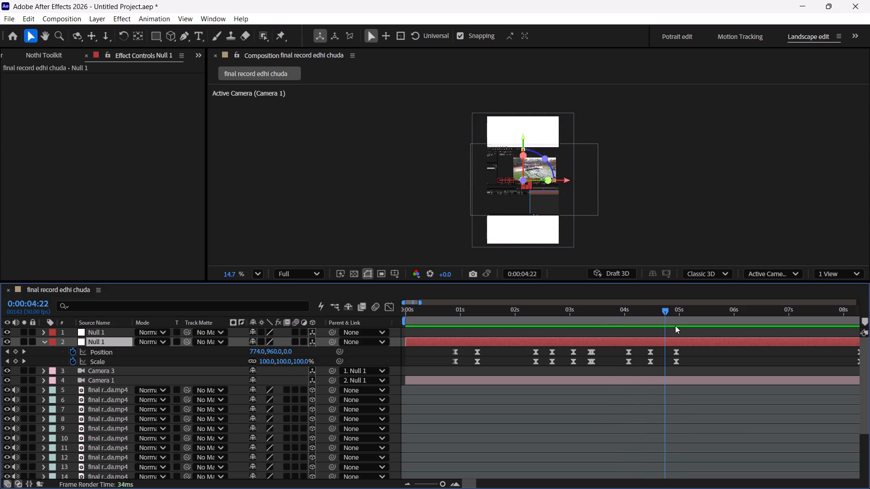
drag(675, 326, 765, 337)
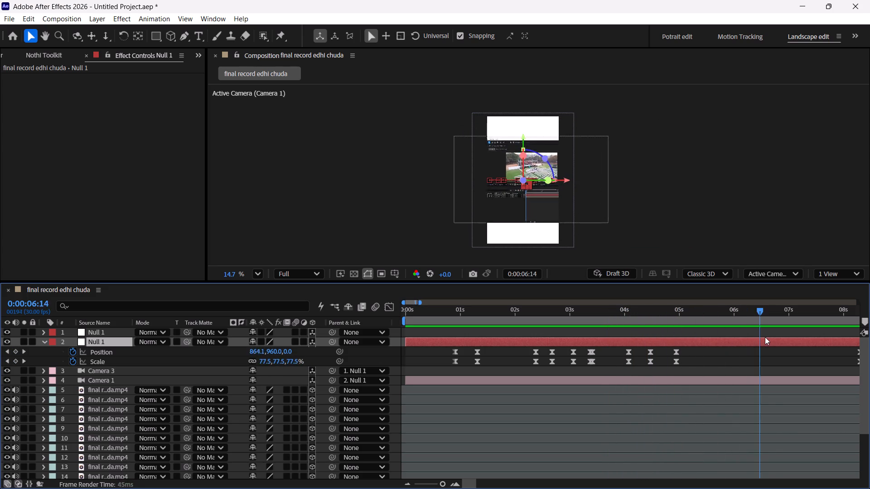
drag(765, 337, 760, 336)
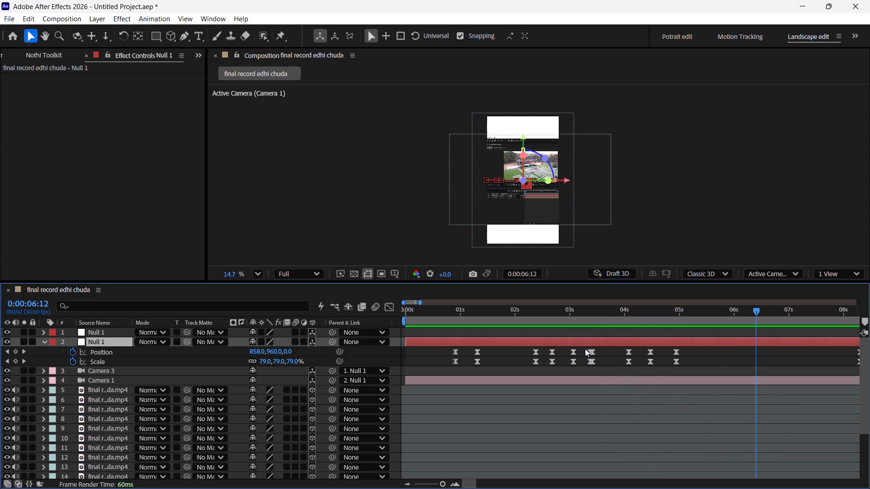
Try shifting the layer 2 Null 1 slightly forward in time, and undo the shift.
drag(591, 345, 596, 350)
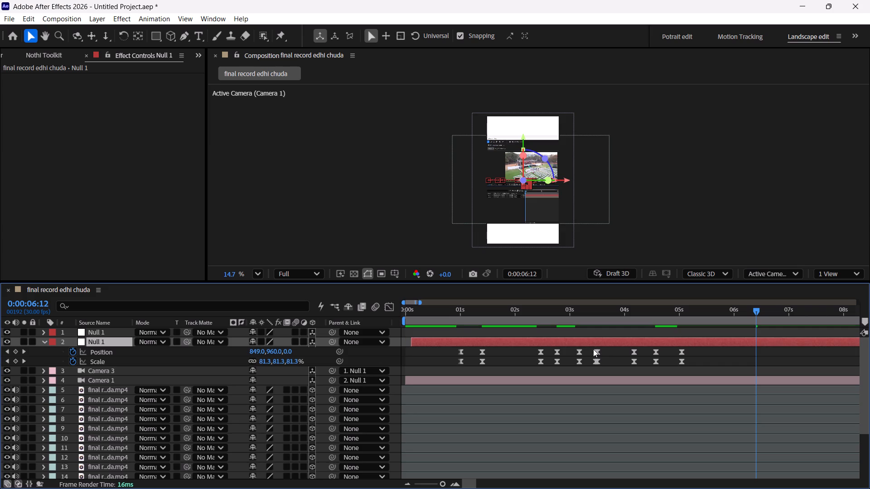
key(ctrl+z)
Review the layer 2 Null 1's Position and Scale keyframes against the footage between about 1 and 3.5 seconds.
double_click(458, 482)
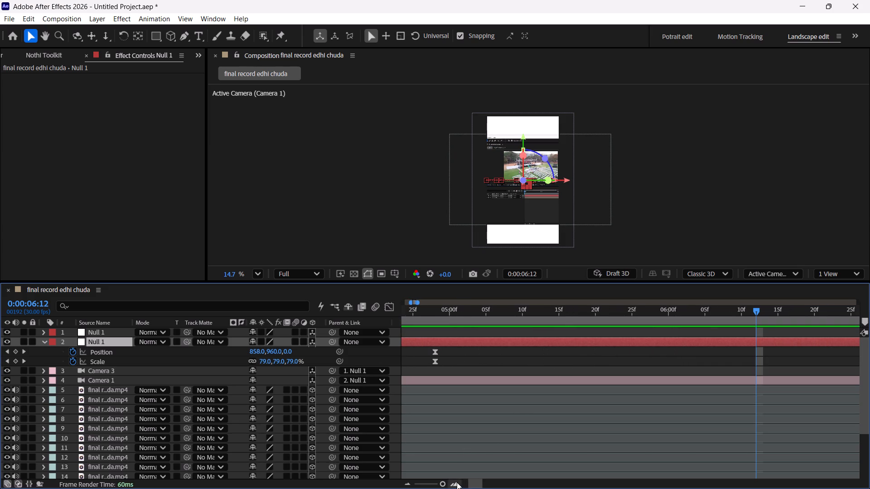
drag(750, 312, 619, 340)
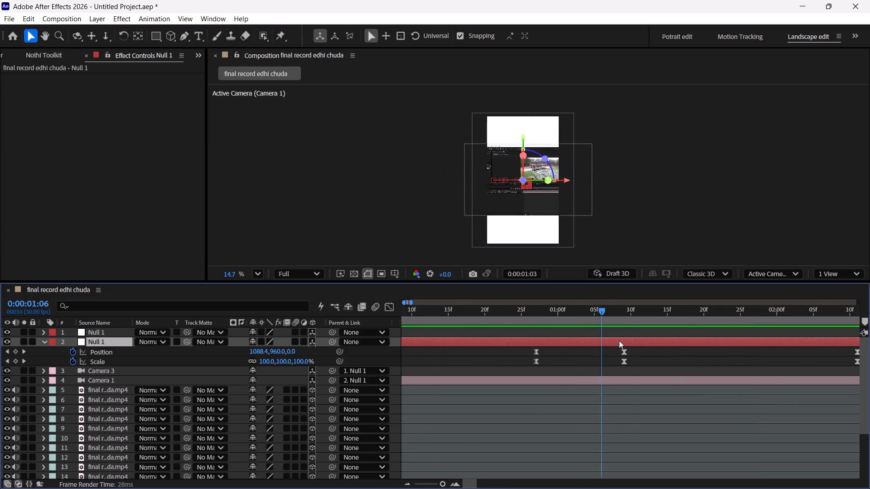
drag(619, 340, 625, 341)
ctrl+scroll(621, 340, down, 4)
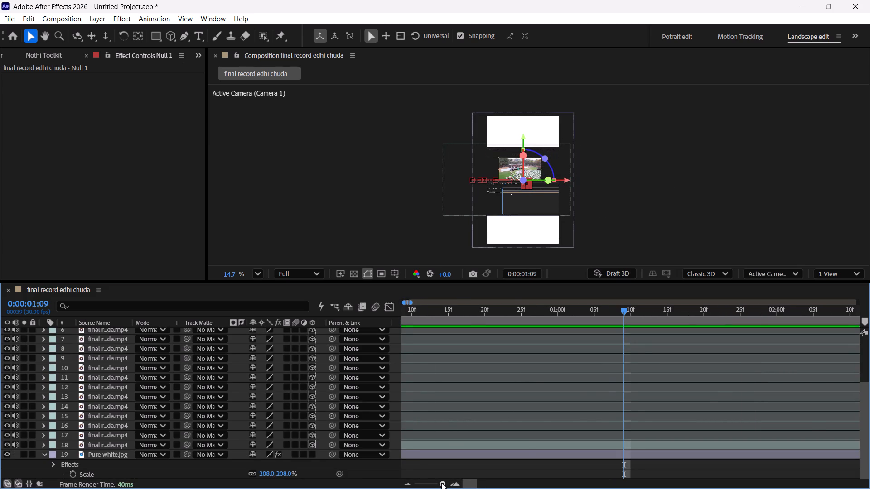
click(441, 483)
scroll(454, 384, up, 4)
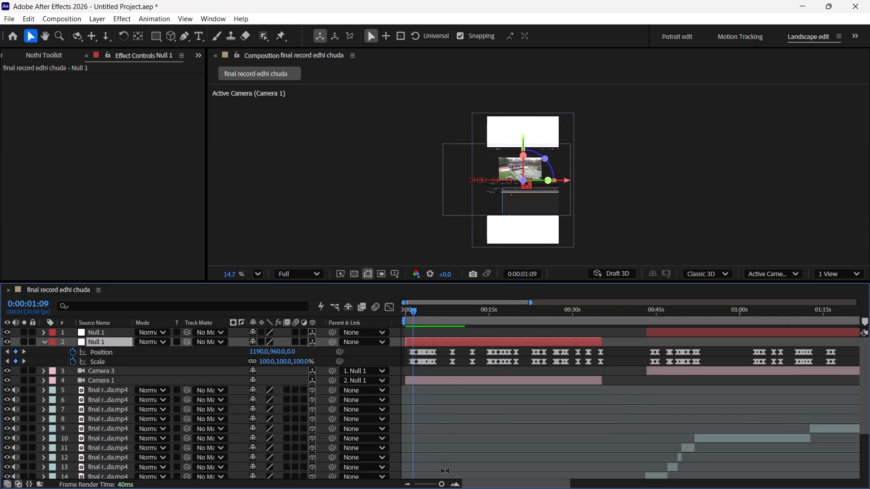
triple_click(454, 483)
drag(414, 312, 421, 314)
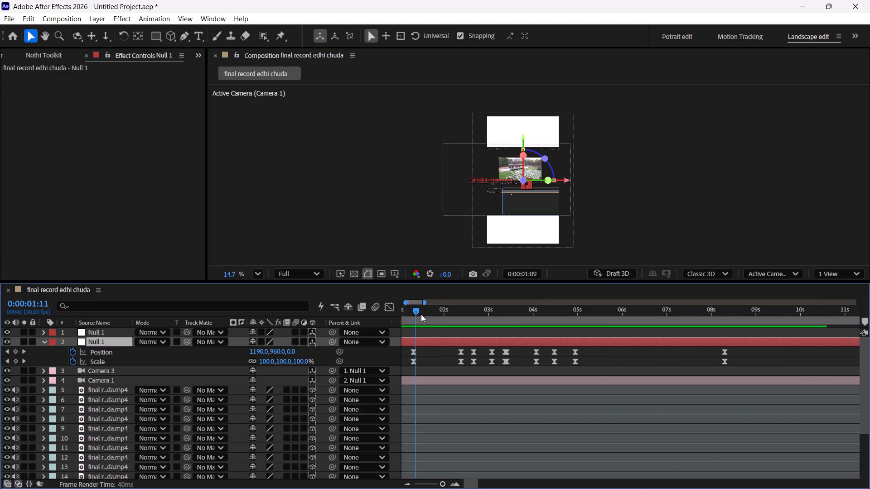
drag(421, 314, 508, 328)
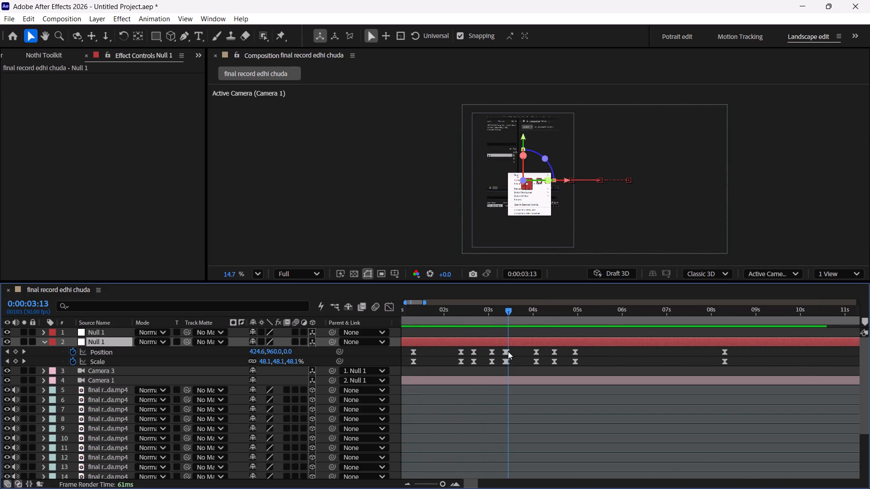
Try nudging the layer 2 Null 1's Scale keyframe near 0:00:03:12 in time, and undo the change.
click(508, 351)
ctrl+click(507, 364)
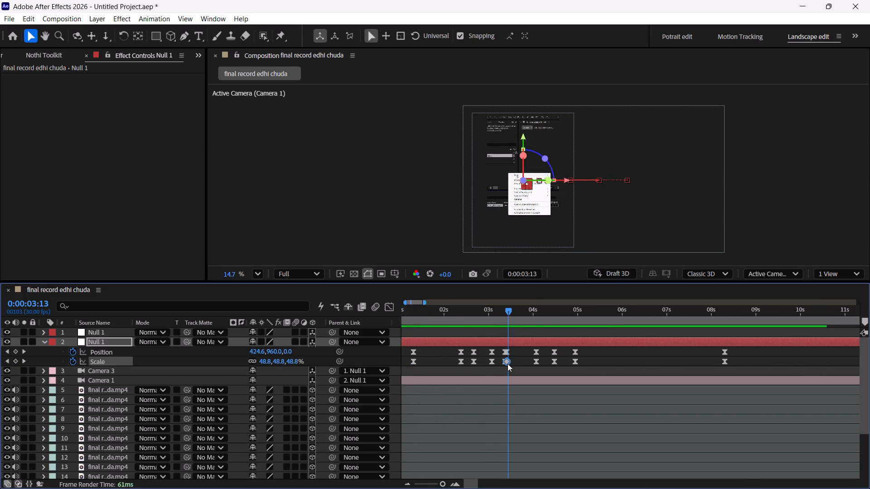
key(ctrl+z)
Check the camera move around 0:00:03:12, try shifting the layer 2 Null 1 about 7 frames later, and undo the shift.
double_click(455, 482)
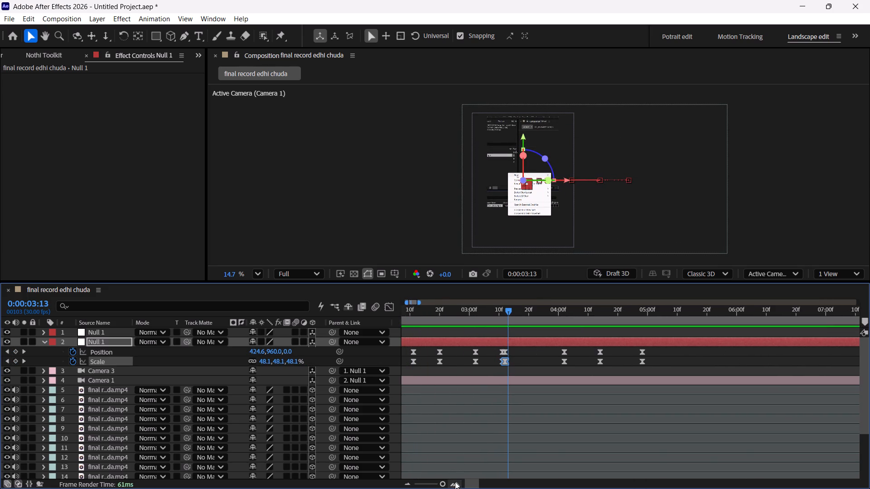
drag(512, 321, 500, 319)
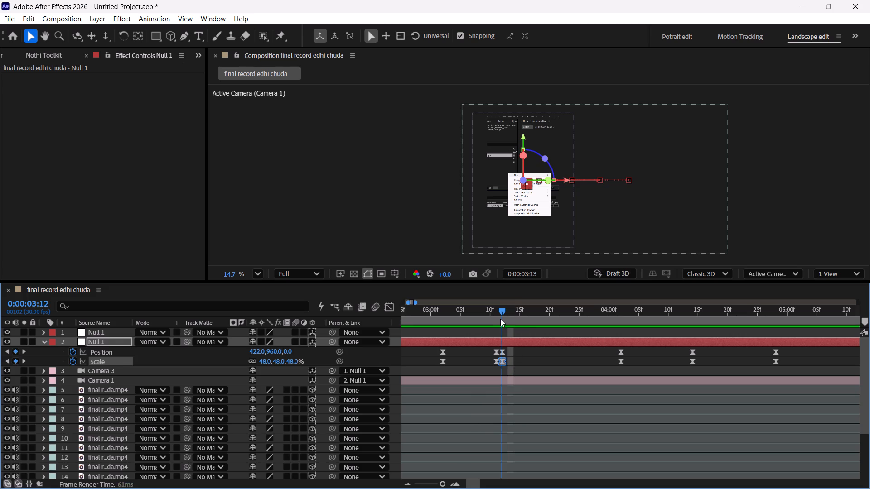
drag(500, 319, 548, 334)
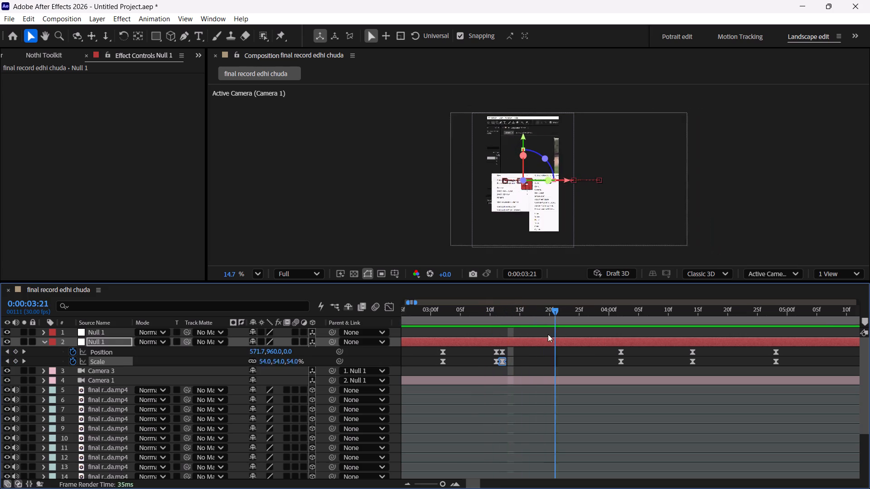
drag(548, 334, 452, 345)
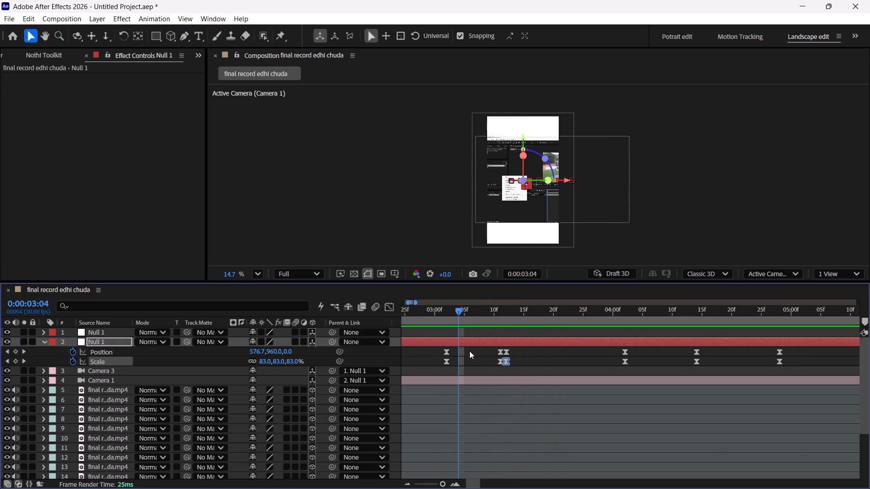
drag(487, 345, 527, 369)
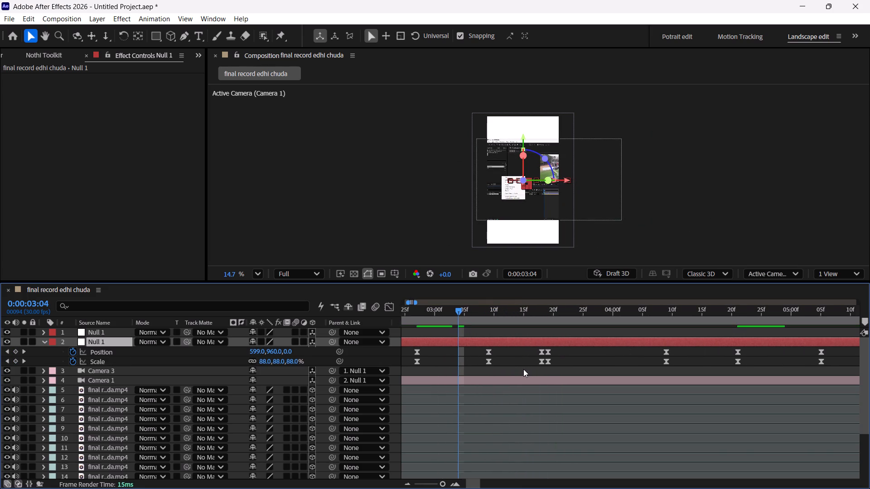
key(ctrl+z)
Move the layer 2 Null 1's Position and Scale keyframes from 0:00:03:11 through 0:00:04:28 about 12 frames later.
drag(484, 349, 754, 389)
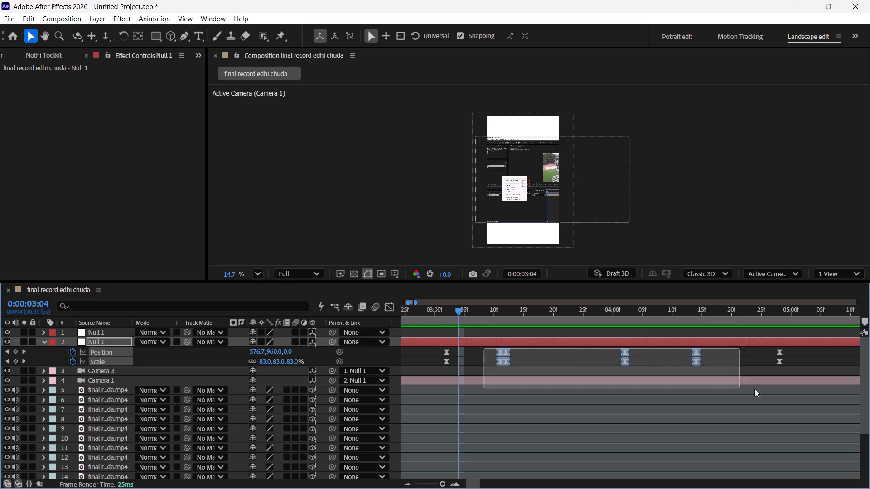
drag(754, 389, 799, 393)
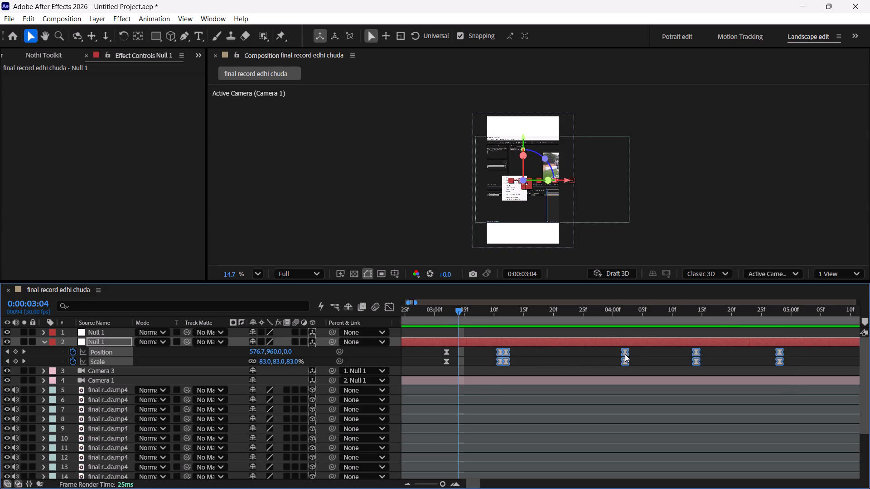
drag(625, 354, 697, 366)
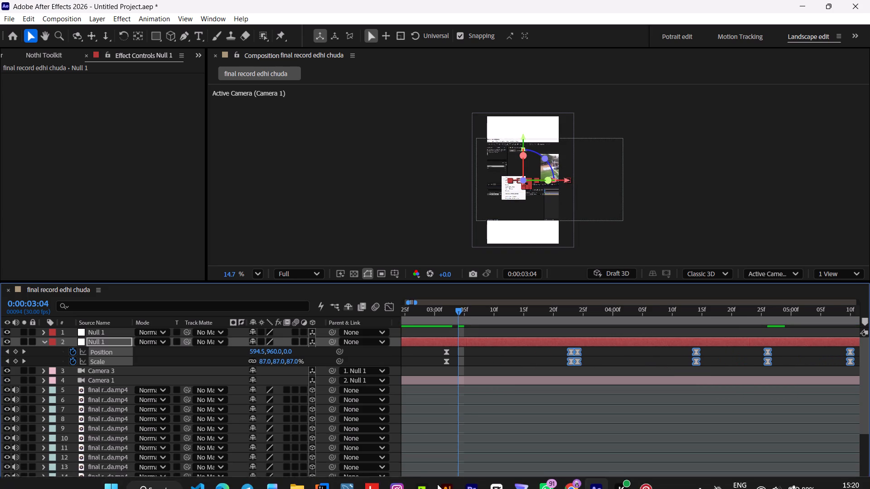
Play and scrub the composition between about 3 and 6 seconds to check the retimed camera null keyframes against the footage.
click(442, 483)
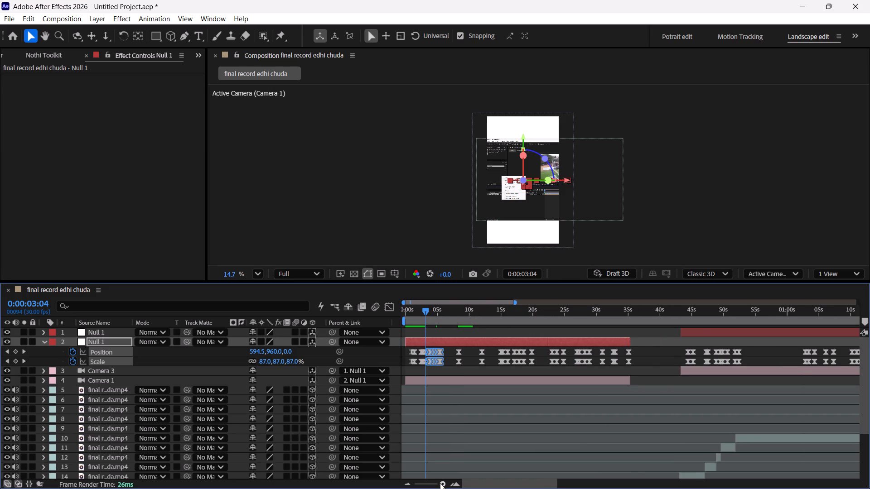
key(space)
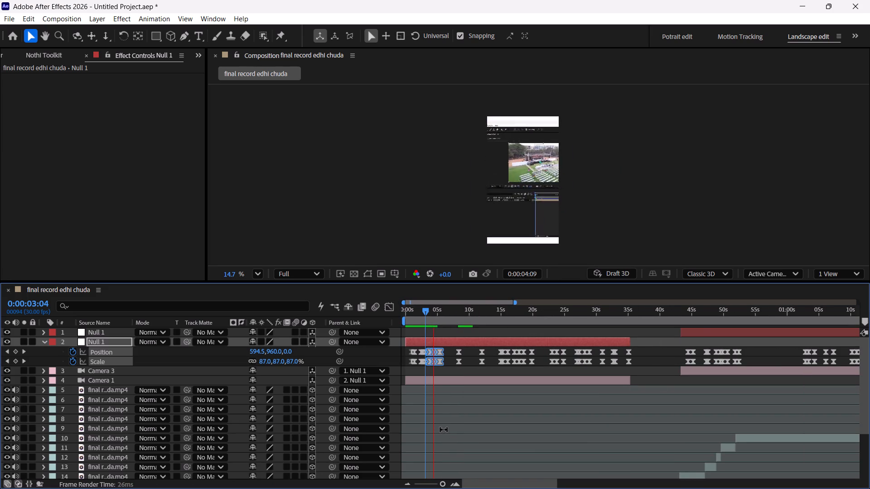
key(space)
triple_click(451, 483)
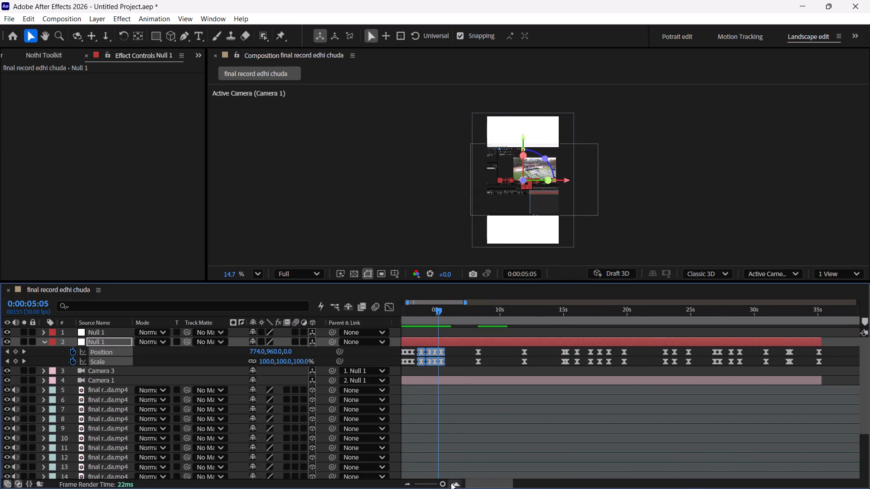
click(451, 483)
drag(441, 311, 462, 332)
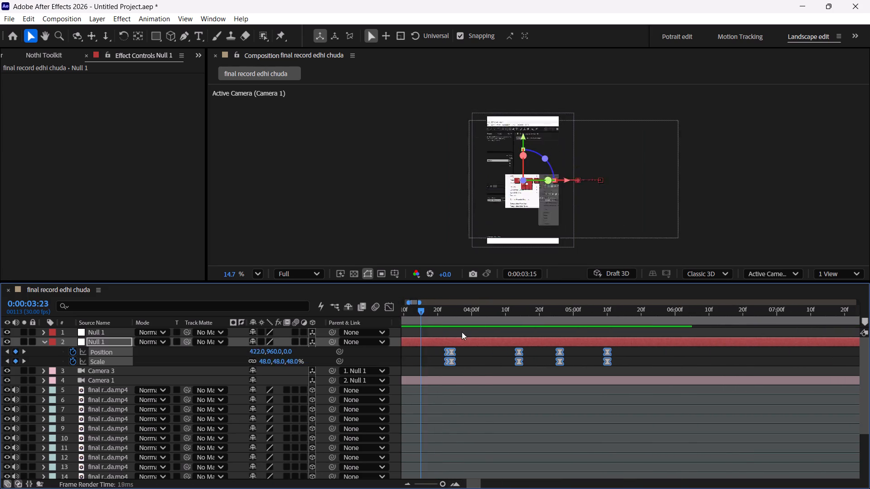
drag(462, 332, 526, 340)
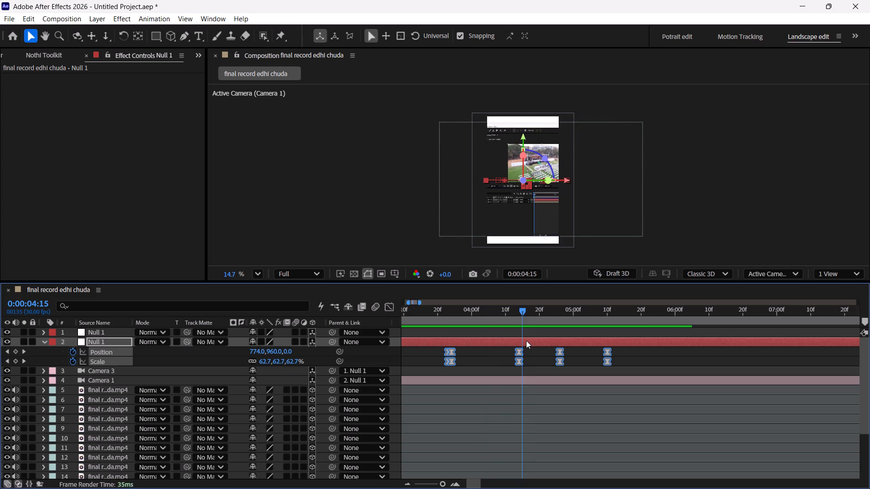
drag(526, 340, 597, 346)
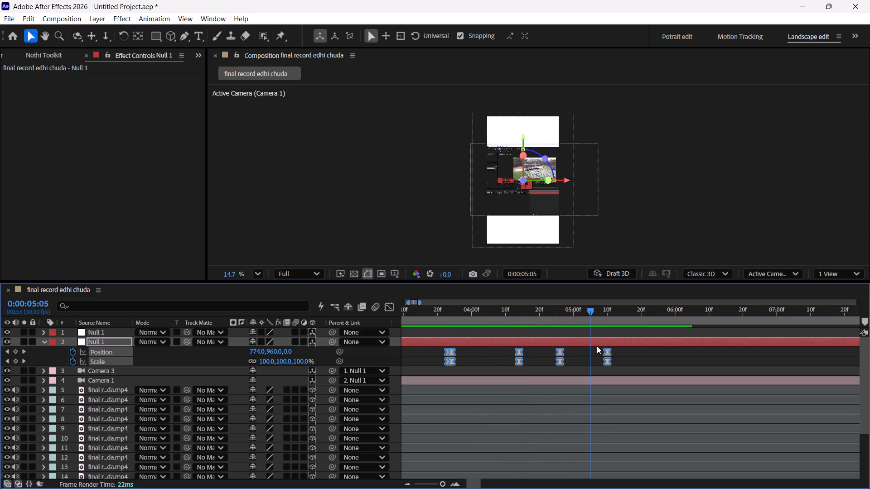
drag(597, 346, 497, 356)
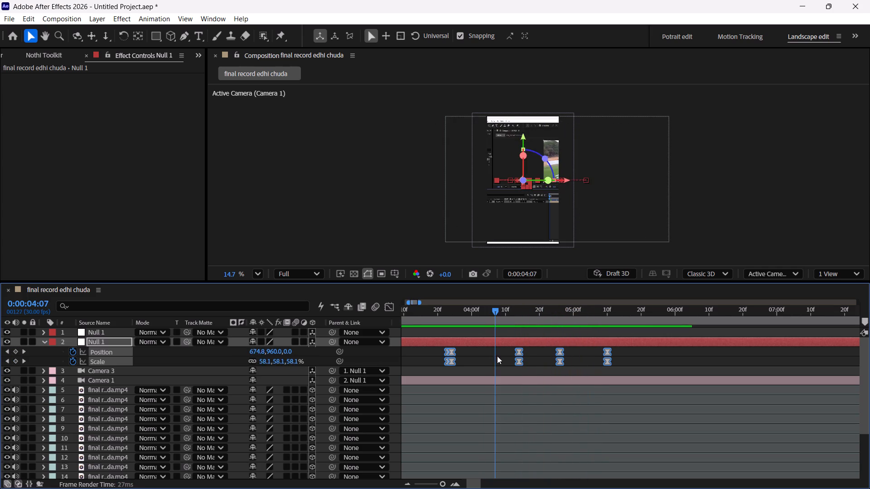
drag(497, 356, 585, 360)
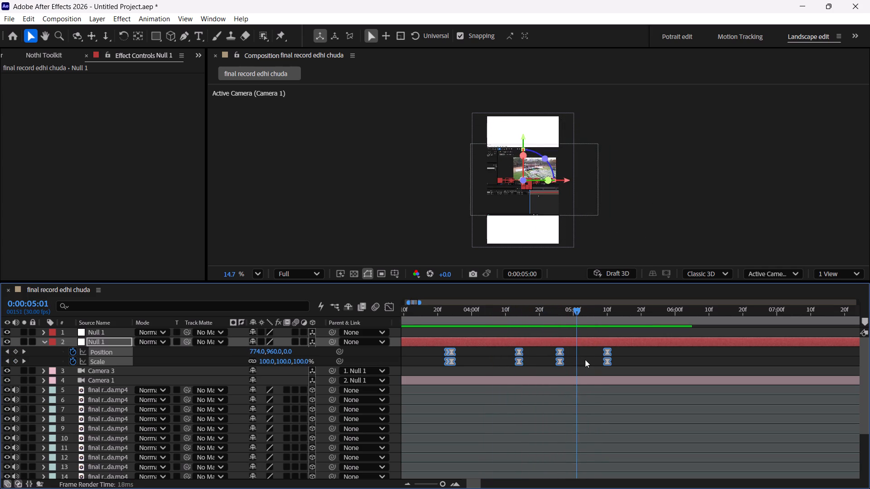
drag(585, 360, 714, 364)
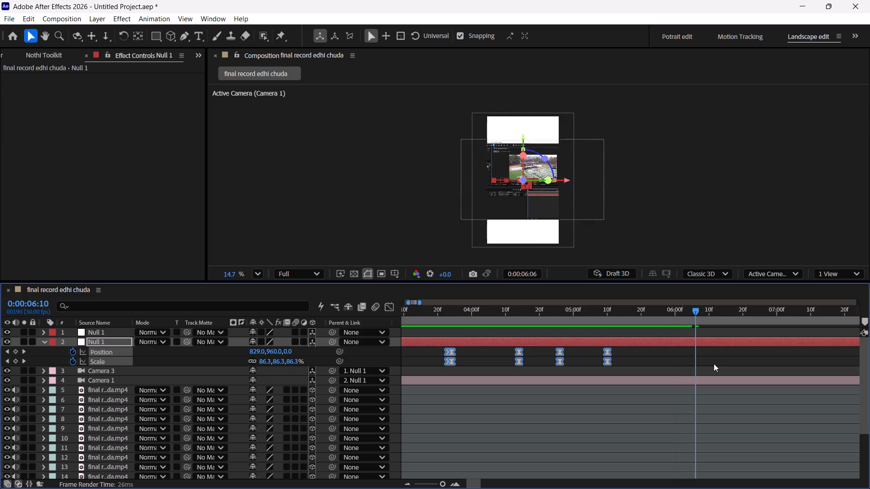
drag(714, 364, 565, 374)
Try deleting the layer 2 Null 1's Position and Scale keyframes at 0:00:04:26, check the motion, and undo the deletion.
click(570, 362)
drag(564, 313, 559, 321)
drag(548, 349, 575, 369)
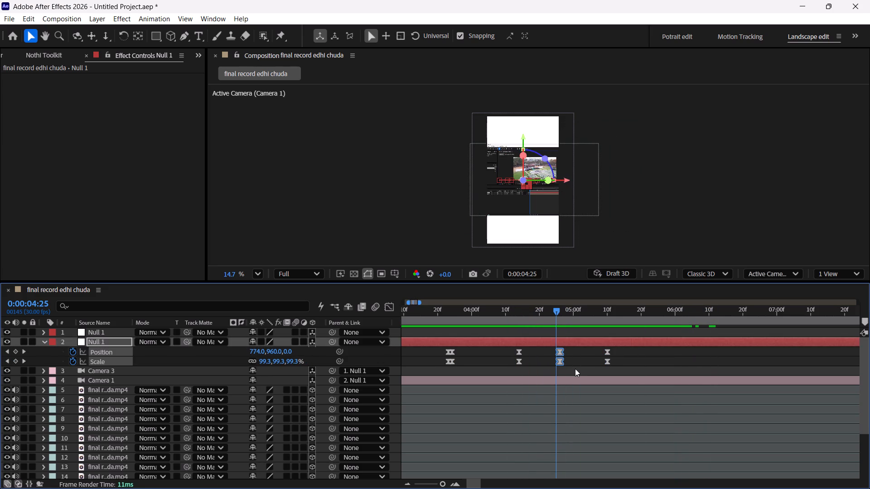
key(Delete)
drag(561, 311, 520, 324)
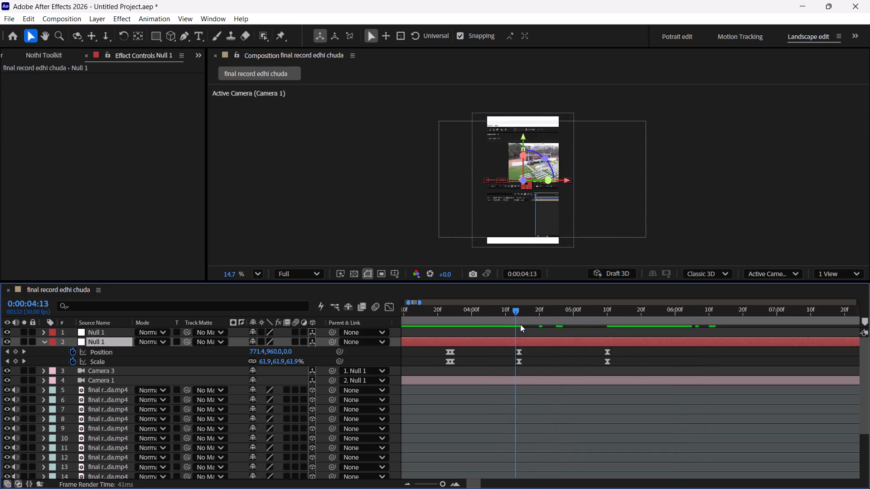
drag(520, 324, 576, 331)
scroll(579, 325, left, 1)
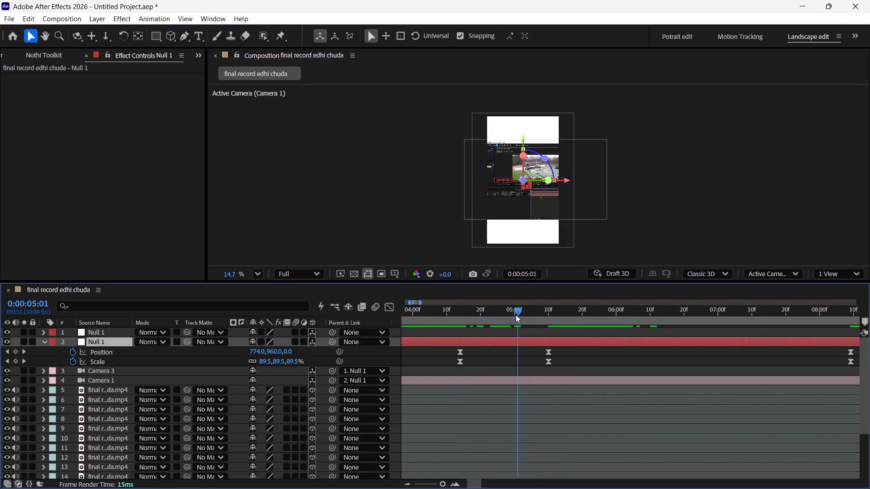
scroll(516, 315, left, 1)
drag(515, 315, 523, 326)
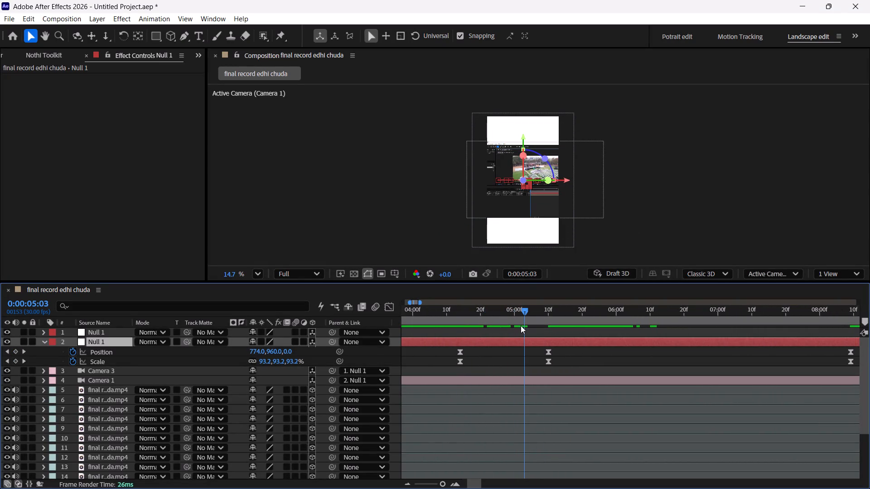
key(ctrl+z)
Delete the layer 2 Null 1's Position and Scale keyframes at 0:00:04:26.
drag(486, 311, 498, 324)
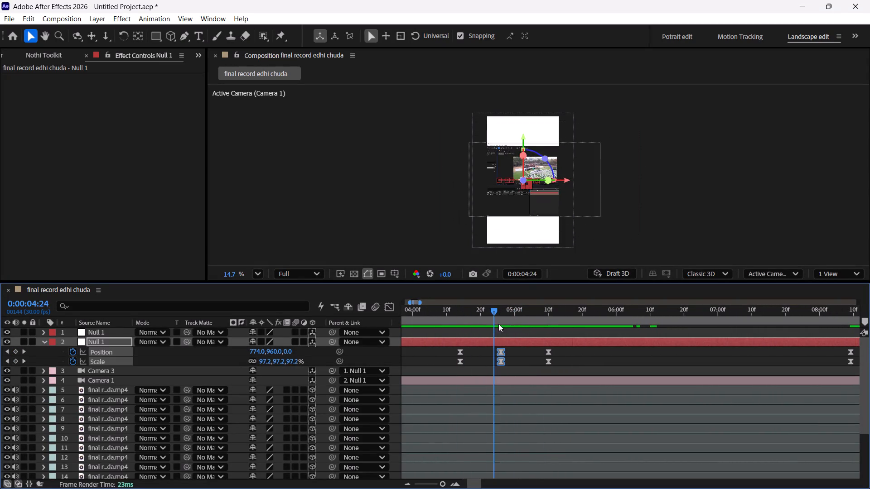
drag(498, 324, 500, 332)
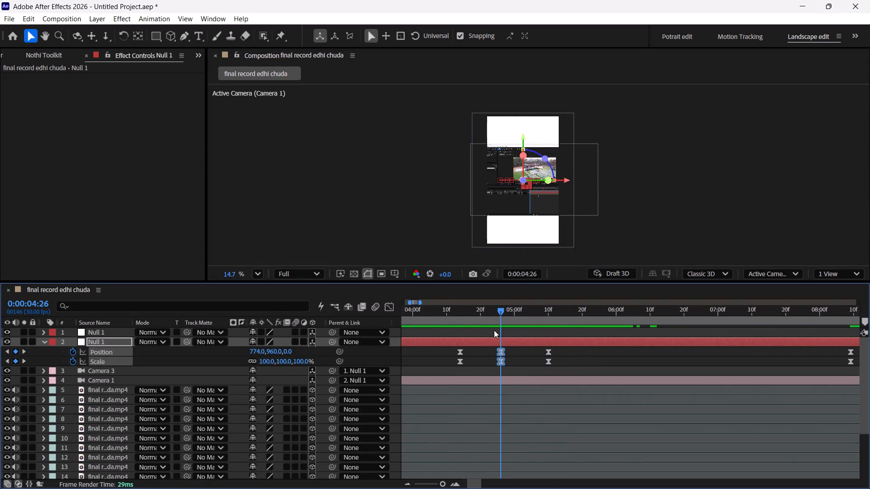
key(Delete)
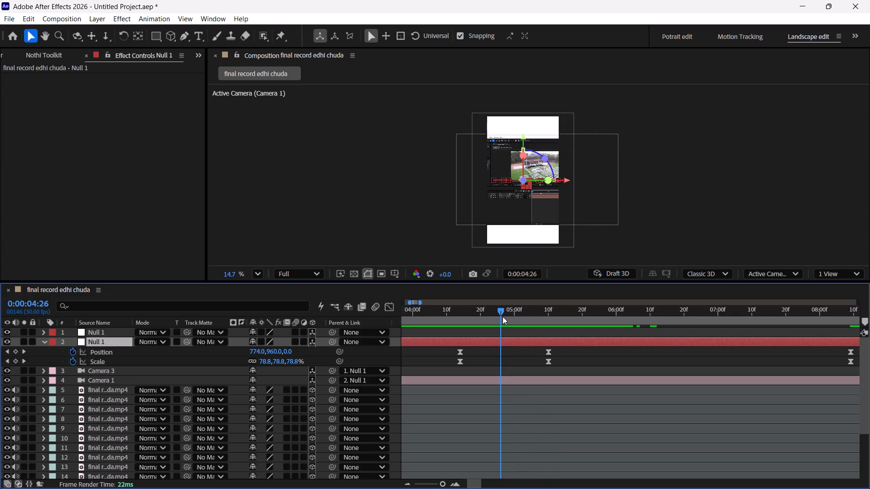
Scrub onward from 0:00:04:26 and play the composition from the start to about 15 seconds to check the camera motion.
drag(503, 315, 658, 335)
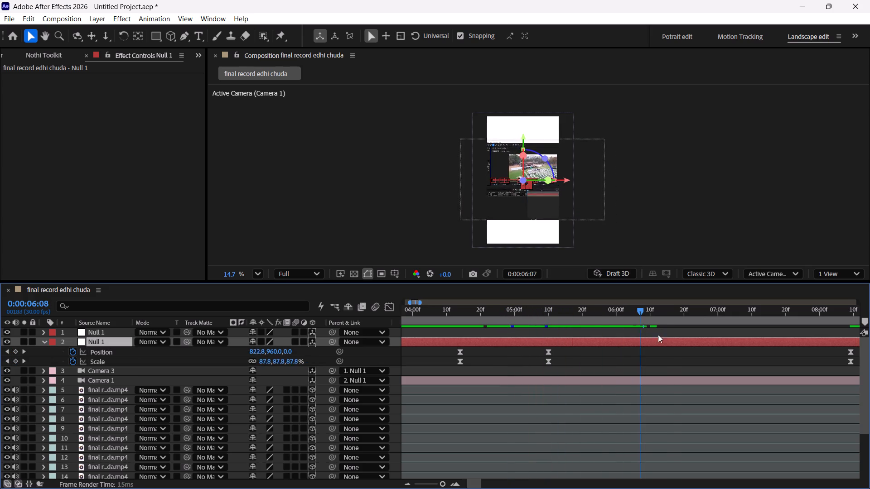
drag(658, 335, 680, 337)
scroll(656, 336, left, 3)
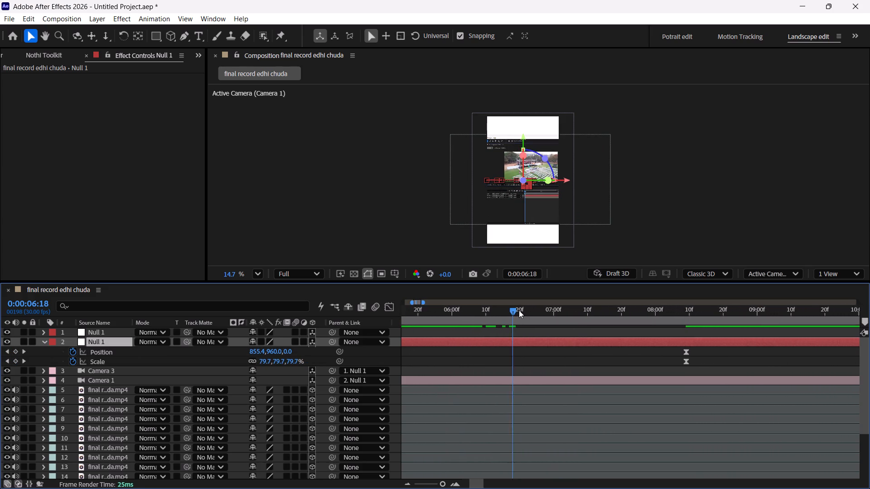
scroll(519, 310, left, 1)
drag(496, 310, 678, 337)
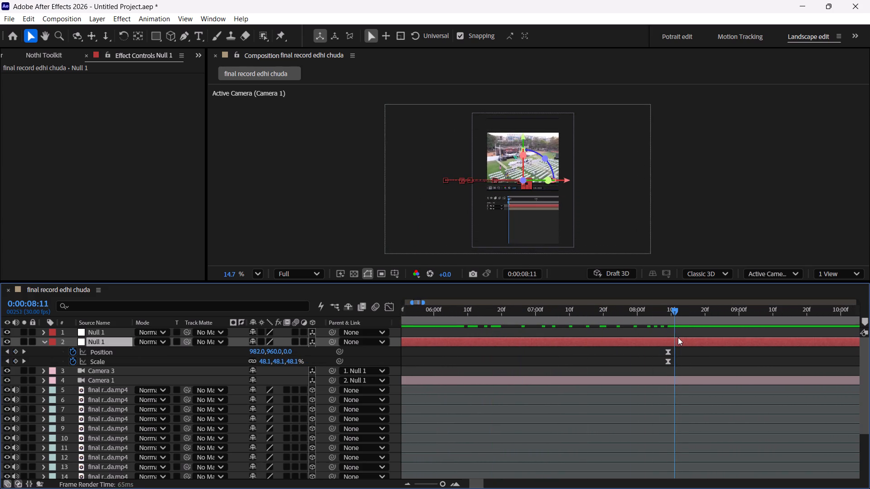
drag(678, 337, 682, 338)
scroll(682, 338, left, 2)
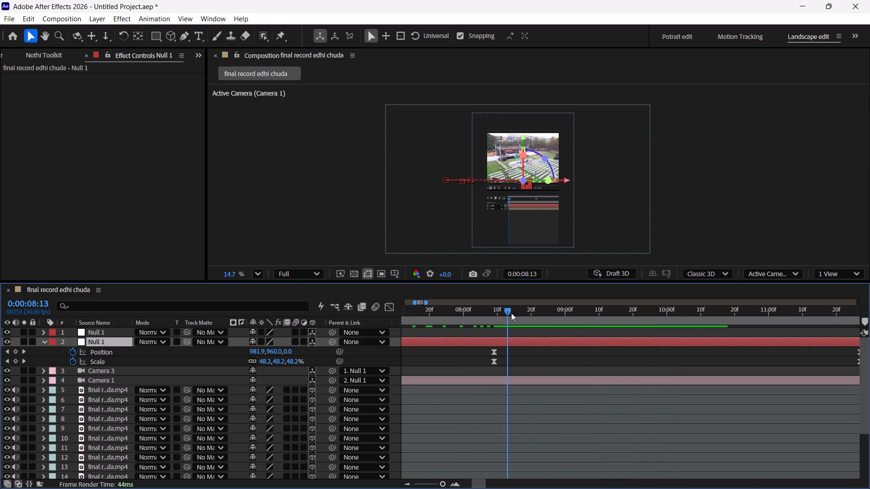
click(439, 486)
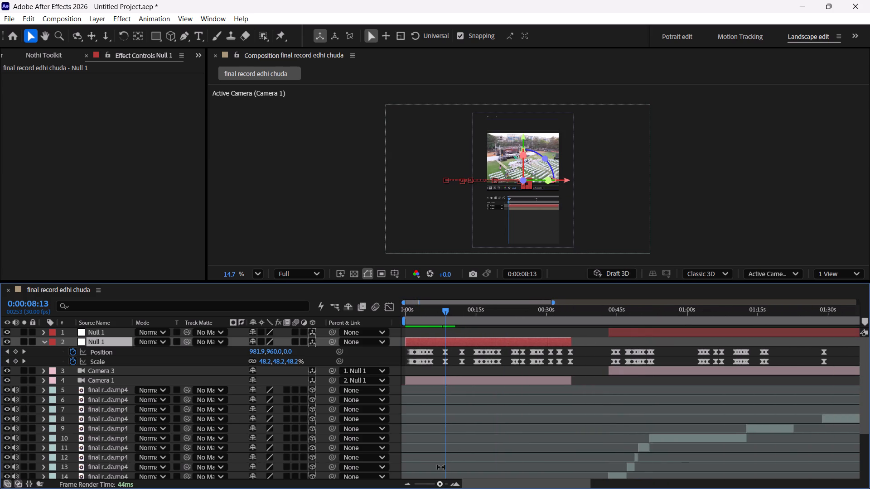
drag(437, 316, 356, 316)
key(space)
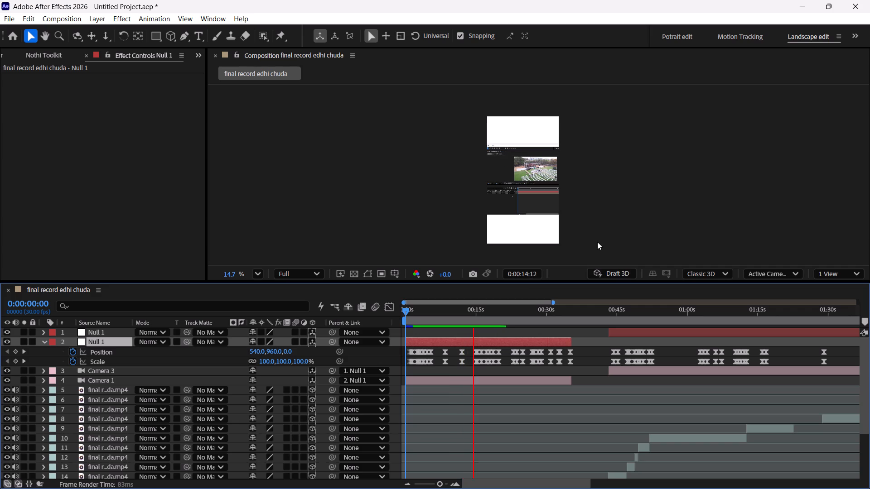
key(space)
Scrub the composition between about 6 and 16 seconds to compare the camera null keyframes with the footage.
triple_click(455, 481)
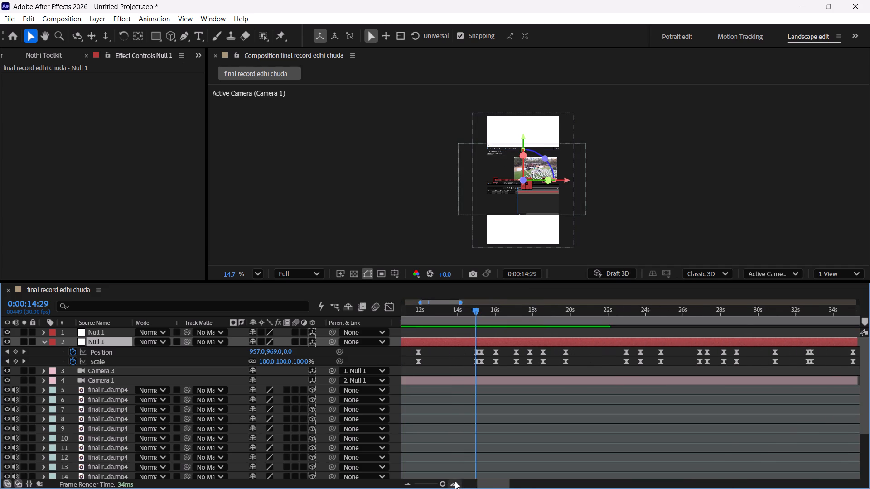
drag(469, 317, 542, 371)
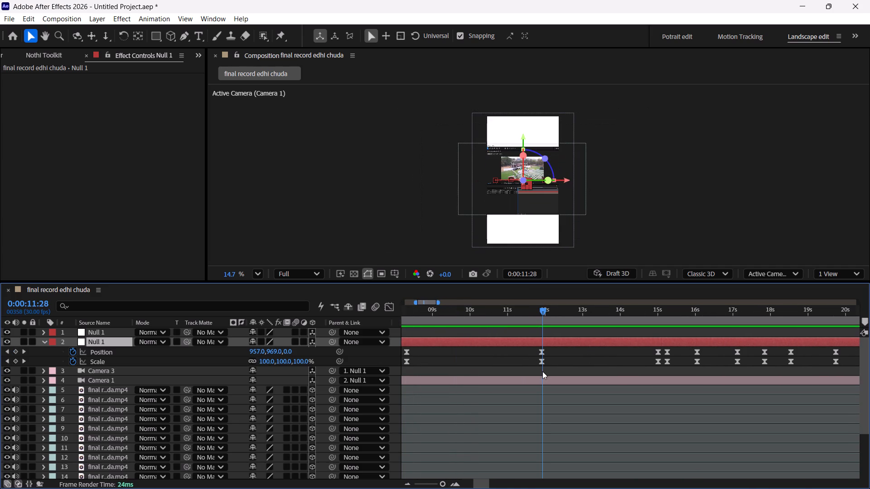
drag(542, 371, 585, 379)
scroll(521, 147, up, 6)
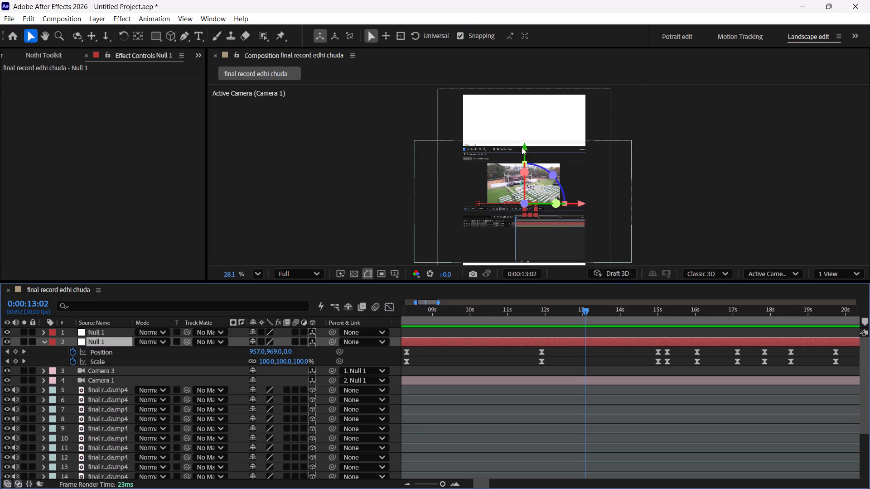
scroll(522, 147, up, 1)
drag(587, 312, 406, 330)
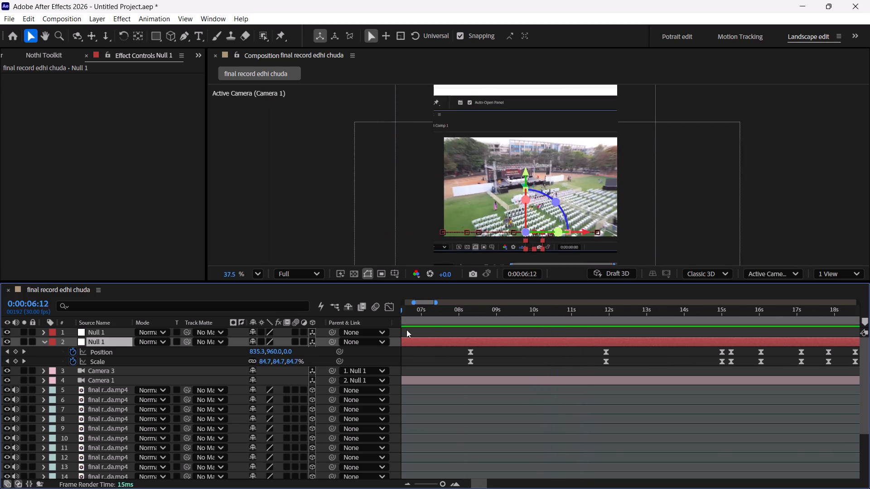
drag(406, 330, 584, 354)
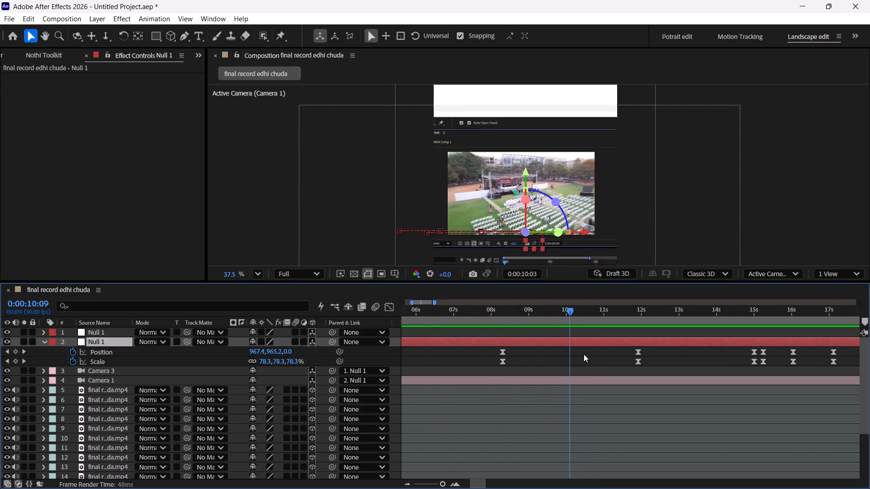
drag(584, 354, 660, 367)
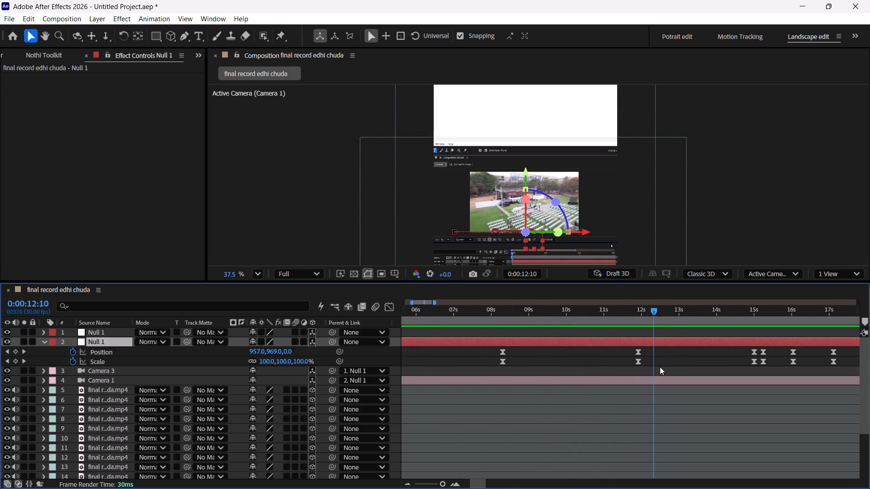
drag(660, 367, 718, 375)
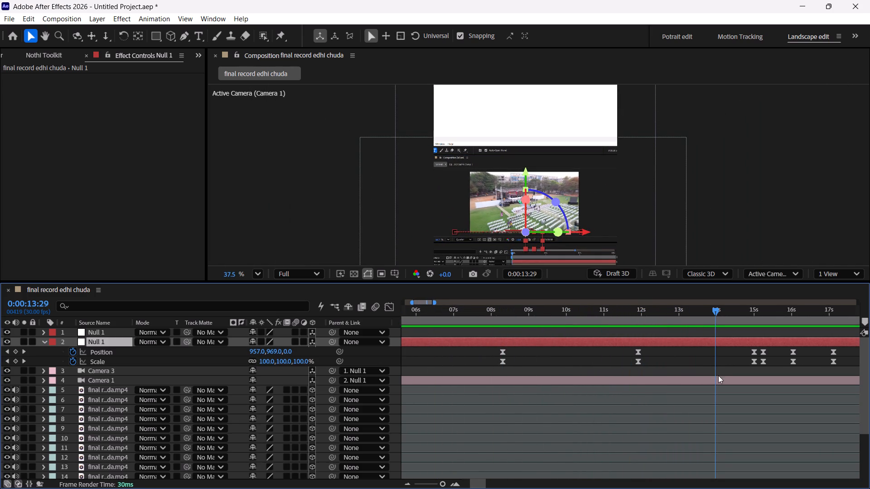
drag(718, 375, 708, 376)
scroll(555, 174, down, 7)
scroll(566, 198, up, 3)
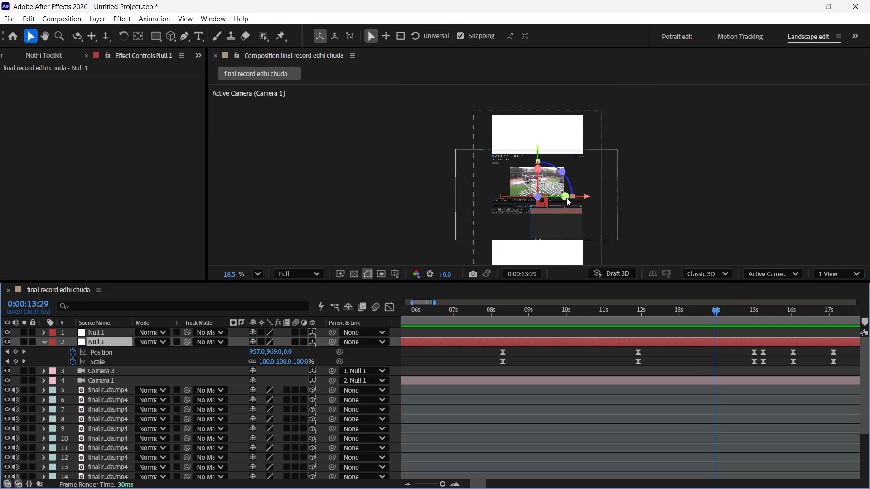
scroll(567, 220, up, 1)
scroll(719, 316, left, 1)
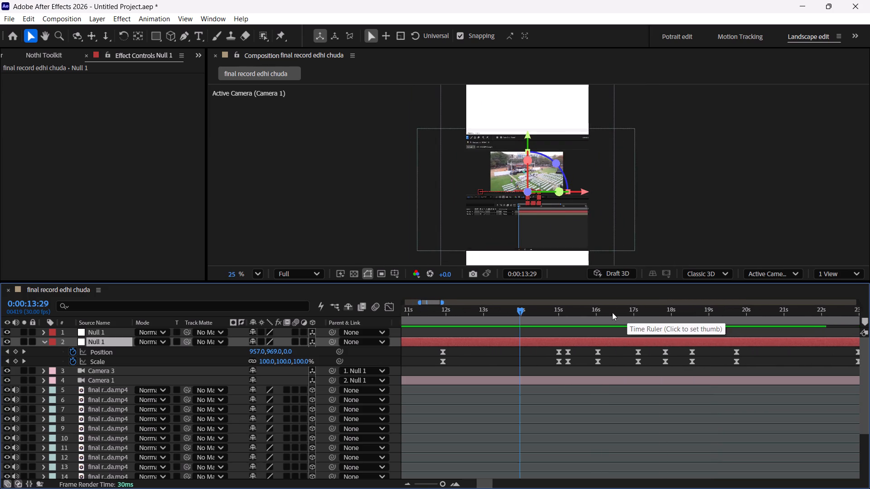
scroll(612, 312, left, 1)
drag(522, 310, 570, 317)
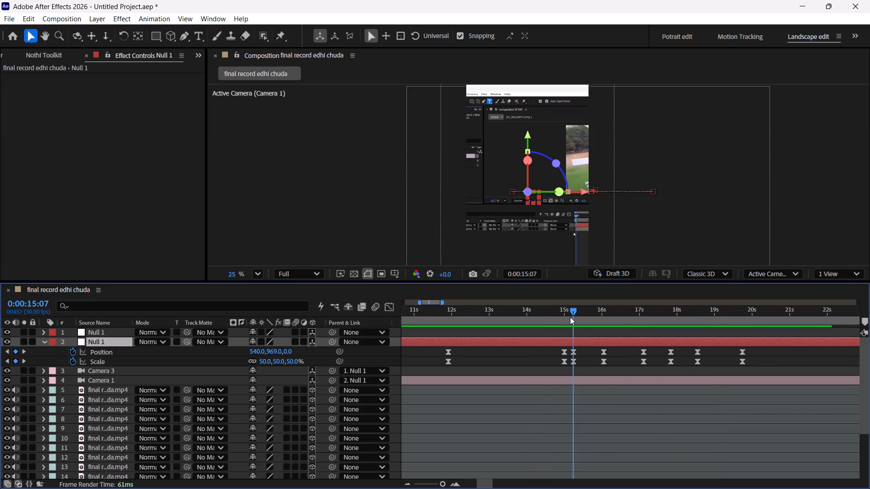
drag(570, 317, 595, 322)
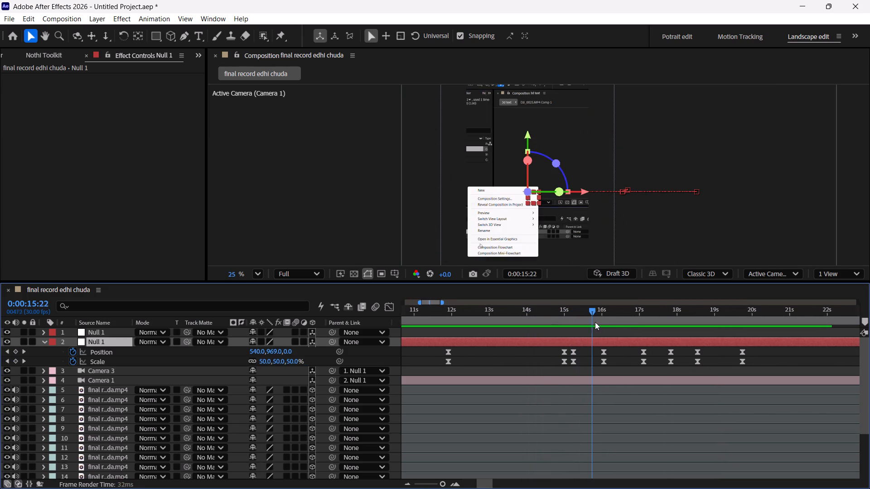
drag(595, 322, 558, 323)
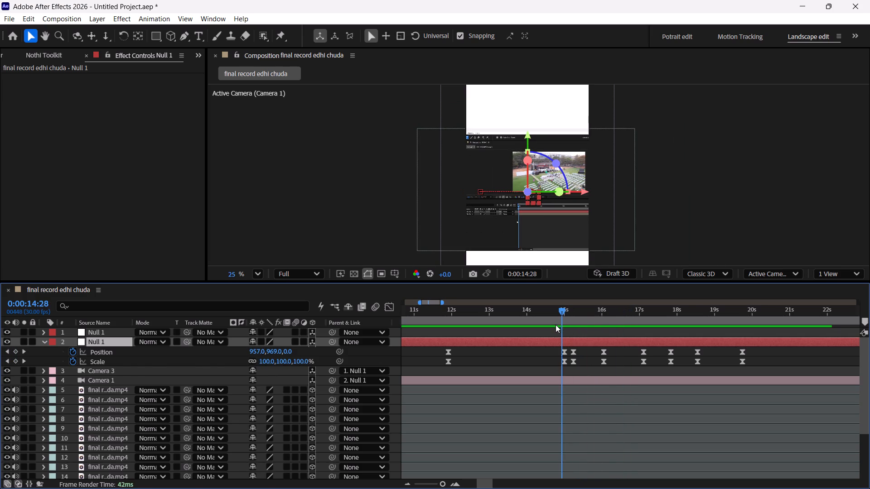
Split the layer 18 screen-recording clip at 0:00:11:29.
scroll(556, 325, down, 2)
click(558, 443)
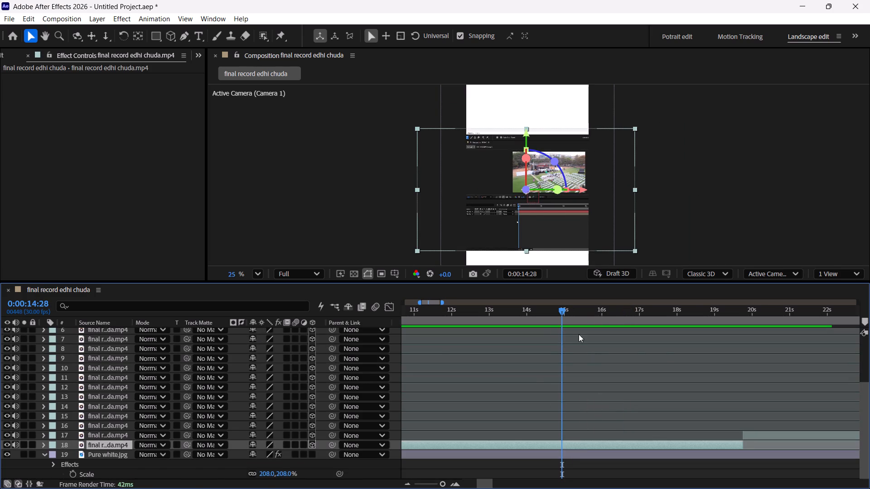
scroll(532, 381, up, 3)
drag(564, 306, 529, 316)
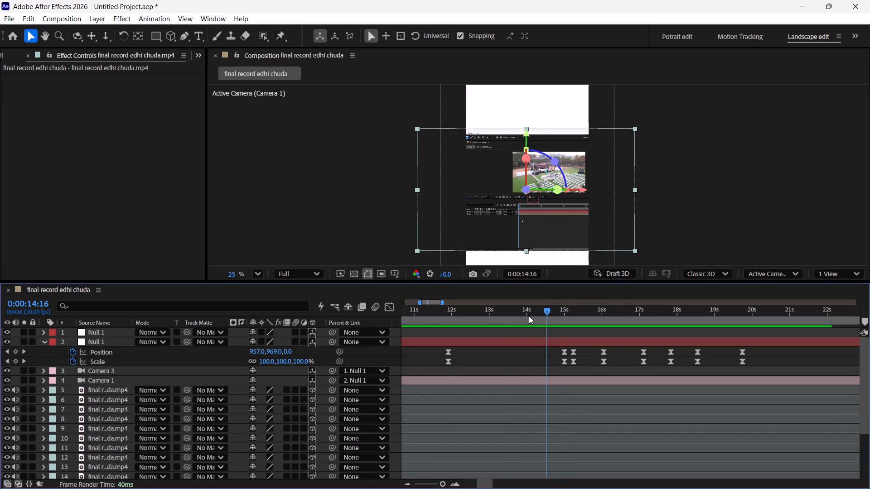
drag(529, 316, 451, 324)
scroll(448, 351, down, 5)
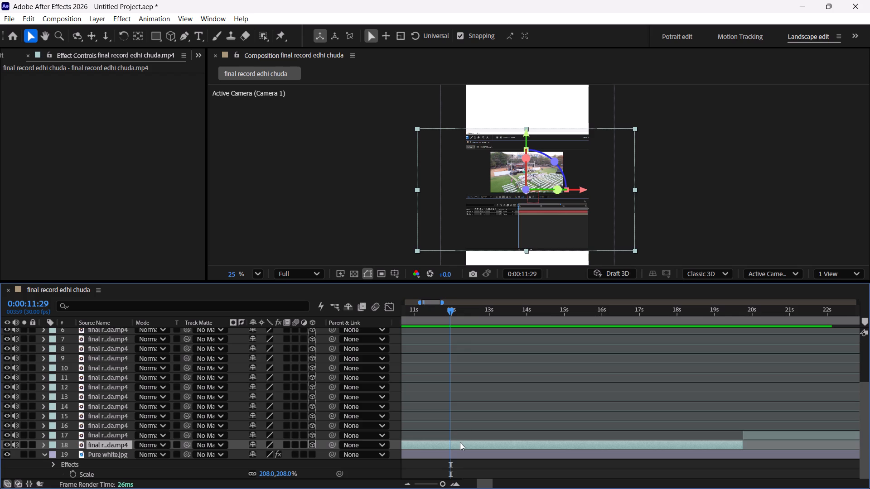
key(ctrl+shift+d)
Split the layer 18 screen-recording clip again at 0:00:14:21.
drag(456, 311, 551, 328)
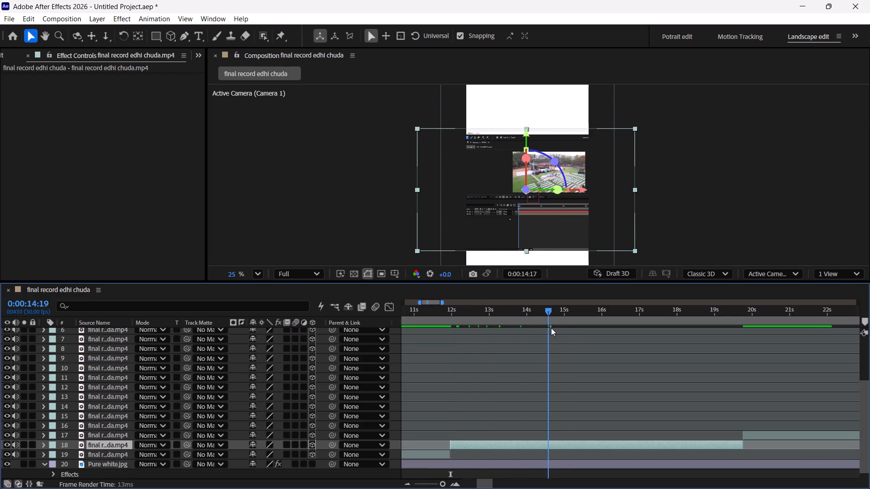
drag(551, 328, 573, 328)
scroll(570, 333, up, 4)
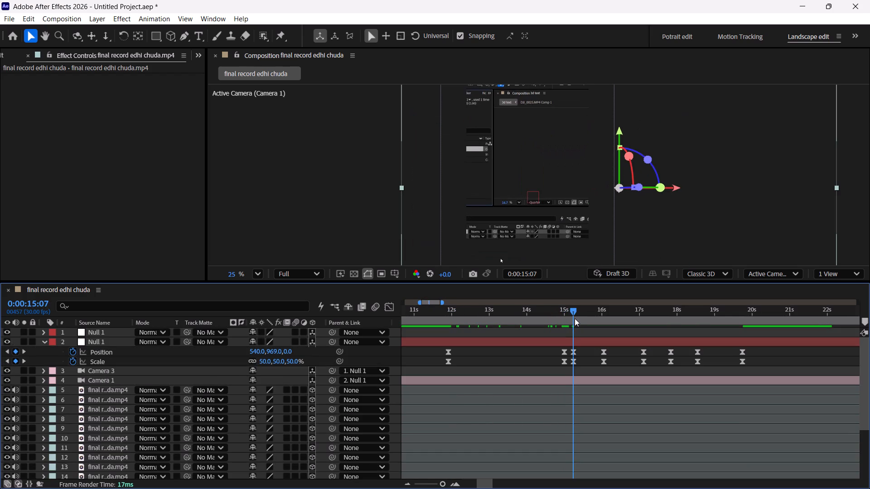
drag(569, 316, 553, 317)
scroll(554, 373, down, 2)
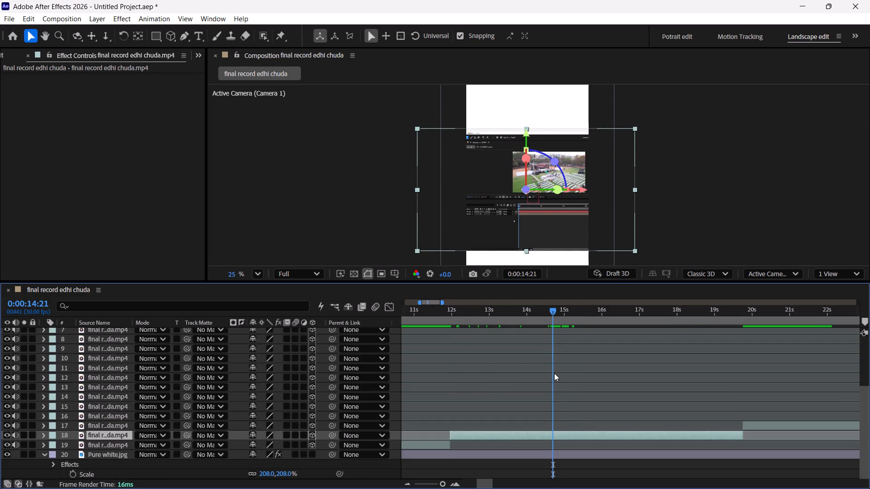
scroll(554, 373, down, 2)
ctrl+shift+click(551, 432)
key(ctrl+shift+d)
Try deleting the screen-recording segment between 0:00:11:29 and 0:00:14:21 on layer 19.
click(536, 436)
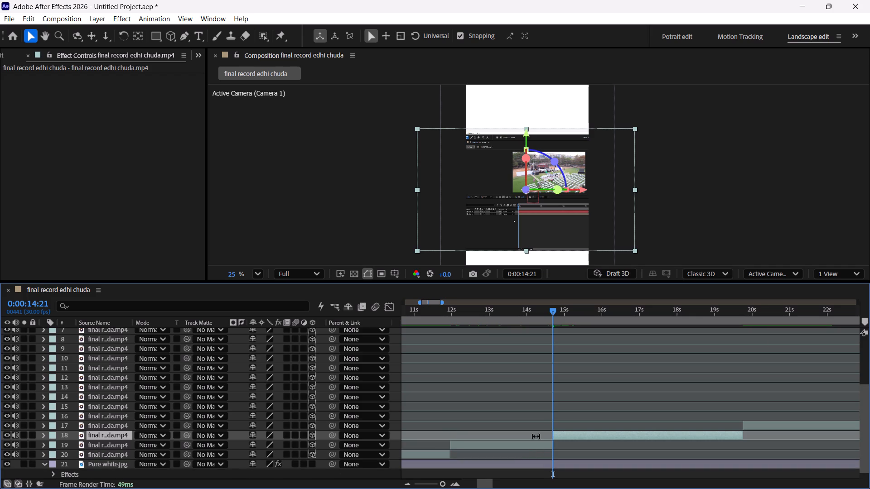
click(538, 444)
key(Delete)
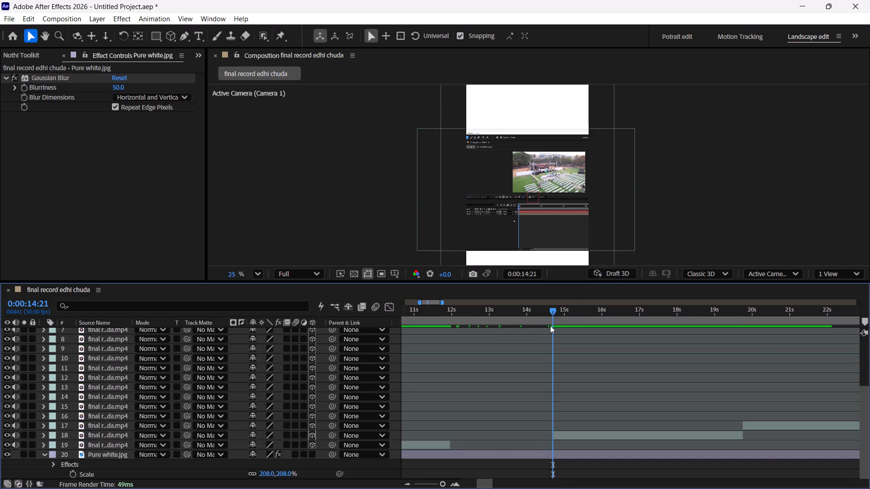
Play the composition from 0:00:13:27 to about 21 seconds and survey the clip arrangement across the whole timeline.
drag(553, 310, 523, 326)
scroll(497, 179, down, 5)
key(space)
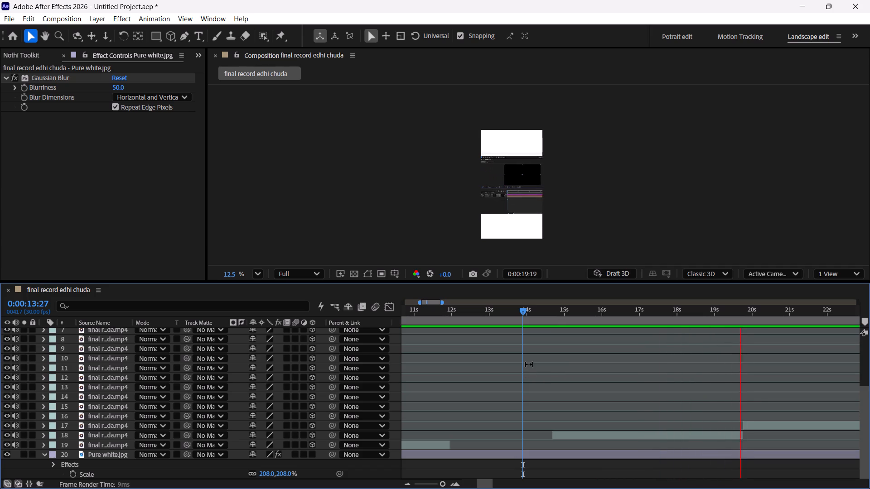
key(space)
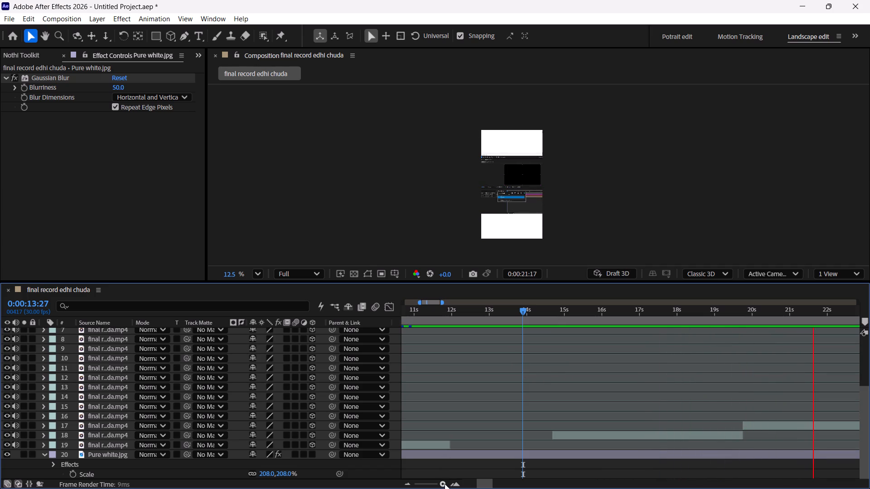
drag(442, 484, 430, 478)
scroll(529, 401, up, 3)
scroll(532, 396, down, 2)
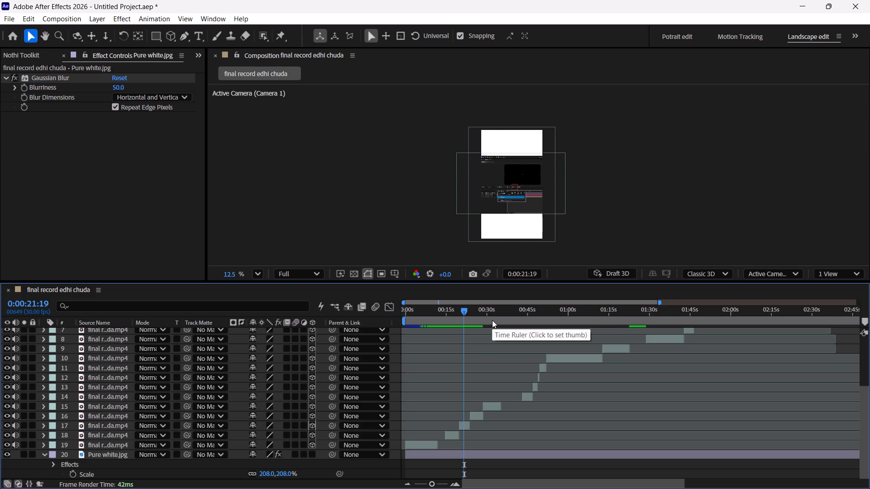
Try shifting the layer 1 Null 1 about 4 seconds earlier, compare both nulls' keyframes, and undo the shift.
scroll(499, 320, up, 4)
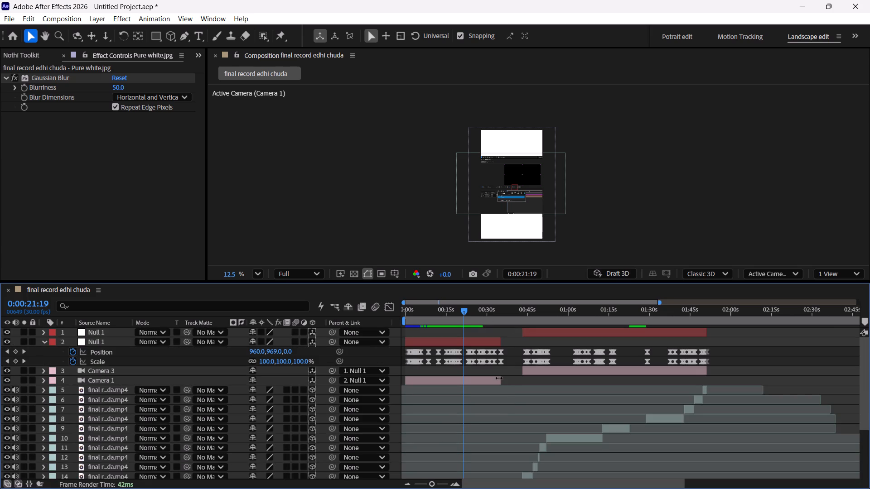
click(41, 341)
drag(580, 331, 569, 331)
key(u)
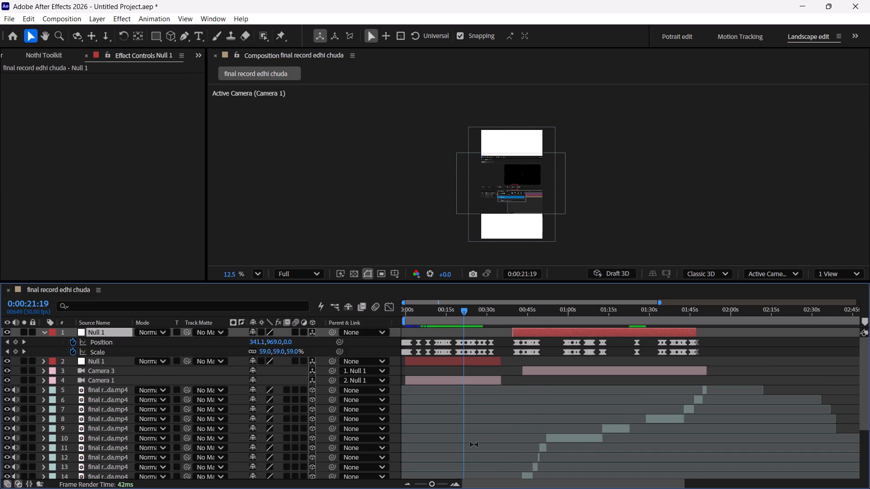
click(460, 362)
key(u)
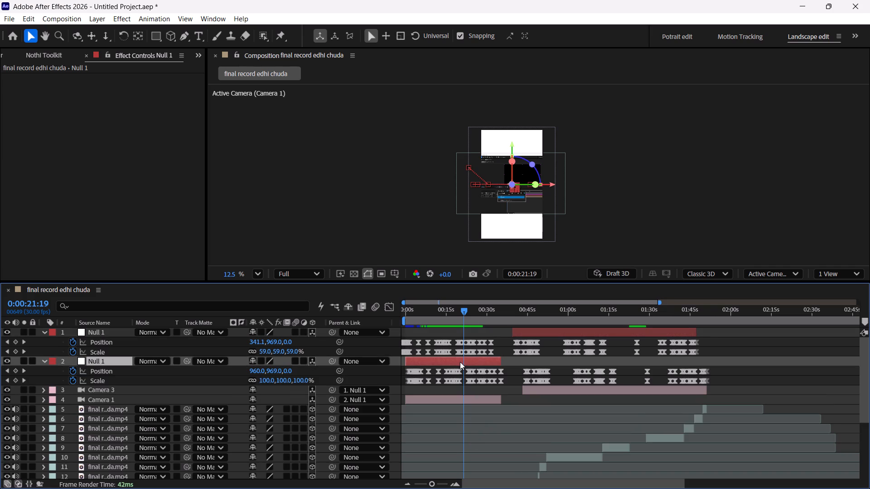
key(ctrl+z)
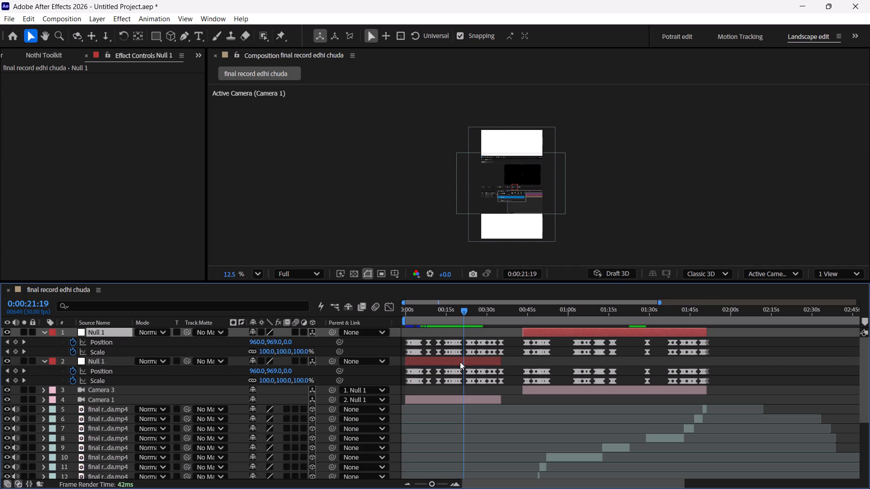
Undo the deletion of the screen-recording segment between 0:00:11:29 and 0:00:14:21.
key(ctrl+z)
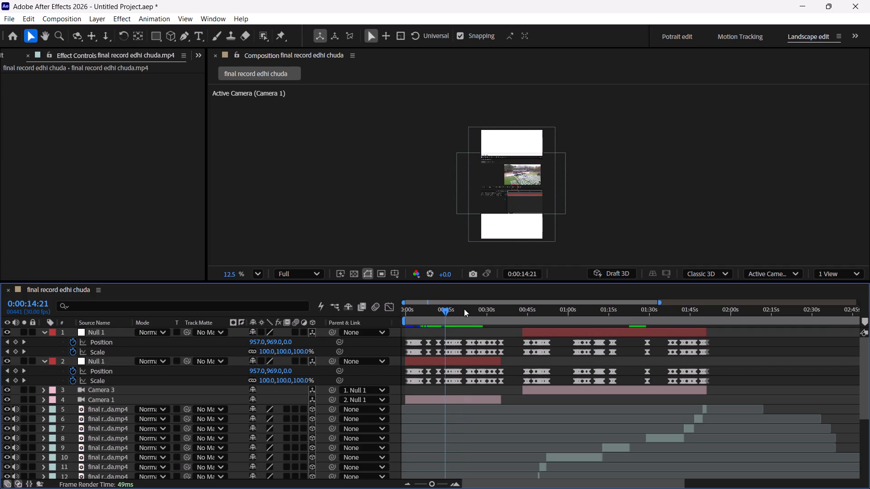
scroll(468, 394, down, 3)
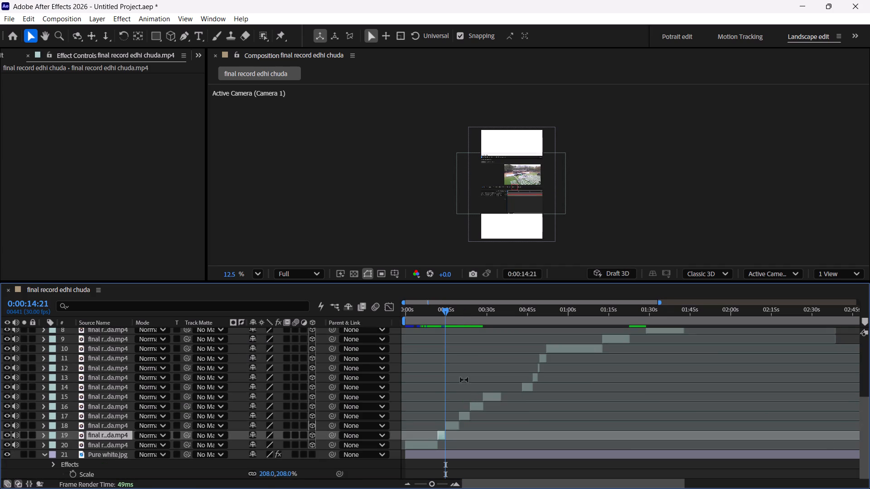
Delete the layer 19 screen-recording segment between about 0:00:12 and 0:00:14:21 after reviewing the frames around it.
drag(448, 309, 445, 314)
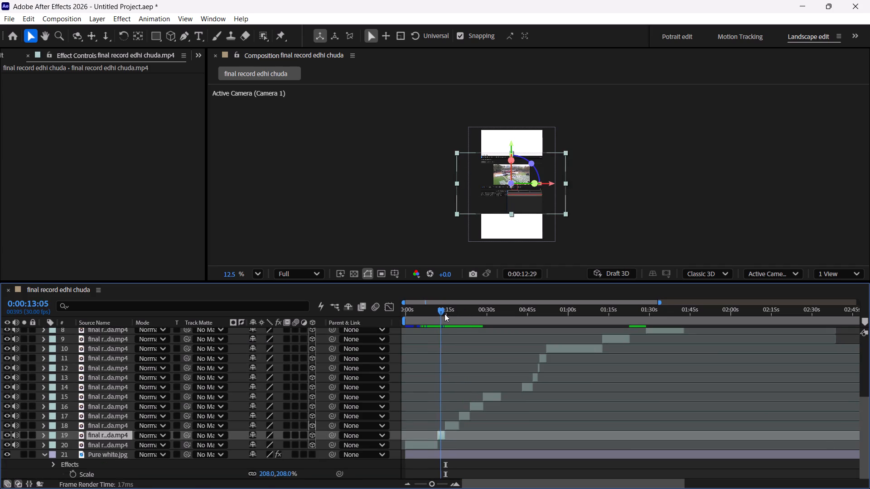
drag(445, 314, 445, 314)
triple_click(456, 482)
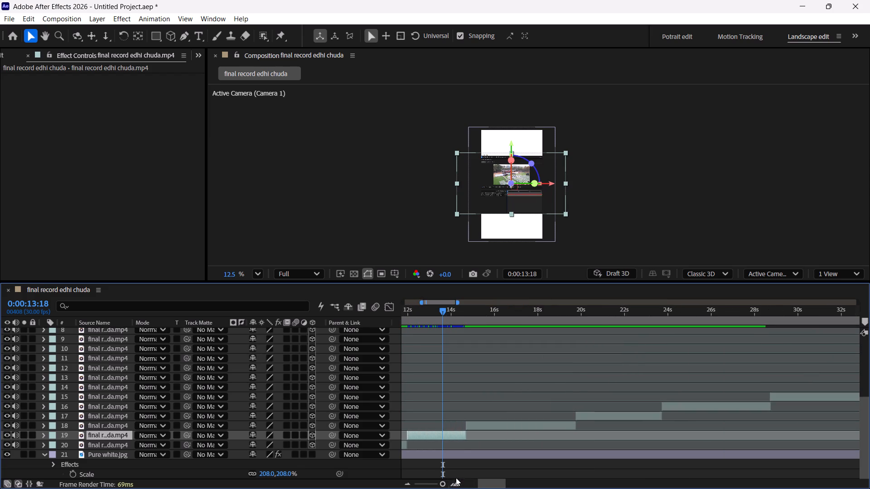
drag(443, 312, 597, 389)
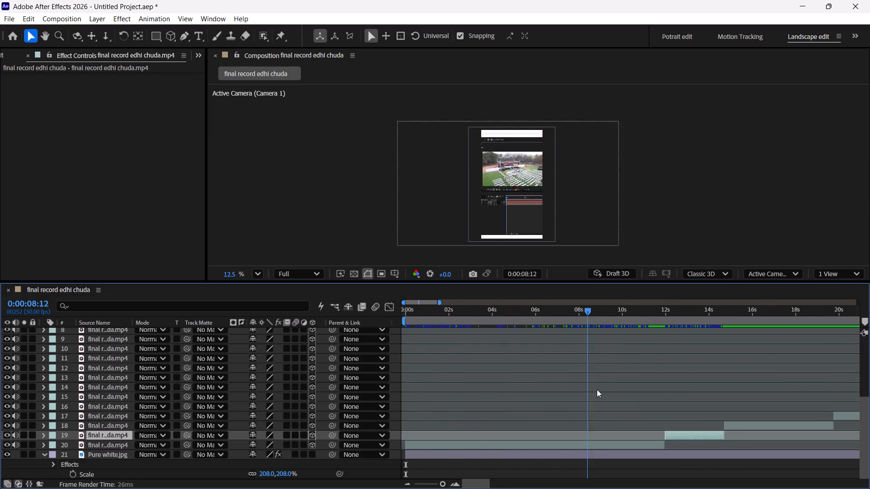
drag(597, 389, 672, 408)
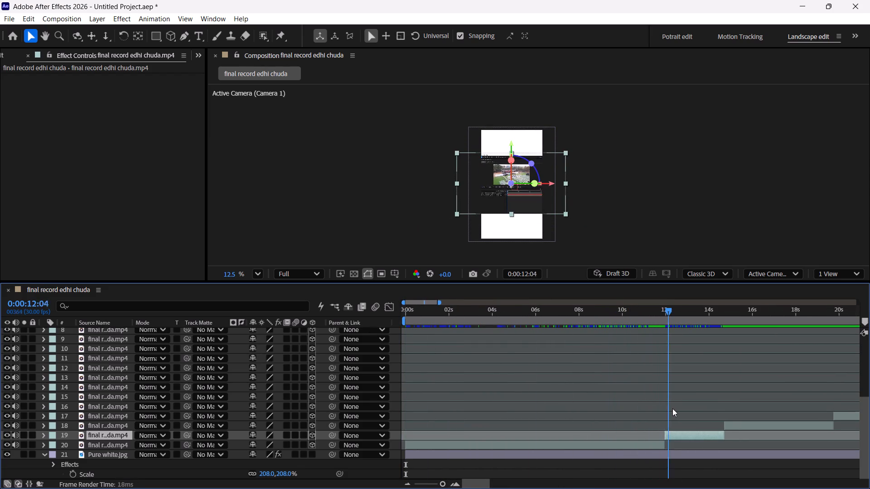
drag(672, 408, 739, 421)
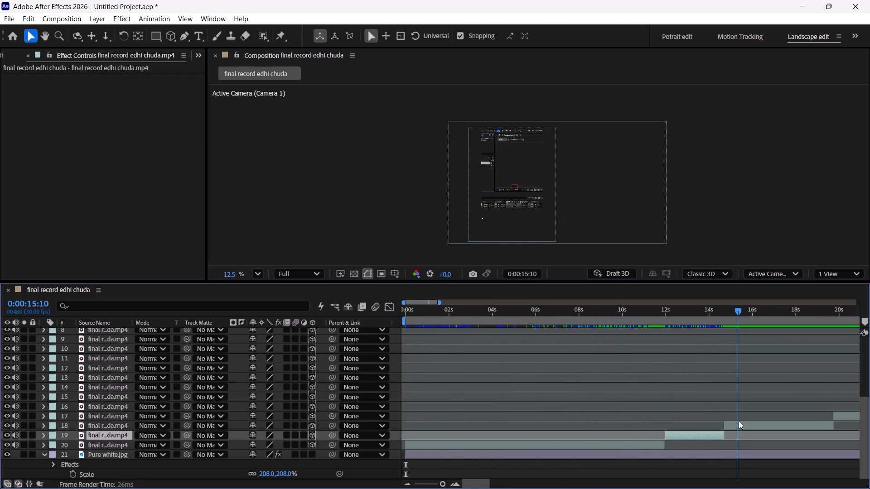
drag(739, 421, 715, 429)
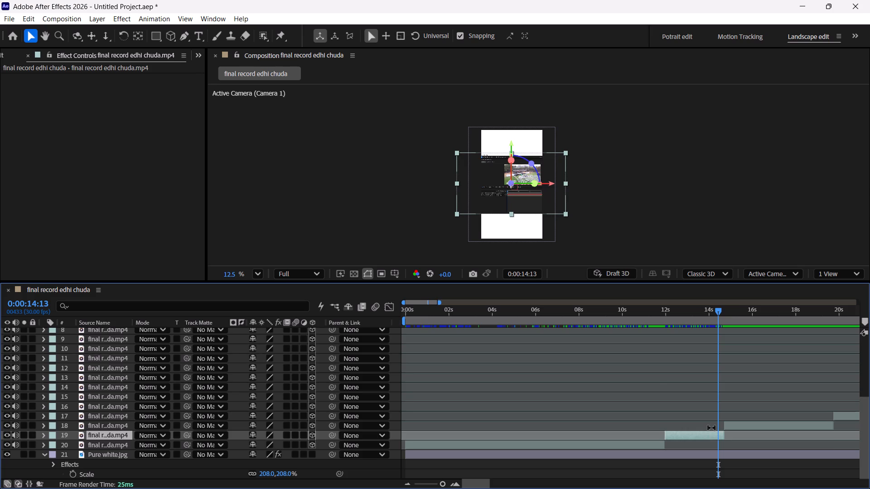
key(Delete)
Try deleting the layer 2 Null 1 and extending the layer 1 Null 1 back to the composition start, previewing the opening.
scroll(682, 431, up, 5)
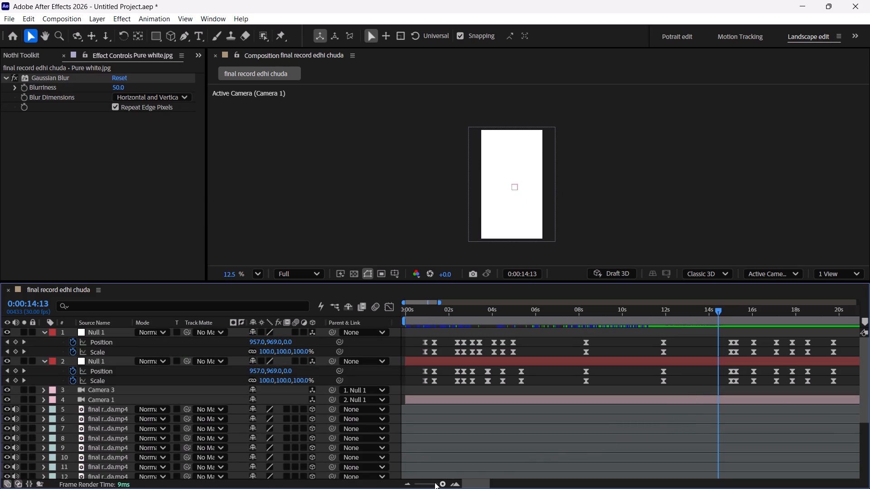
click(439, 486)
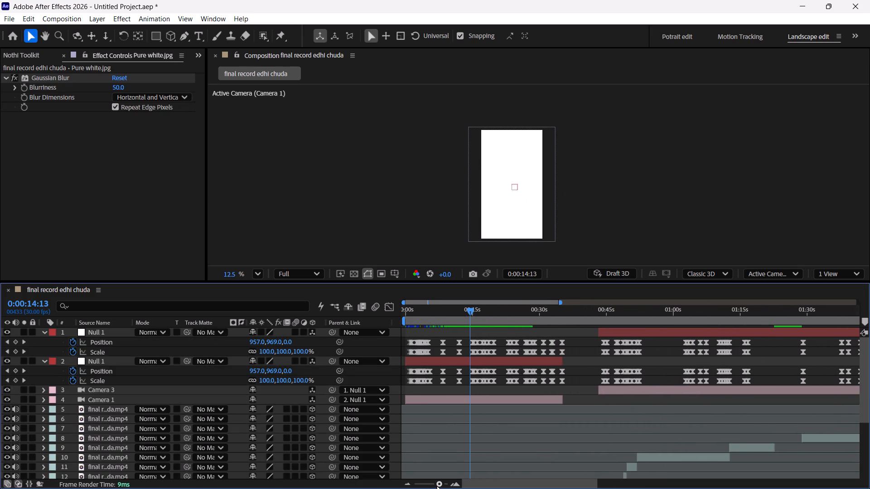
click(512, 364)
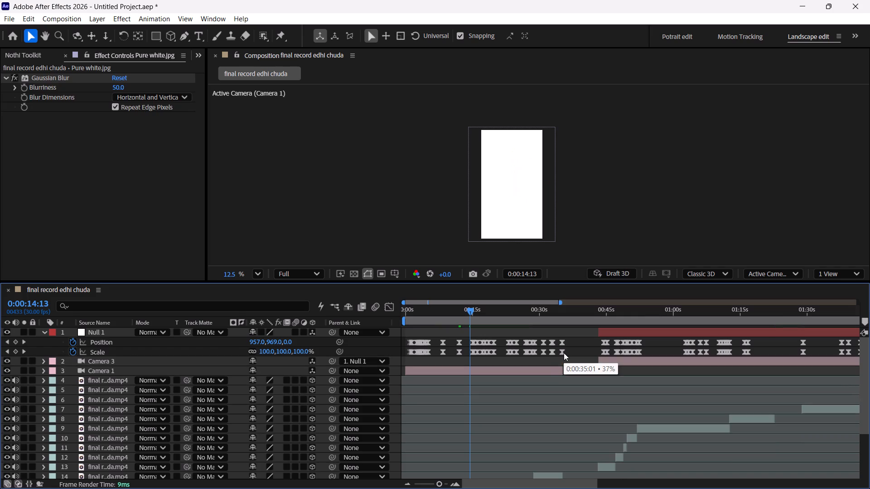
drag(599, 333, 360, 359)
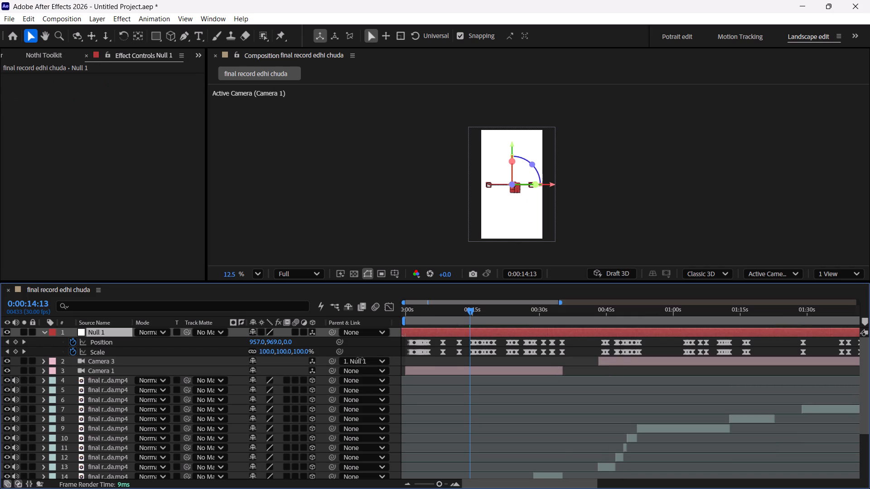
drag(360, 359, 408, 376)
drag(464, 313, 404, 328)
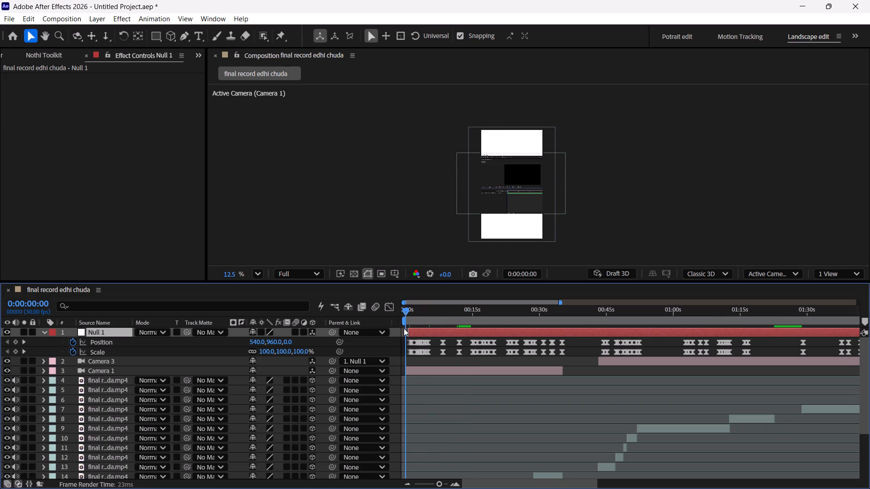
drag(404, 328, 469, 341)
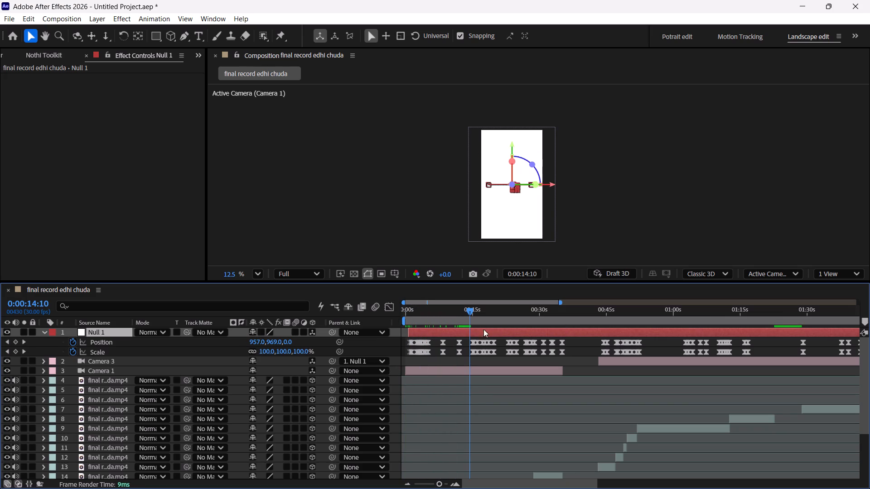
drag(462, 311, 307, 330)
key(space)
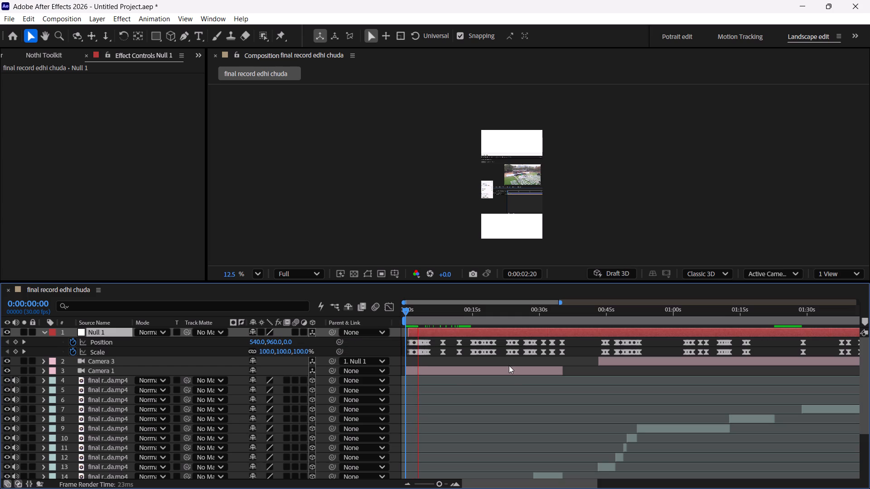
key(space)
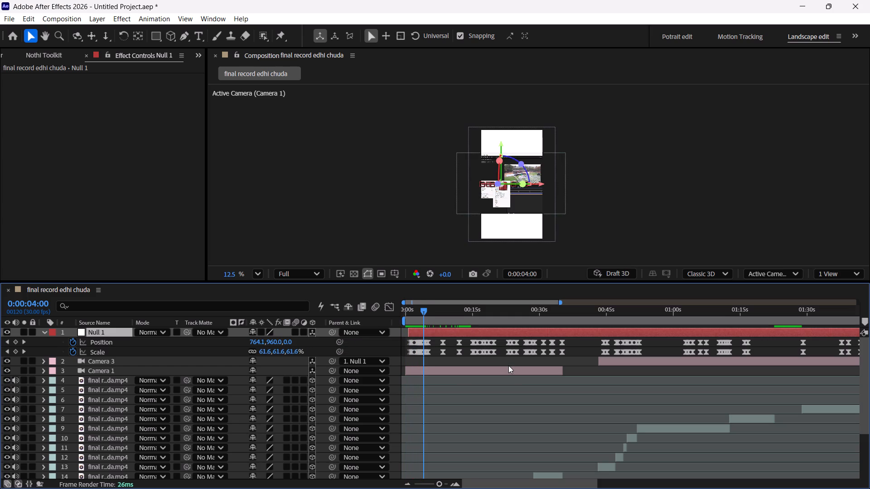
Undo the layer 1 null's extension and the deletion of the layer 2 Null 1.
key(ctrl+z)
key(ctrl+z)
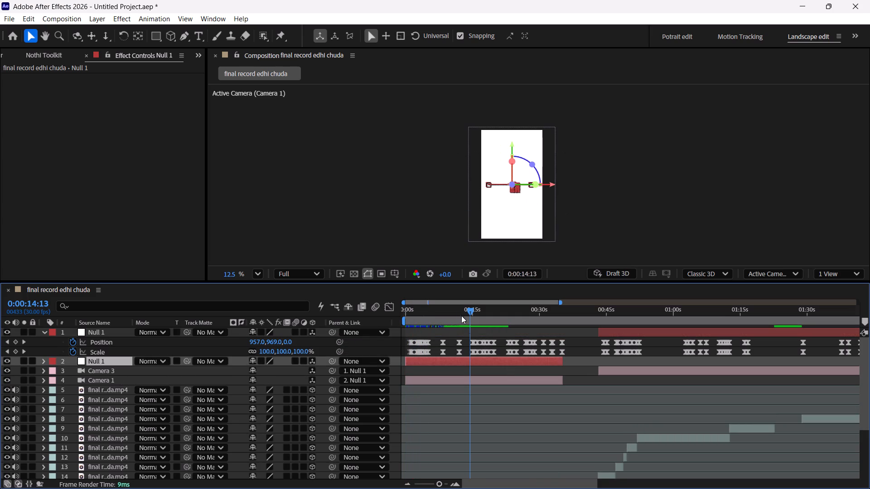
Play the composition from the start to about 13 seconds.
drag(457, 313, 366, 315)
key(space)
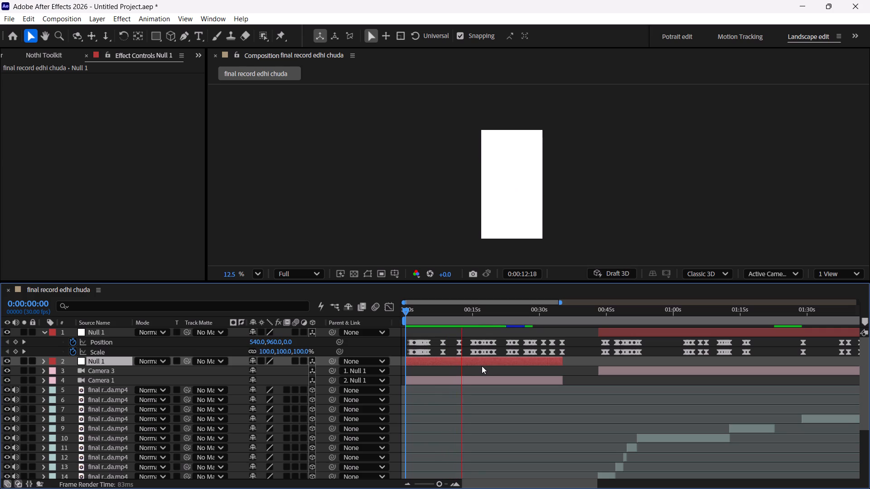
key(space)
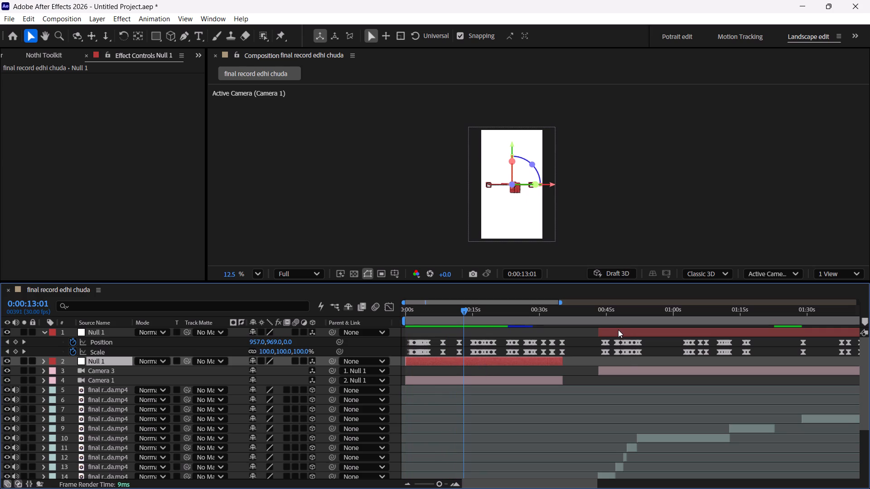
Delete the layer 1 Null 1 that starts at about 43 seconds, along with Camera 3 attached to it.
click(620, 330)
key(Delete)
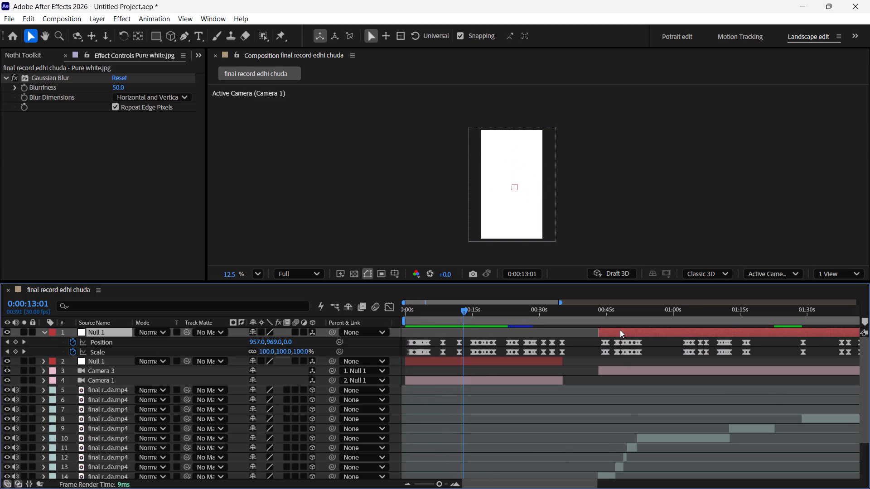
click(621, 341)
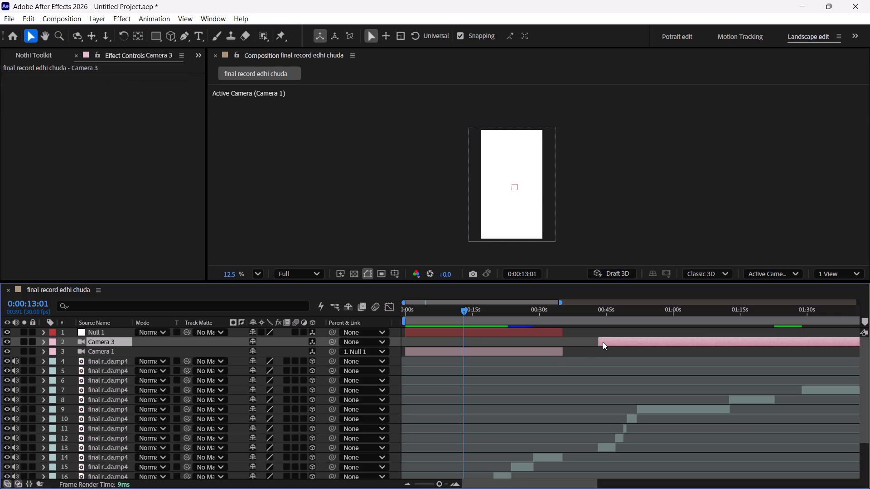
Extend the ends of the remaining Null 1 and Camera 1 layers to about 0:01:51, near the last footage clip's end.
drag(561, 331, 838, 336)
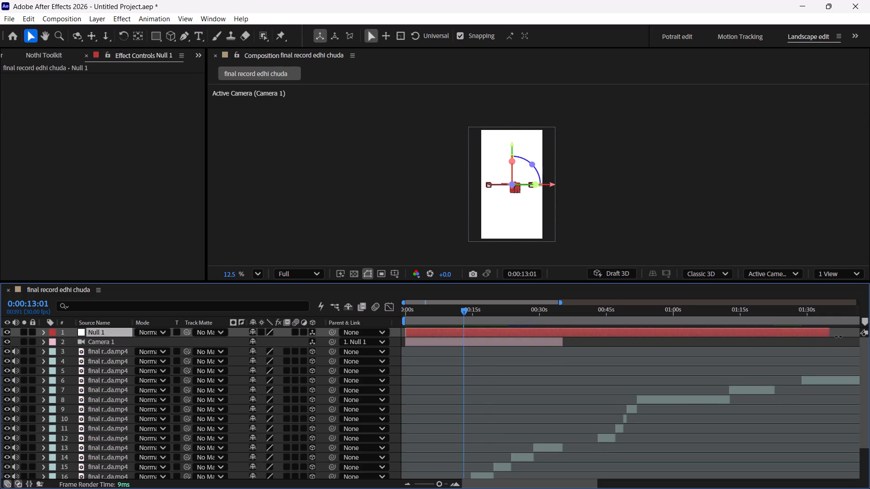
drag(838, 336, 650, 359)
scroll(511, 323, right, 10)
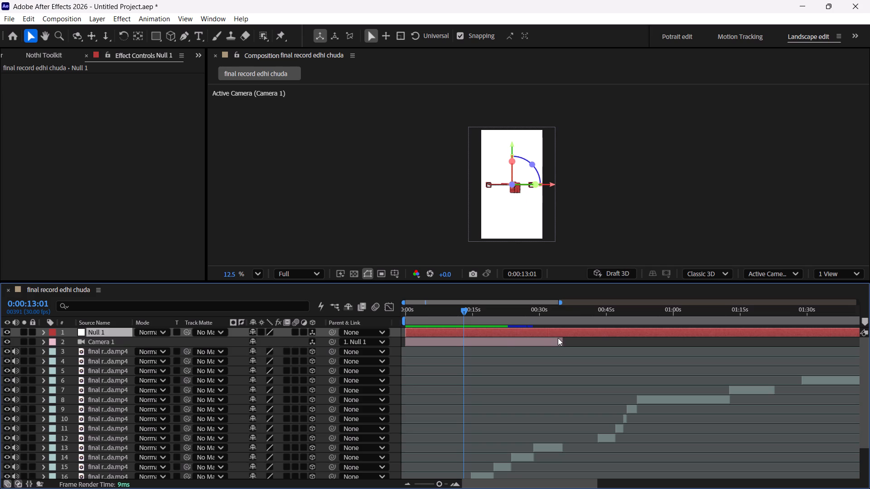
drag(565, 341, 750, 361)
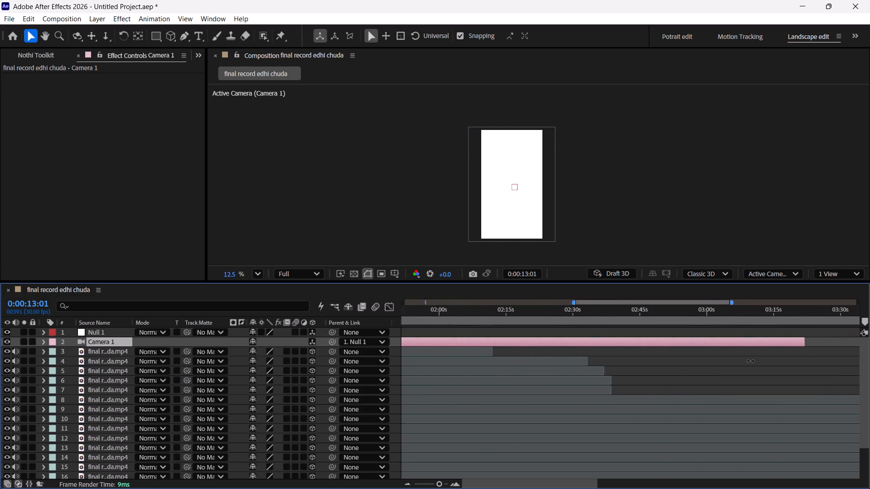
drag(750, 361, 733, 404)
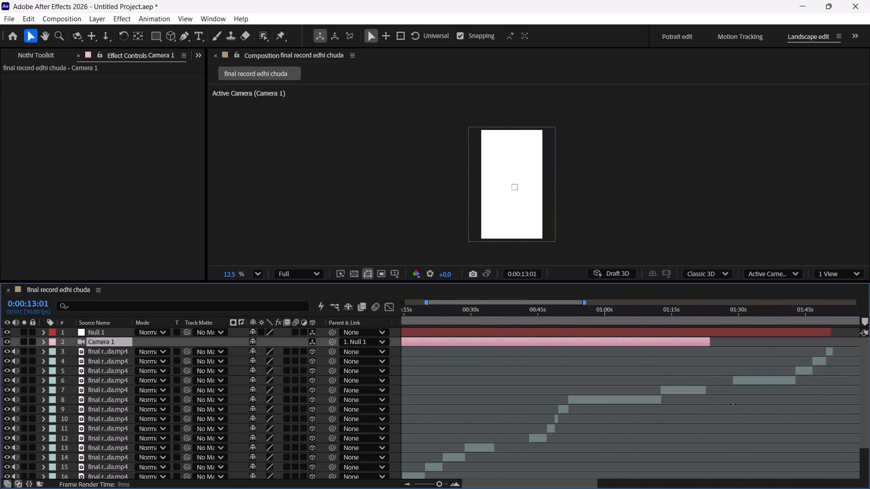
drag(733, 404, 833, 401)
Play and scrub the composition from 0:00:13:01 to about 0:01:32 to check the camera moves against the footage.
key(space)
key(space)
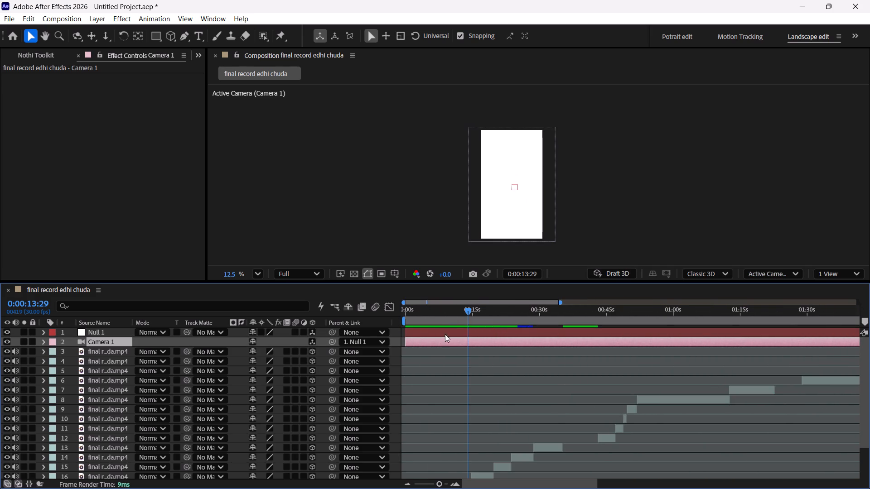
drag(464, 313, 460, 324)
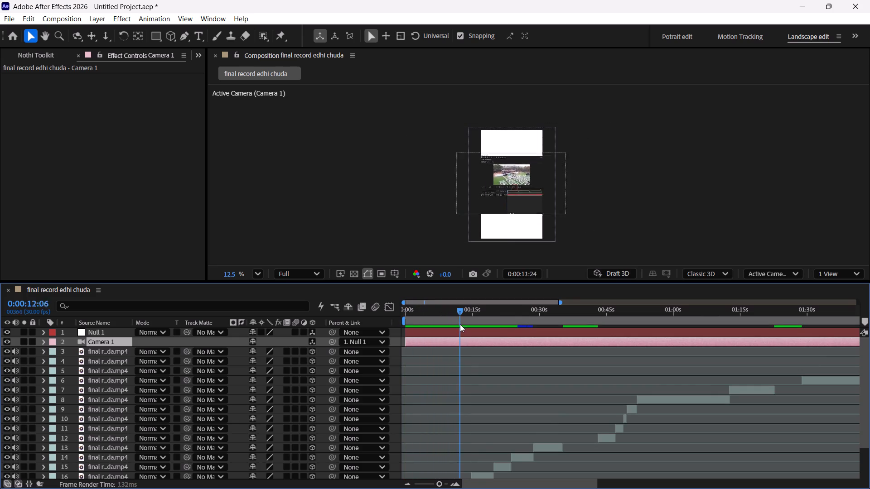
drag(460, 324, 509, 329)
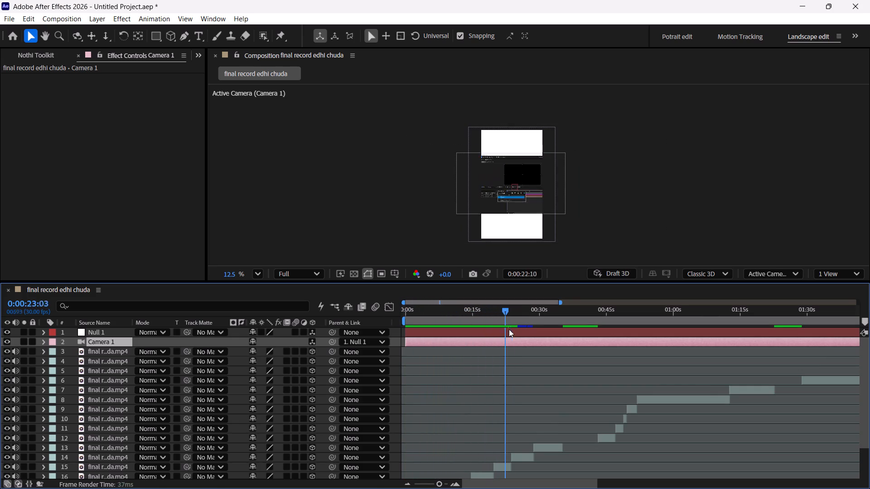
drag(509, 329, 599, 339)
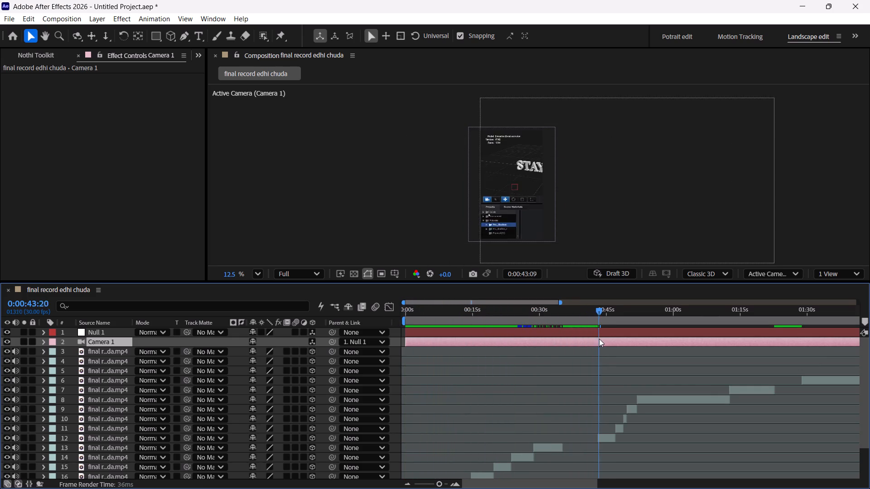
drag(599, 339, 743, 339)
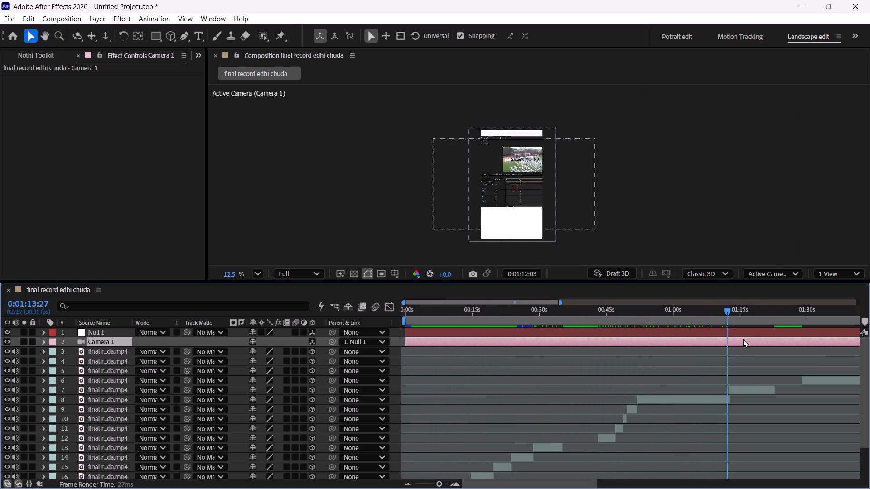
drag(743, 339, 811, 340)
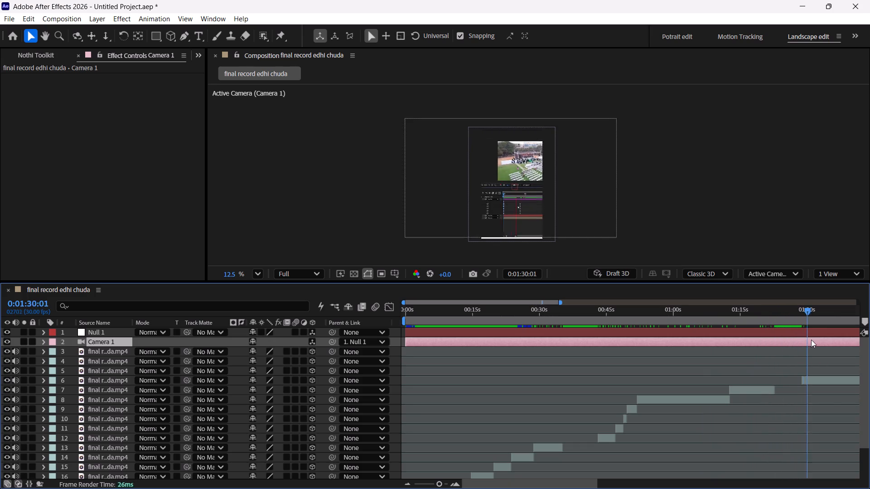
drag(811, 340, 815, 335)
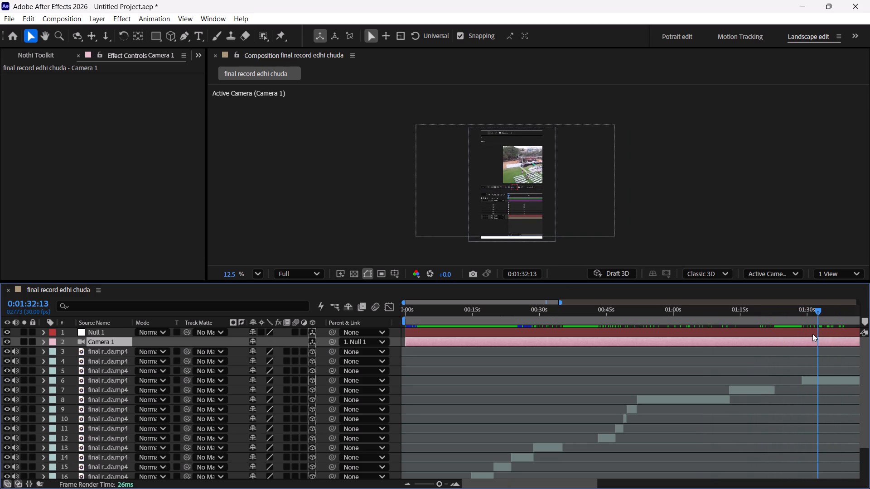
key(space)
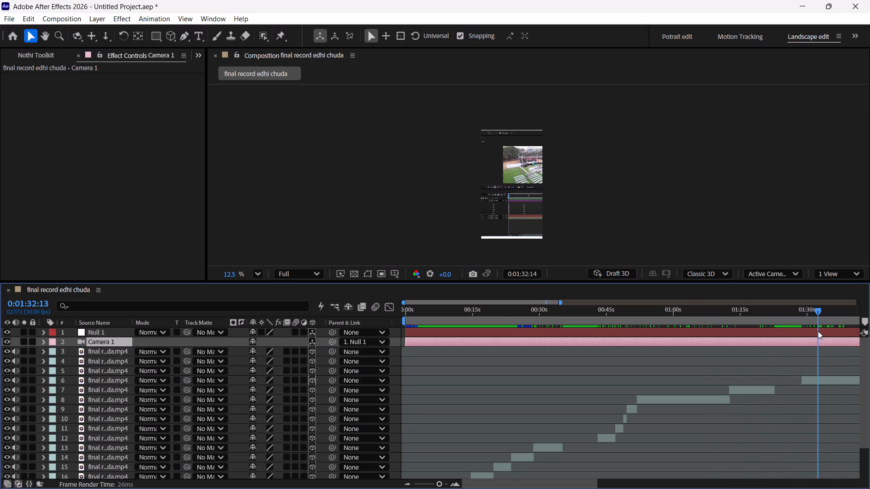
Extend Camera 1 and Null 1 slightly so both layers end together at about 0:01:52.
scroll(818, 331, left, 3)
drag(697, 338, 704, 339)
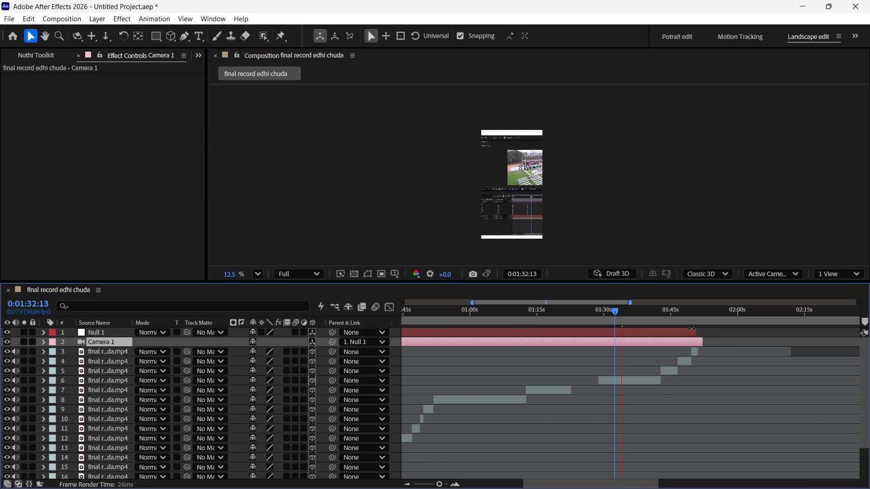
drag(693, 329, 703, 330)
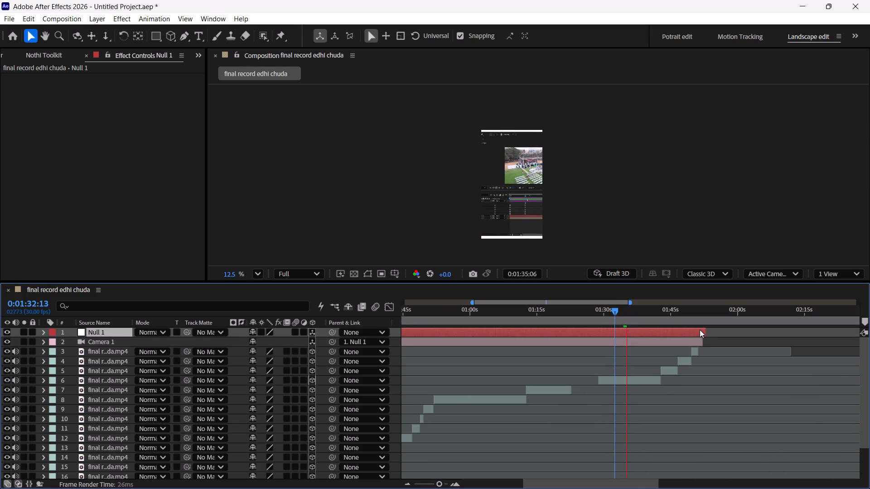
key(ctrl+z)
drag(697, 333, 703, 335)
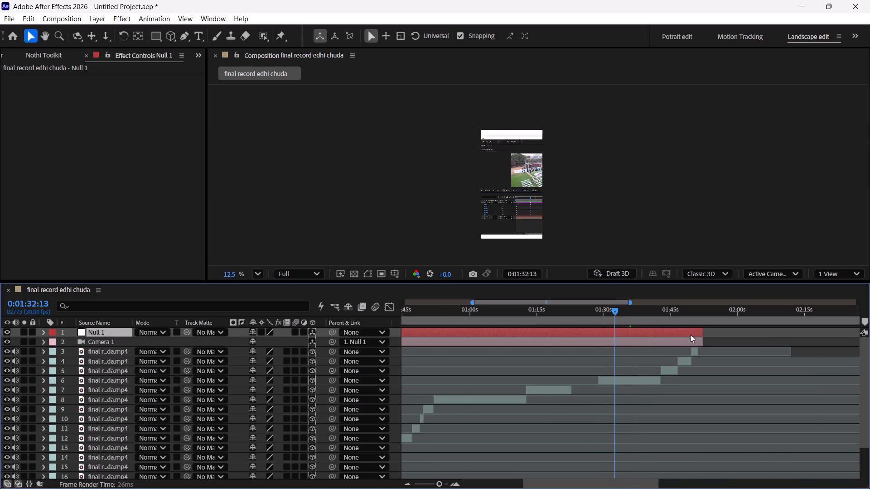
Play the composition from the start to about 0:00:08 to check the opening camera moves, collapsing the Pure white.jpg layer's properties.
drag(610, 314, 313, 314)
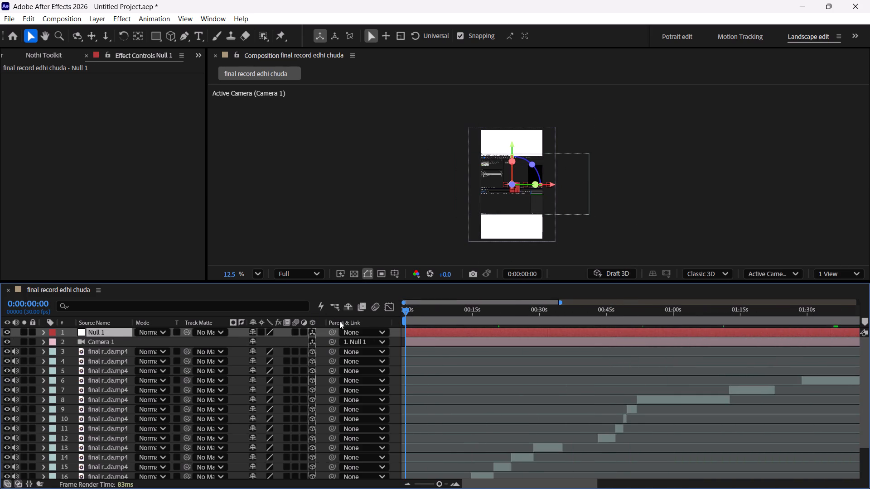
scroll(430, 357, down, 2)
key(space)
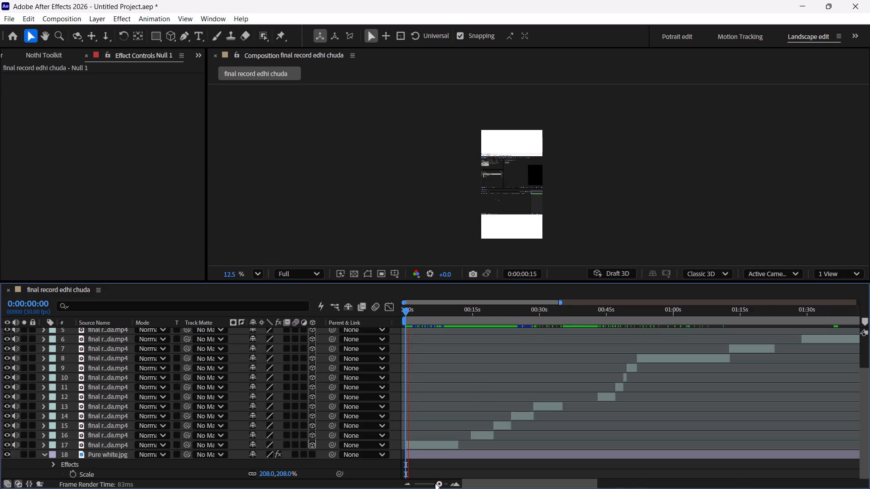
drag(435, 483, 418, 484)
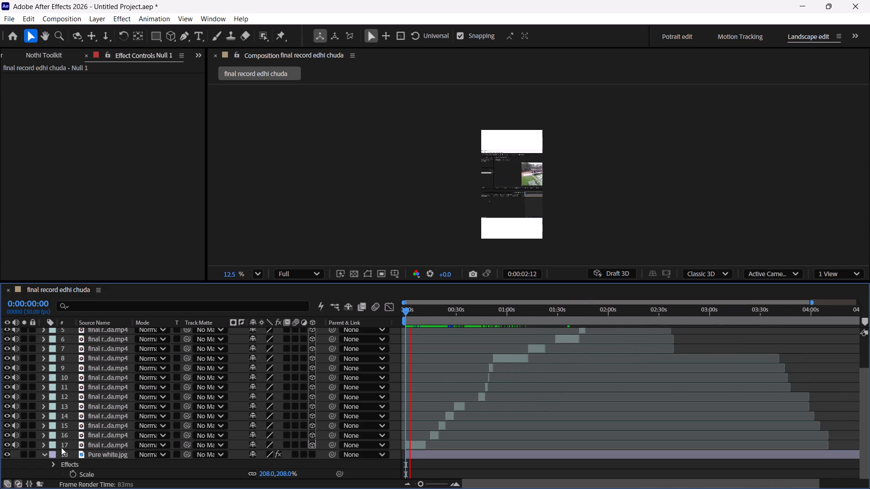
click(41, 452)
scroll(160, 370, down, 4)
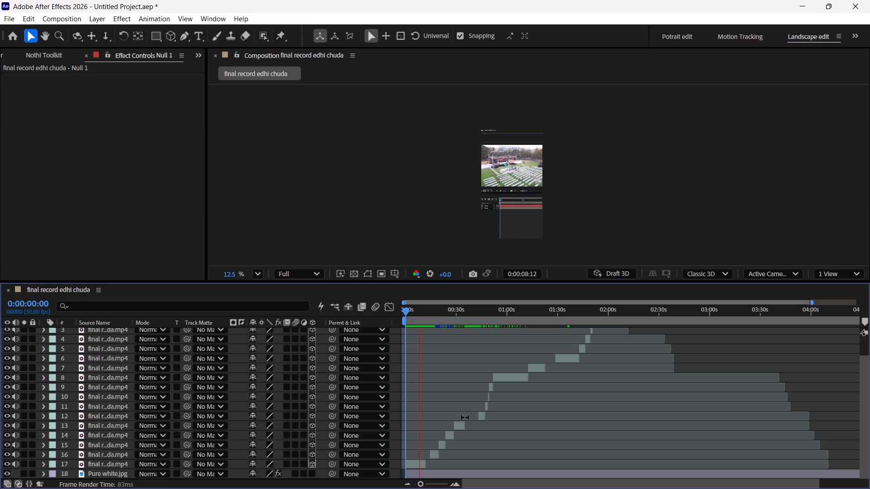
key(space)
Scrub the whole edit from 0:00:00:00 to about 0:01:48 to check the camera framing against every footage clip.
drag(419, 312, 397, 312)
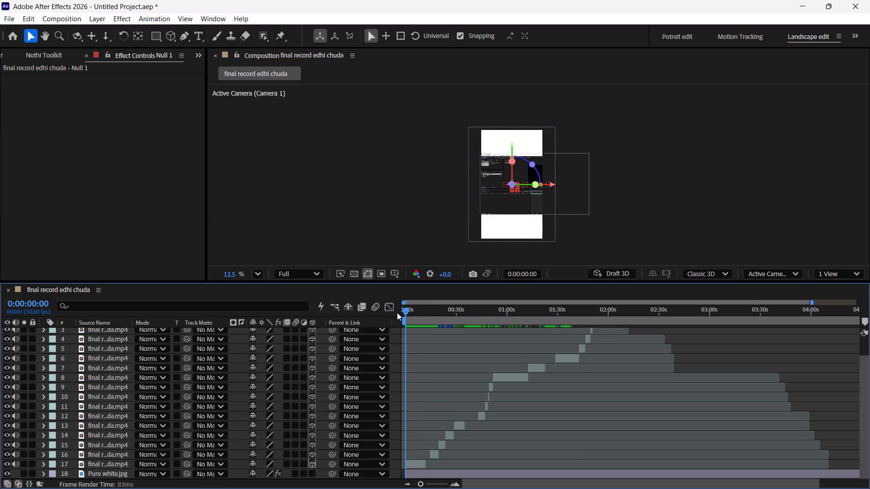
drag(397, 312, 433, 324)
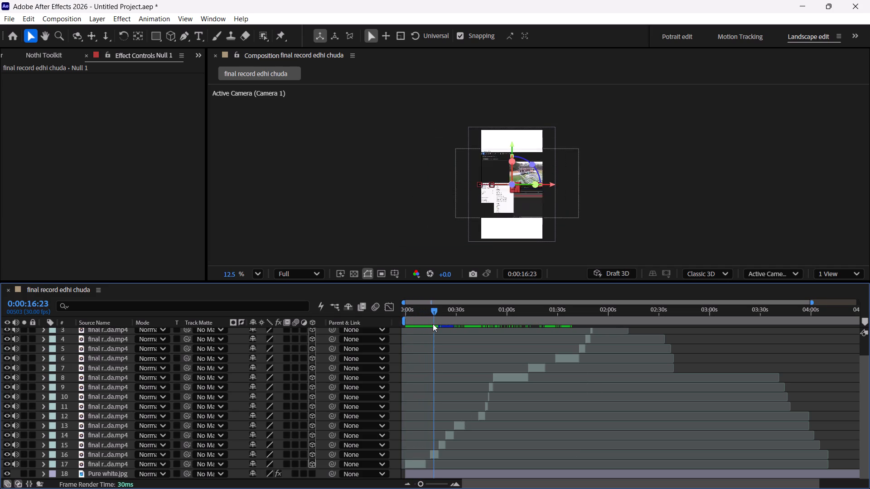
drag(433, 324, 485, 340)
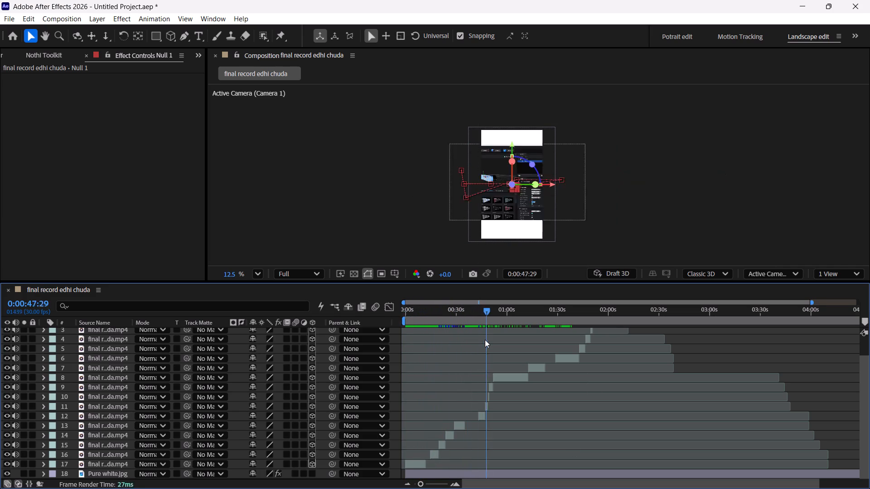
drag(485, 340, 539, 344)
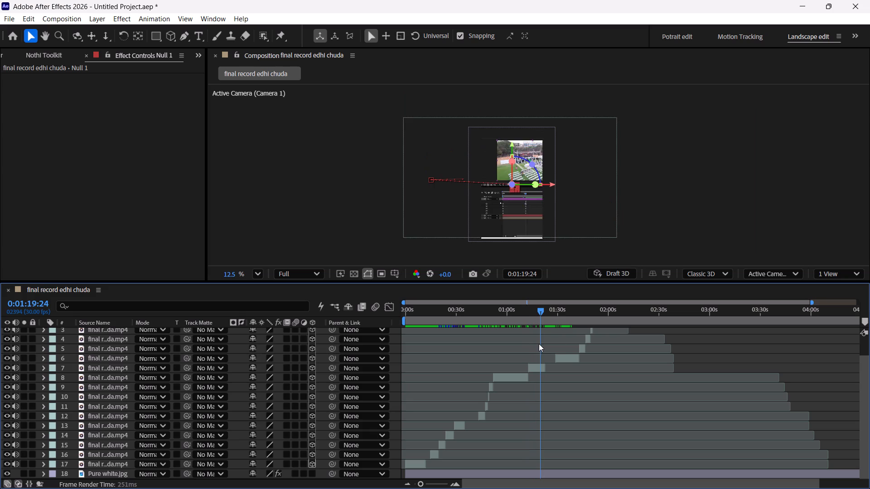
drag(539, 344, 588, 348)
scroll(593, 349, up, 4)
drag(595, 310, 409, 326)
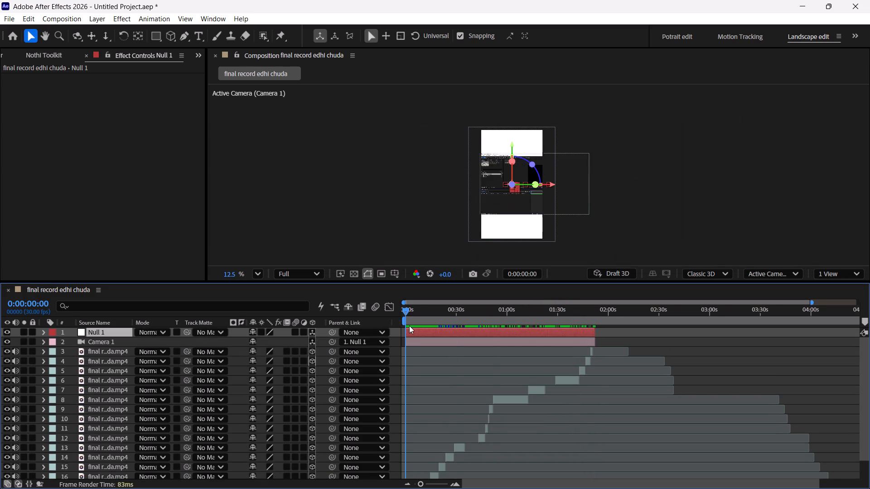
drag(409, 326, 589, 352)
click(589, 352)
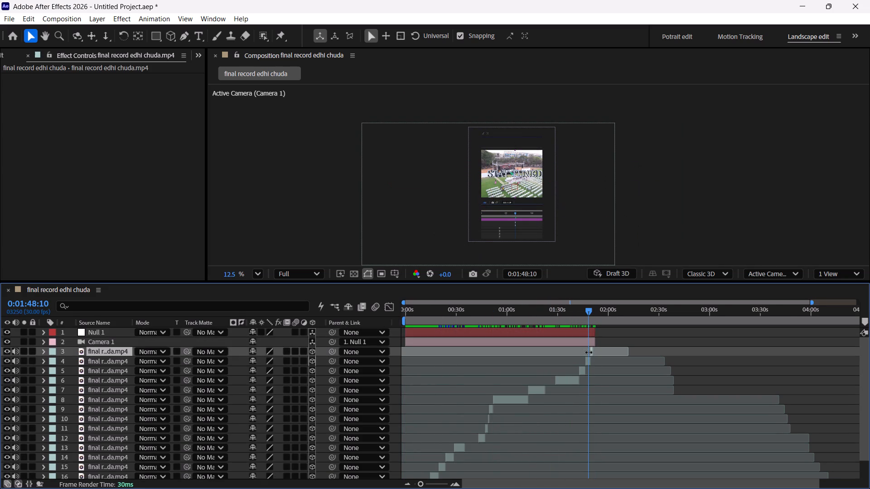
click(620, 335)
scroll(583, 329, down, 4)
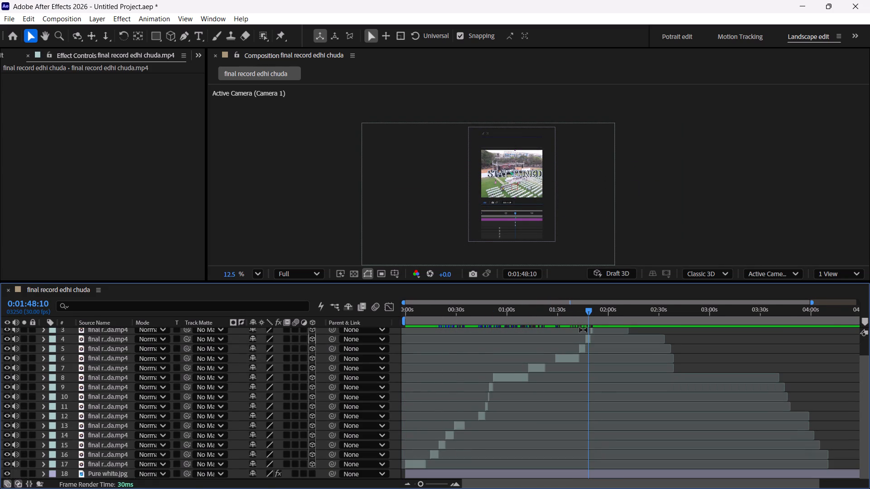
Minimise the After Effects, Downloads folder and Pinterest windows to reach the browser's new tab page.
click(797, 7)
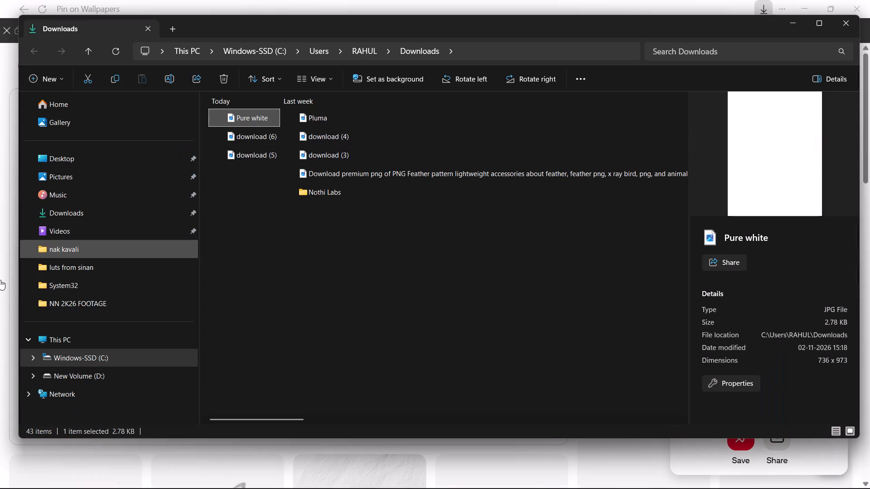
click(790, 22)
click(802, 7)
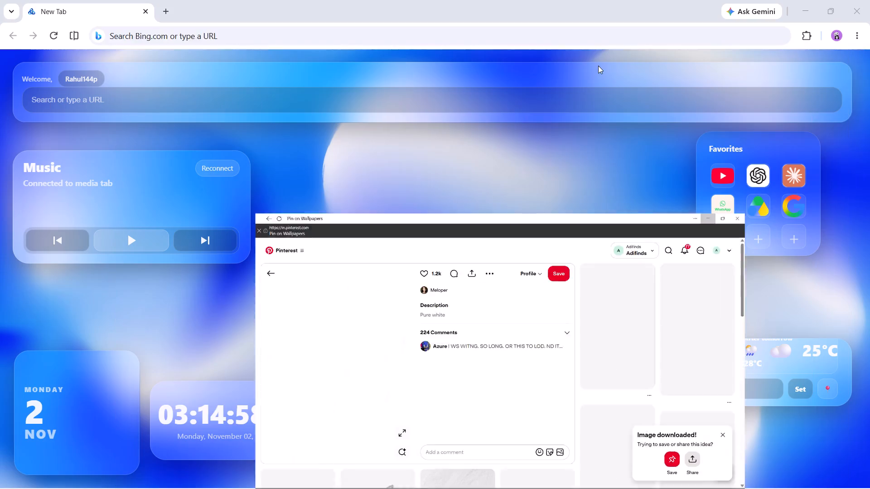
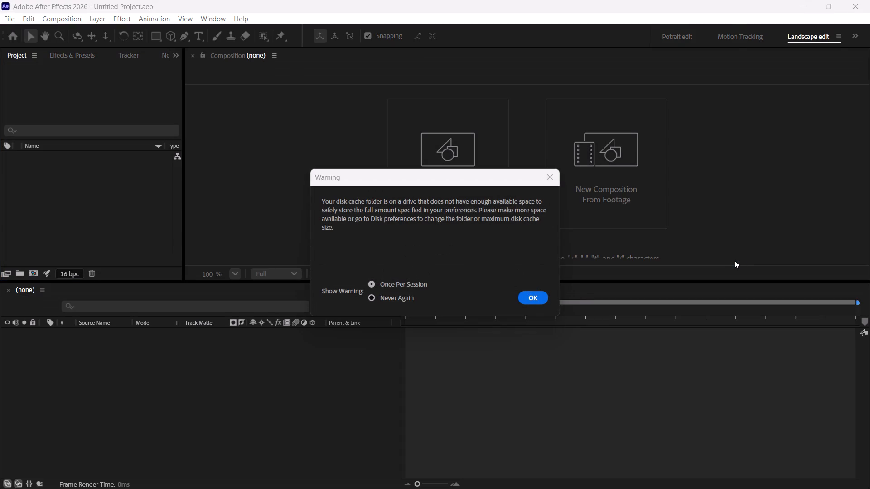
Dismiss the disk cache warning and look through the recent projects list for the project needed.
click(532, 292)
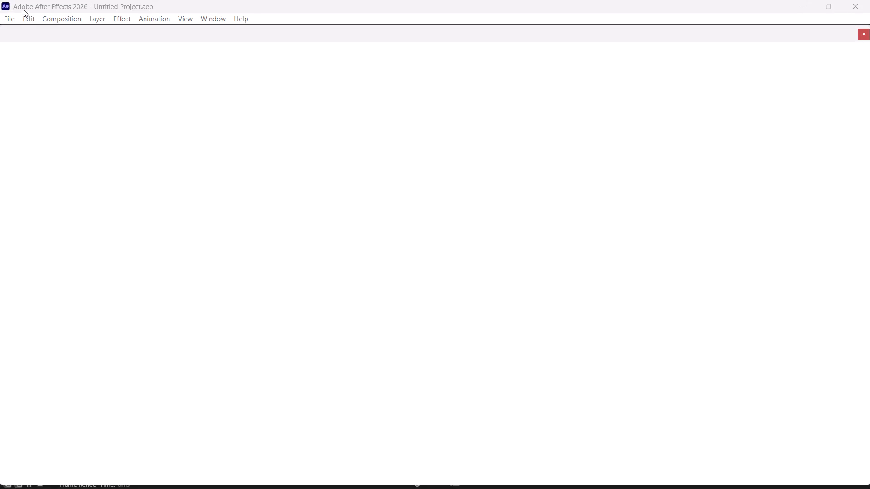
click(26, 18)
scroll(372, 244, down, 4)
scroll(368, 320, down, 2)
scroll(263, 390, down, 2)
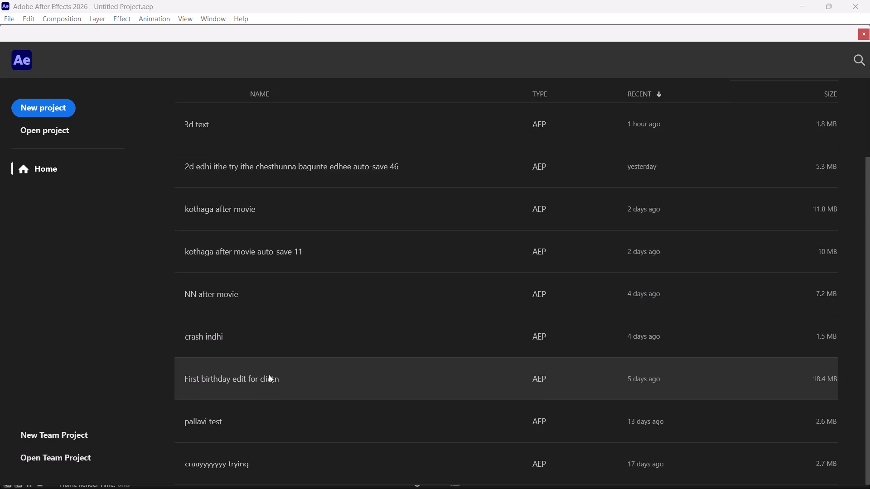
scroll(301, 304, down, 4)
scroll(319, 353, down, 2)
Open the project "new tutorial for next rreel" from the PROJECT FILES OF AE folder and close the floating Nothi Toolkit window.
click(68, 129)
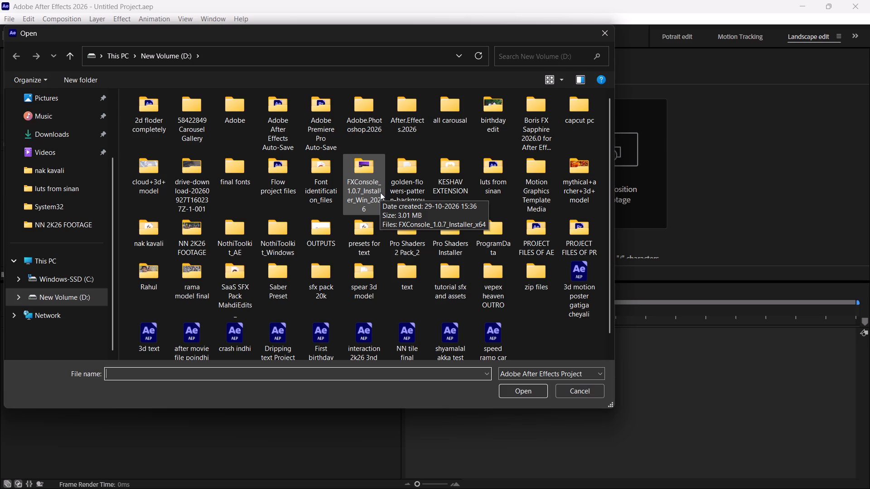
scroll(380, 192, down, 2)
scroll(380, 192, up, 3)
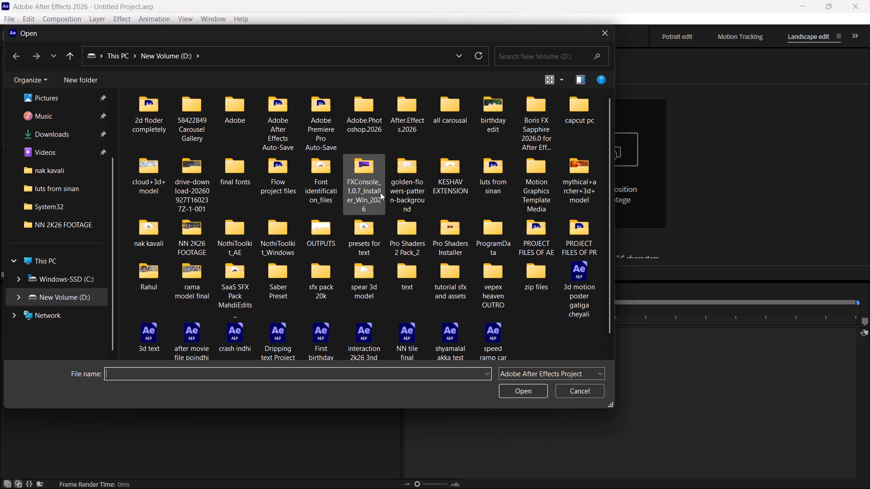
scroll(396, 272, down, 2)
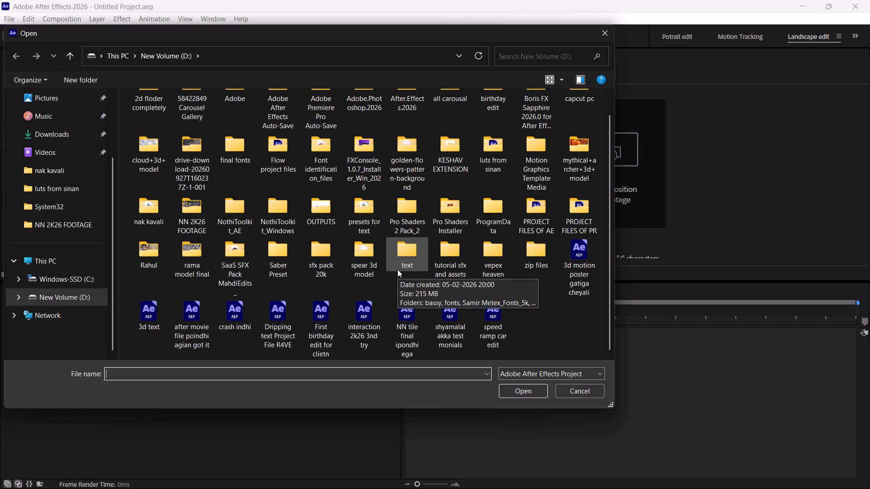
scroll(397, 267, up, 2)
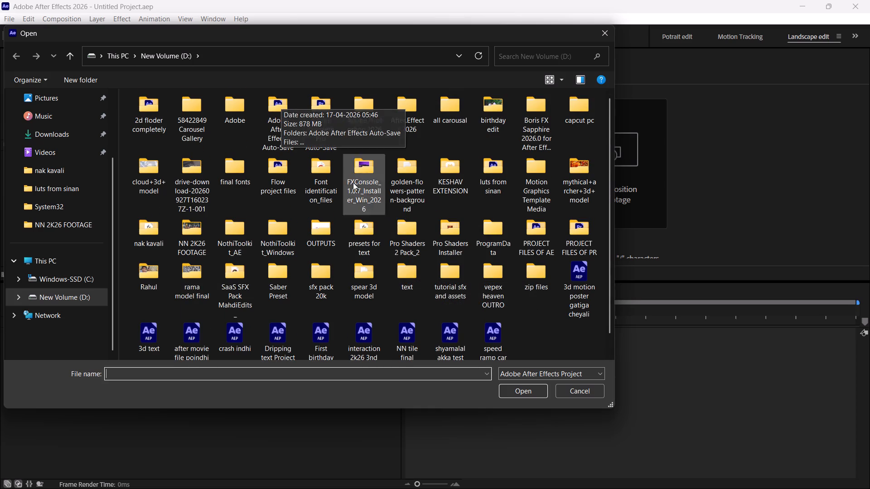
triple_click(528, 231)
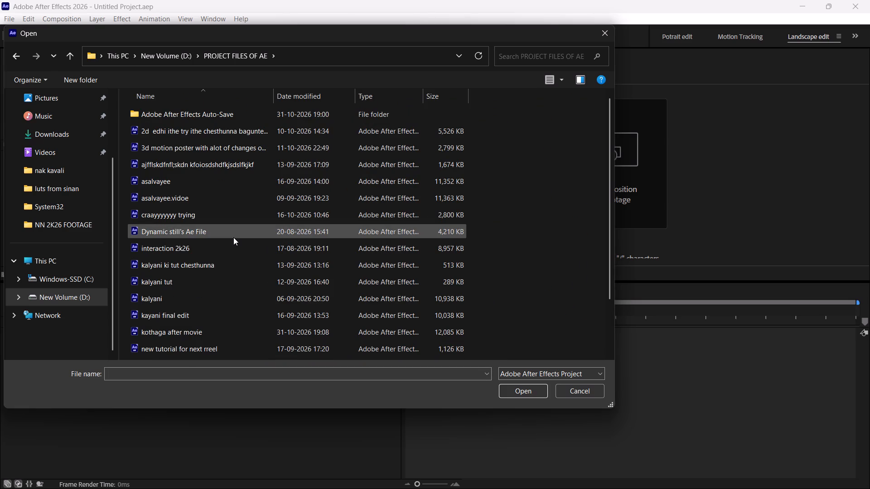
scroll(233, 237, down, 3)
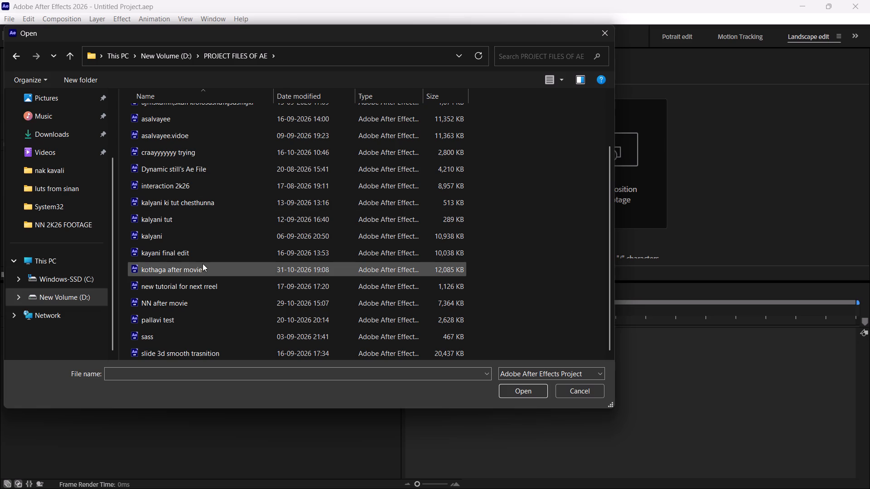
click(197, 286)
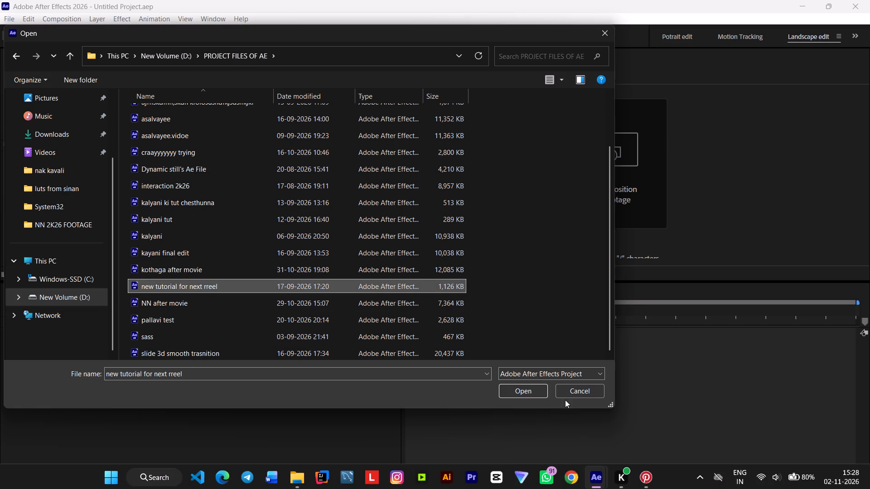
click(522, 392)
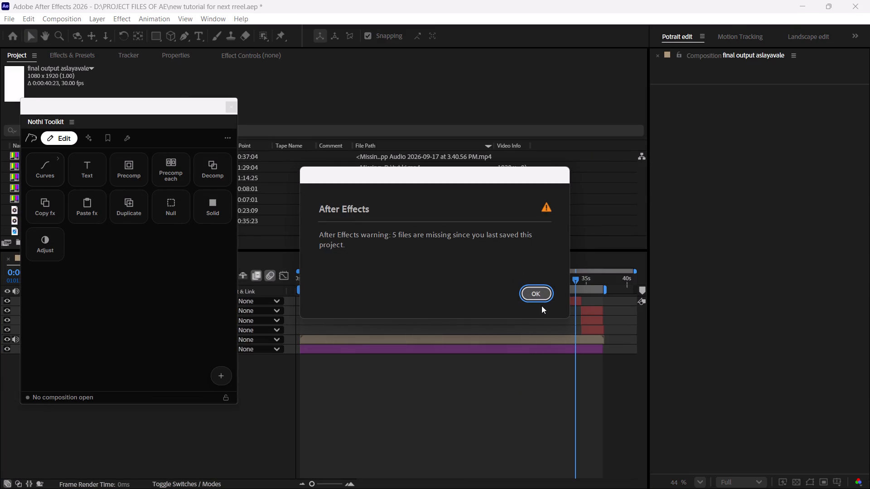
click(537, 294)
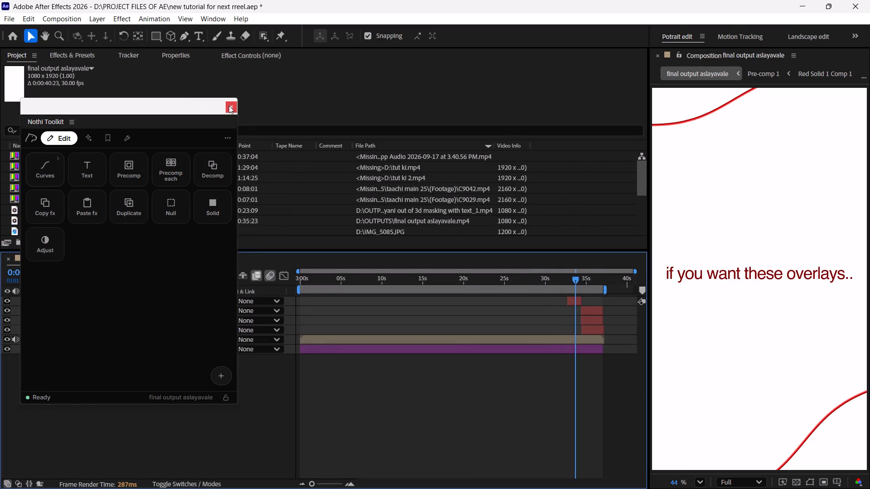
click(229, 105)
Preview the "final output aslayavale" composition from its start and scrub its first 15 seconds, glancing into Pre-comp 1.
drag(571, 277, 279, 326)
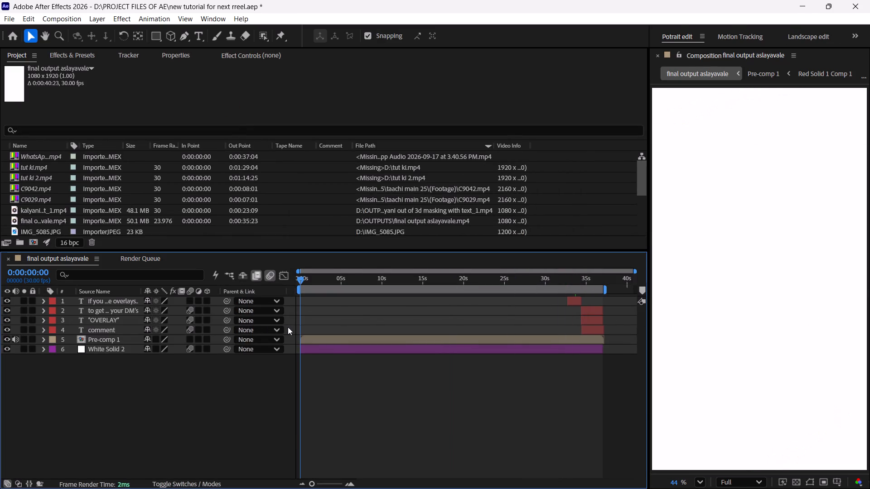
key(space)
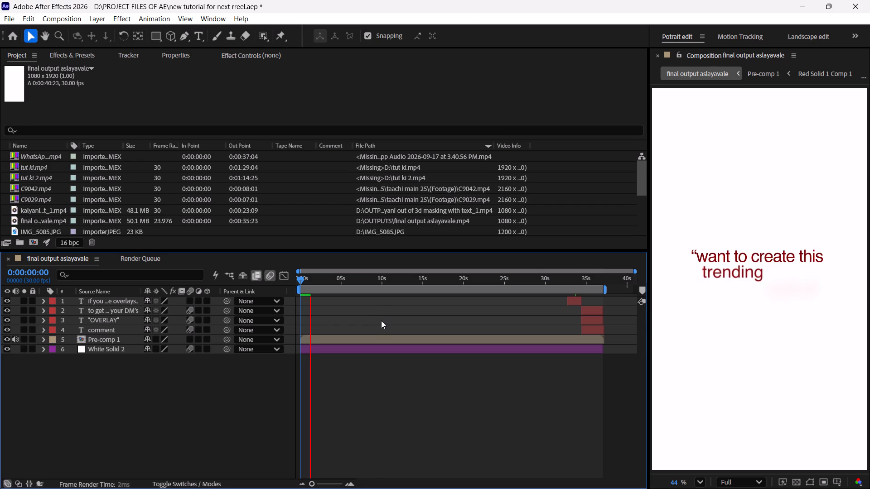
click(389, 339)
double_click(389, 339)
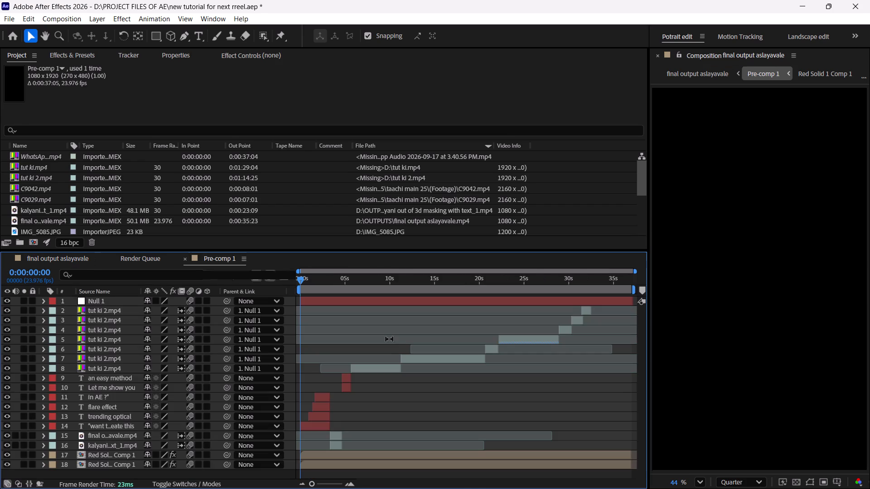
click(66, 262)
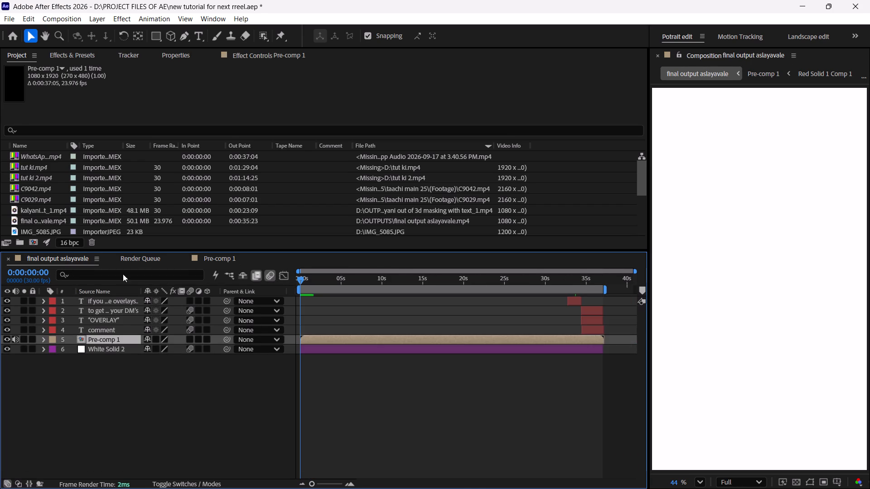
drag(307, 280, 424, 323)
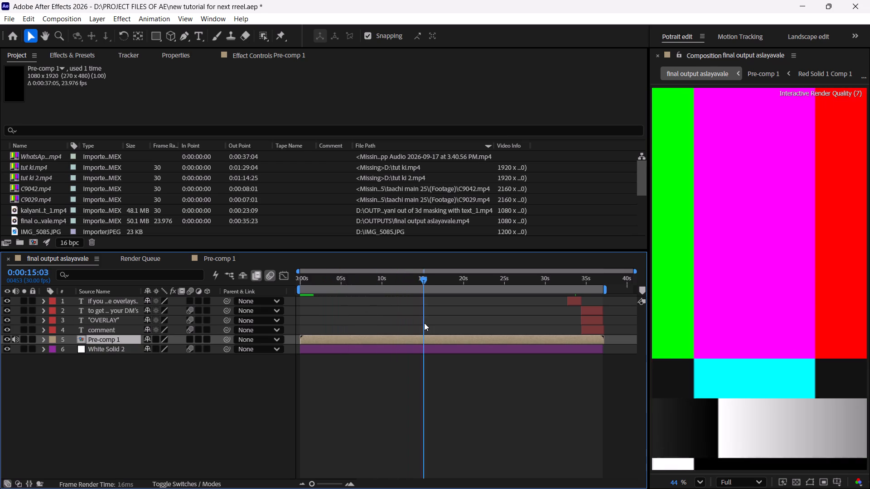
drag(424, 323, 387, 338)
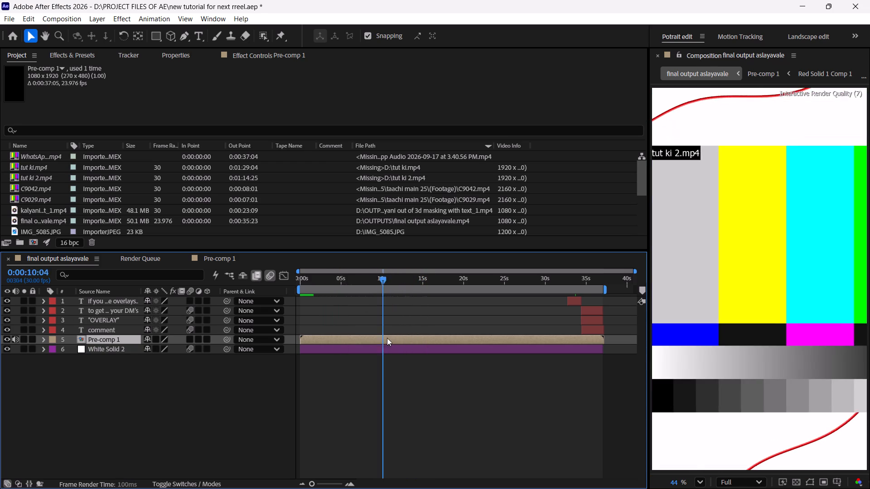
drag(387, 338, 326, 360)
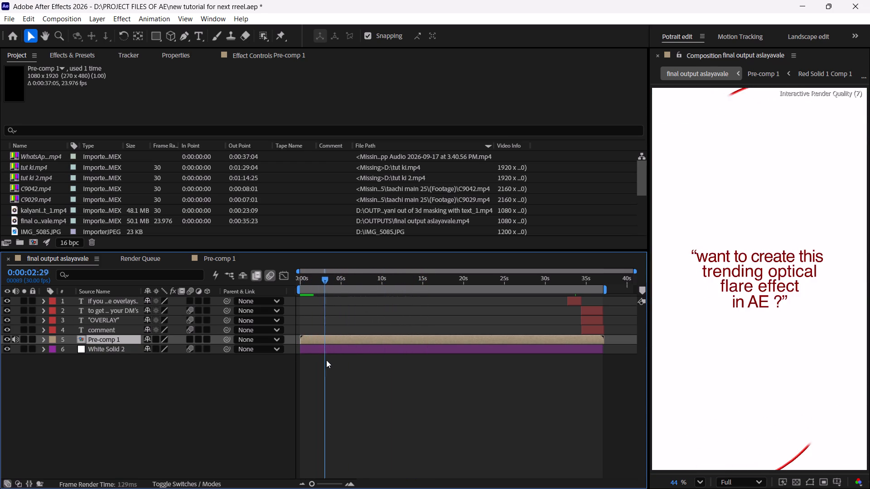
drag(326, 360, 335, 365)
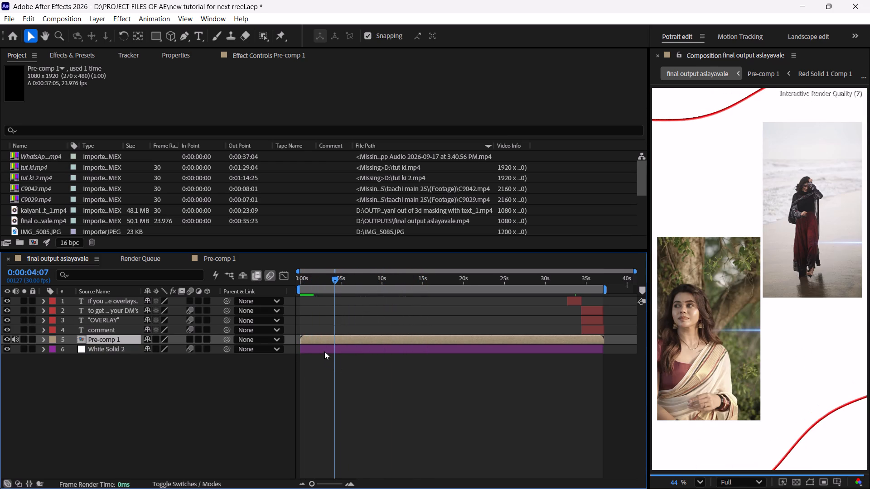
Inspect the White Solid 2 and Pre-comp 1 layers, checking the solid's visibility and Pre-comp 1's keyframes and effects.
click(324, 350)
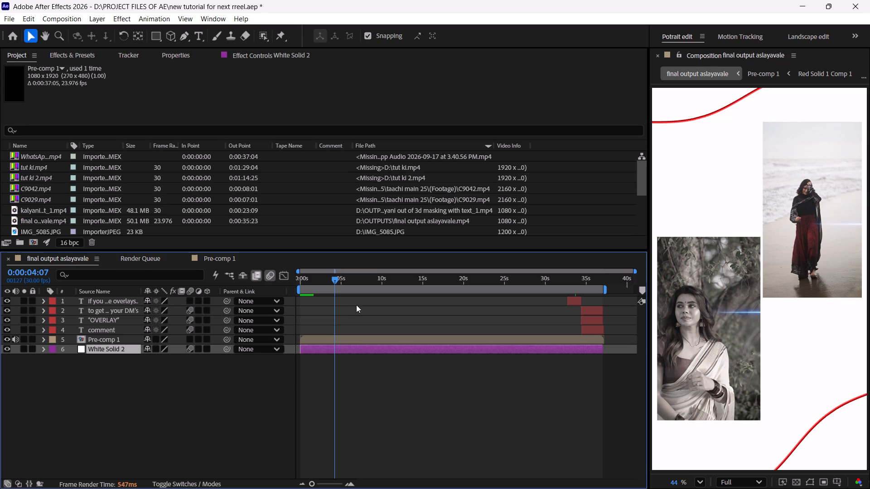
scroll(353, 309, up, 4)
click(222, 419)
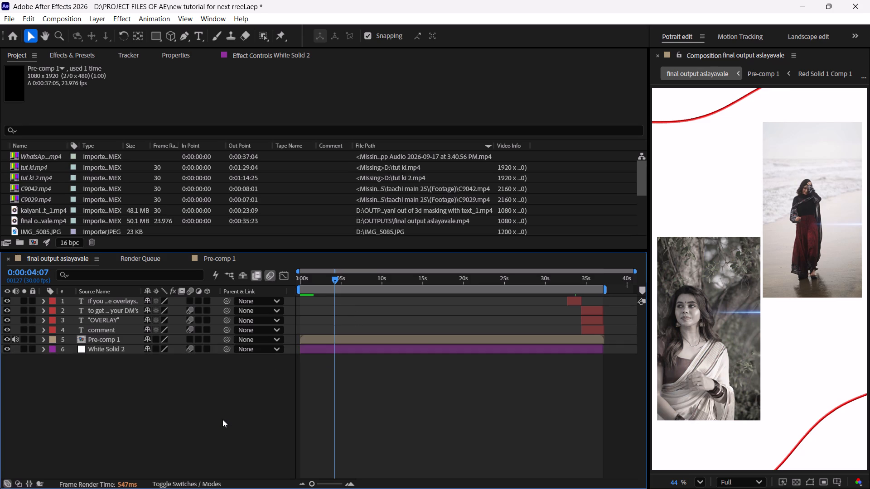
click(358, 349)
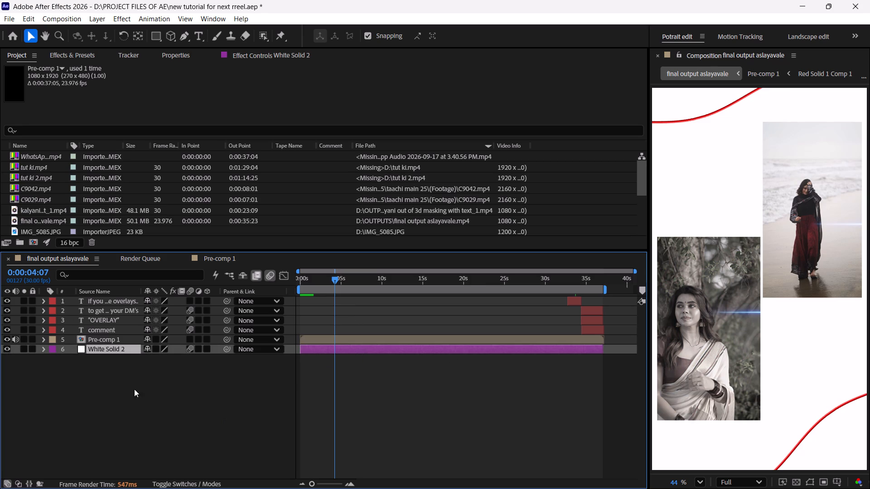
click(4, 348)
click(4, 348)
click(336, 340)
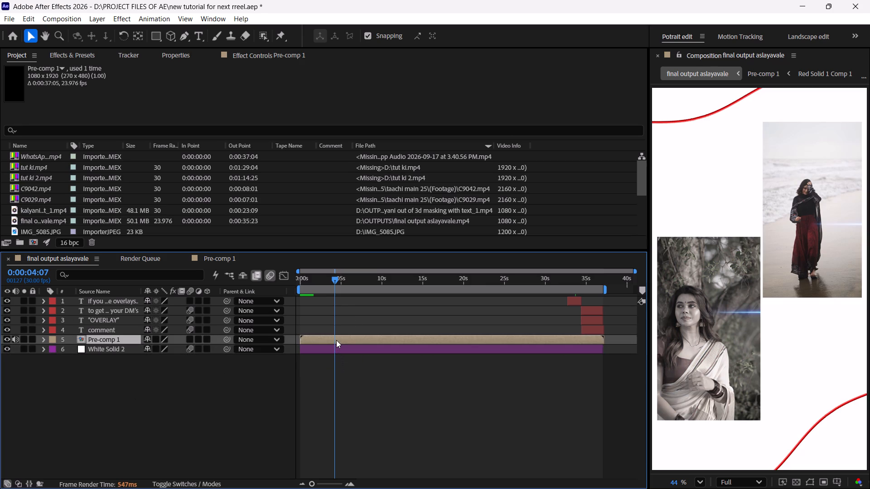
key(u)
text(eeu)
Open Pre-comp 1 and toggle Null 1 and the two Red Solid comp layers off and on to identify the curved red lines.
double_click(357, 340)
scroll(352, 344, up, 3)
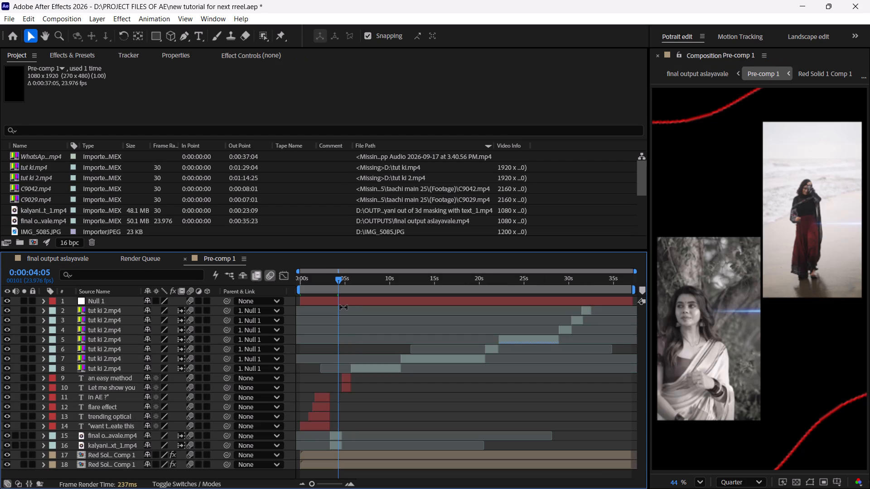
click(343, 307)
click(343, 304)
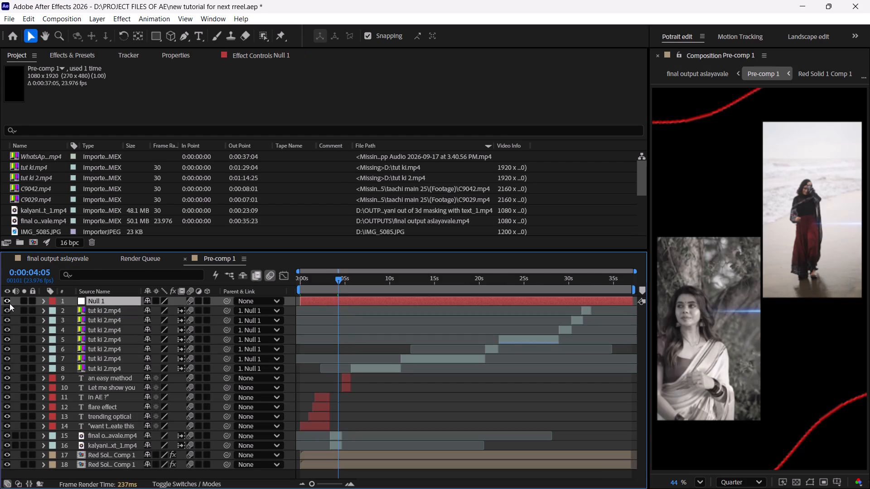
click(6, 302)
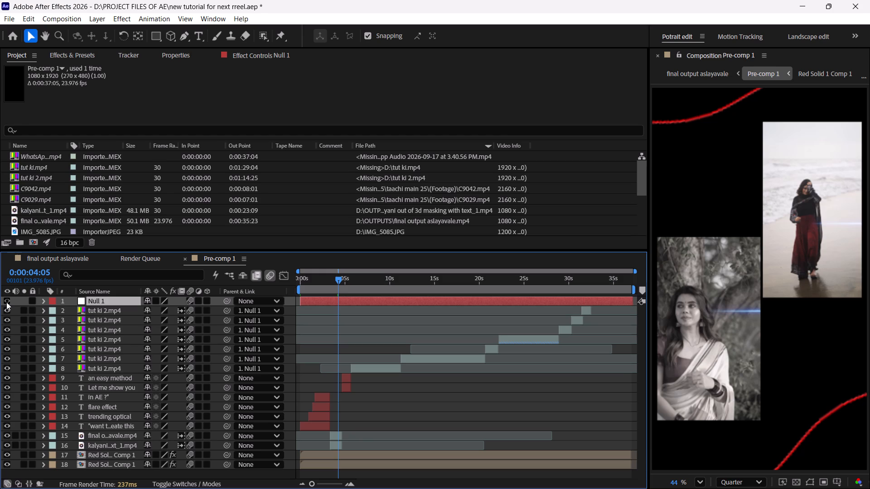
click(6, 302)
click(4, 454)
click(4, 461)
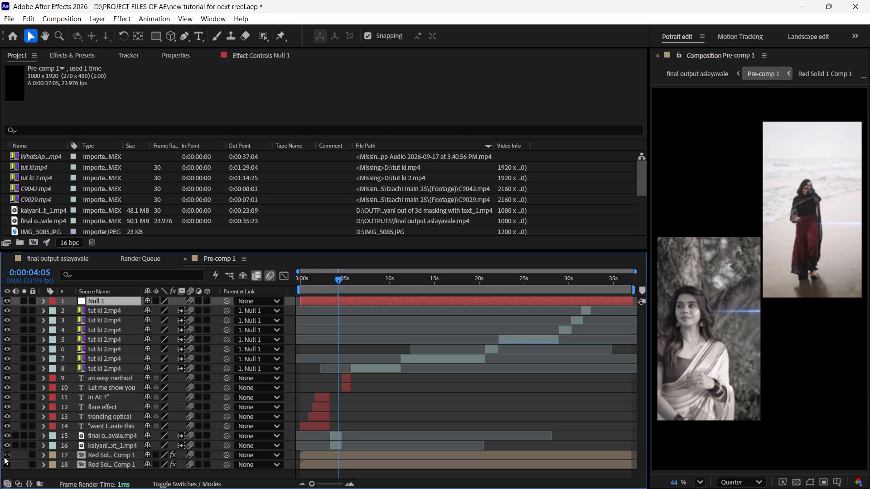
click(5, 456)
click(7, 462)
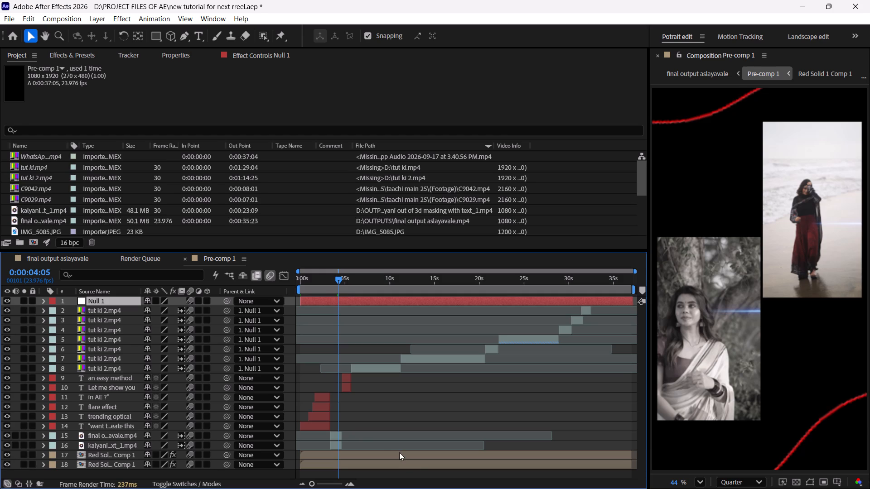
Reveal the keyframes of the upper Red Solid 1 Comp 1 layer and scrub back to the start to examine its Linear Wipe animation.
click(393, 459)
key(u)
scroll(383, 455, down, 2)
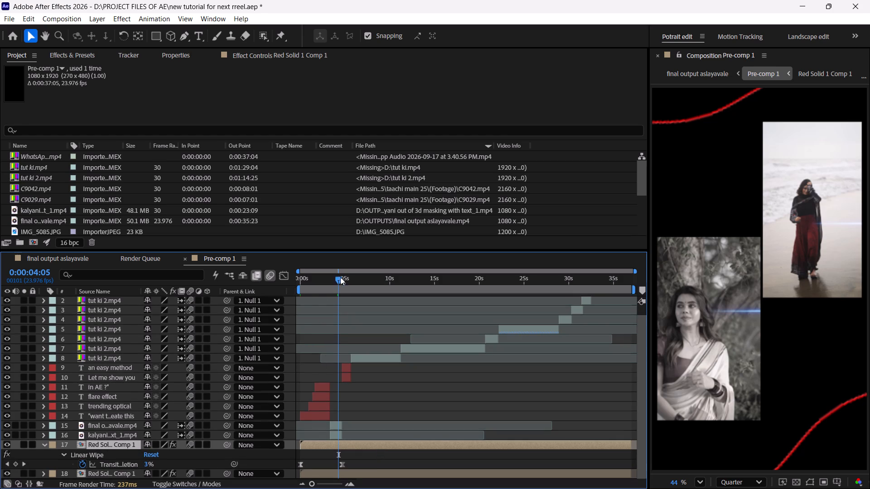
drag(339, 278, 341, 297)
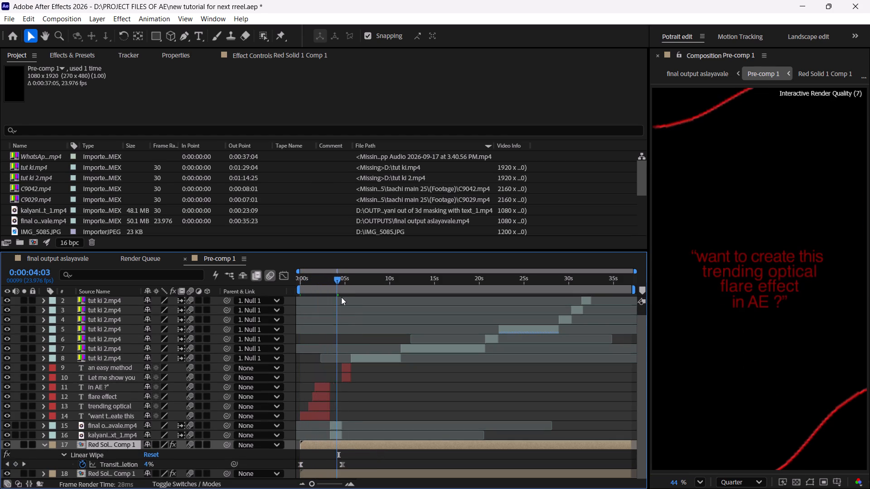
drag(341, 297, 287, 295)
click(313, 473)
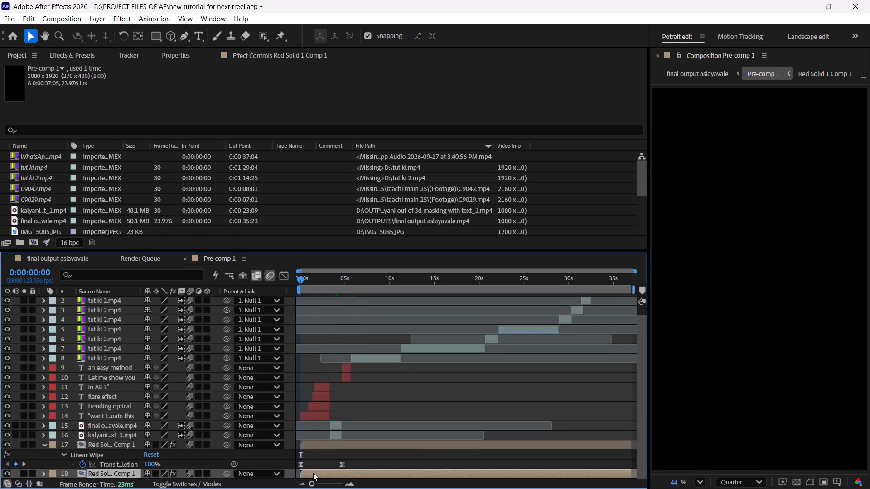
ctrl+click(316, 446)
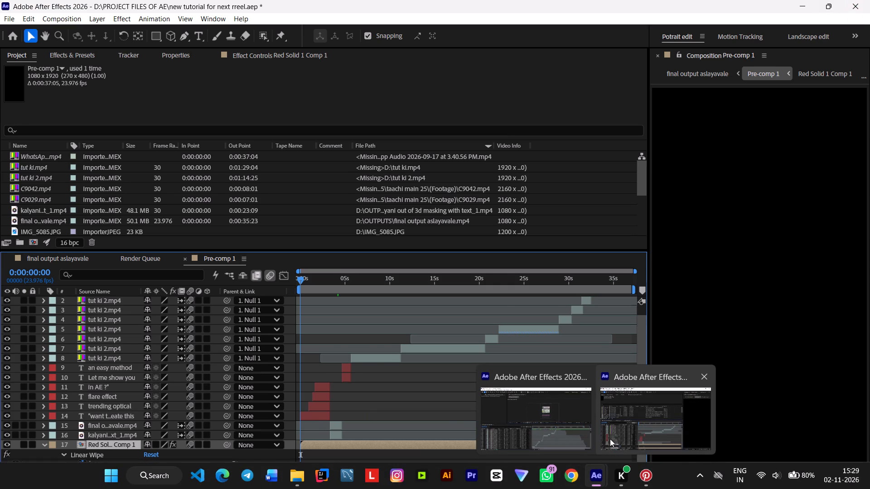
Switch to the Untitled Project window and import the project "new tutorial for next rreel" from the PROJECT FILES OF AE folder.
click(543, 422)
scroll(400, 358, down, 4)
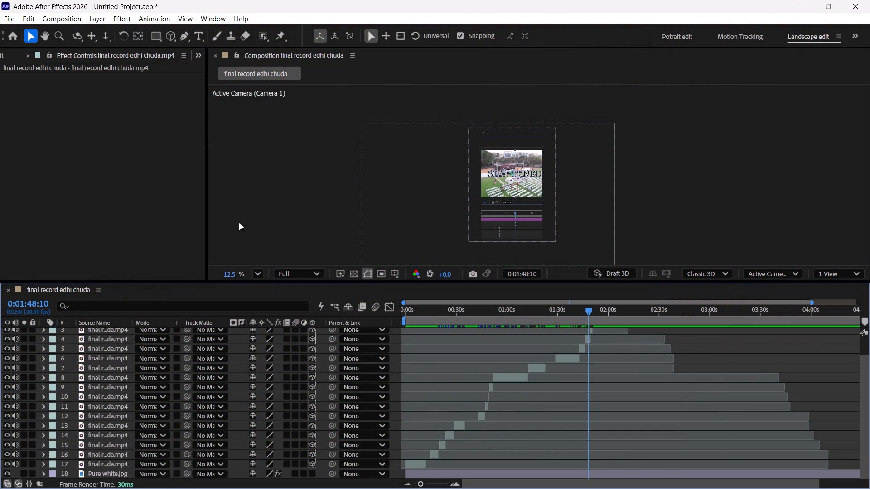
click(9, 55)
click(9, 55)
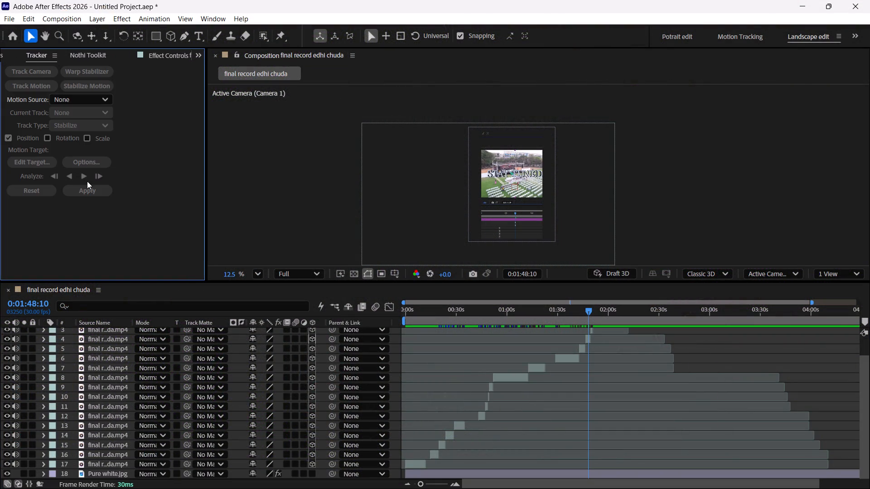
click(6, 54)
click(1, 49)
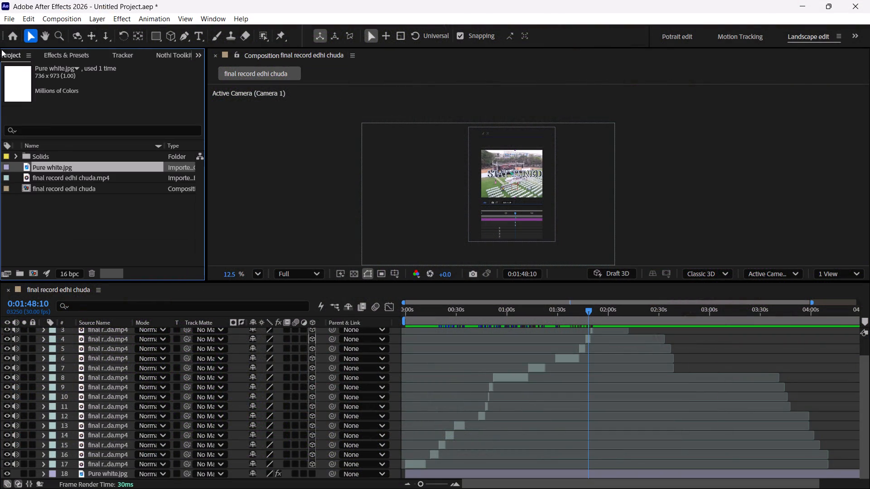
double_click(55, 217)
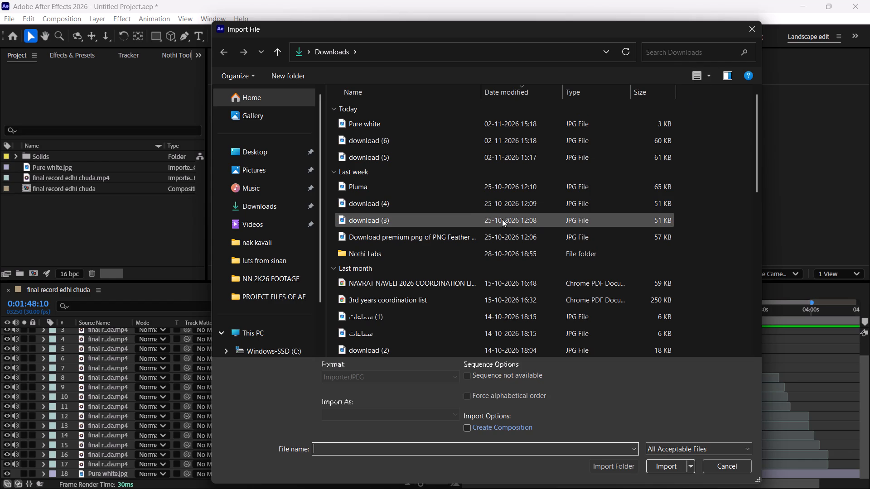
click(272, 289)
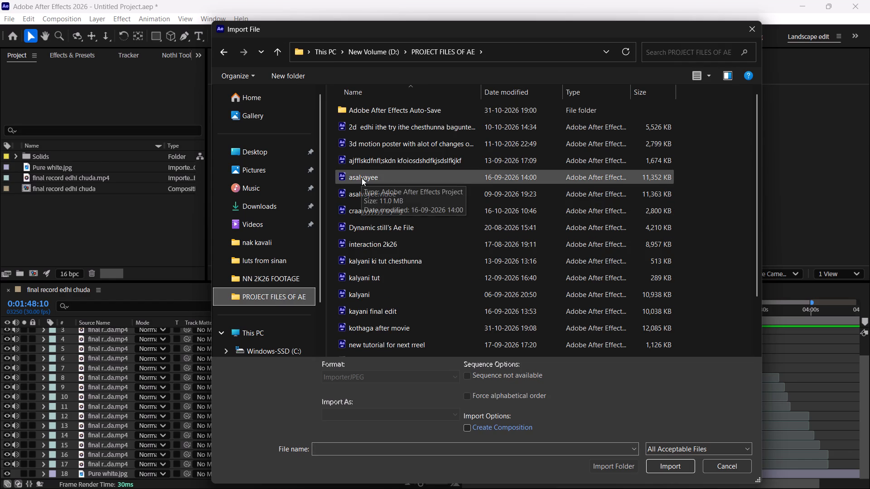
scroll(362, 178, down, 1)
click(397, 283)
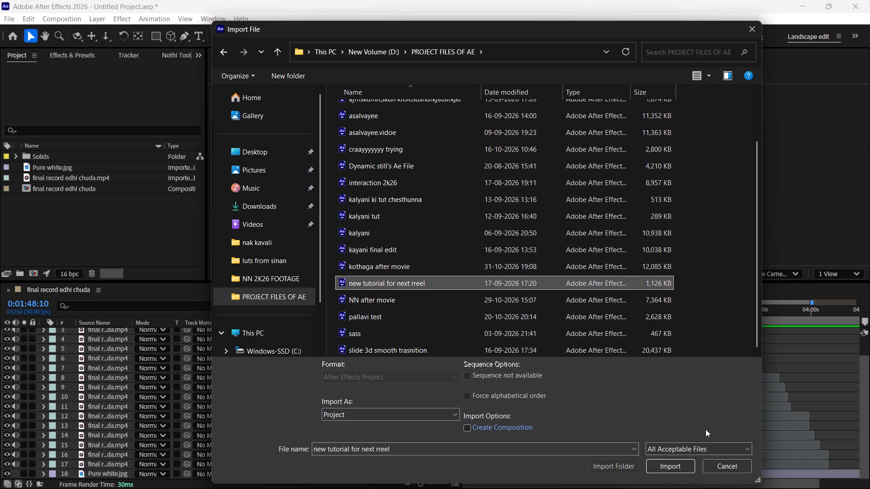
click(672, 461)
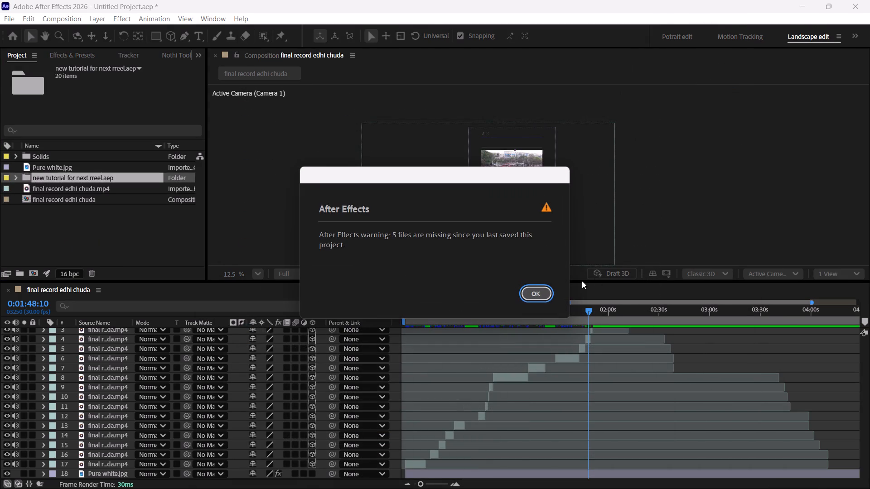
click(537, 290)
Browse the imported project's folder and open Red Solid 1 Comp 1, scrubbing its timeline to examine the red line.
click(13, 179)
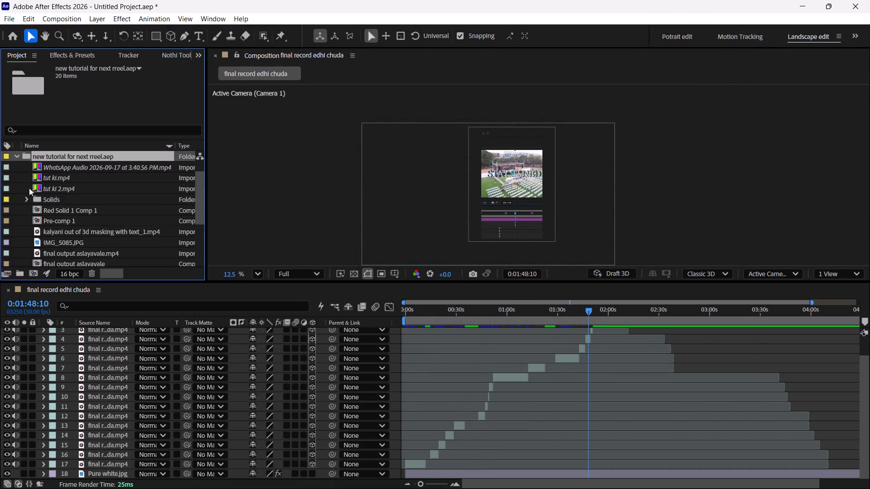
scroll(33, 197, down, 2)
scroll(62, 194, up, 1)
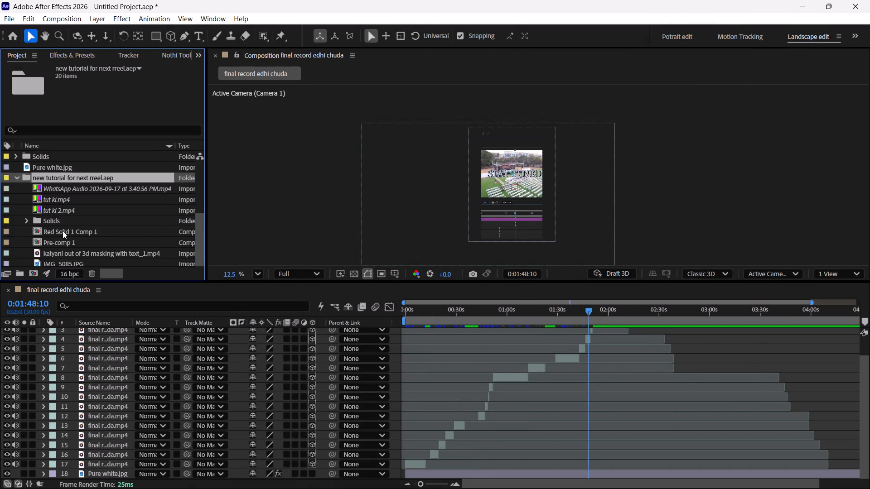
click(63, 233)
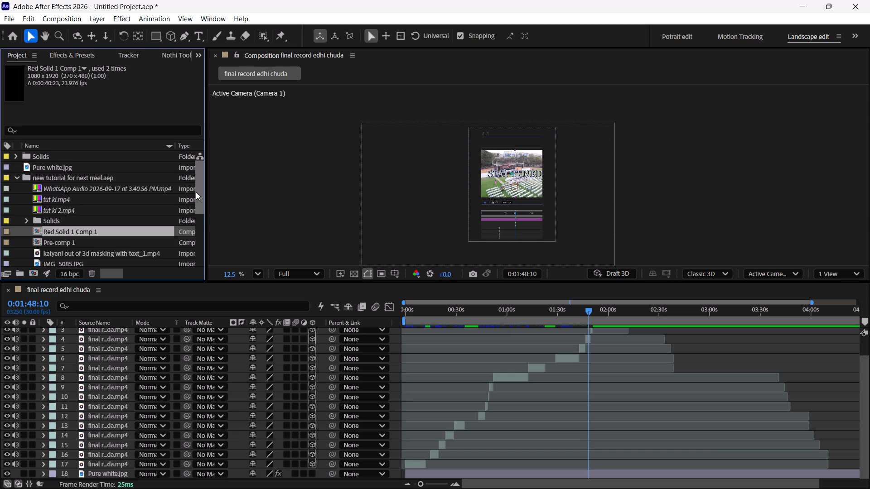
drag(197, 194, 204, 221)
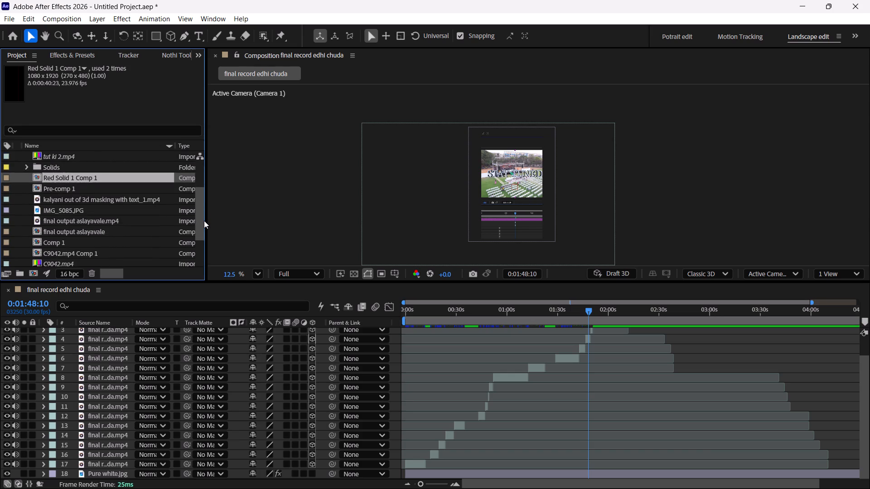
drag(204, 221, 204, 220)
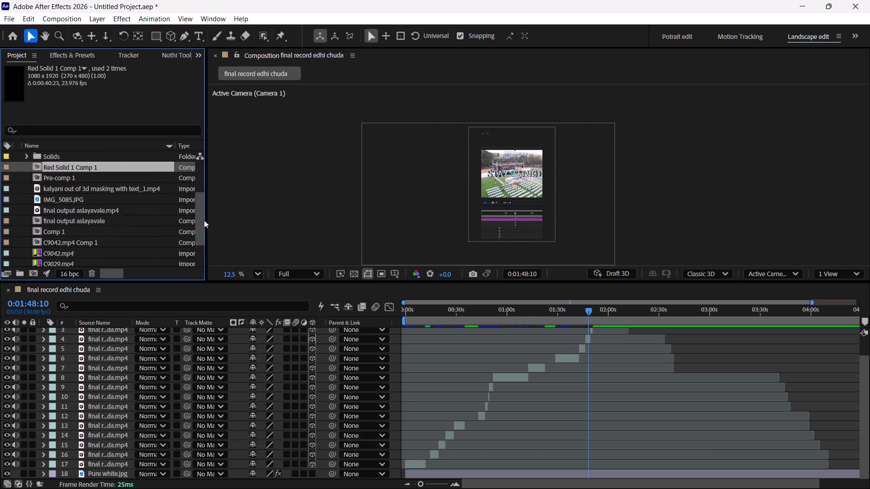
drag(204, 220, 203, 218)
double_click(53, 177)
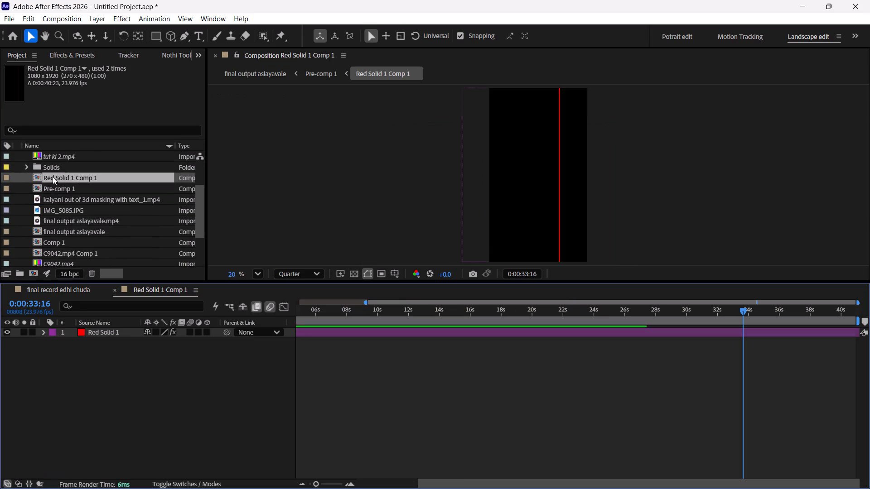
drag(736, 316, 328, 339)
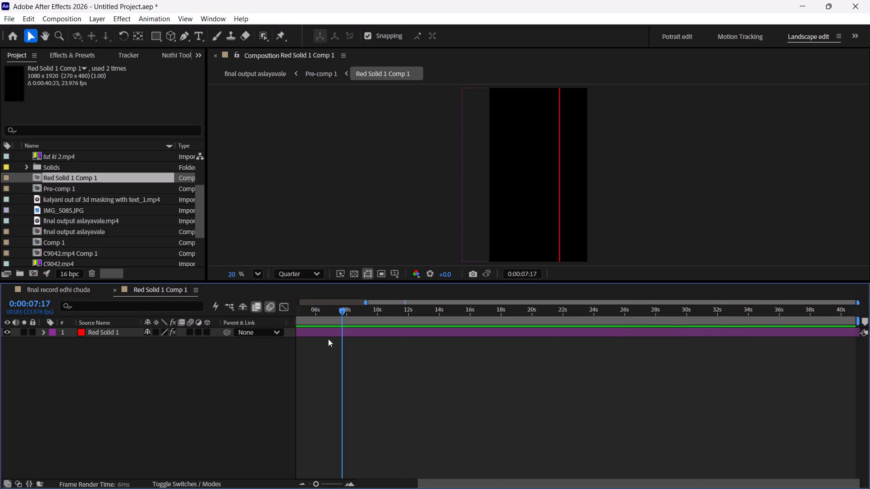
drag(328, 339, 391, 357)
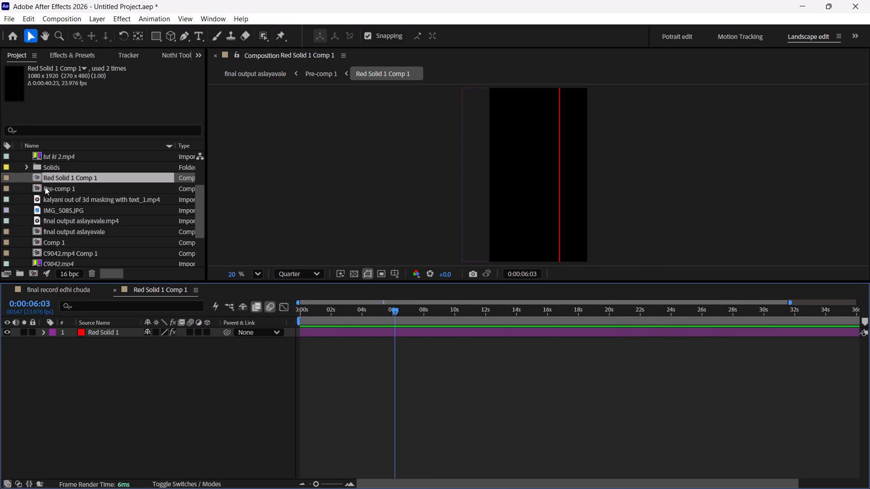
Open the imported Pre-comp 1 and select the upper Red Solid 1 Comp 1 layer, layer 17.
double_click(45, 187)
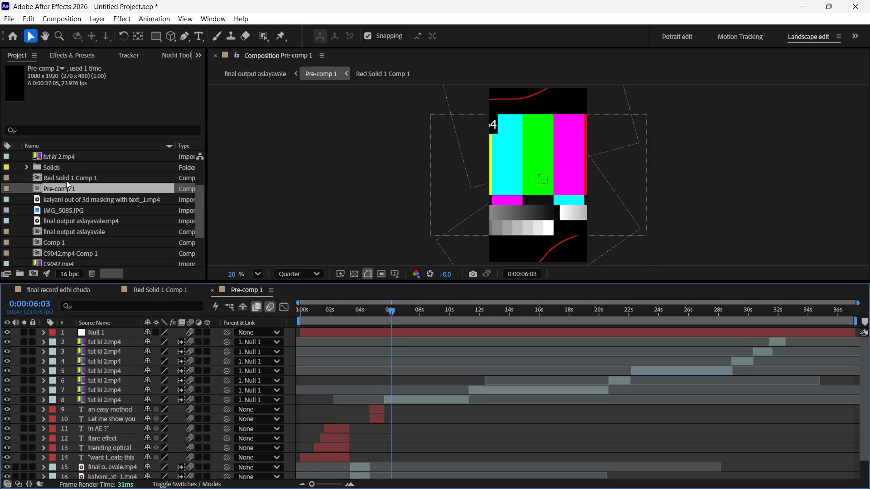
scroll(411, 412, down, 4)
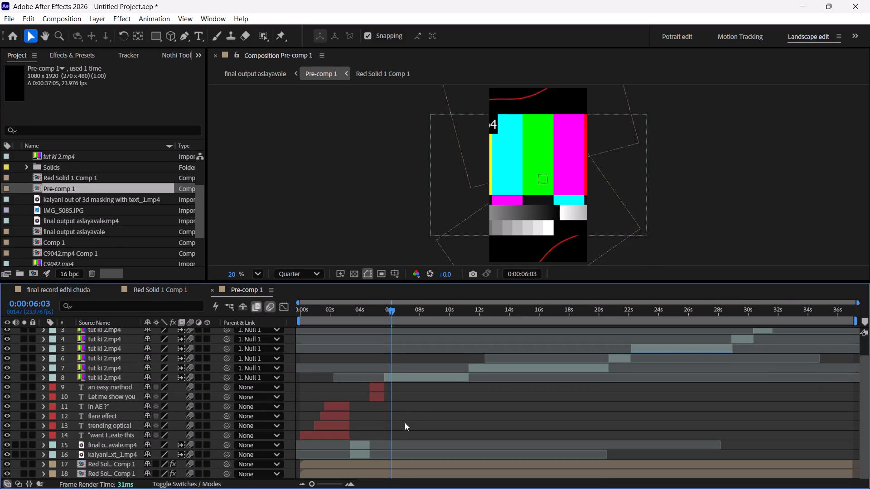
click(344, 465)
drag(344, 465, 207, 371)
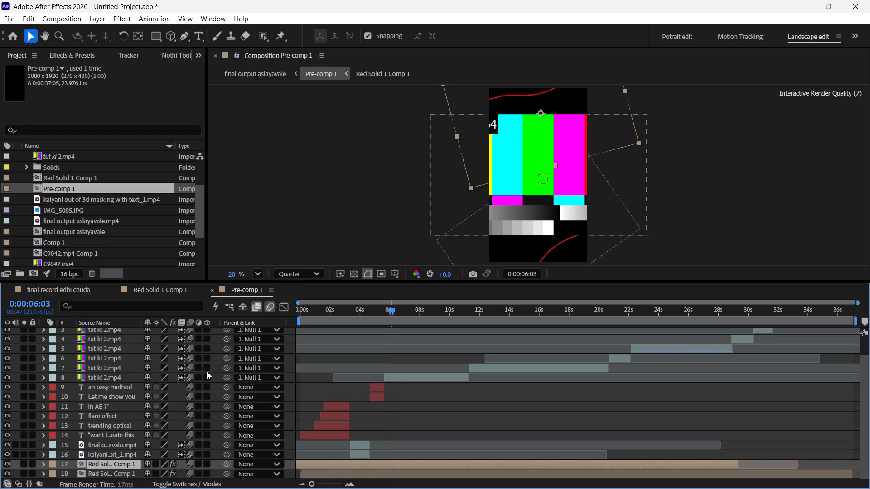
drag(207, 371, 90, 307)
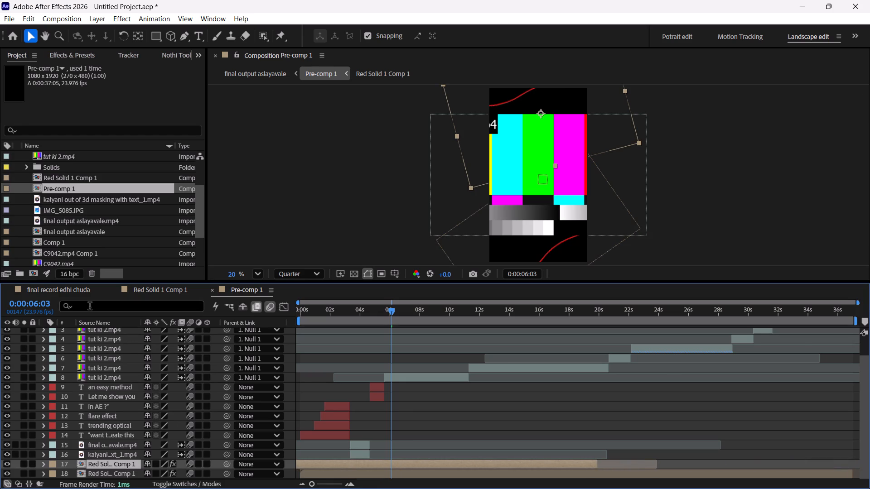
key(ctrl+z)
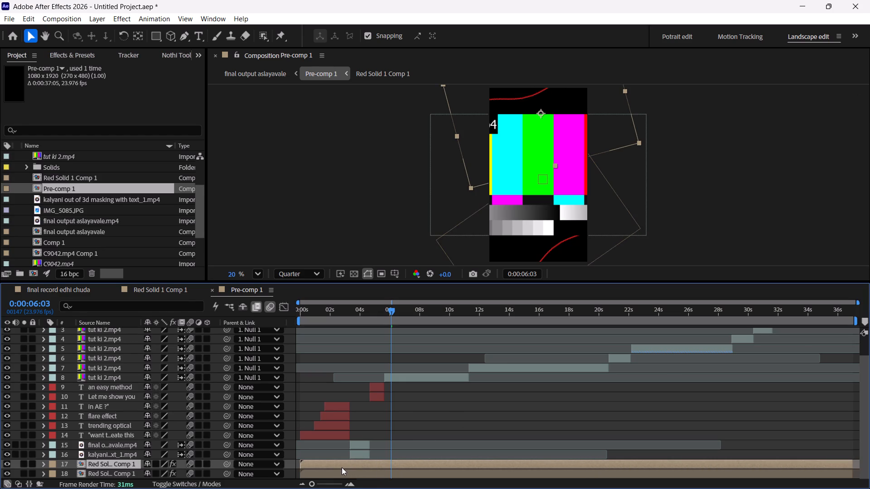
Copy both Red Solid 1 Comp 1 layers from Pre-comp 1 and paste them at 0:00:00:00 in "final record edhi chuda".
ctrl+click(343, 478)
key(ctrl+c)
key(ctrl+c)
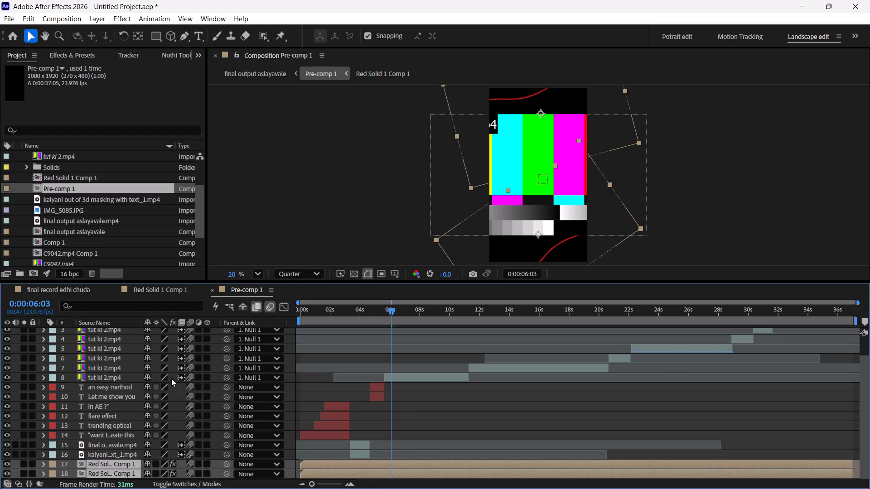
key(ctrl+c)
click(60, 292)
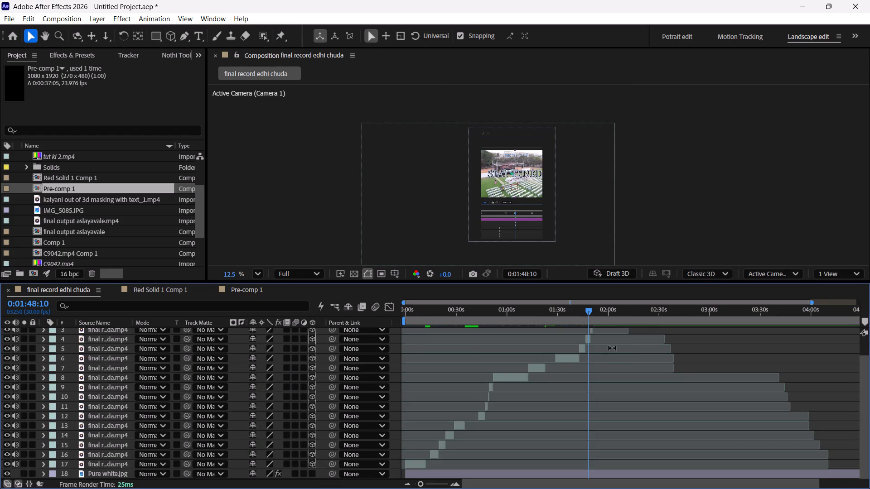
drag(590, 312, 322, 322)
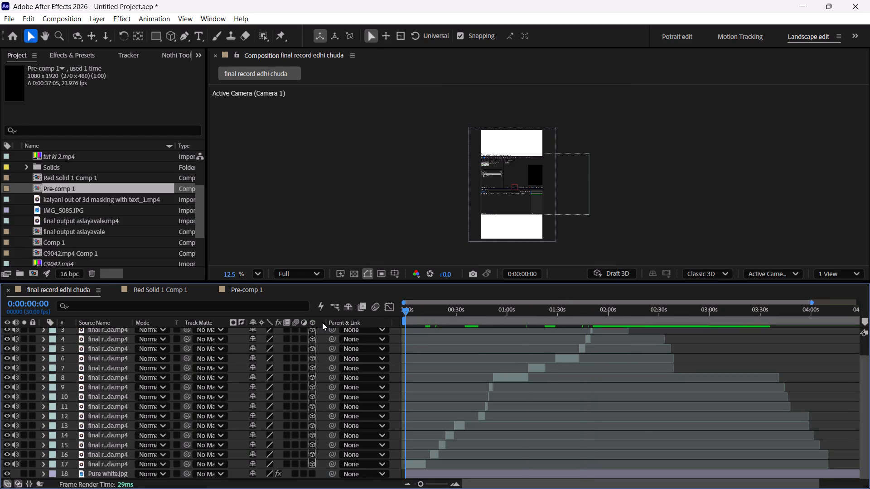
key(ctrl+v)
scroll(585, 378, up, 3)
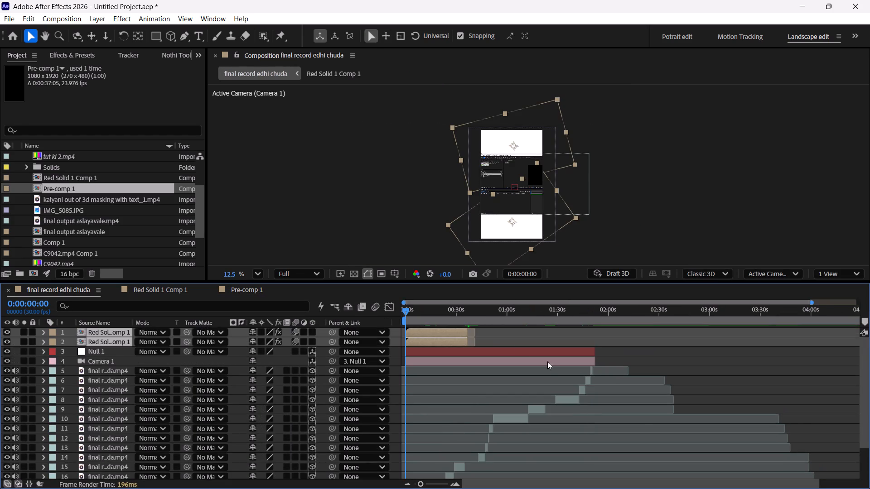
Check the pasted red lines at 0:00:21:14 and extend the ends of both Red Solid 1 Comp 1 layers to their full source length.
drag(409, 311, 417, 314)
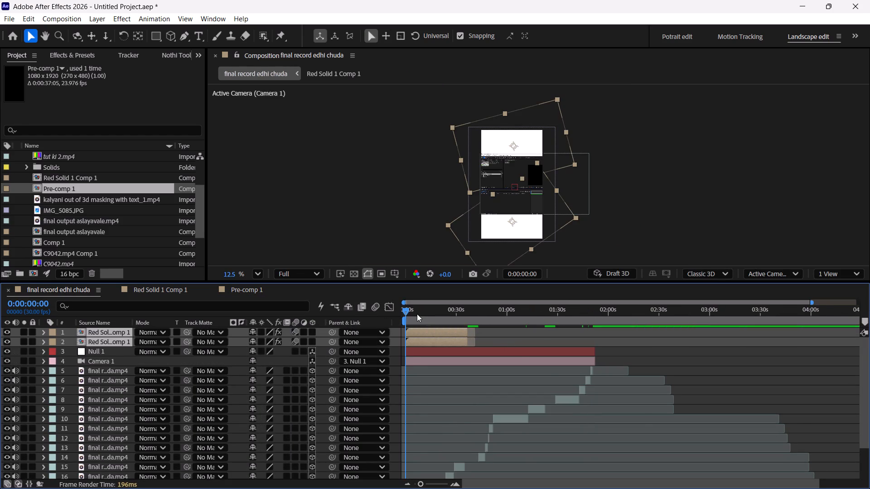
drag(417, 314, 445, 315)
drag(466, 337, 470, 334)
drag(469, 333, 486, 333)
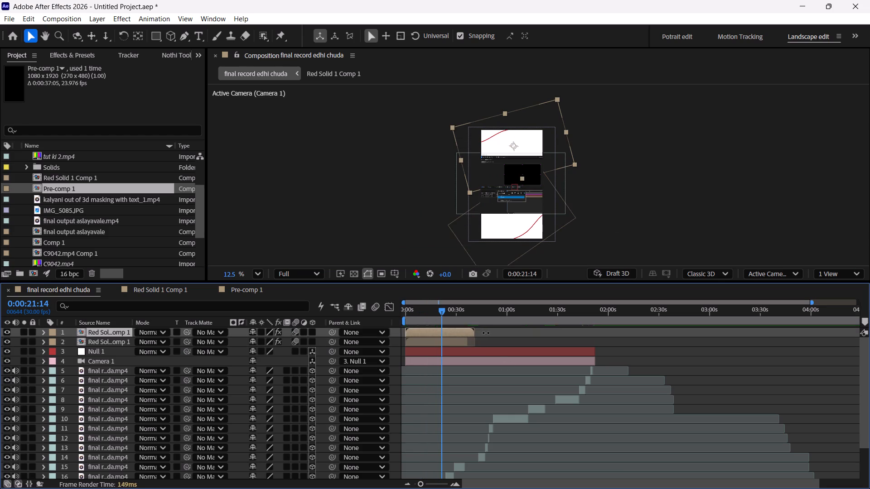
drag(486, 333, 485, 333)
drag(467, 341, 490, 344)
Open Red Solid 1 Comp 1 from its pasted layer, examine its full duration, and return to the "final record edhi chuda" composition.
click(465, 335)
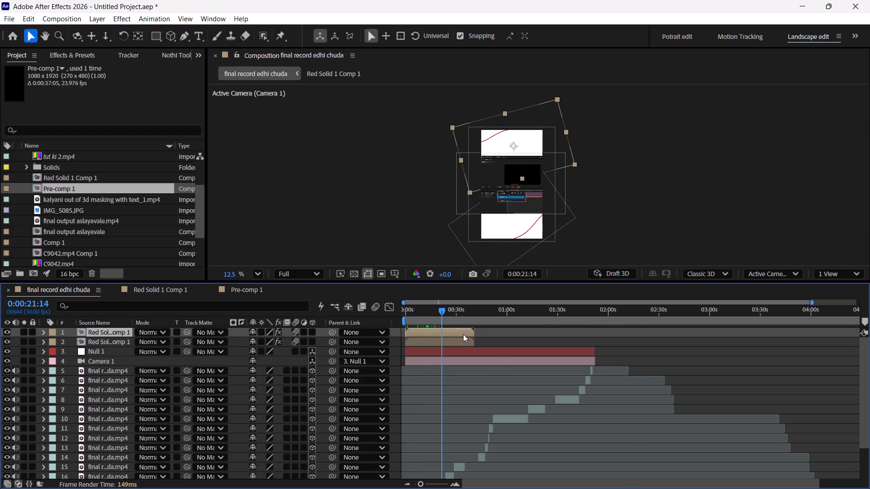
right_click(463, 334)
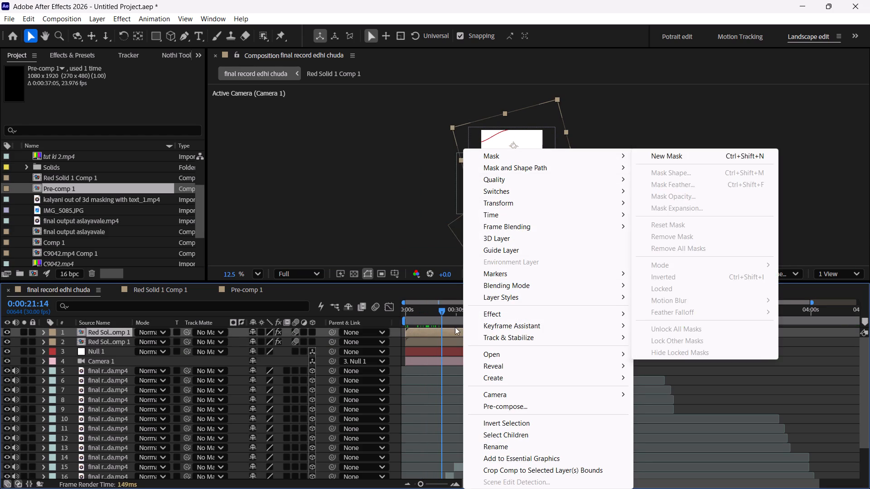
double_click(453, 331)
click(593, 330)
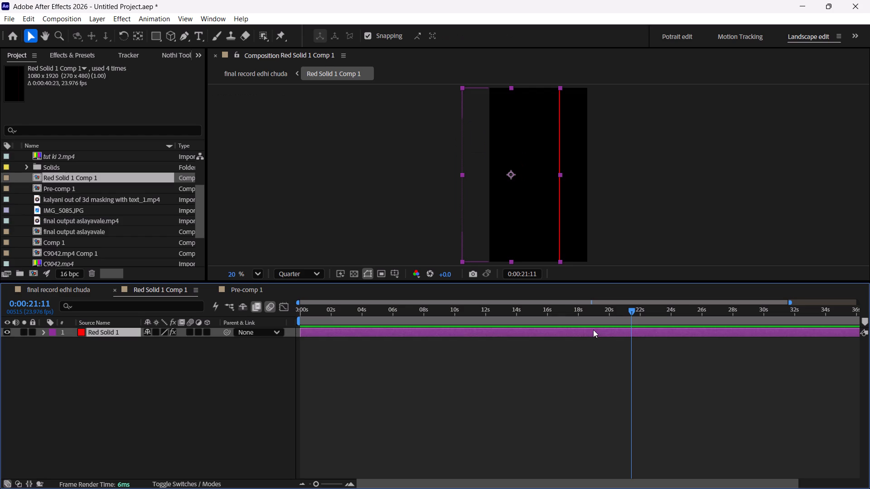
drag(319, 481, 295, 476)
drag(595, 315, 354, 318)
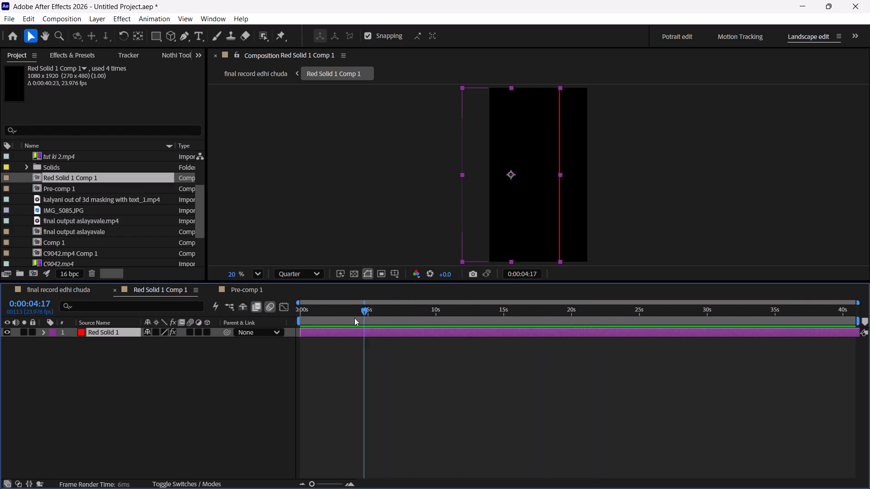
drag(354, 318, 286, 406)
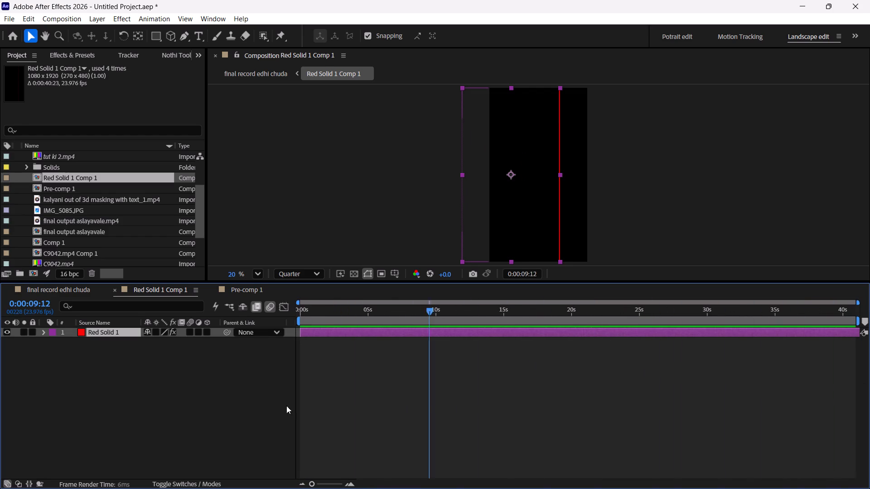
drag(286, 406, 227, 406)
click(58, 290)
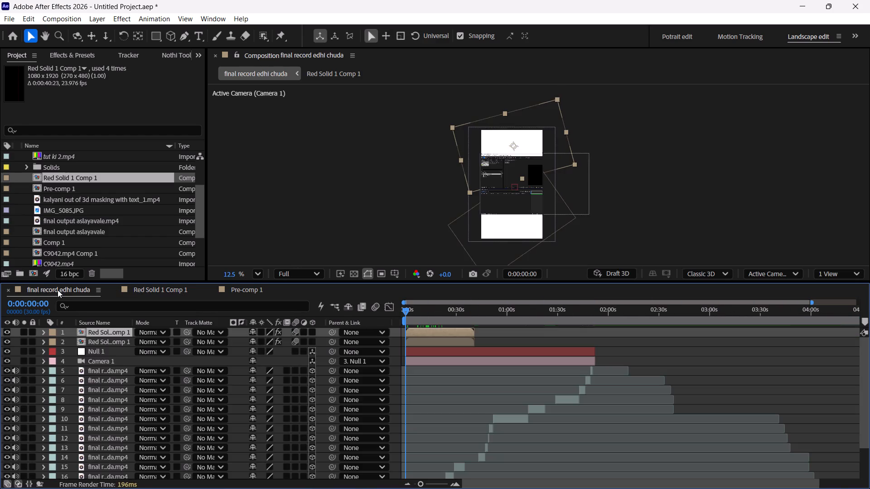
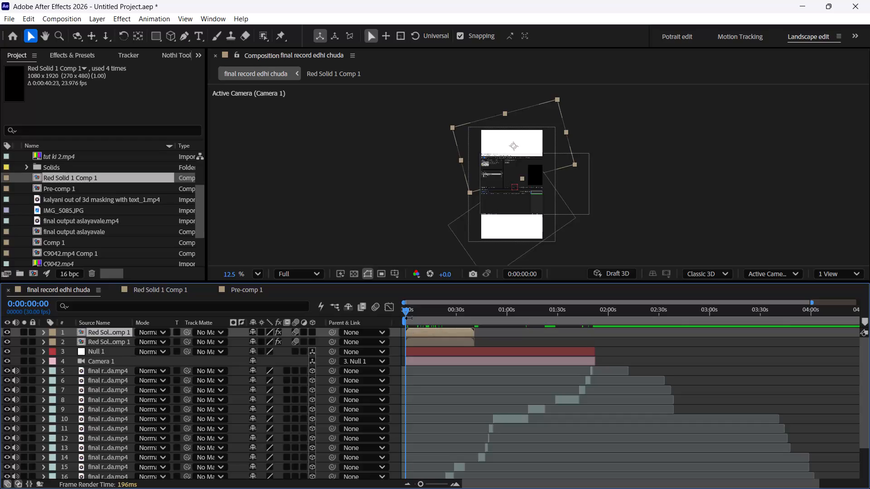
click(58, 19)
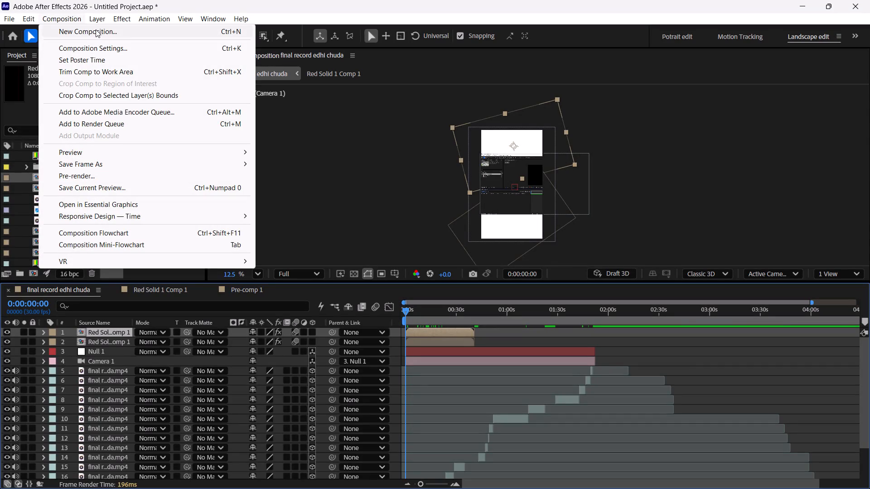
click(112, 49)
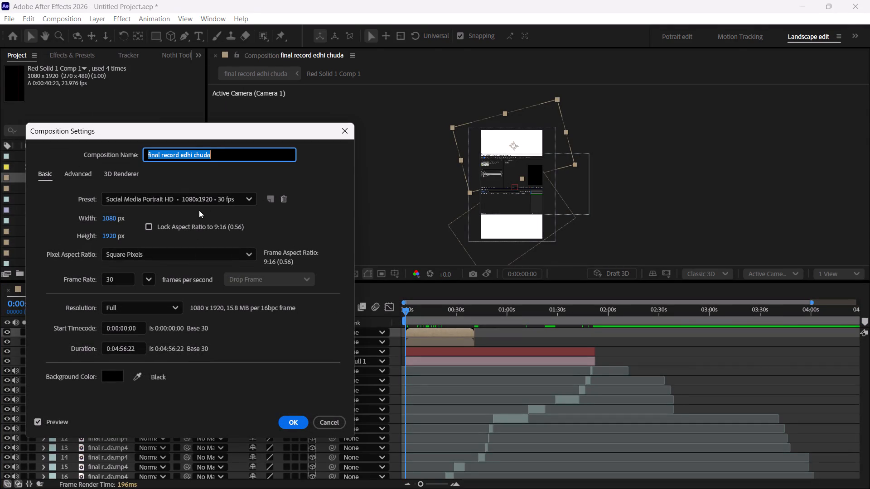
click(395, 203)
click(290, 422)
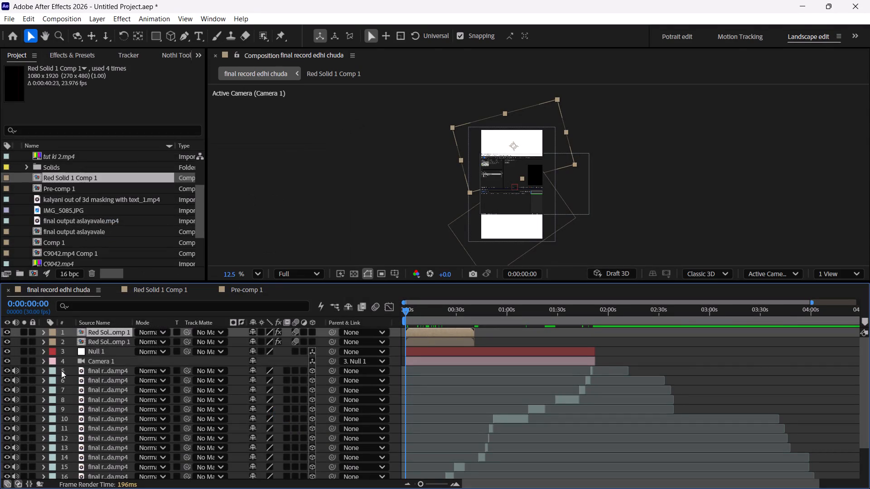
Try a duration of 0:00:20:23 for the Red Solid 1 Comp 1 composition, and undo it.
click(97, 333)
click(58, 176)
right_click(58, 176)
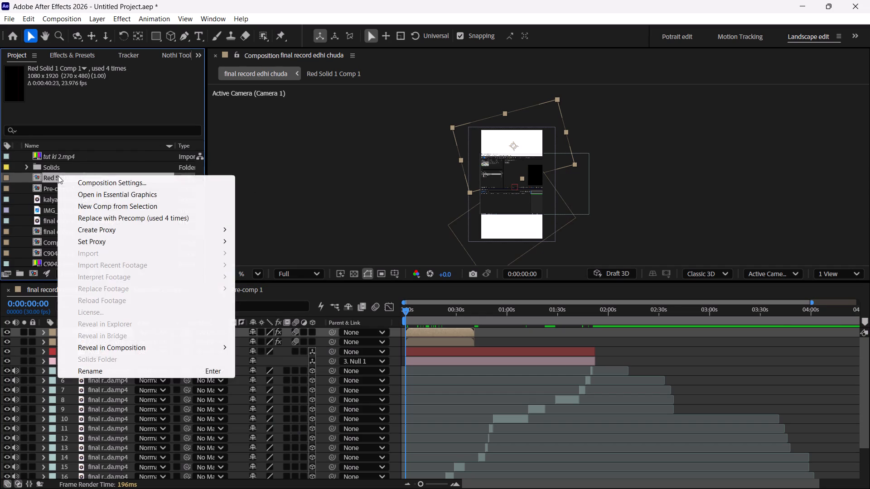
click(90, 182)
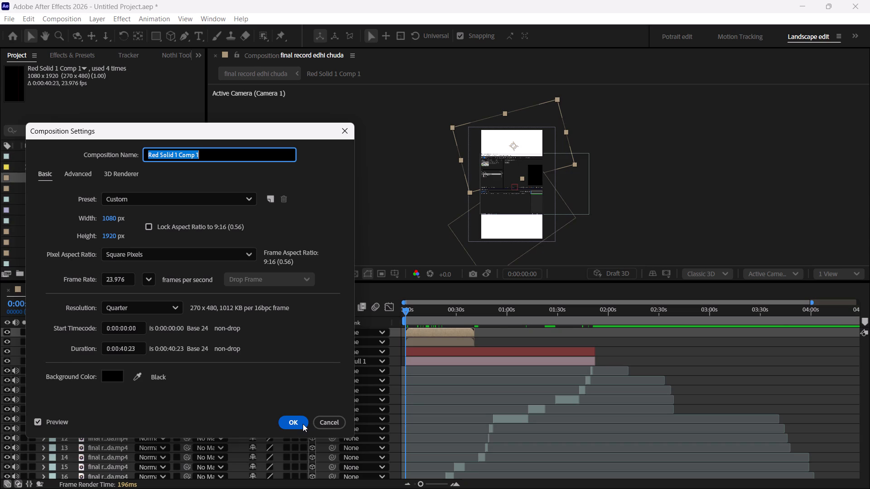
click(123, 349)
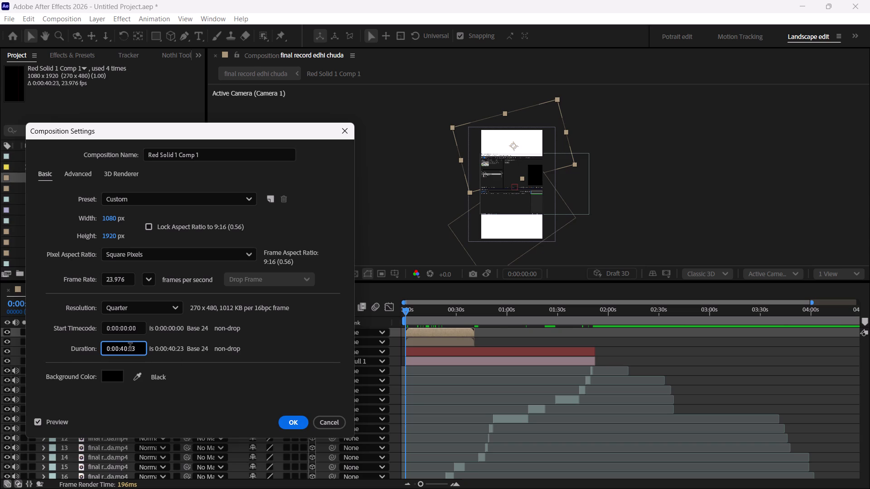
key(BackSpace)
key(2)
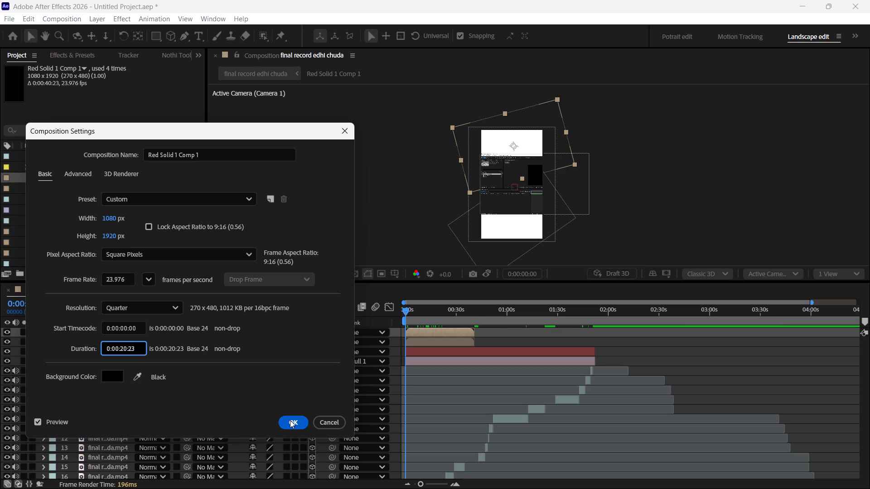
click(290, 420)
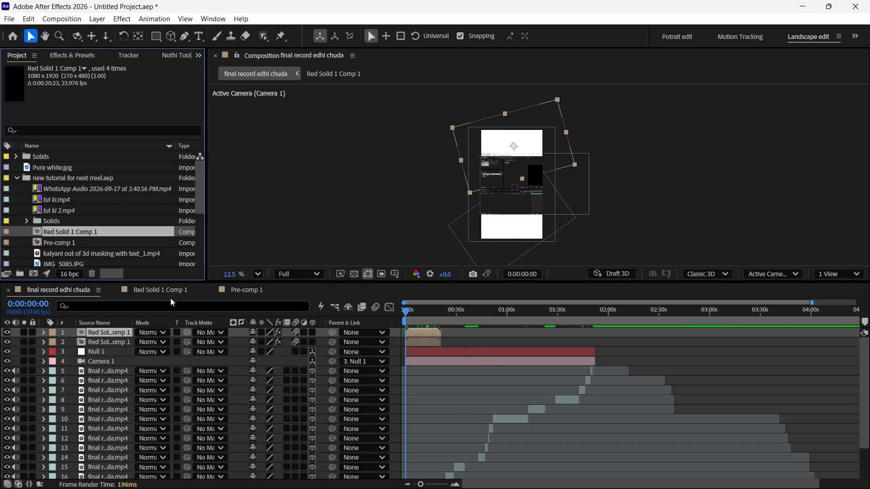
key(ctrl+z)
Set the duration of the Red Solid 1 Comp 1 composition to 0:02:40:23.
right_click(71, 232)
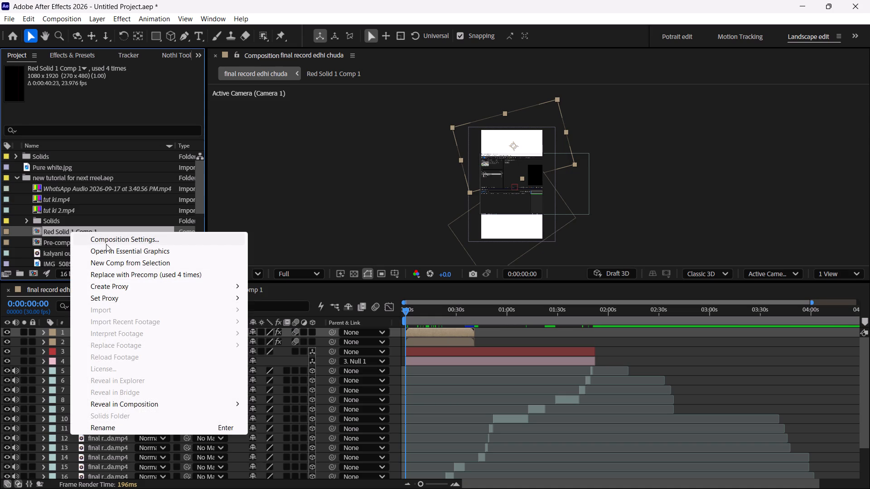
click(106, 244)
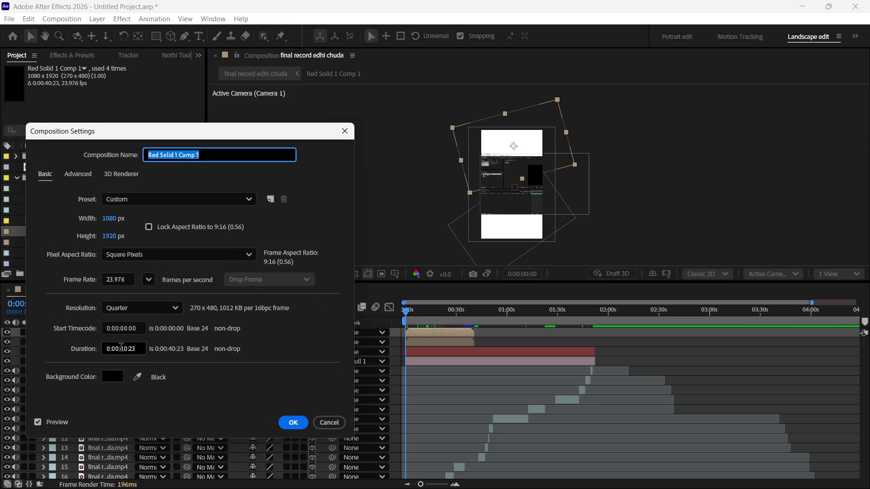
click(119, 348)
key(BackSpace)
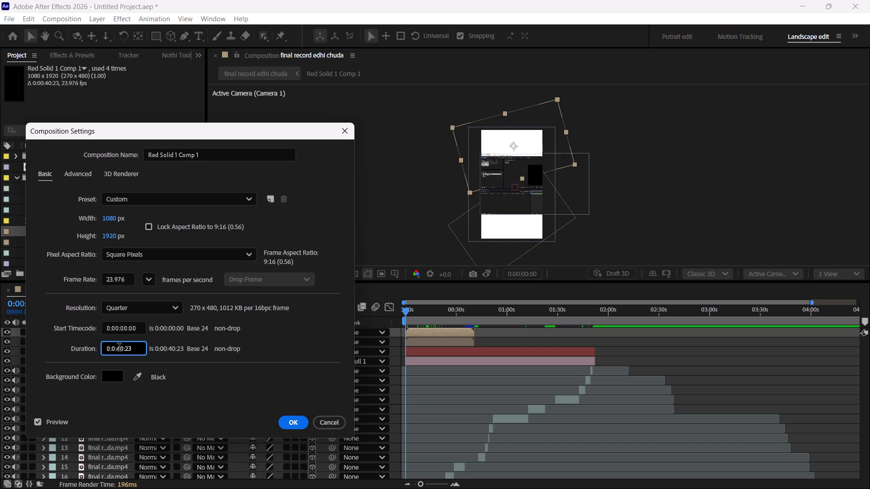
key(2)
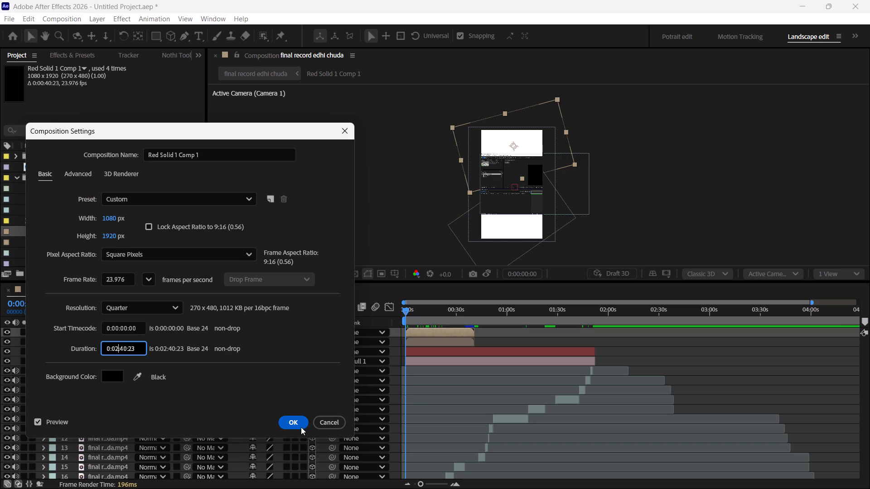
click(300, 423)
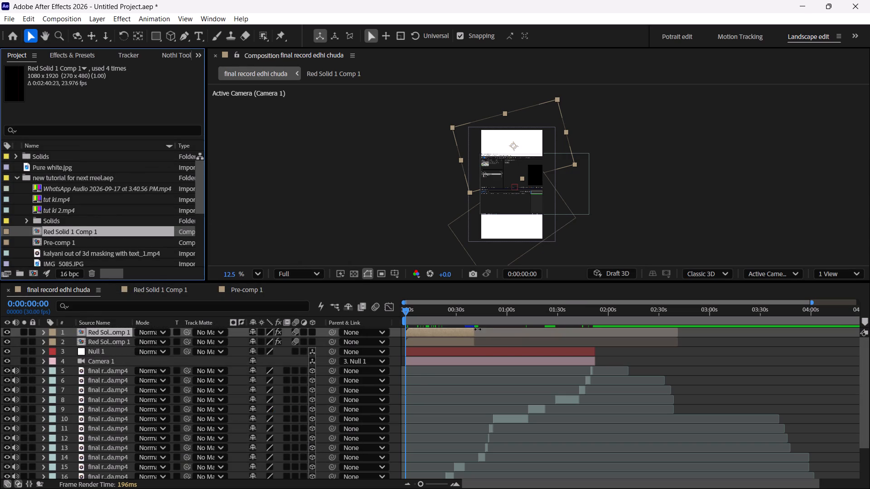
Extend both Red Solid 1 Comp 1 layers to about the end of the Null 1 and Camera 1 layers and check the timeline.
drag(476, 332, 600, 343)
drag(473, 344, 596, 372)
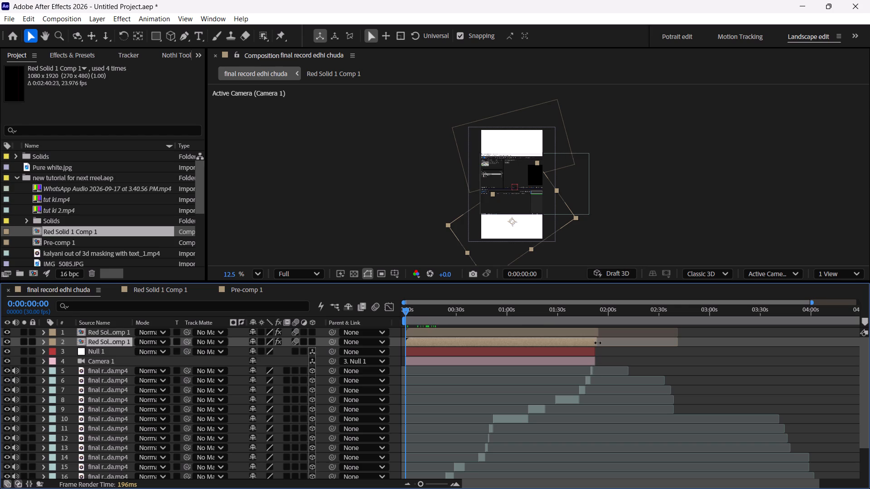
drag(410, 310, 536, 349)
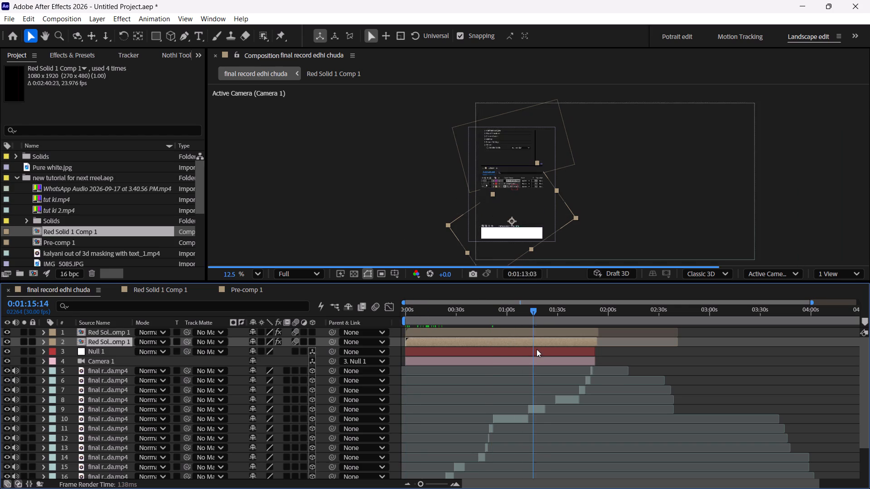
drag(536, 349, 277, 346)
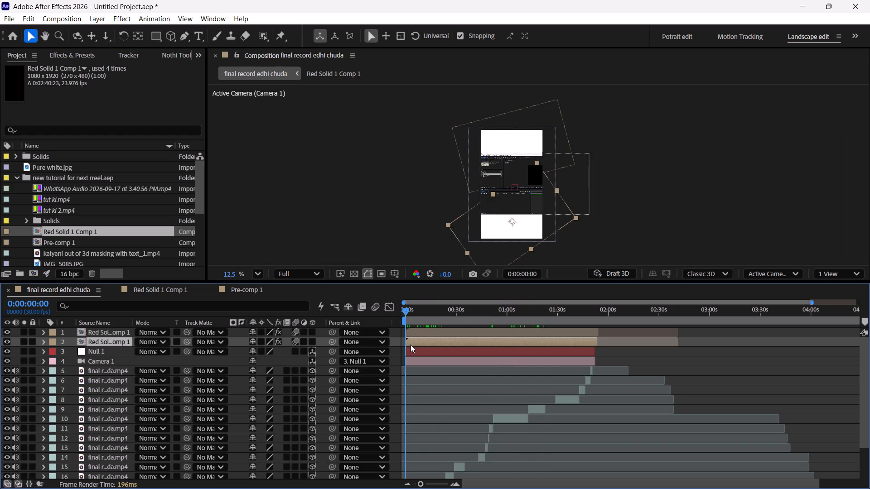
Preview the red lines and shorten both layers' Linear Wipe transitions by moving their end keyframes to about 1.5 seconds.
key(space)
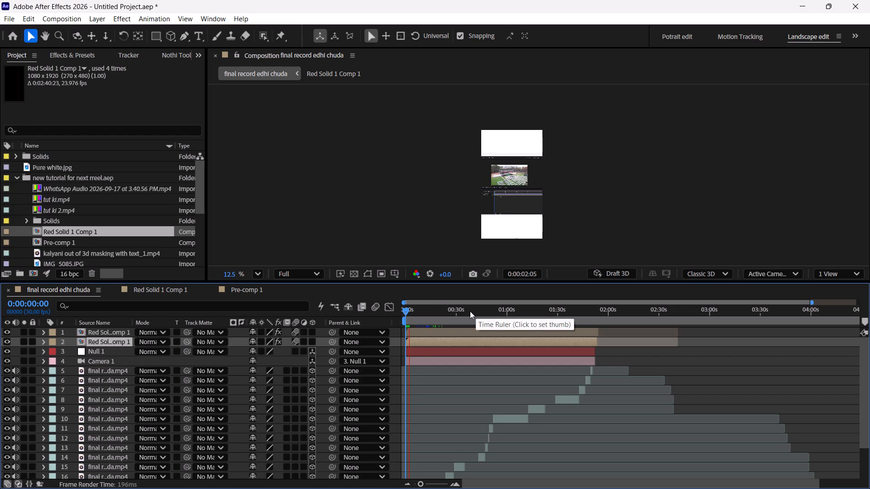
click(415, 331)
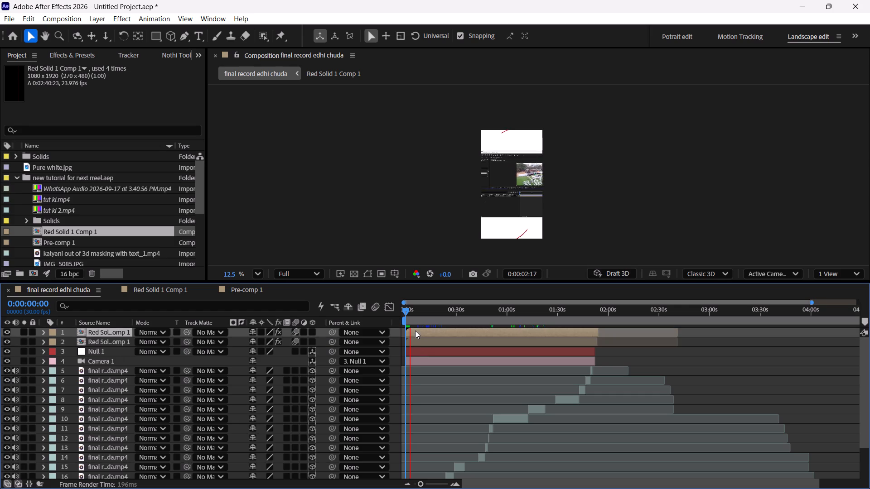
key(space)
key(u)
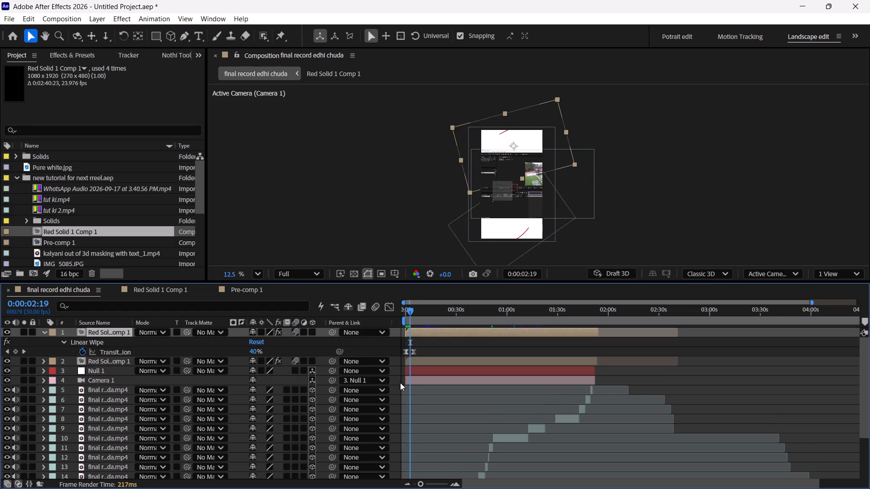
triple_click(451, 484)
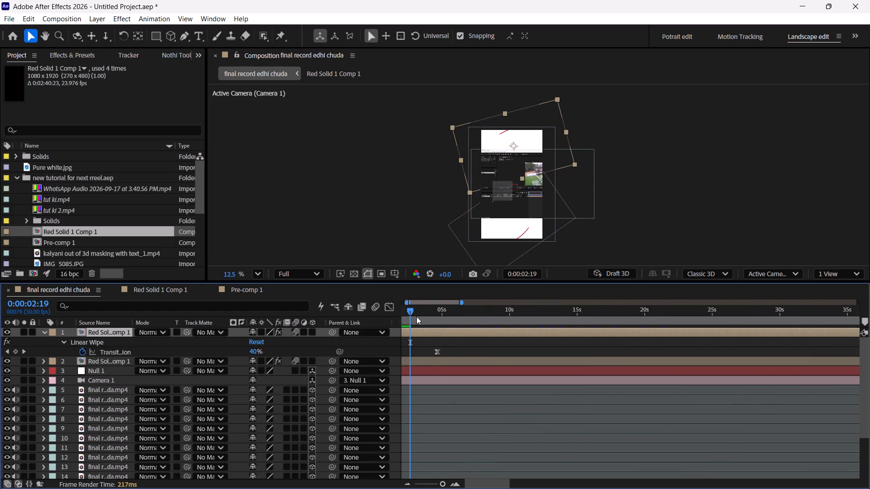
drag(415, 316, 348, 316)
click(435, 359)
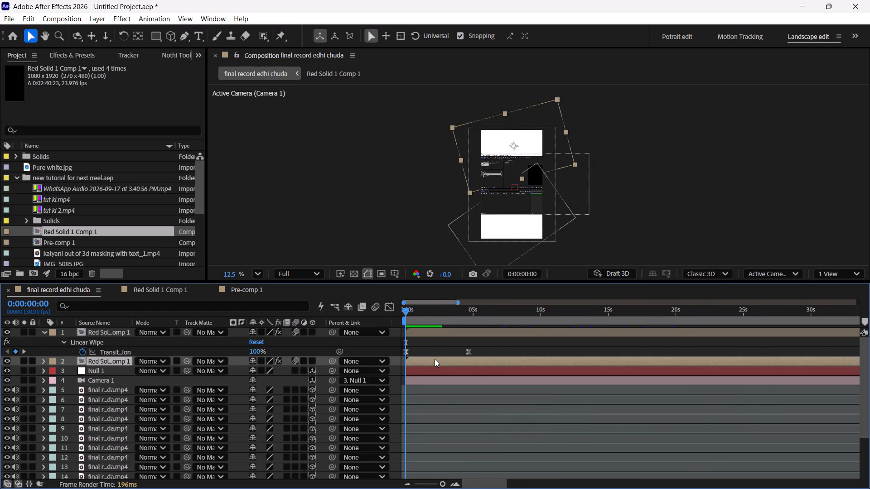
key(u)
drag(396, 338, 479, 385)
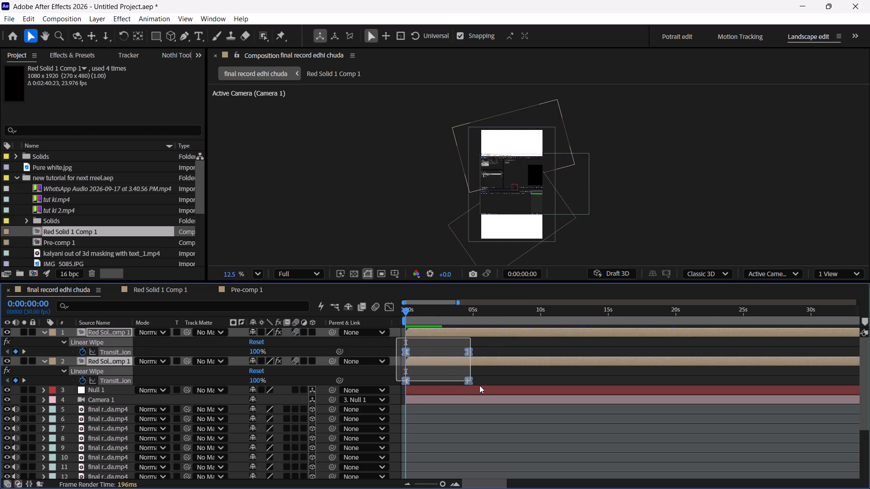
drag(479, 385, 489, 391)
alt+drag(469, 381, 440, 381)
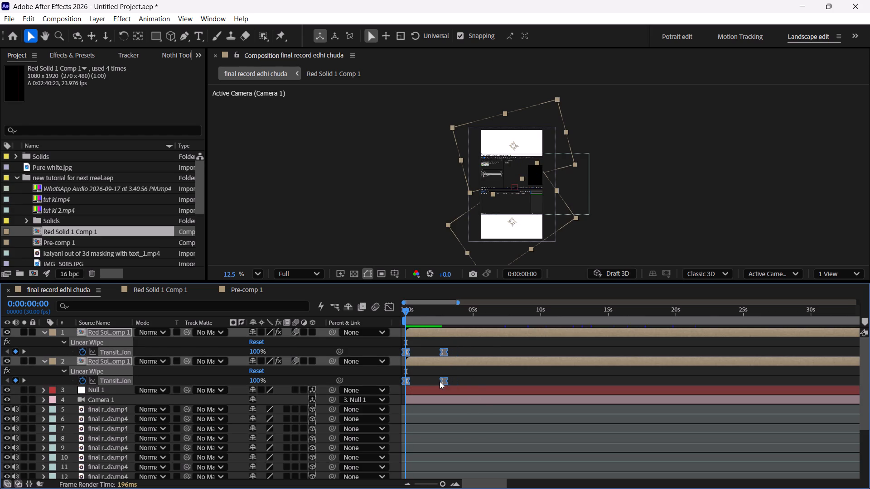
alt+drag(440, 381, 427, 382)
Preview the retimed red line wipes from the start and check how the lines overlap the footage up to 0:00:10:26.
key(space)
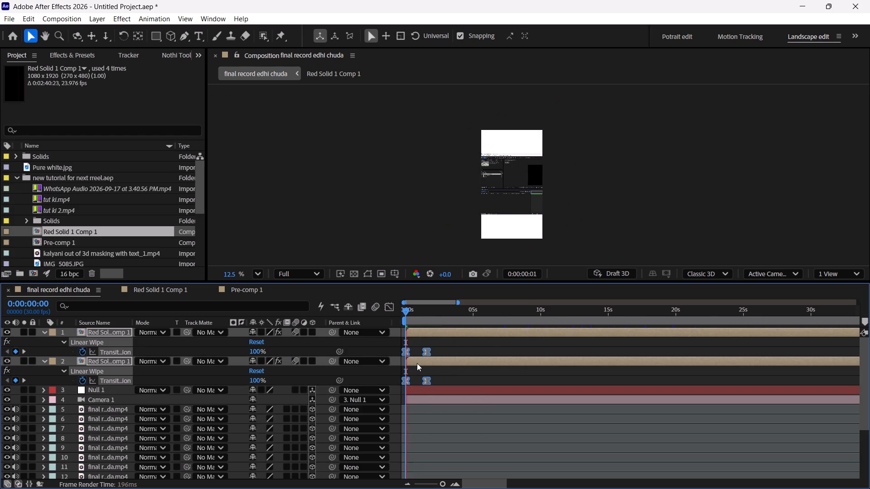
click(43, 361)
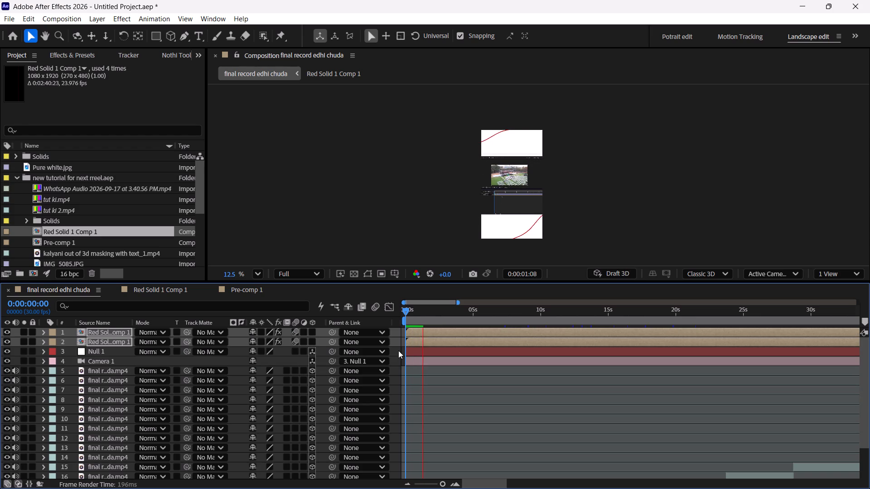
key(space)
drag(419, 312, 433, 312)
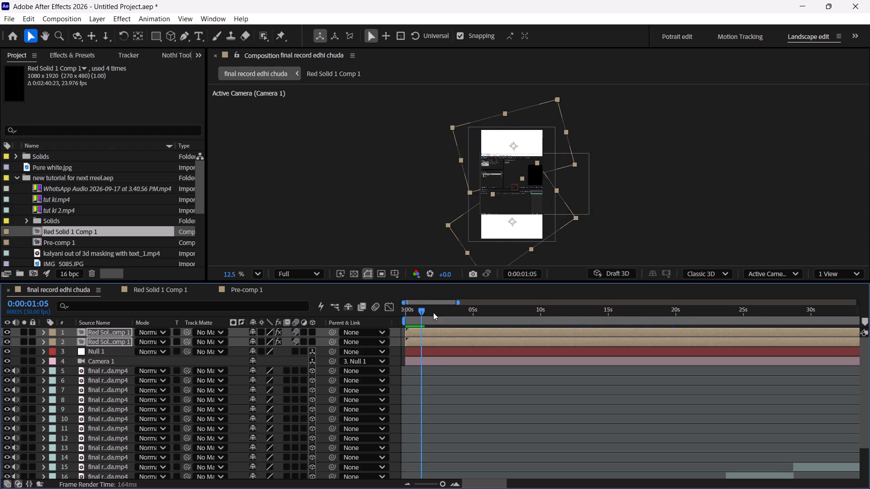
drag(433, 312, 527, 323)
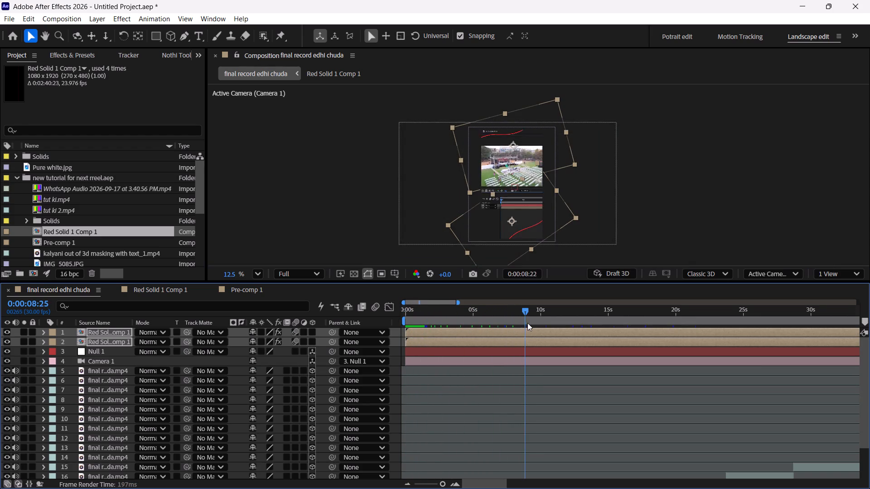
drag(527, 323, 545, 323)
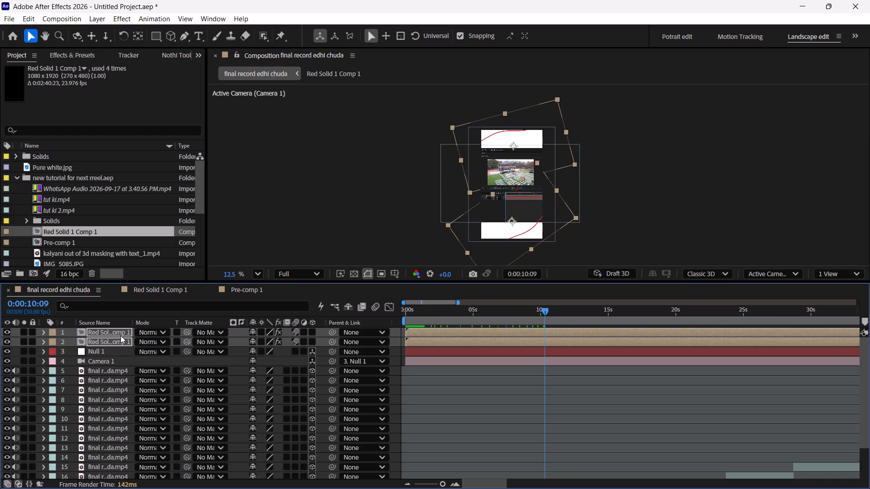
key(space)
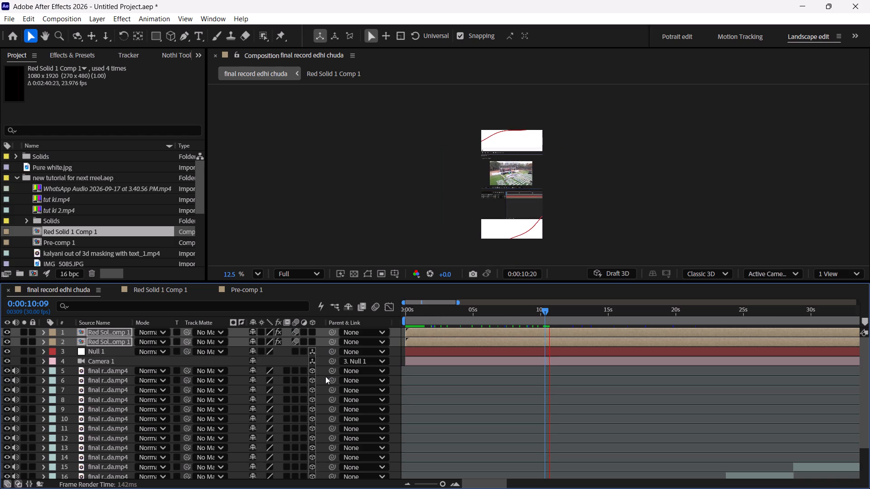
key(space)
Bring the Pure white.jpg layer to the top of the layer stack and raise it to cover only the area above the footage.
scroll(375, 402, down, 6)
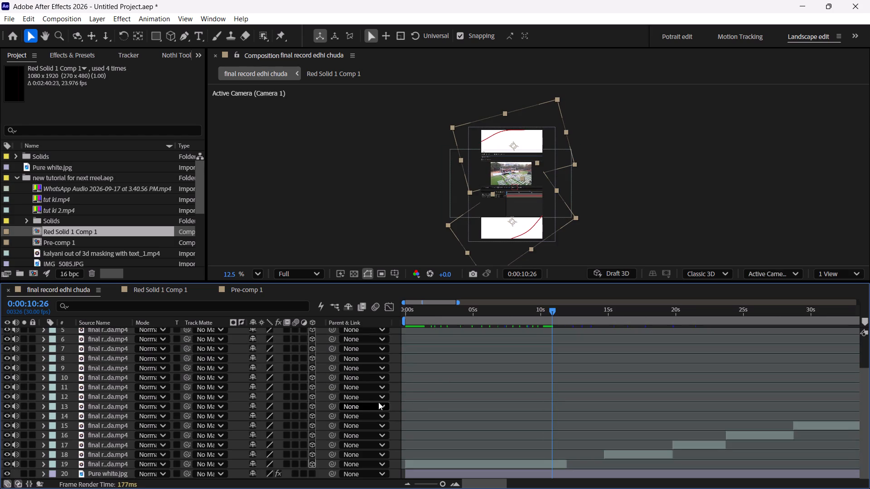
scroll(378, 402, down, 2)
click(411, 475)
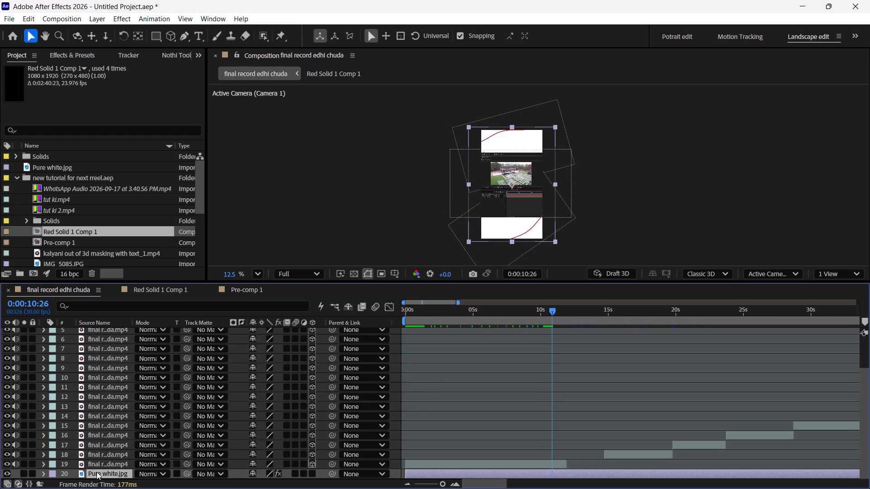
drag(97, 473, 100, 334)
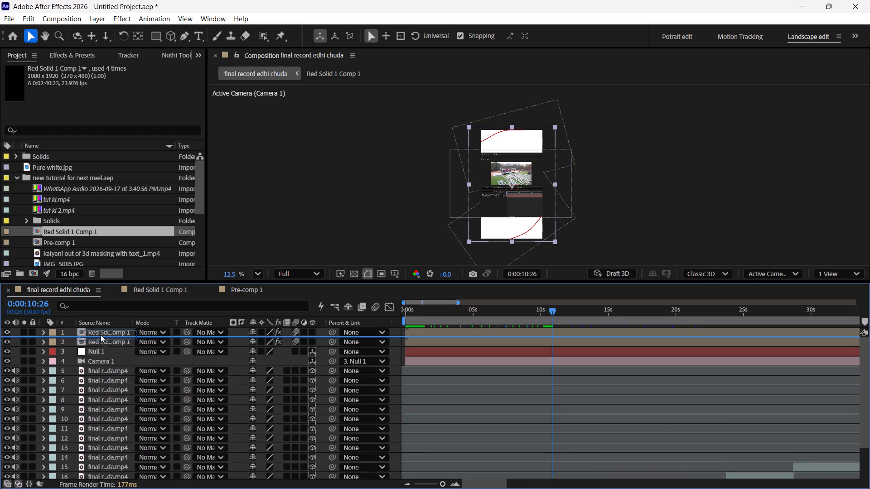
drag(100, 334, 100, 328)
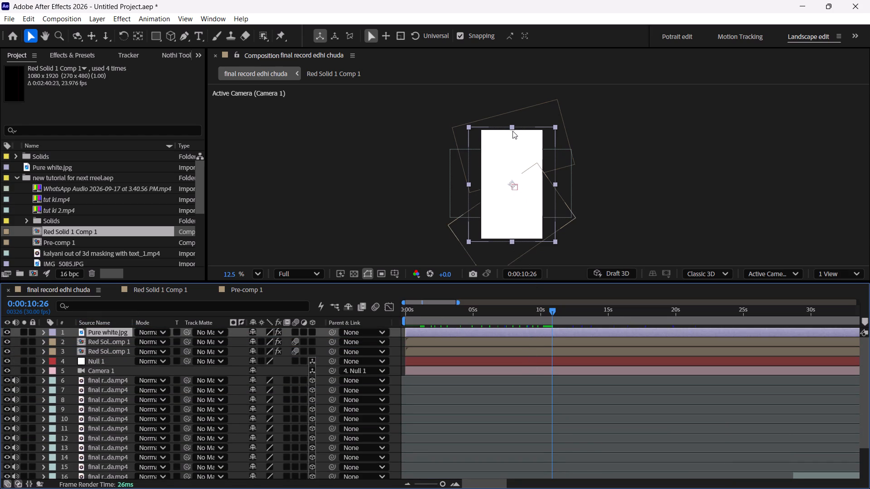
drag(523, 167, 519, 73)
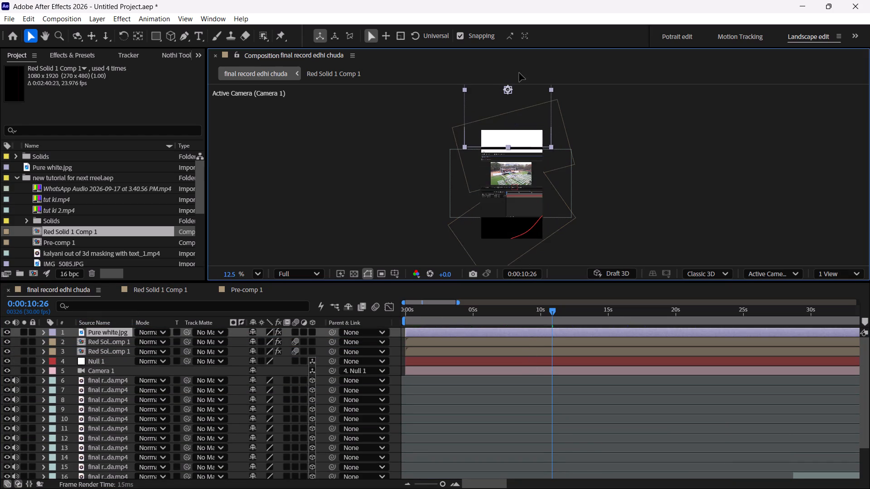
drag(519, 73, 519, 76)
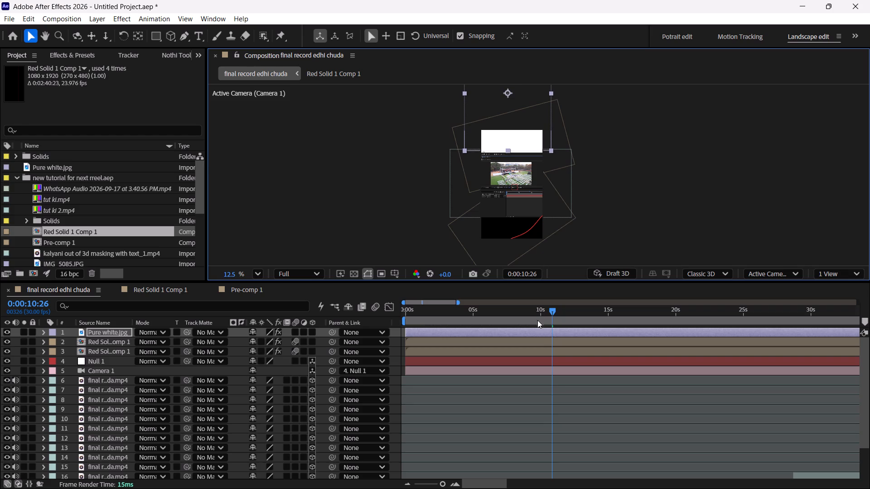
Duplicate the Pure white.jpg layer and place the copy below the footage at position 441.4, 2511.2.
key(ctrl+d)
drag(507, 115, 512, 286)
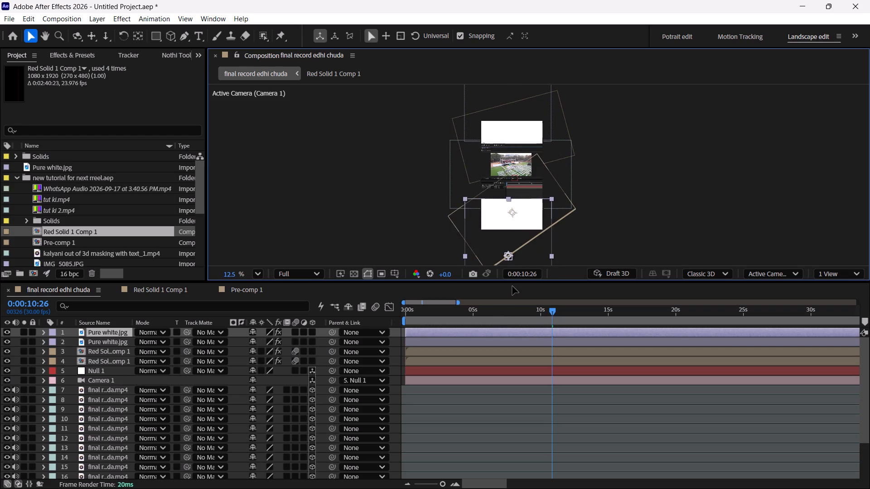
drag(512, 286, 511, 287)
key(p)
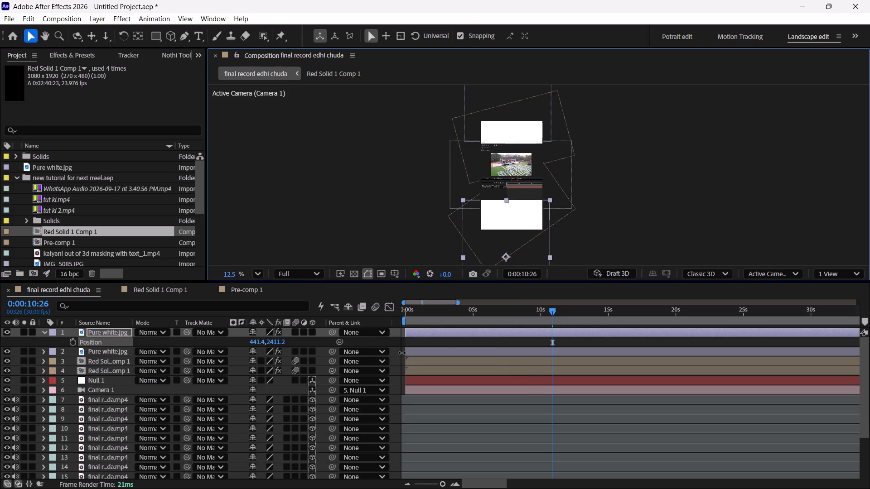
drag(271, 342, 278, 407)
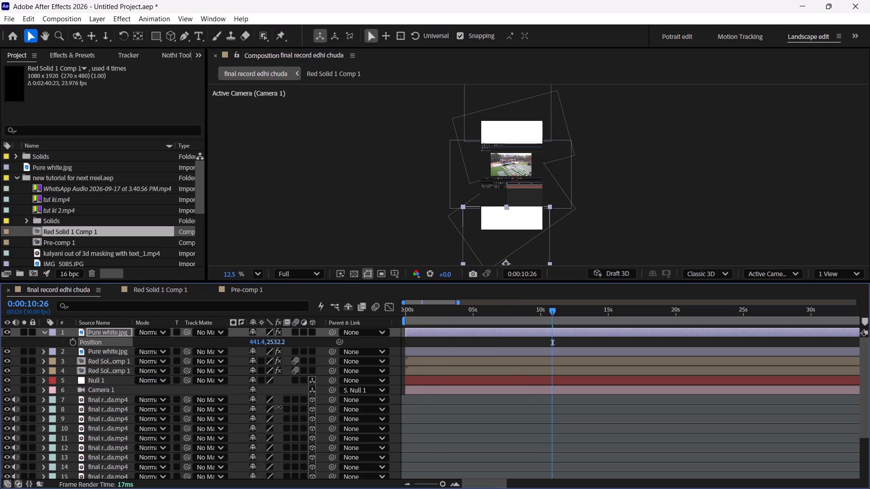
drag(278, 407, 276, 394)
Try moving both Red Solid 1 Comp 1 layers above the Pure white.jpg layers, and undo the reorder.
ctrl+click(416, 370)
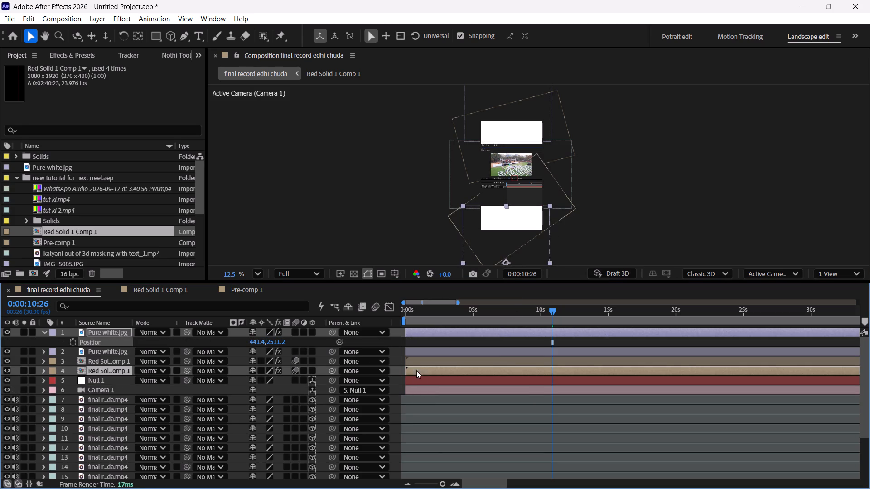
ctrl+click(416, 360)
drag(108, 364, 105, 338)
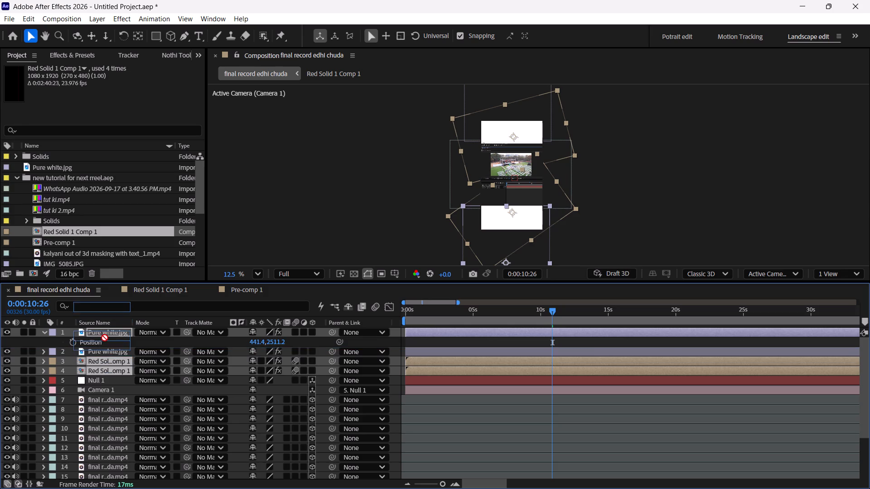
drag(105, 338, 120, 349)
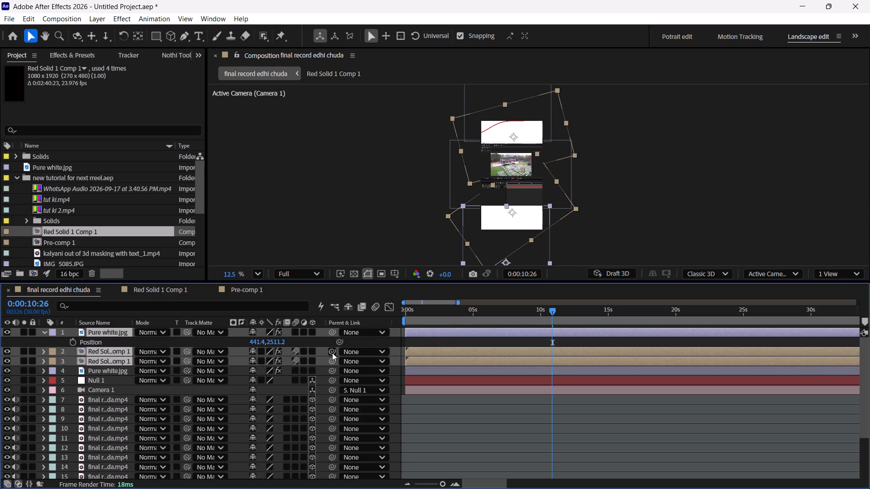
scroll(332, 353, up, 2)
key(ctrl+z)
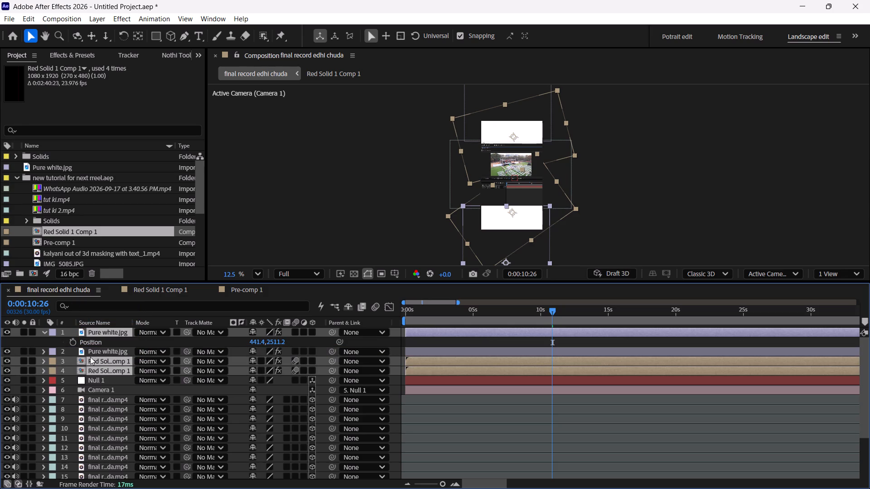
Reorder the layers so both Red Solid 1 Comp 1 layers sit above the two Pure white.jpg layers.
click(41, 332)
drag(99, 352, 97, 332)
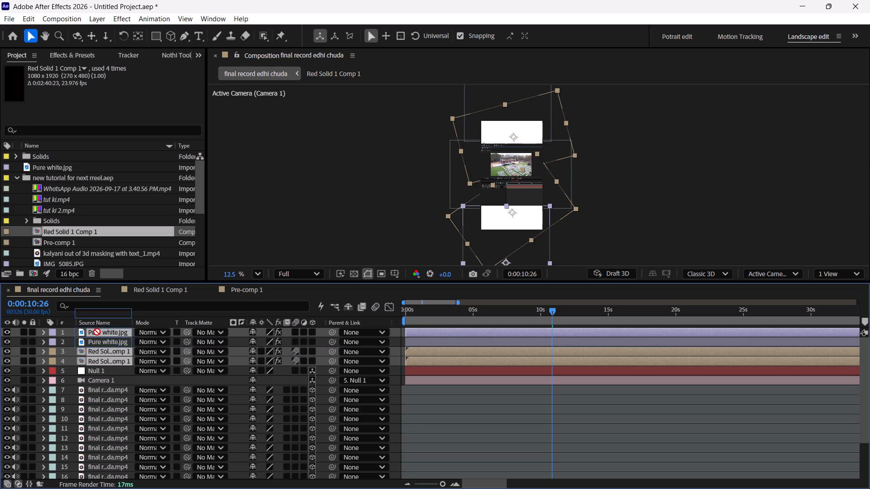
drag(97, 332, 107, 336)
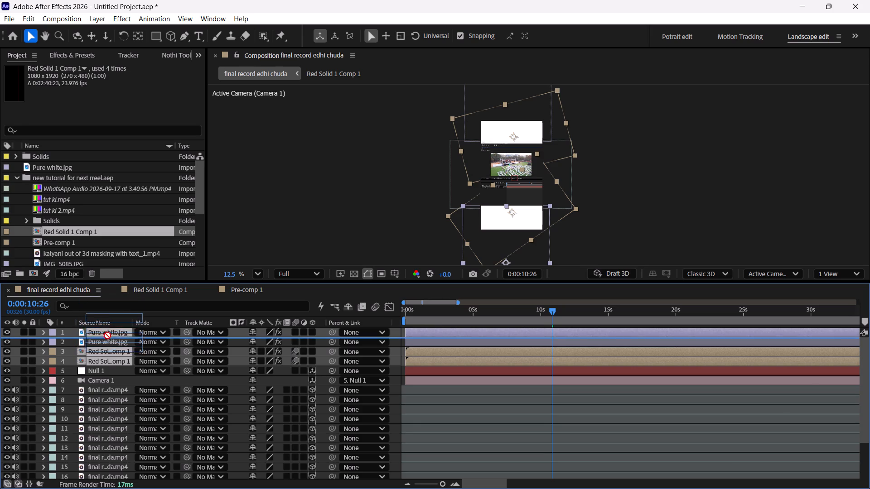
drag(107, 336, 437, 329)
drag(96, 350, 100, 334)
drag(108, 352, 102, 337)
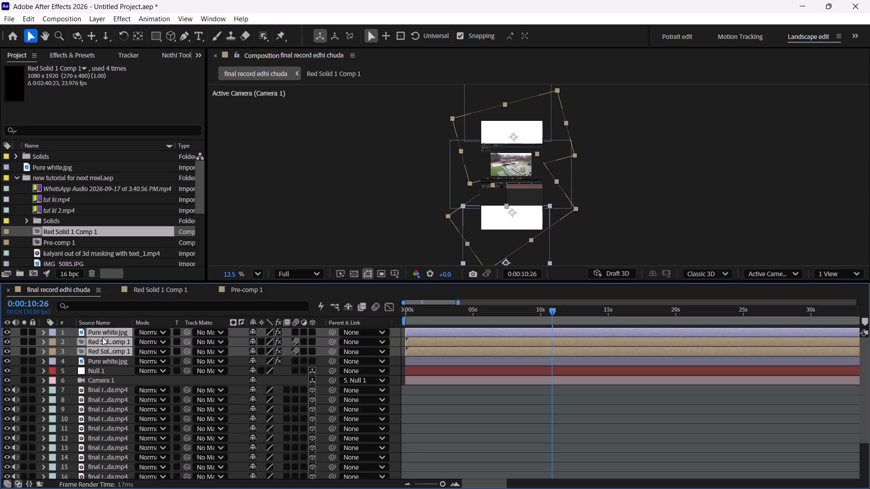
drag(106, 343, 106, 330)
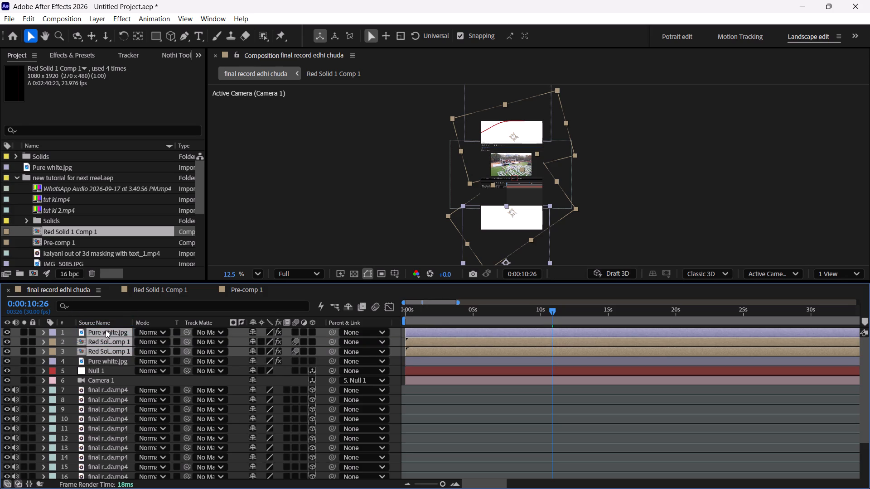
click(106, 333)
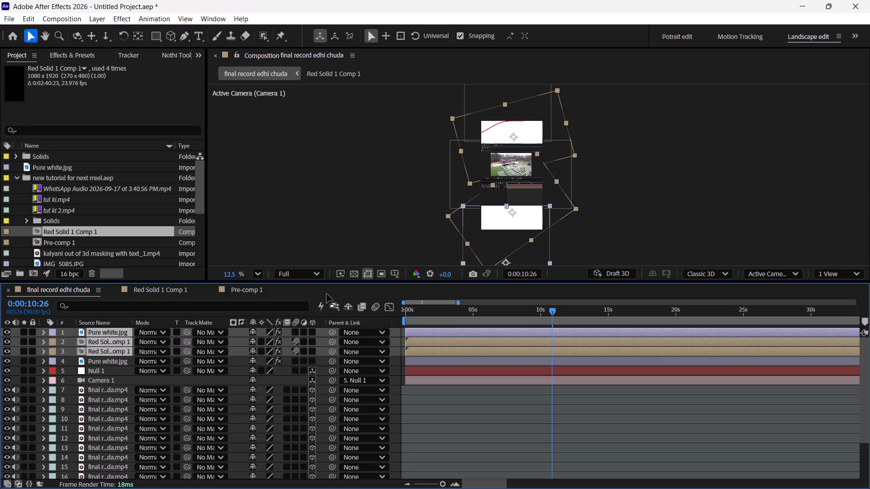
click(326, 288)
click(472, 374)
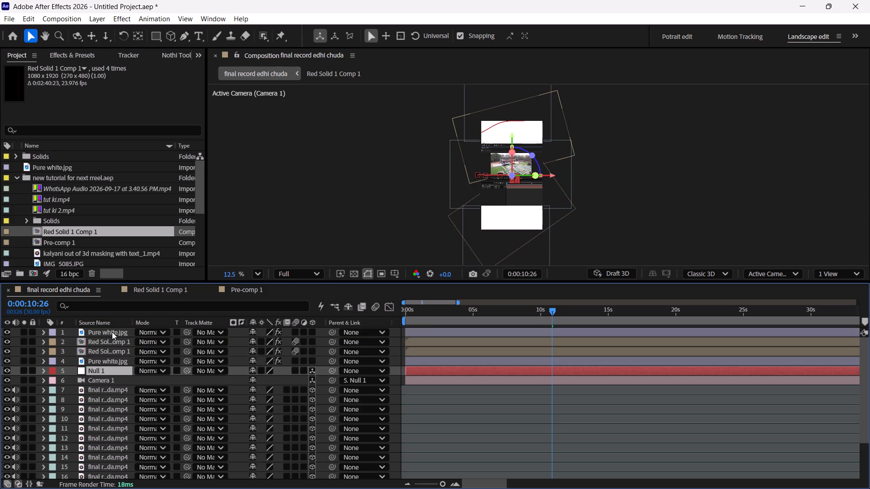
click(111, 332)
drag(111, 332, 113, 352)
Preview the composition from the start to check the red lines over the white bands above and below the footage.
drag(544, 310, 247, 311)
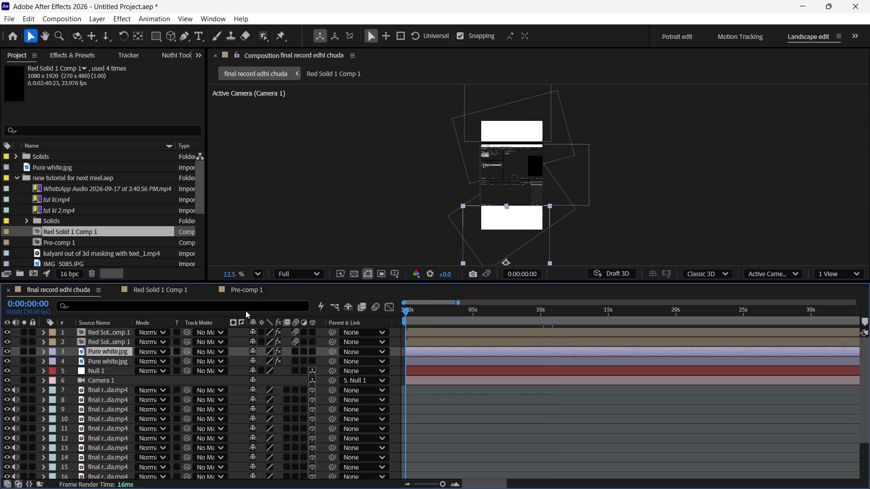
key(space)
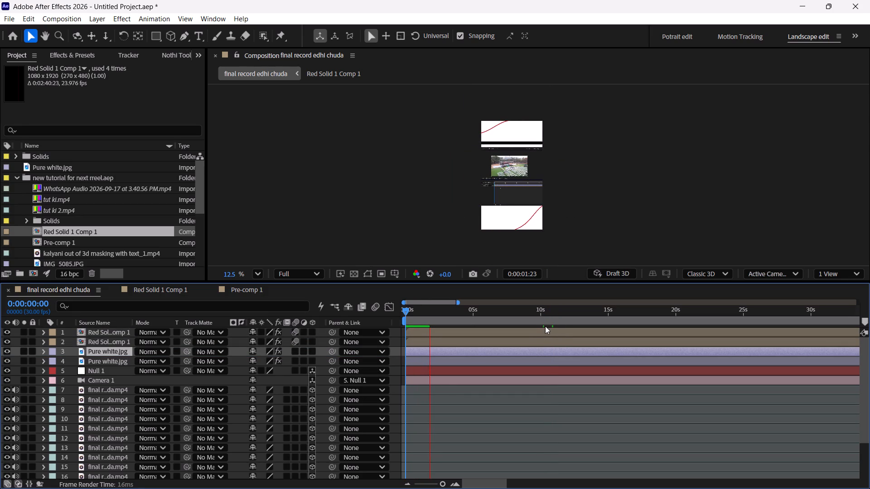
scroll(497, 217, up, 4)
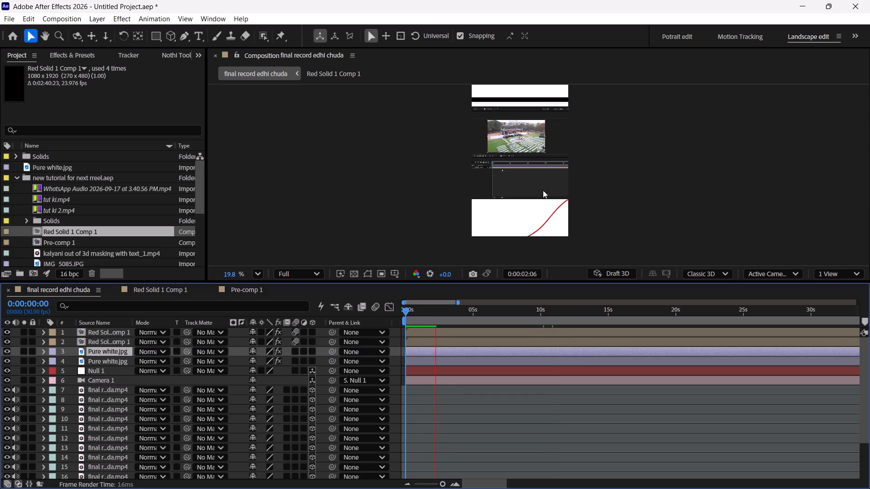
scroll(555, 209, down, 4)
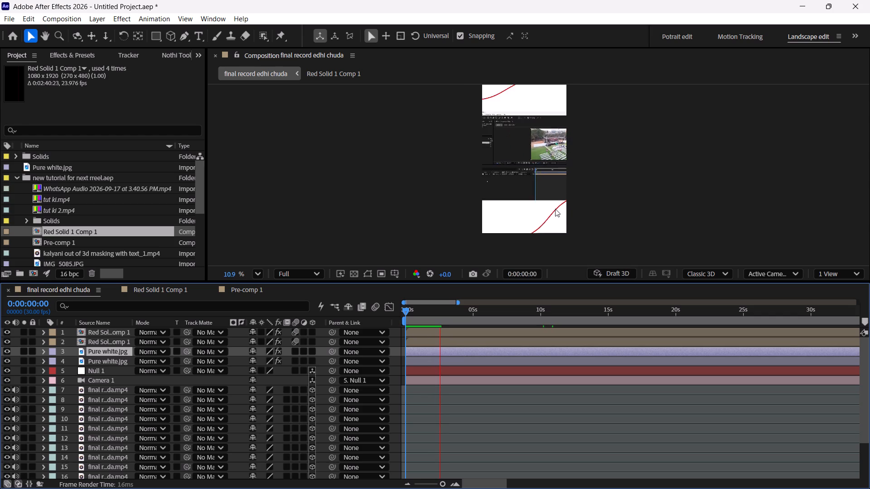
key(space)
drag(440, 315, 398, 317)
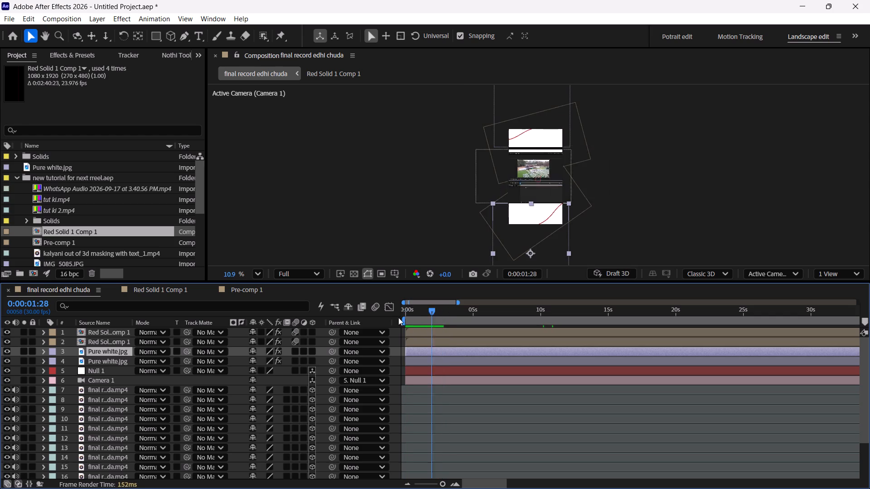
drag(398, 317, 382, 317)
key(space)
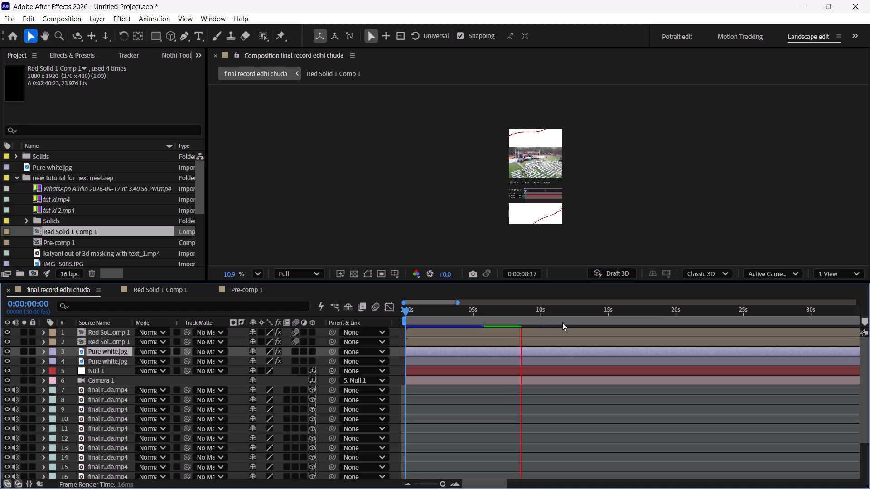
click(554, 361)
Preview again from the start with an enlarged view past 0:00:12 and examine the layers across the whole timeline.
drag(406, 309, 422, 314)
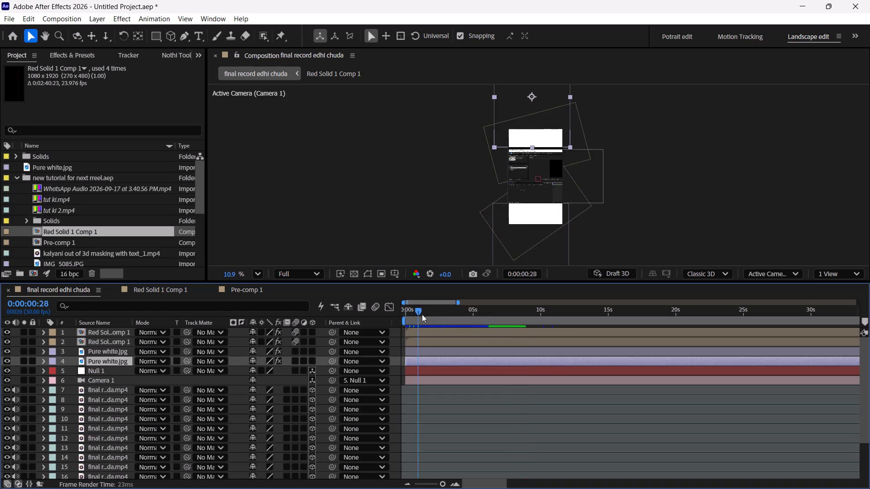
drag(422, 314, 343, 315)
key(space)
scroll(539, 198, up, 7)
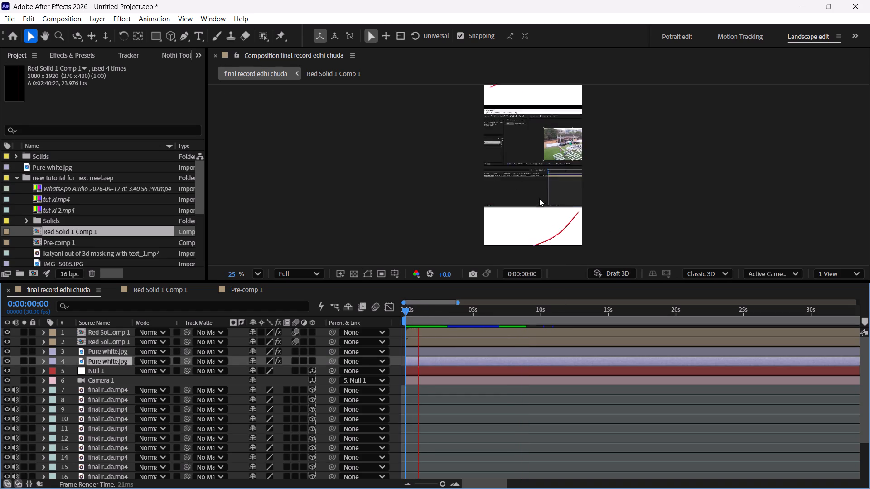
scroll(539, 199, up, 1)
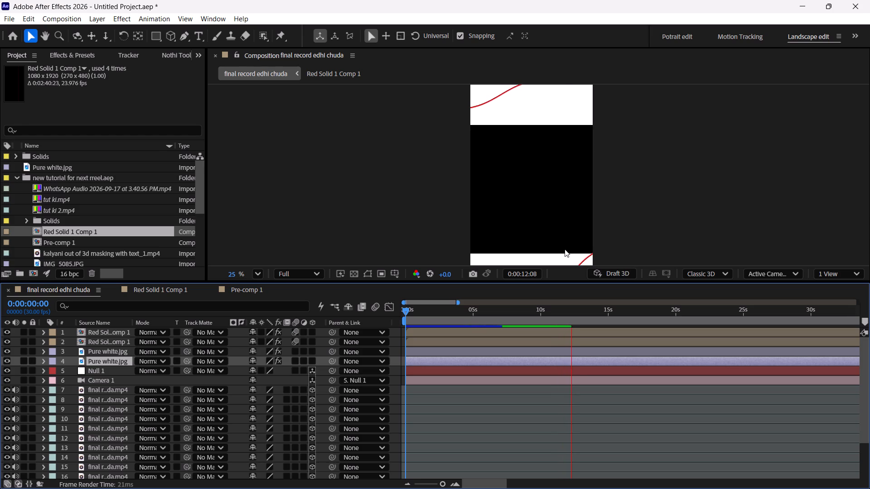
drag(441, 482, 430, 479)
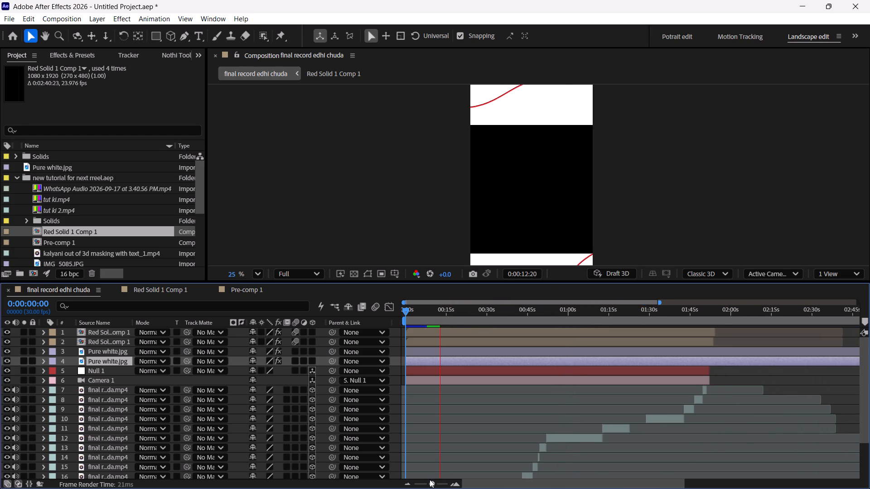
drag(430, 479, 421, 476)
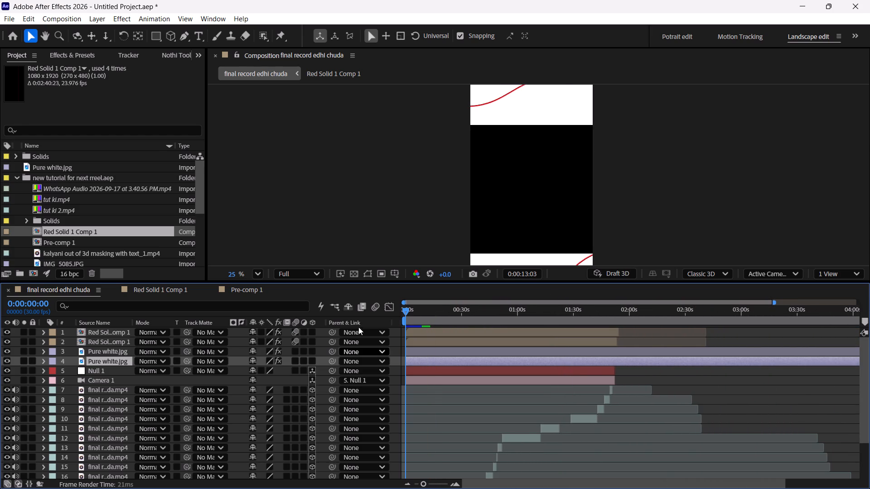
Set the composition's preview resolution to Quarter.
click(304, 272)
click(302, 350)
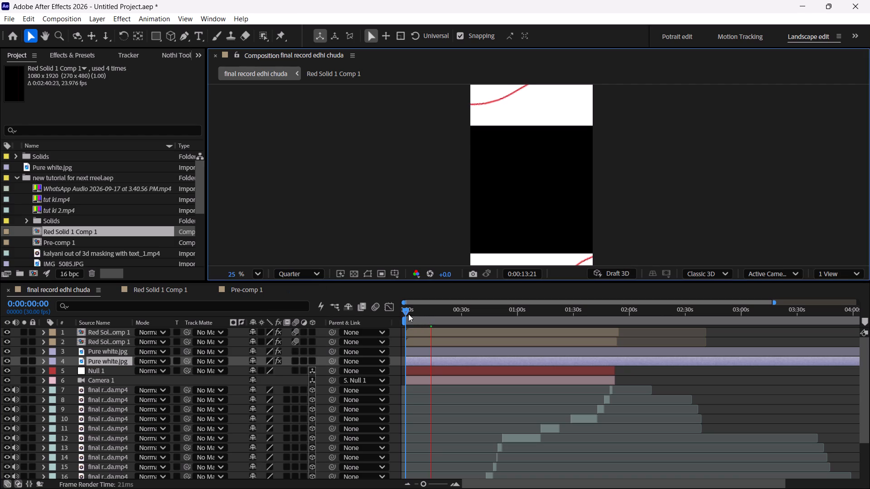
Preview the composition from 0:00:00:00 in a maximized viewer with magnification set to Fit up to 100%.
drag(407, 314, 386, 314)
drag(403, 310, 393, 310)
click(869, 191)
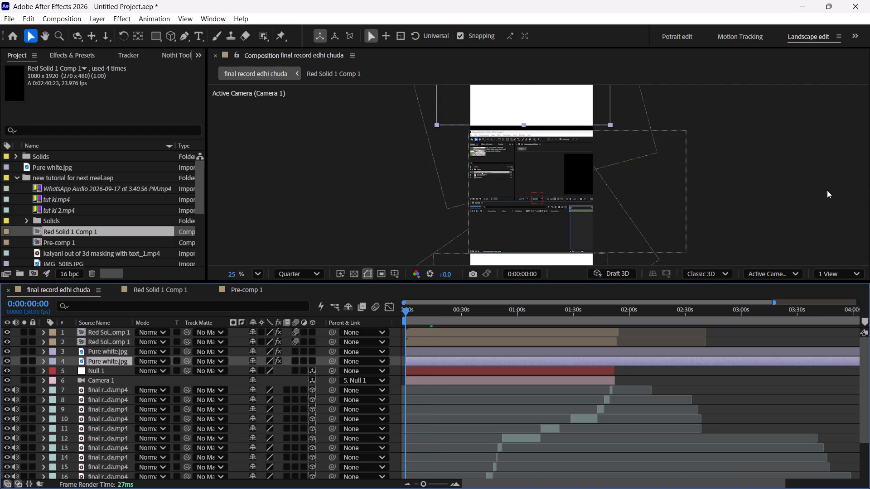
click(745, 185)
key(grave)
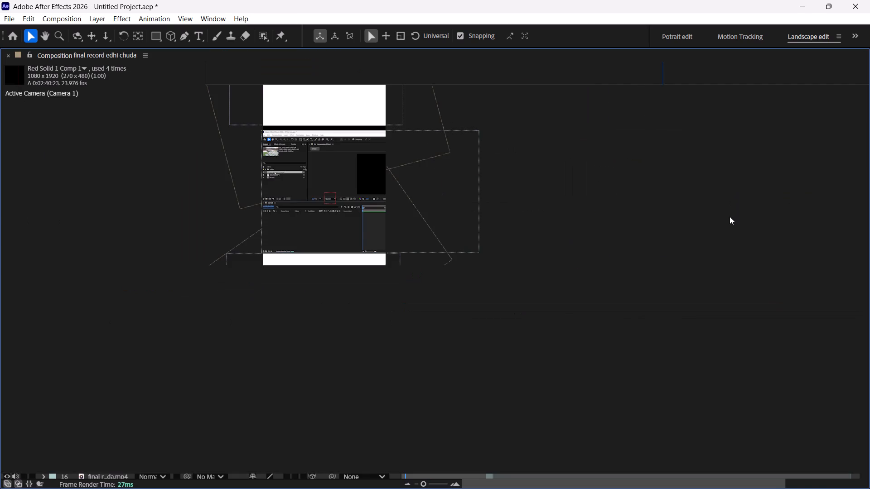
click(47, 482)
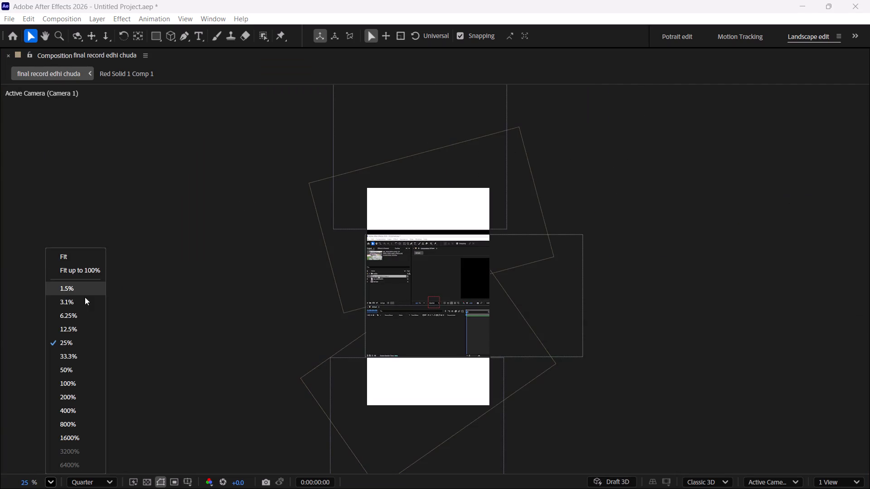
click(75, 275)
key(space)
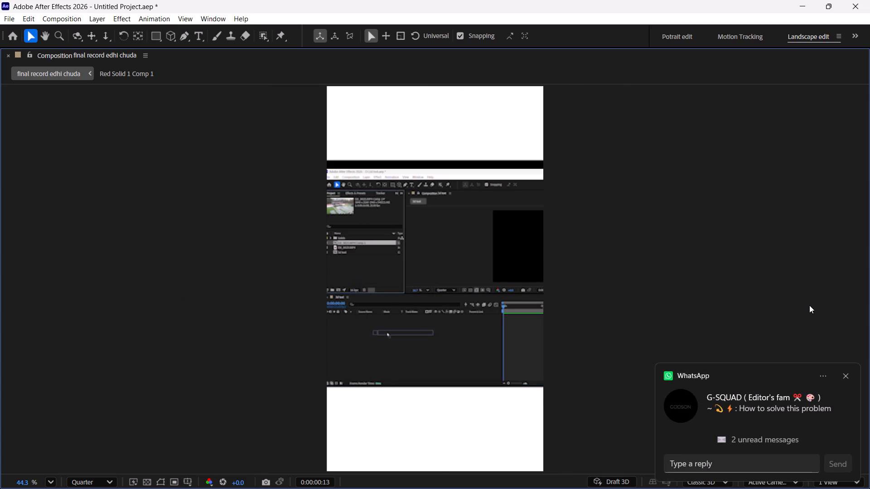
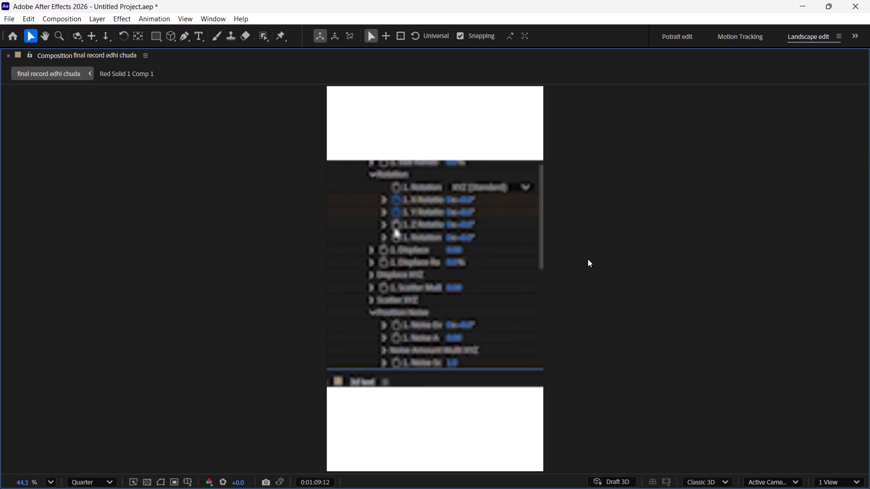
Return to the full workspace layout and check the composition preview up to about 0:01:11.
key(grave)
key(space)
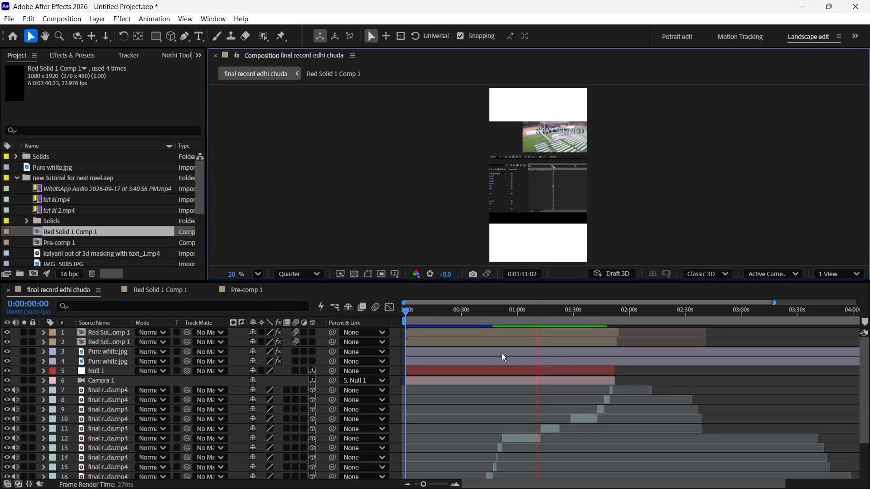
key(space)
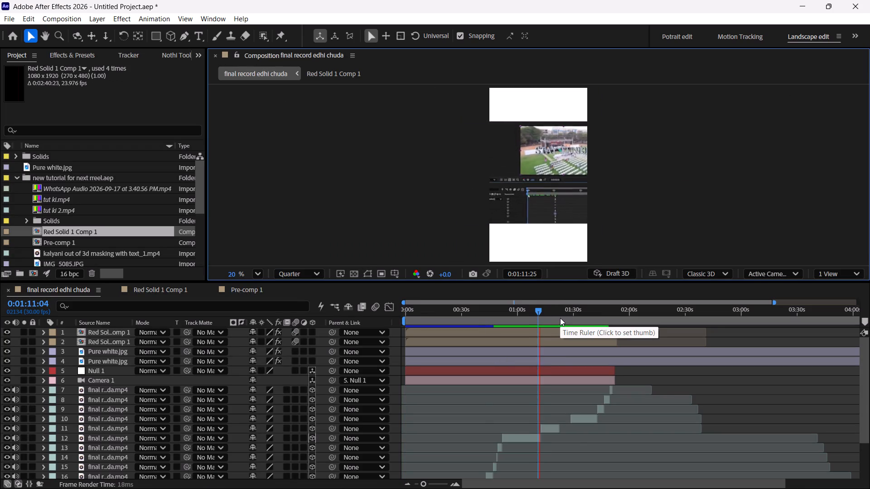
key(space)
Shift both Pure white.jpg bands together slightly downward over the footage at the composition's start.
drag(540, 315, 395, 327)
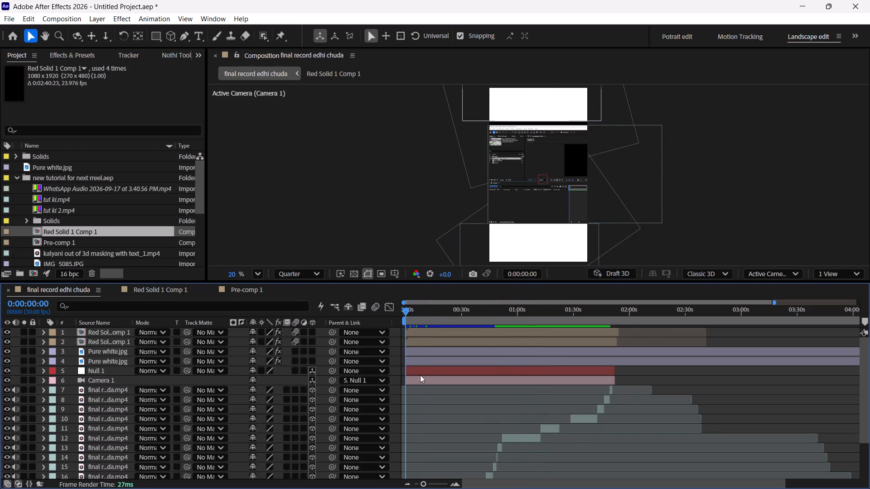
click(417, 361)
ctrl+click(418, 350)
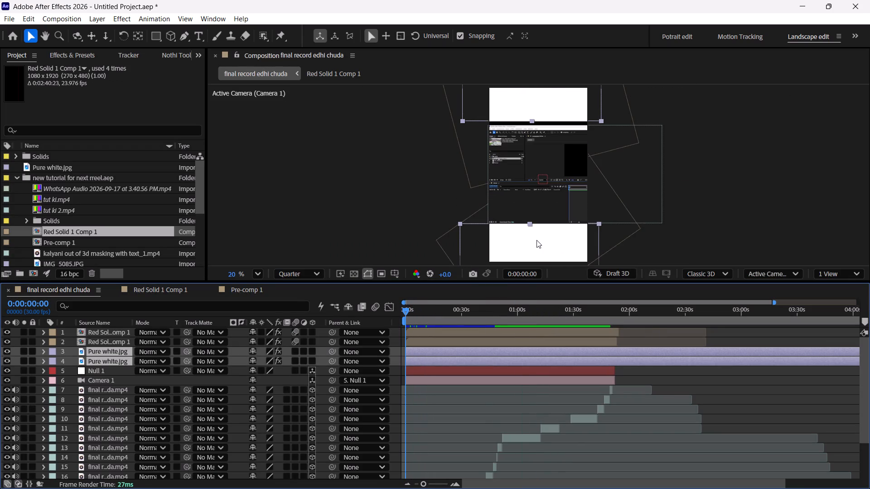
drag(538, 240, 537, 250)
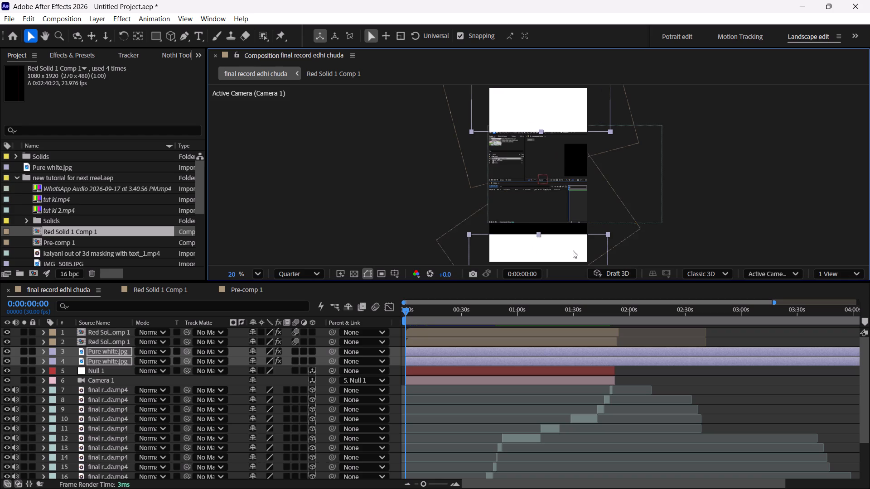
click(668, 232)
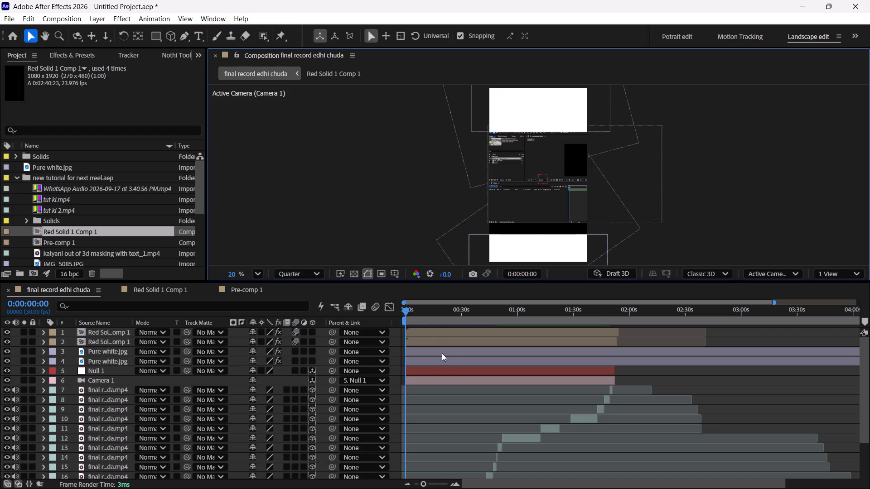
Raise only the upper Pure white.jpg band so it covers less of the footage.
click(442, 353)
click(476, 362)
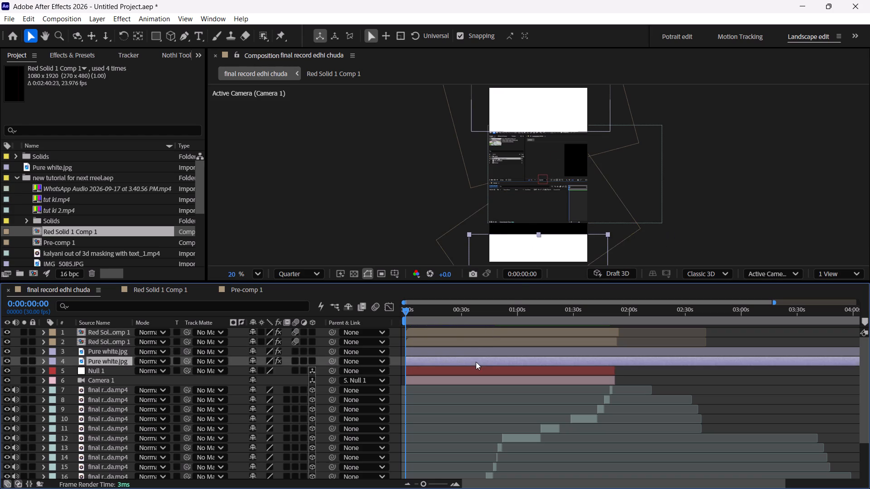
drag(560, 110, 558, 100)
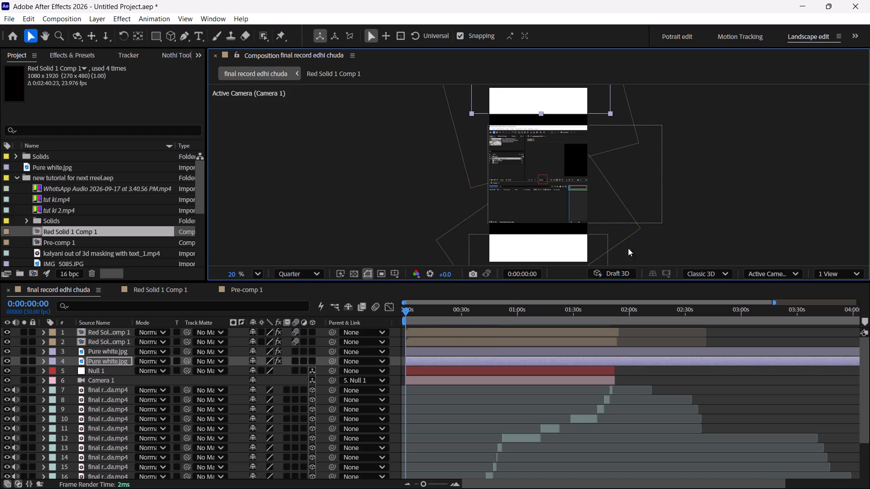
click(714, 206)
Preview from the start and scrub to about 0:00:34 to examine how the repositioned white bands frame the footage clips.
key(space)
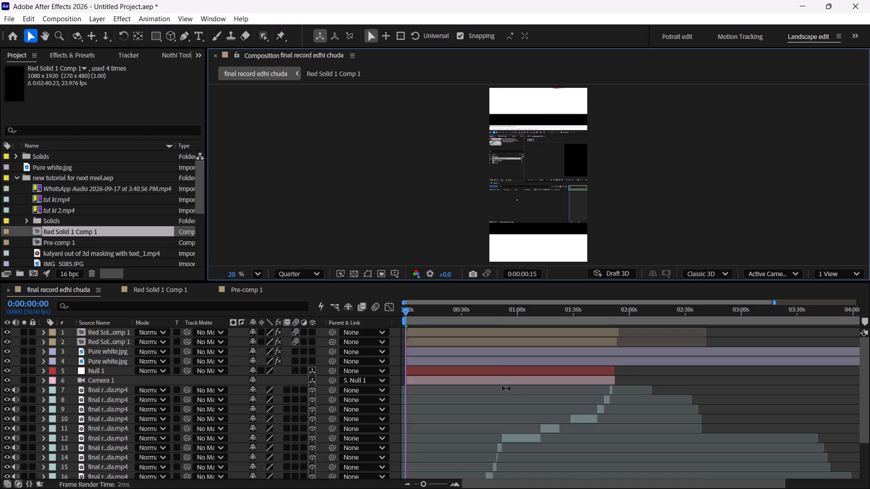
key(space)
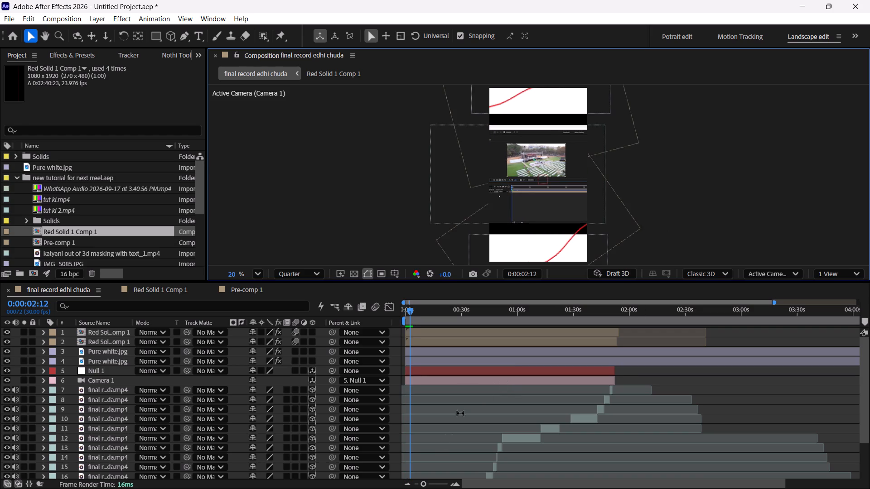
scroll(441, 381, down, 3)
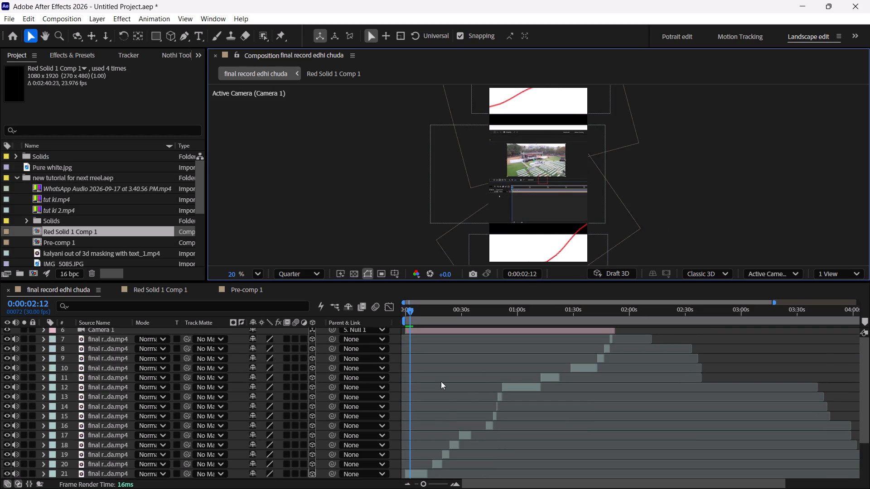
drag(413, 312, 416, 319)
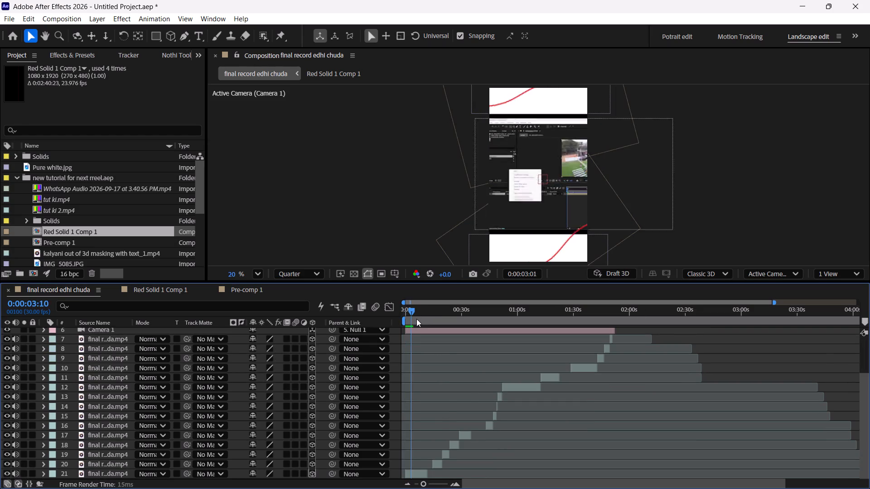
drag(416, 319, 438, 325)
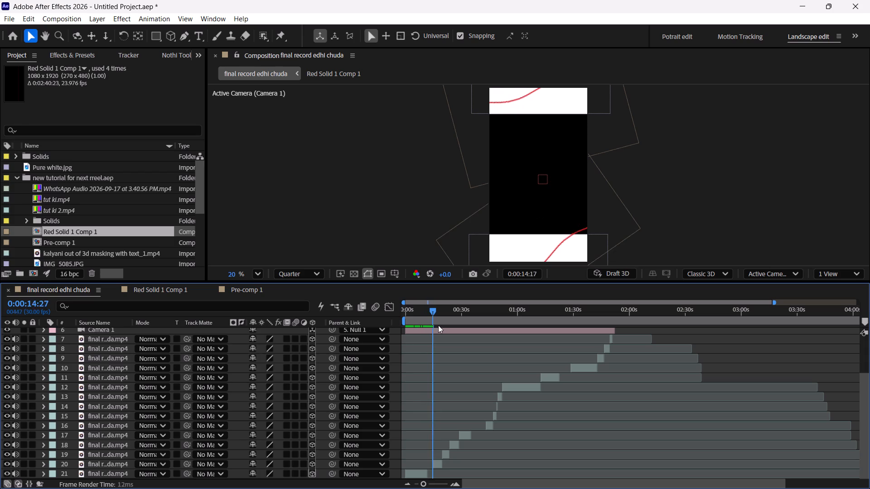
drag(438, 325, 470, 331)
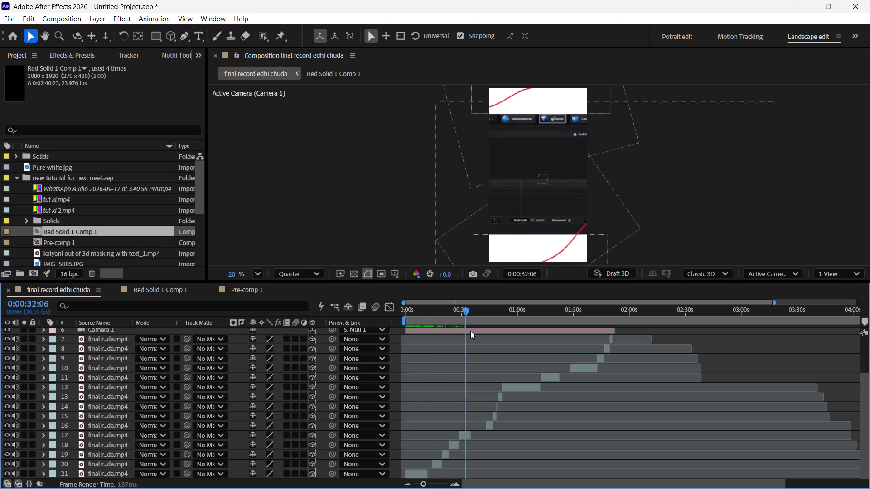
drag(470, 331, 468, 337)
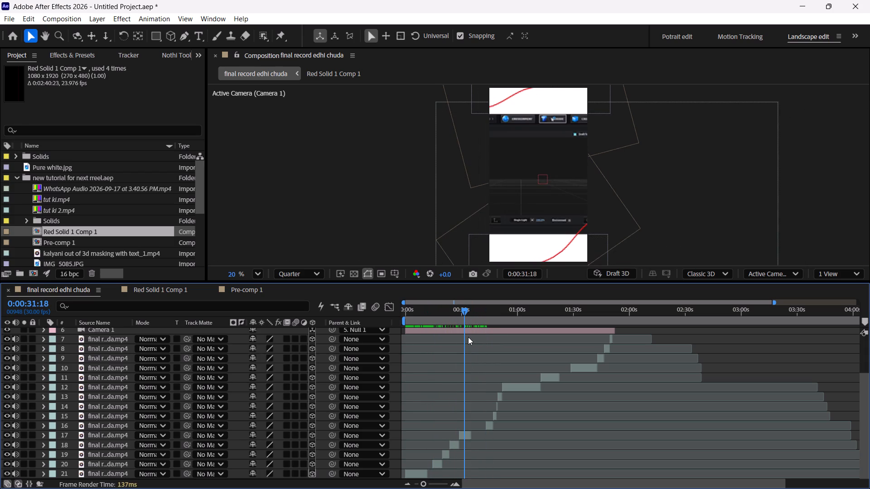
drag(468, 337, 474, 338)
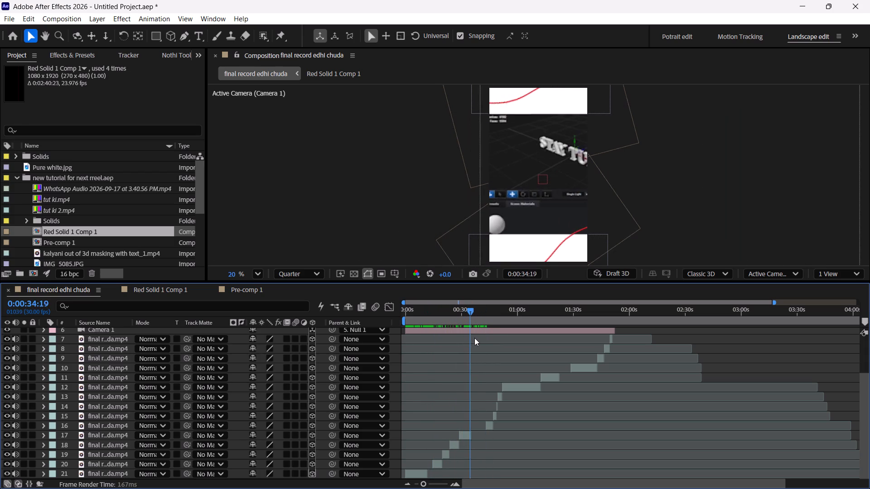
drag(474, 338, 388, 346)
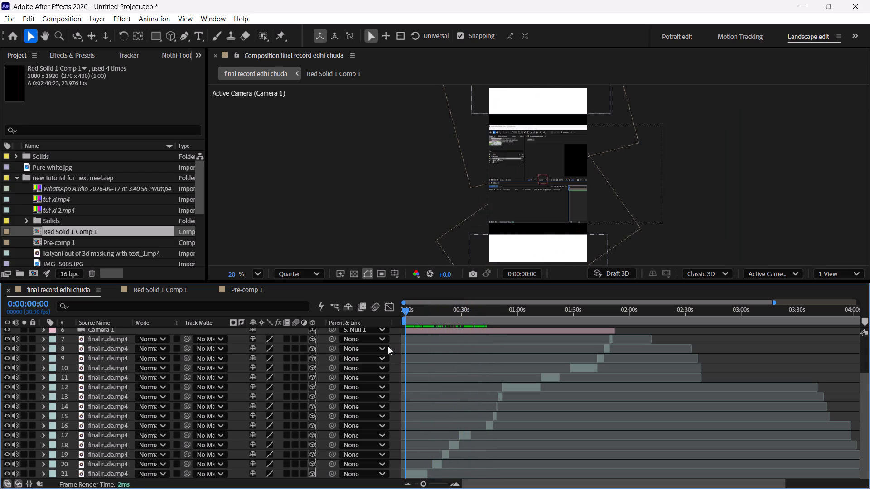
drag(388, 346, 391, 345)
key(space)
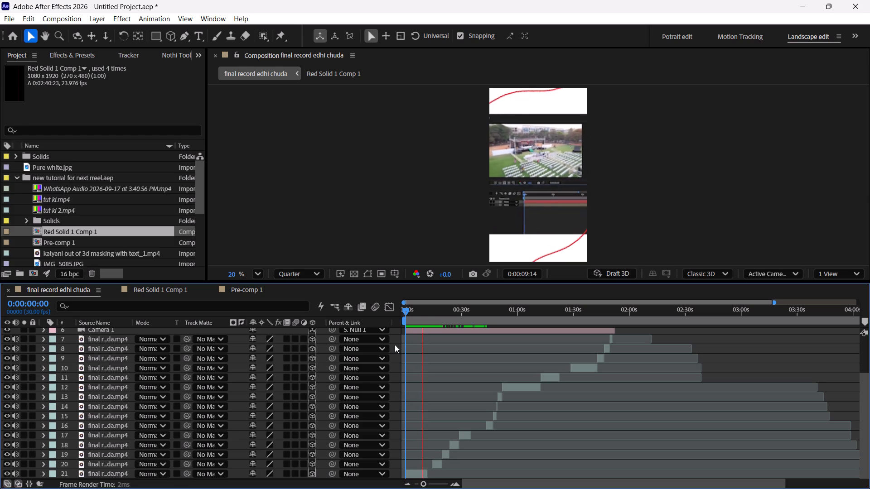
key(space)
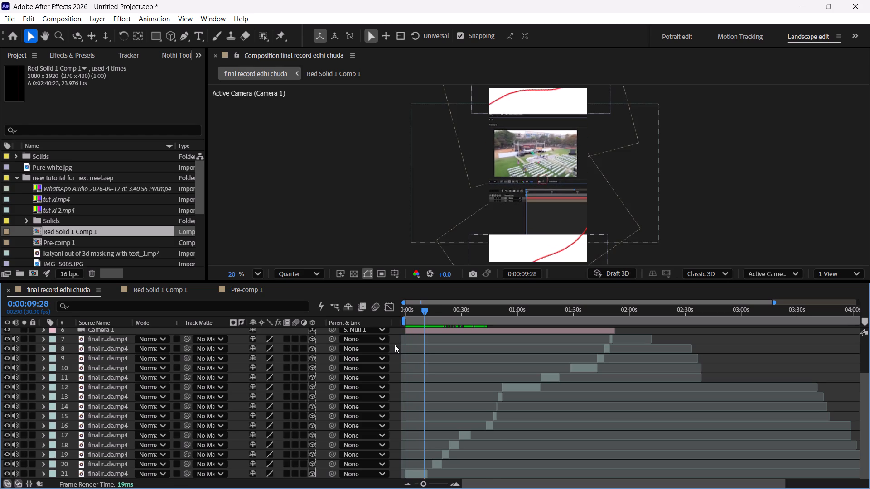
Undo the white-band edits until both Pure white.jpg layers over the footage are removed, and preview from the start.
scroll(431, 358, up, 4)
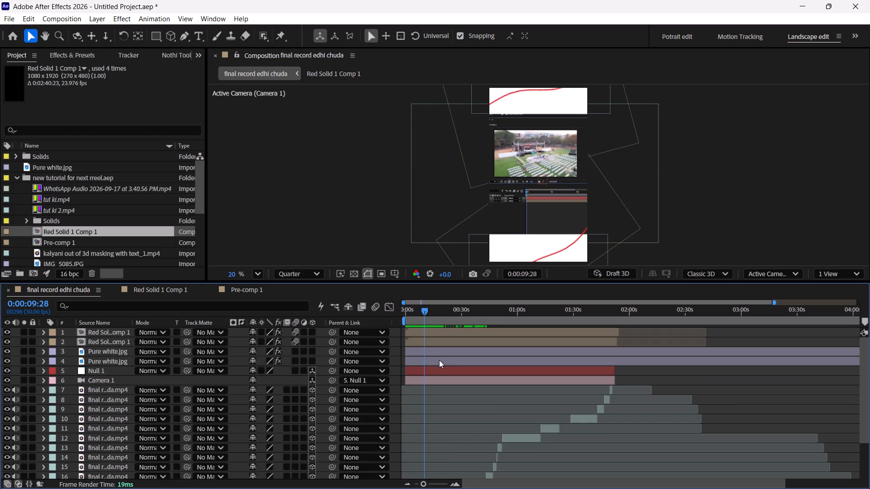
click(439, 359)
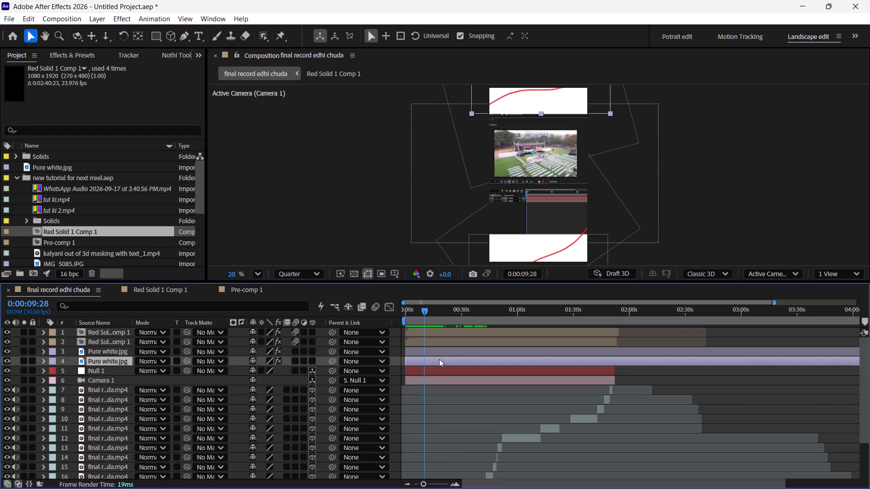
key(ctrl+z)
key(ctrl+z)
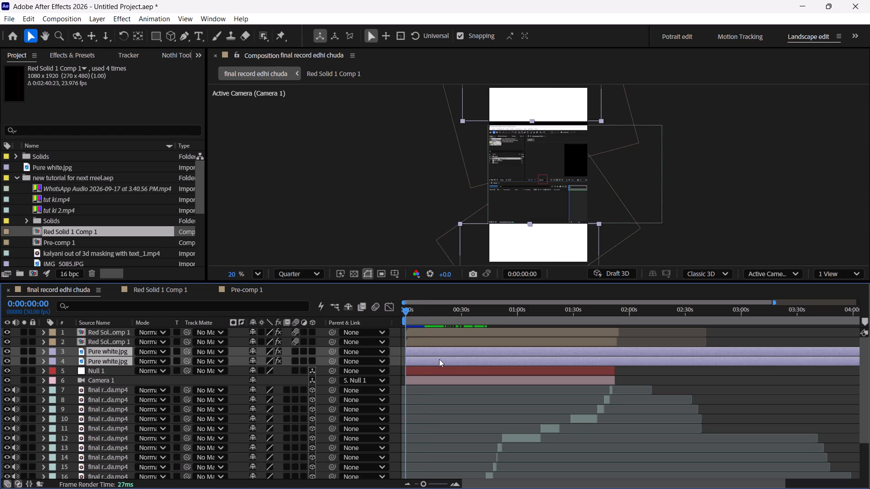
key(ctrl+z)
key(ctrl+z)
key(ctrl+z)
key(ctrl+z)
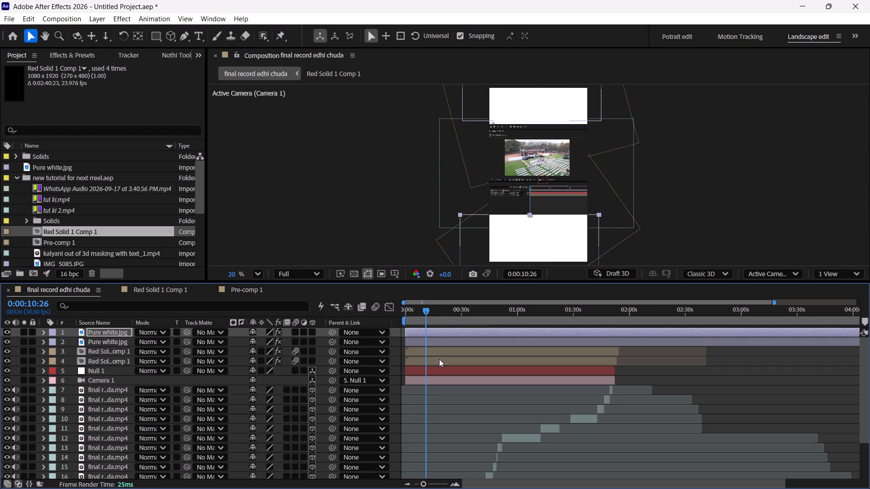
key(ctrl+z)
key(ctrl+z)
key(ctrl+z)
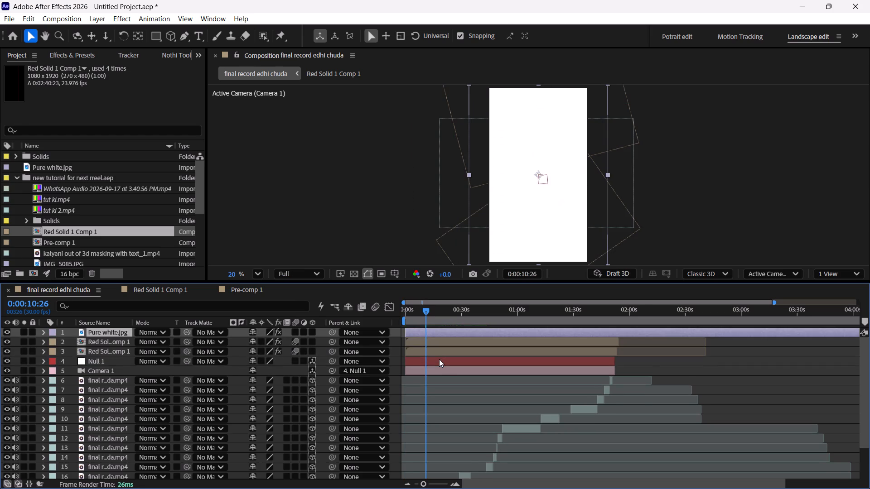
key(ctrl+z)
drag(421, 316, 365, 315)
key(space)
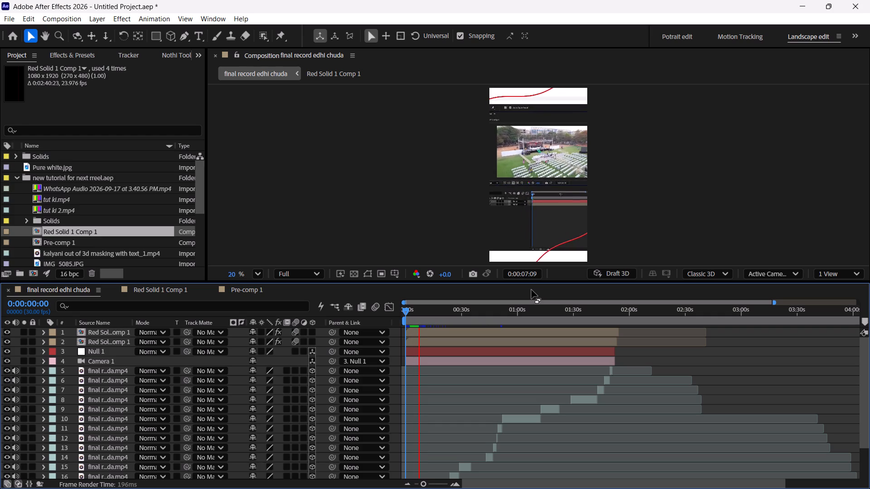
key(space)
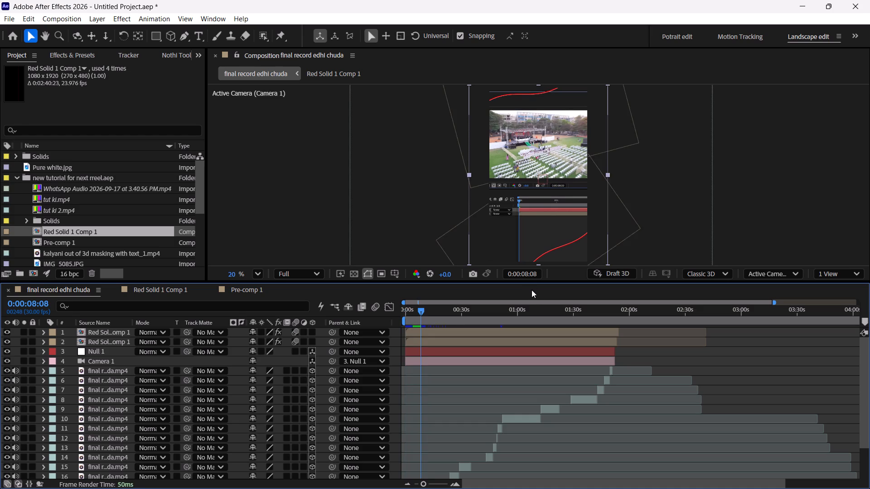
Move both Red Solid 1 Comp 1 layers below the footage clips, directly above the background Pure white.jpg layer.
ctrl+click(97, 342)
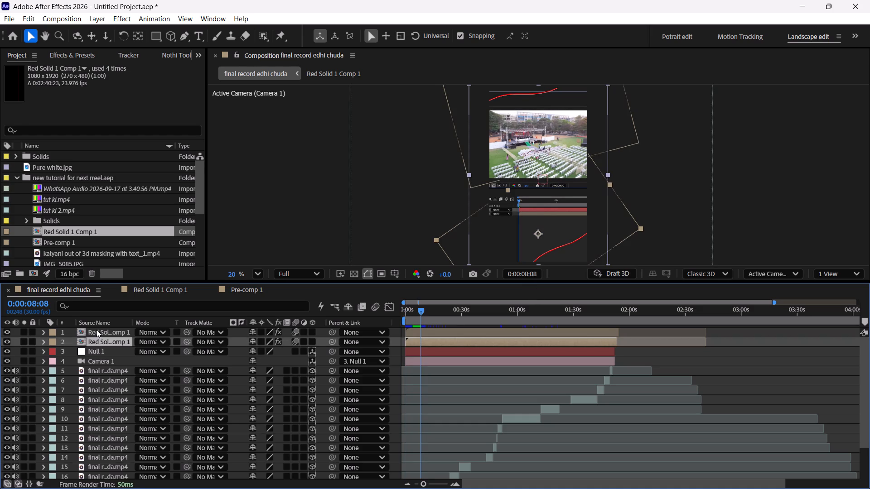
ctrl+click(97, 330)
drag(97, 330, 110, 477)
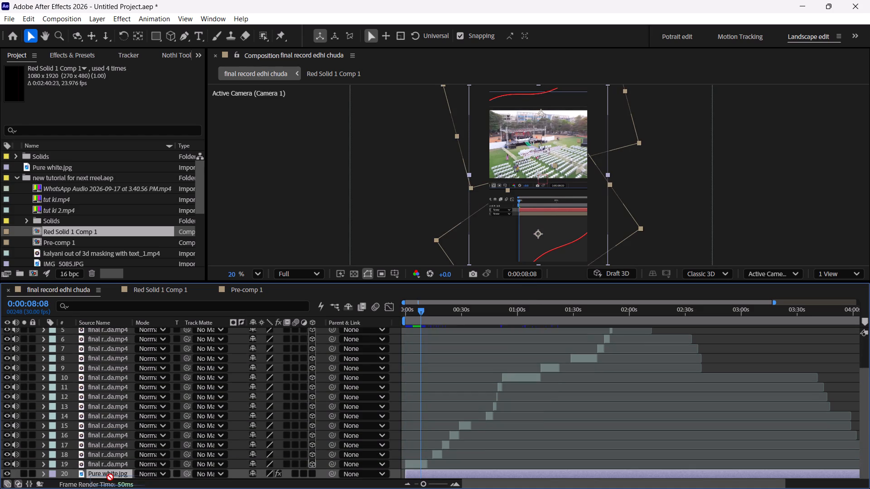
drag(110, 477, 112, 469)
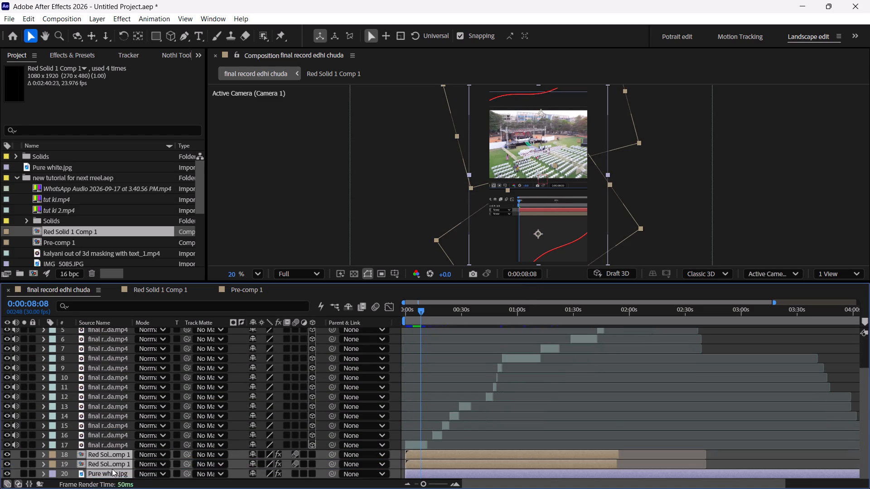
Place Pure white.jpg between the footage clips and the two Red Solid 1 Comp 1 layers, and preview from the start.
scroll(333, 372, down, 3)
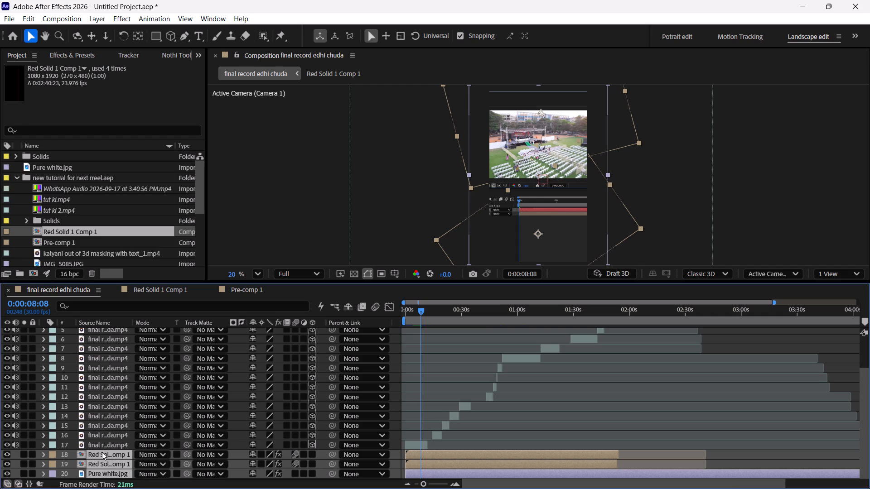
drag(102, 452, 102, 462)
drag(102, 462, 109, 470)
click(669, 432)
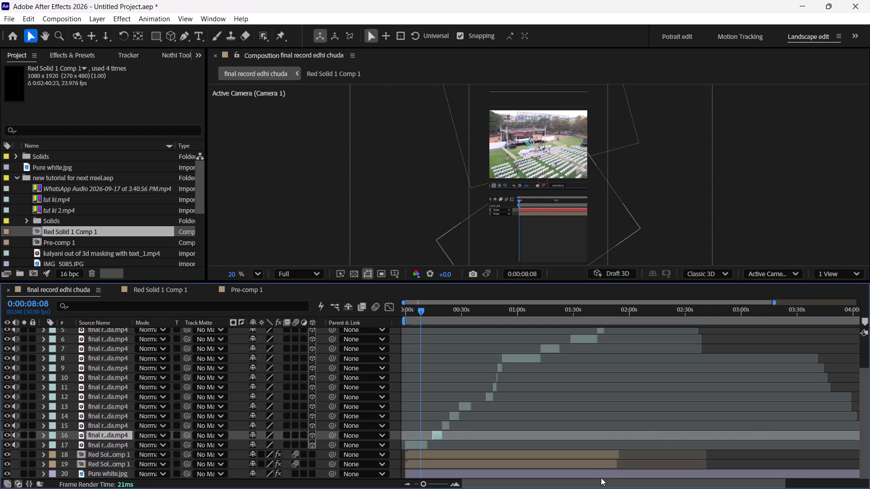
click(616, 478)
drag(111, 475, 109, 451)
drag(430, 313, 425, 314)
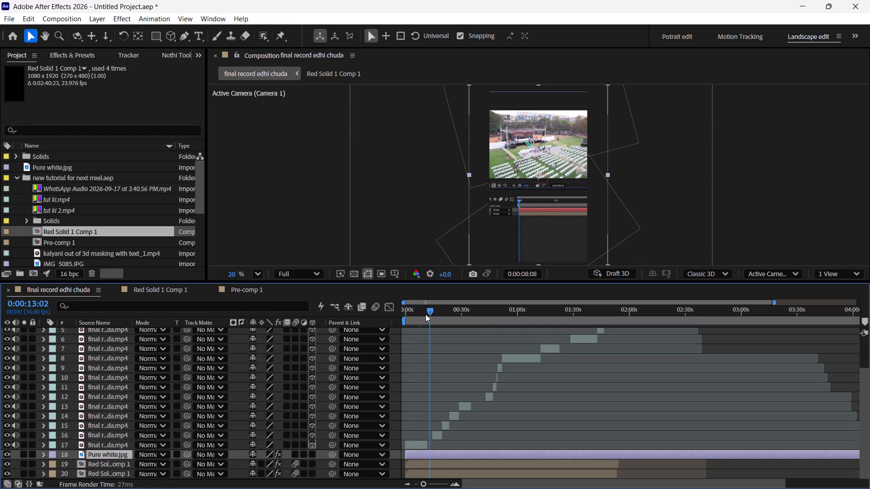
drag(425, 314, 381, 312)
key(space)
key(space)
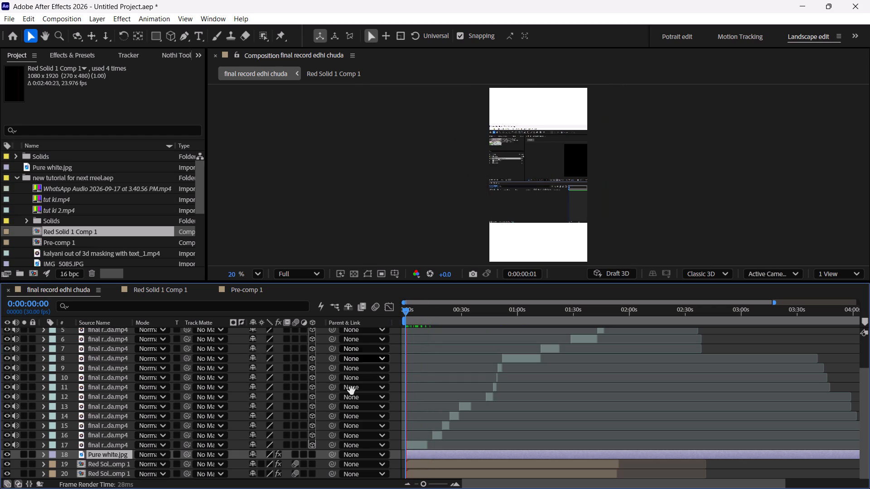
Move both Red Solid 1 Comp 1 layers above Pure white.jpg, directly below the footage clips, and preview from the start.
ctrl+click(98, 465)
ctrl+click(100, 472)
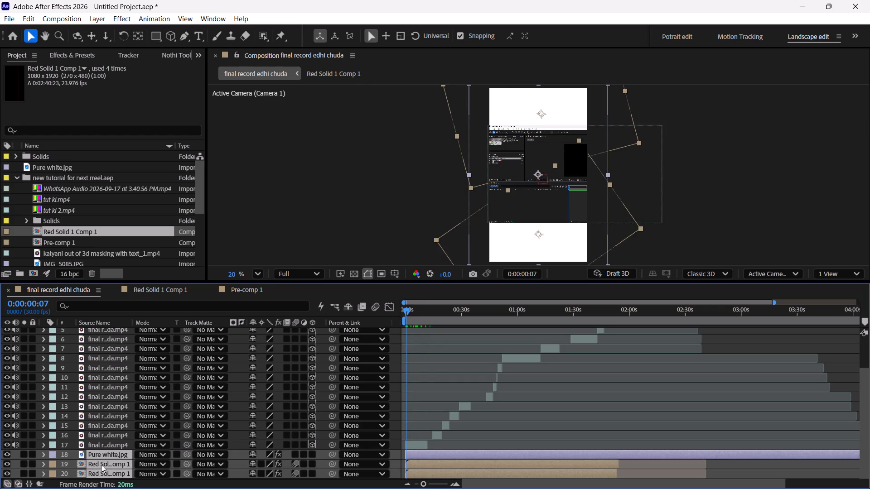
drag(101, 465, 99, 451)
click(105, 454)
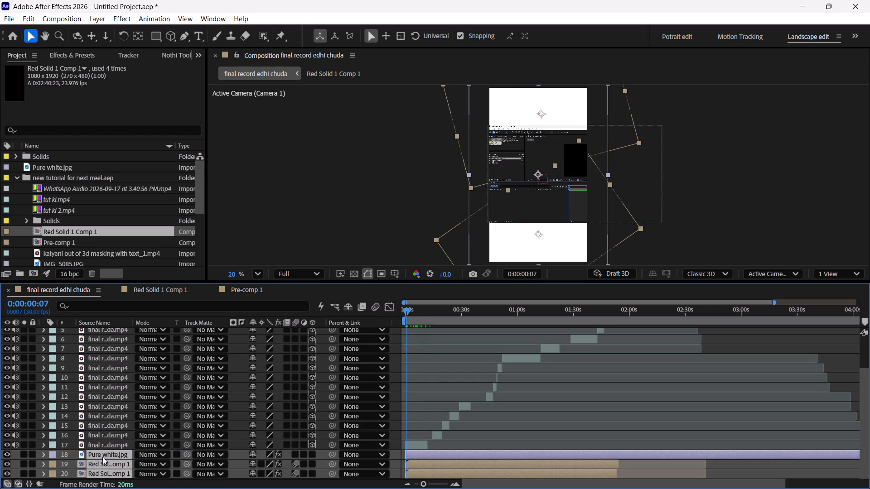
ctrl+click(101, 455)
drag(108, 465, 107, 452)
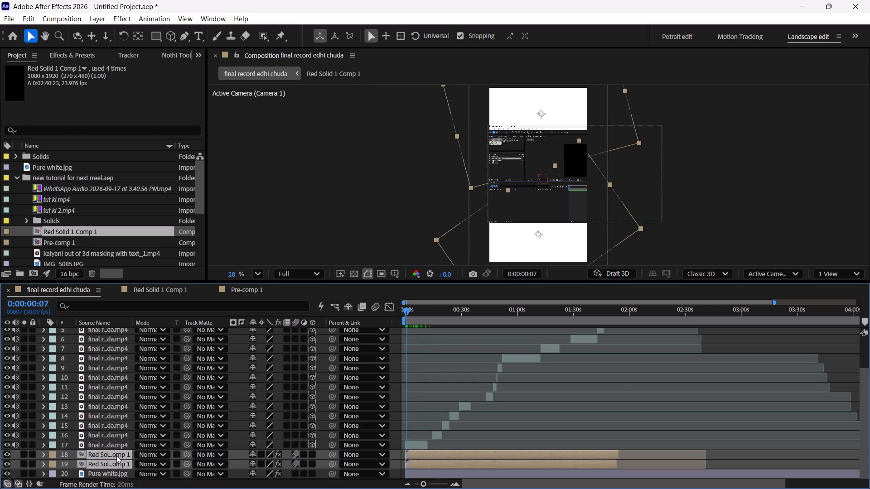
drag(410, 314, 416, 316)
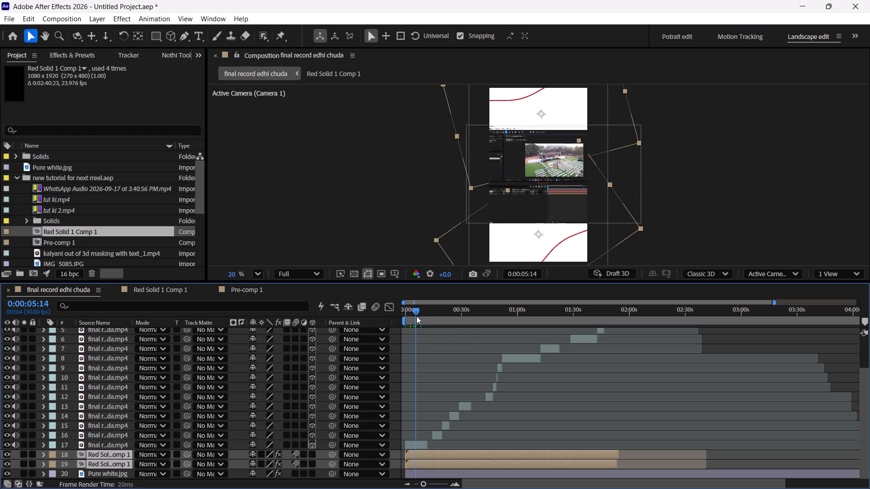
drag(416, 316, 370, 312)
key(space)
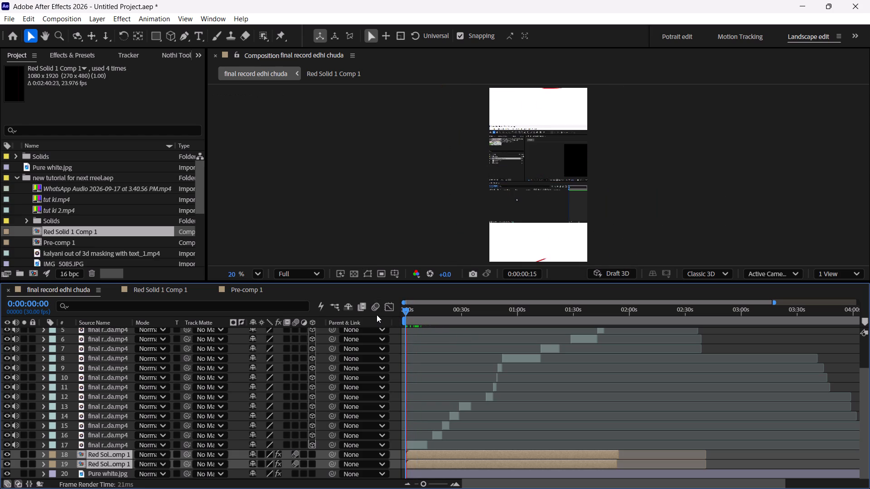
key(space)
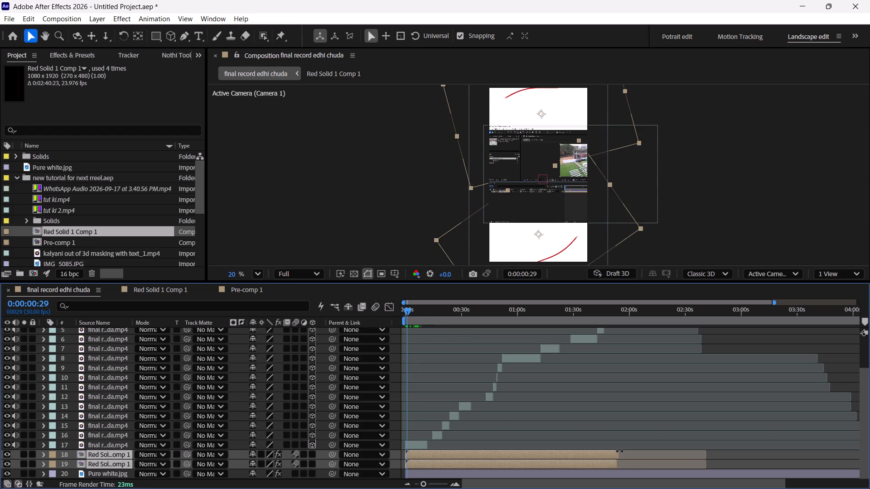
Pre-compose all layers of final record edhi chuda, moving all attributes and adjusting the duration to the selected layers' time span.
scroll(633, 418, up, 3)
scroll(633, 418, down, 5)
click(815, 328)
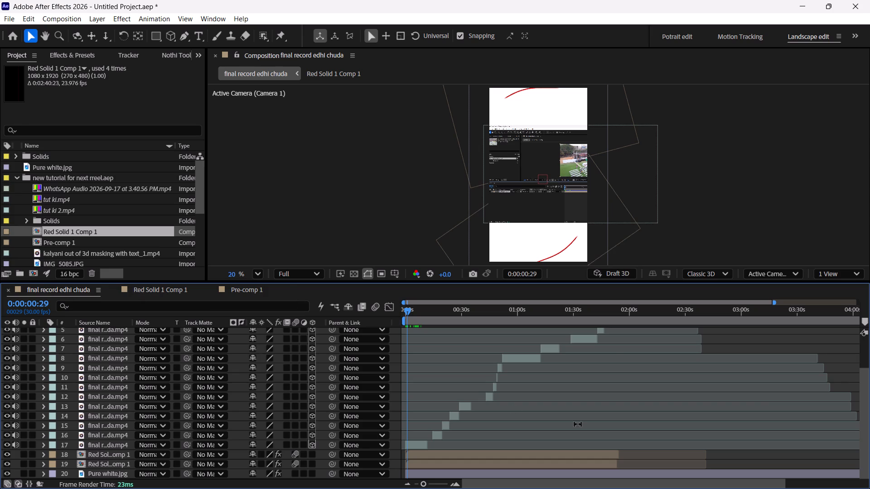
scroll(578, 425, up, 3)
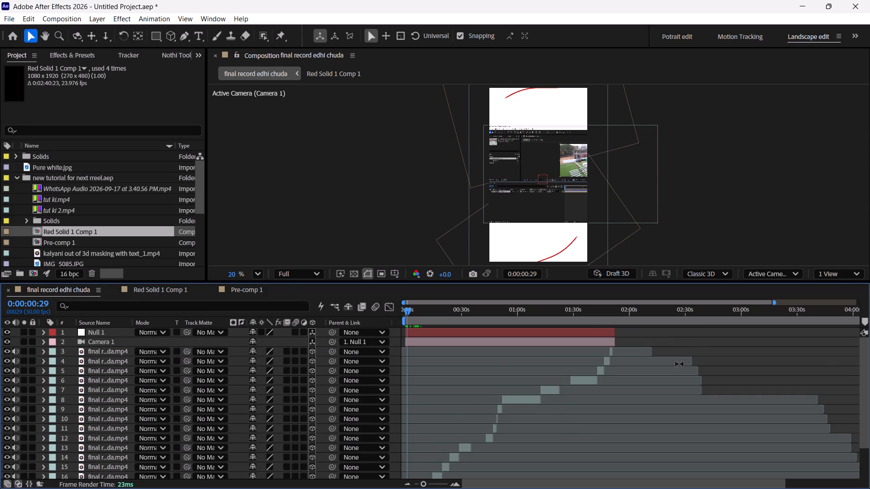
scroll(480, 392, down, 4)
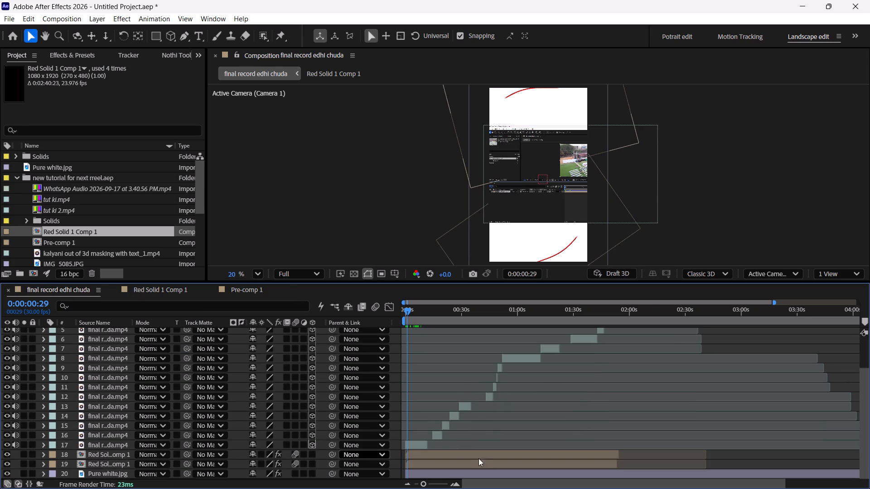
click(420, 471)
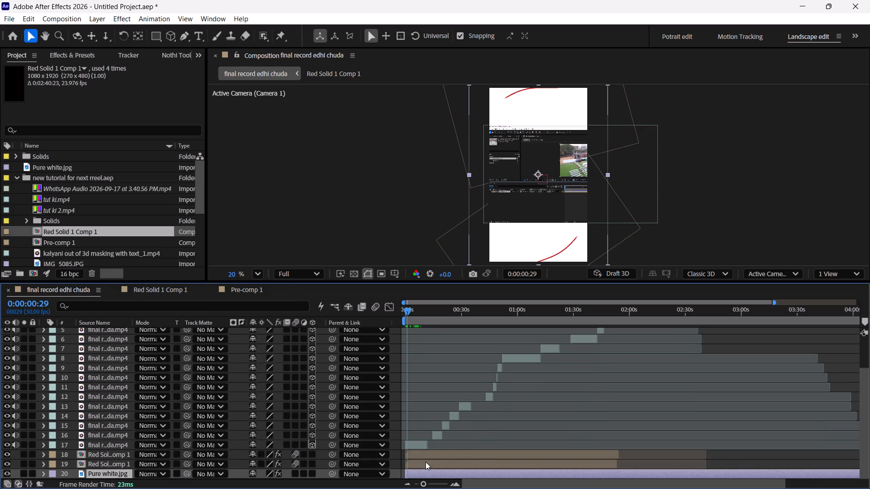
key(ctrl+a)
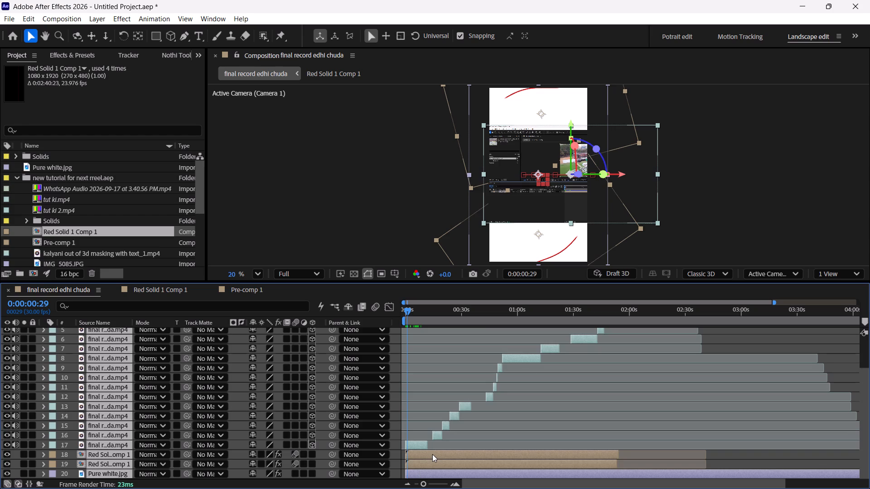
key(ctrl+shift+c)
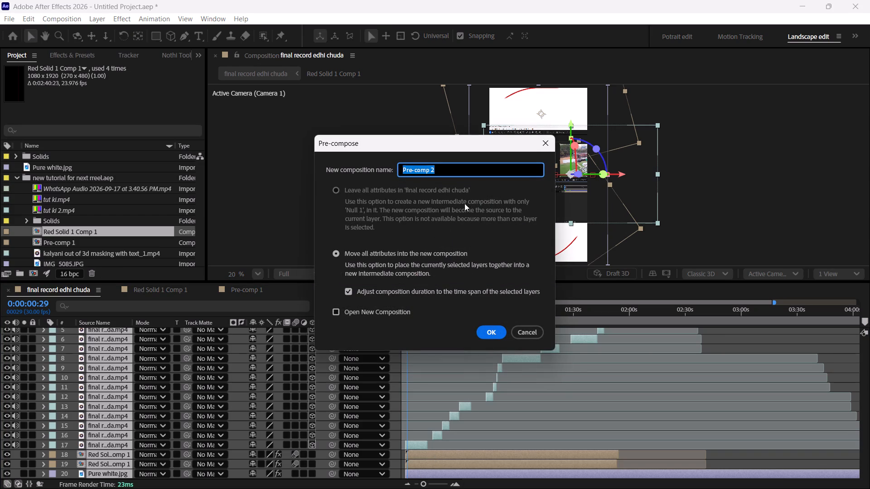
click(492, 331)
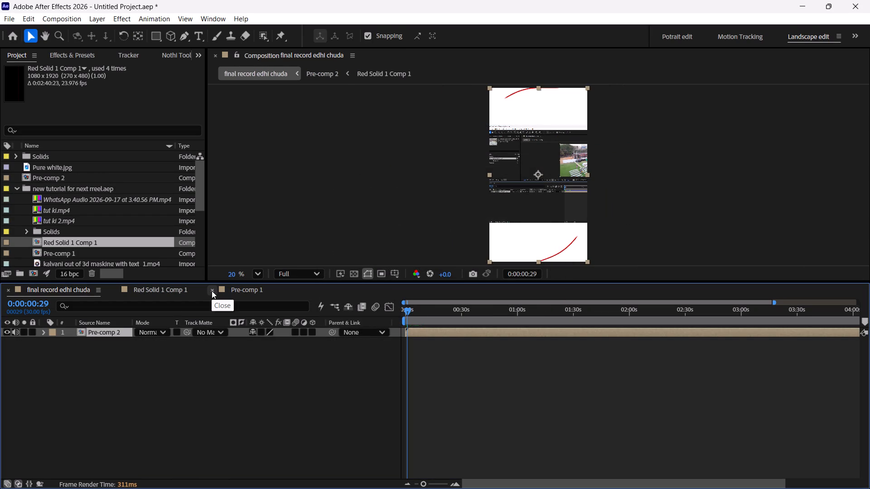
Close the Pre-comp 1 and Red Solid 1 Comp 1 timelines, and preview final record edhi chuda from the start.
click(212, 291)
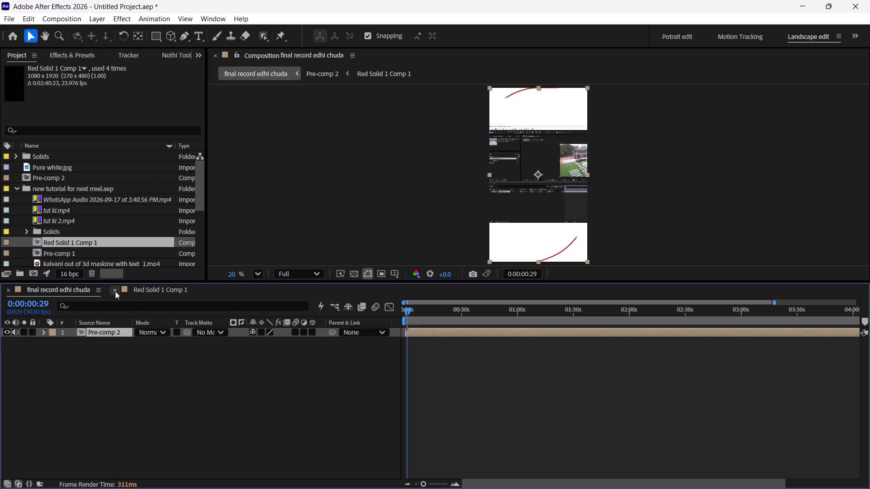
click(116, 291)
click(188, 407)
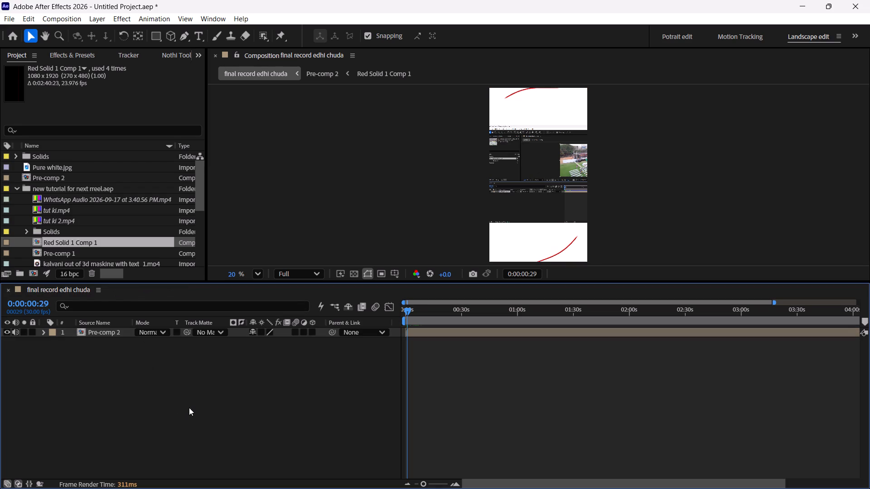
drag(401, 313, 382, 315)
key(space)
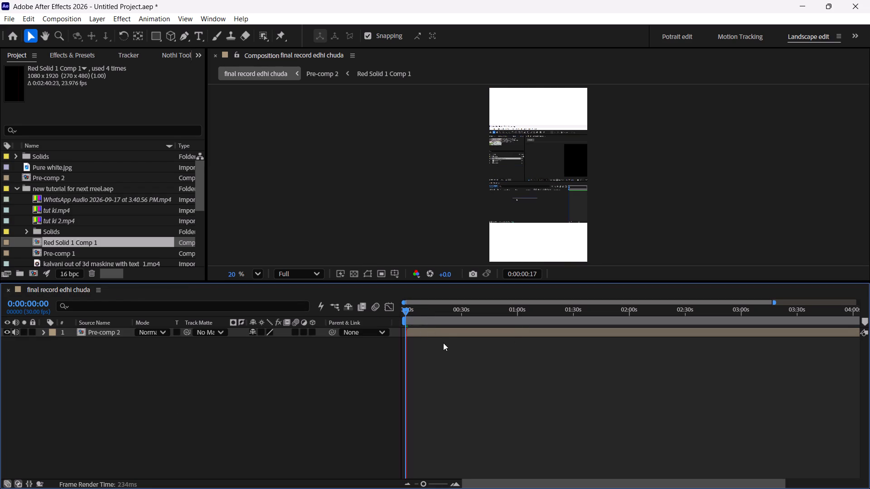
key(space)
Inside Pre-comp 2, shift every layer except Pure white.jpg later in time so they start at about 0:00:23.
double_click(433, 333)
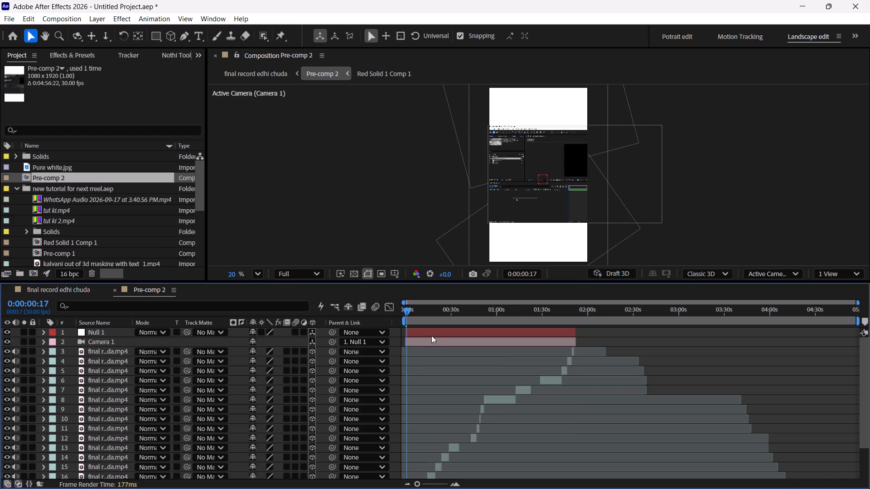
scroll(425, 352, down, 5)
drag(404, 310, 391, 312)
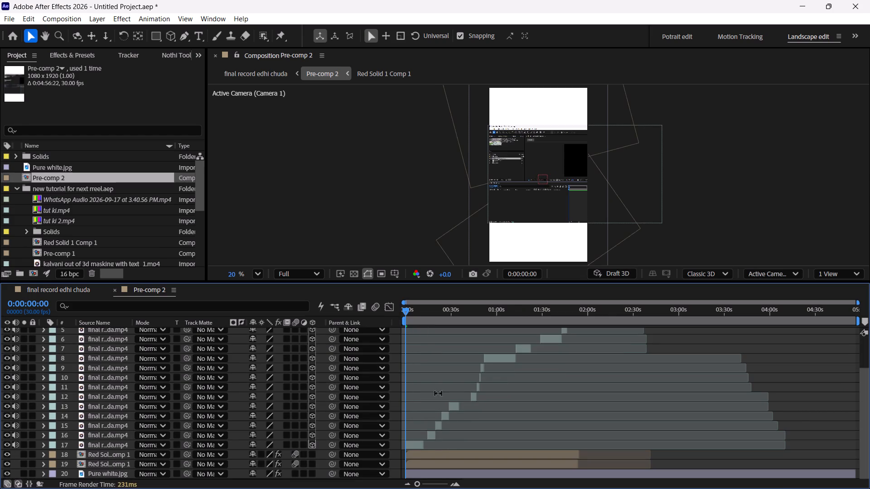
click(427, 474)
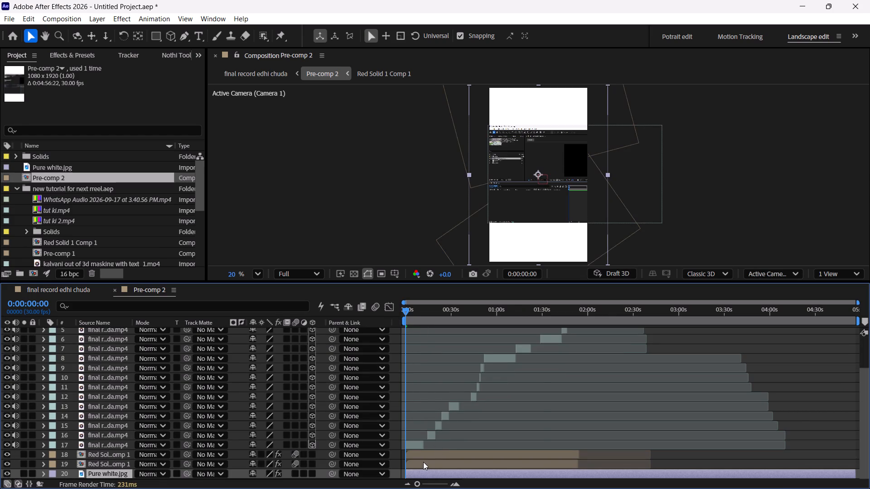
scroll(424, 400, up, 3)
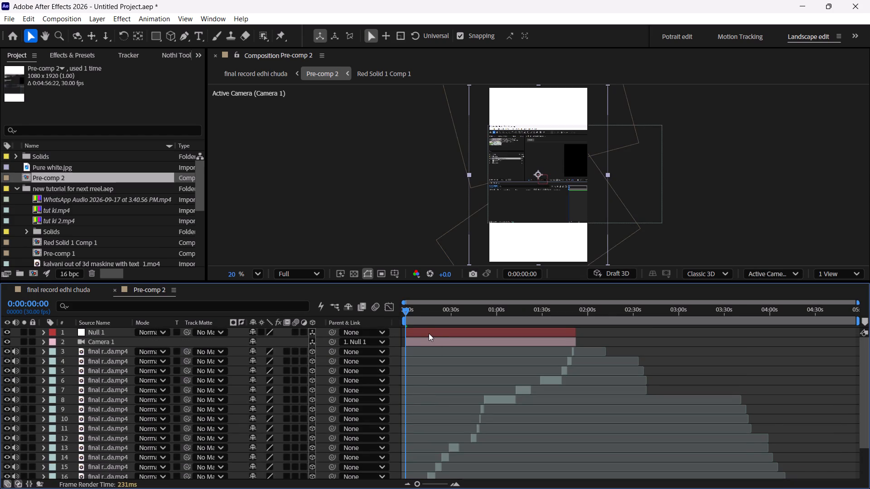
shift+click(429, 333)
scroll(429, 333, down, 4)
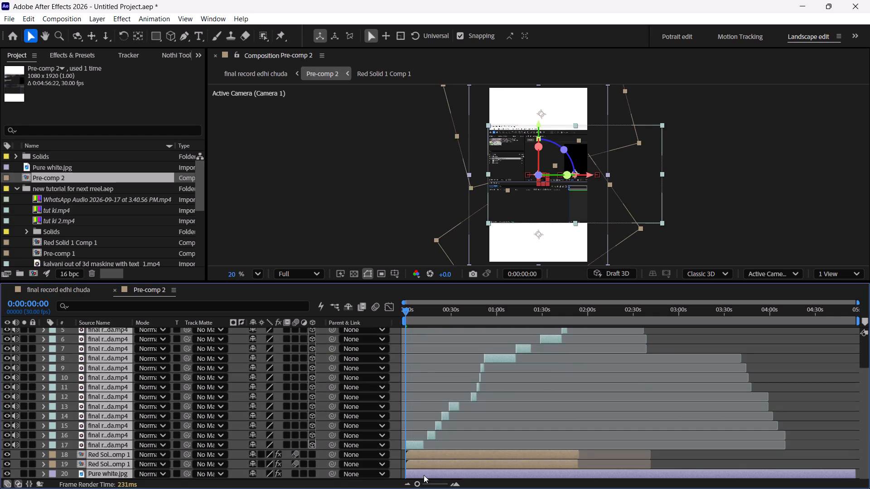
ctrl+click(424, 475)
drag(421, 465, 456, 466)
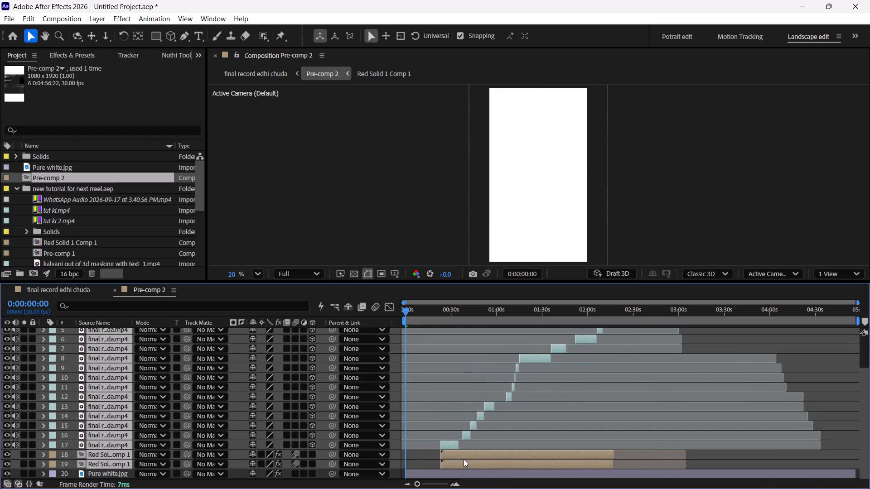
Examine the opening section of Pre-comp 2 before the shifted layers, previewing from the start and scrubbing to about 0:00:23 and back.
scroll(459, 412, up, 3)
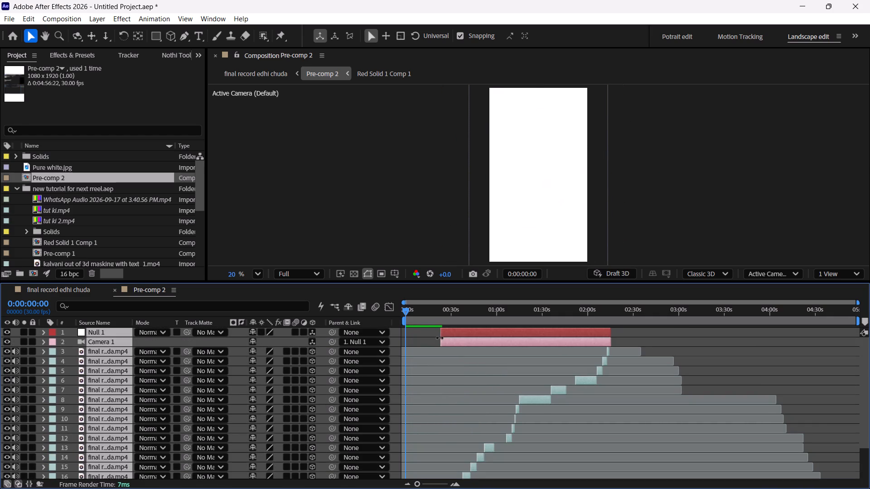
click(426, 336)
click(451, 332)
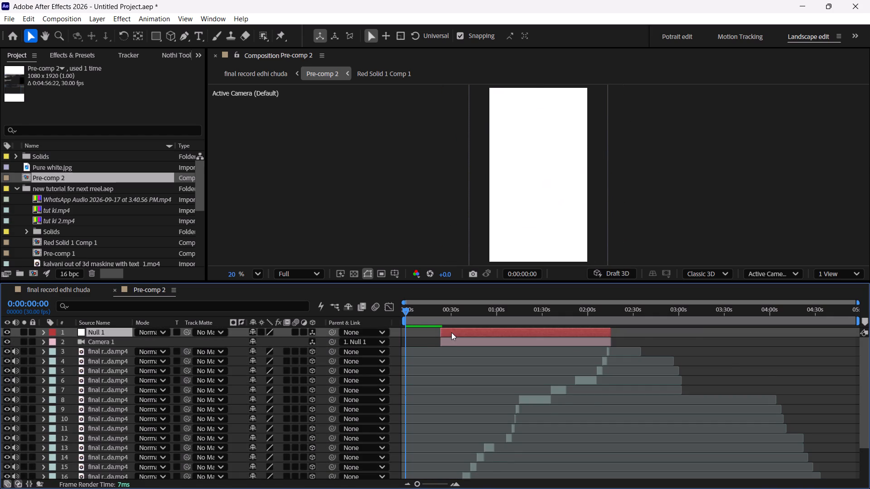
text(uu)
scroll(427, 366, down, 4)
key(space)
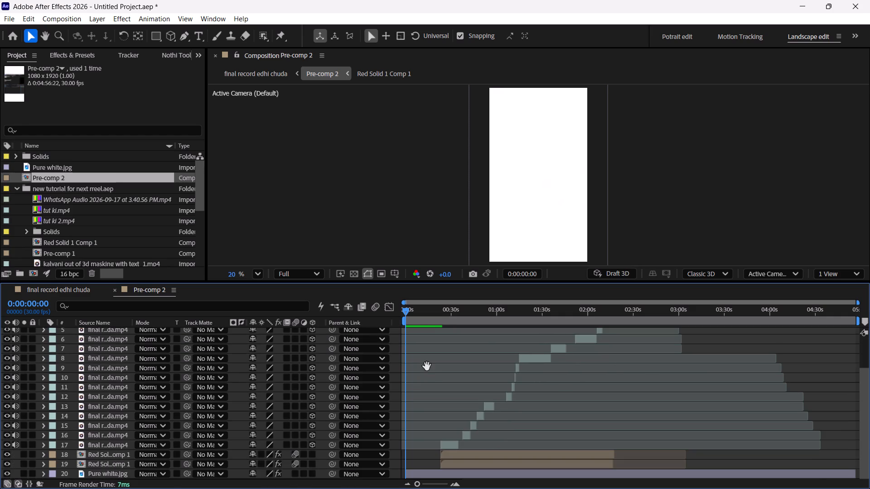
key(space)
drag(408, 311, 387, 312)
drag(417, 486, 431, 485)
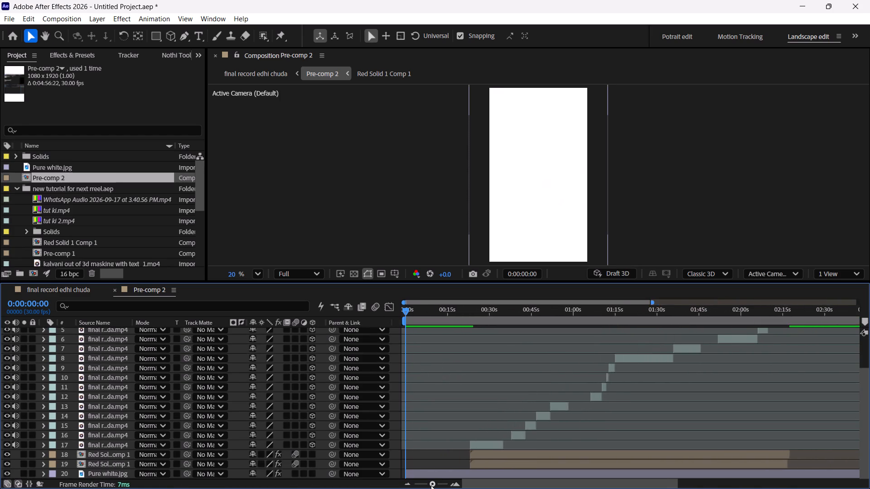
drag(431, 485, 430, 483)
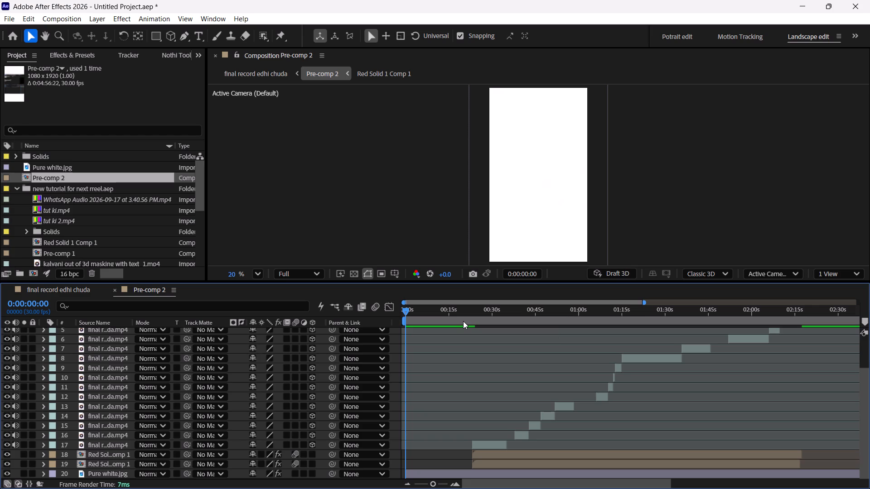
key(space)
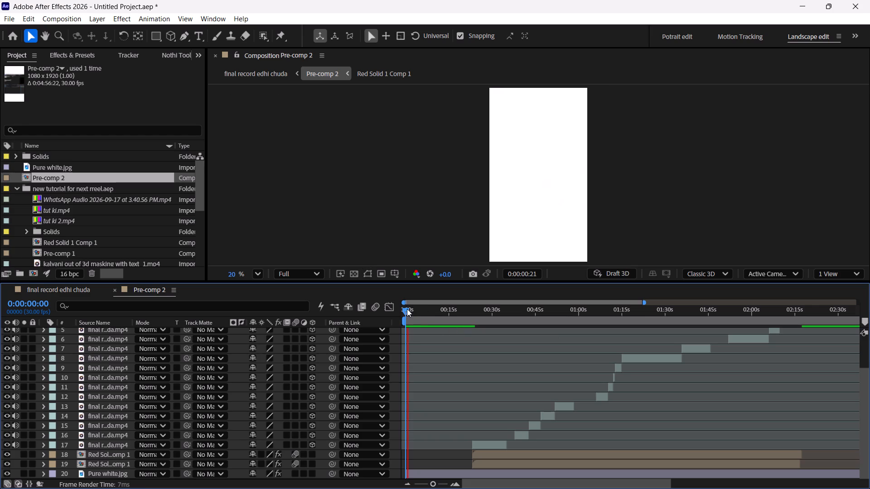
drag(406, 309, 473, 333)
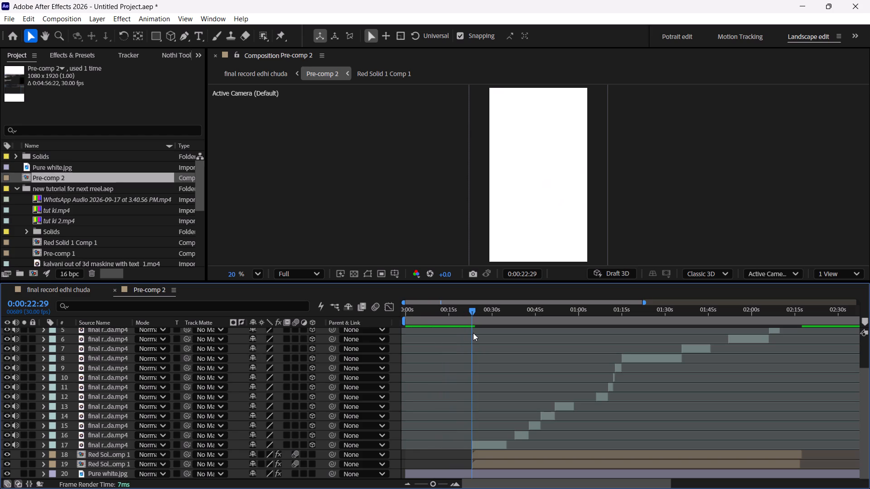
drag(473, 333, 398, 338)
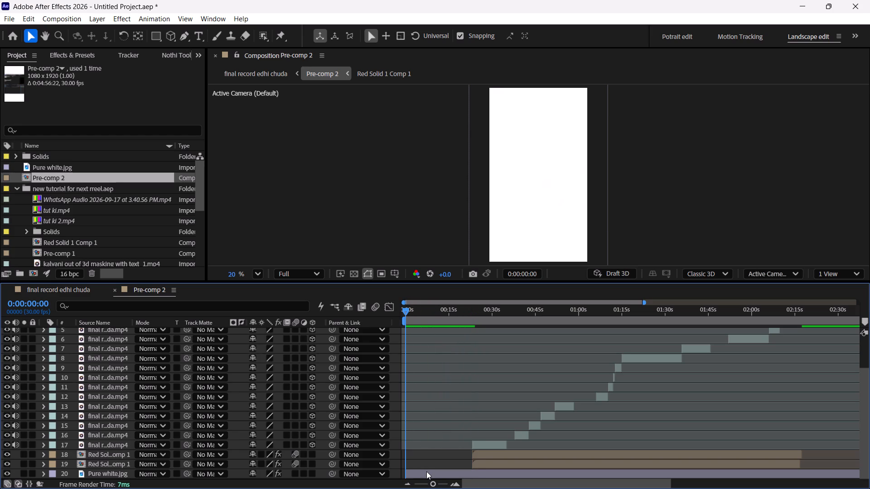
click(426, 471)
click(434, 463)
Open the earlier project's Pre-comp 1 and scrub through its opening text to about 0:00:02:17.
click(61, 290)
click(128, 290)
scroll(67, 243, down, 1)
click(58, 253)
double_click(58, 253)
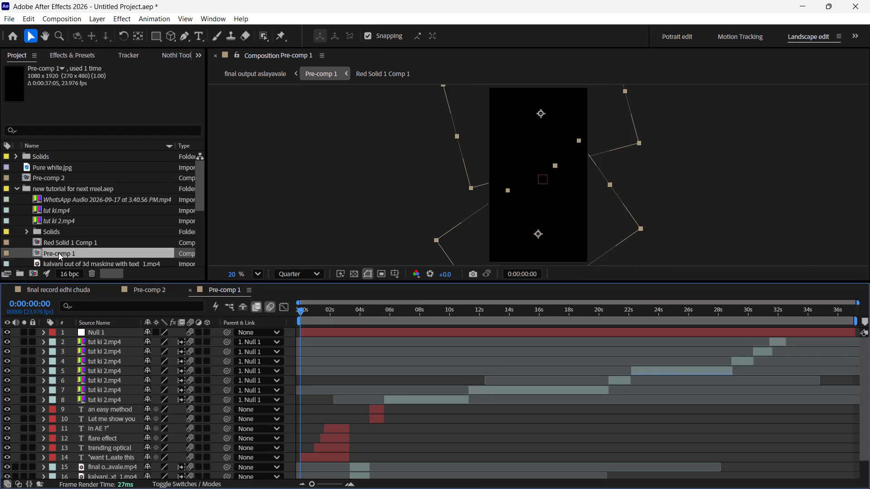
scroll(374, 398, down, 3)
drag(301, 311, 310, 312)
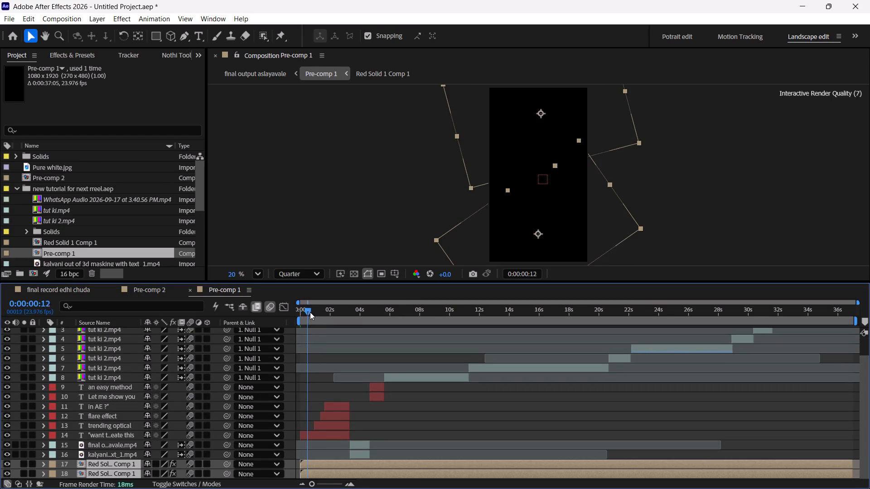
drag(310, 312, 341, 319)
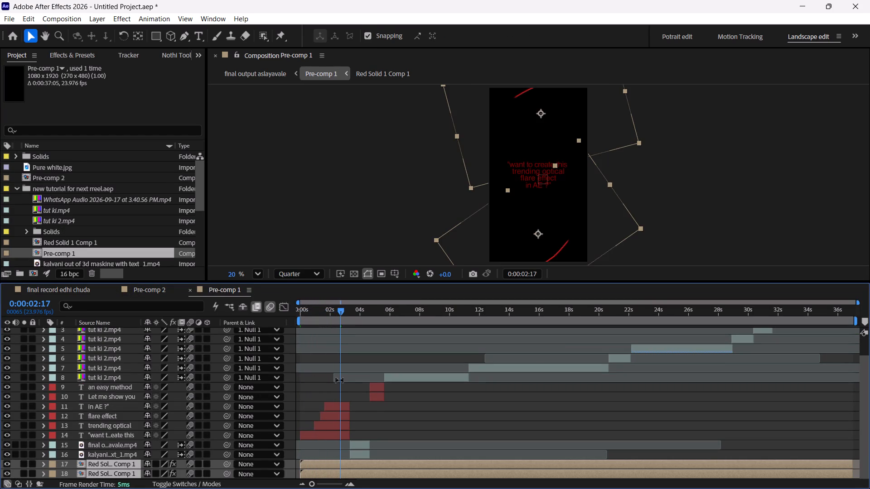
Copy the four opening text layers, "want to create this through in AE ?", from Pre-comp 1 into Pre-comp 2 at 0:00:00.
click(329, 435)
ctrl+click(329, 428)
ctrl+click(330, 417)
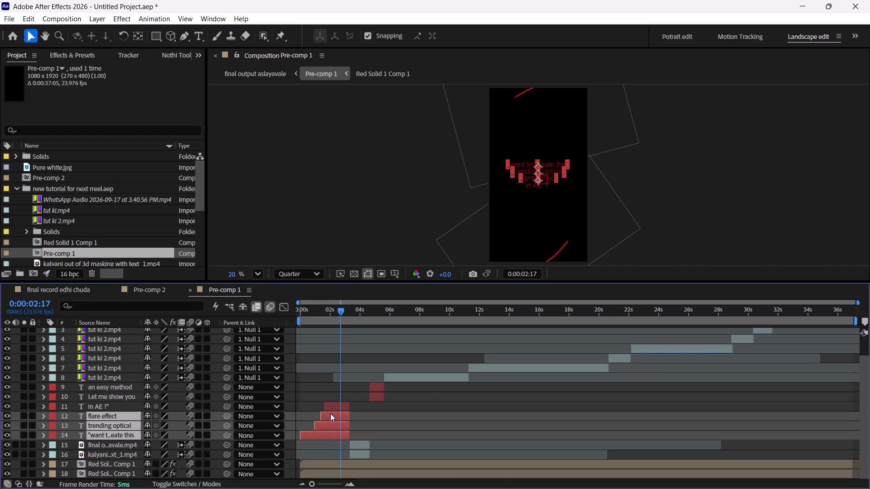
ctrl+click(332, 407)
key(ctrl+c)
key(ctrl+c)
key(ctrl+c)
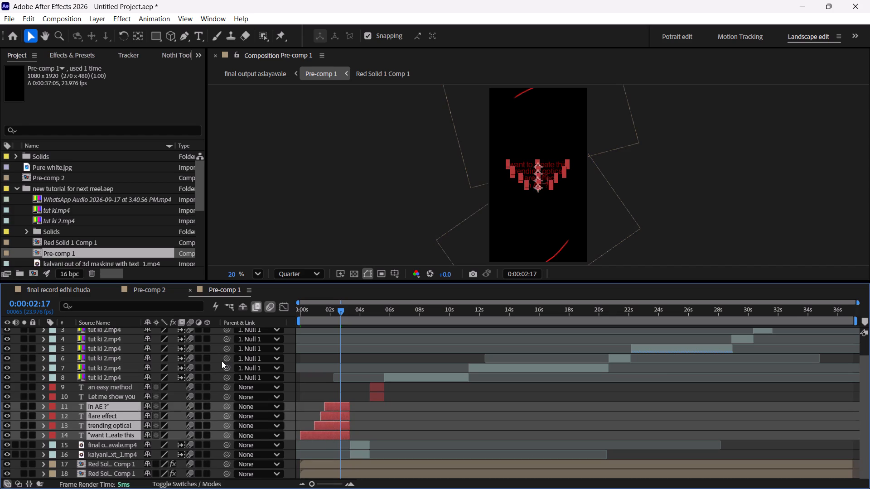
click(80, 290)
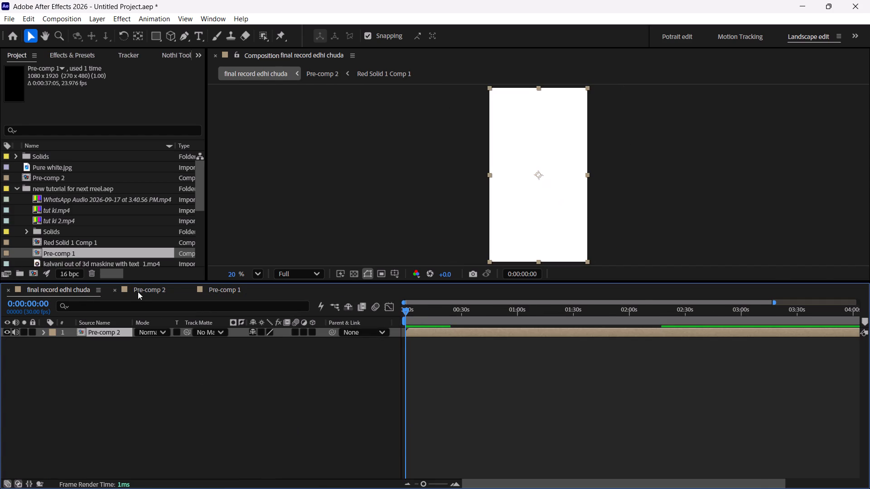
click(141, 293)
key(ctrl+v)
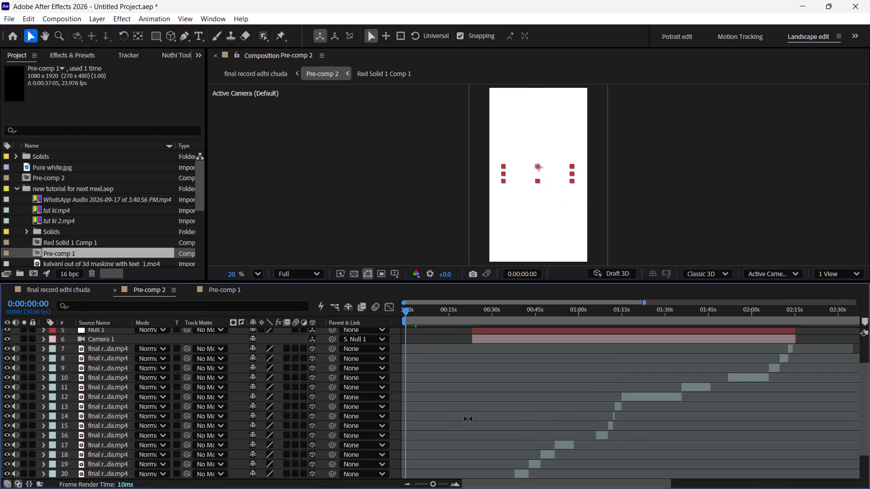
scroll(402, 409, up, 4)
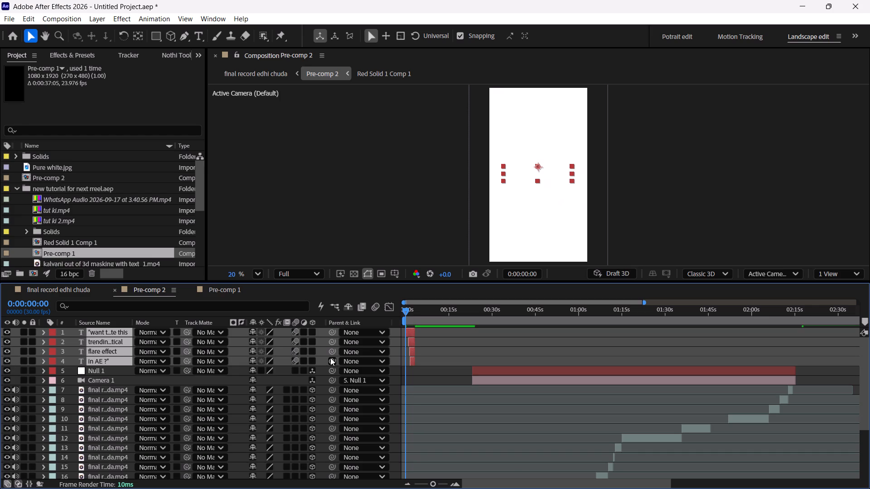
Preview the pasted opening text in Pre-comp 2 from the start, with the timeline magnified around the text layers.
key(space)
key(space)
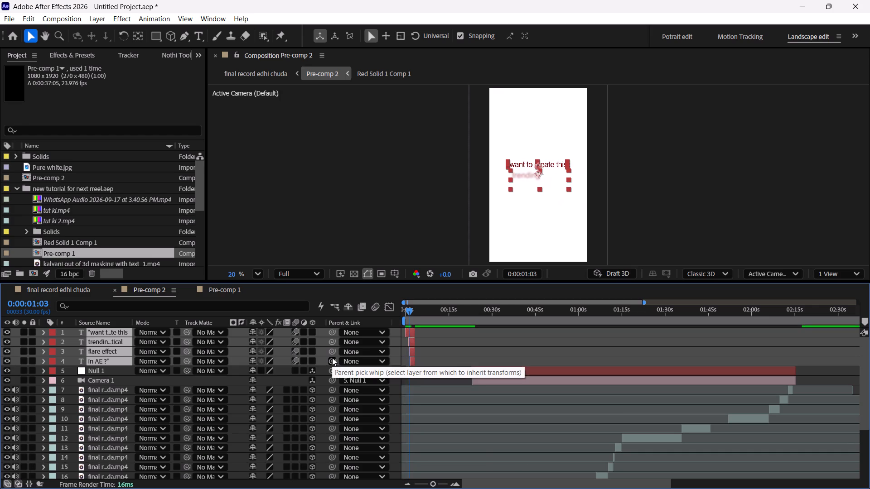
key(space)
key(space)
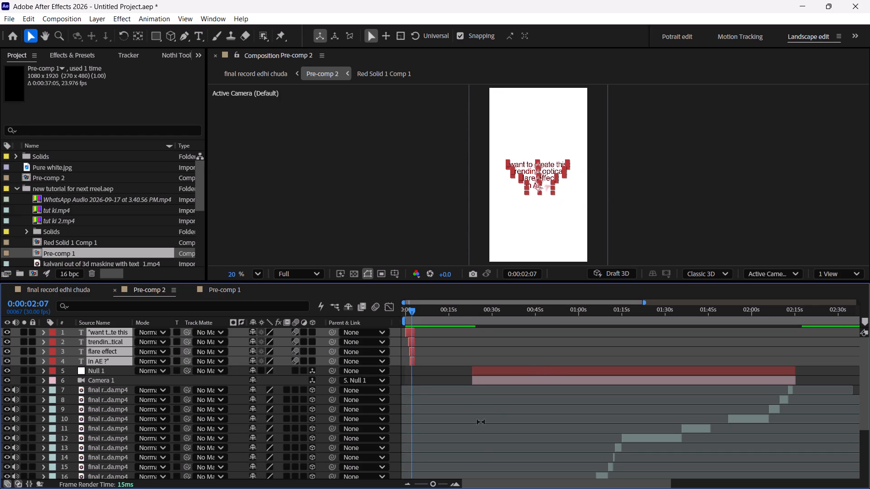
triple_click(454, 485)
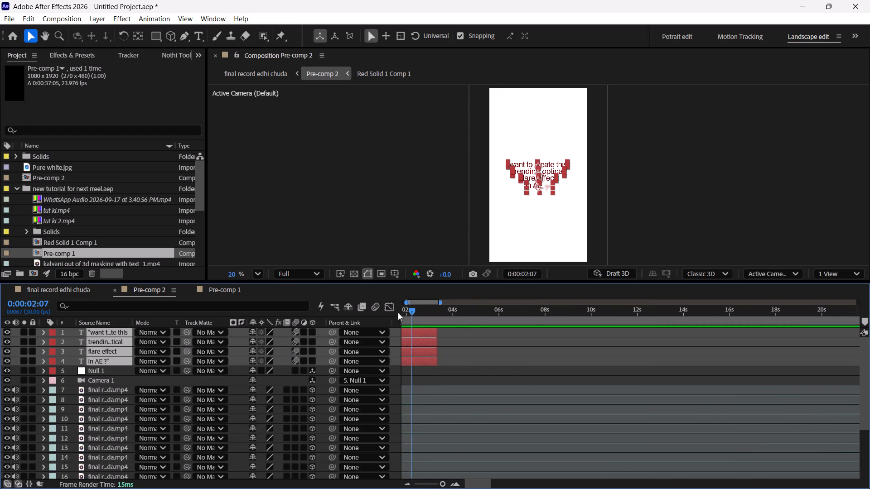
drag(414, 311, 355, 314)
click(461, 379)
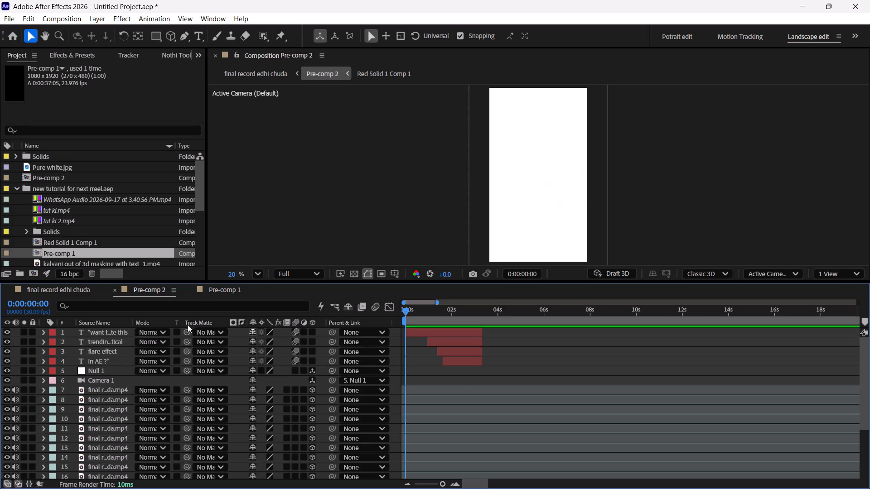
key(space)
key(space)
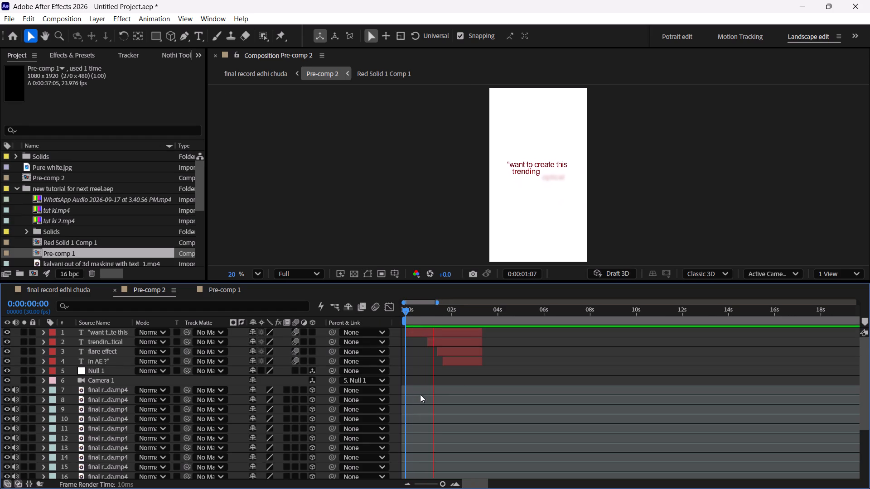
key(space)
key(space)
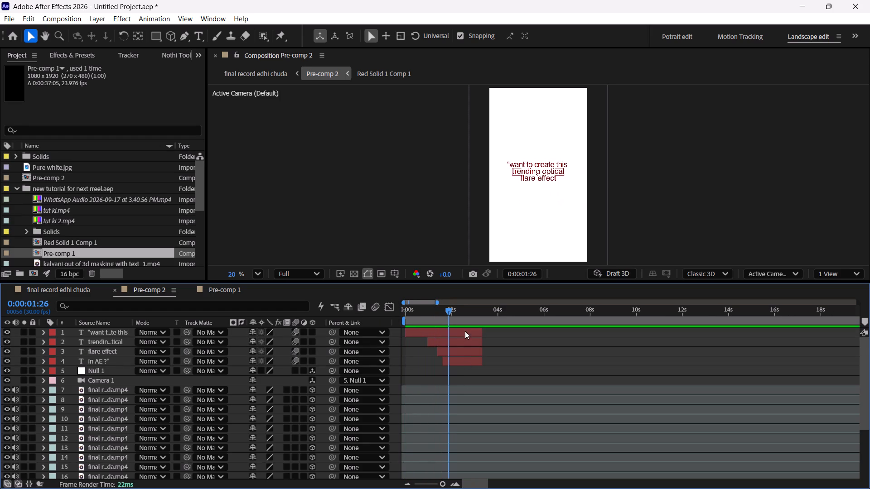
Change the "trending optical" text layer in Pre-comp 2 to read "trending 3D".
click(457, 341)
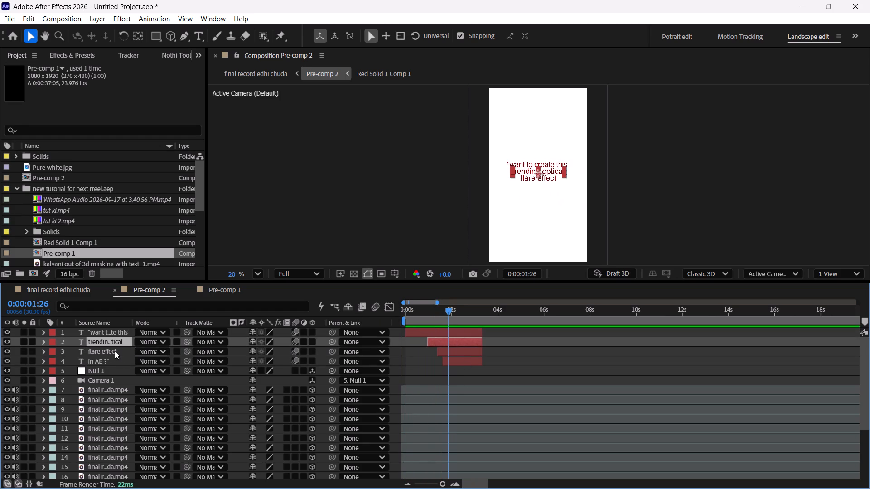
double_click(454, 344)
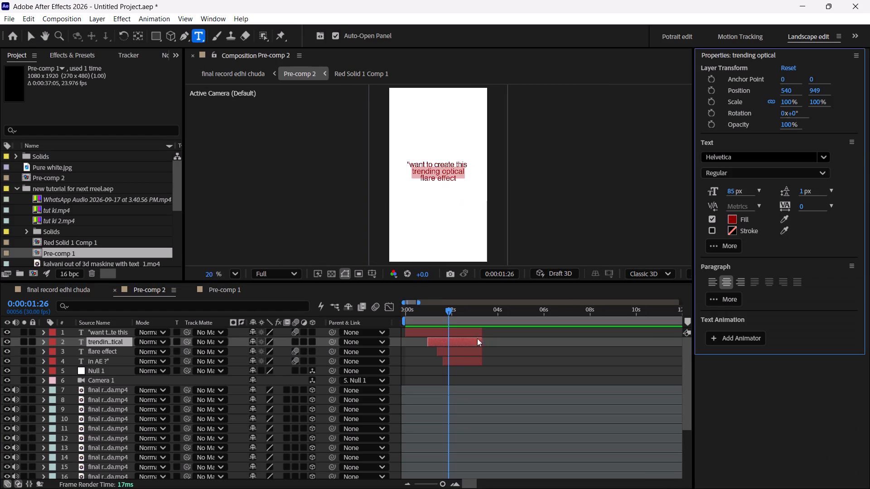
click(465, 171)
key(BackSpace)
key(BackSpace)
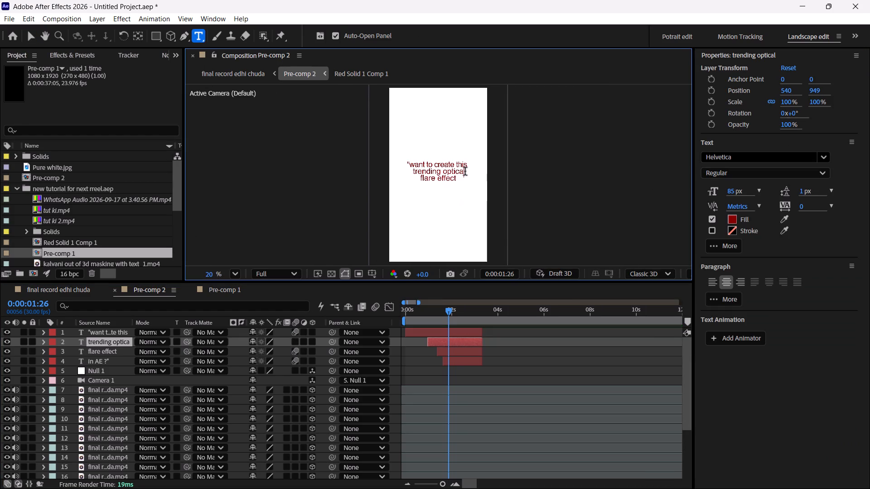
key(BackSpace)
key(BackSpace)
key(BackSpace)
key(BackSpace)
key(BackSpace)
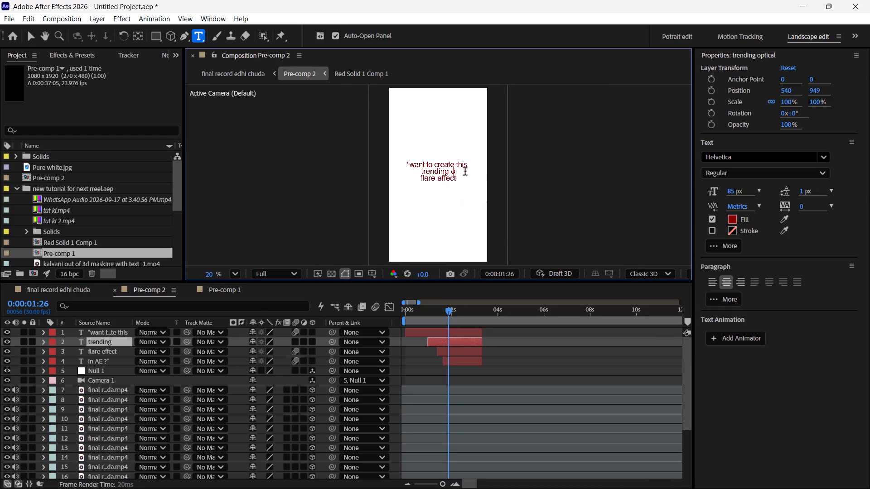
key(3)
key(shift+d)
Replace the "flare effect" text in Pre-comp 2 with "text effect".
double_click(458, 351)
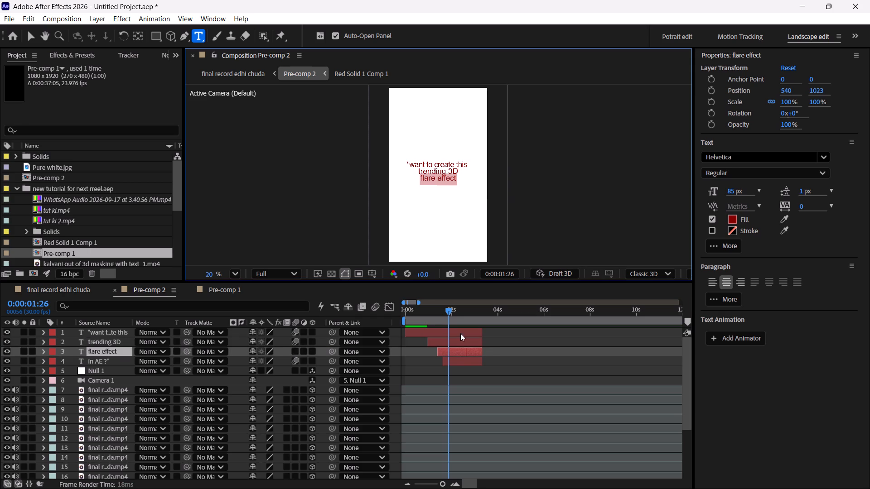
text(te)
text(xt)
key(space)
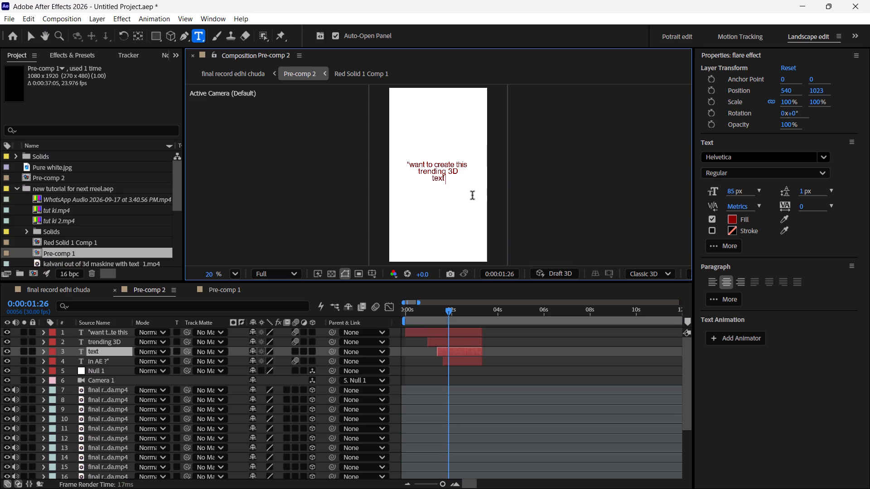
text(effect)
click(580, 382)
Preview the revised four-line opening text in Pre-comp 2 from the start.
drag(442, 308, 386, 308)
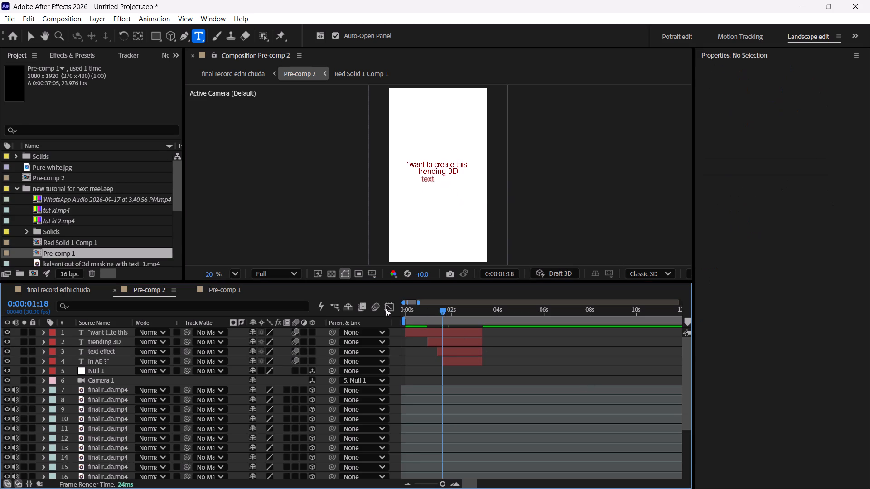
drag(386, 308, 355, 302)
key(space)
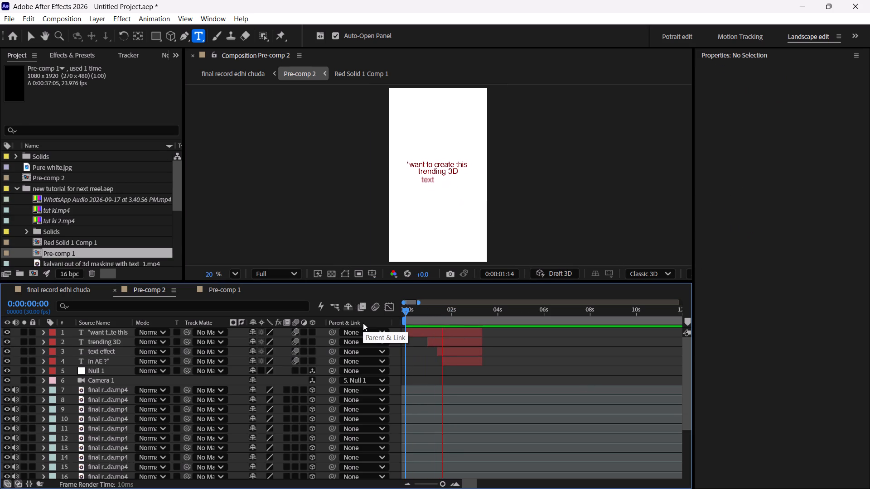
key(space)
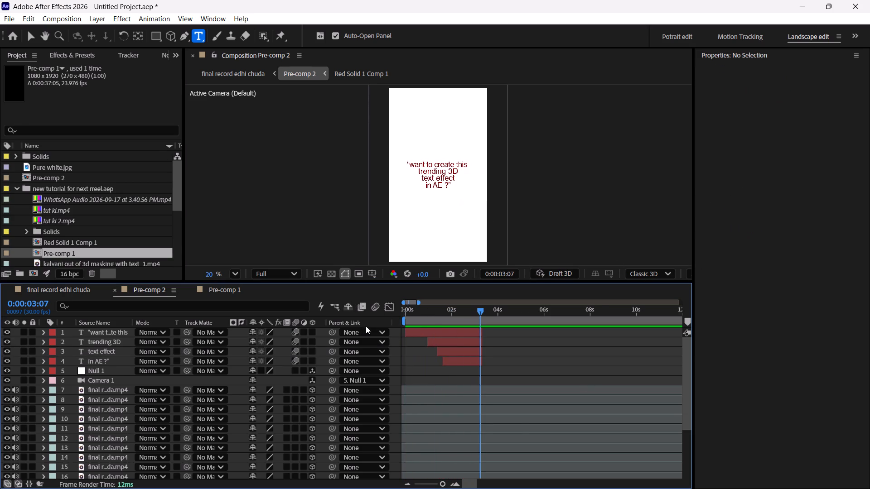
scroll(520, 419, down, 4)
scroll(418, 391, up, 3)
Examine the stretch of Pre-comp 2 following the opening text, playing on and scrubbing to about 0:00:15 and back.
key(space)
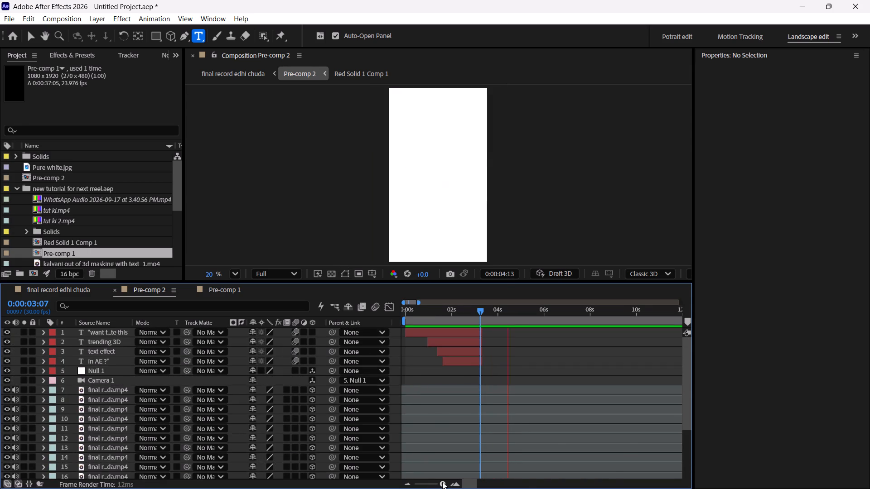
drag(438, 483, 445, 486)
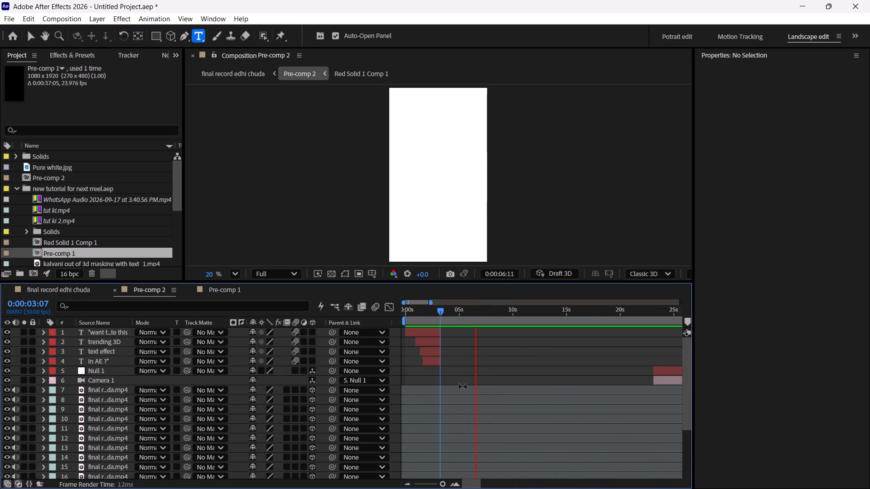
scroll(463, 387, down, 4)
key(space)
scroll(465, 363, up, 3)
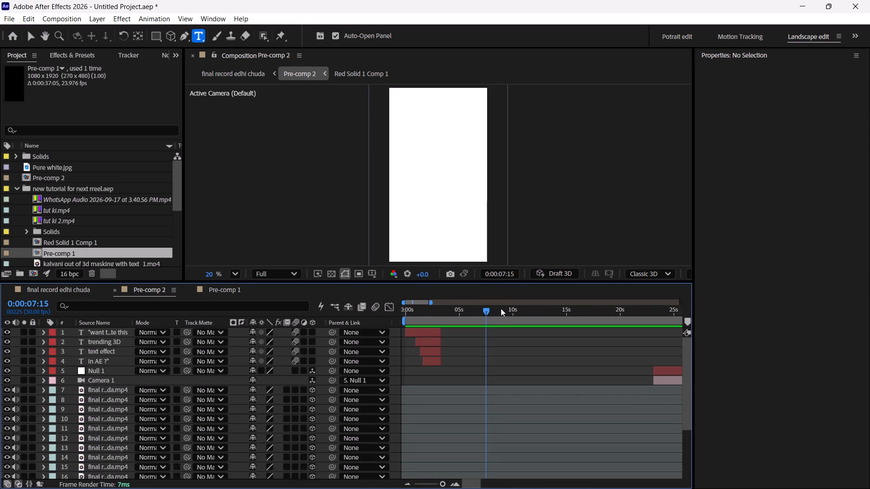
drag(476, 312, 435, 326)
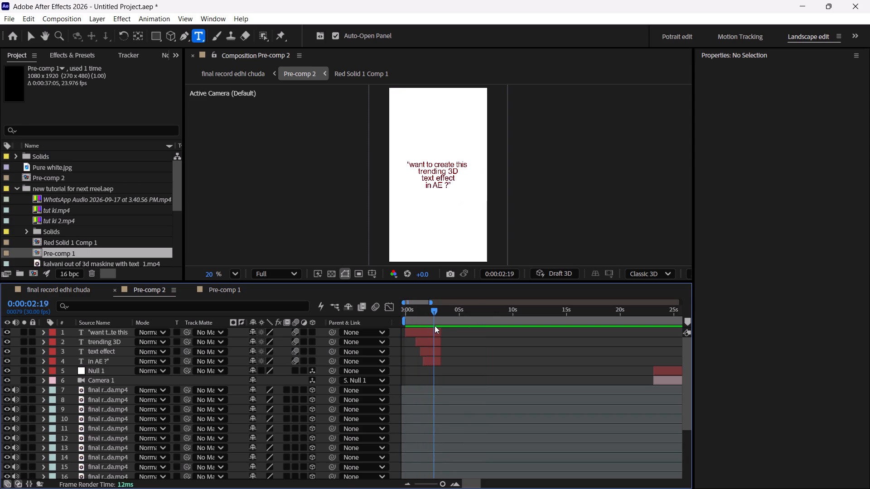
drag(435, 326, 438, 334)
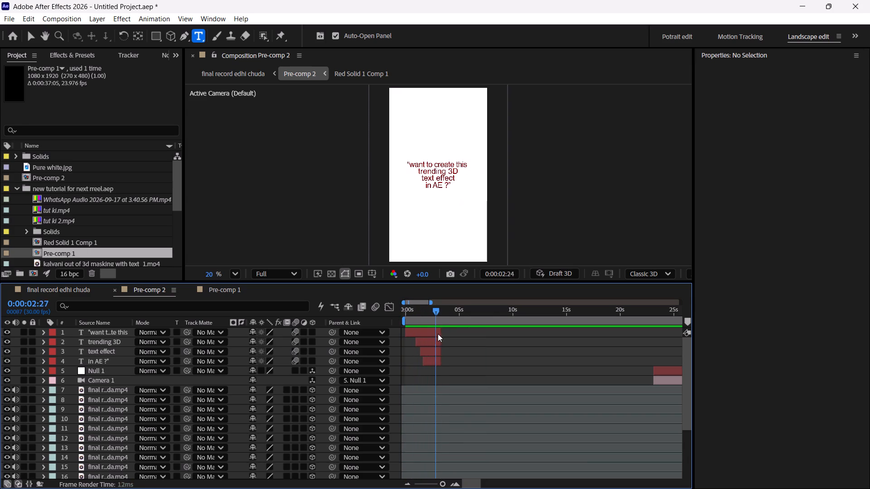
drag(438, 334, 539, 364)
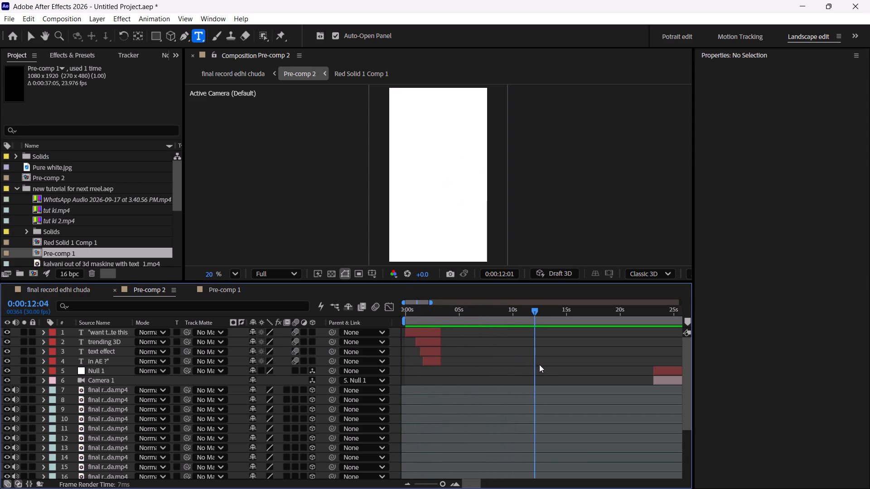
drag(539, 364, 574, 371)
scroll(574, 371, down, 3)
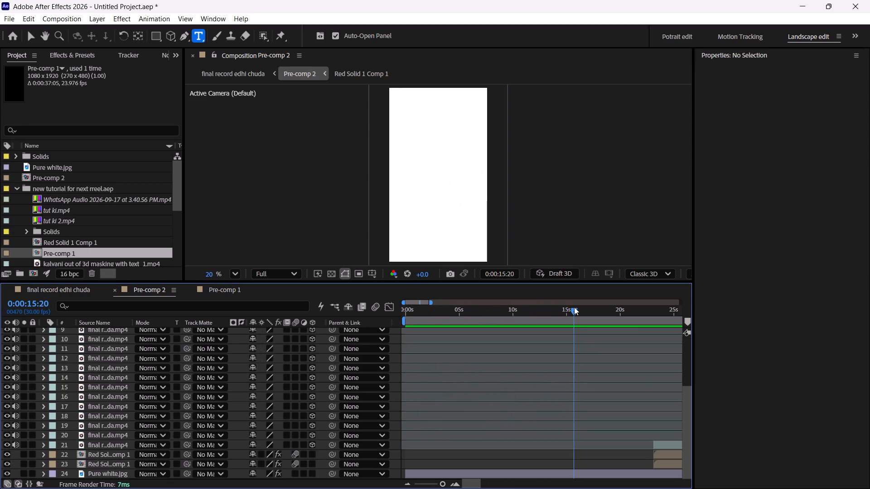
drag(573, 310, 455, 327)
scroll(468, 349, up, 4)
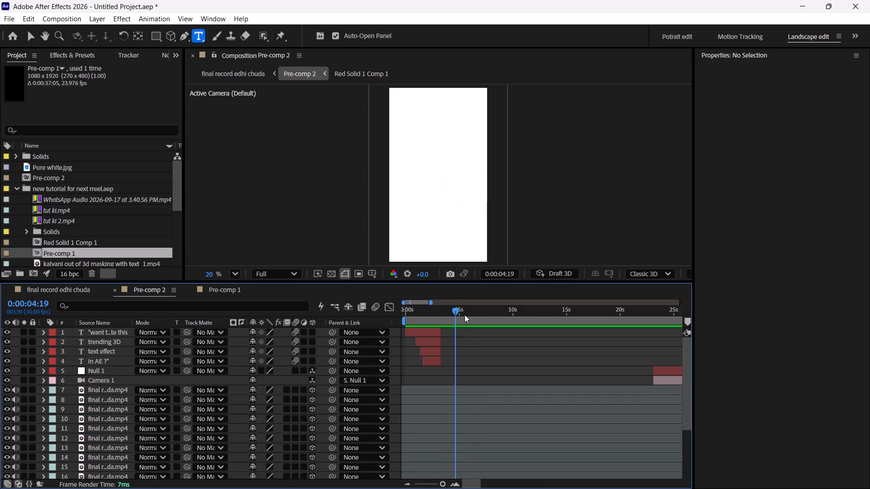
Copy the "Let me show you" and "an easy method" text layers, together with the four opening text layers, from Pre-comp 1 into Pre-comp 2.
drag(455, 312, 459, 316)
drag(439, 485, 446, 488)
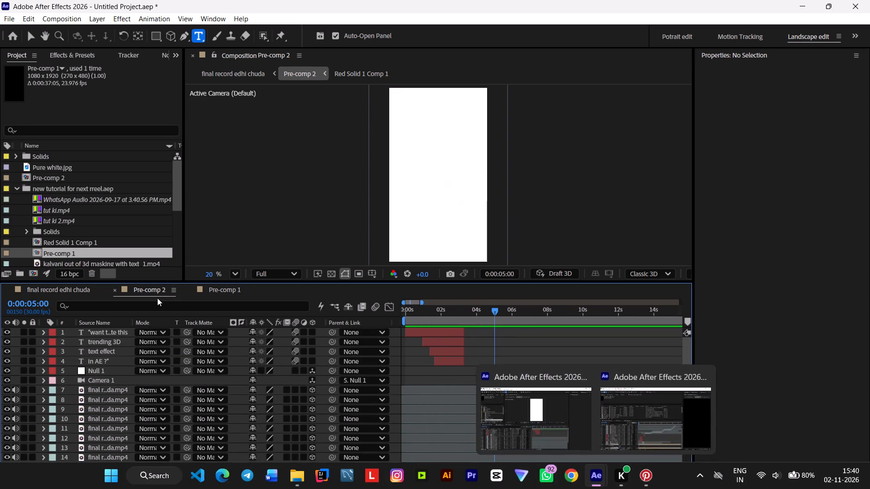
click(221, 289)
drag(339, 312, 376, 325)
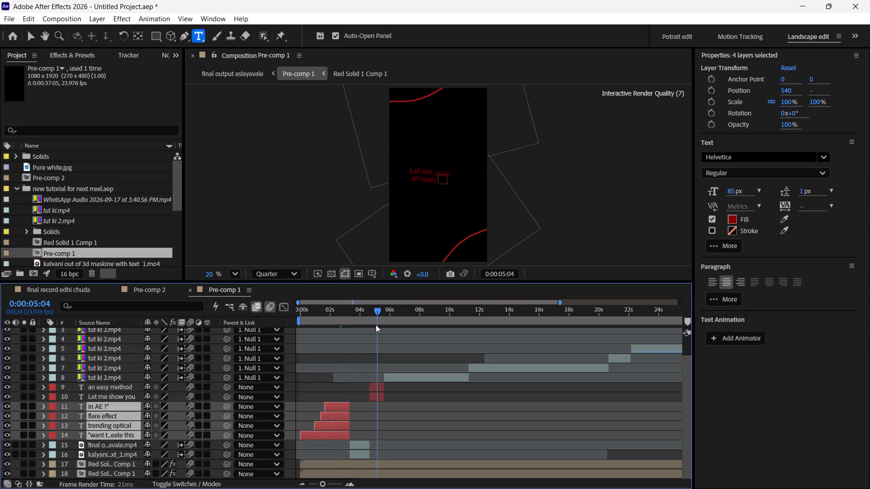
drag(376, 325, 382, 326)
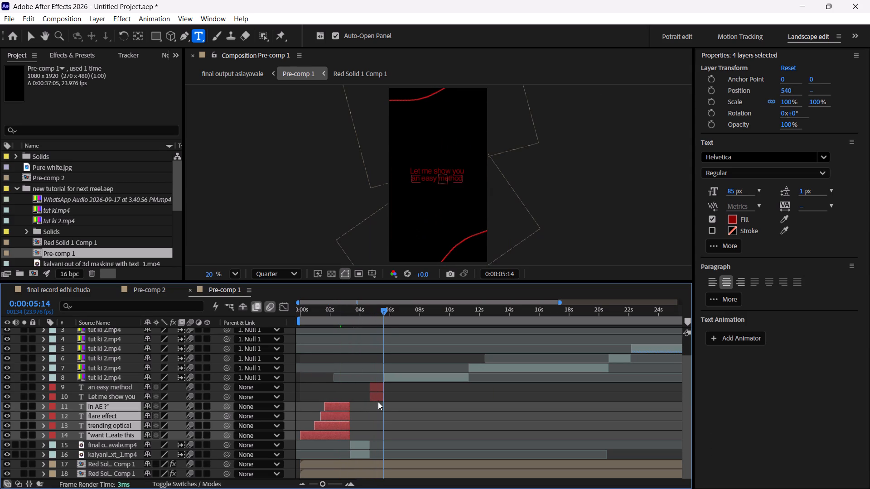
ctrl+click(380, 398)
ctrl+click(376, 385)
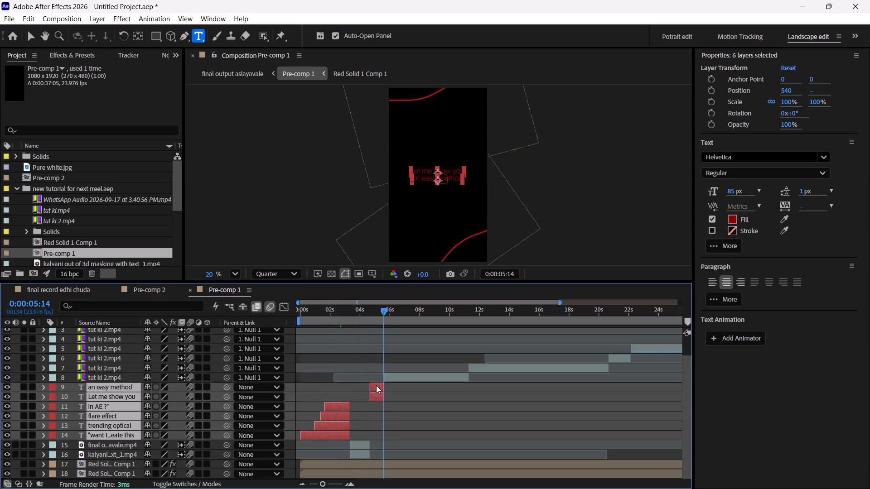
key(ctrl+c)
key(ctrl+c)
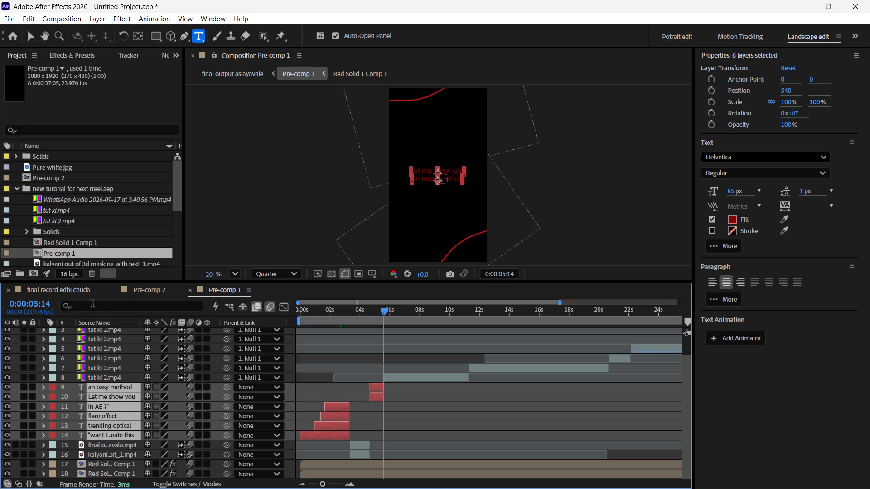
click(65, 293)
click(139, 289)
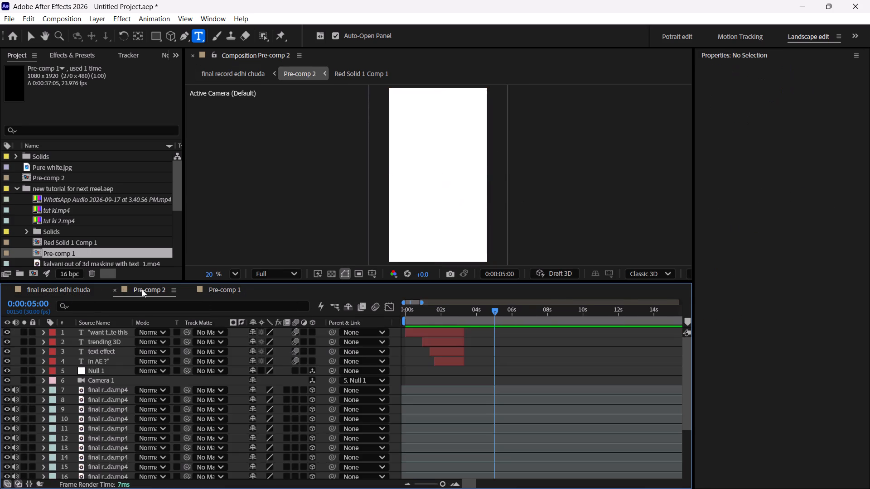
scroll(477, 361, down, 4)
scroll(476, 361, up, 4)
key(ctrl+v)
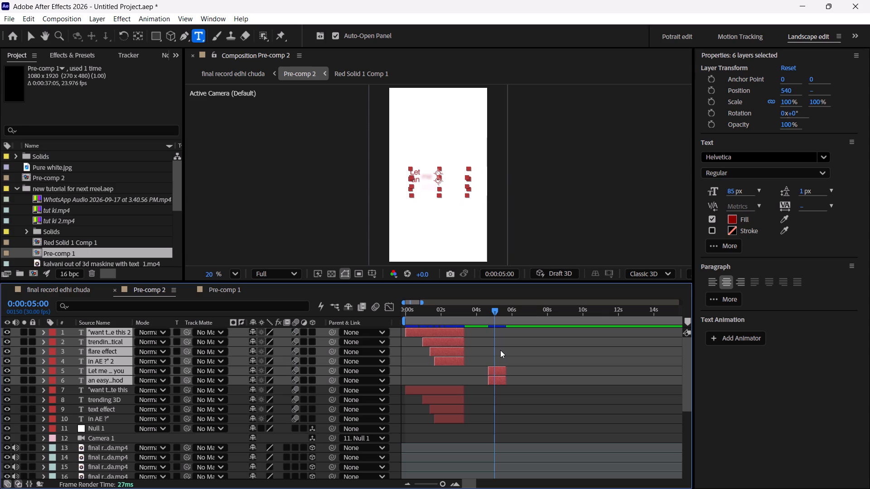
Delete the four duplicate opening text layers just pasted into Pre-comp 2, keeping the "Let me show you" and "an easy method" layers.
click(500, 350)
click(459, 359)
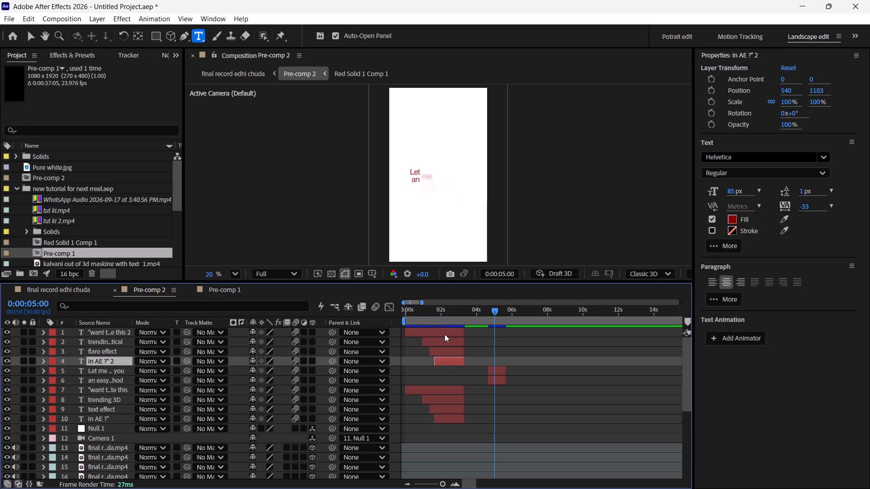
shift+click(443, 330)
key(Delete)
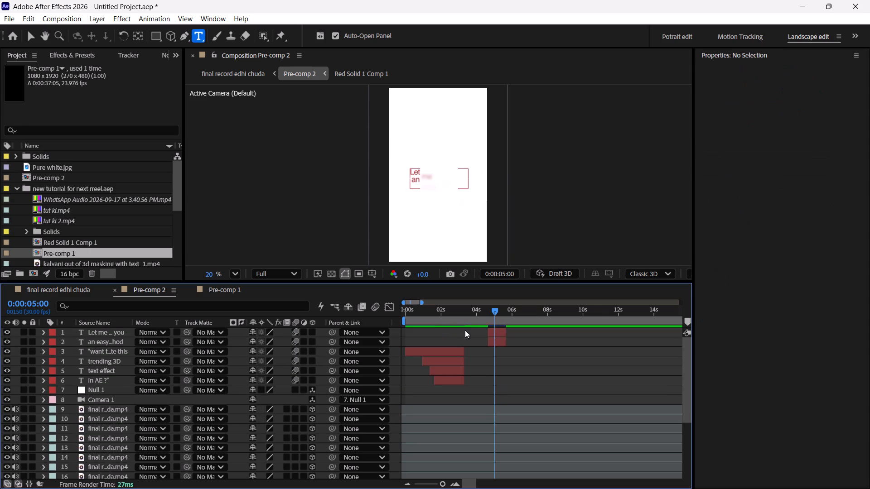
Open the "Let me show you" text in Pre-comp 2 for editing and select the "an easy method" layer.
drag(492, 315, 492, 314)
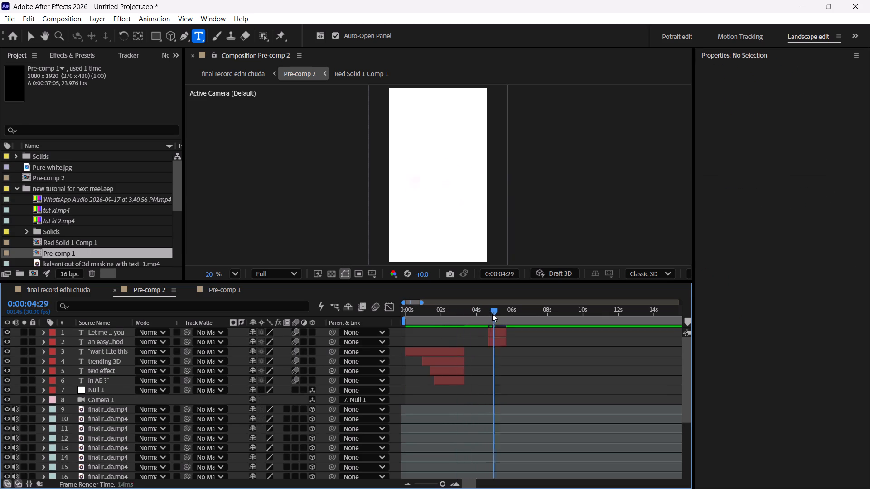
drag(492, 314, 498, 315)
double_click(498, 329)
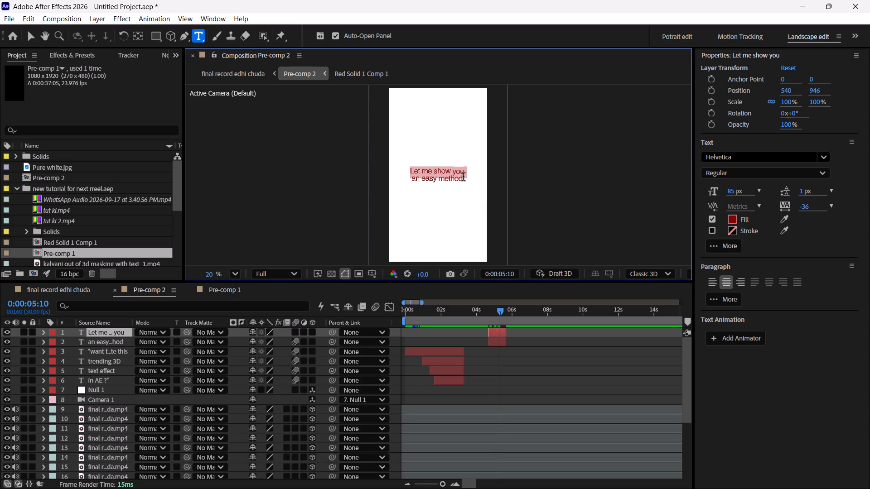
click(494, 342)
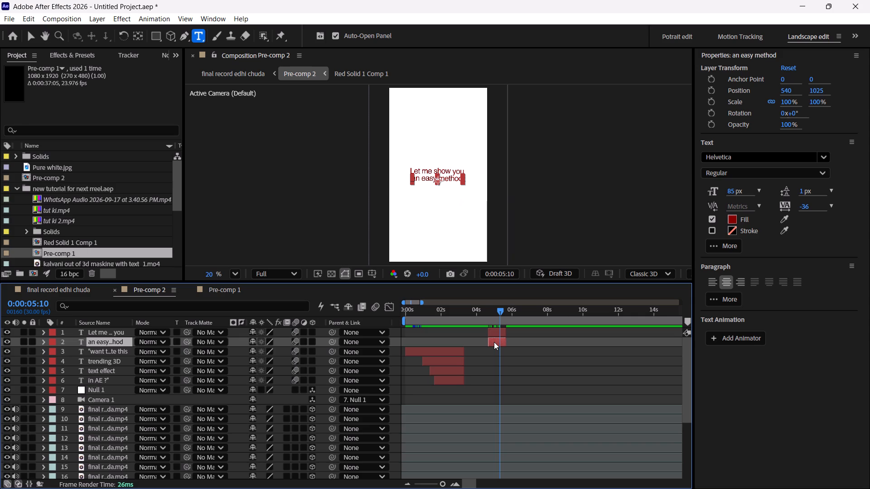
Preview Pre-comp 2 from the start, scrub on to about 0:00:56 and return to the beginning.
drag(499, 308, 394, 307)
key(space)
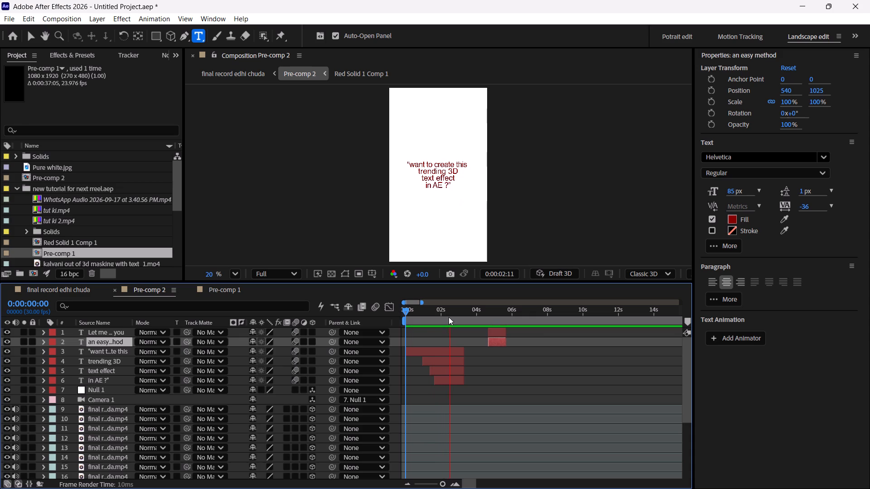
key(space)
scroll(484, 352, down, 1)
key(space)
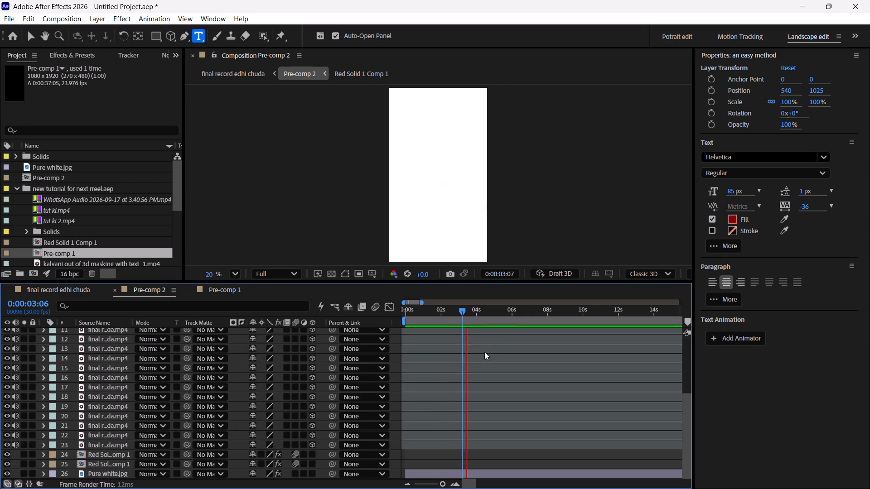
scroll(484, 352, up, 2)
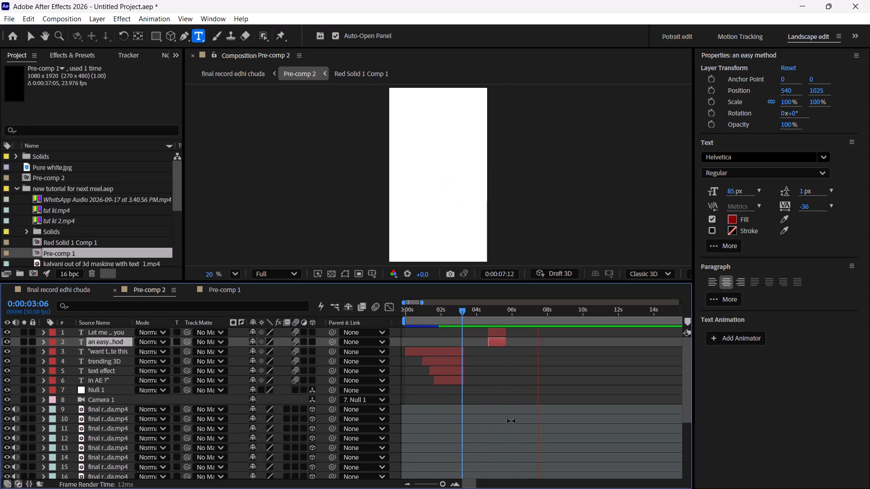
click(443, 484)
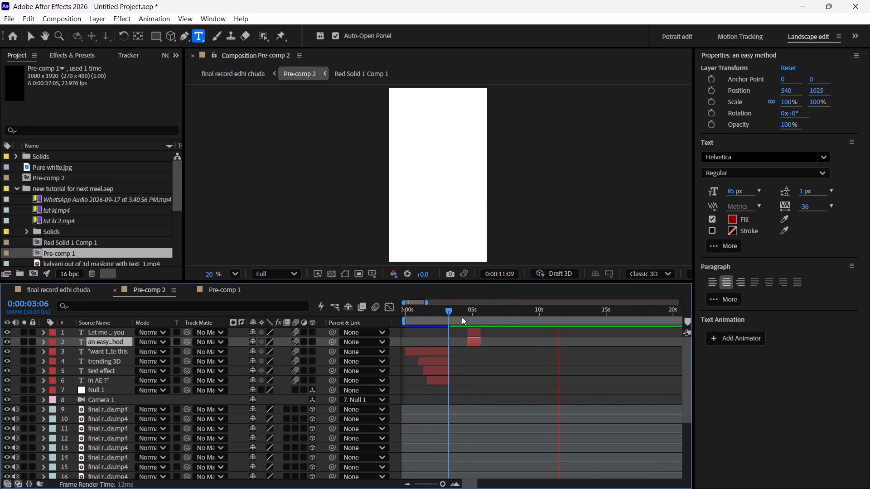
scroll(449, 312, left, 1)
drag(417, 311, 522, 353)
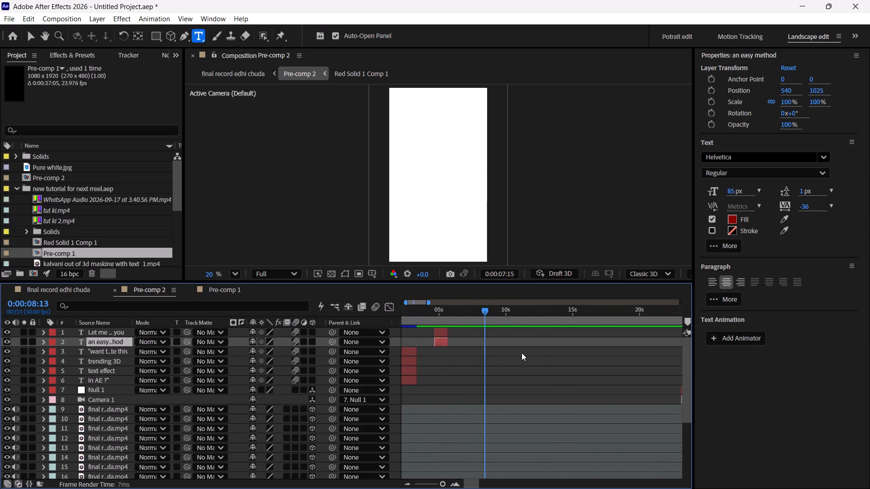
drag(522, 353, 675, 393)
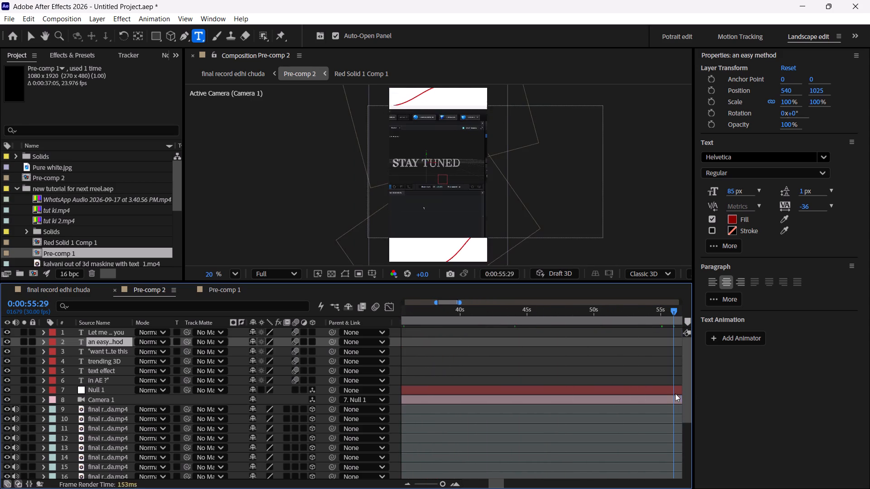
drag(675, 393, 345, 377)
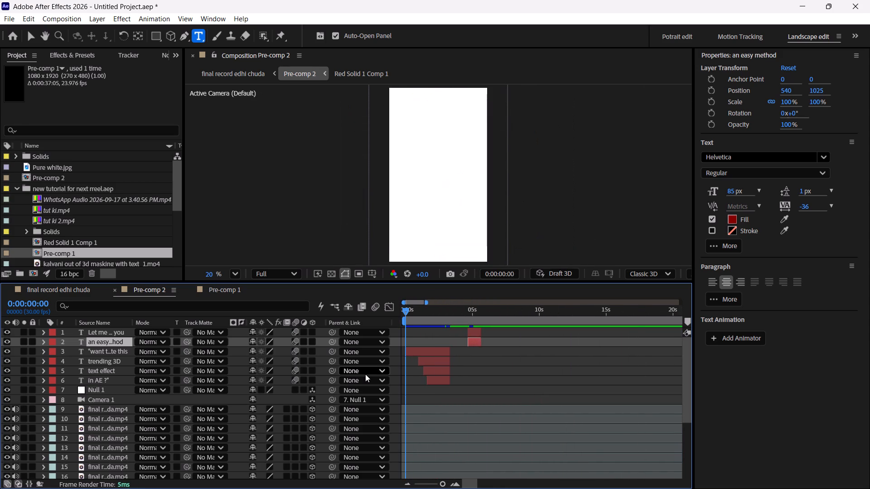
Replay Pre-comp 2 from the start and examine how the "Let me show you an easy method" text appears around 0:00:05.
key(space)
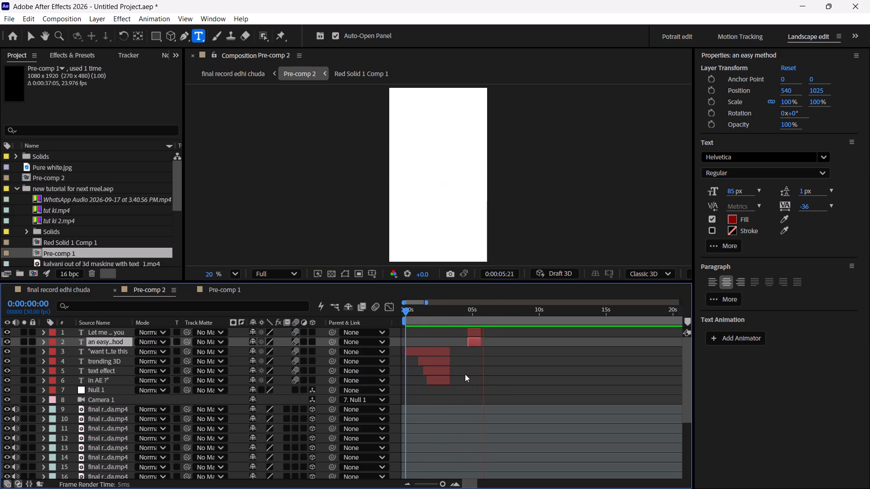
key(space)
drag(493, 307, 442, 316)
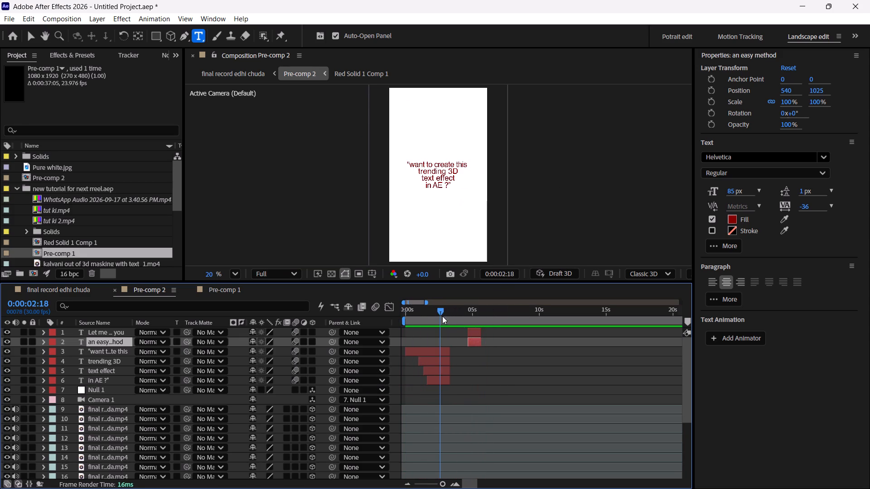
drag(442, 316, 472, 317)
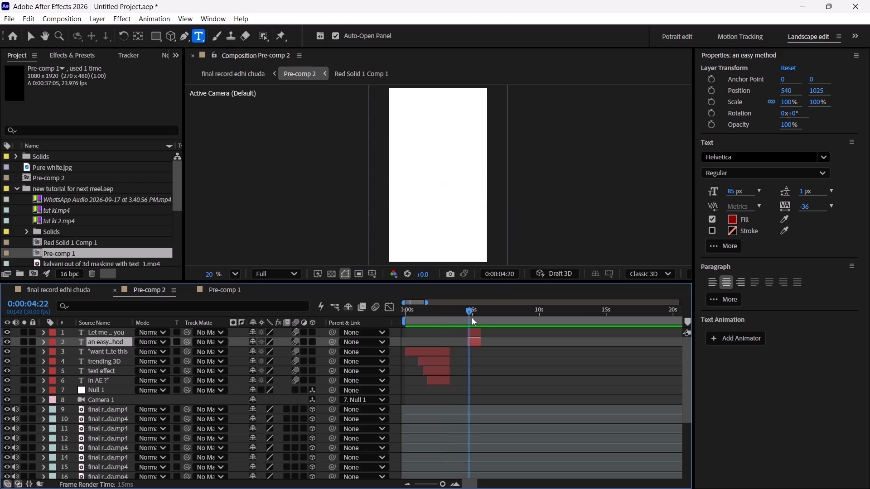
drag(472, 317, 463, 320)
key(space)
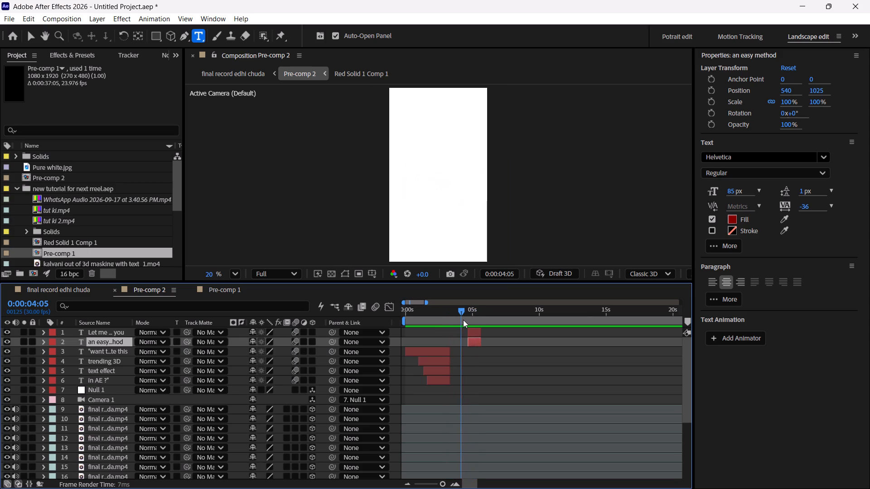
key(space)
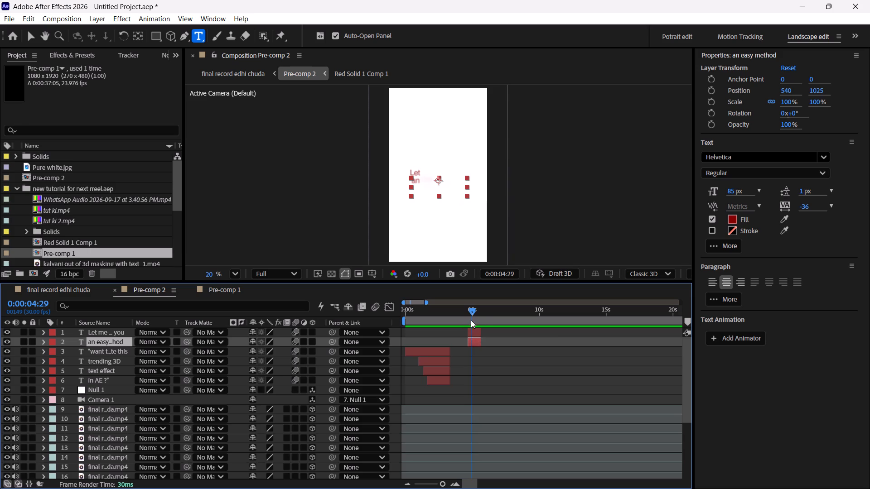
drag(475, 316, 478, 316)
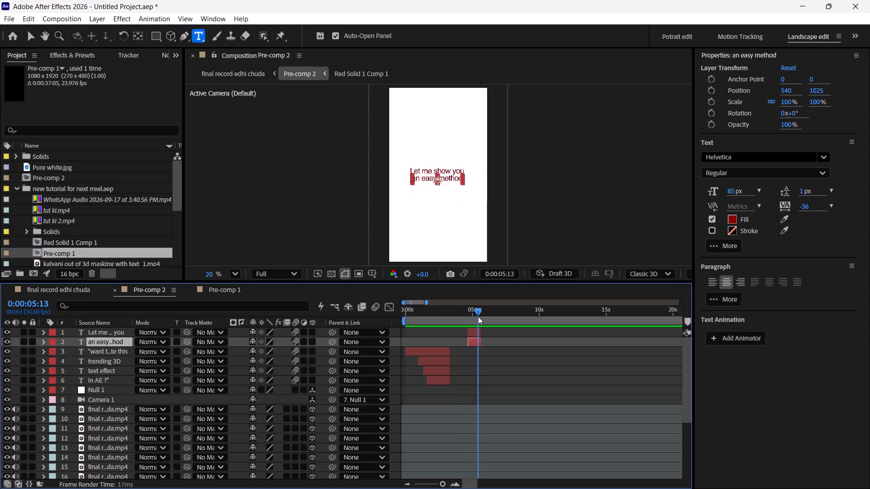
drag(478, 316, 479, 317)
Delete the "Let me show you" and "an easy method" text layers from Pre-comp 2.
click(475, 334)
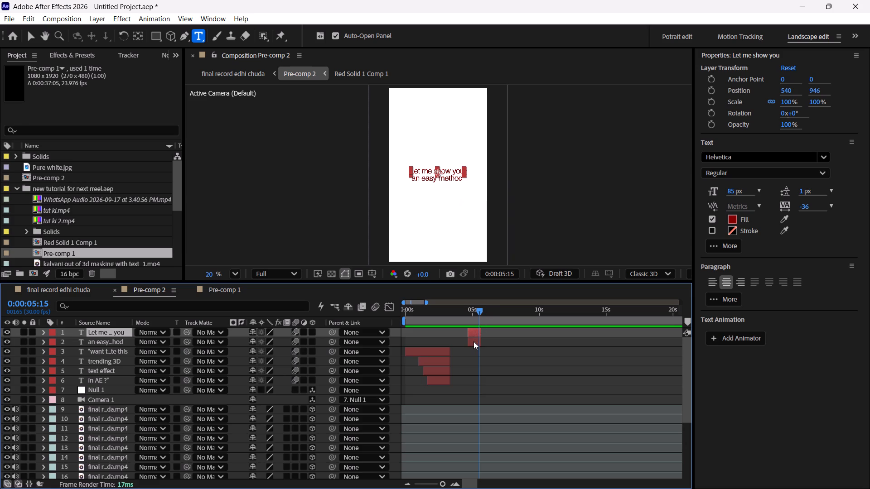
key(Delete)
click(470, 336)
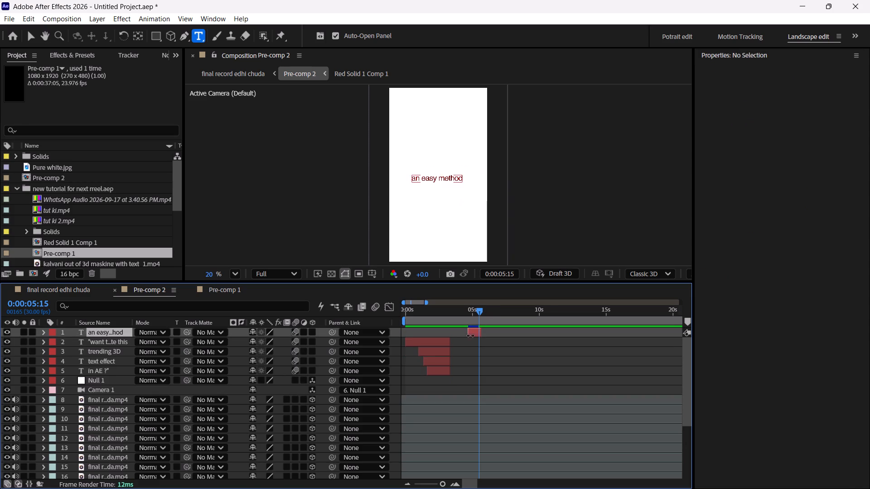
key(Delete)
Shift both Red Solid 1 Comp 1 line layers in Pre-comp 2 earlier so they start at the beginning of the composition.
click(444, 483)
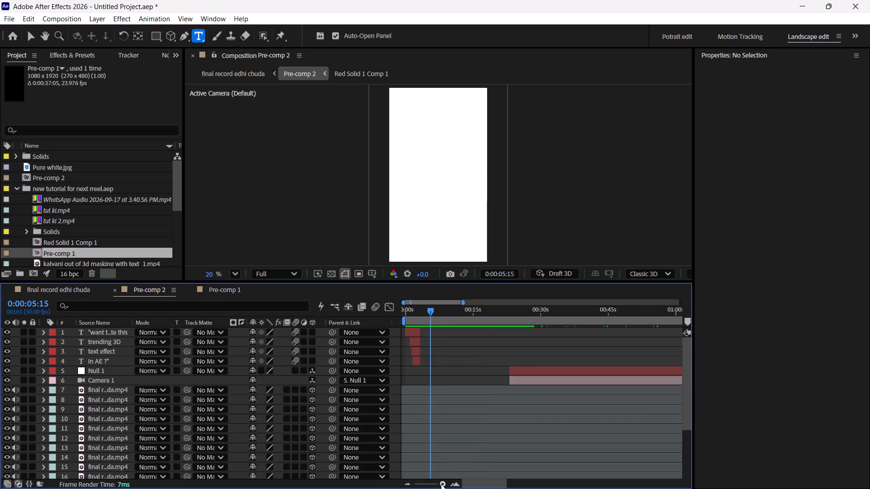
scroll(469, 428, down, 4)
drag(427, 313, 448, 320)
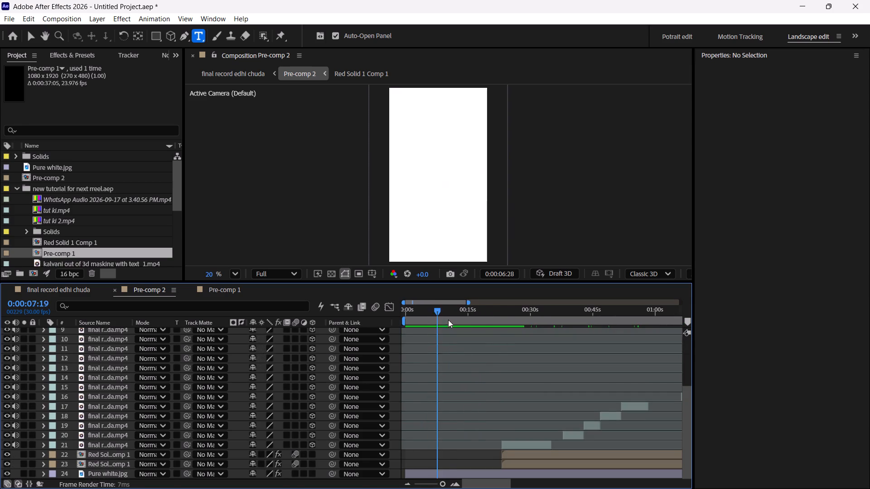
drag(448, 320, 503, 337)
click(512, 455)
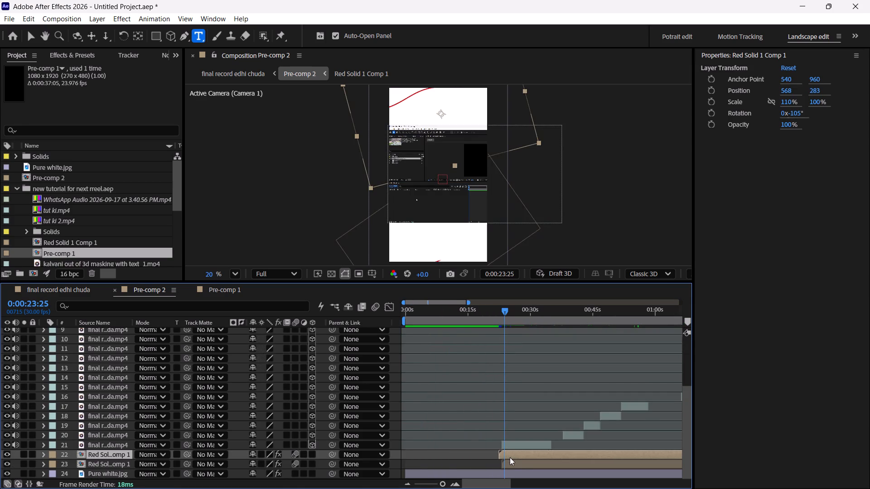
key(ctrl+z)
ctrl+click(510, 457)
ctrl+click(514, 463)
ctrl+click(514, 457)
drag(514, 457, 500, 460)
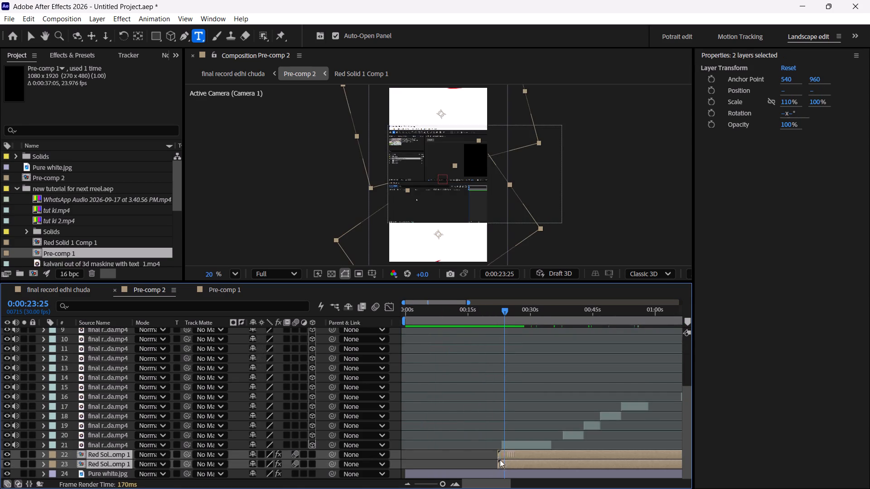
drag(500, 460, 418, 462)
Preview Pre-comp 2 from the beginning with the preview resolution set to Quarter.
scroll(436, 419, up, 3)
drag(505, 316, 353, 331)
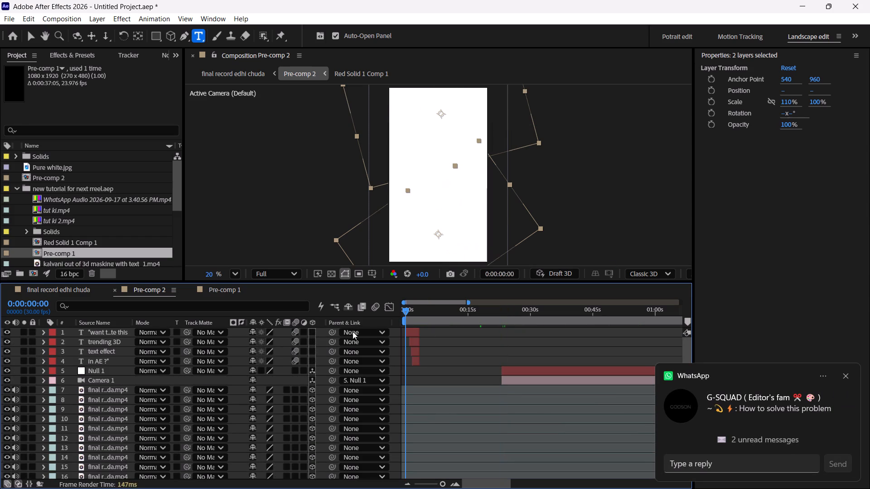
drag(353, 331, 354, 369)
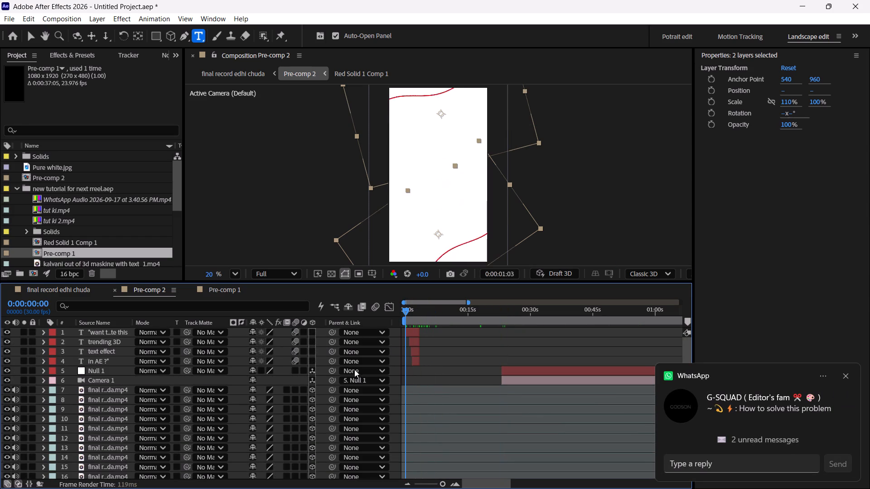
drag(354, 369, 349, 369)
key(space)
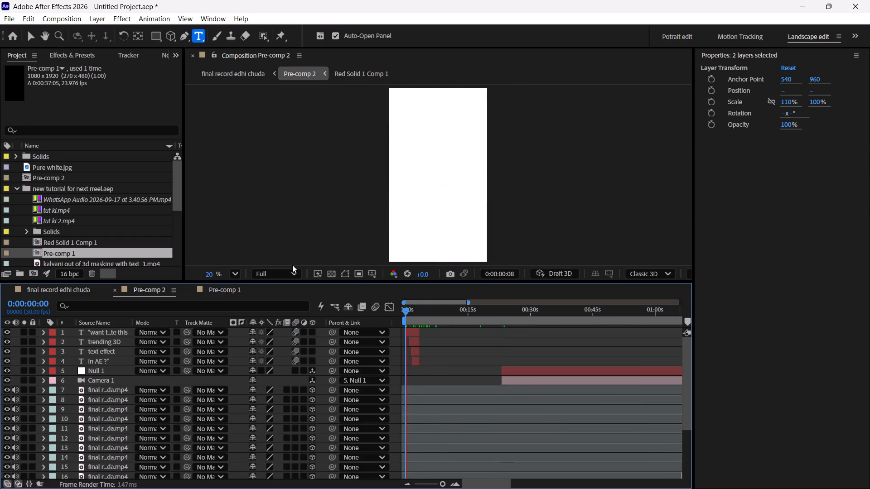
click(292, 273)
click(279, 353)
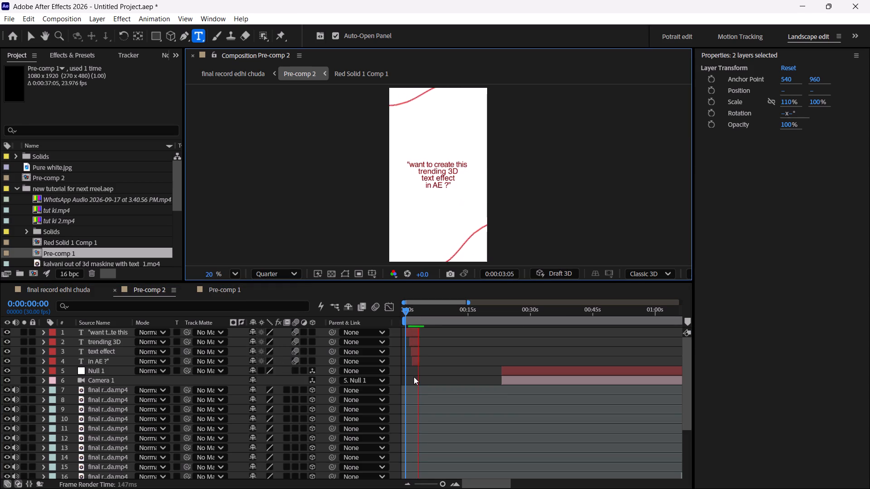
drag(406, 312, 368, 307)
key(space)
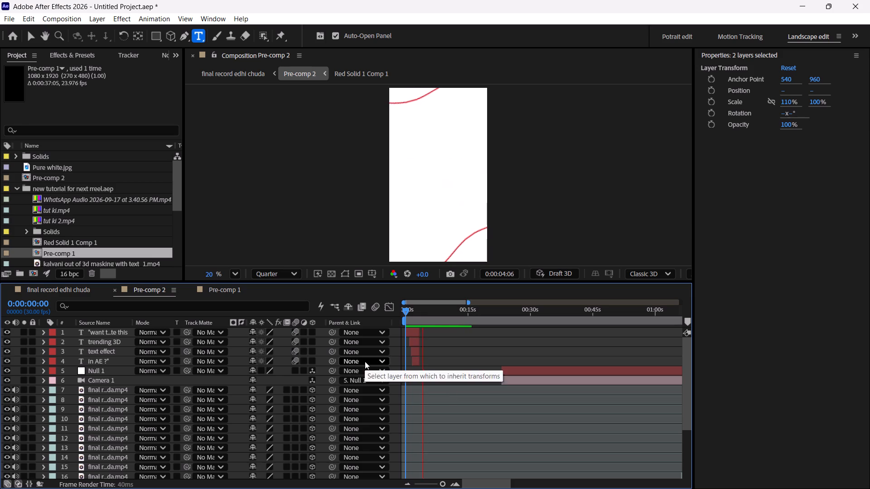
Extend the ends of both Red Solid 1 Comp 1 line layers in Pre-comp 2 to their full length, about 0:02:41.
scroll(438, 353, down, 4)
scroll(439, 352, left, 7)
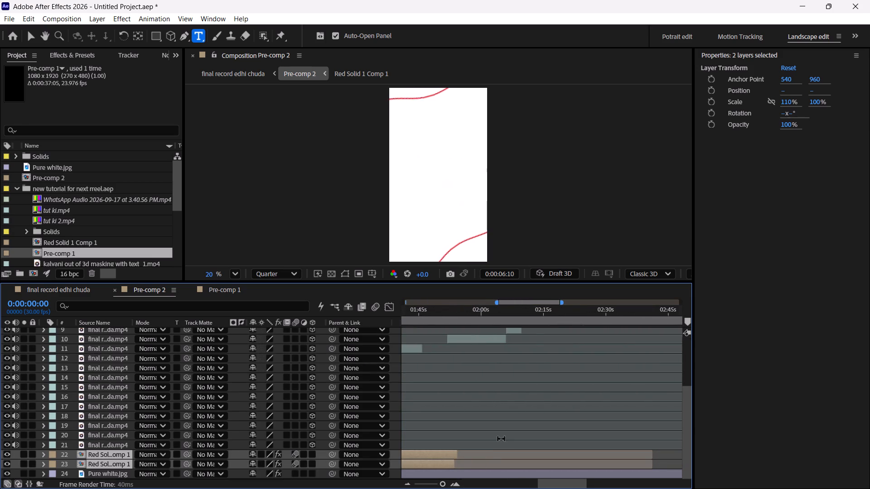
drag(456, 454, 726, 488)
drag(443, 483, 420, 485)
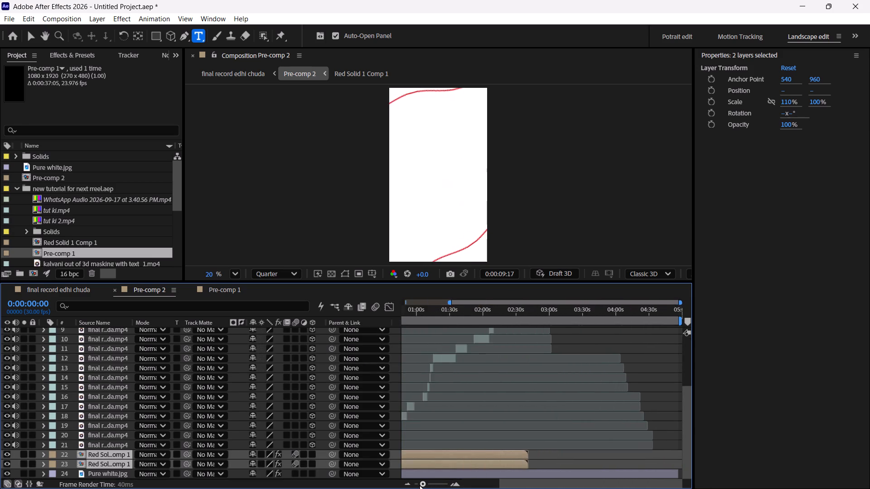
drag(420, 485, 419, 484)
scroll(494, 385, down, 1)
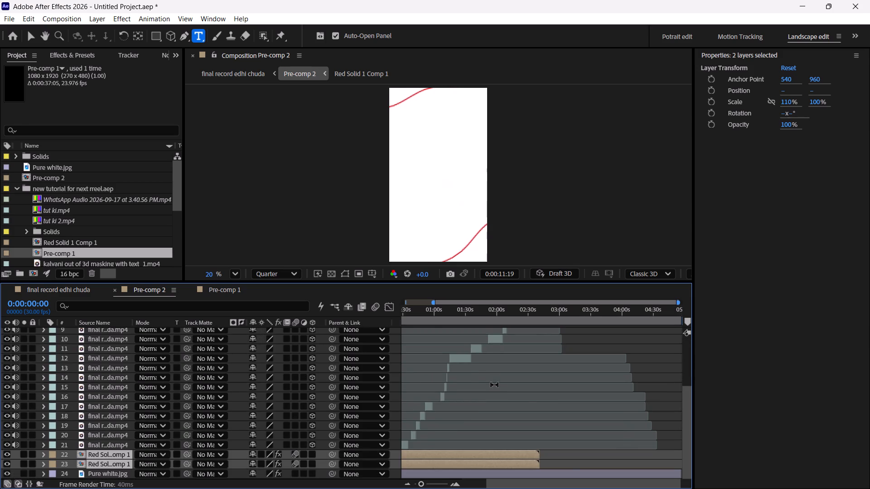
Stop the preview, return to the beginning of Pre-comp 2 and examine the timing of the opening title text layers.
key(space)
drag(419, 313, 367, 322)
scroll(407, 359, up, 4)
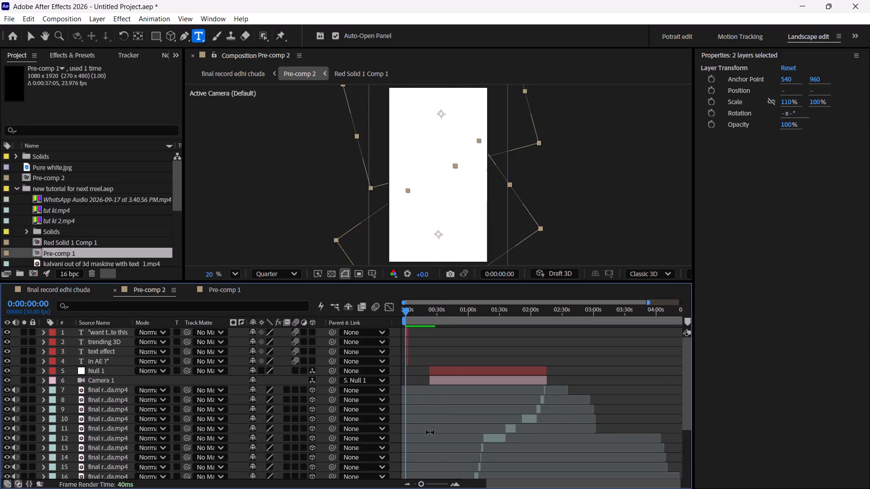
triple_click(457, 485)
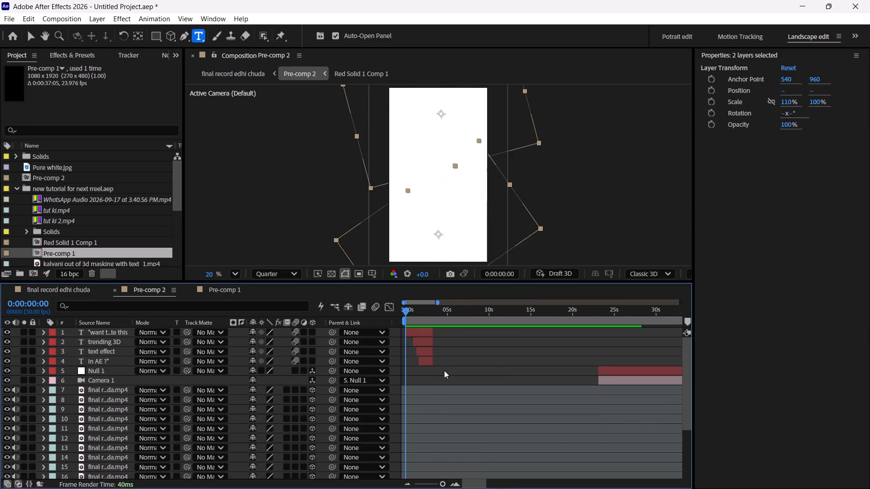
scroll(444, 370, up, 2)
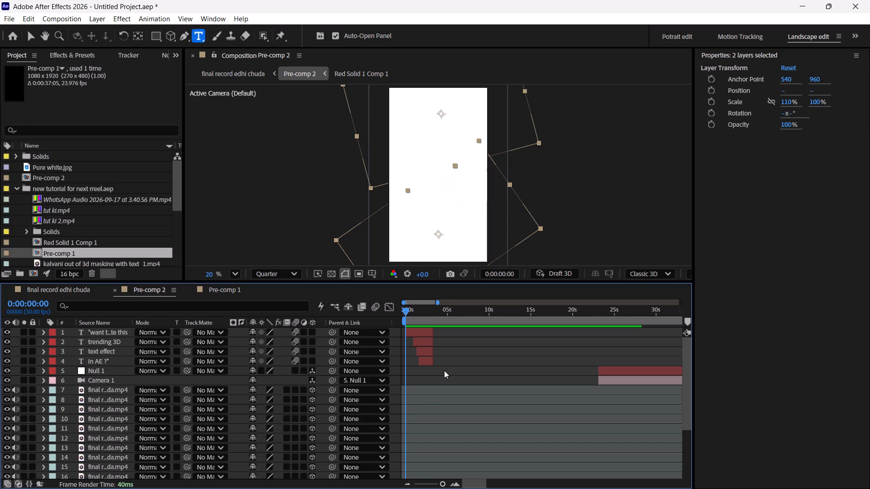
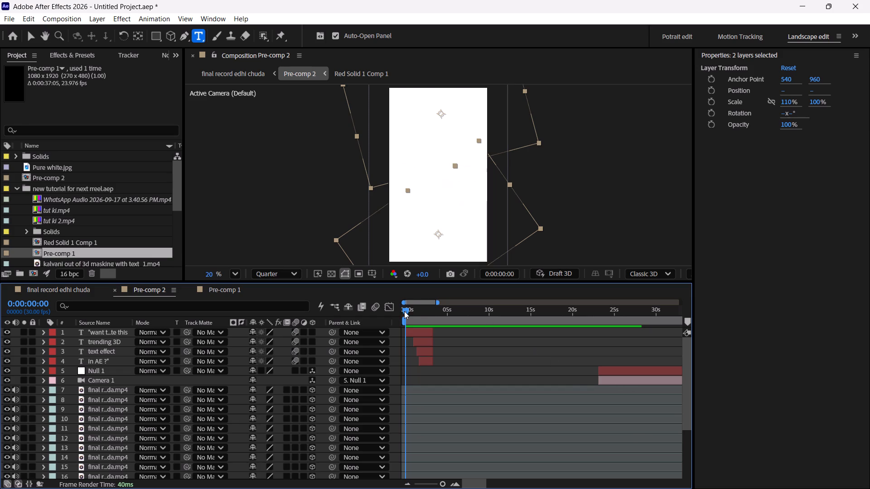
Scrub and play through the first minute of Pre-comp 2, examining the red lines behind the footage clips.
drag(404, 311, 484, 371)
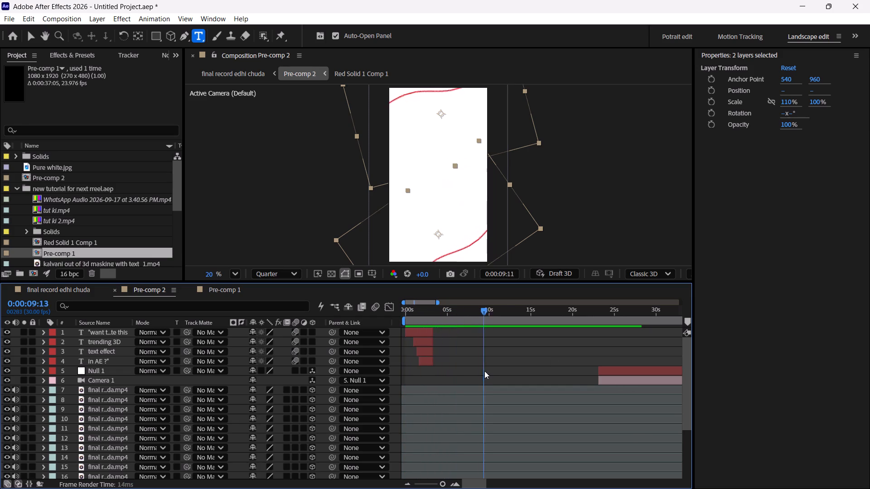
drag(484, 371, 627, 428)
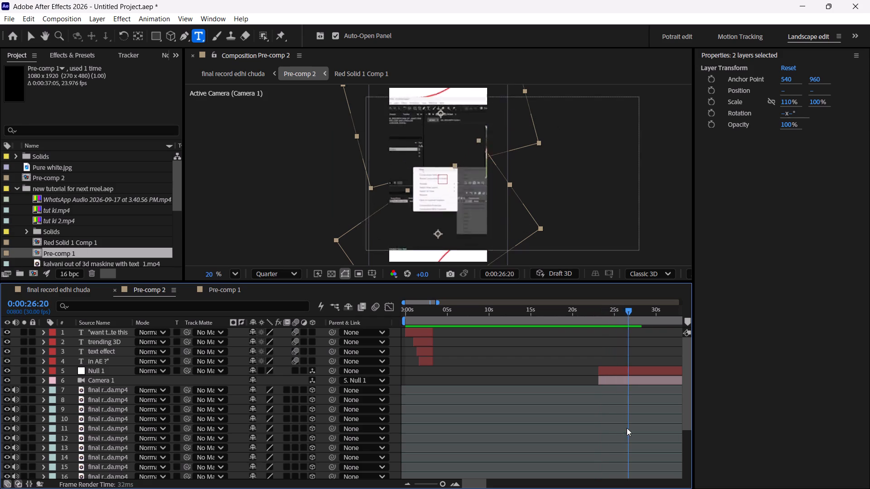
drag(627, 428, 534, 426)
key(space)
scroll(203, 410, down, 2)
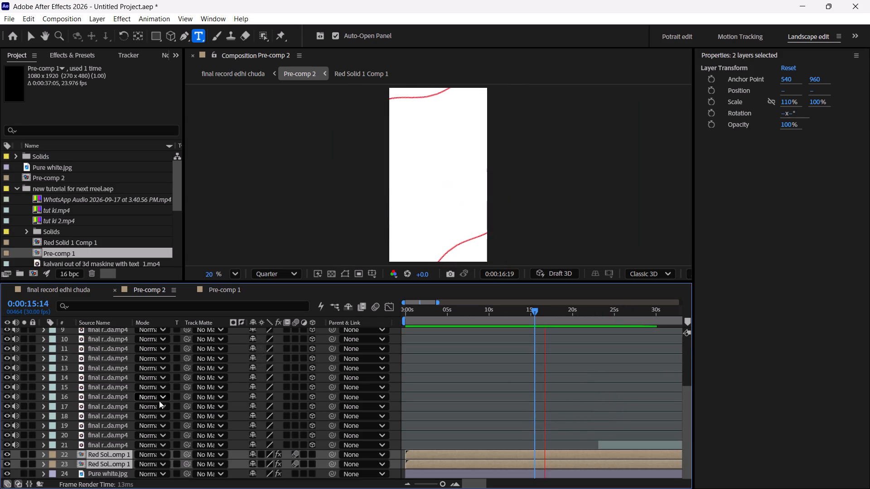
scroll(348, 400, up, 3)
scroll(513, 388, left, 1)
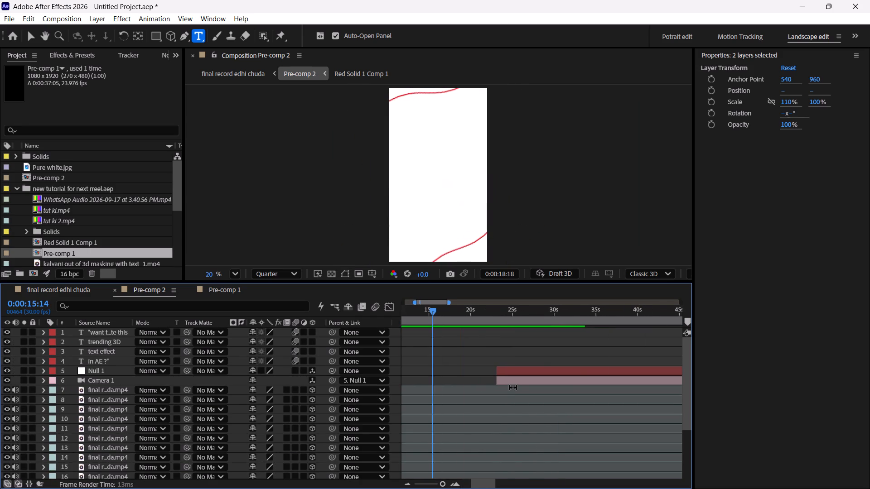
scroll(513, 388, left, 1)
drag(444, 484, 435, 484)
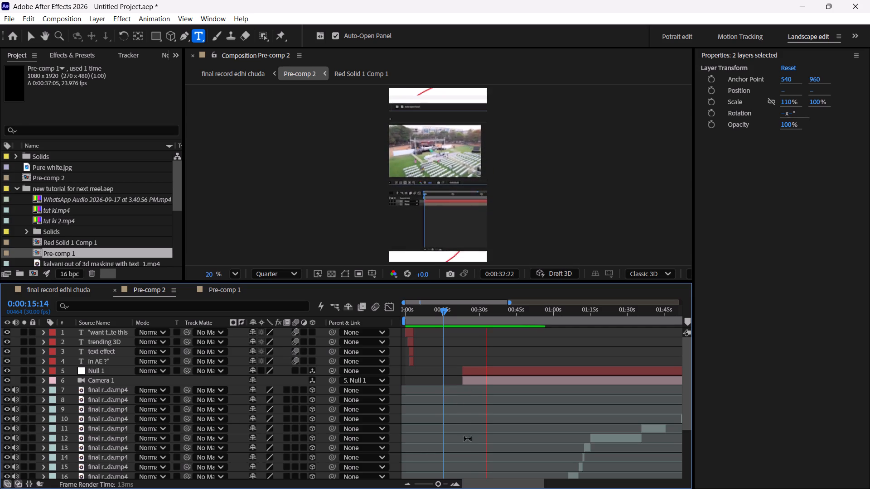
click(440, 481)
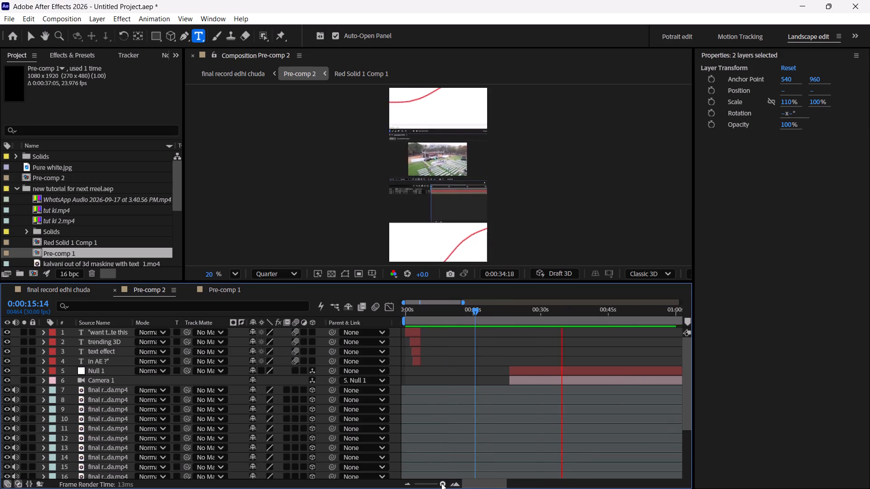
scroll(512, 342, down, 2)
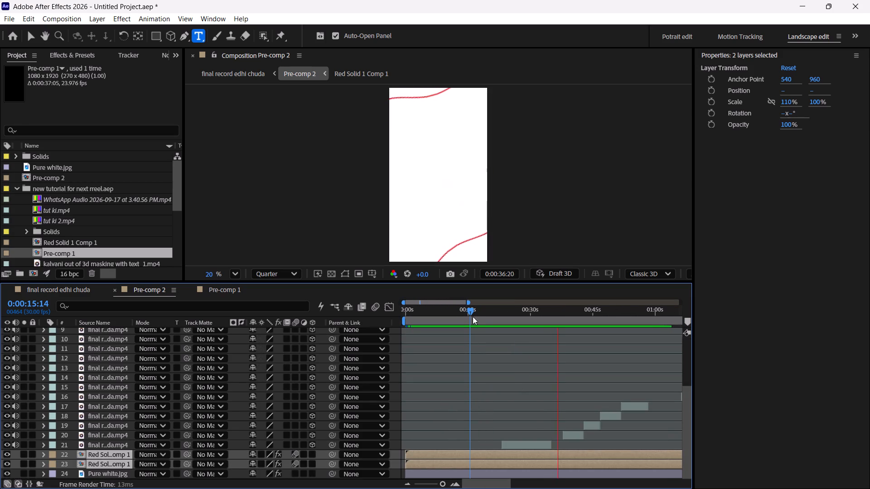
drag(468, 313, 433, 328)
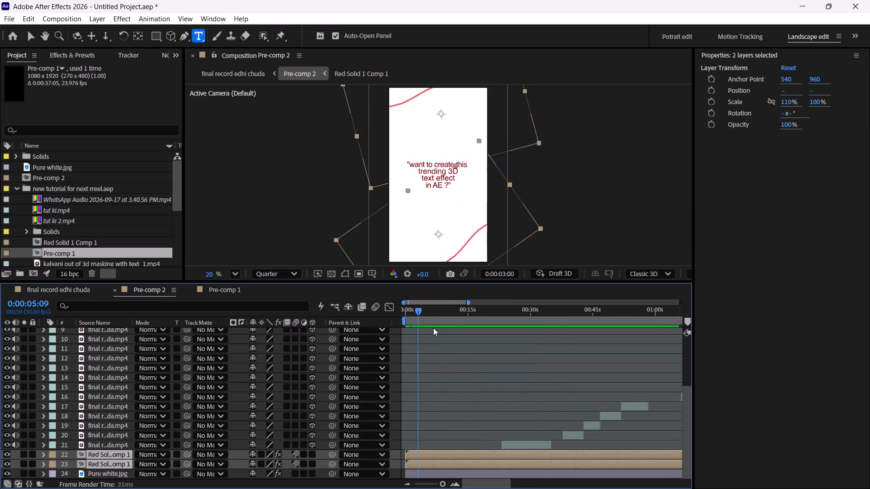
drag(433, 328, 513, 386)
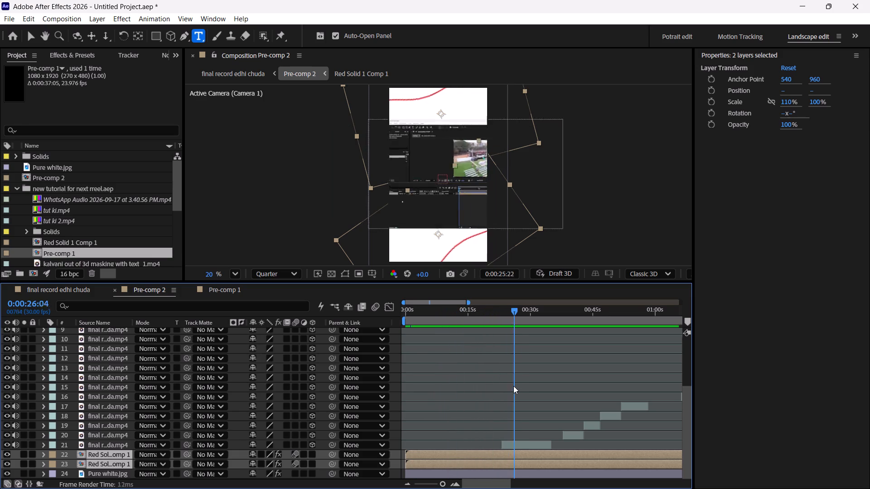
drag(513, 386, 563, 414)
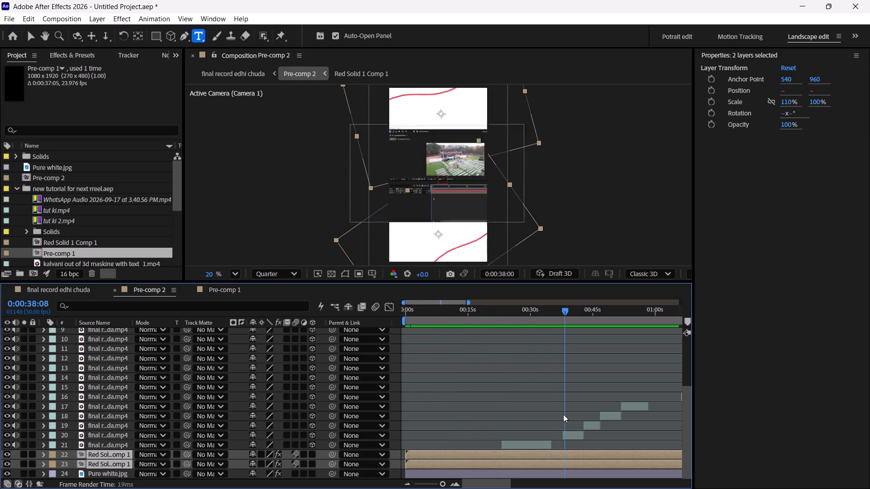
drag(563, 414, 659, 438)
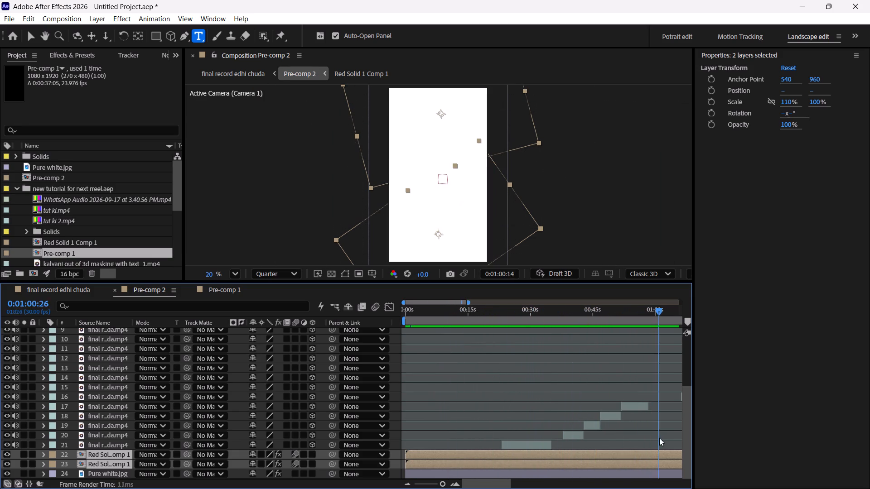
drag(659, 438, 539, 424)
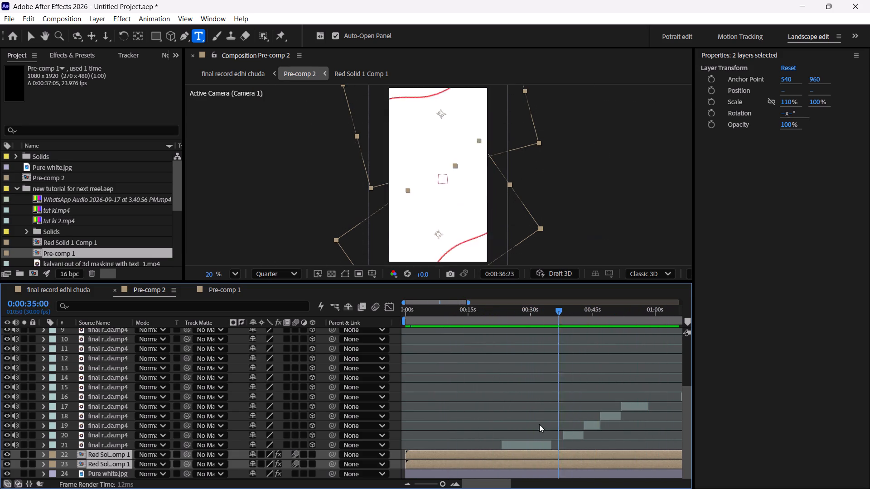
Replay the opening of Pre-comp 2 from the beginning and examine the word-by-word timing of the title text.
drag(539, 424, 338, 415)
scroll(454, 386, up, 4)
key(space)
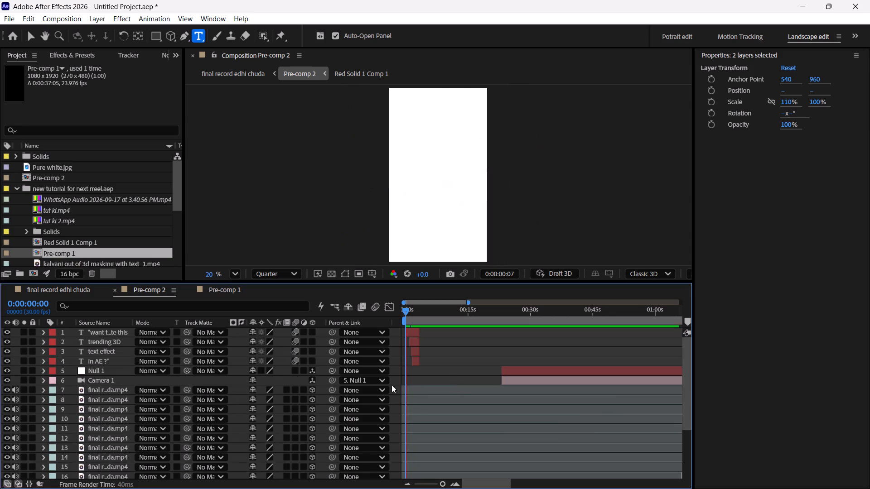
key(space)
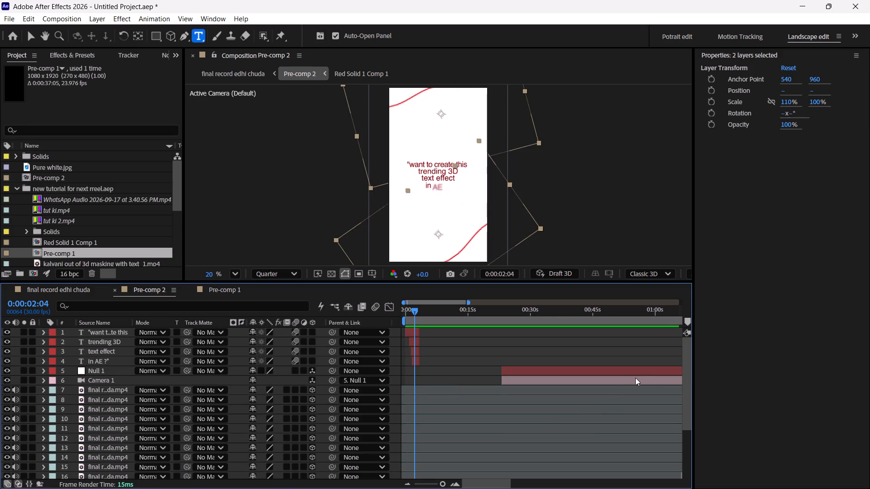
key(space)
key(space)
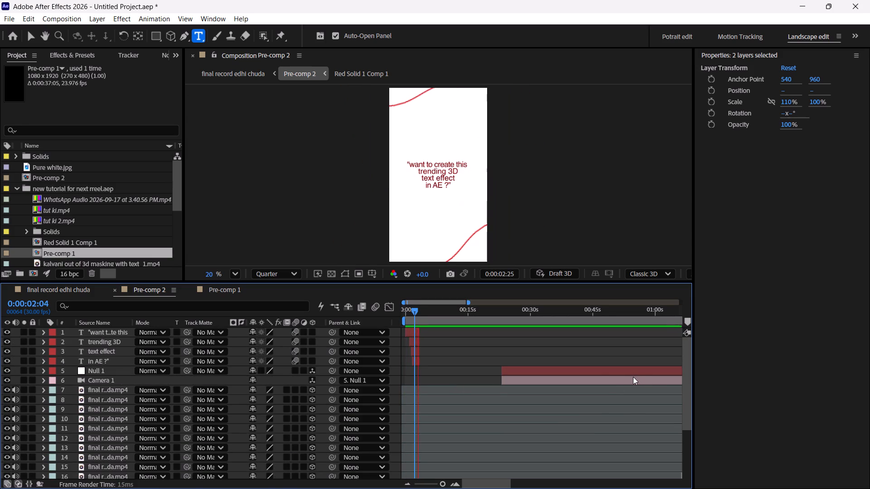
key(space)
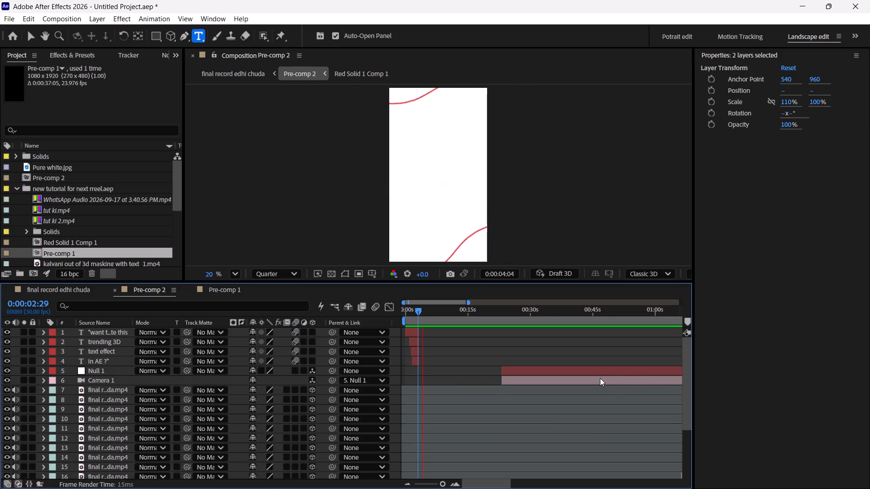
drag(412, 312, 372, 316)
key(space)
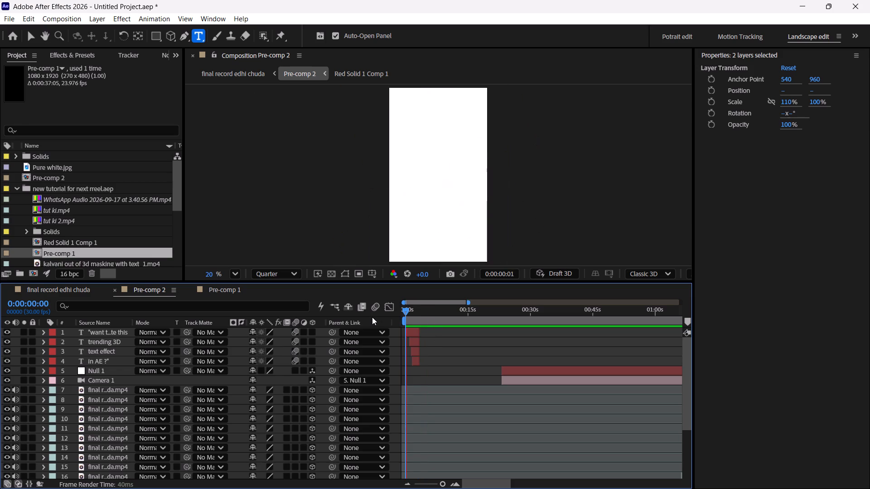
key(space)
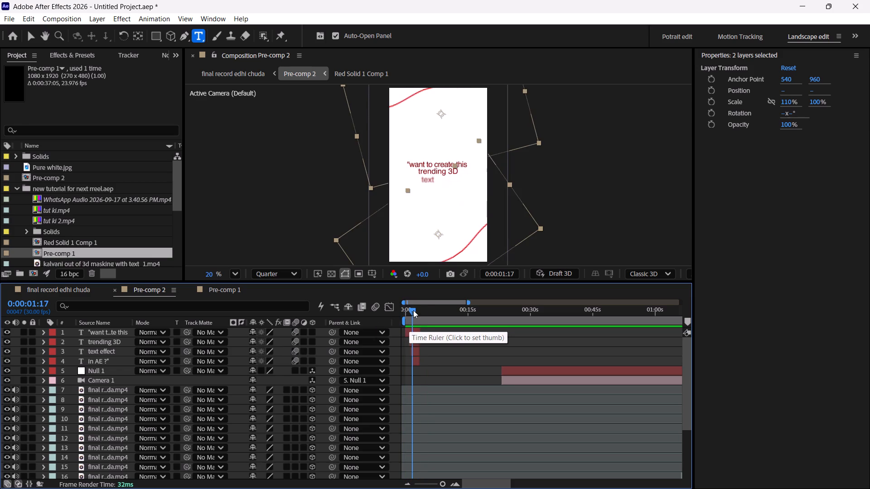
drag(413, 313, 411, 319)
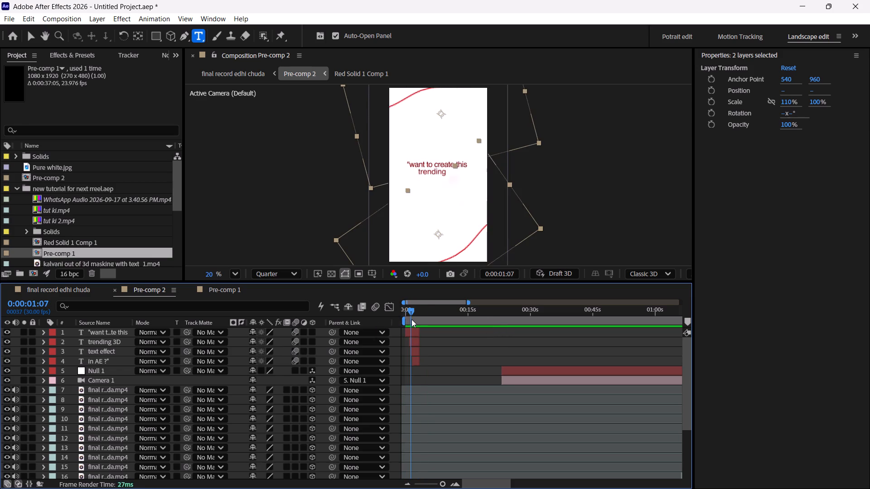
drag(411, 319, 385, 314)
key(space)
key(space)
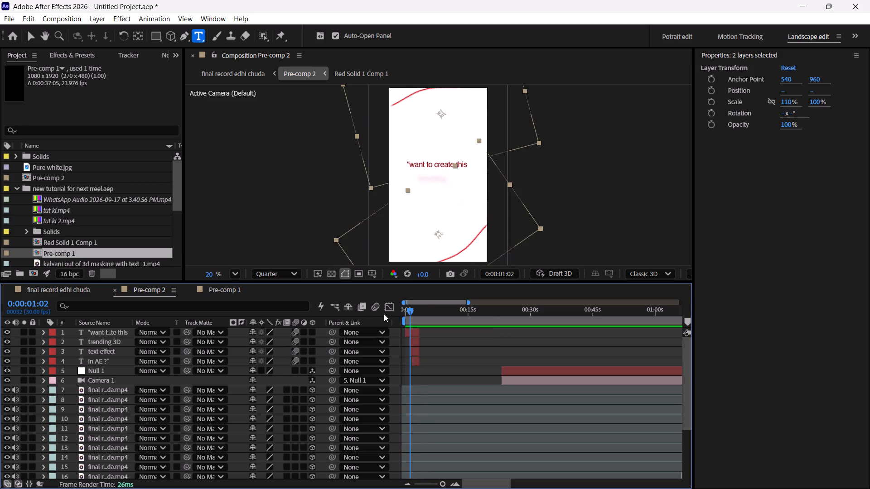
key(space)
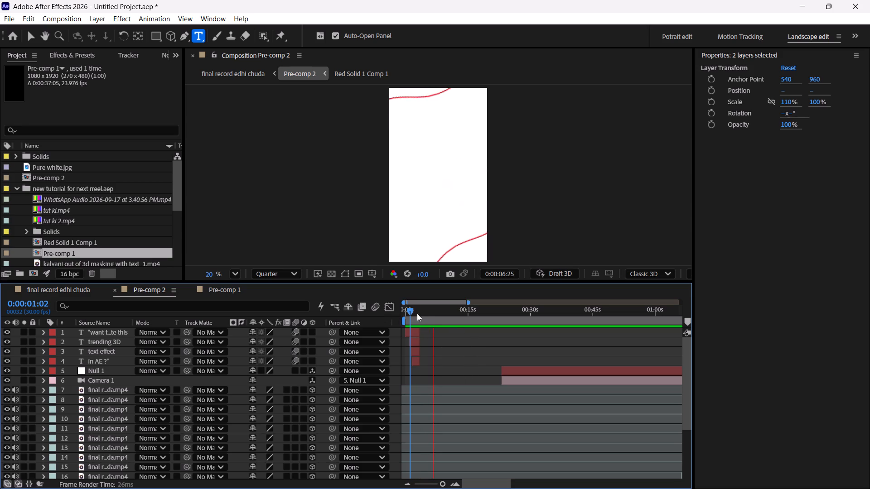
Preview the first footage clips in Pre-comp 2 from about 0:00:22, checking the camera moves and red lines up to about 0:00:40.
drag(412, 312, 499, 372)
key(space)
scroll(499, 372, left, 1)
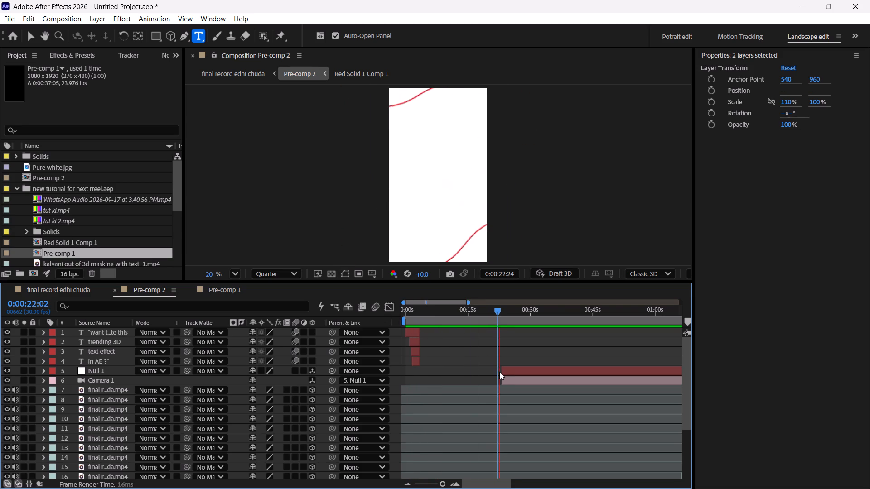
scroll(499, 372, left, 1)
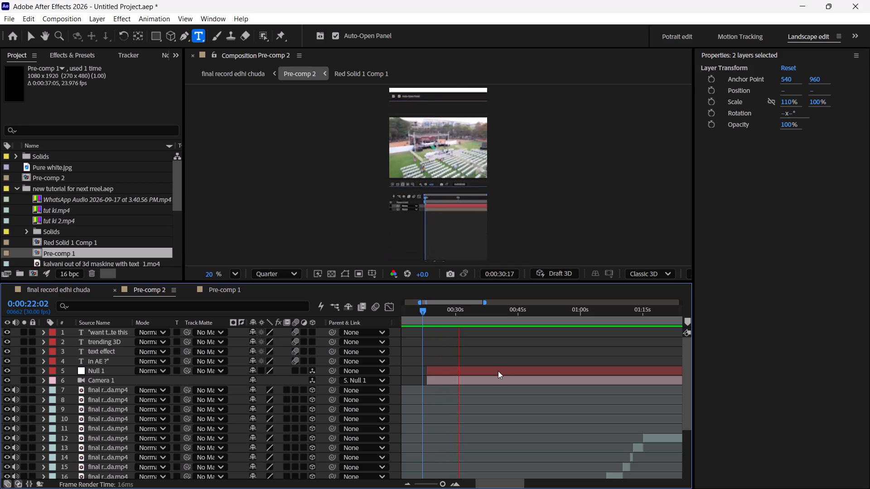
drag(426, 311, 444, 317)
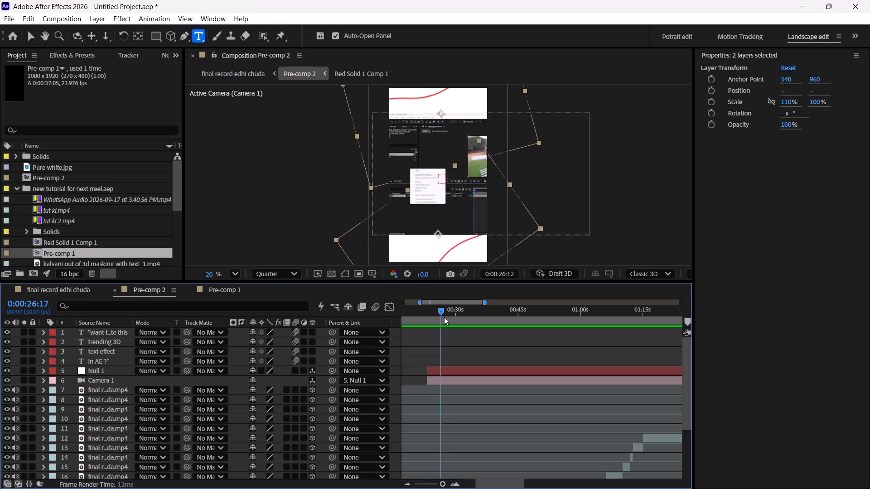
drag(444, 317, 462, 322)
key(space)
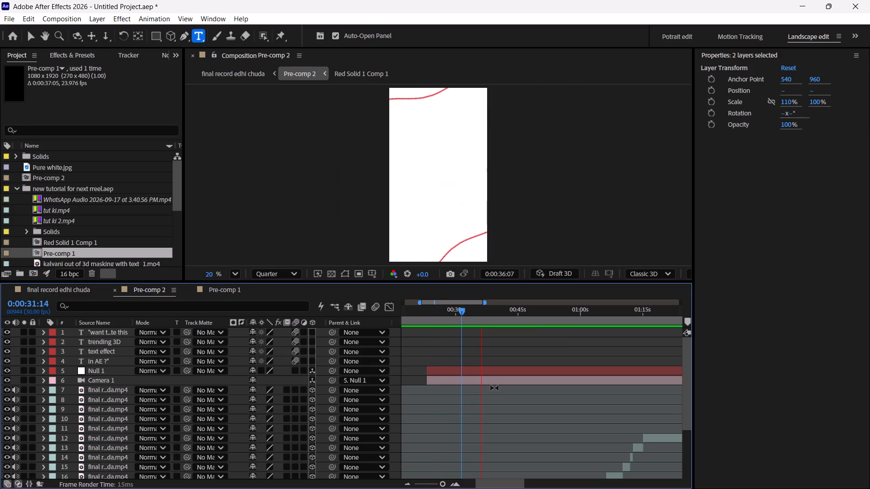
drag(462, 313, 497, 325)
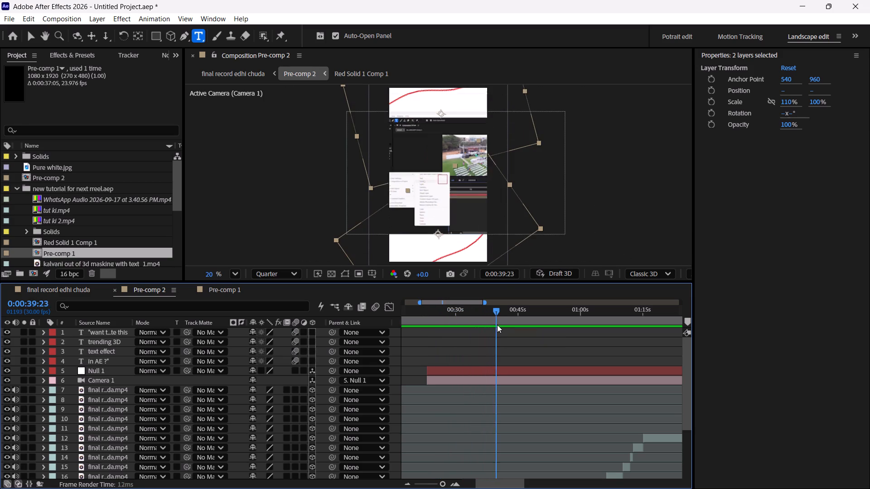
drag(497, 325, 498, 325)
drag(496, 320, 490, 320)
key(space)
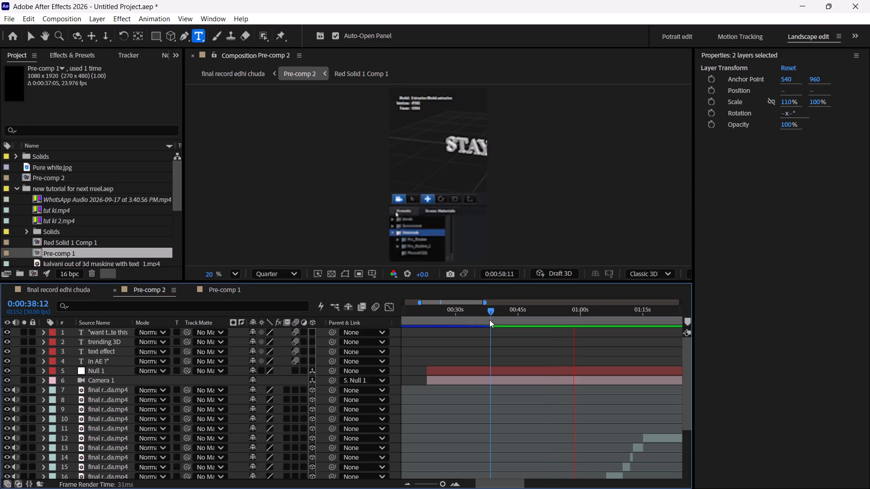
Examine the footage clip layers and the two red line layers along the Pre-comp 2 timeline while the preview plays.
scroll(536, 373, left, 1)
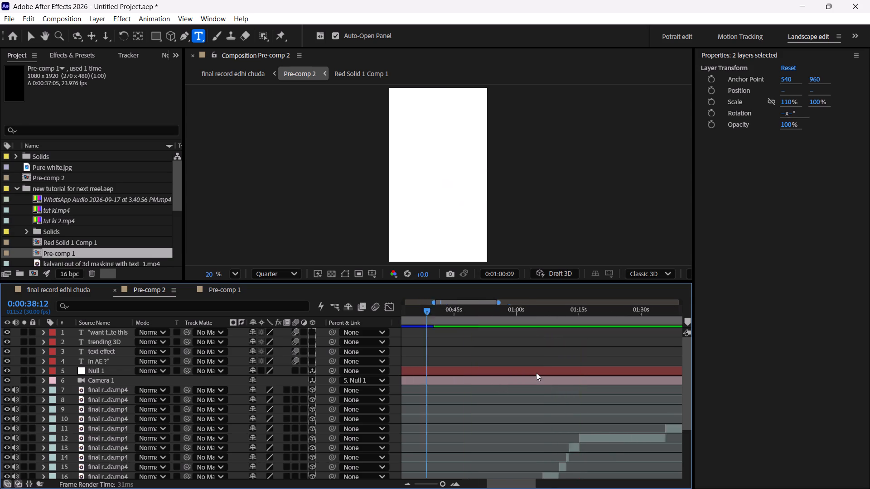
scroll(536, 373, left, 1)
ctrl+scroll(454, 328, down, 3)
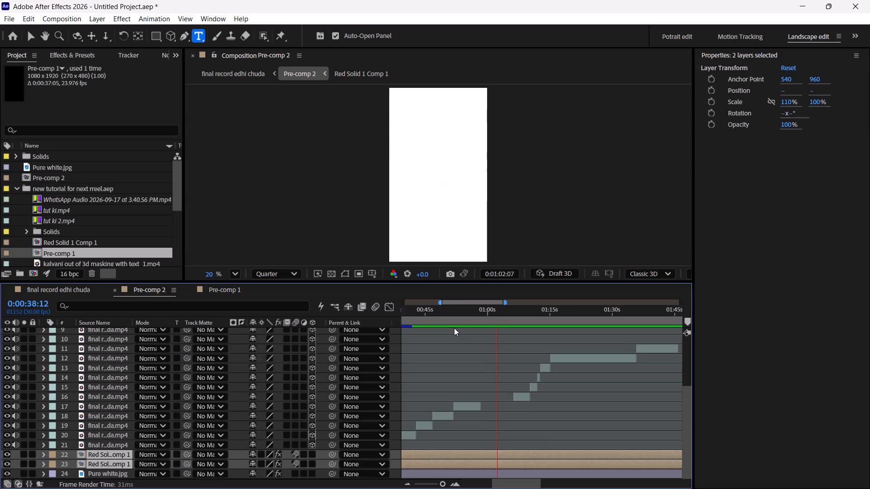
scroll(511, 377, down, 1)
drag(444, 482, 441, 483)
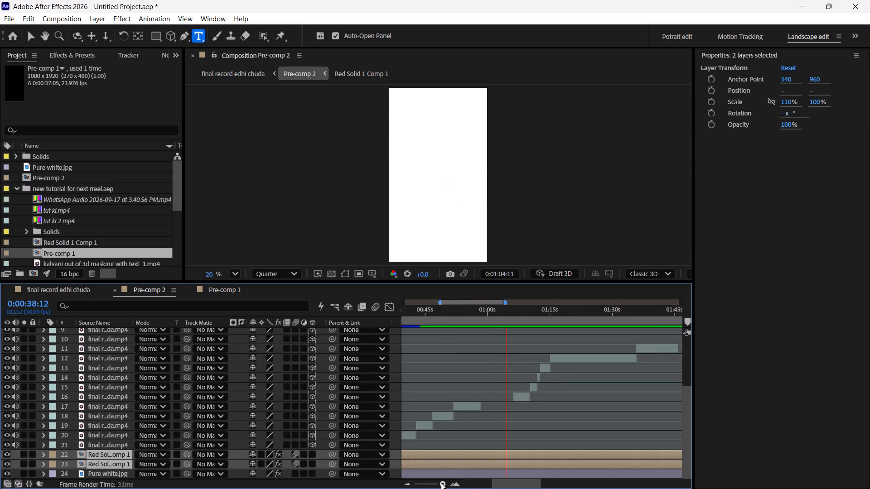
drag(441, 483, 447, 486)
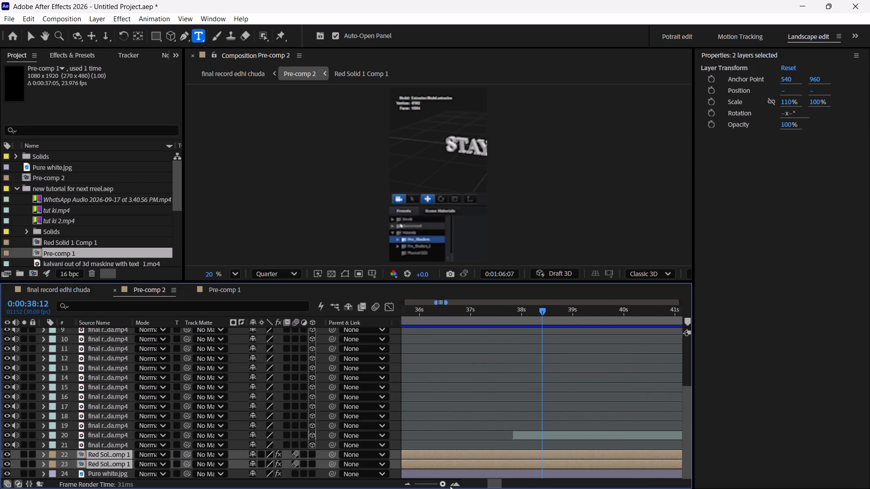
scroll(467, 460, left, 3)
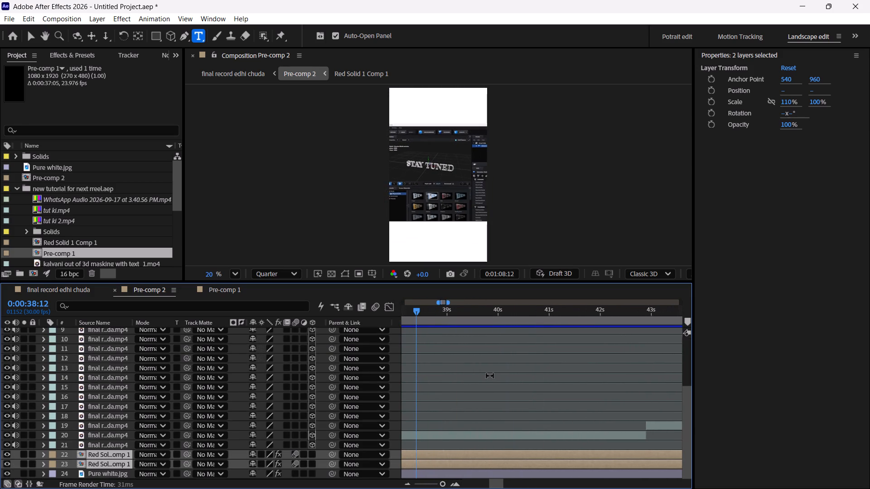
scroll(490, 376, left, 1)
scroll(434, 328, right, 1)
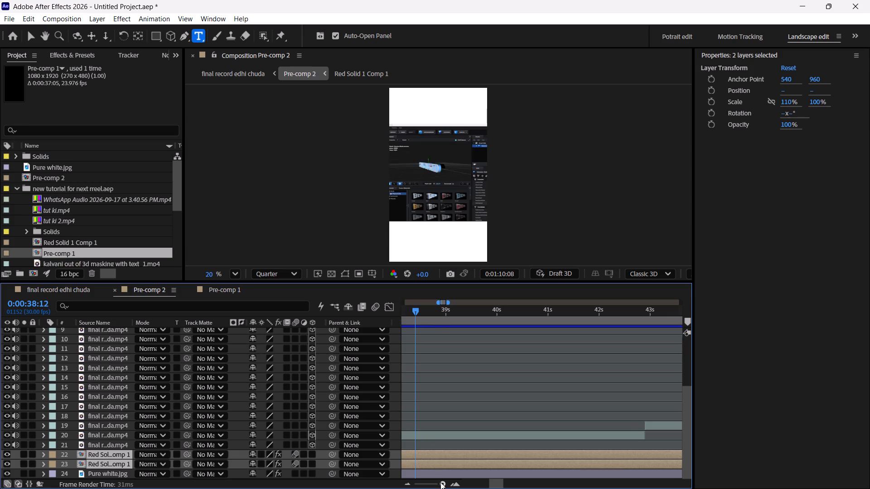
drag(440, 486, 435, 487)
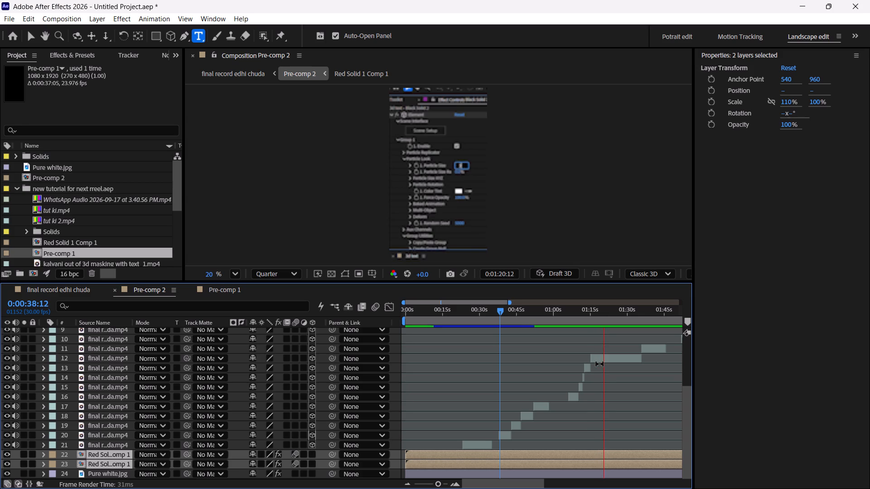
Scrub through Pre-comp 2 to about 0:02:16, checking the remaining footage clips for the red lines.
drag(502, 310, 580, 336)
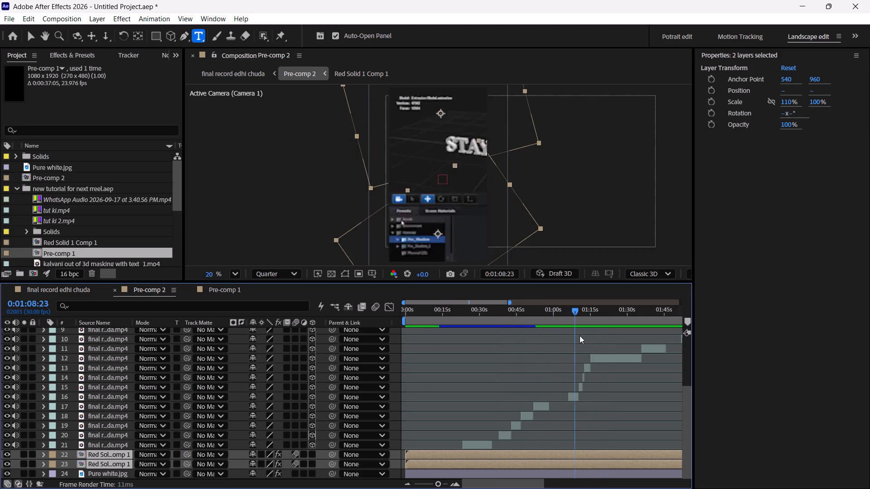
drag(580, 336, 604, 343)
scroll(601, 343, left, 2)
drag(442, 311, 446, 312)
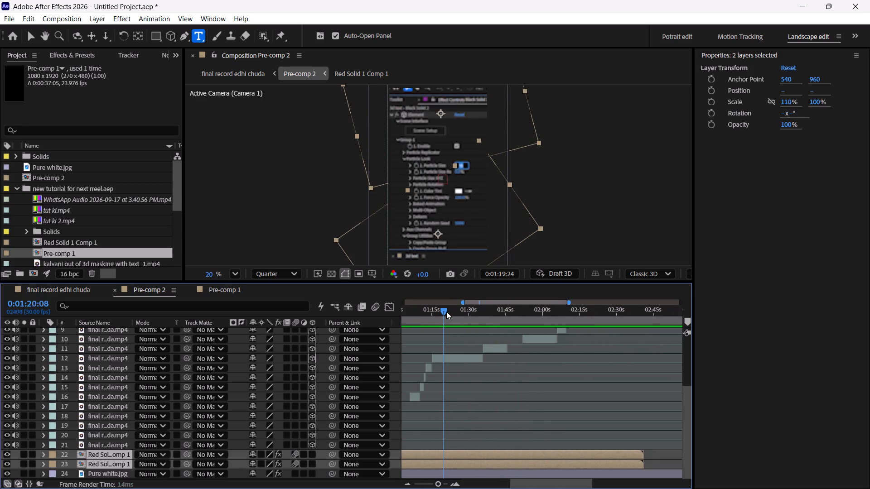
drag(446, 312, 498, 331)
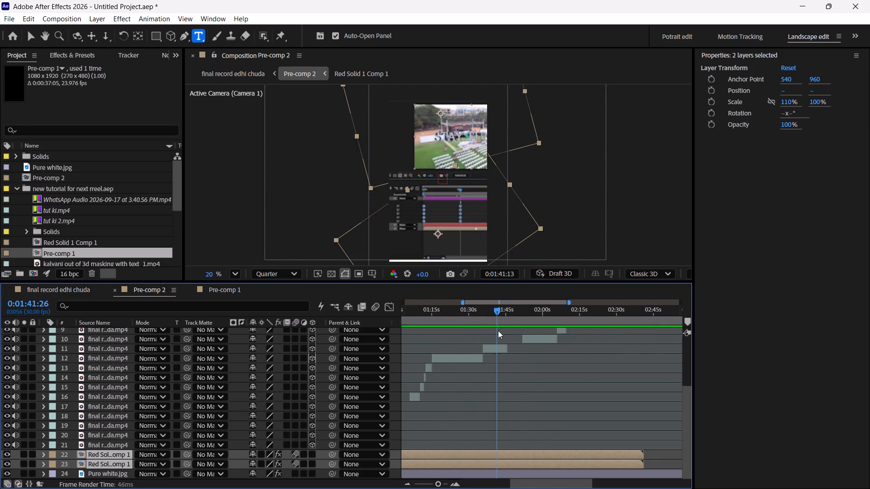
drag(498, 331, 527, 346)
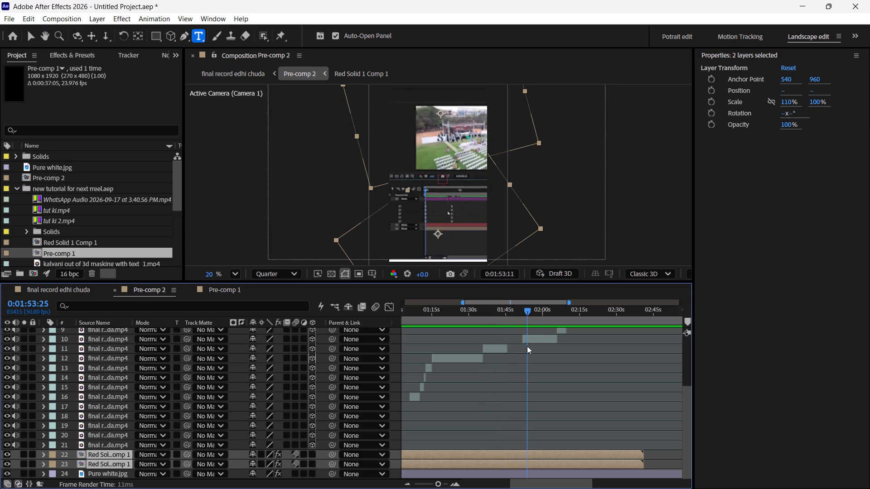
drag(527, 346, 556, 367)
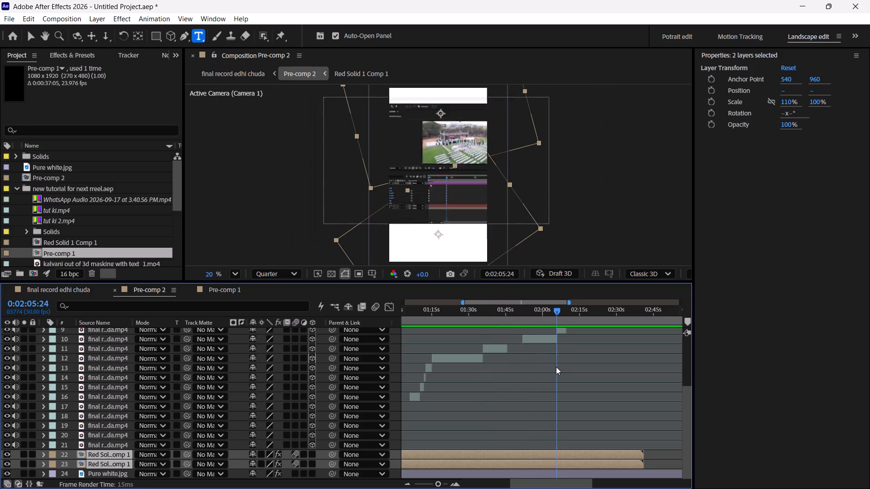
drag(556, 367, 572, 374)
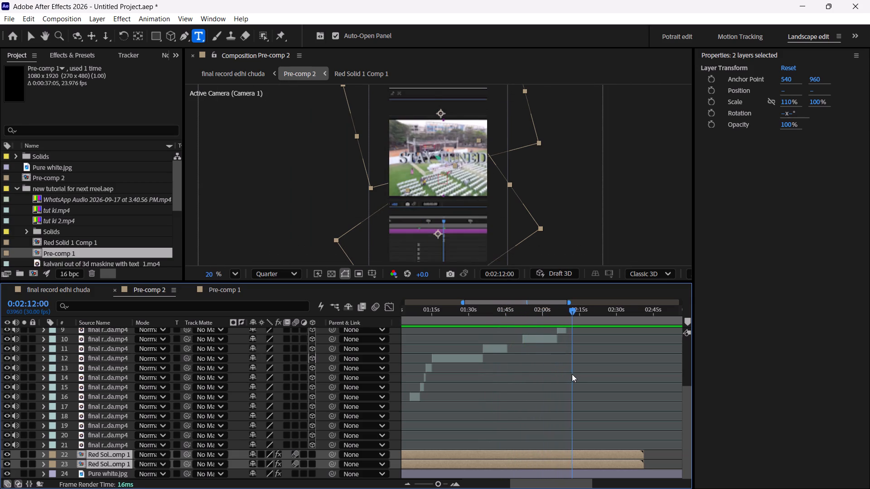
drag(572, 374, 581, 379)
scroll(574, 386, up, 3)
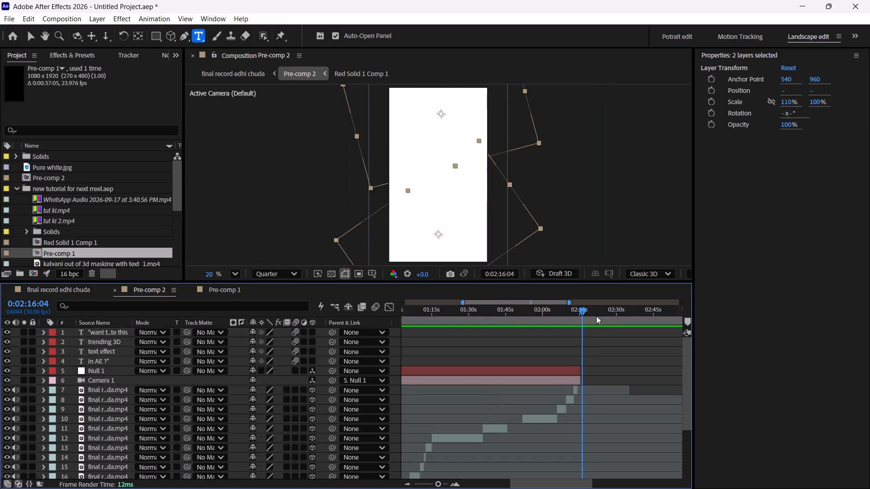
Play Pre-comp 2 from the beginning, checking the opening title with the red lines.
drag(581, 312, 287, 333)
key(space)
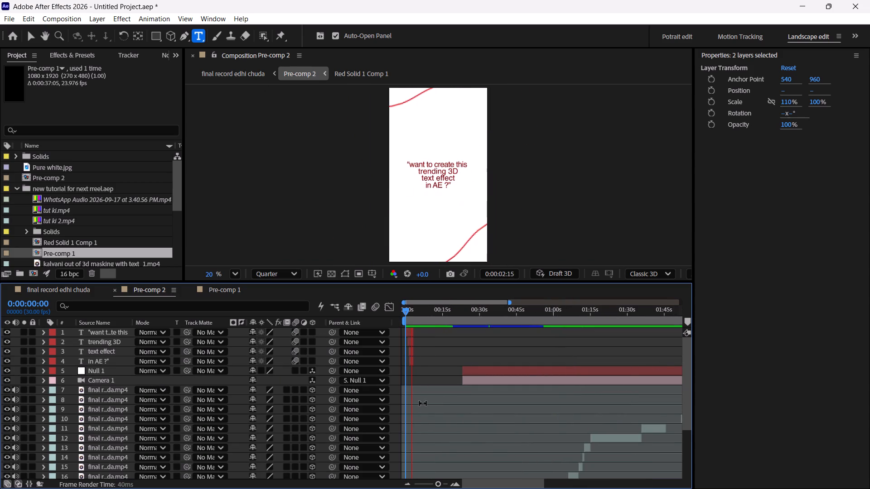
Close the Properties panel to give the composition and timeline more room.
click(859, 58)
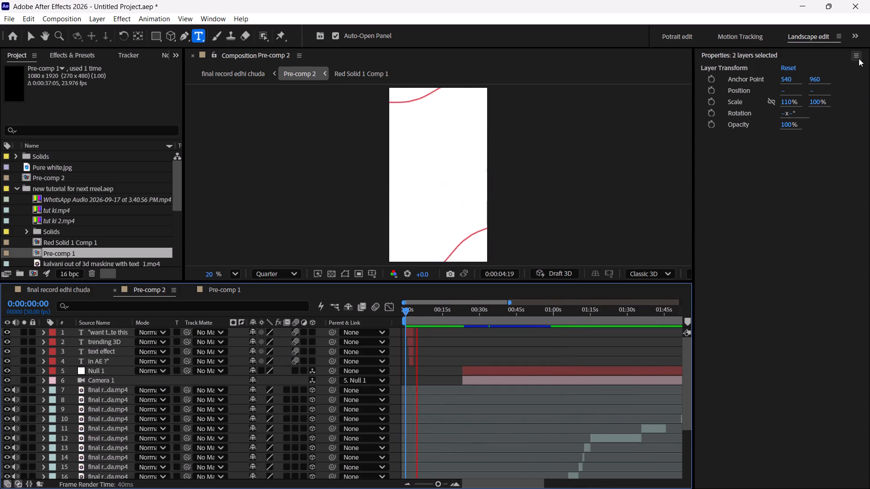
click(828, 56)
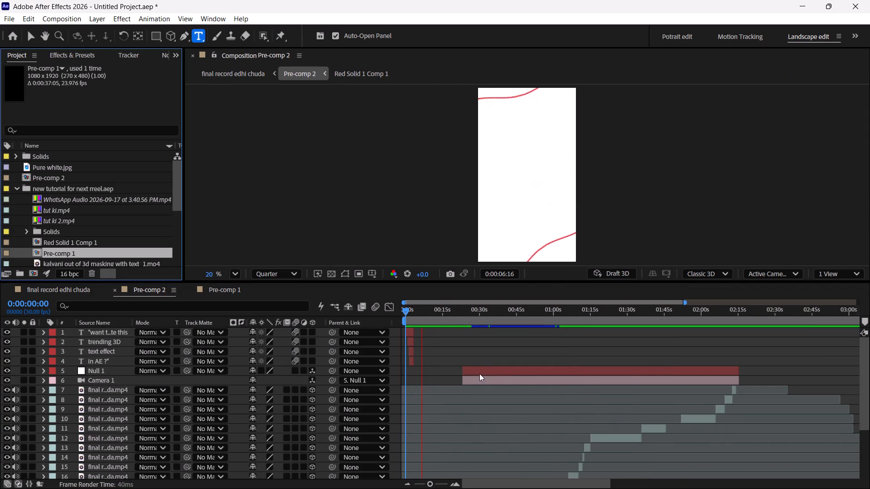
Stop the preview, return to the beginning of Pre-comp 2 and clear the layer selection.
scroll(468, 358, down, 4)
click(441, 386)
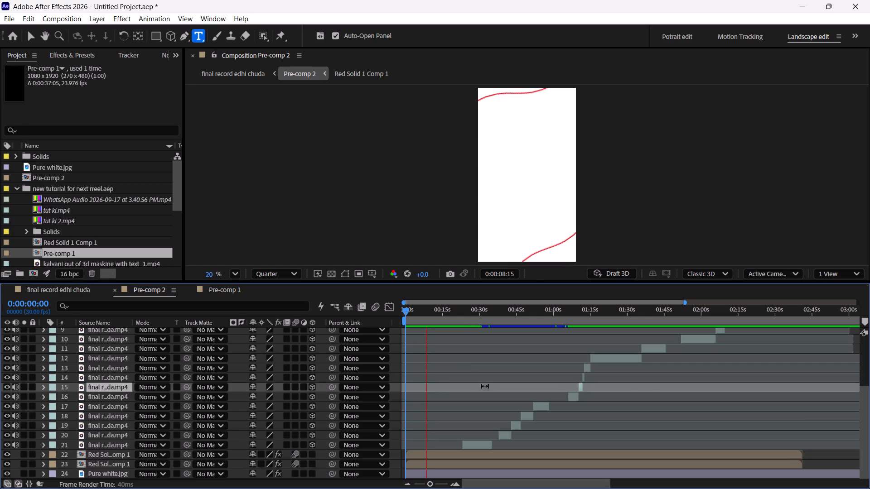
click(649, 386)
key(space)
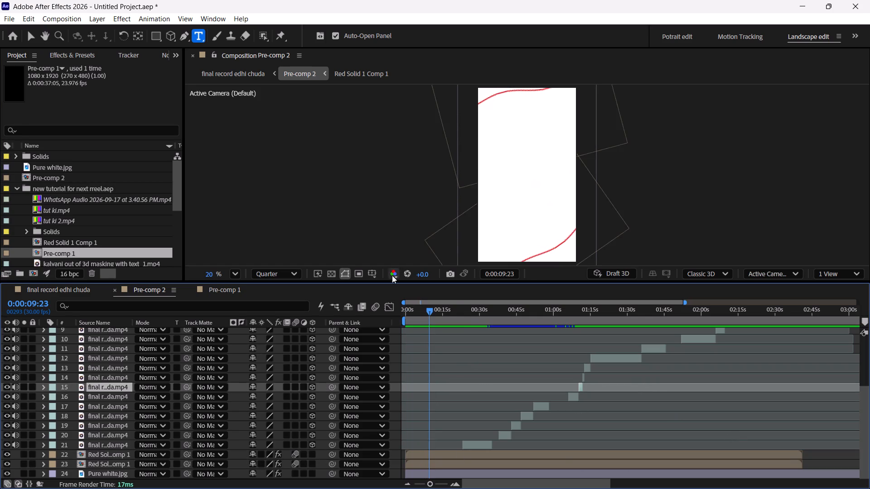
drag(420, 313, 324, 313)
scroll(483, 372, up, 4)
click(584, 341)
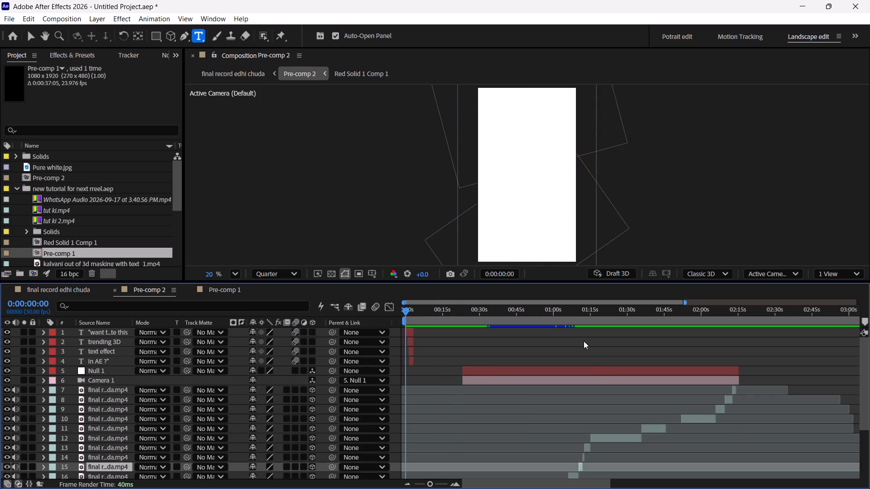
Scrub Pre-comp 2 to about 0:01:07 and preview from about 0:01:01, checking the background for the red lines.
scroll(460, 374, down, 3)
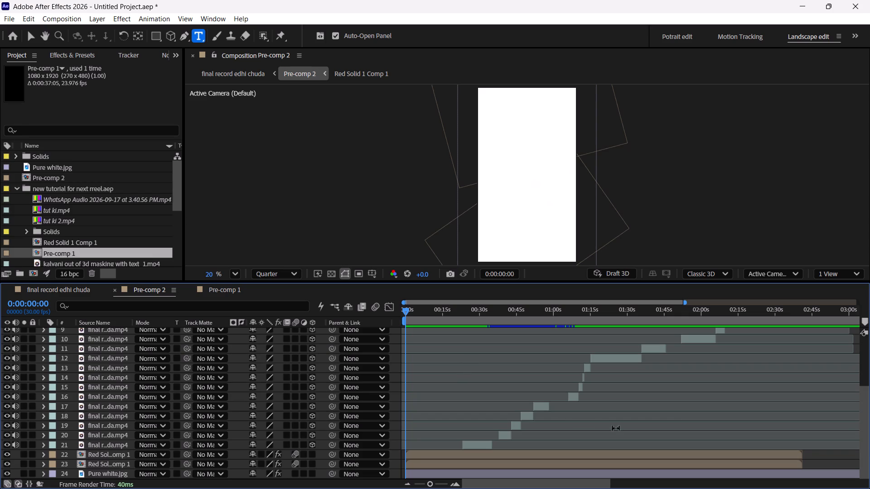
click(454, 482)
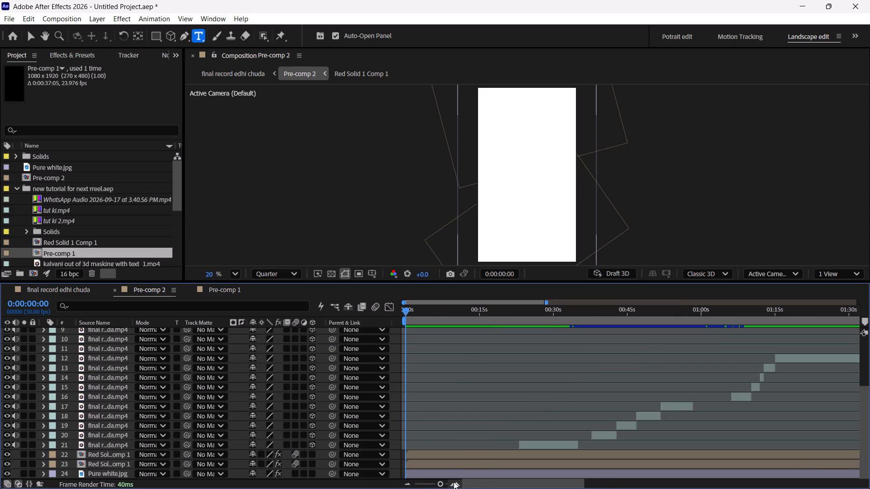
scroll(584, 378, down, 1)
drag(437, 484, 430, 484)
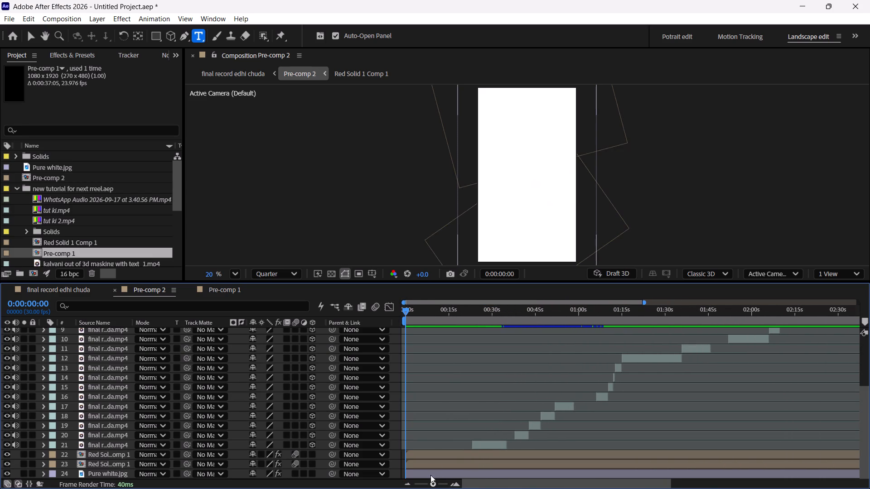
drag(407, 313, 574, 401)
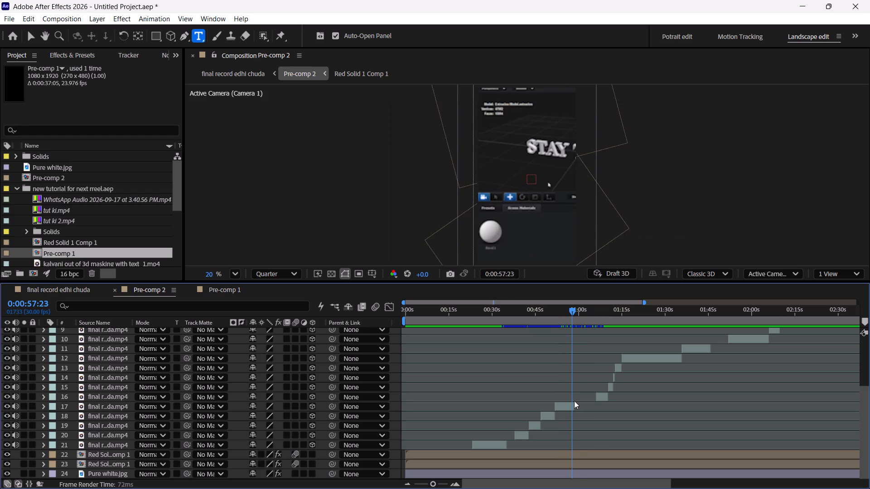
drag(574, 401, 575, 402)
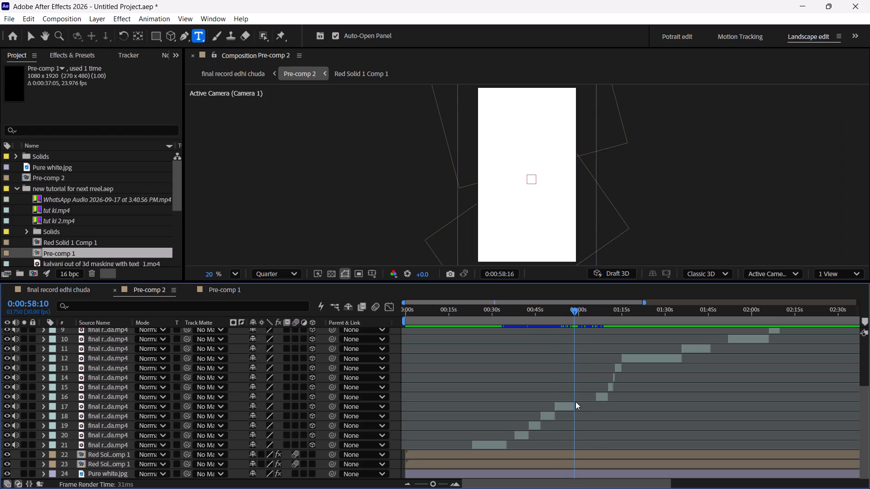
drag(575, 402, 604, 411)
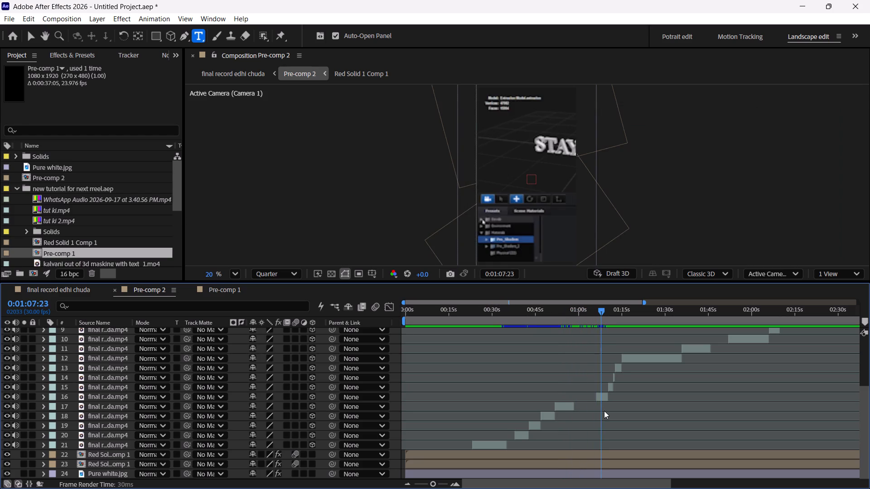
drag(604, 411, 584, 412)
scroll(545, 244, down, 5)
key(space)
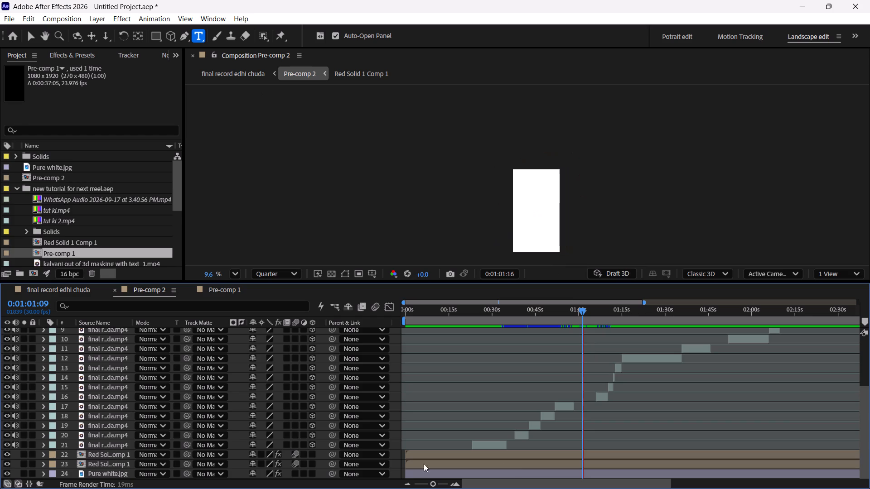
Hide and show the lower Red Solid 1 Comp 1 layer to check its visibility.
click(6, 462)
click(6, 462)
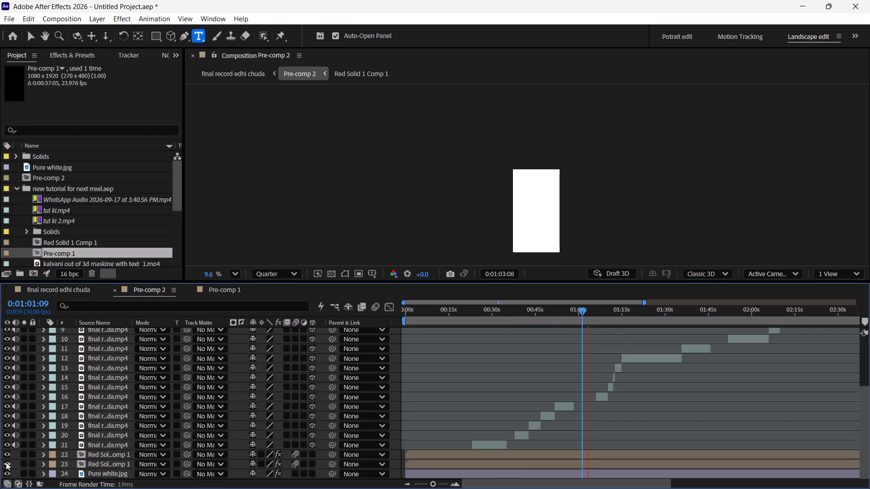
Scrub Pre-comp 2 between about 0:00:16 and 0:00:47 to locate where the red lines stop showing.
drag(583, 314, 439, 302)
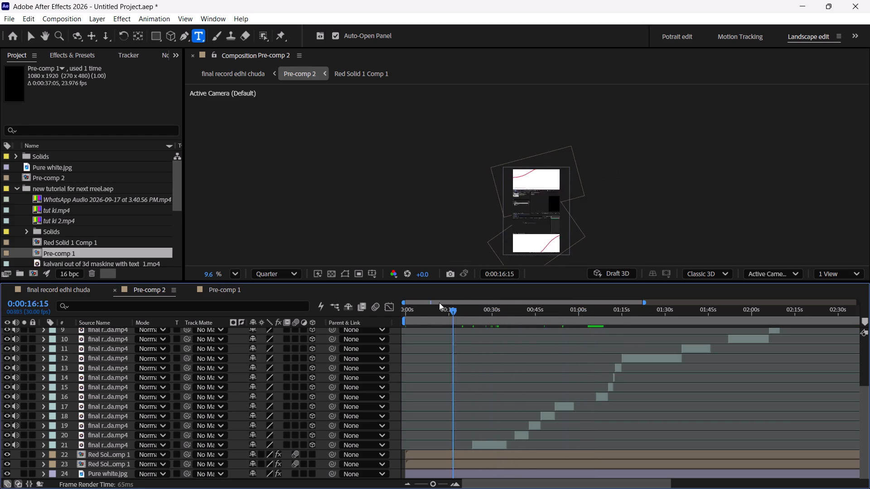
drag(439, 302, 517, 326)
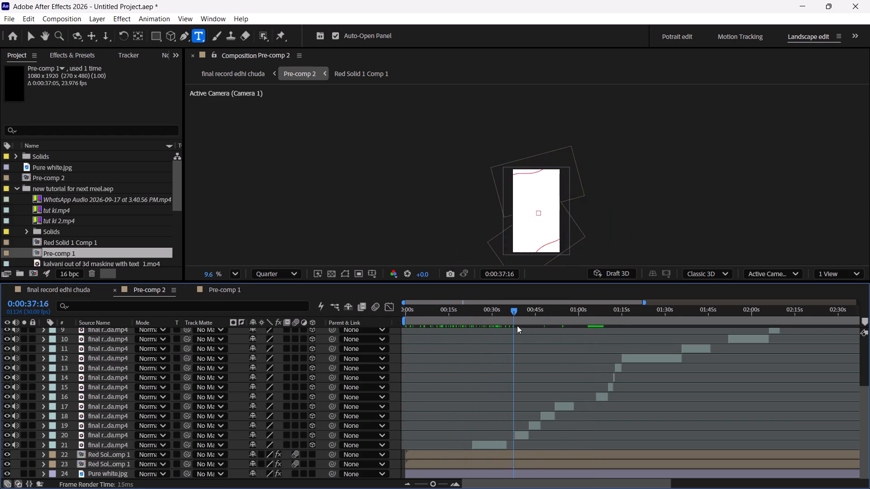
drag(517, 326, 517, 334)
drag(517, 334, 542, 340)
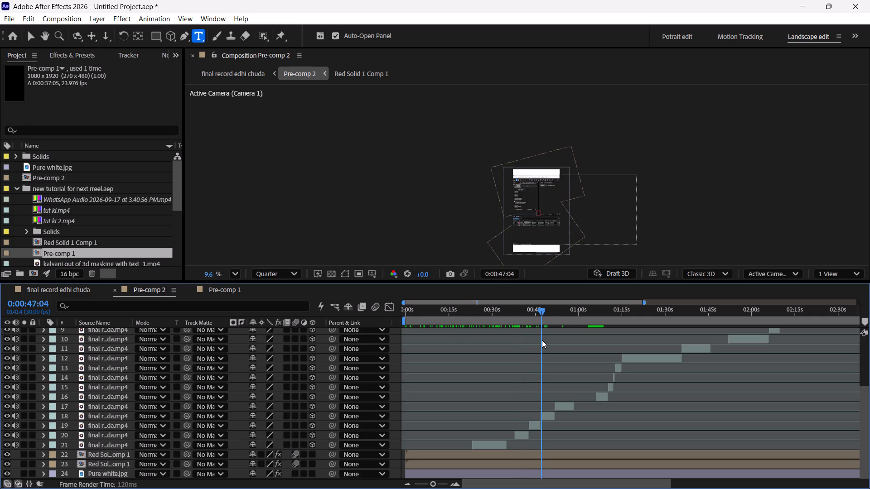
drag(542, 340, 537, 340)
Check the upper Red Solid 1 Comp 1 layer for keyframes at about 0:00:45.
click(546, 453)
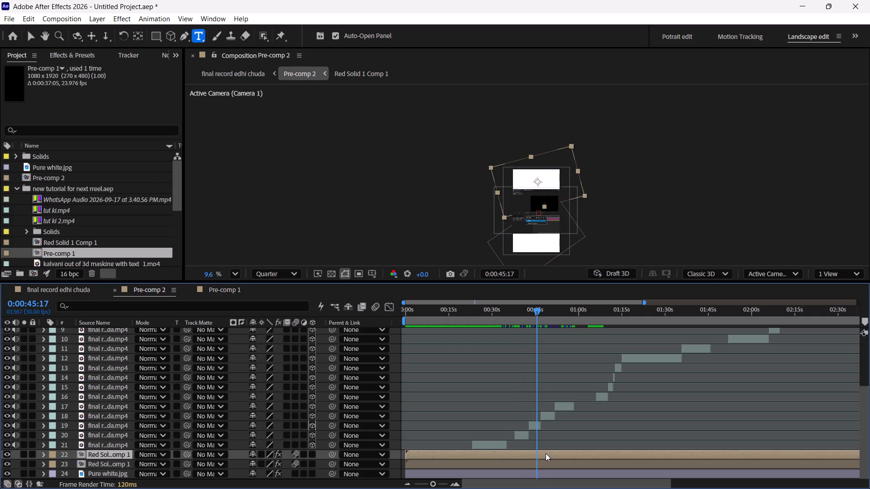
key(u)
scroll(544, 443, down, 2)
key(u)
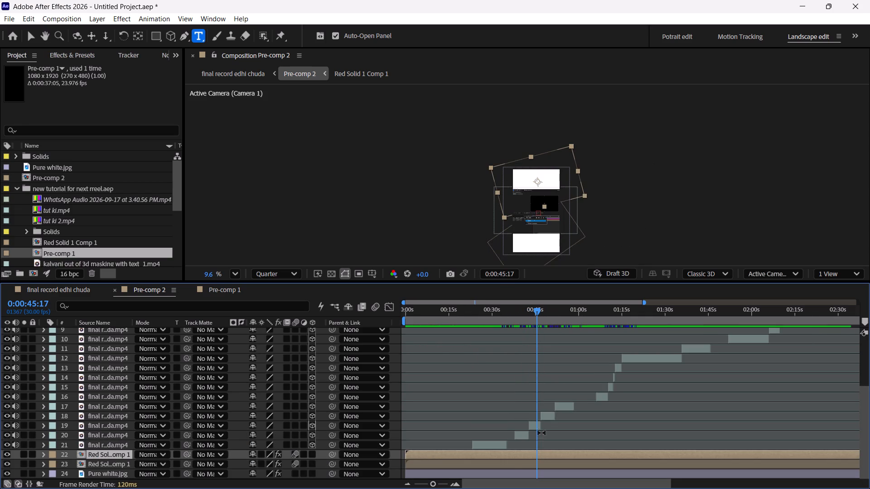
Extend the Red Solid 1 layer inside Red Solid 1 Comp 1 to the end of that comp.
double_click(525, 455)
drag(517, 333, 552, 338)
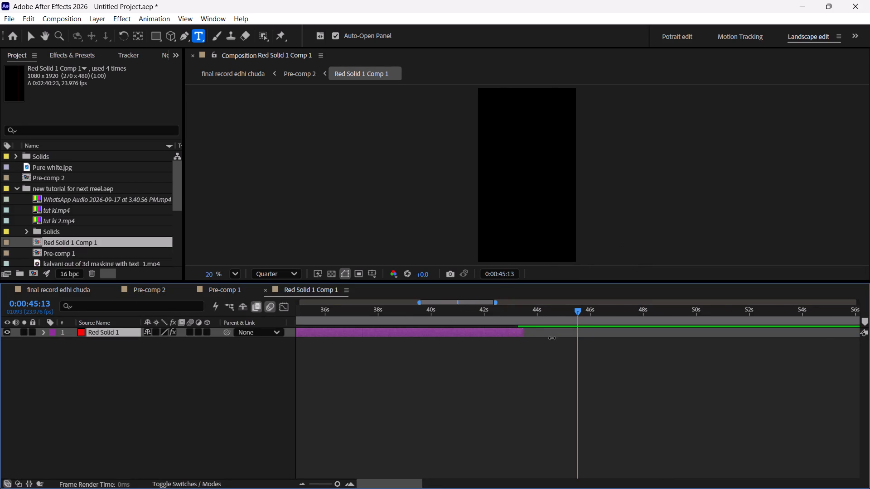
drag(552, 338, 869, 358)
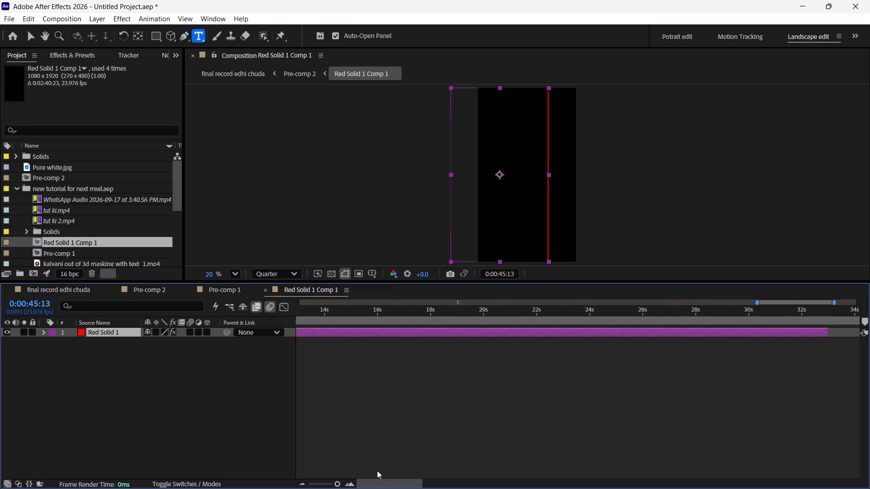
drag(336, 484, 291, 470)
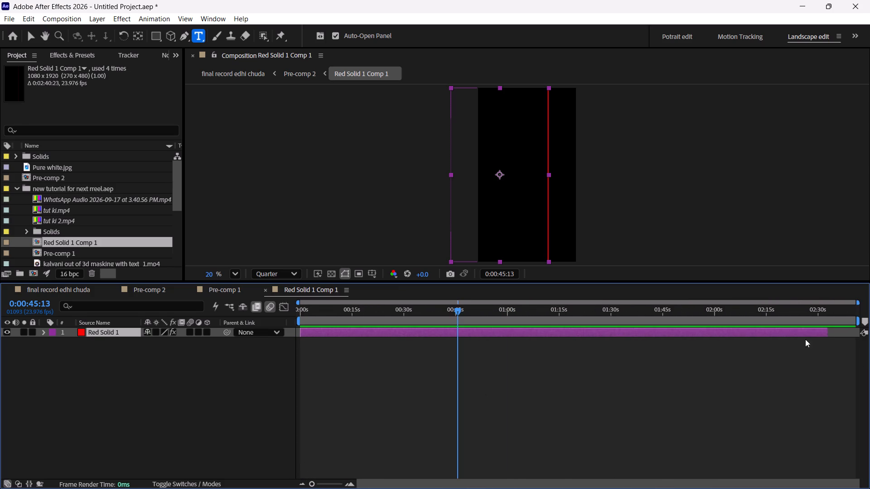
click(50, 290)
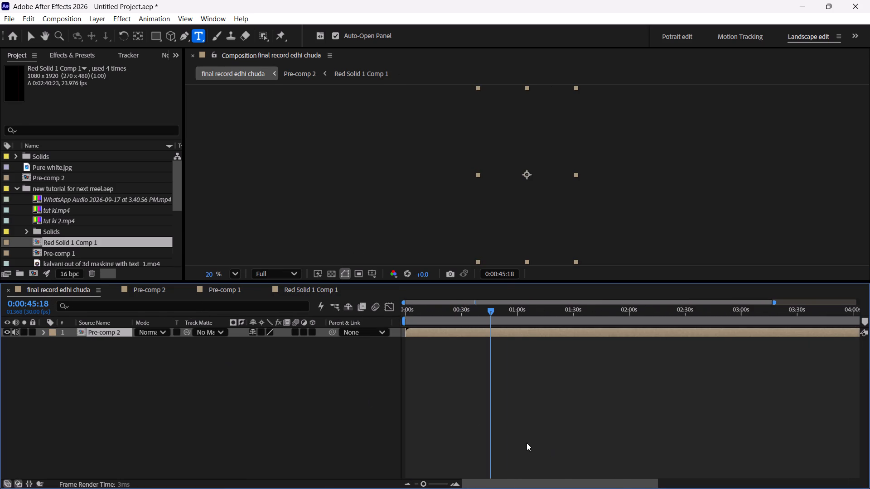
click(152, 291)
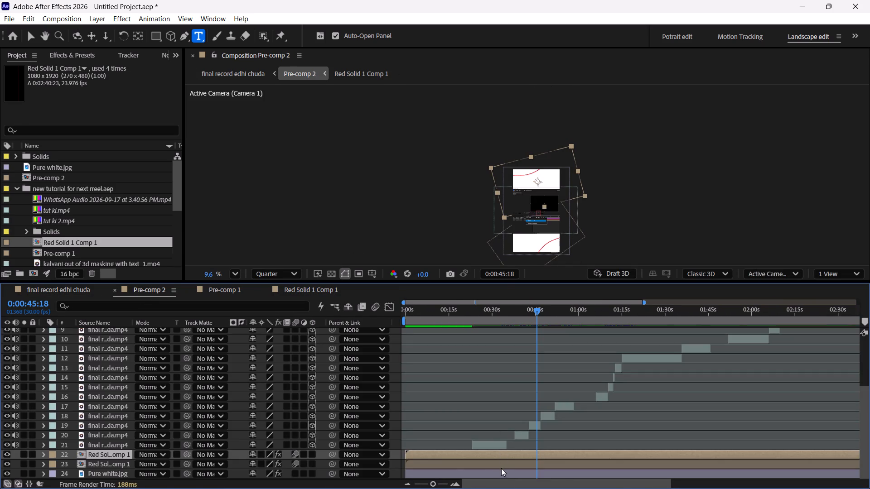
double_click(497, 464)
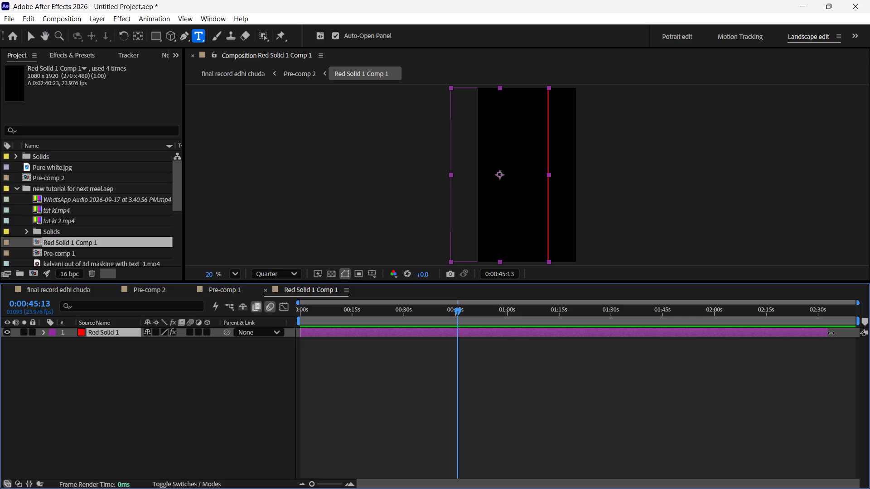
drag(831, 333, 865, 338)
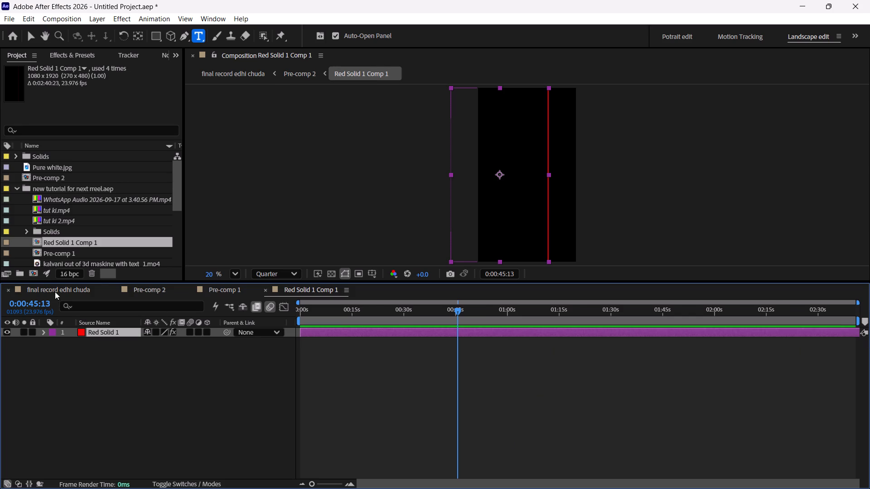
Check the red lines in "final record edhi chuda" and scrub Pre-comp 2 to about 0:00:54.
click(55, 292)
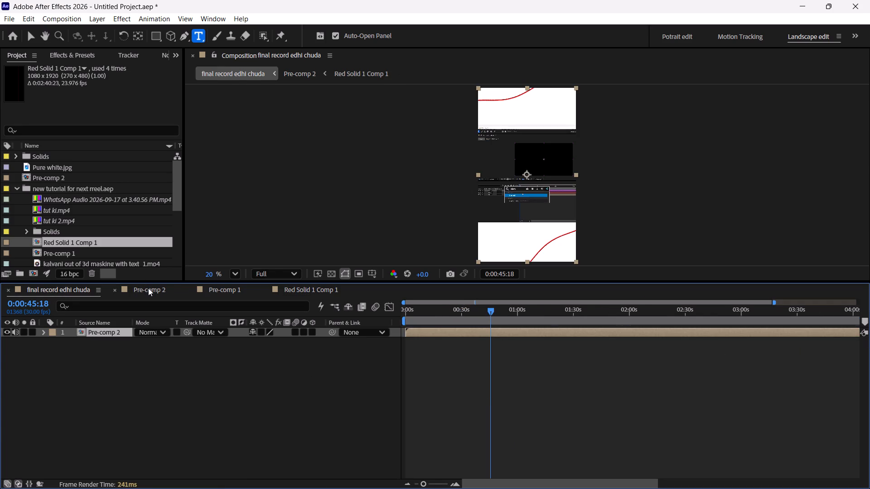
click(148, 288)
drag(540, 314, 570, 318)
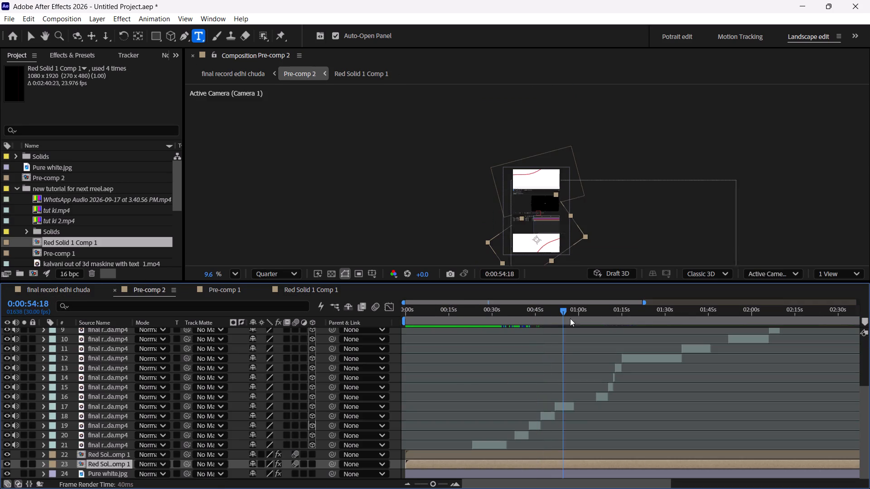
Scrub Pre-comp 2 out to about 0:02:26 and back to 0:00:00 to check the red lines and footage along the timeline.
drag(570, 318, 840, 366)
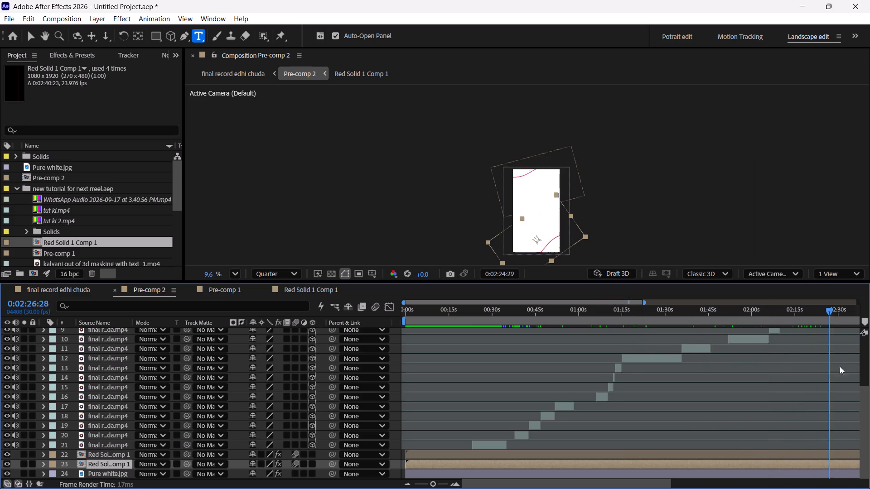
drag(840, 366, 533, 397)
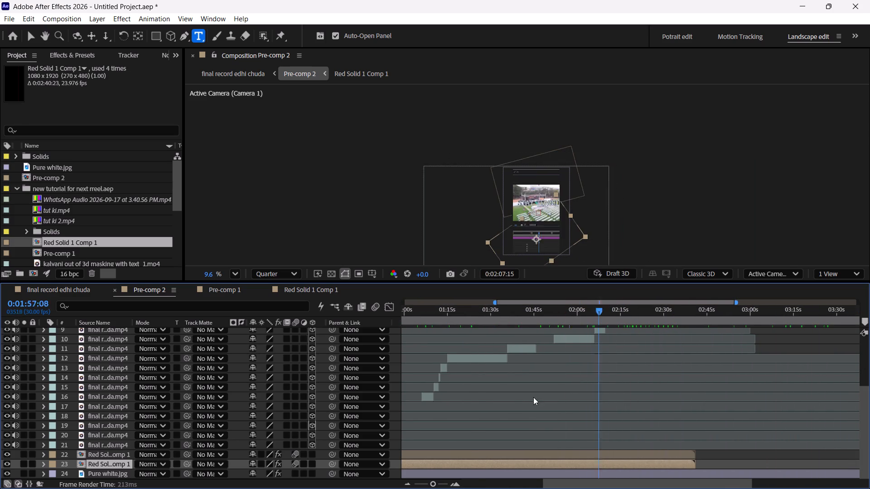
drag(533, 397, 474, 390)
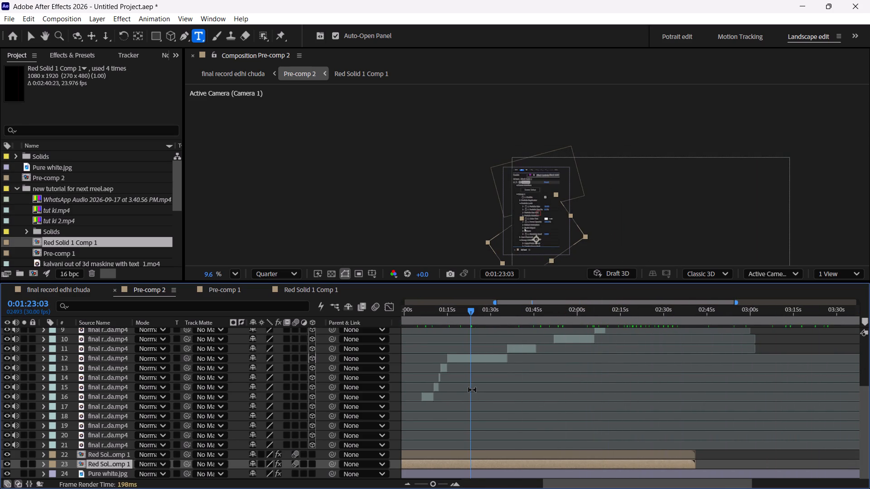
scroll(510, 416, up, 7)
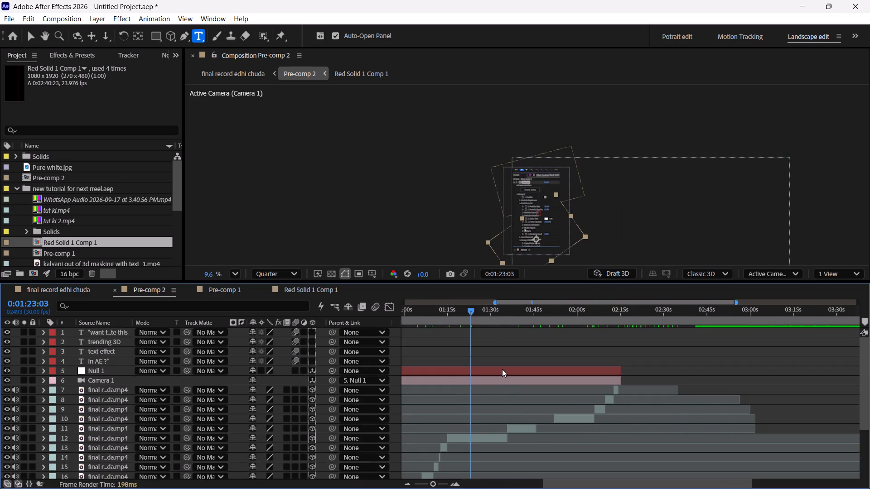
drag(468, 311, 229, 341)
scroll(493, 398, down, 4)
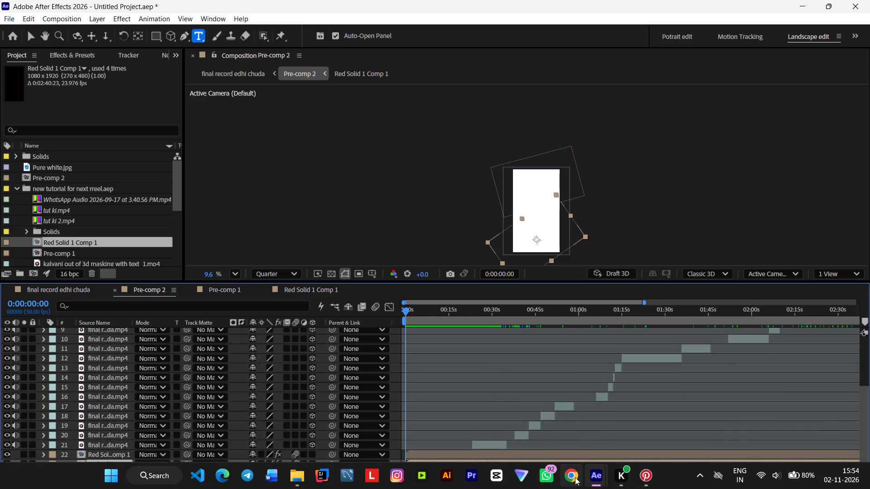
Switch to Chrome and search the web for "instagram\\" in a new tab.
click(575, 477)
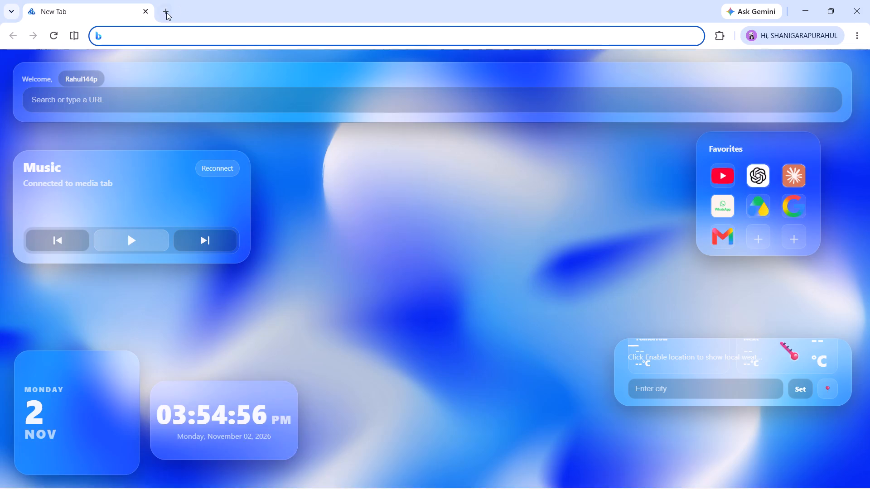
click(165, 13)
click(164, 98)
click(113, 130)
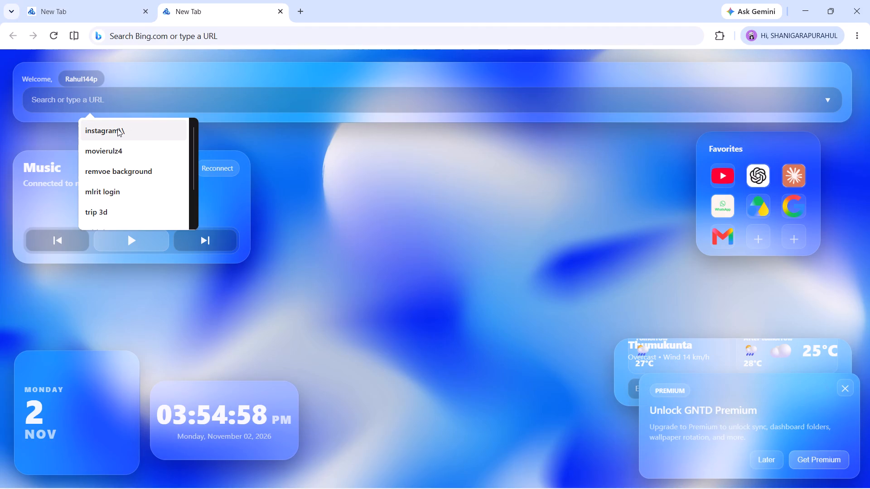
key(Return)
key(Return)
key(Return)
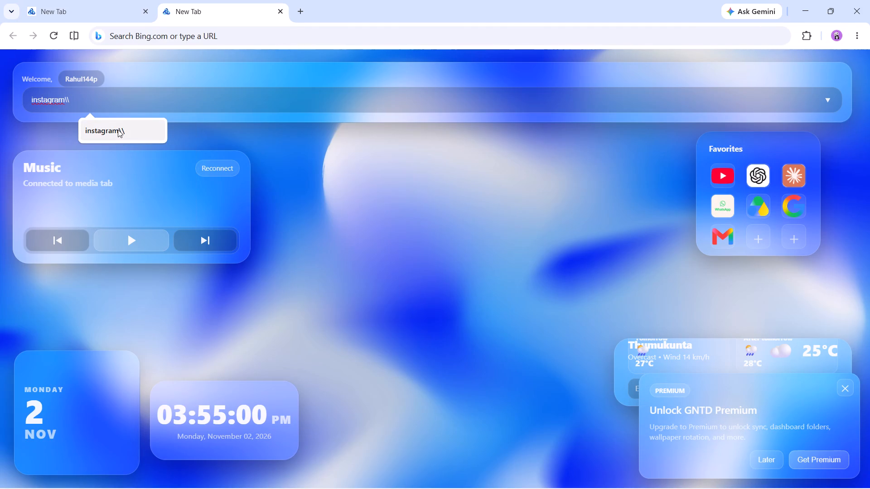
click(168, 109)
key(Return)
key(Return)
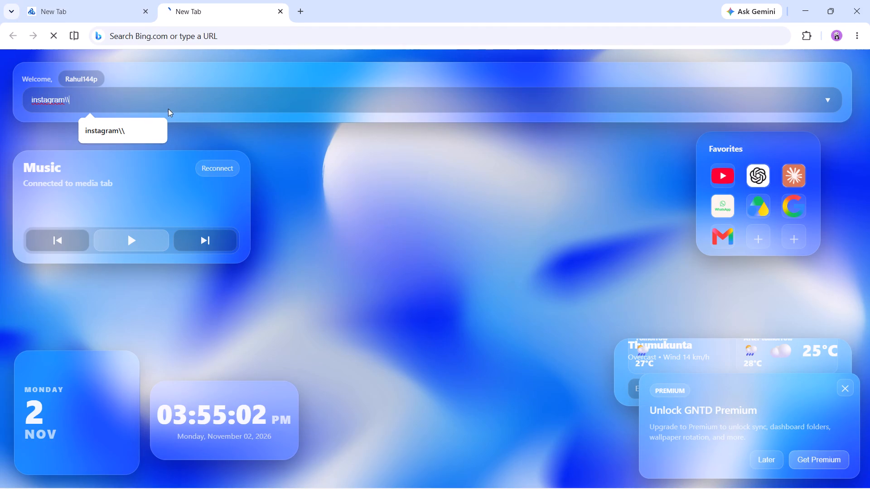
Switch to the After Effects window with the "new tutorial for next rreel.aep" project.
click(593, 478)
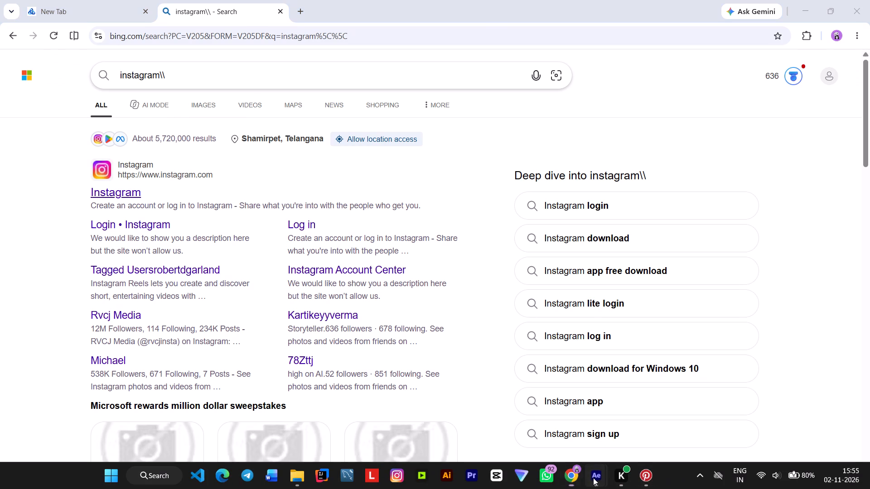
click(622, 419)
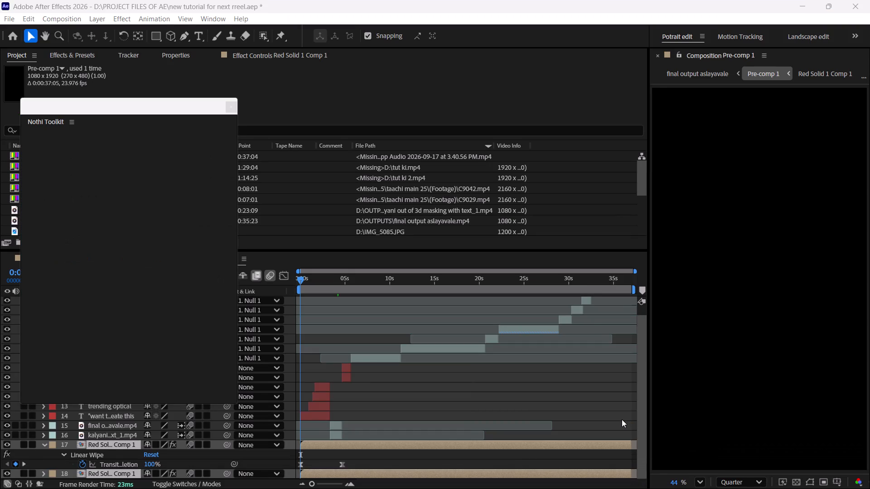
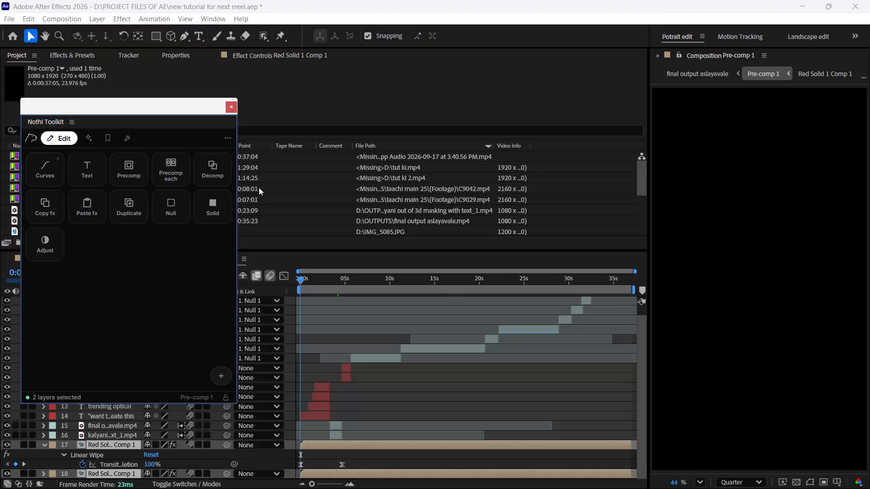
Close the floating Nothi Toolkit panel over the "new tutorial for next rreel" project.
click(235, 110)
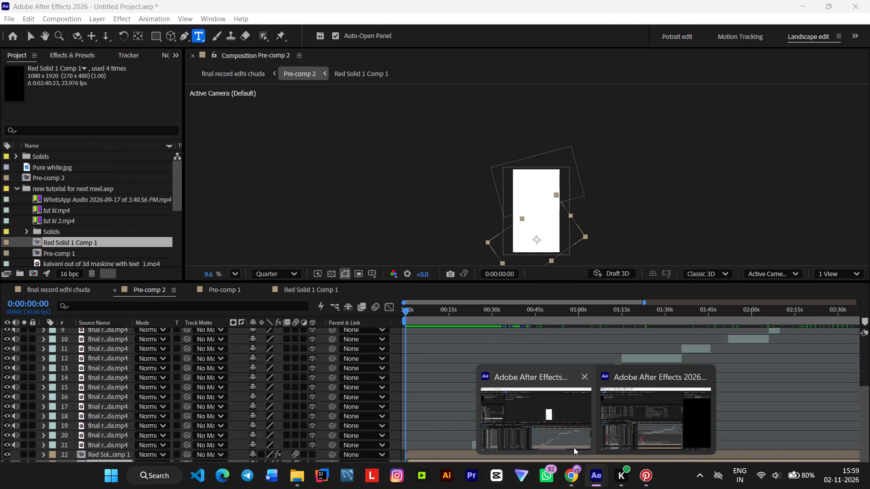
Switch to the Untitled Project window and preview Pre-comp 2 from its start to about 0:00:01:13.
click(574, 447)
scroll(468, 368, down, 3)
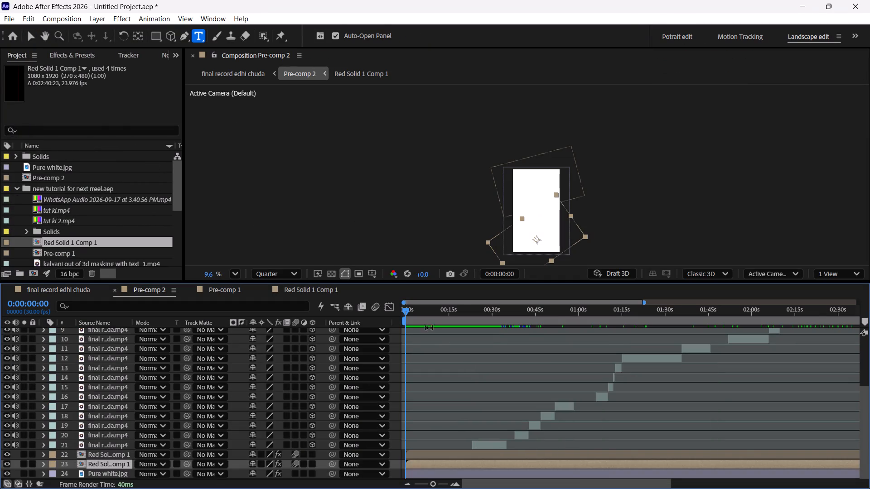
key(space)
key(space)
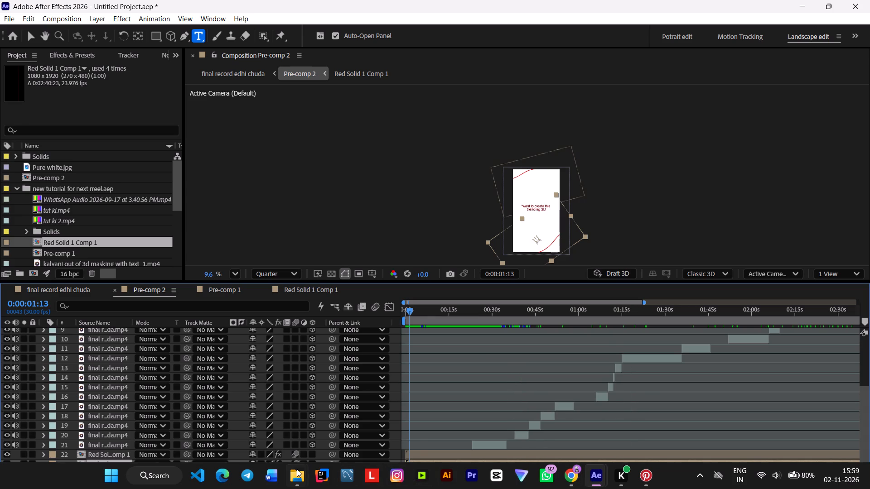
Switch to File Explorer, search New Volume (D:) for "su[", and close the window.
click(265, 423)
scroll(307, 314, down, 1)
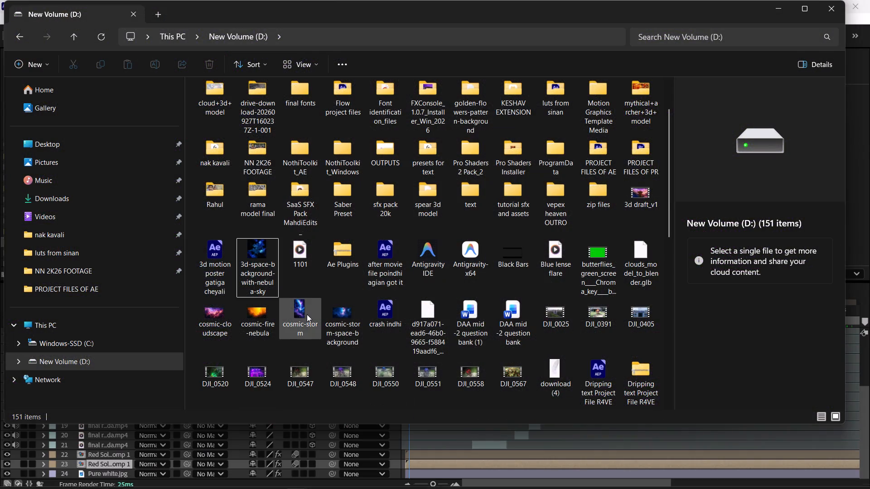
scroll(307, 314, down, 1)
click(660, 40)
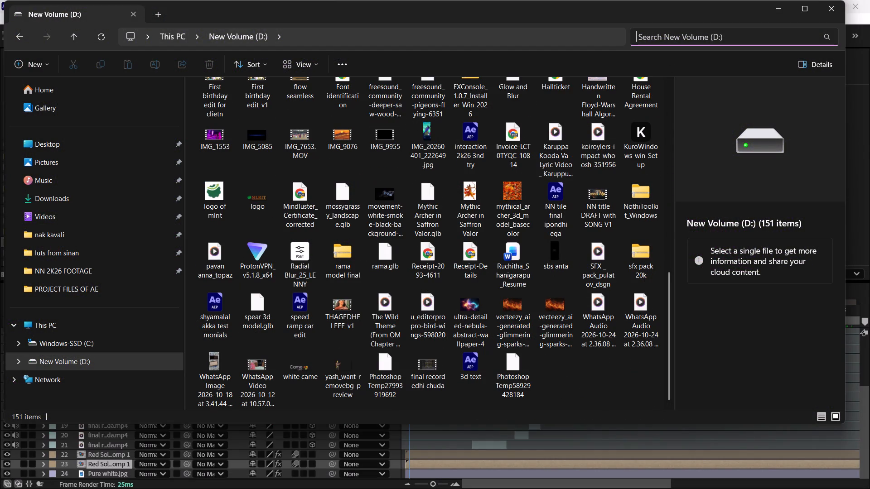
text(su[)
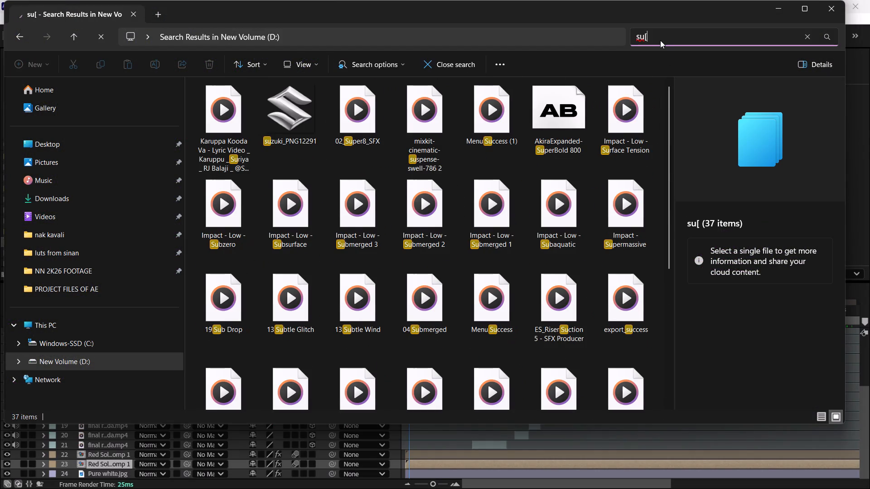
click(836, 13)
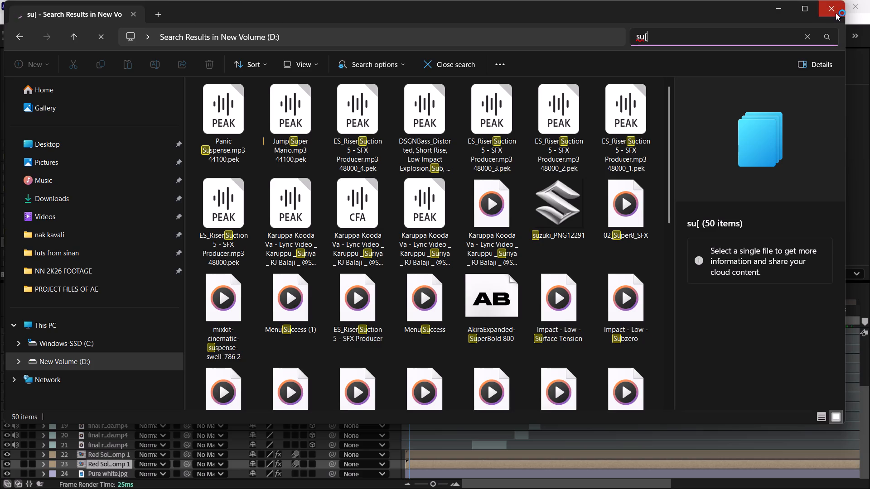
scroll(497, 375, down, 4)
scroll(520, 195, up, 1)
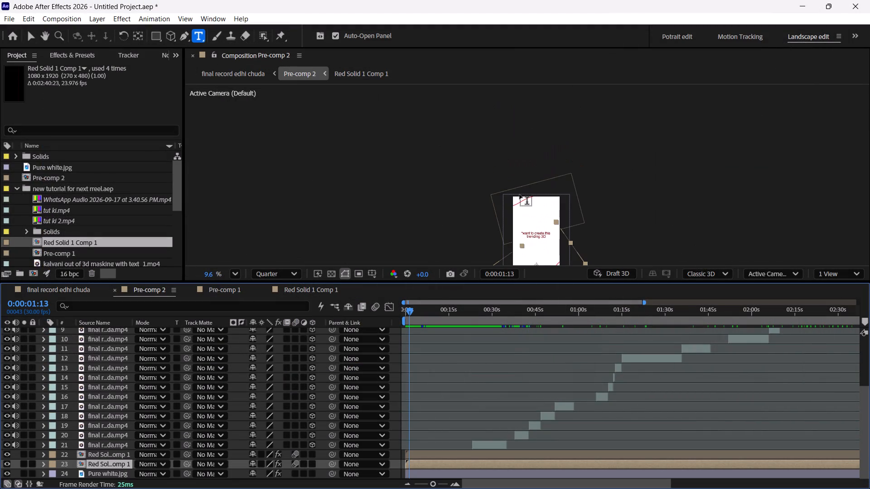
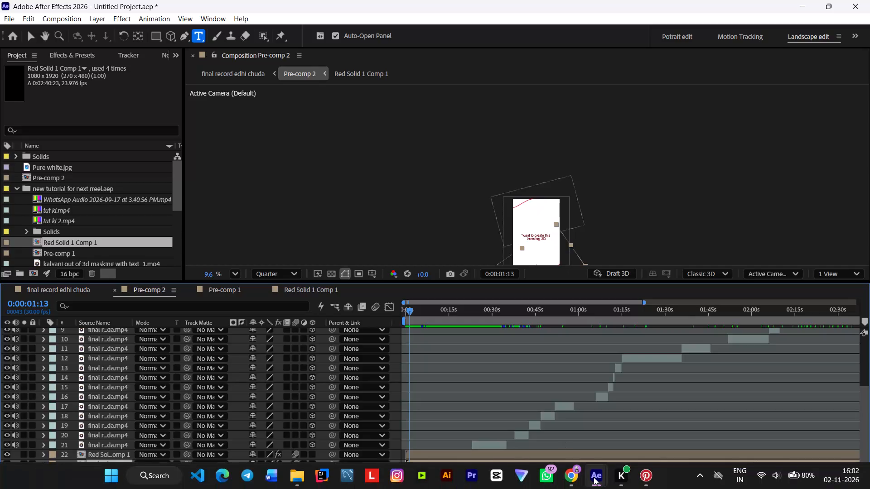
Switch to Chrome, open Instagram from the search results, and close the leftover search tab.
drag(576, 425, 574, 418)
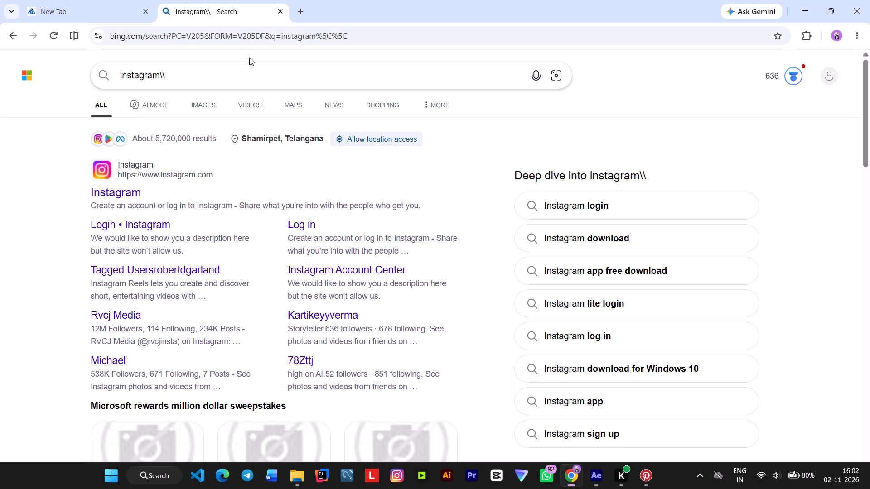
click(131, 186)
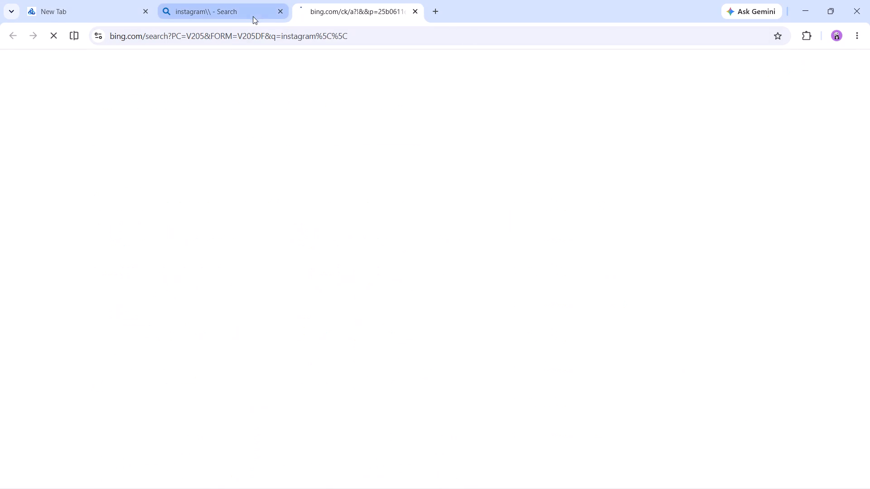
click(277, 9)
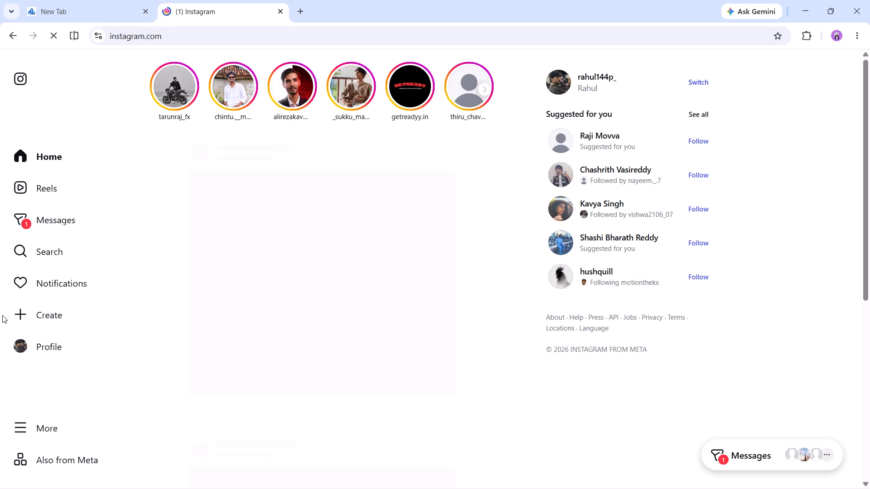
Search Instagram for "alwa" and open the first suggested profile, the freelance video editor's account.
click(47, 255)
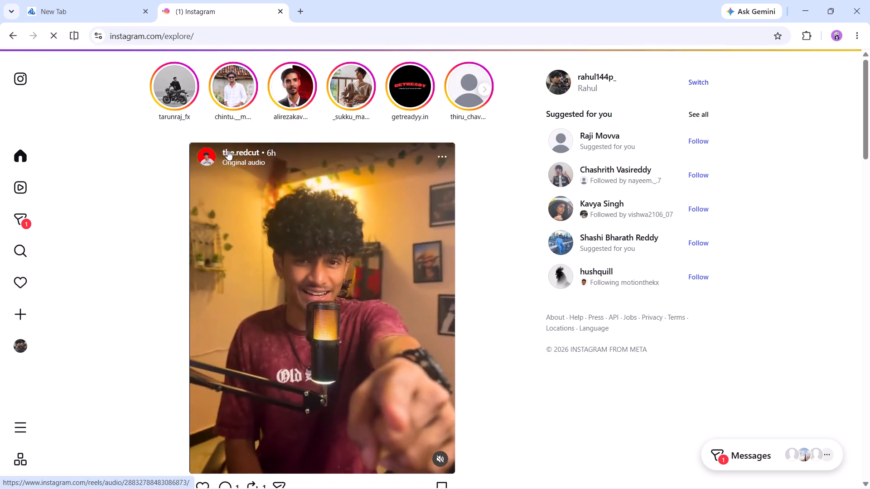
click(288, 76)
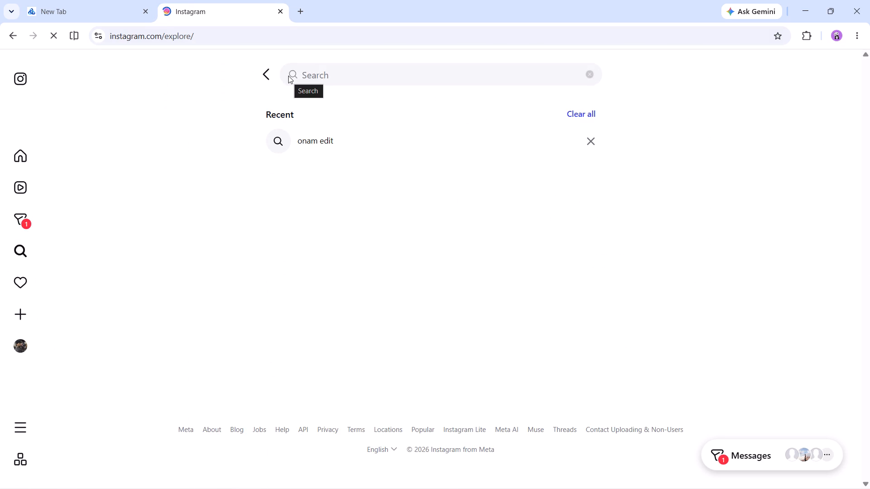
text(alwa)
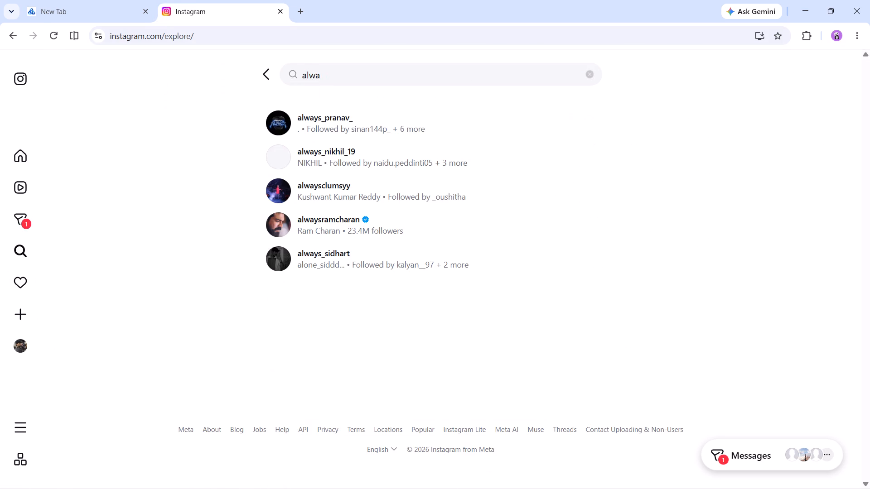
click(333, 115)
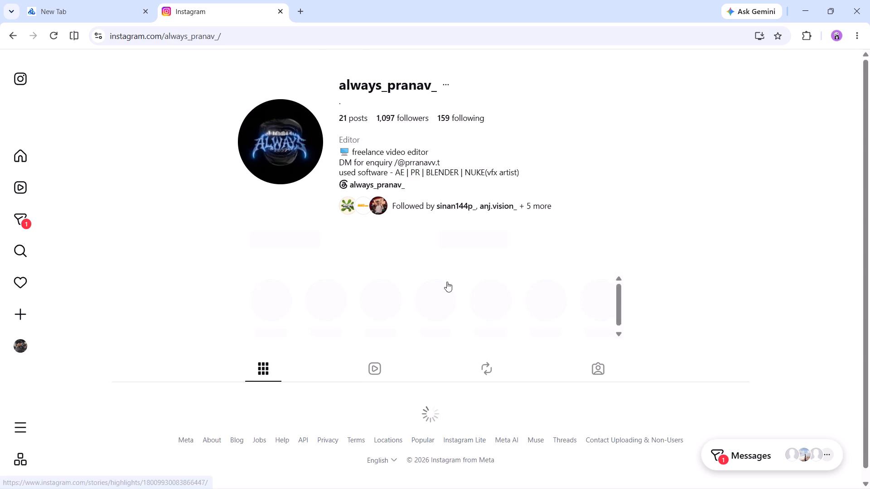
Open the Onam collage reel with the sideways costumed dancer from the profile grid, unmute it, and copy its link.
scroll(449, 271, down, 1)
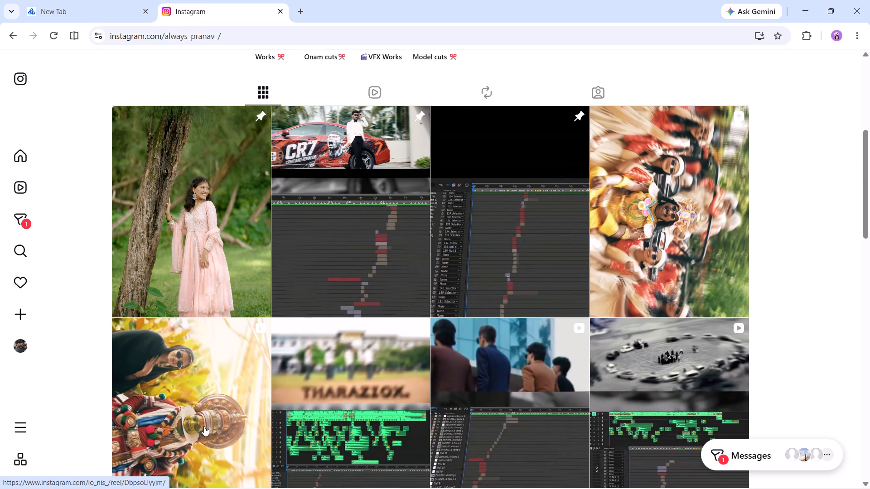
click(201, 425)
click(387, 458)
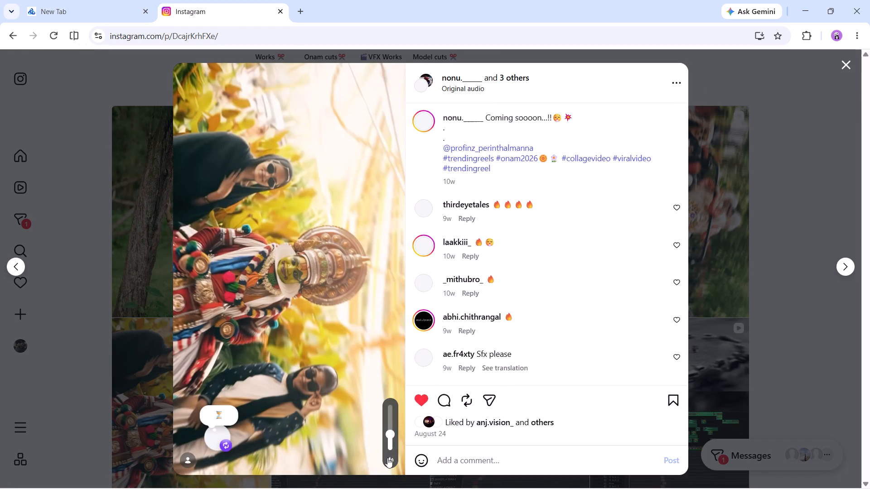
click(681, 83)
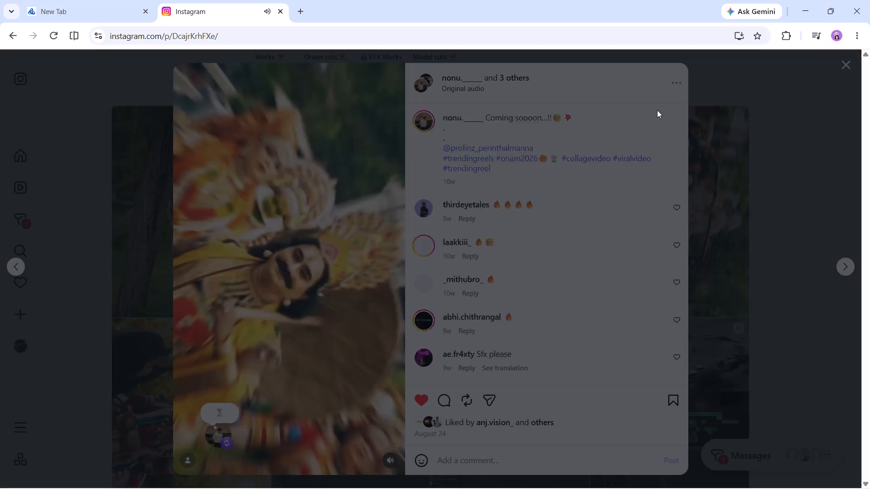
click(431, 258)
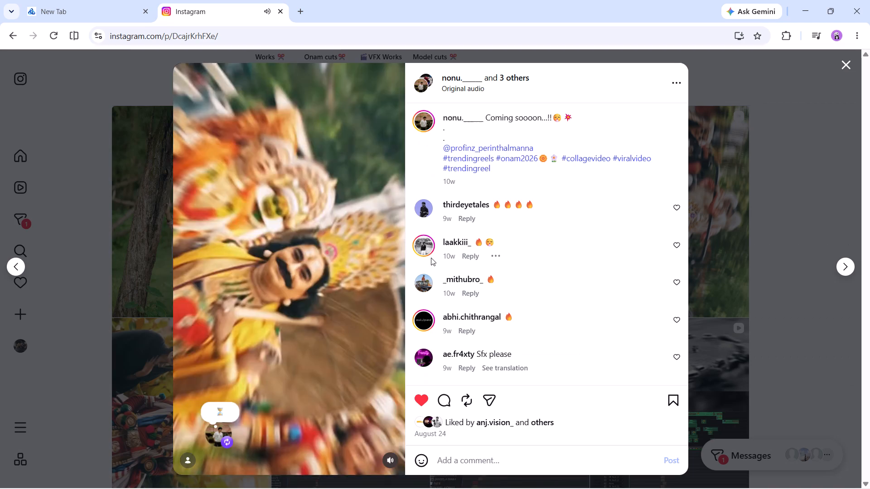
Search for "insta reel download" in a new browser tab and open the Saveinsta site.
click(303, 5)
click(272, 105)
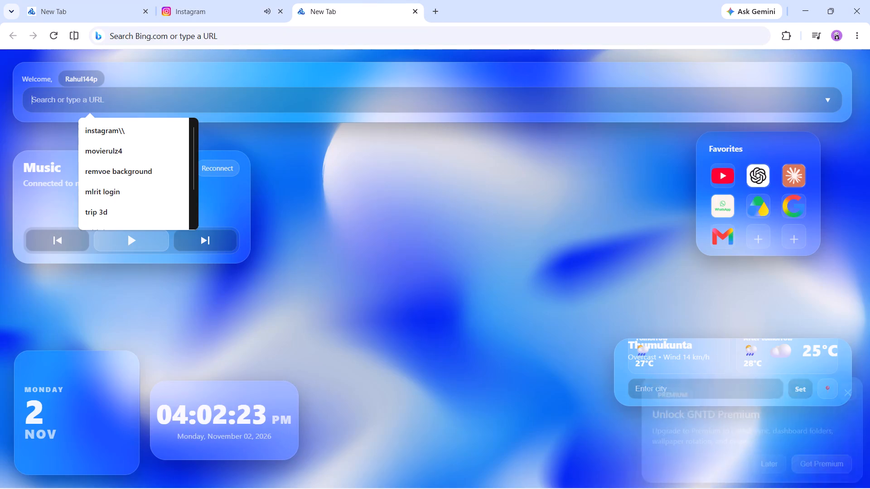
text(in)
click(203, 173)
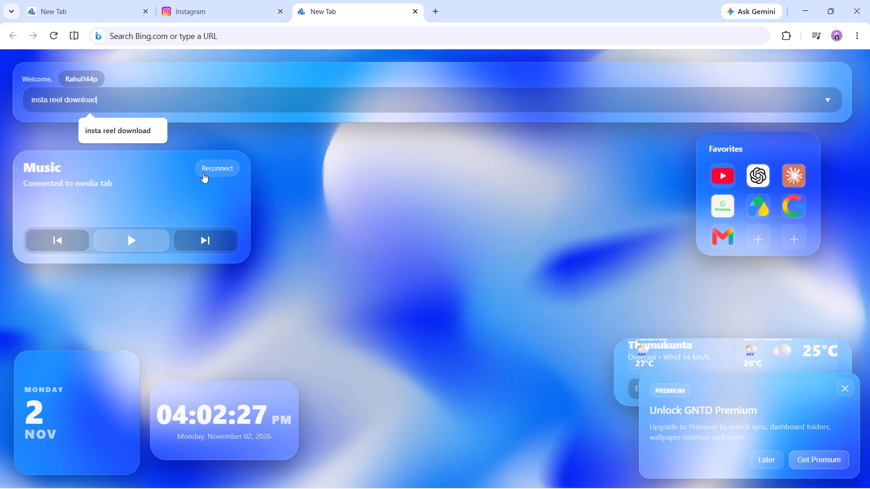
key(Return)
key(Return)
click(153, 199)
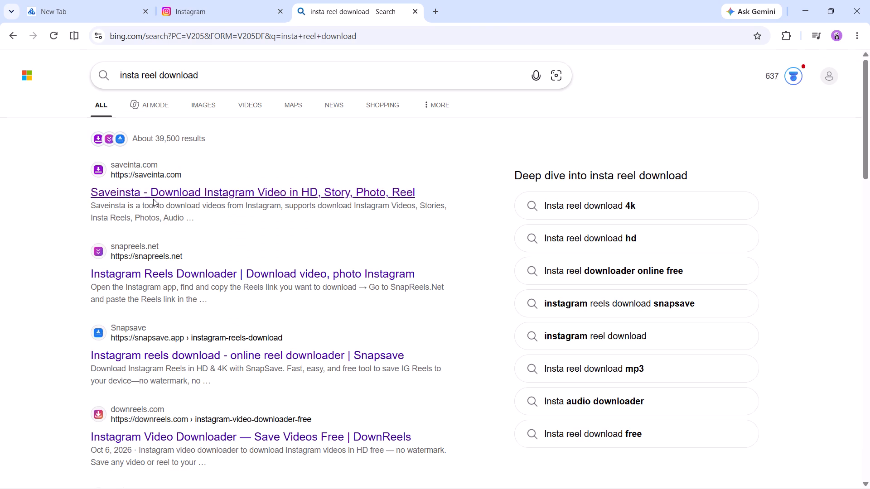
Download the Onam reel's video on Saveinsta using the copied link, dismissing the advert, and close the site's tab.
click(323, 219)
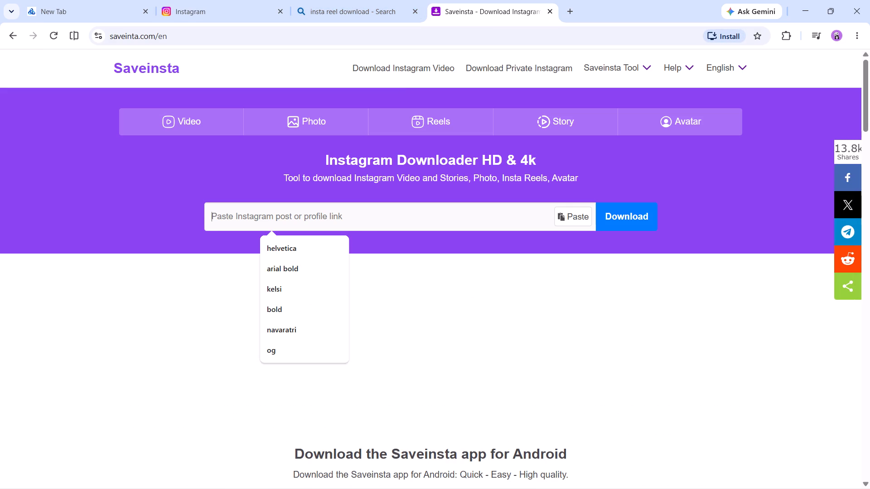
key(ctrl+v)
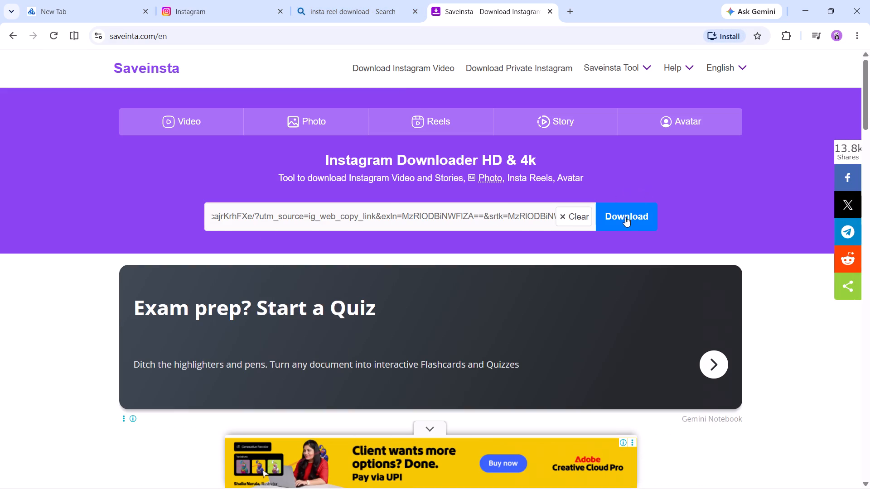
click(625, 217)
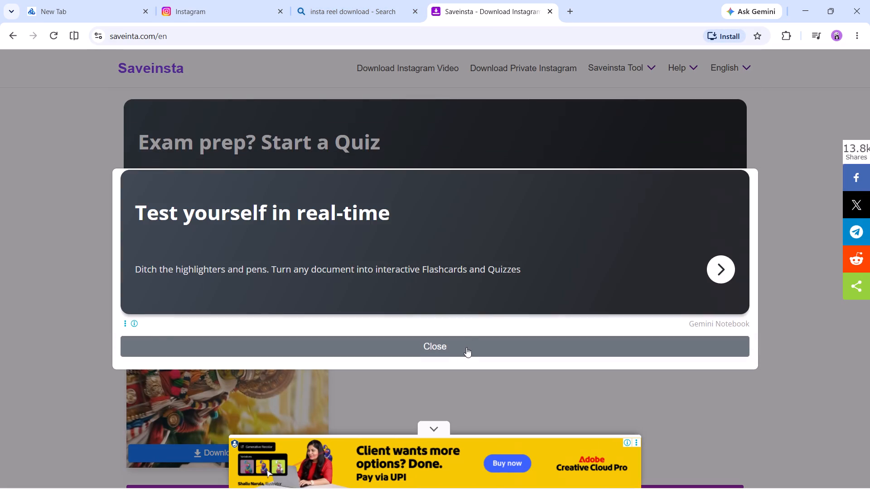
click(465, 349)
scroll(330, 259, down, 1)
click(221, 173)
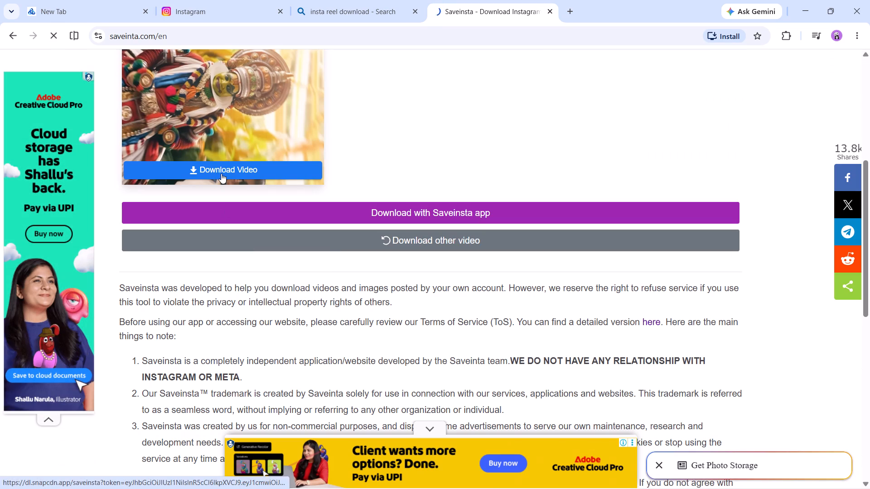
click(548, 11)
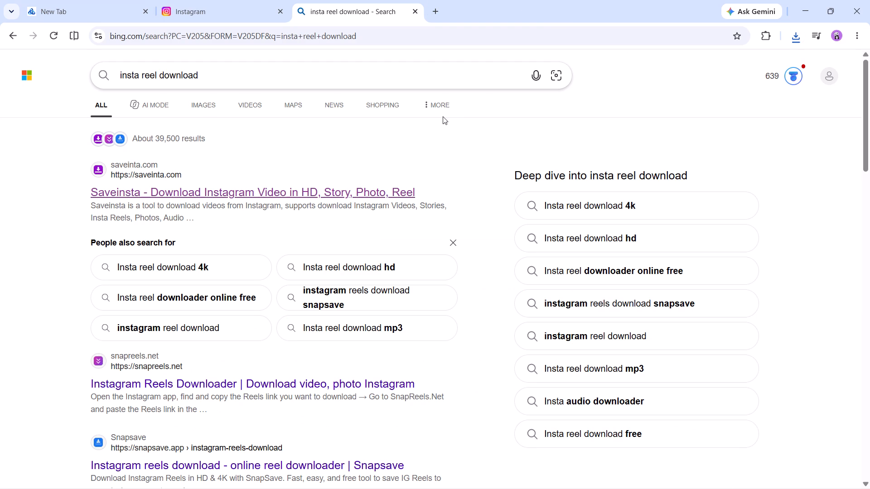
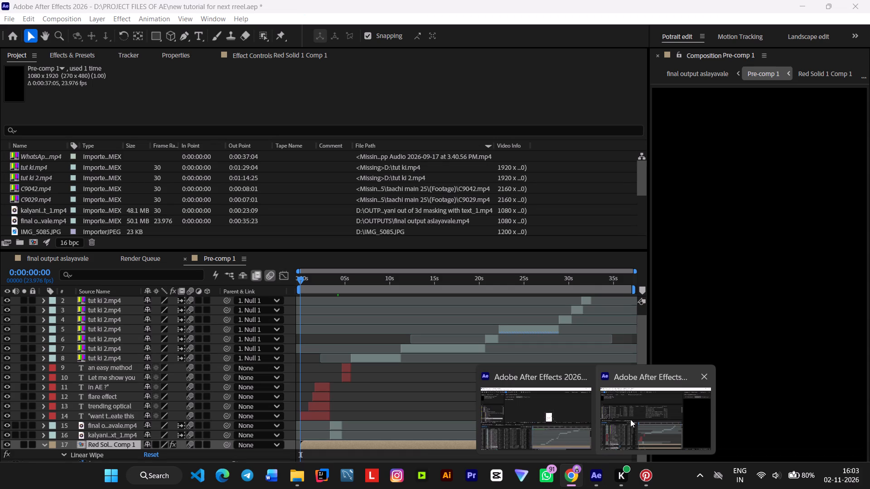
Switch to the After Effects window with the Untitled Project, showing Pre-comp 2.
click(566, 422)
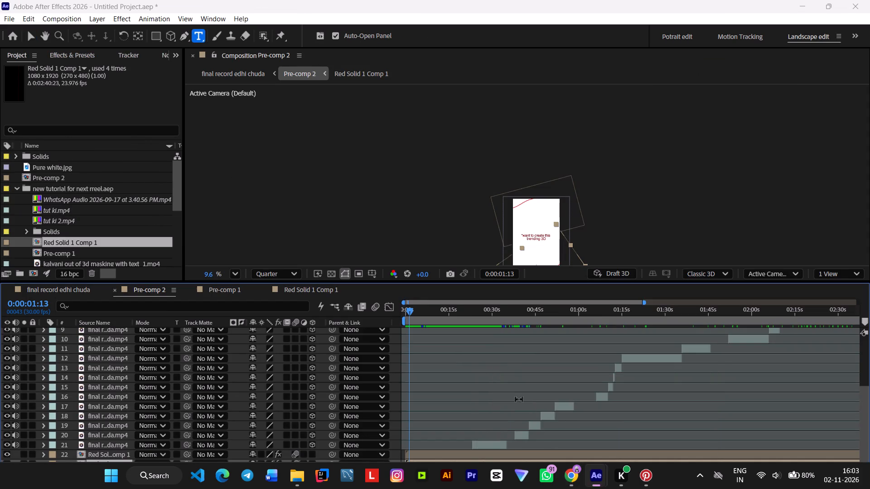
Import the SaveInta.com video from New Volume (D:) into the project.
scroll(507, 392, down, 3)
scroll(0, 222, down, 3)
scroll(55, 220, down, 4)
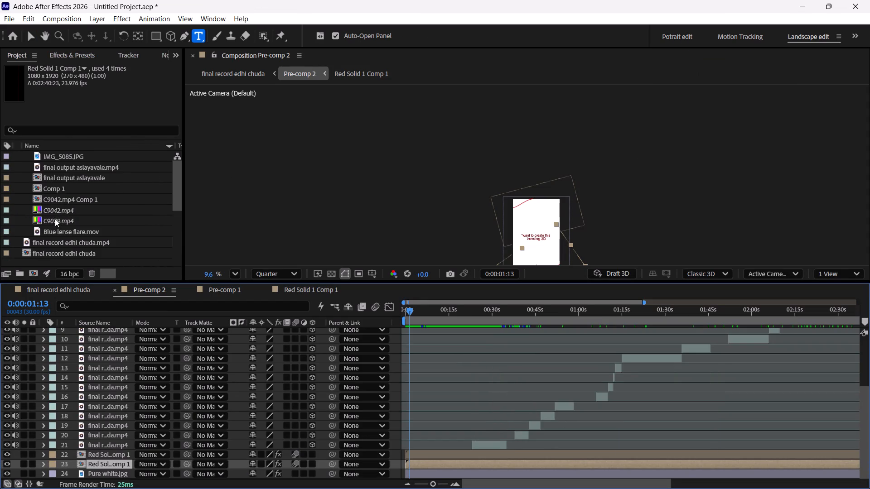
scroll(55, 219, down, 2)
double_click(68, 261)
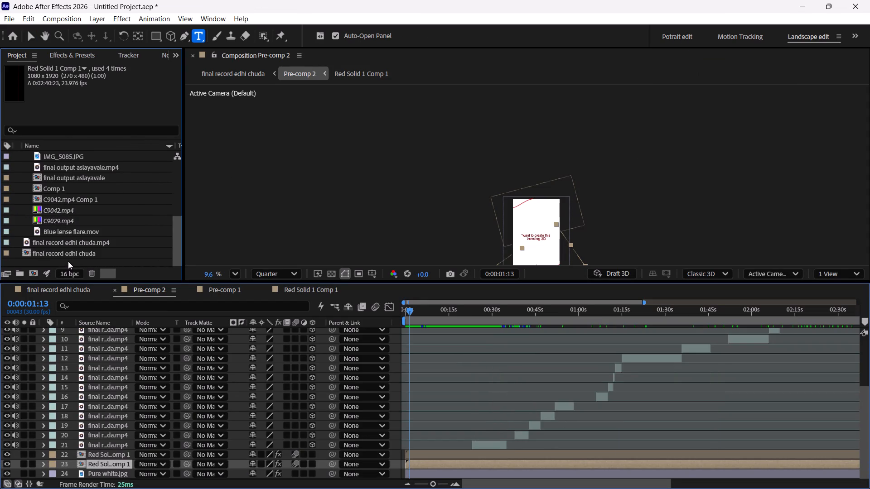
scroll(459, 168, down, 3)
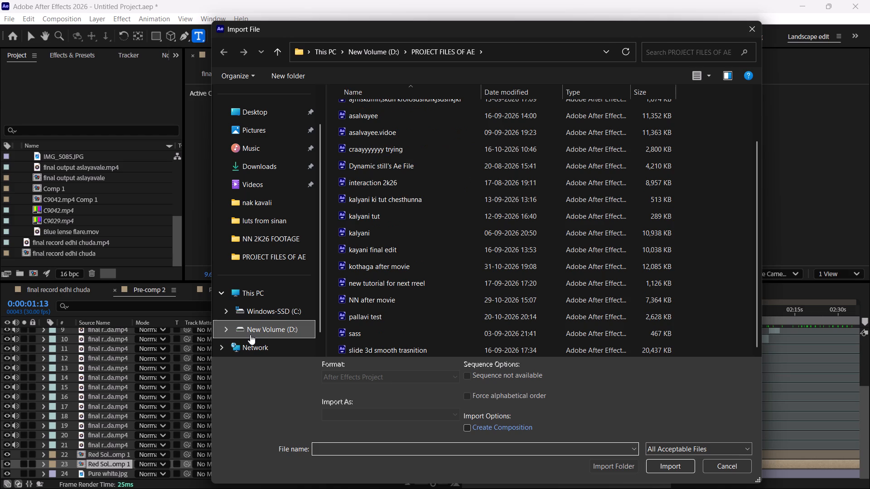
click(262, 330)
scroll(473, 242, down, 9)
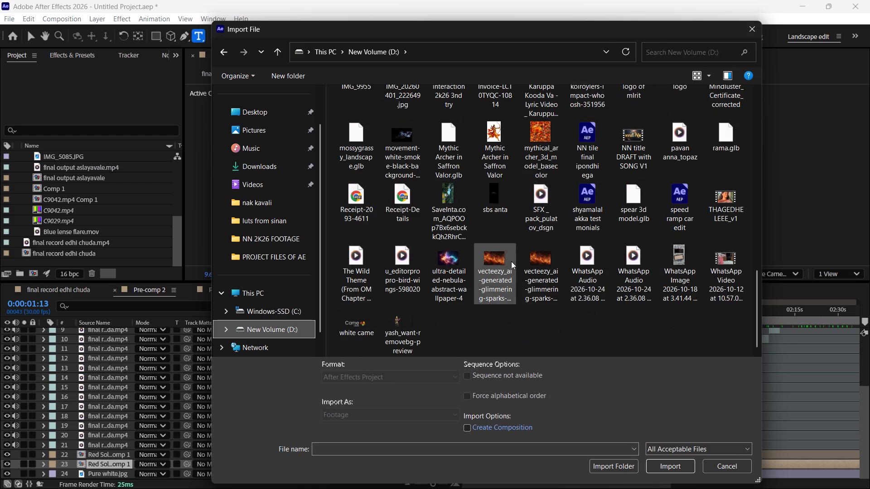
click(446, 197)
click(660, 466)
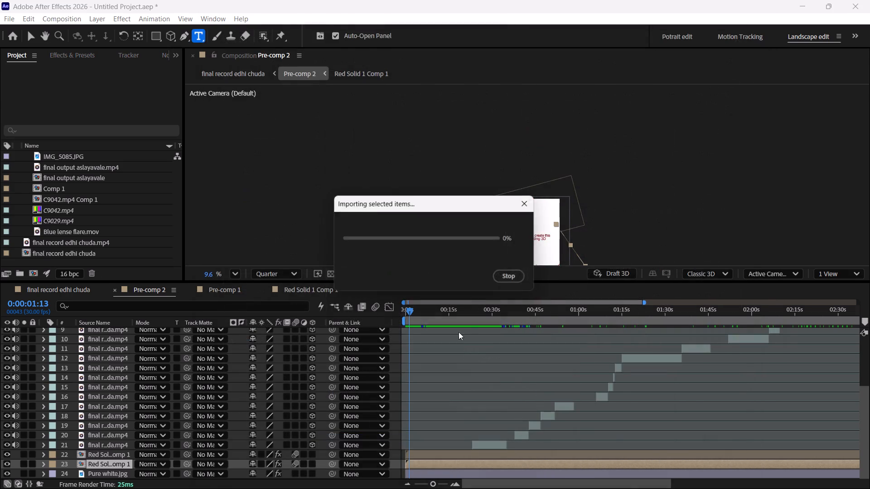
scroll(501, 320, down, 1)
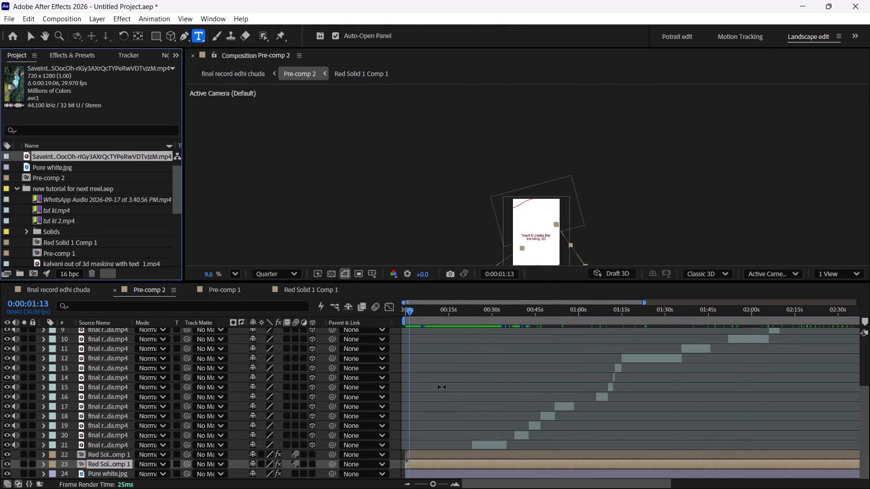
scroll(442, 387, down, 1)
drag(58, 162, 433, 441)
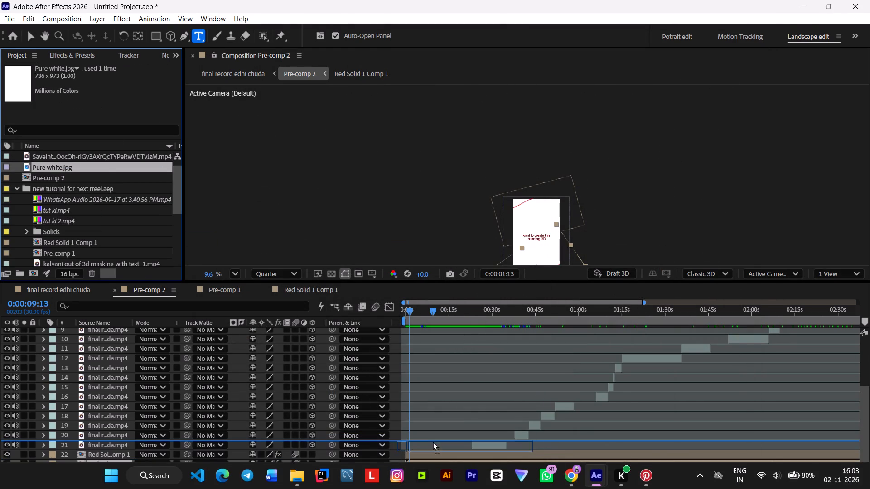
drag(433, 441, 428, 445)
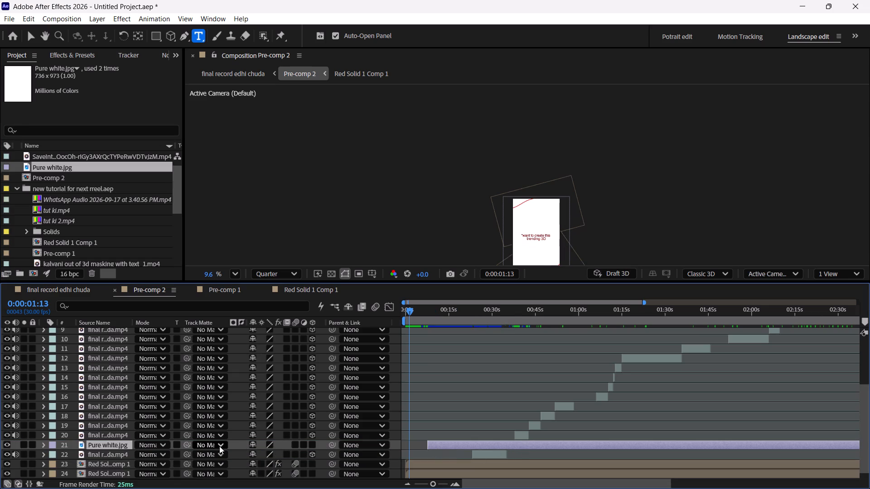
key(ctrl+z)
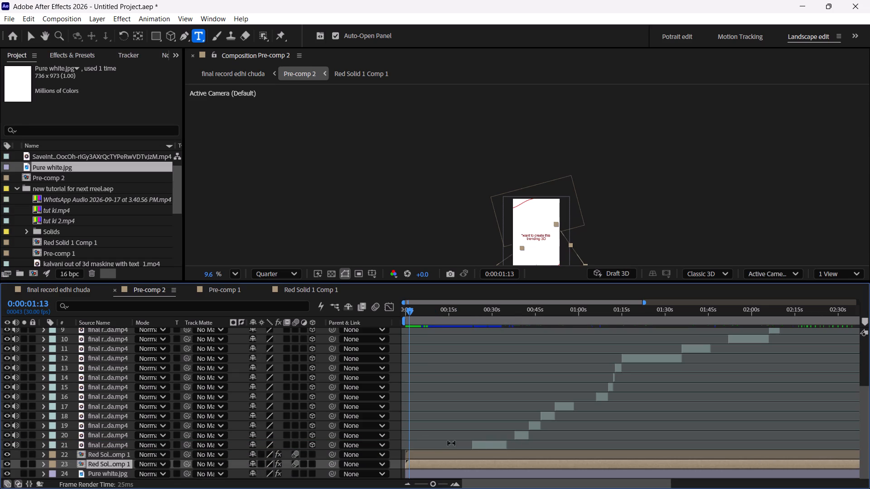
Add the imported SaveInta.com video to Pre-comp 2 from the start, just above the two Red Solid 1 Comp 1 layers.
click(53, 157)
drag(53, 157, 193, 449)
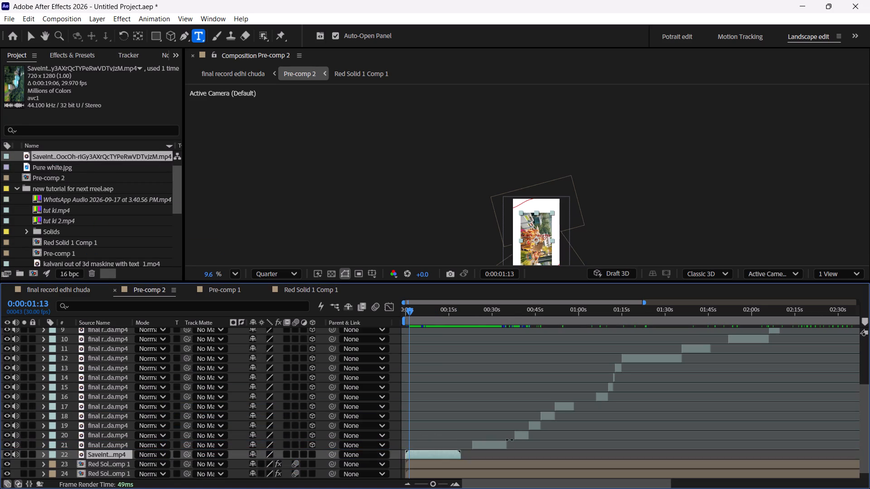
Preview the added video, split it at 0:00:15:28 where the aerial shot plays, and delete the part before the cut.
drag(403, 308, 413, 314)
scroll(473, 226, down, 1)
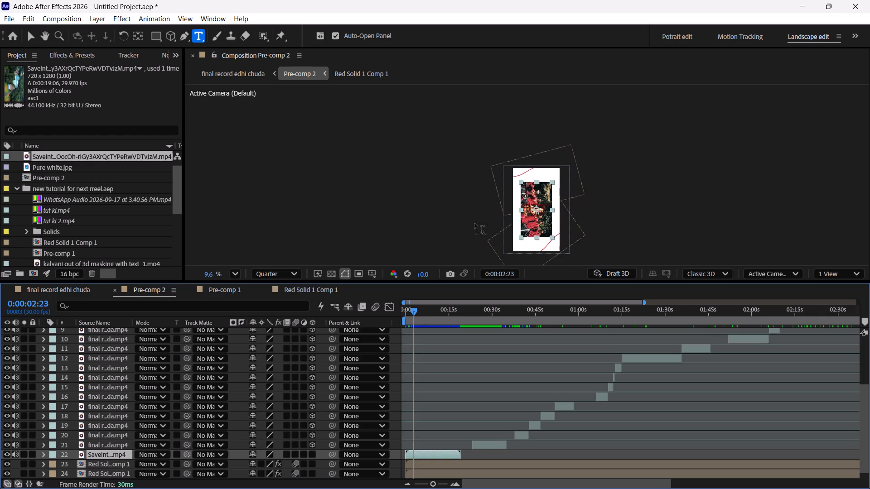
scroll(475, 224, down, 1)
click(232, 278)
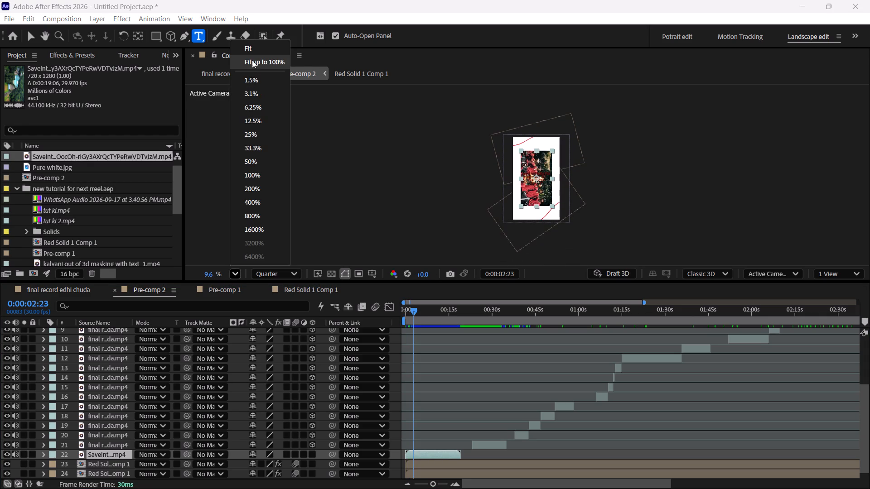
click(252, 60)
click(33, 35)
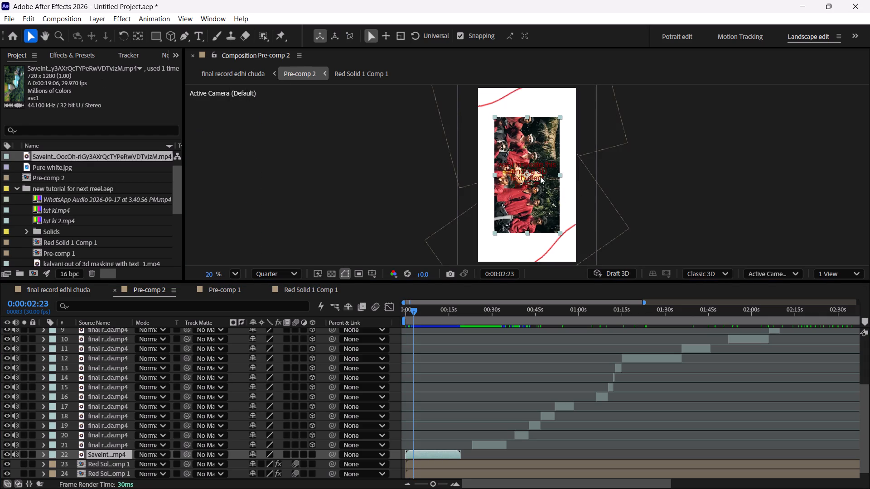
click(540, 176)
key(space)
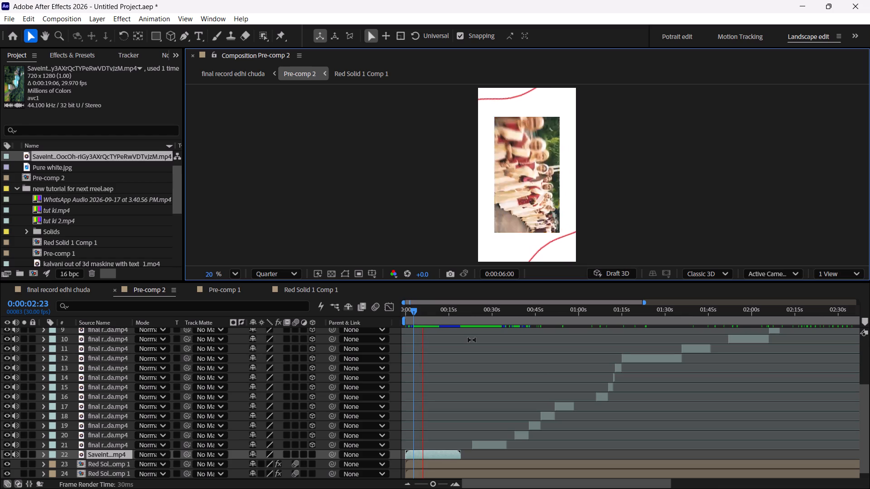
double_click(452, 486)
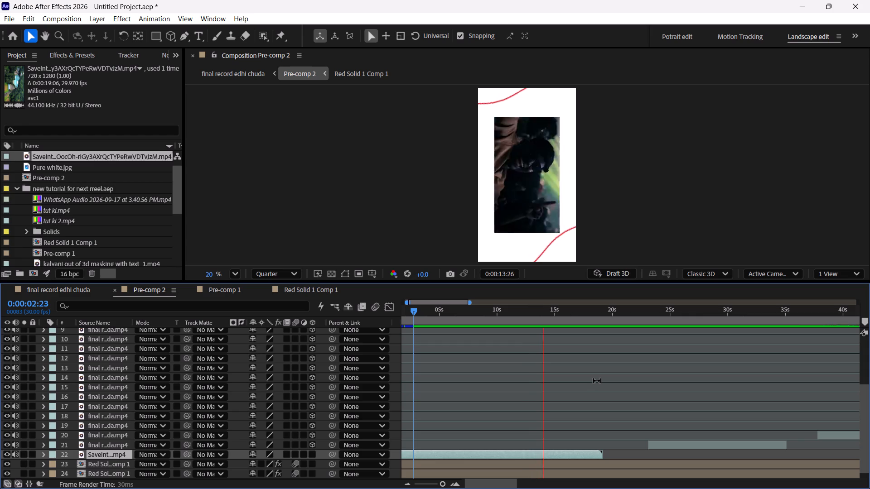
key(space)
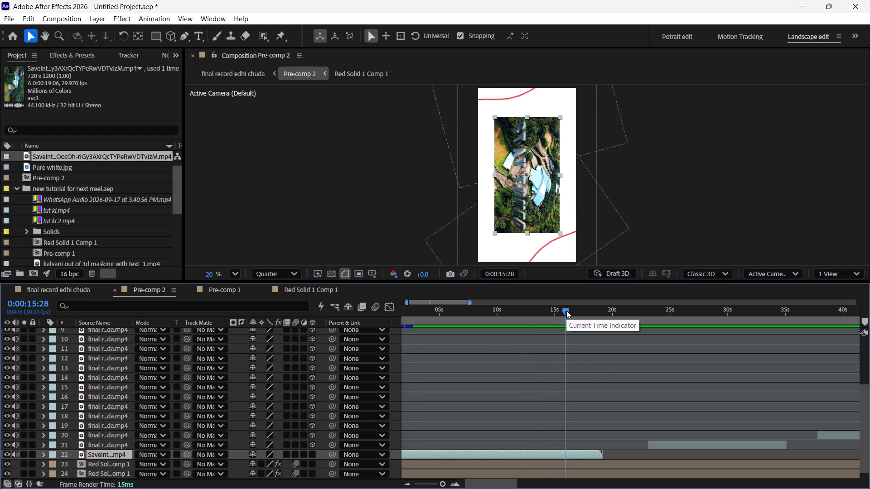
key(ctrl+shift+d)
click(528, 465)
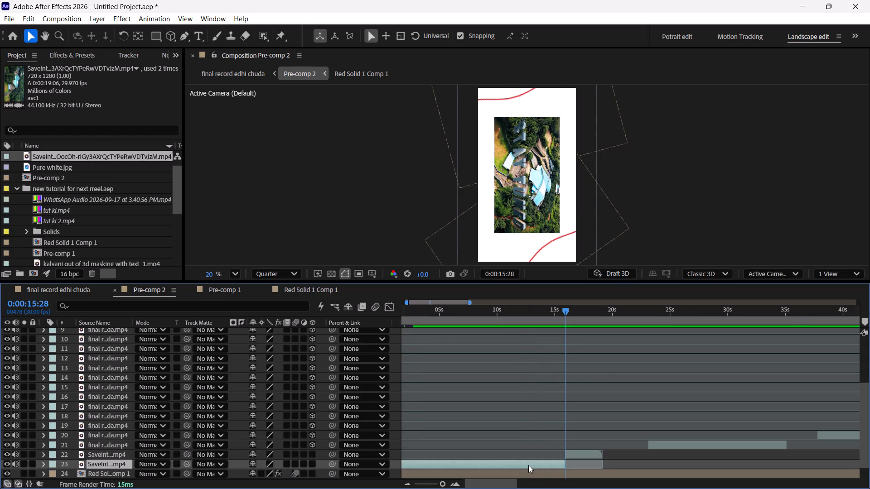
key(Delete)
Slide the remaining clip earlier to start at about 4 seconds, and move the current time to the title's end at 0:00:03:07.
drag(575, 456, 442, 451)
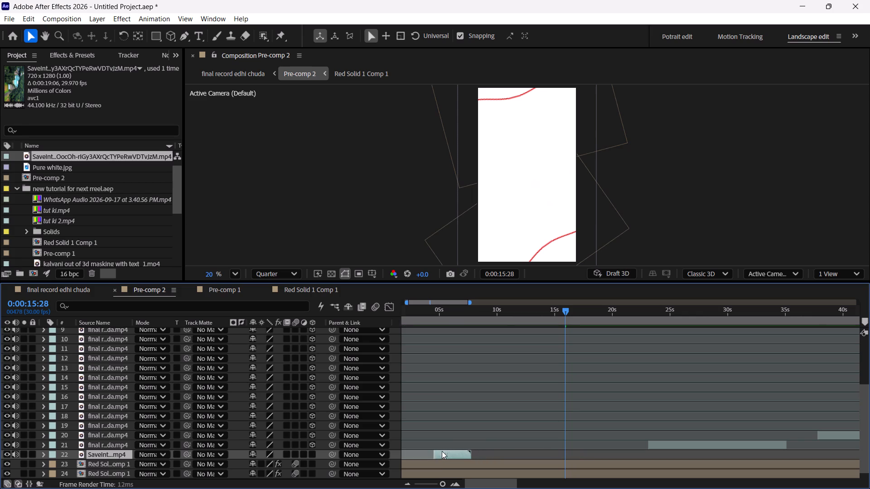
drag(442, 451, 441, 451)
drag(564, 317, 380, 324)
scroll(409, 350, up, 1)
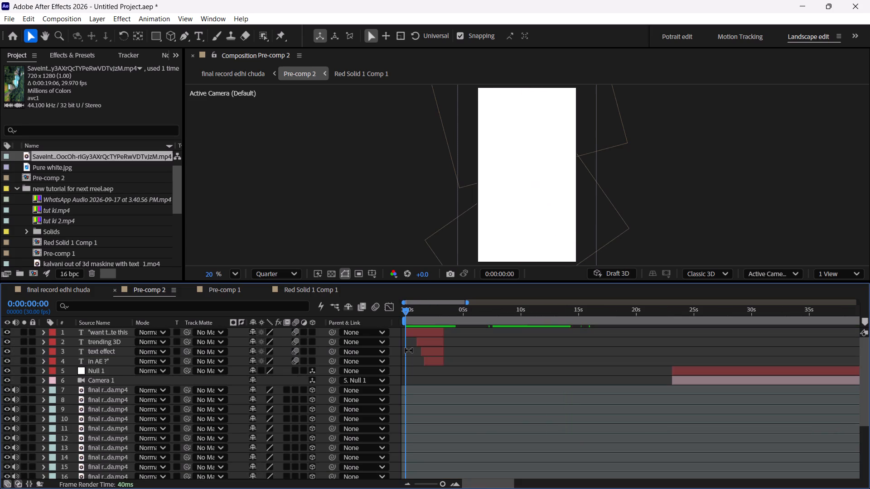
scroll(409, 350, up, 1)
scroll(409, 350, down, 2)
scroll(413, 354, up, 1)
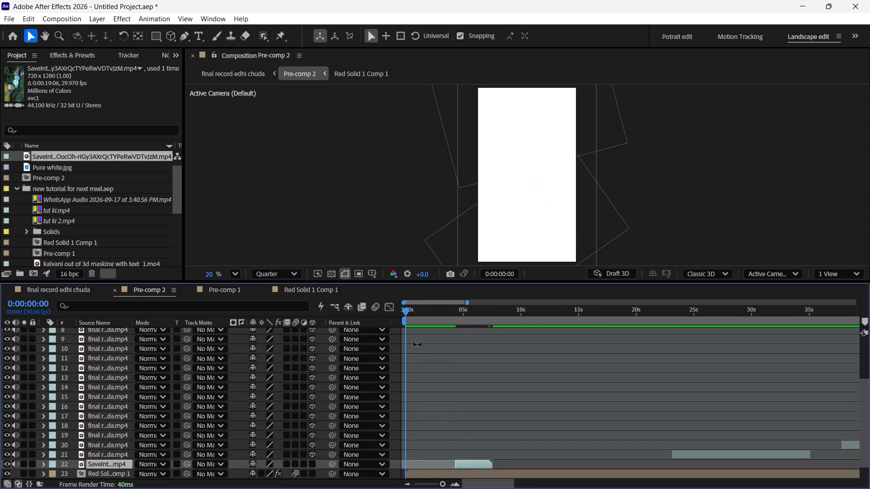
drag(413, 313, 437, 326)
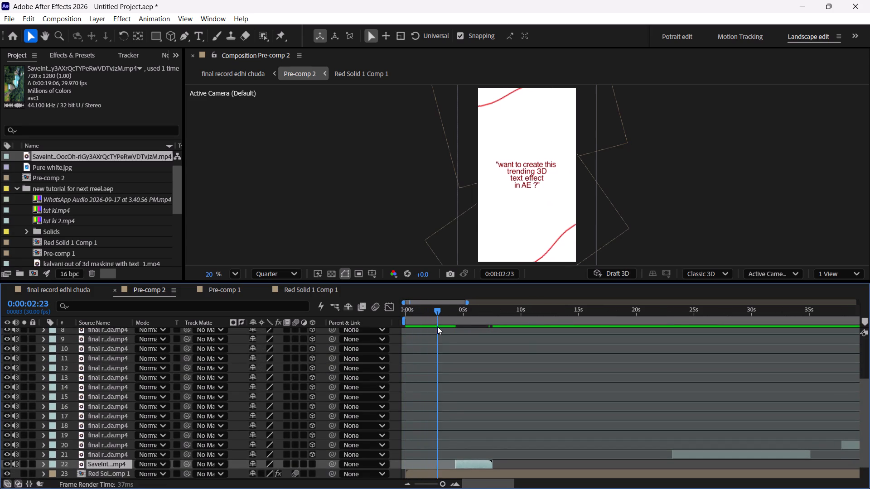
drag(437, 326, 443, 330)
Move the four title text layers below the SaveInta.com clip, directly above the two Red Solid 1 Comp 1 layers.
scroll(411, 384, up, 3)
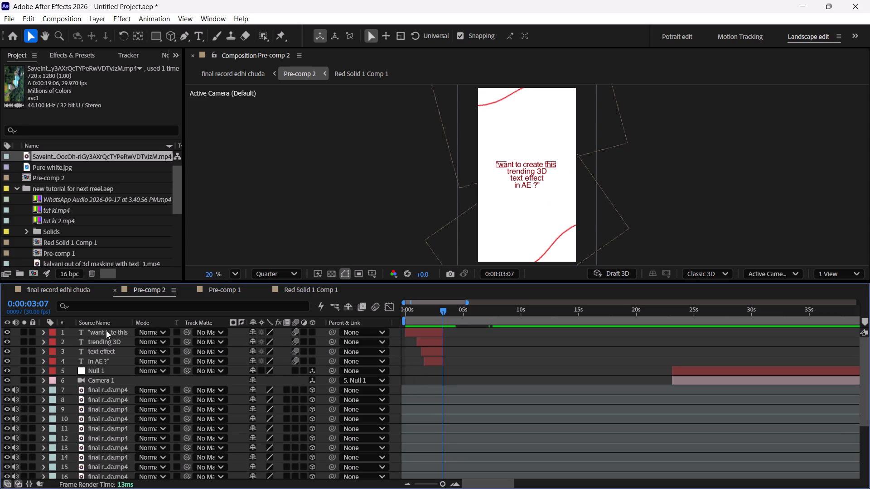
ctrl+click(106, 331)
shift+click(102, 362)
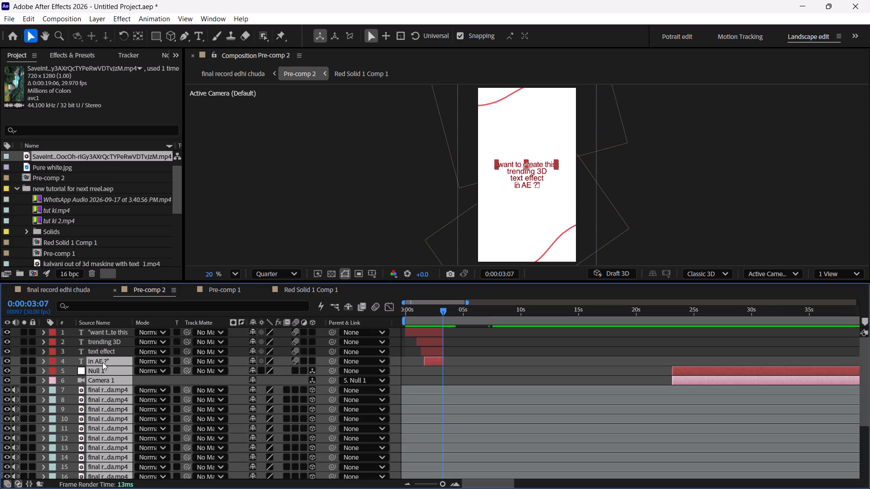
click(527, 351)
shift+click(105, 331)
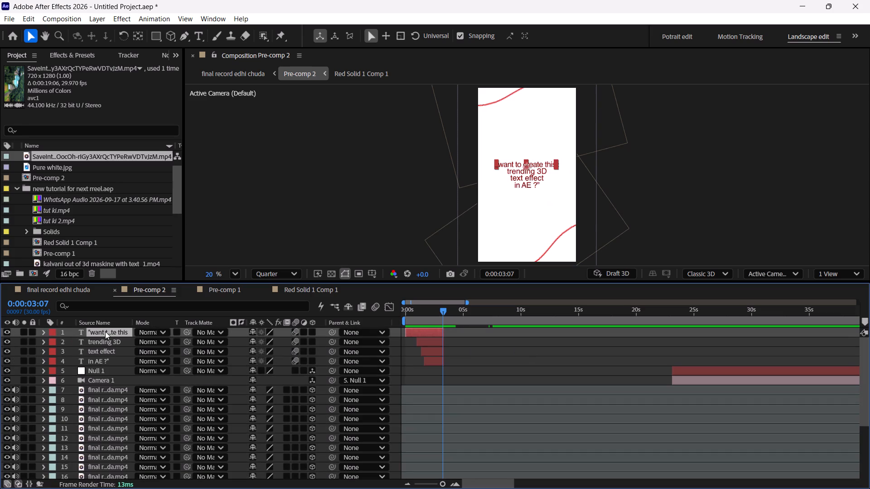
shift+click(105, 360)
drag(102, 333, 102, 357)
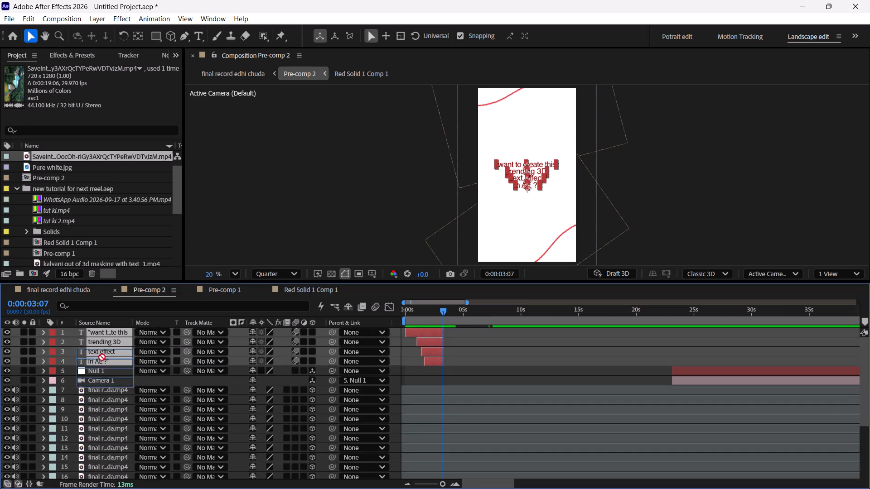
drag(102, 357, 92, 472)
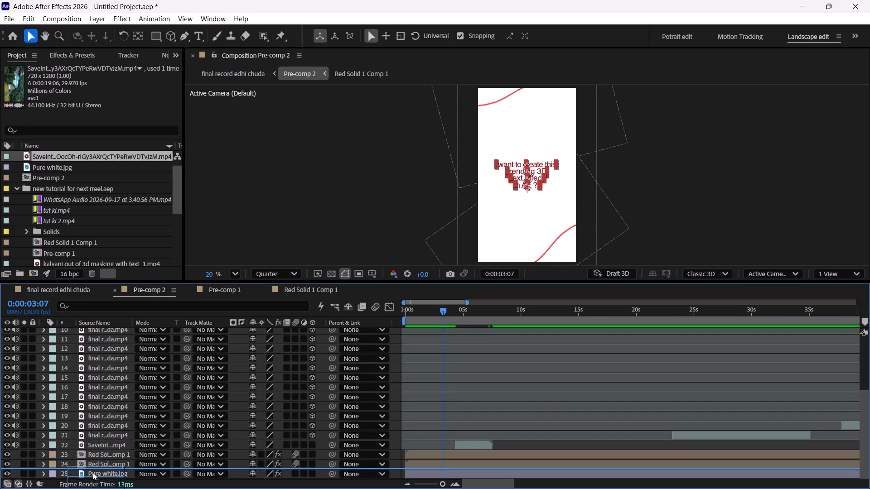
drag(92, 472, 92, 427)
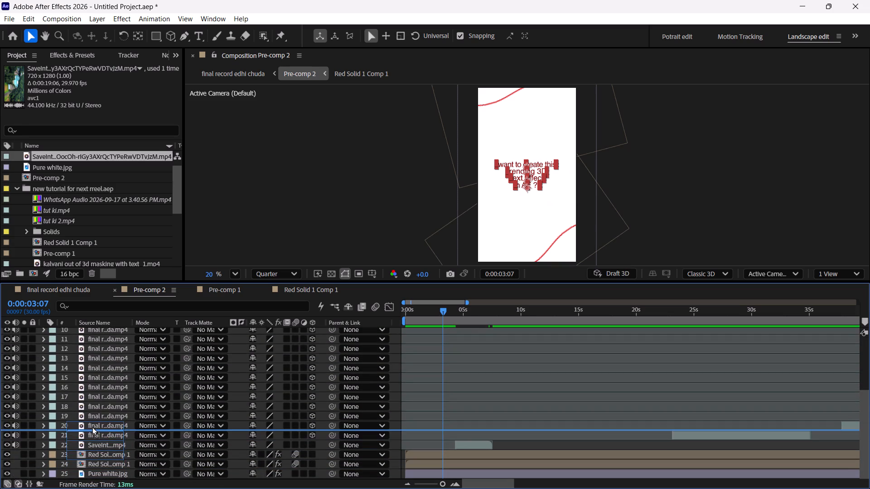
drag(92, 427, 93, 409)
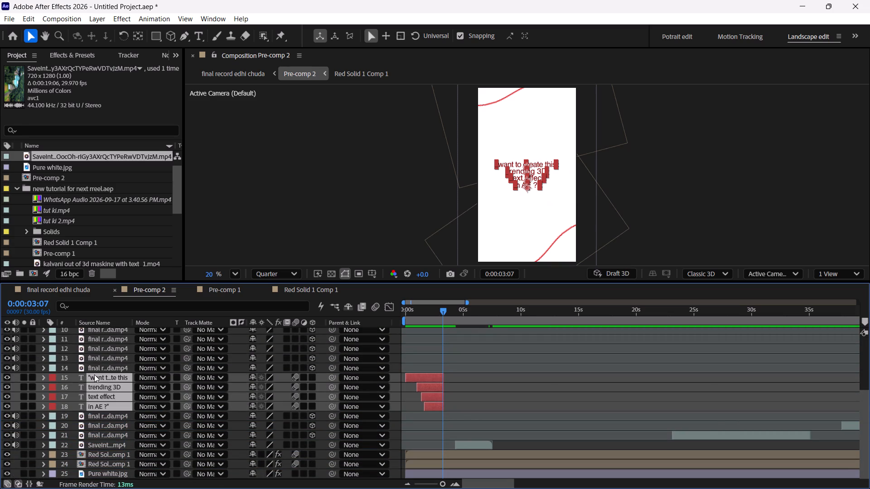
drag(94, 374, 106, 449)
Shift the SaveInta.com clip to start at 0:00:03:07, right where the title text ends.
drag(475, 407, 464, 407)
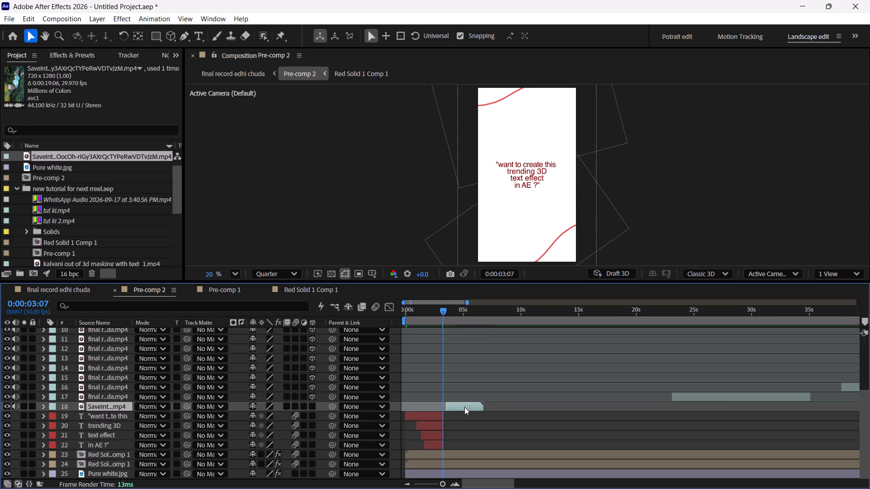
drag(464, 407, 462, 407)
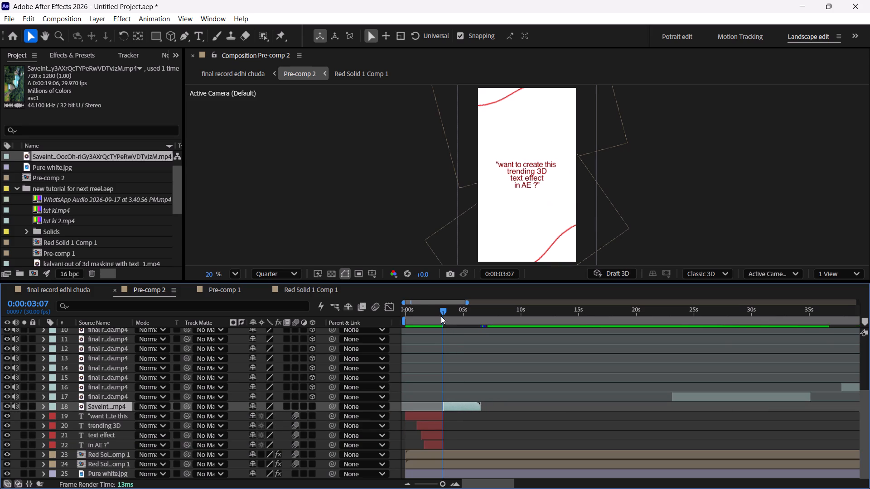
Preview Pre-comp 2 from the beginning through the new clip and mute the SaveInta.com clip's audio.
drag(439, 311, 348, 307)
key(space)
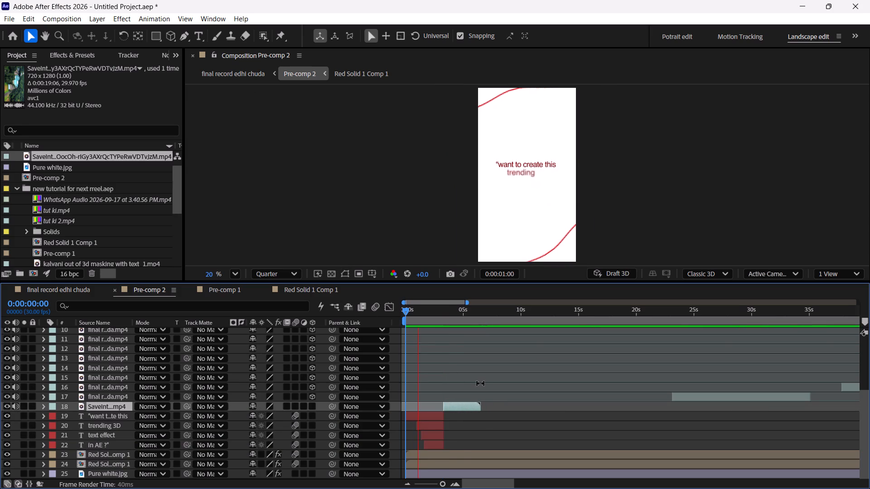
click(15, 405)
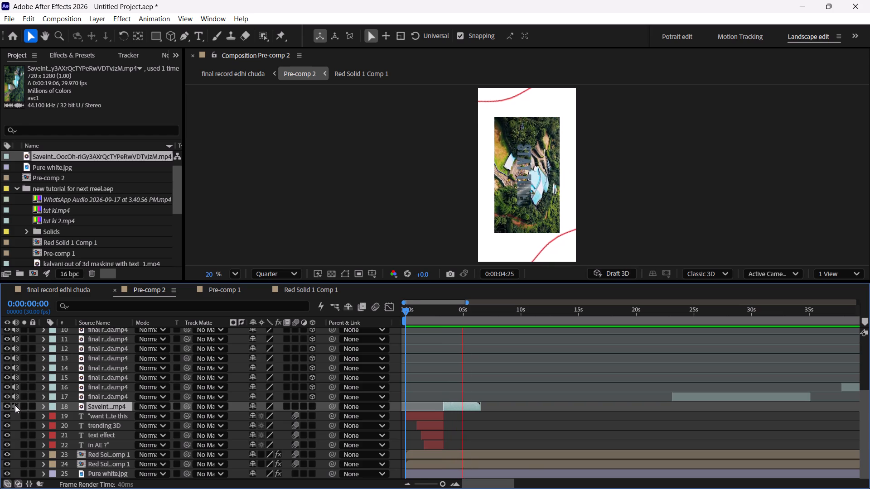
key(space)
Set the SaveInta.com clip's rotation to -90° after trying 90°, and preview the rotated clip in Pre-comp 2.
right_click(457, 405)
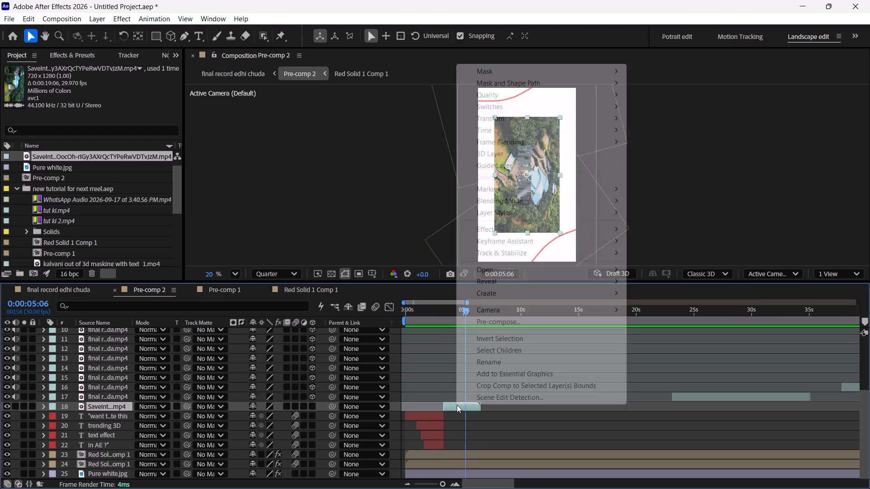
click(457, 405)
key(r)
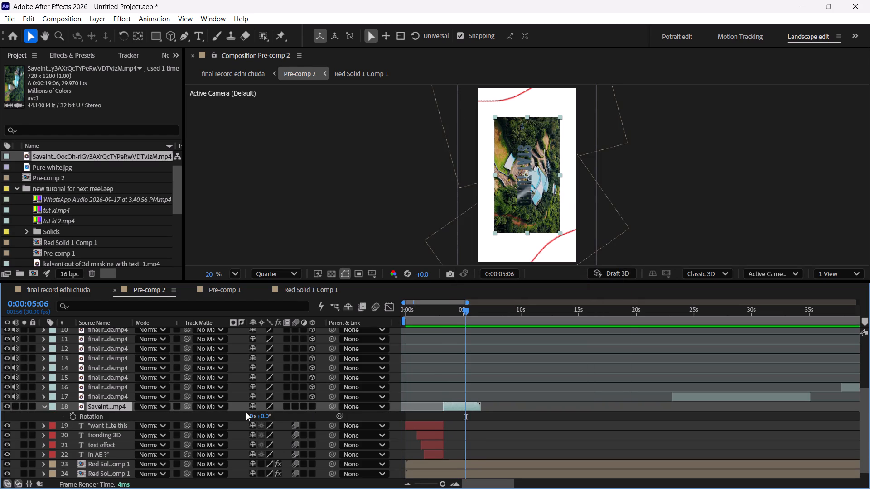
click(265, 417)
text(90)
key(Return)
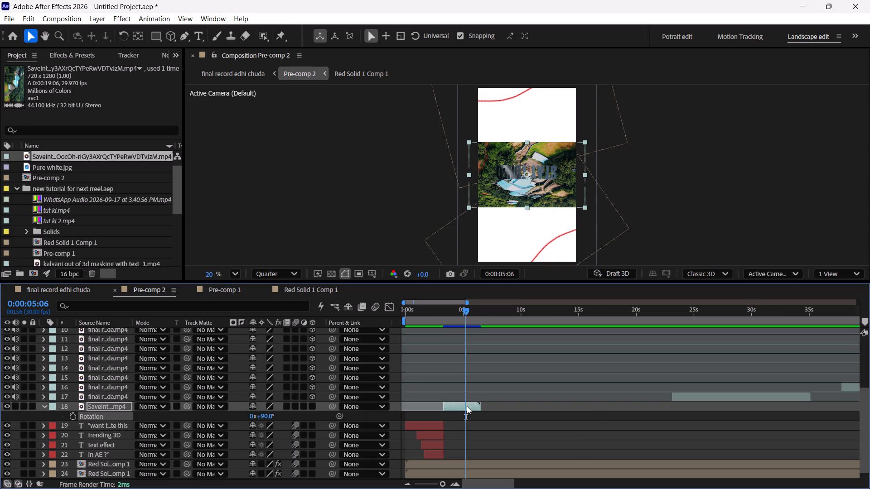
click(265, 416)
text(-90)
key(Return)
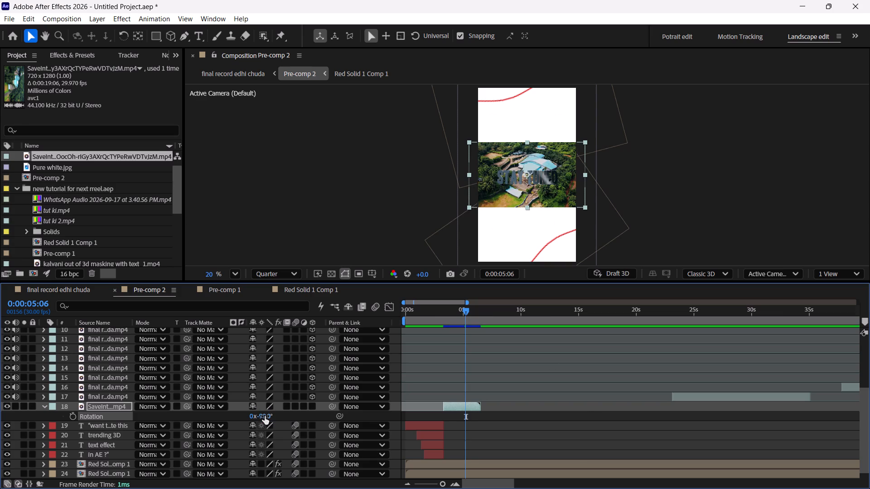
key(space)
key(space)
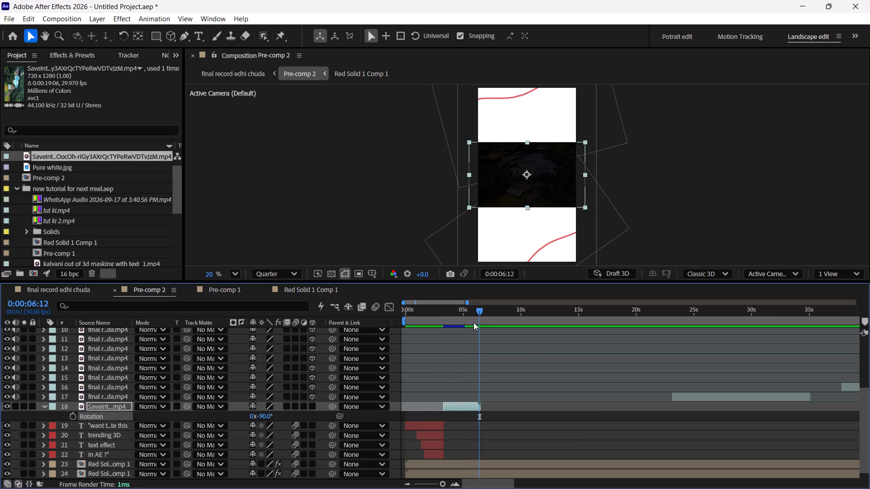
click(476, 321)
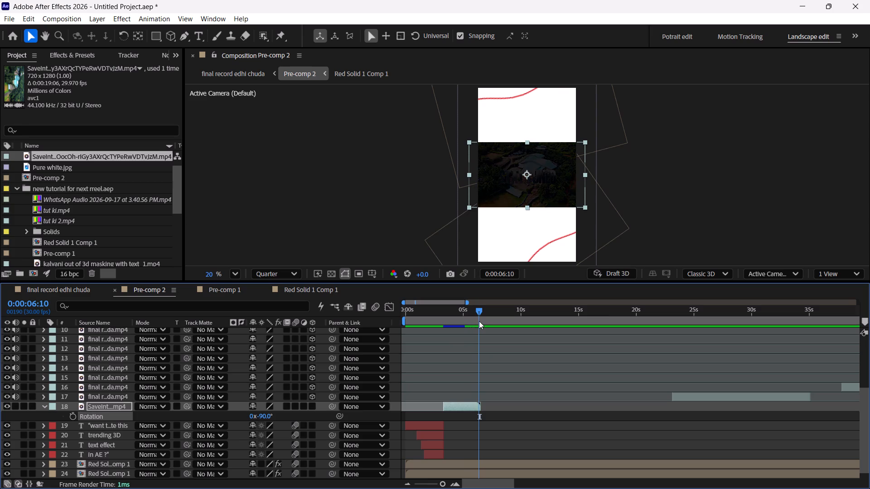
drag(477, 314, 431, 307)
key(space)
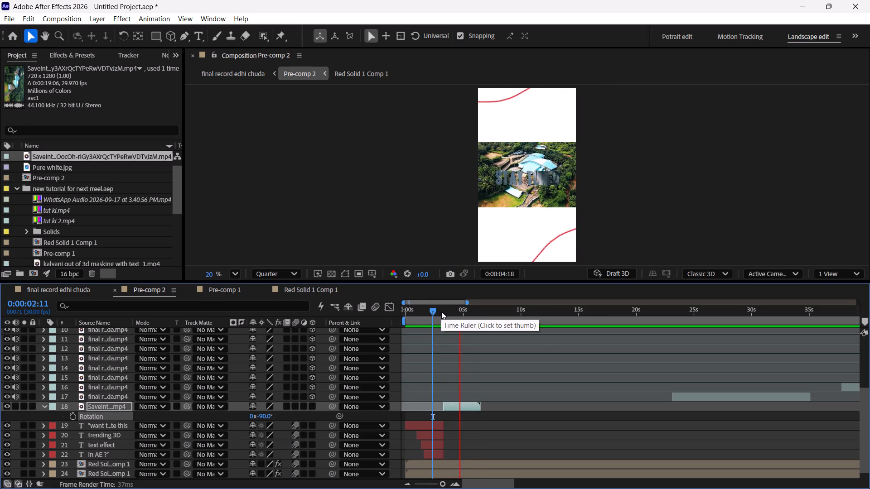
key(space)
Slide Null 1, Camera 1 and all the final record clips (layers 1 to 17) together earlier to start at about 6 seconds.
scroll(637, 373, left, 1)
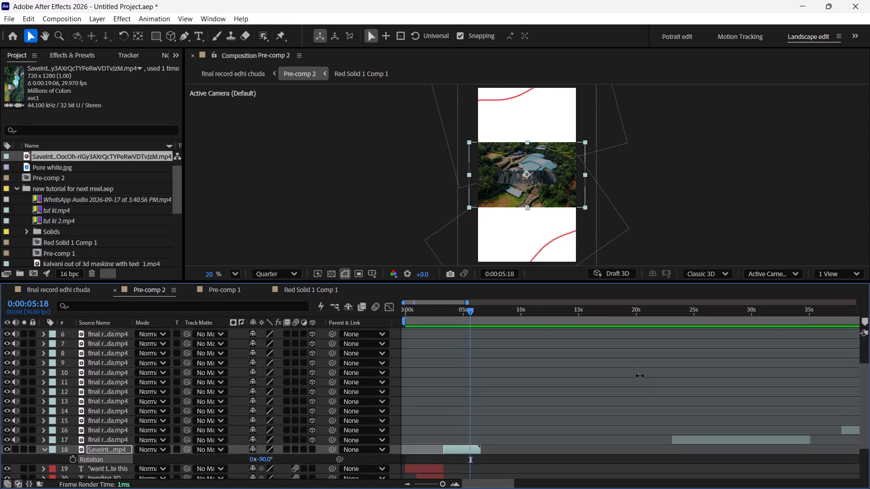
scroll(640, 376, left, 2)
drag(442, 482, 442, 483)
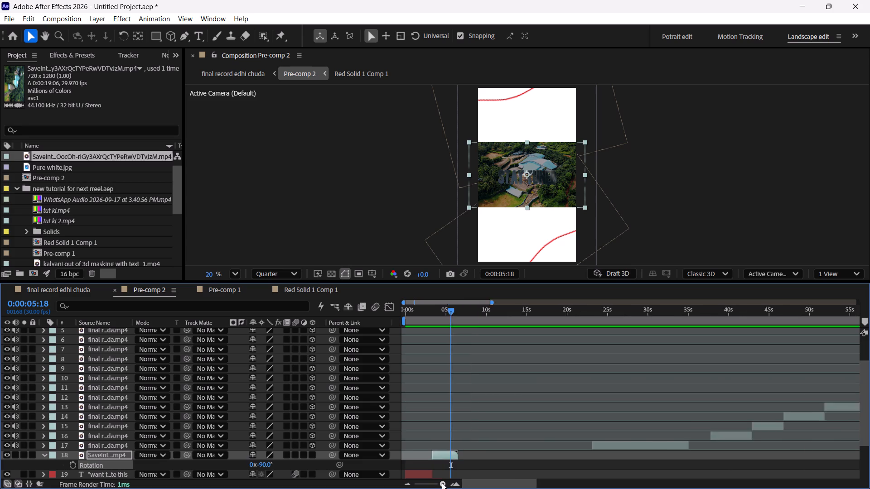
drag(442, 483, 425, 486)
scroll(475, 422, up, 3)
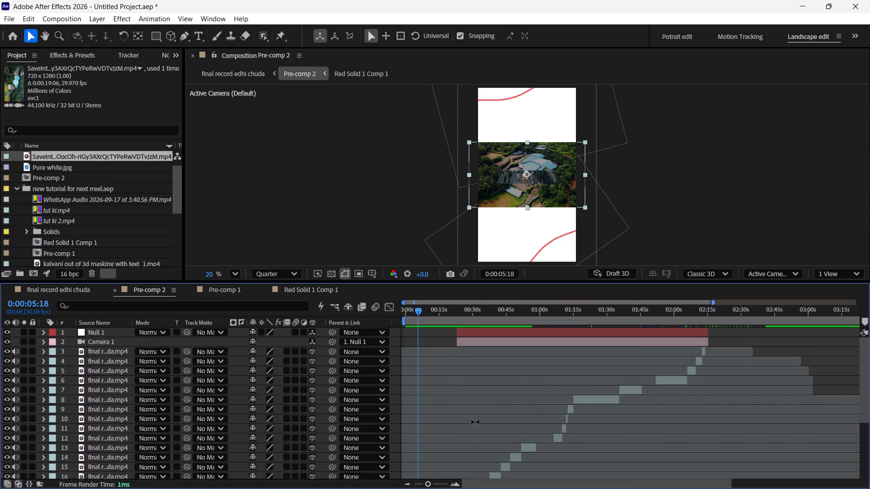
click(471, 334)
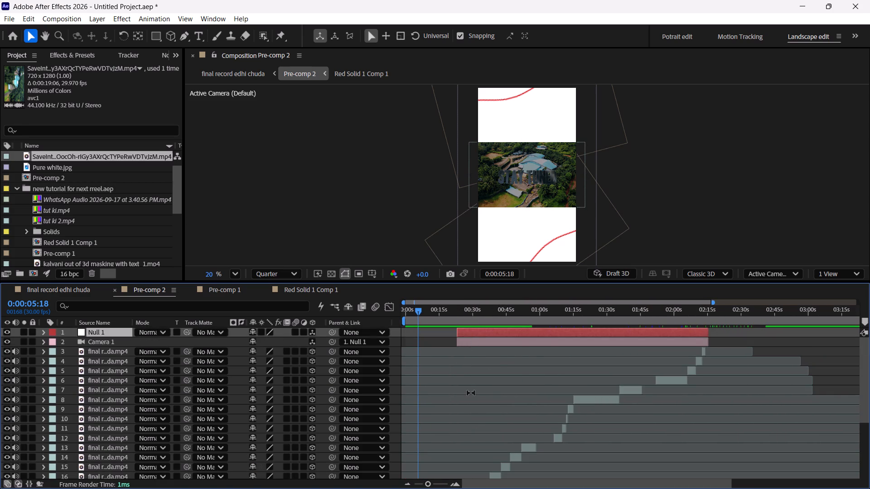
scroll(471, 394, down, 3)
shift+click(471, 388)
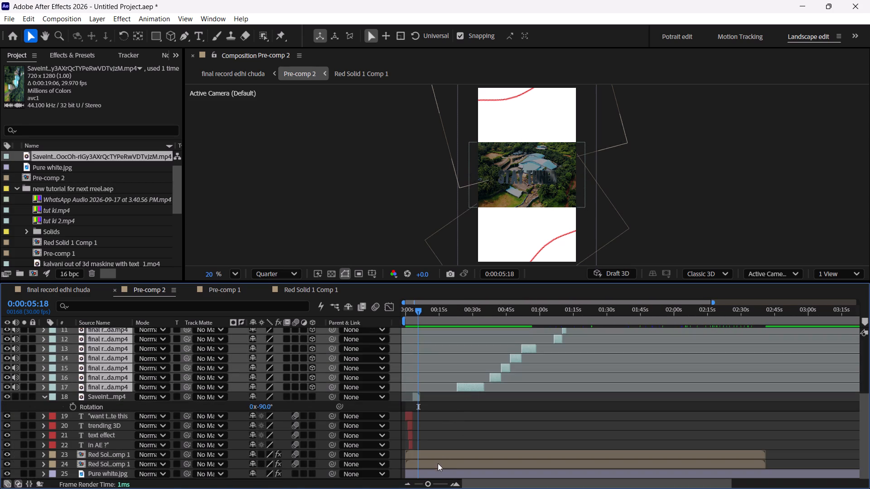
triple_click(453, 486)
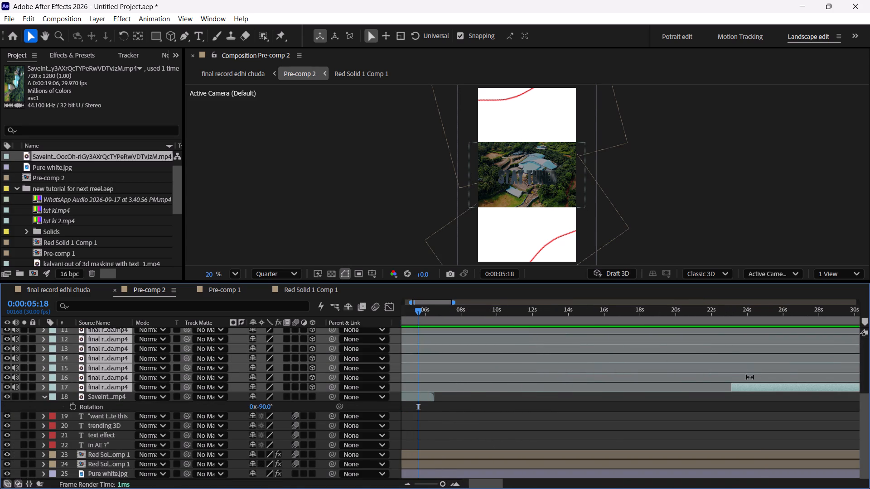
drag(759, 387, 454, 388)
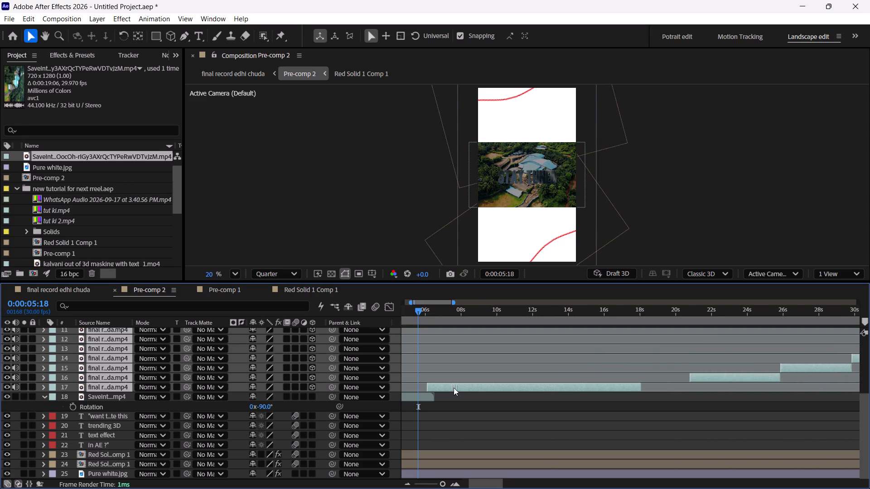
drag(454, 388, 452, 390)
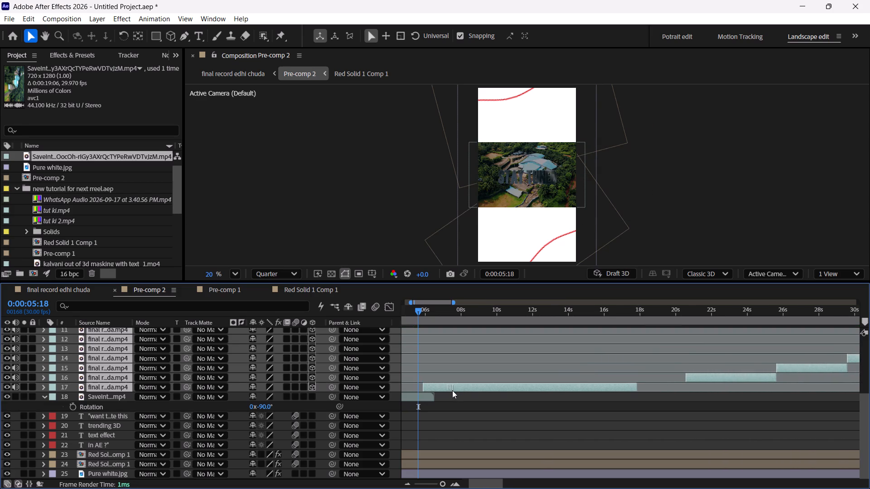
drag(452, 390, 453, 391)
Mute the audio of all the selected final record clips, starting from layer 3, and clear the selection.
scroll(435, 343, up, 3)
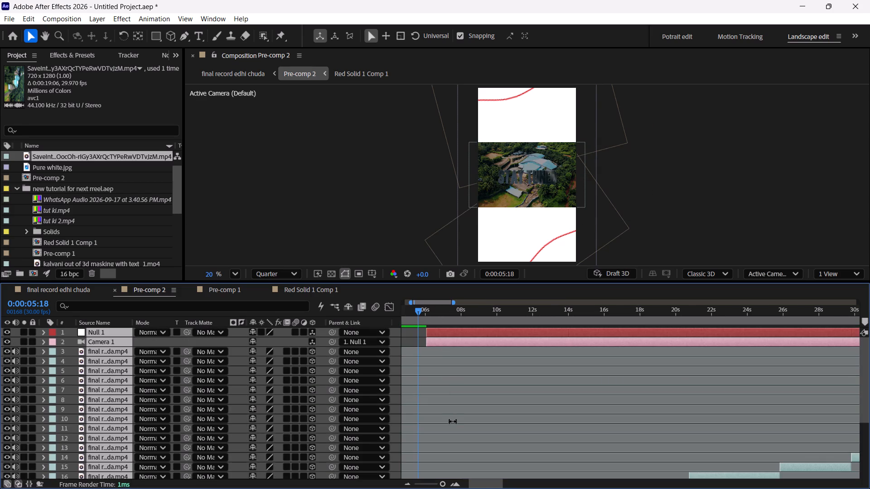
click(453, 422)
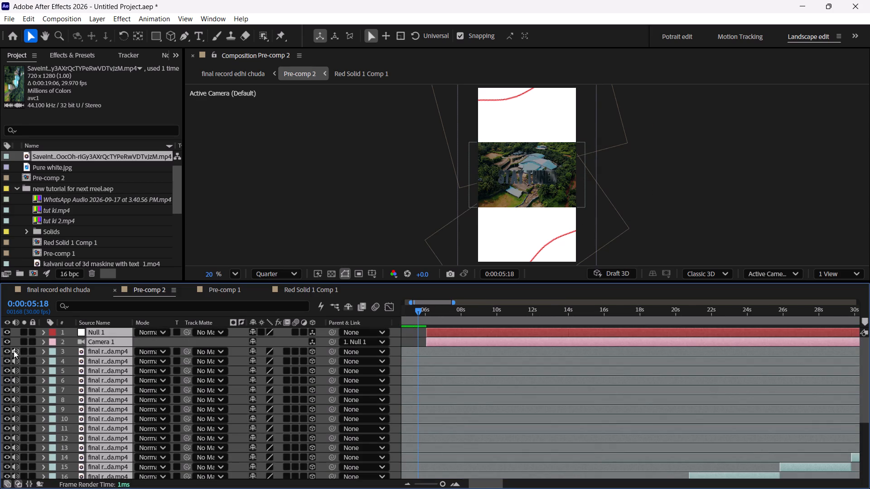
click(14, 350)
click(418, 337)
Preview Pre-comp 2 from the beginning and recheck the transition from the SaveInta.com clip to the first screen-recording clip.
drag(416, 314, 313, 311)
key(space)
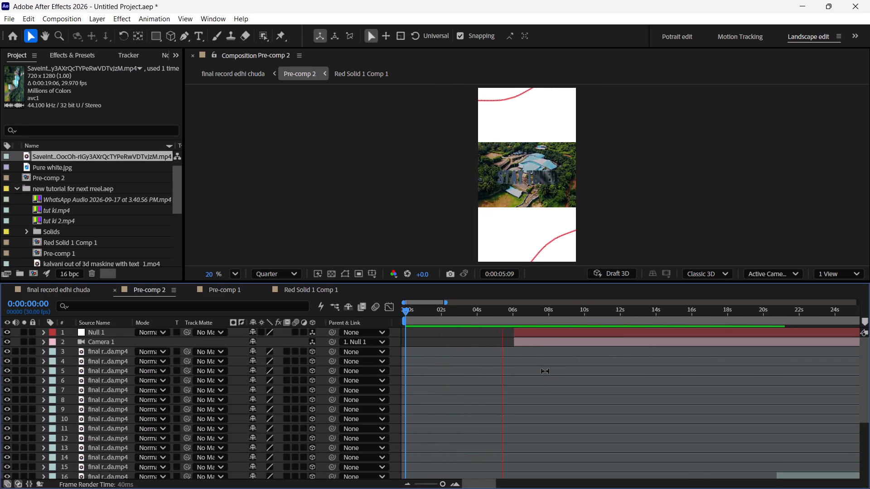
key(space)
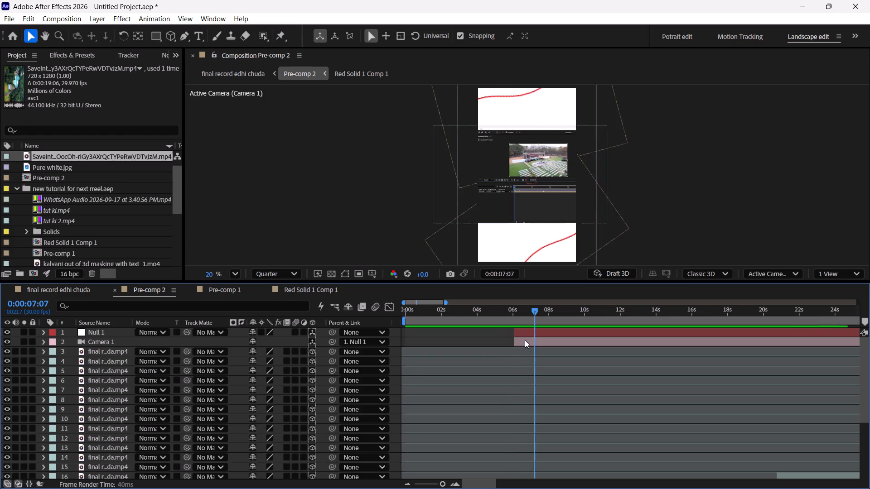
scroll(517, 389, down, 3)
drag(531, 307, 495, 315)
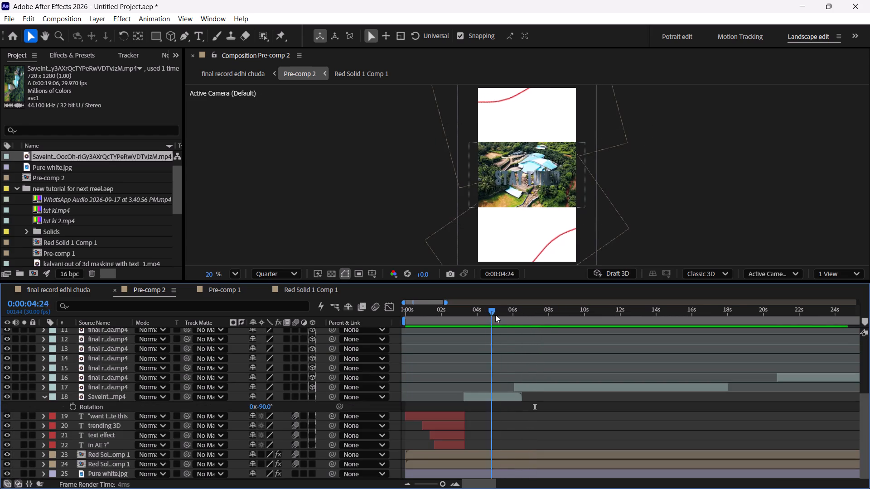
drag(495, 315, 511, 321)
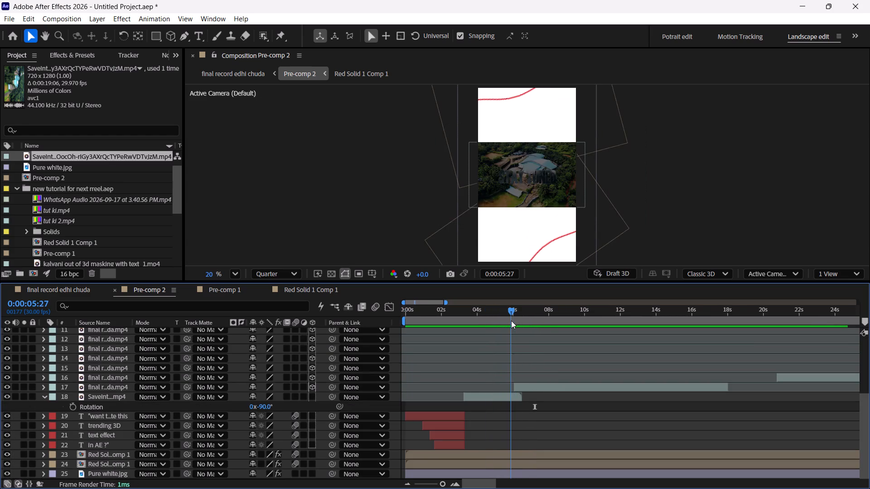
drag(511, 321, 502, 319)
key(space)
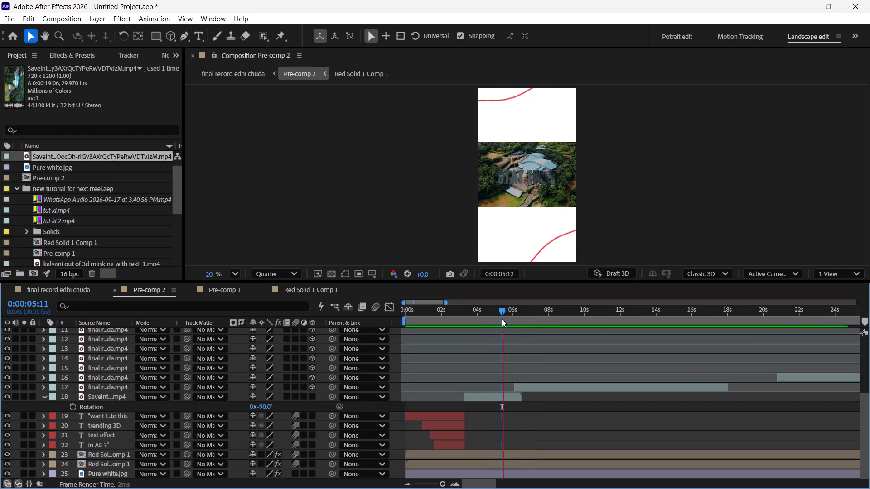
key(space)
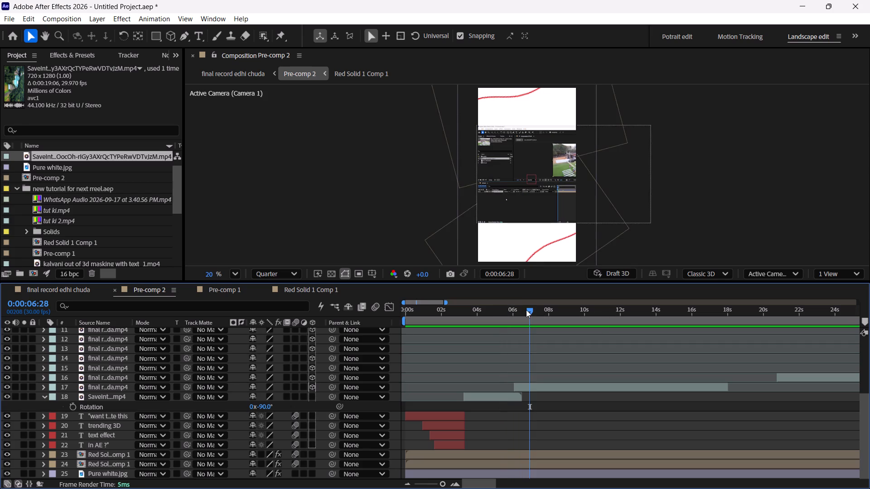
drag(525, 311, 507, 325)
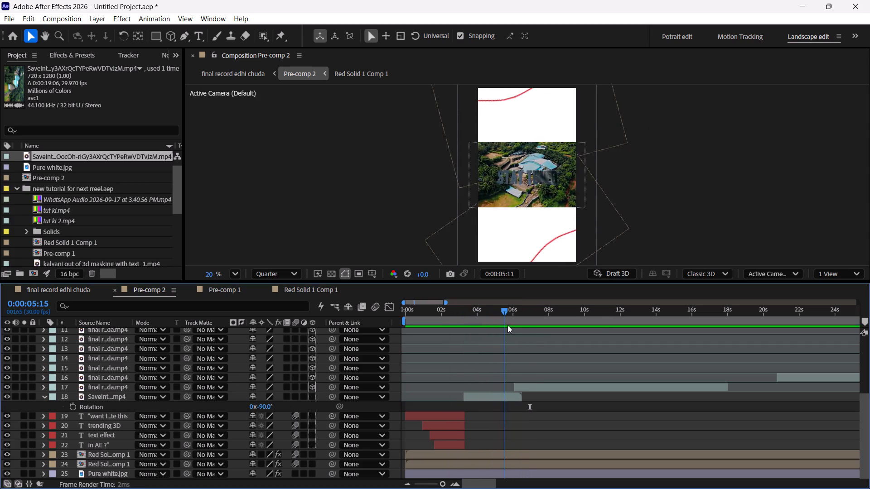
drag(507, 325, 528, 336)
drag(528, 336, 517, 334)
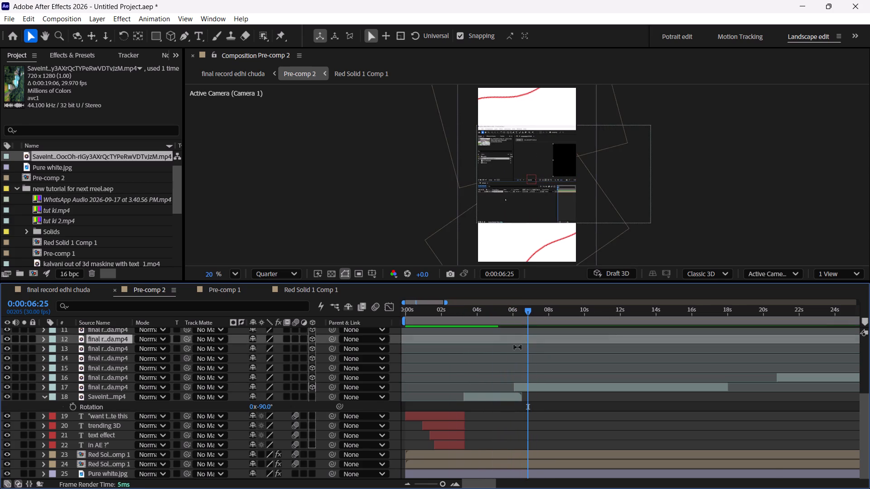
Play on from 0:00:06:25 and examine how all layers, including the red lines and white background, span the full timeline.
scroll(517, 347, up, 4)
key(space)
drag(442, 483, 434, 483)
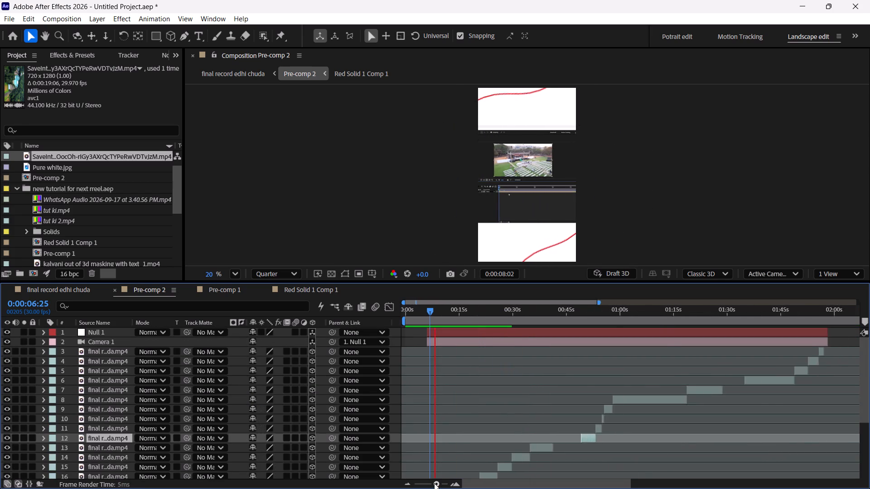
drag(434, 483, 439, 488)
scroll(493, 367, down, 4)
scroll(495, 417, down, 2)
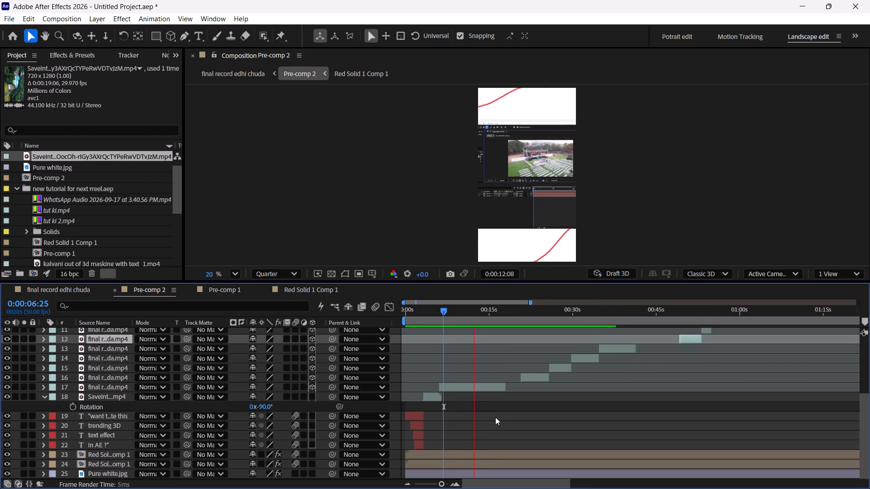
scroll(495, 417, down, 1)
scroll(480, 421, left, 11)
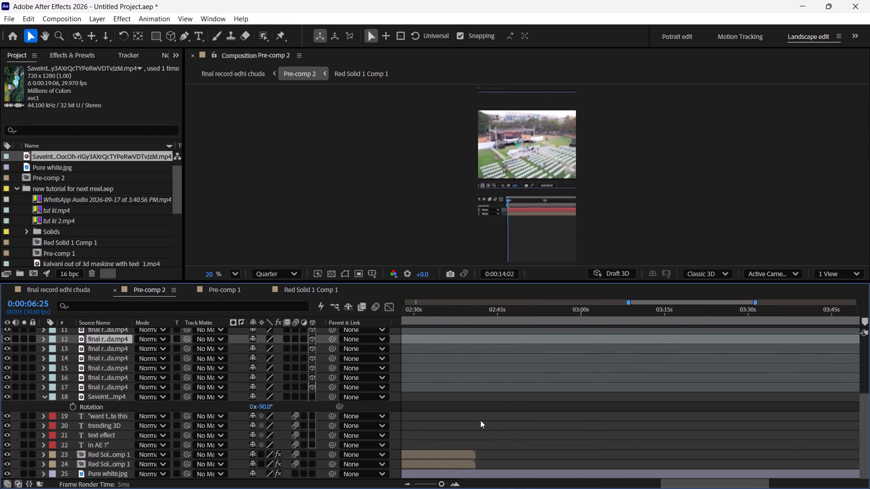
scroll(480, 420, left, 1)
drag(438, 479, 431, 481)
drag(441, 484, 436, 484)
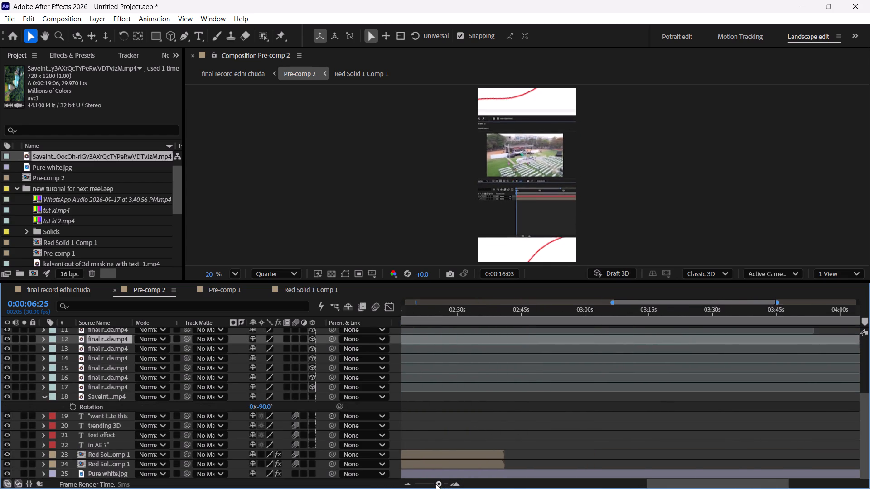
drag(436, 484, 413, 473)
scroll(582, 412, up, 3)
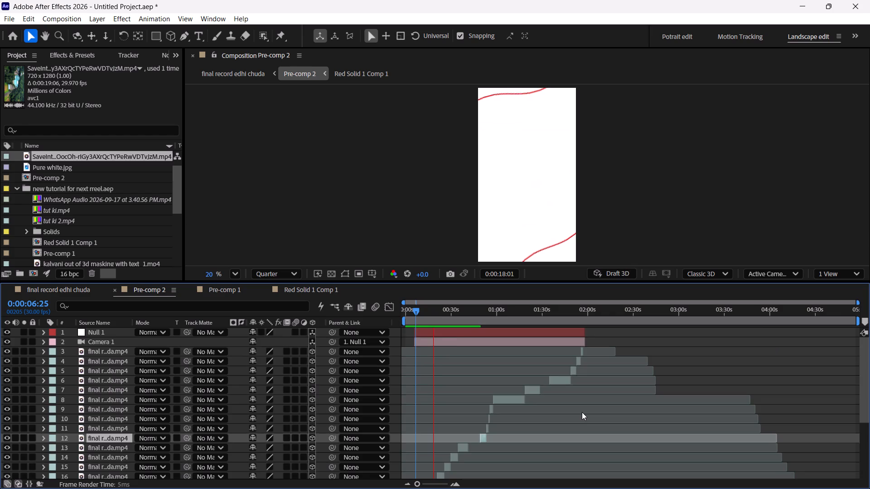
scroll(582, 412, down, 1)
scroll(582, 412, up, 1)
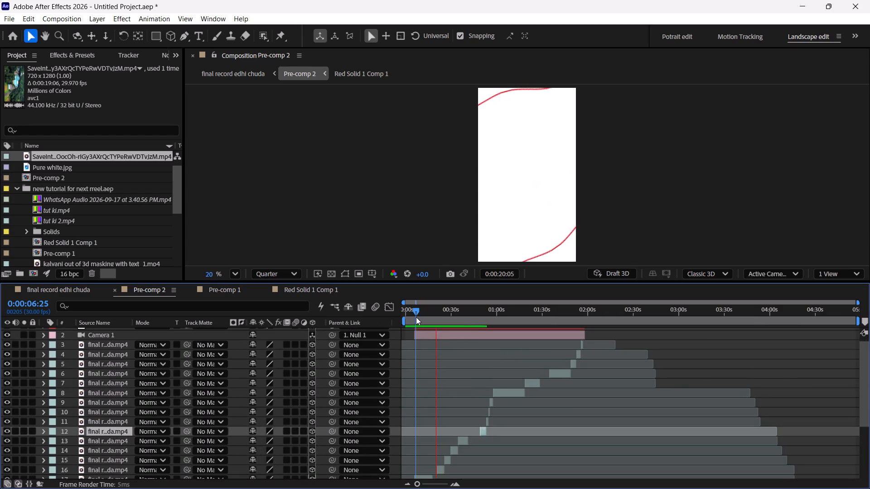
Move the current time to 0:01:58:10, at the end of Null 1 and Camera 1, and collapse the SaveInta.com clip's properties.
drag(414, 311, 584, 368)
scroll(588, 370, down, 2)
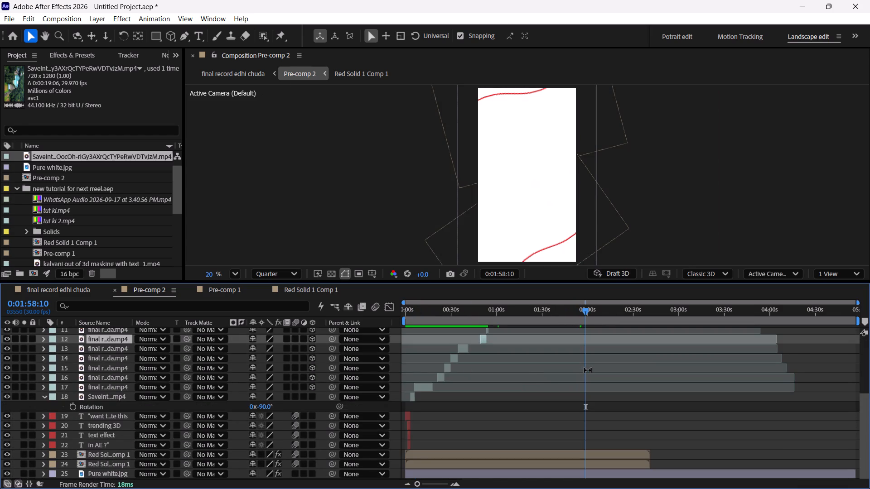
scroll(588, 370, down, 3)
click(46, 396)
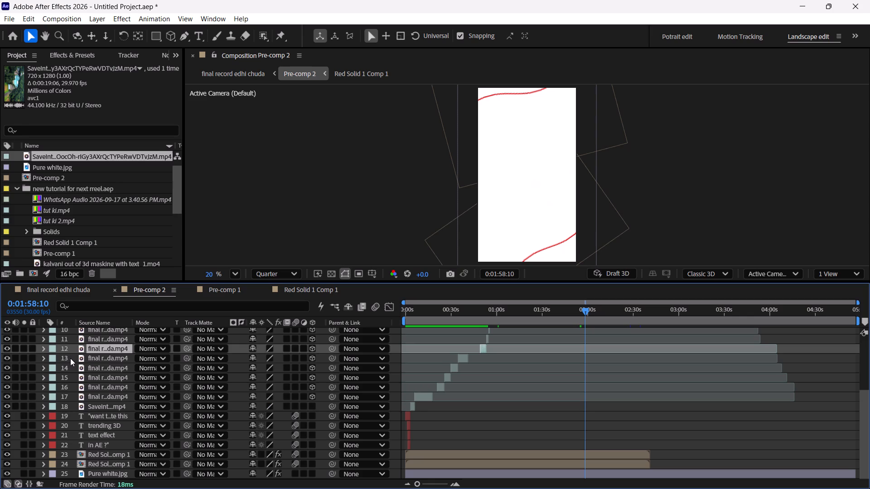
Save the project as "3d turotial ra babuuu" in the PROJECT FILES OF AE folder.
key(ctrl+s)
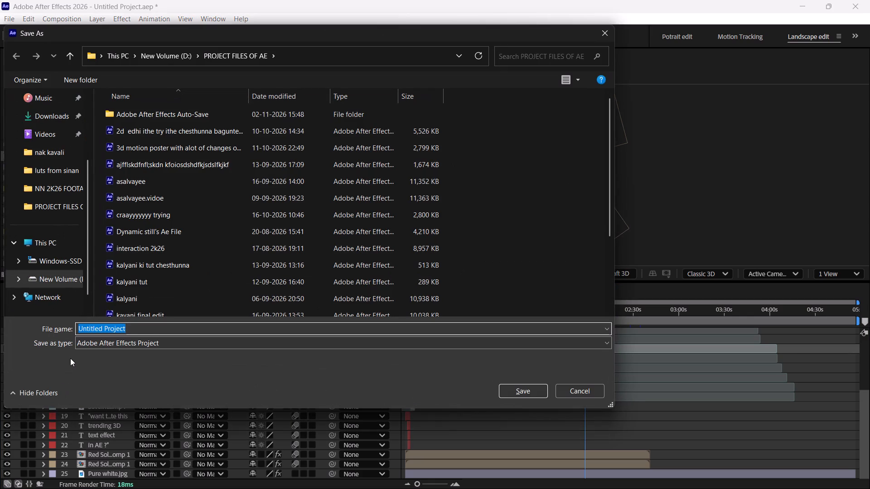
text(3d turotial ra babuuu)
key(Return)
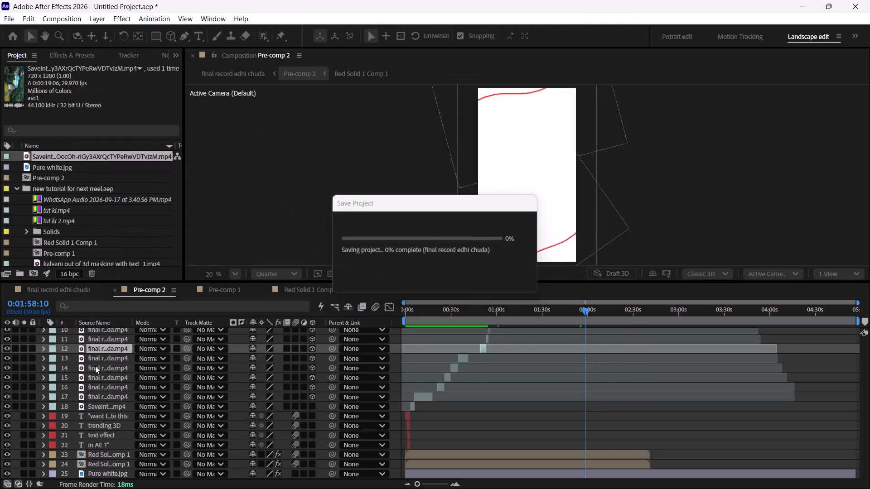
Preview Pre-comp 2 from 0:00:00:00 and examine the title, the SaveInta.com clip and the first screen-recording clips.
drag(585, 312, 352, 315)
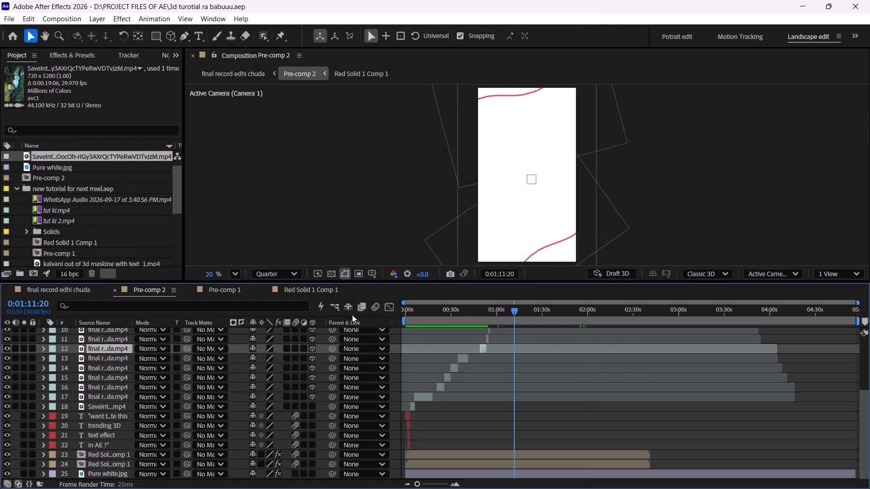
drag(352, 315, 333, 315)
key(space)
scroll(494, 352, up, 1)
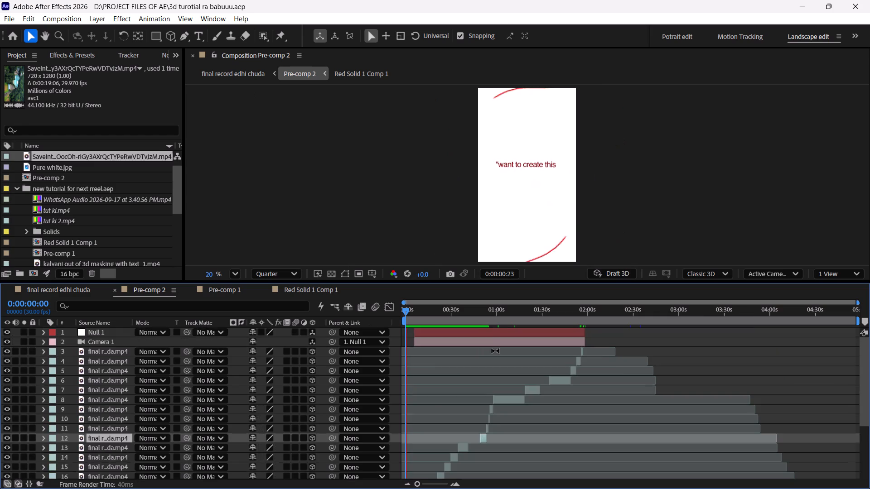
scroll(497, 348, down, 1)
scroll(512, 362, up, 3)
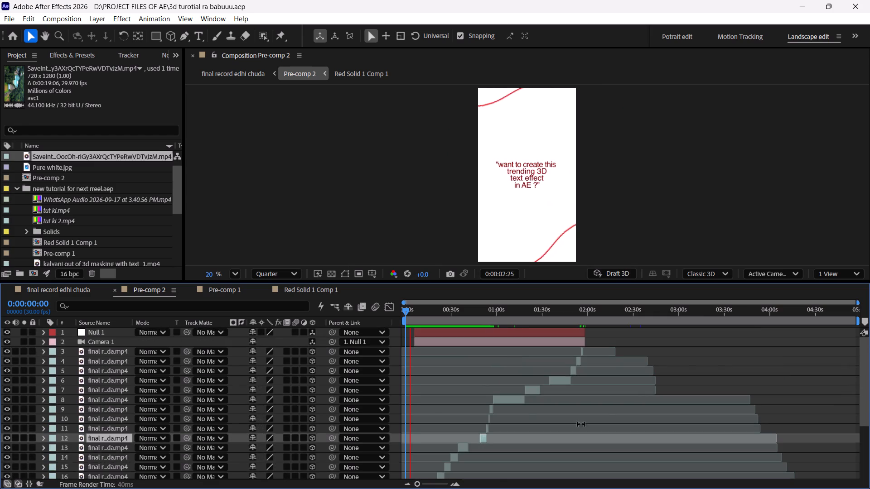
click(716, 363)
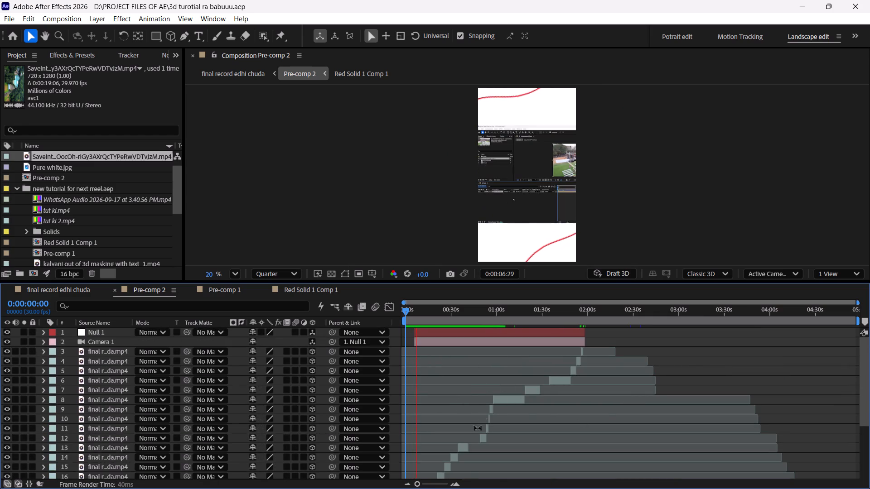
double_click(456, 483)
scroll(507, 418, left, 1)
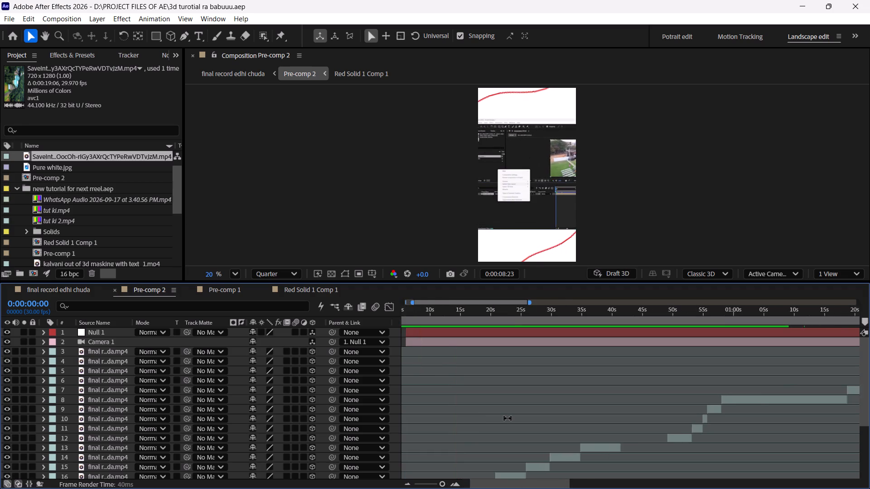
scroll(507, 418, left, 3)
drag(444, 483, 432, 482)
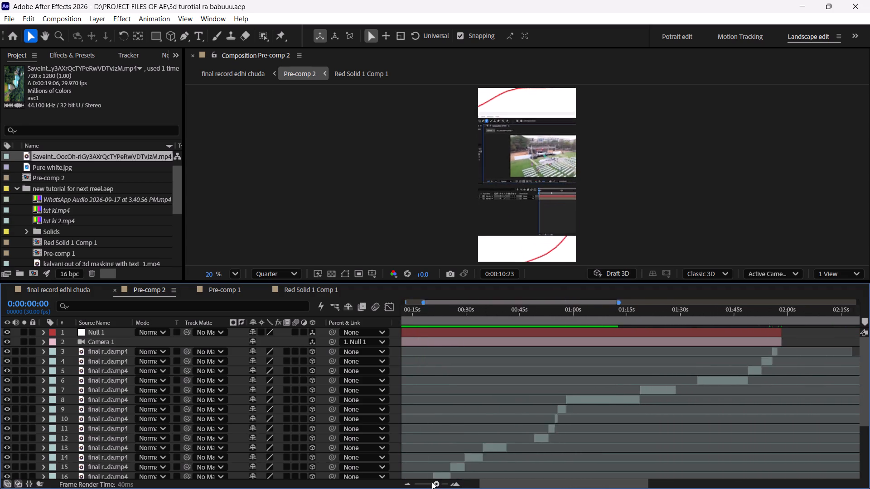
drag(432, 482, 422, 477)
Scrub through Pre-comp 2 to about 0:02:00:06 and examine the sequence of screen-recording clips through the last one.
drag(410, 308, 459, 331)
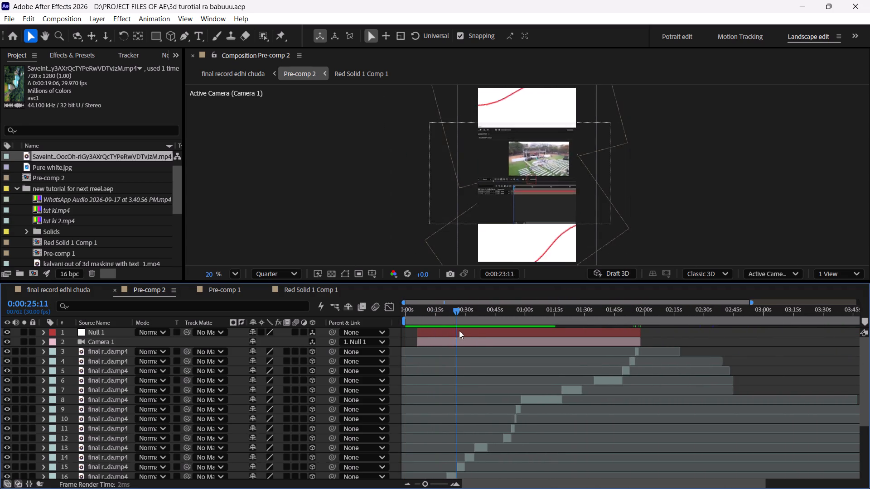
drag(459, 331, 539, 350)
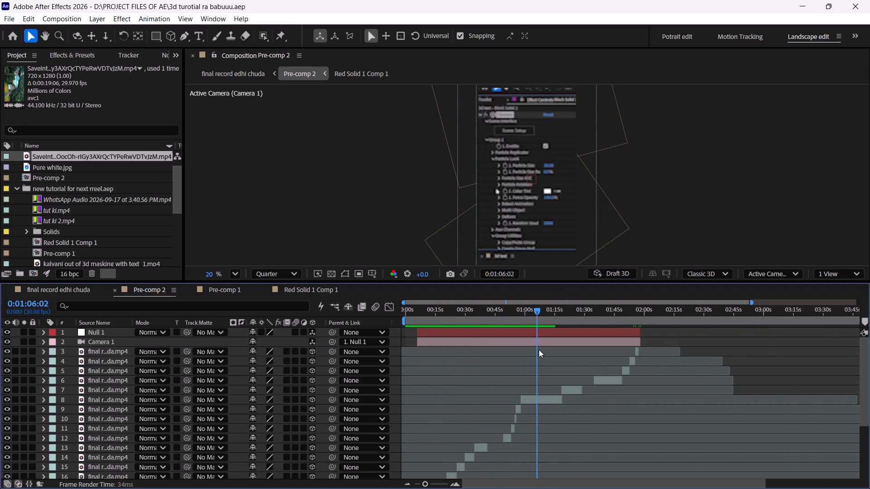
drag(539, 350, 593, 366)
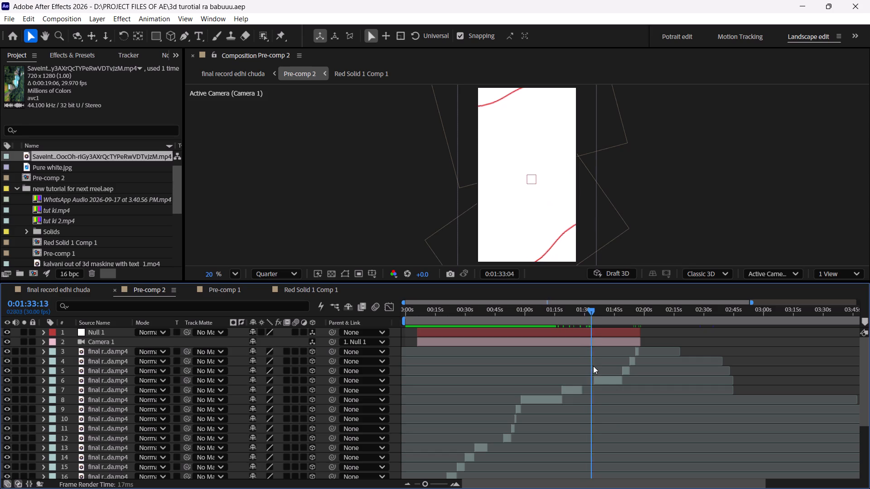
drag(593, 366, 645, 392)
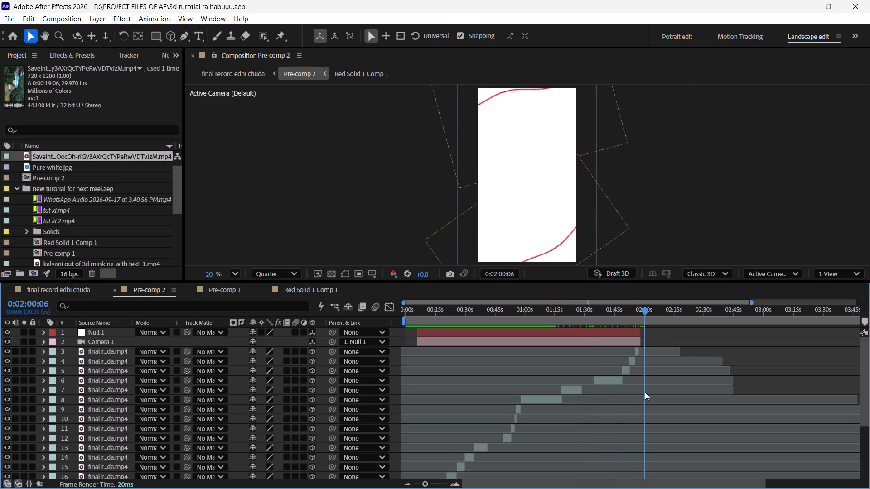
drag(645, 392, 636, 413)
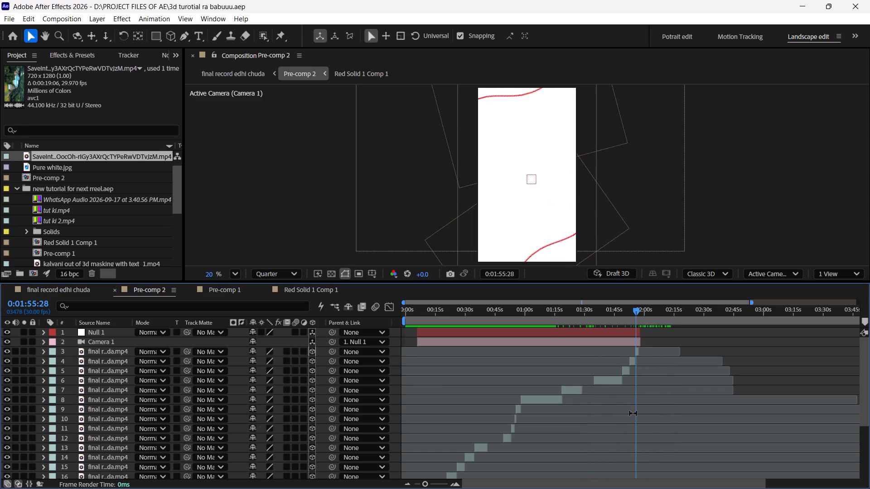
scroll(633, 413, down, 4)
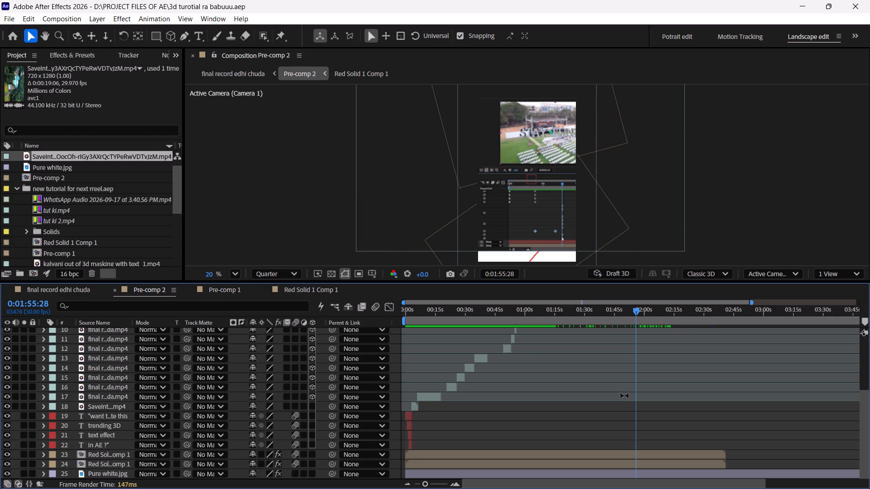
scroll(619, 382, up, 4)
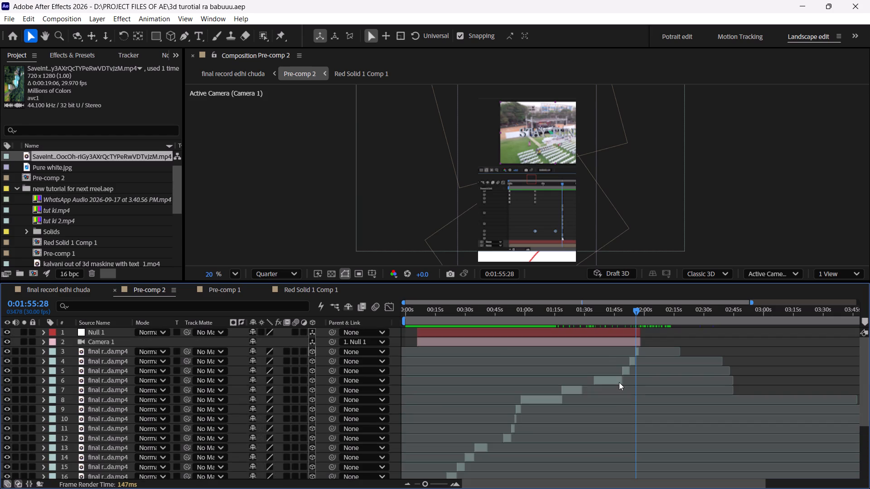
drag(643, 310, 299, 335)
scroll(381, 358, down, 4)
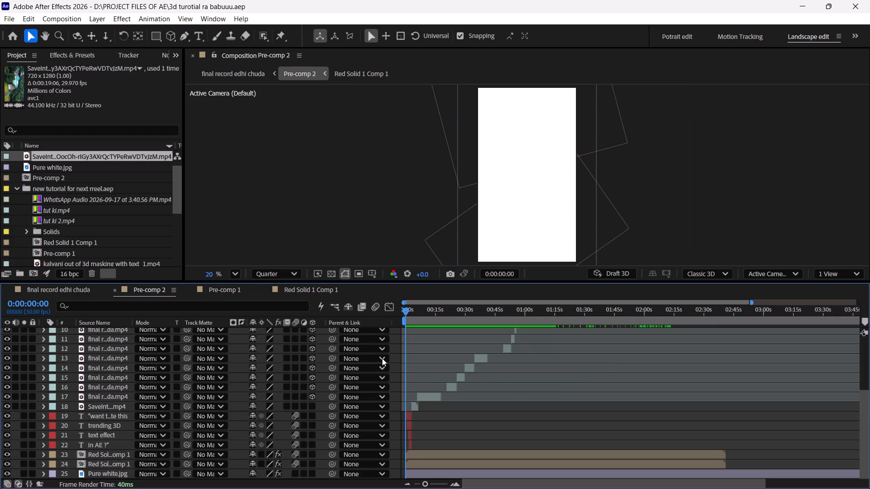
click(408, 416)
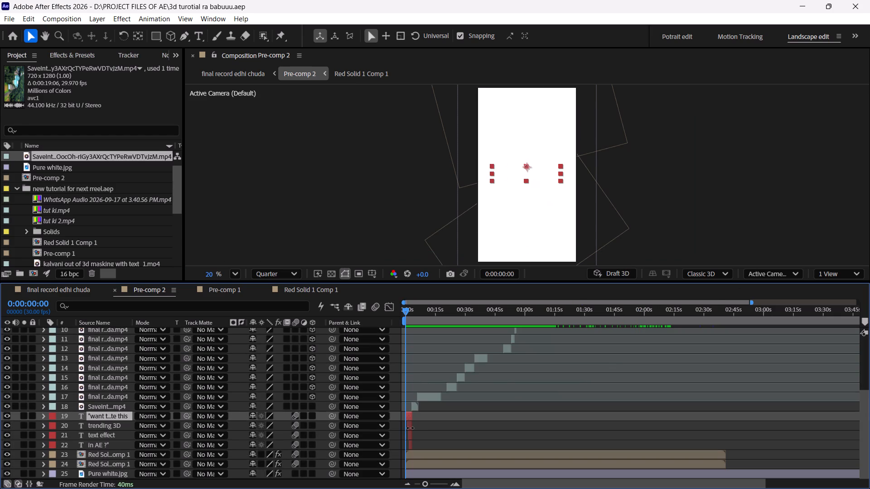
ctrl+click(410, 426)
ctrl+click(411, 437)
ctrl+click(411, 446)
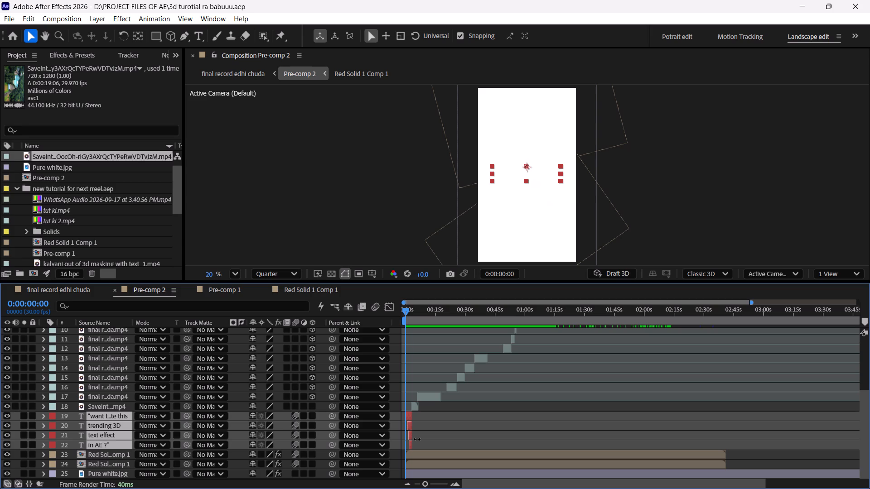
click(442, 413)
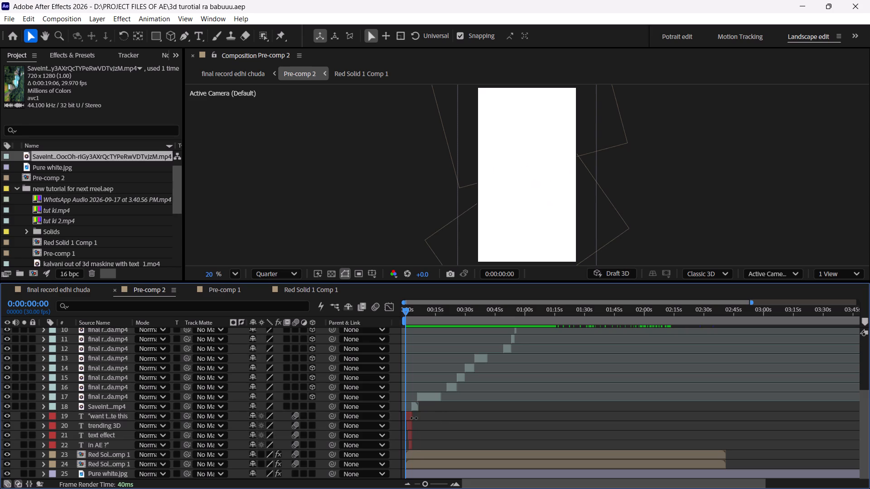
Duplicate the "want to create this and trending 3D text layers and move the copies above Null 1 in the layer stack.
click(411, 417)
ctrl+scroll(411, 417, down, 1)
ctrl+click(407, 427)
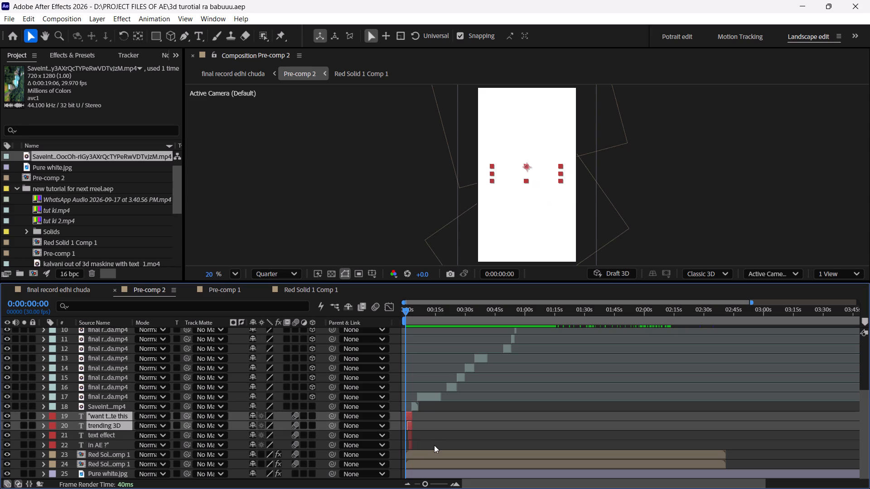
key(ctrl+c)
key(ctrl+d)
drag(120, 416, 120, 398)
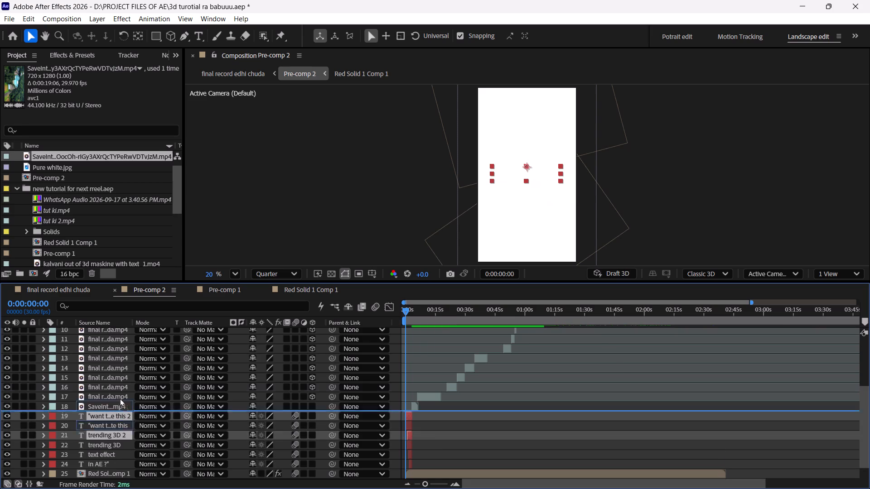
drag(120, 398, 119, 329)
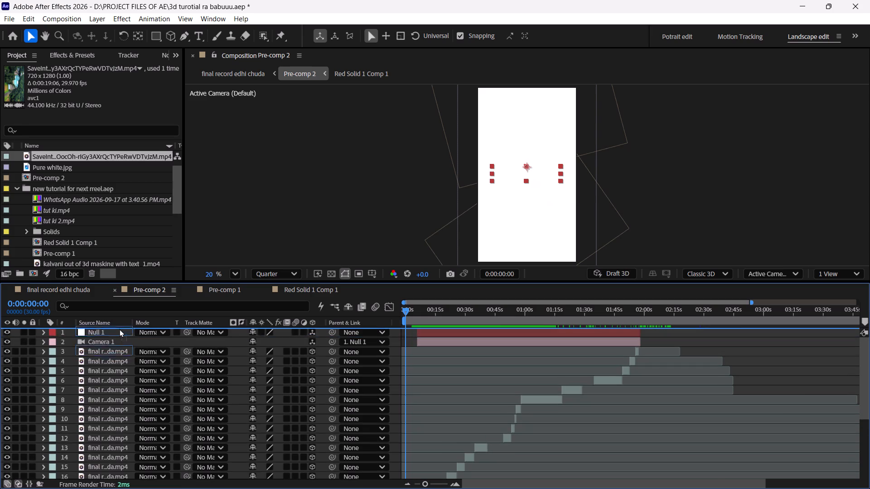
drag(119, 329, 119, 328)
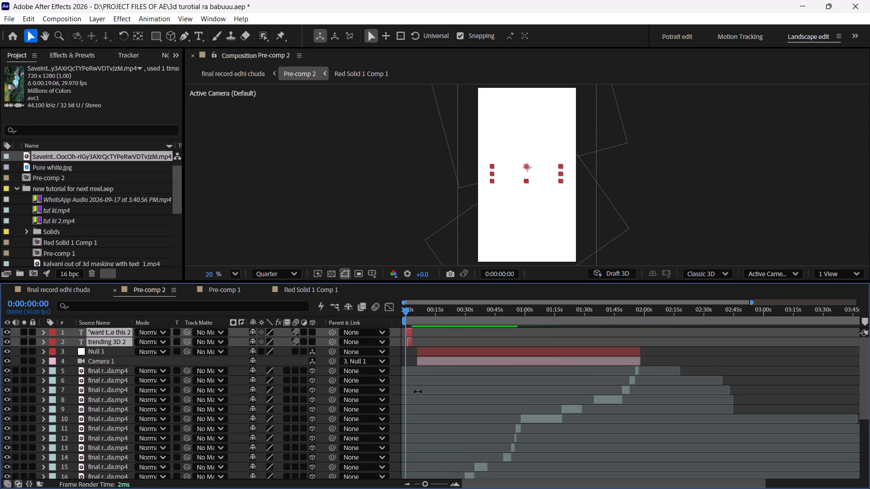
Shift both duplicated text layers in time to just after the end of Null 1 and Camera 1, at about 0:01:59.
click(453, 483)
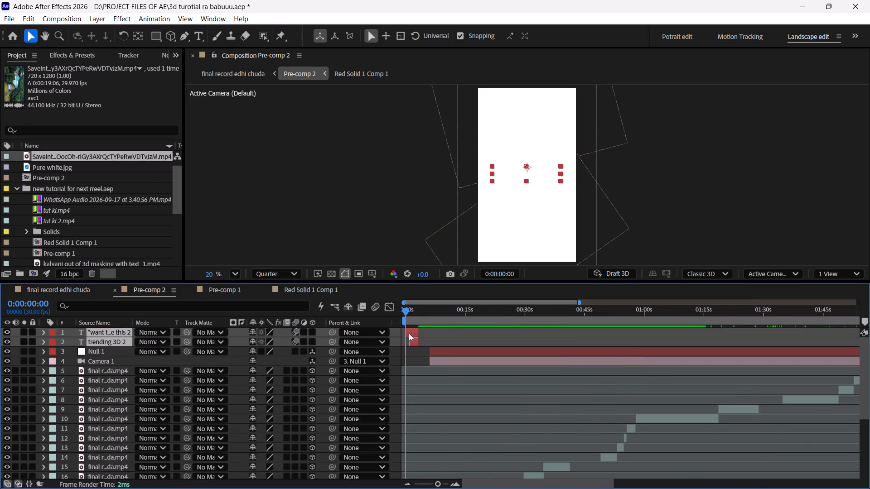
drag(410, 333, 696, 392)
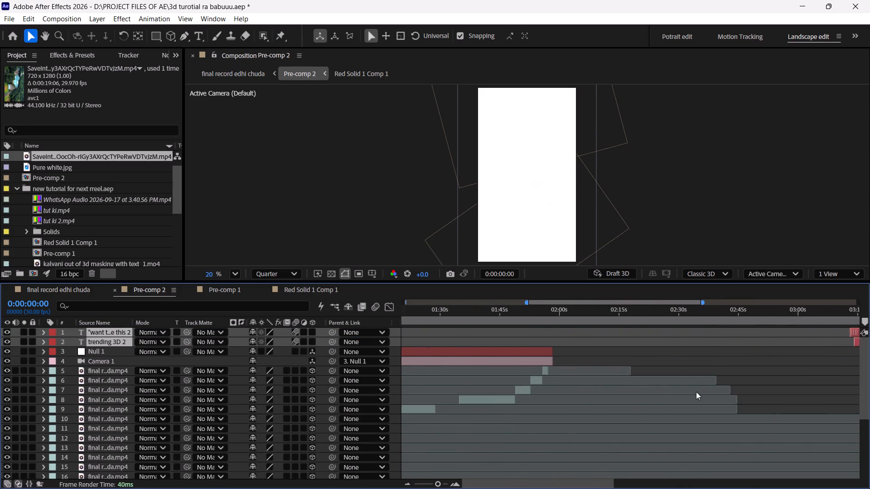
drag(696, 392, 558, 394)
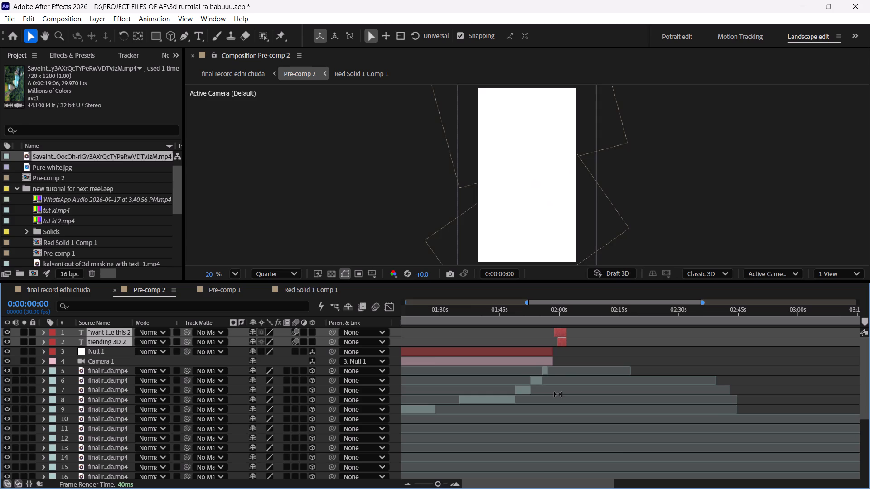
Set the current time to 0:01:57:06, where the last final record clip ends, and align the start of the duplicated text pair to it.
key(space)
key(space)
drag(414, 312, 855, 361)
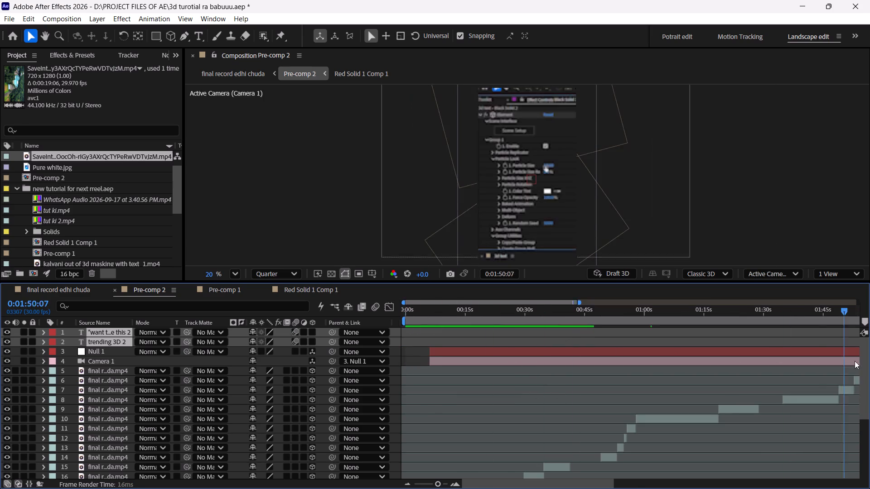
drag(855, 361, 671, 372)
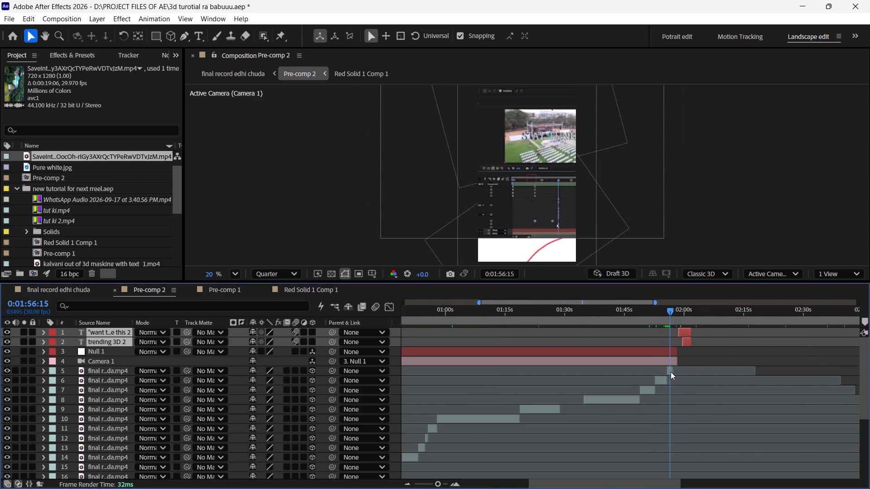
drag(671, 372, 670, 373)
scroll(505, 436, left, 1)
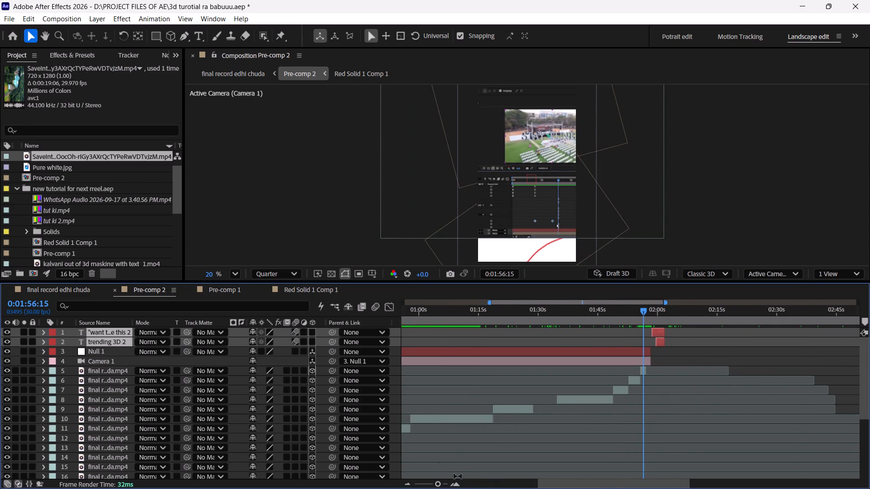
double_click(452, 487)
drag(640, 312, 587, 324)
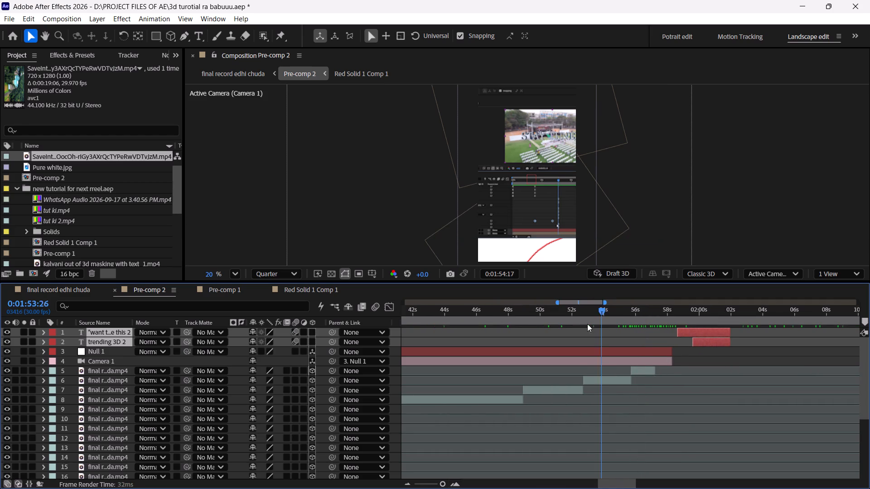
drag(587, 324, 651, 336)
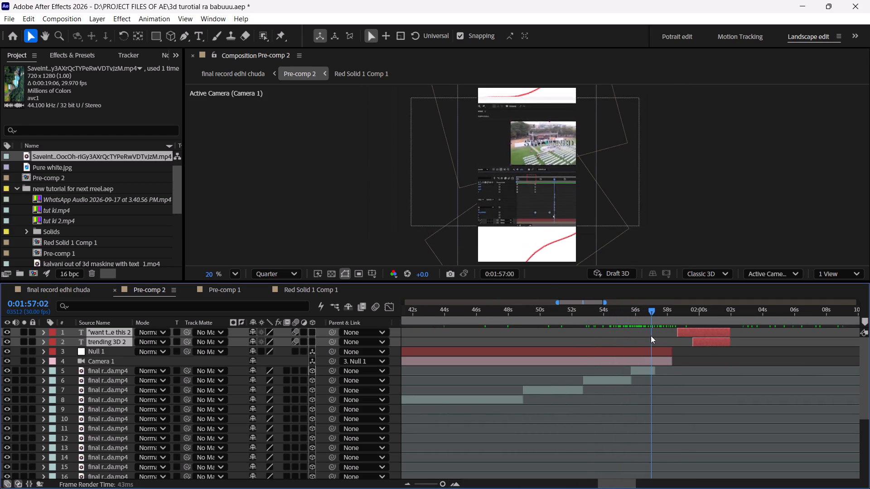
drag(651, 336, 653, 336)
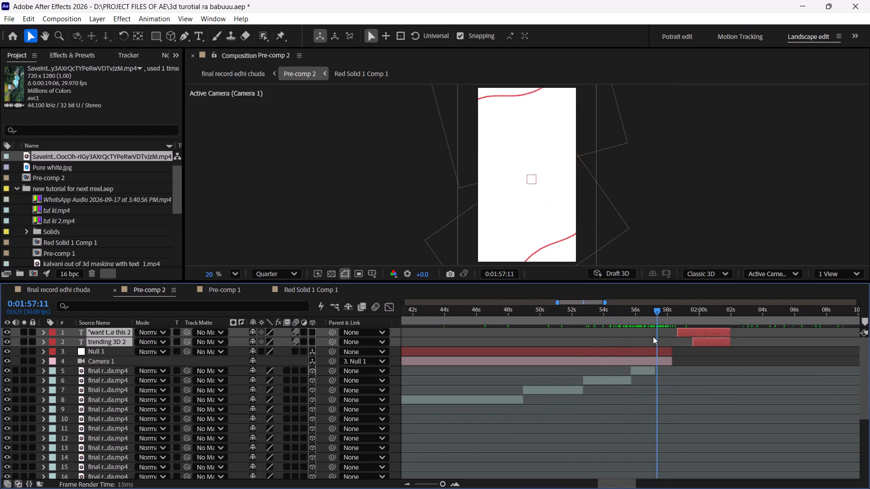
drag(653, 336, 652, 336)
drag(710, 331, 691, 329)
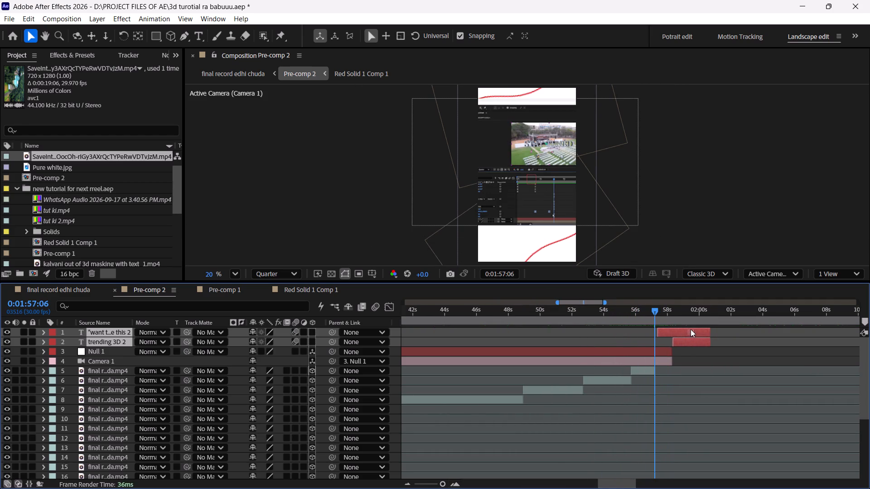
drag(691, 329, 688, 329)
Play and scrub from the end of the last final record clip through the duplicated text pair to check the transition.
key(space)
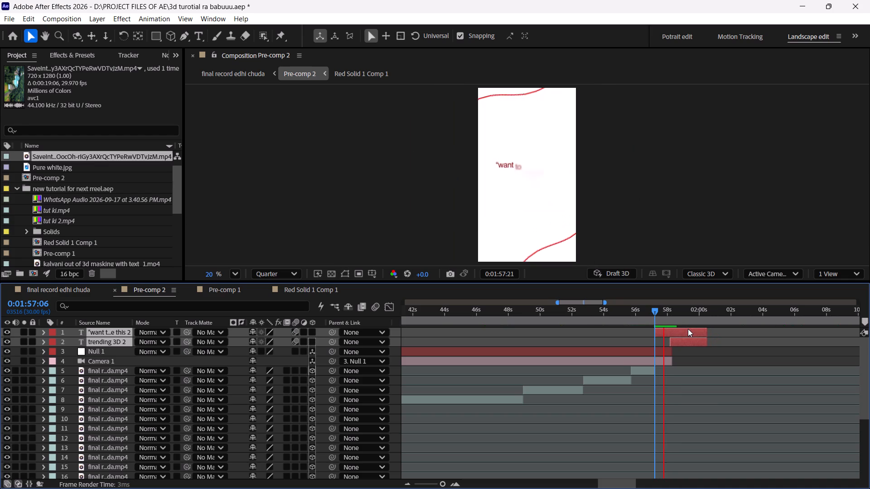
key(space)
key(space)
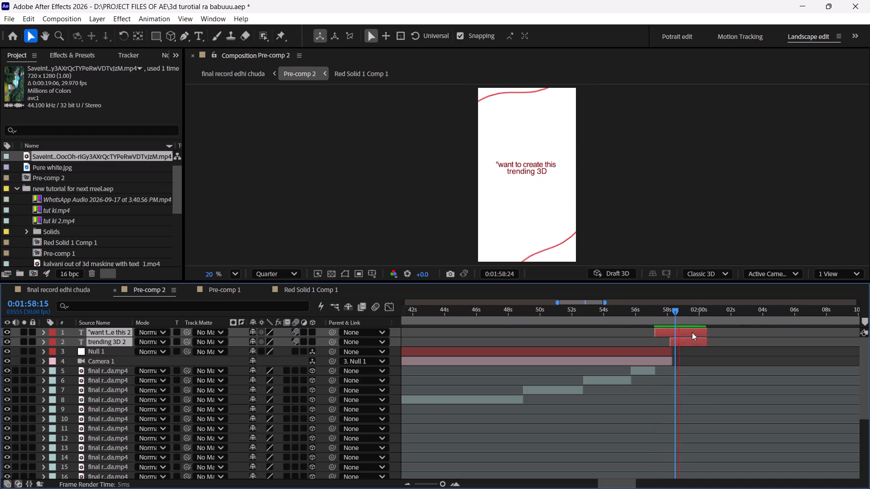
key(space)
double_click(692, 332)
double_click(692, 333)
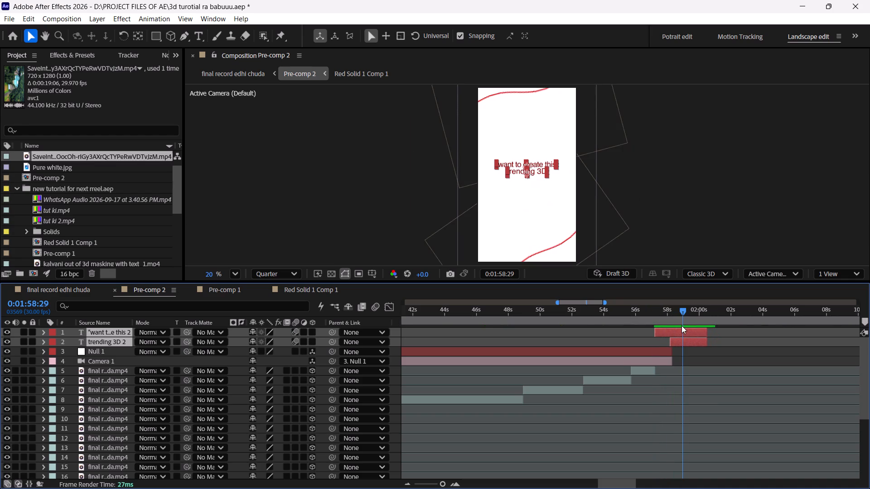
double_click(682, 326)
triple_click(685, 330)
double_click(685, 330)
triple_click(668, 334)
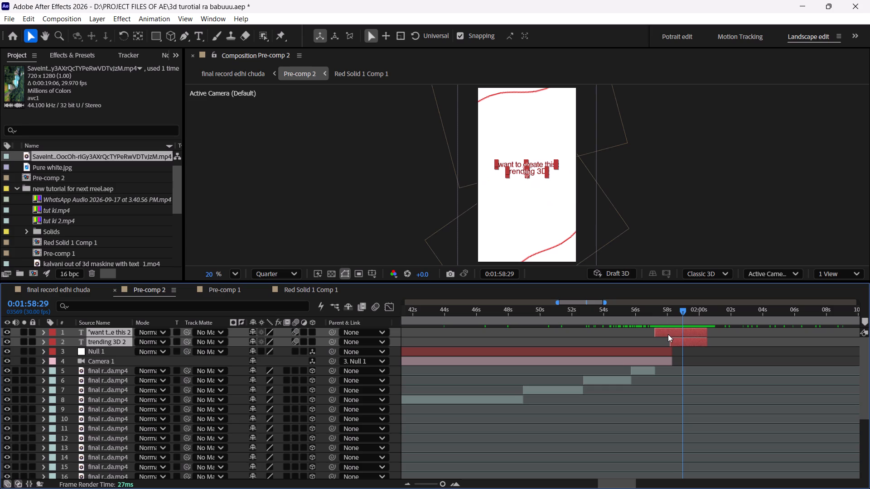
triple_click(682, 329)
double_click(682, 329)
drag(676, 314, 648, 325)
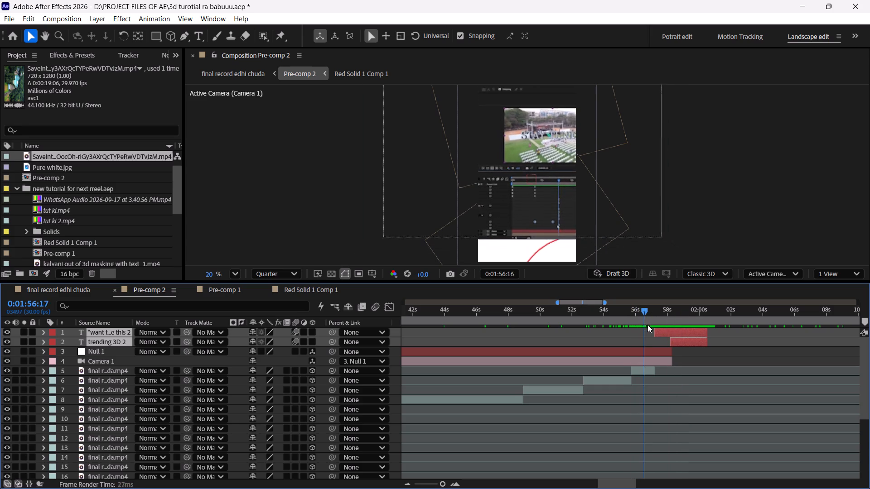
drag(648, 325, 648, 325)
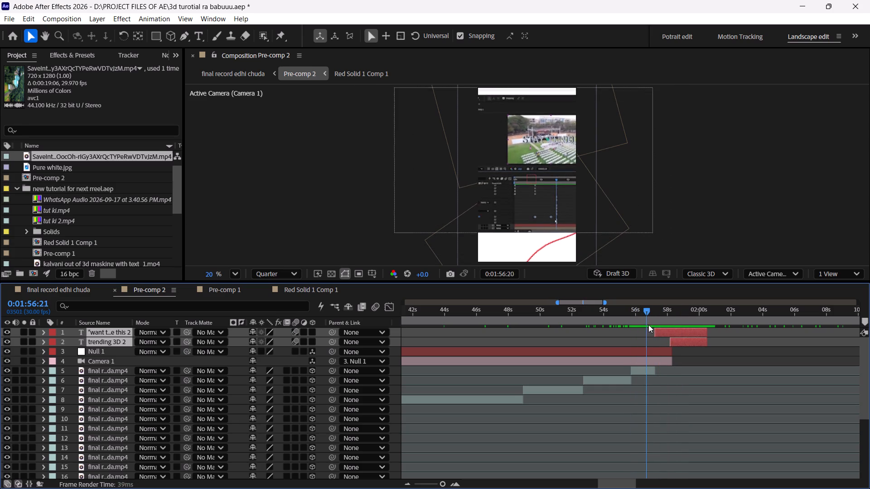
drag(648, 325, 661, 326)
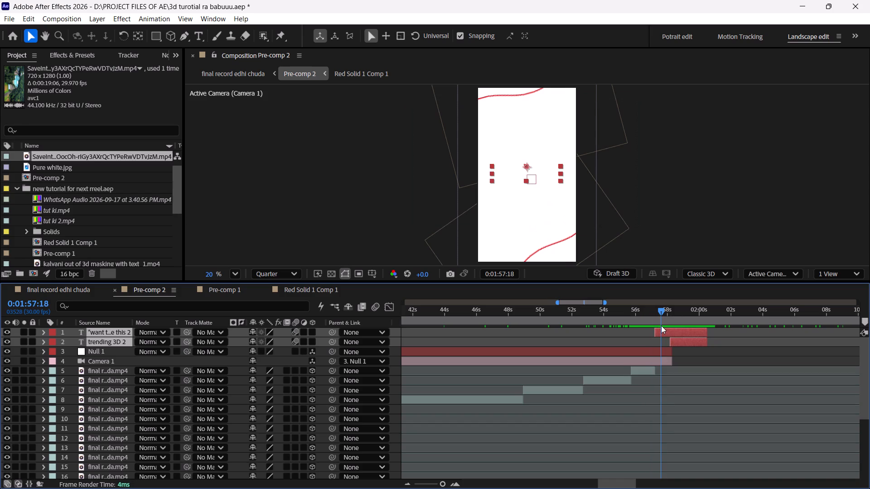
triple_click(677, 334)
double_click(677, 334)
drag(658, 308, 671, 315)
drag(671, 315, 681, 323)
Replace the text of the duplicated "want to create this layer with "Follow for more tutorials".
double_click(684, 339)
click(734, 337)
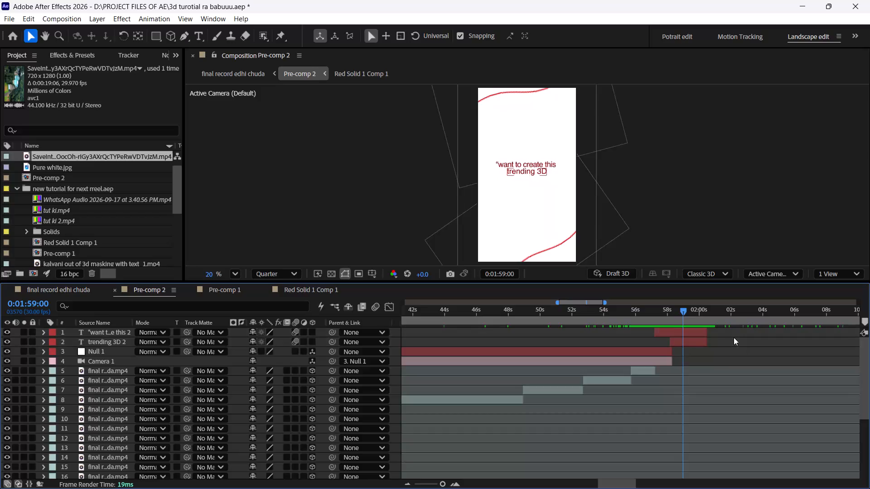
double_click(686, 332)
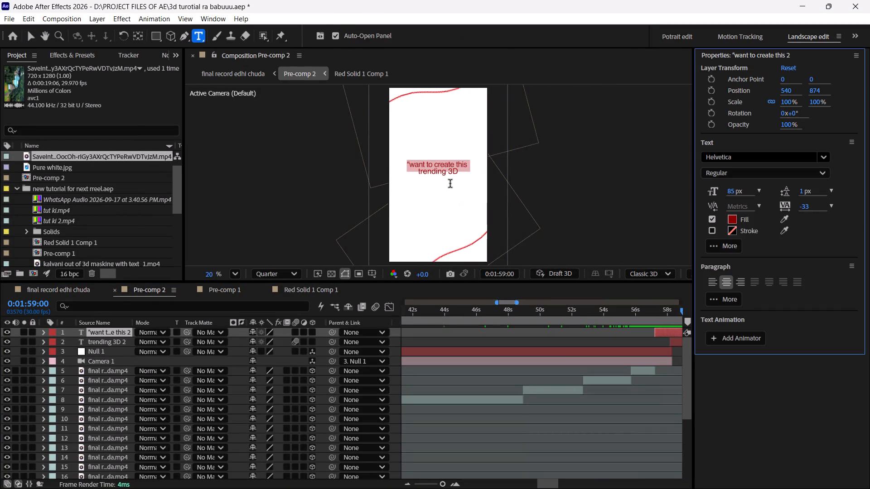
key(BackSpace)
key(shift+f)
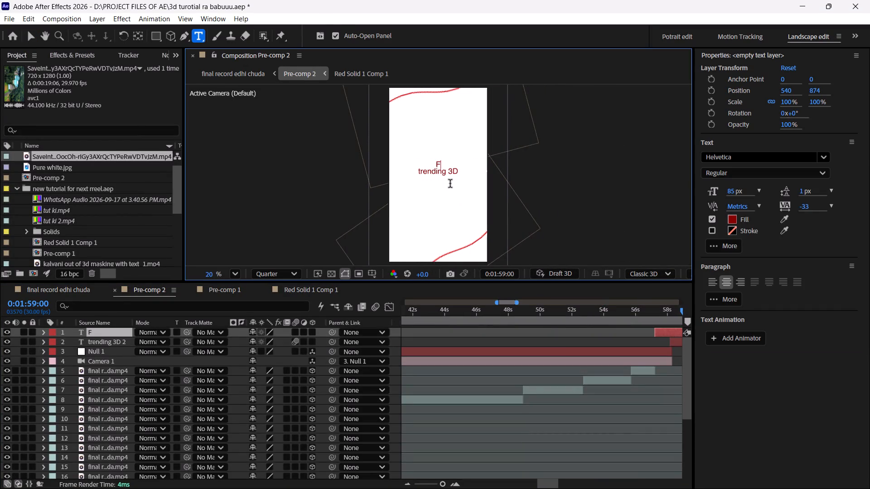
text(ollow for mor)
key(space)
key(BackSpace)
text(e)
key(space)
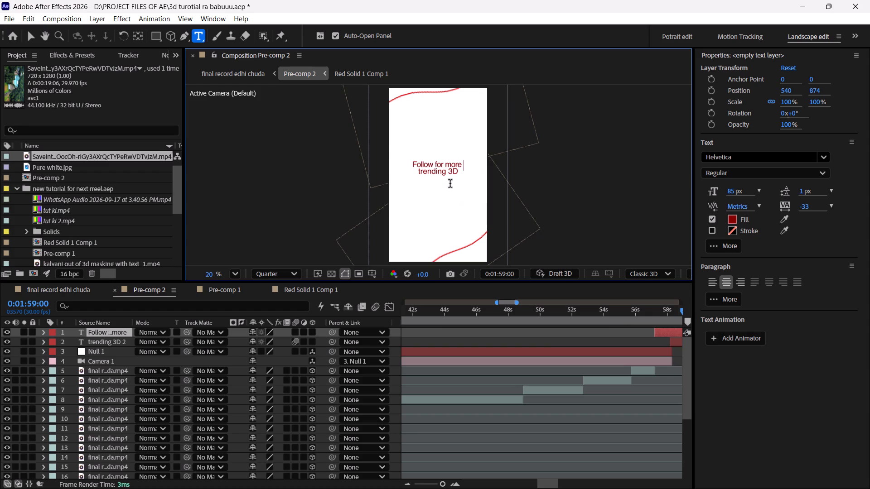
text(tutorials)
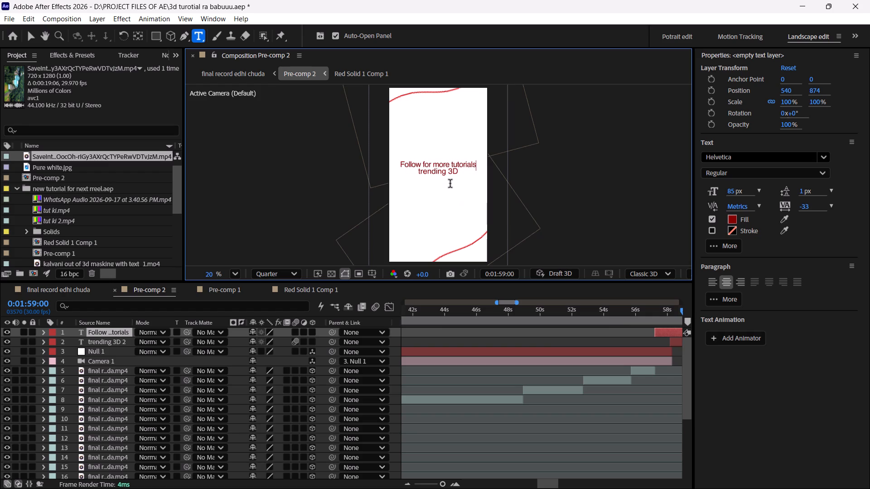
click(675, 341)
double_click(675, 341)
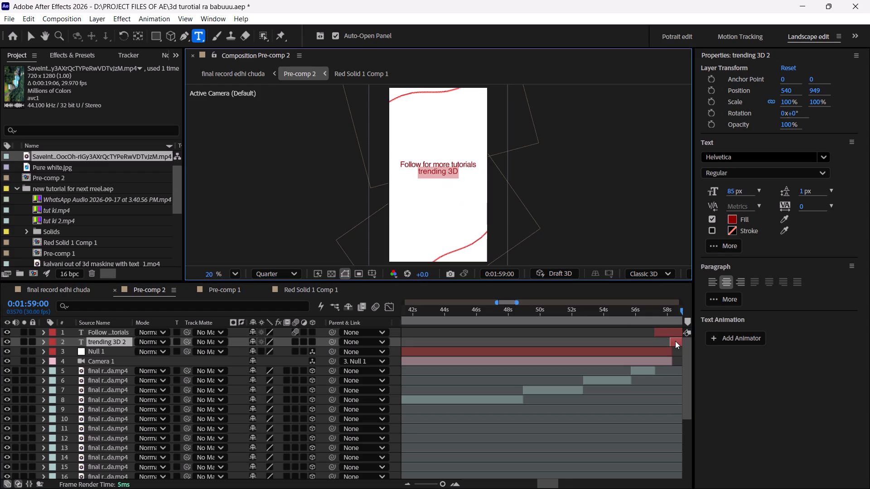
key(shift+at)
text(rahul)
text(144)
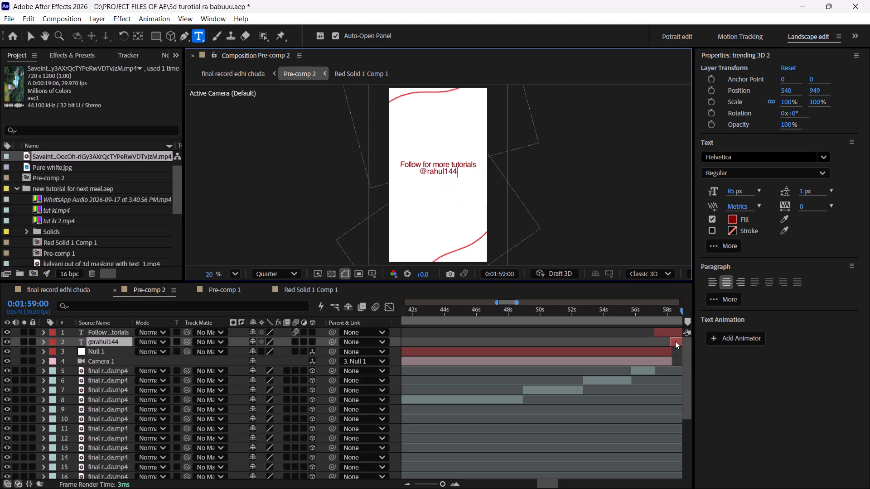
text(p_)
click(756, 419)
click(857, 55)
click(817, 60)
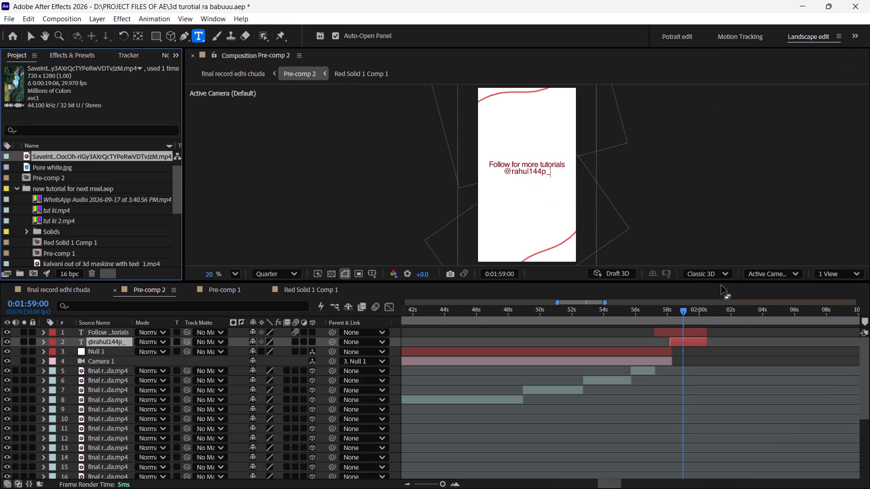
Preview the closing text animation from about 0:01:56, across the end of the last screen-recording clip.
drag(682, 314, 636, 307)
key(space)
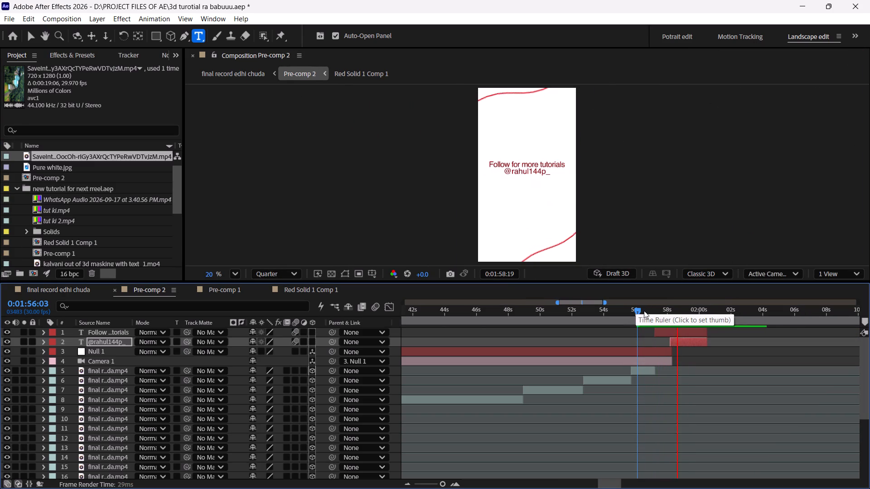
key(space)
drag(682, 312, 645, 312)
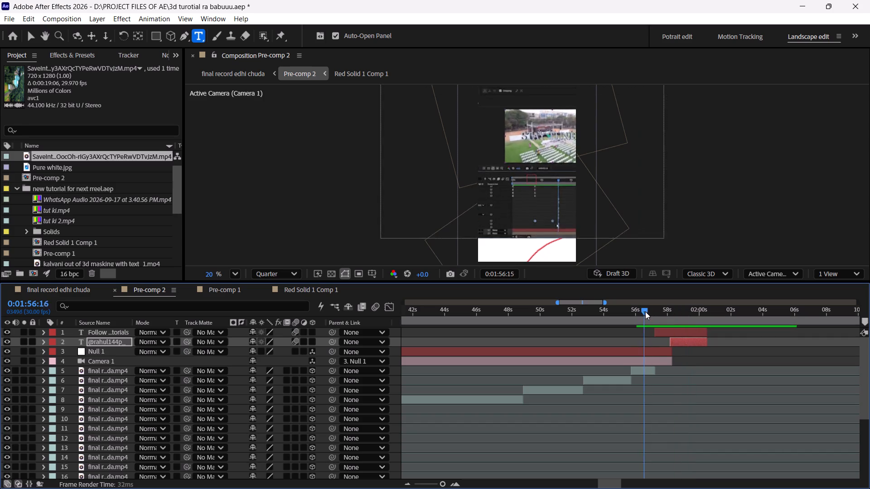
Review Pre-comp 2 from 0:00:00:00 through the title and clips to the closing text at about 0:01:59:28.
drag(645, 312, 379, 298)
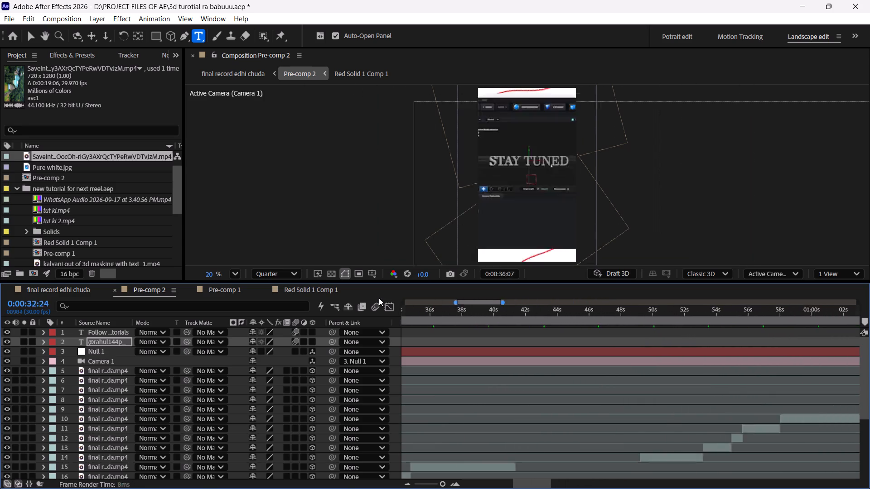
drag(379, 298, 364, 331)
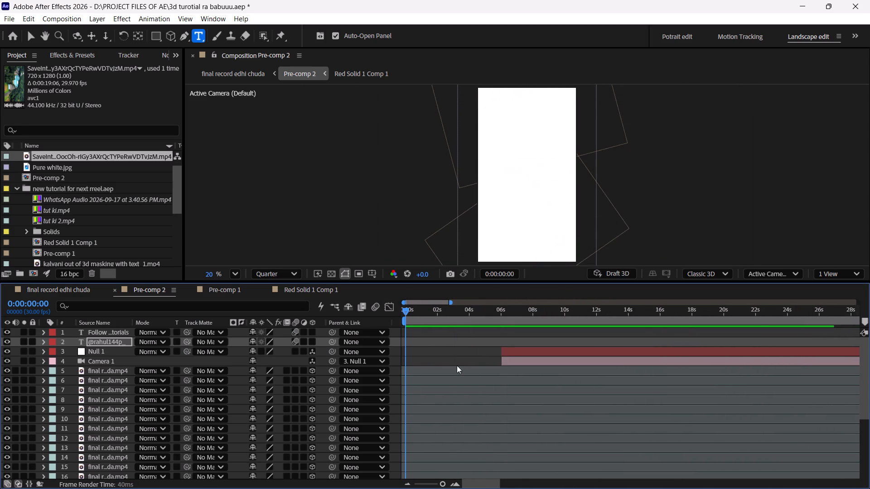
drag(443, 482, 428, 479)
scroll(508, 351, down, 4)
drag(406, 312, 414, 313)
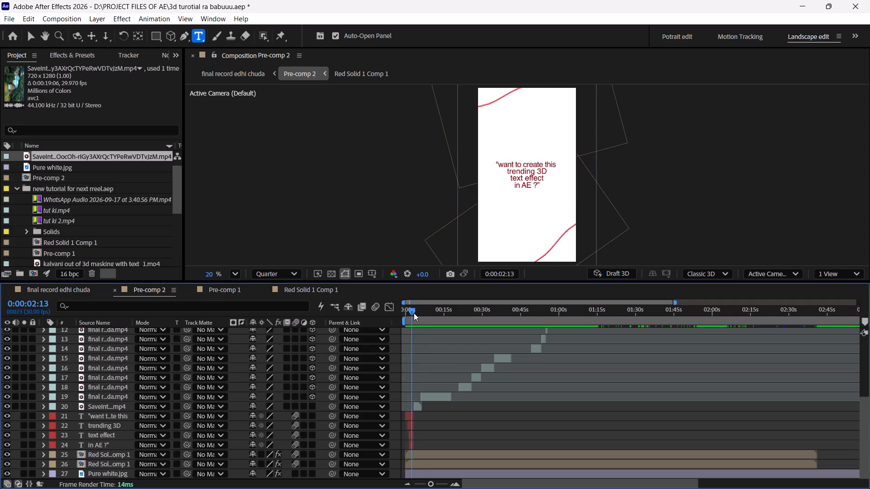
drag(414, 313, 420, 316)
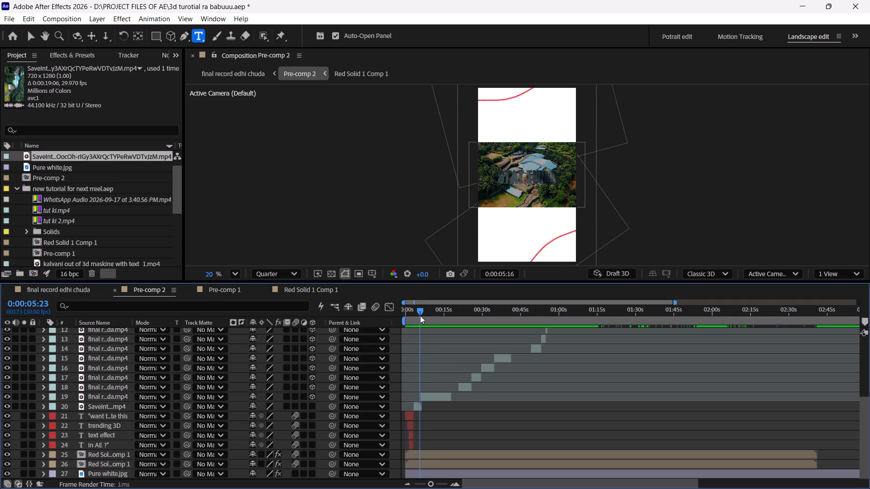
drag(420, 316, 619, 339)
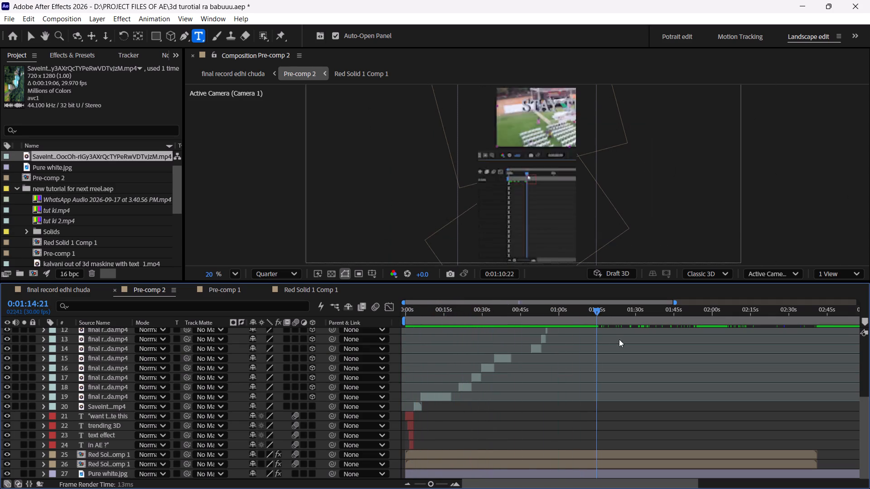
drag(619, 339, 656, 341)
scroll(667, 342, up, 4)
drag(660, 315, 677, 319)
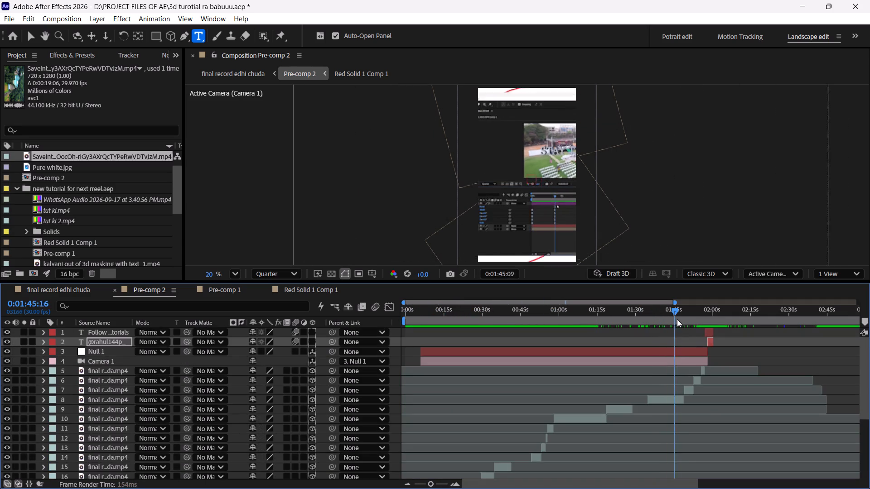
drag(677, 319, 697, 322)
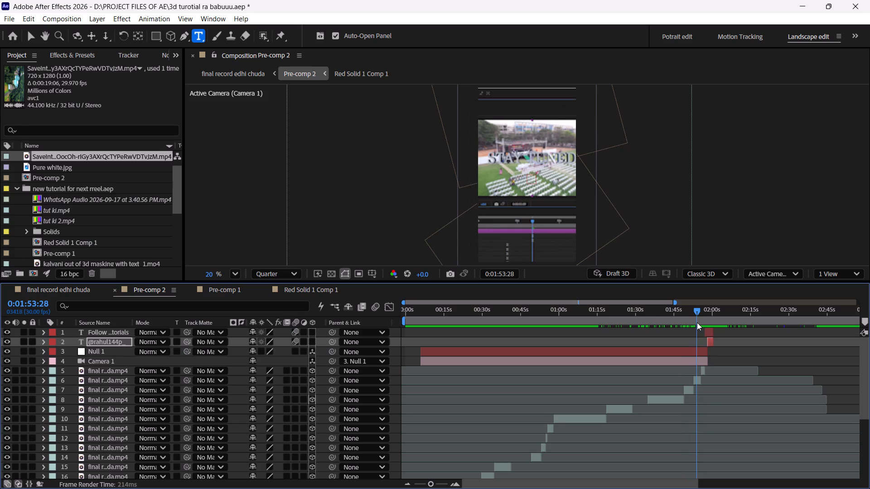
drag(697, 322, 687, 324)
key(space)
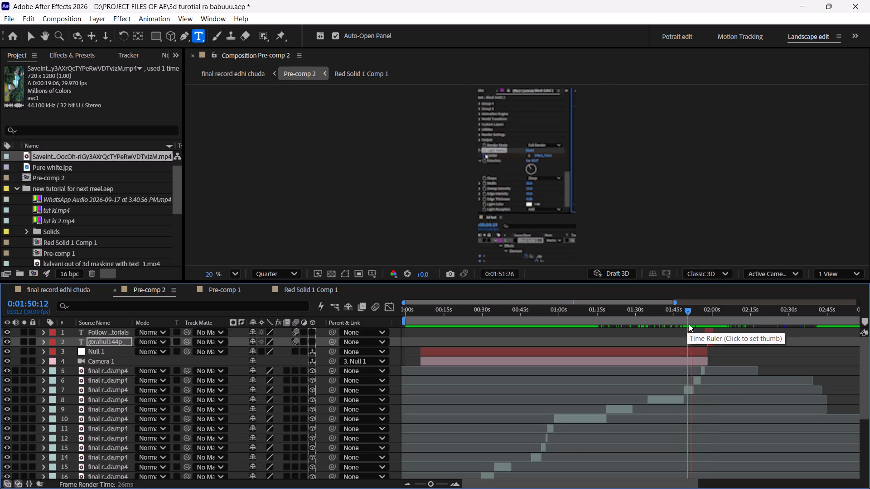
click(492, 331)
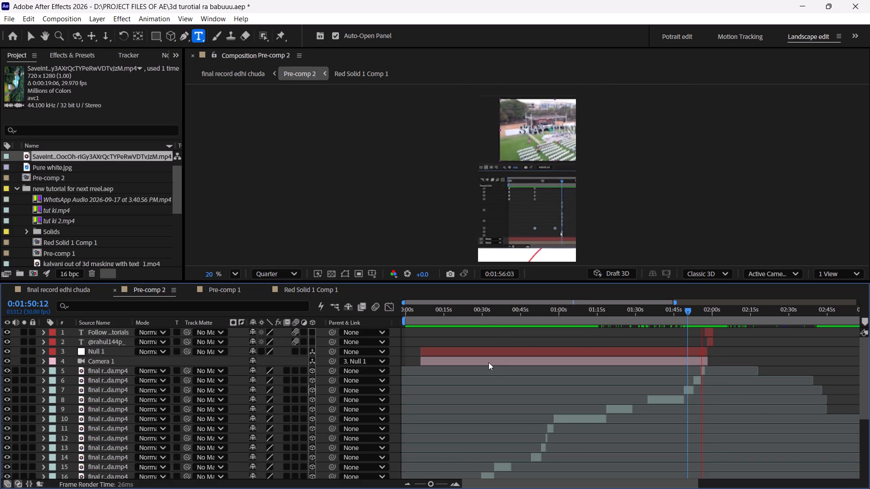
key(space)
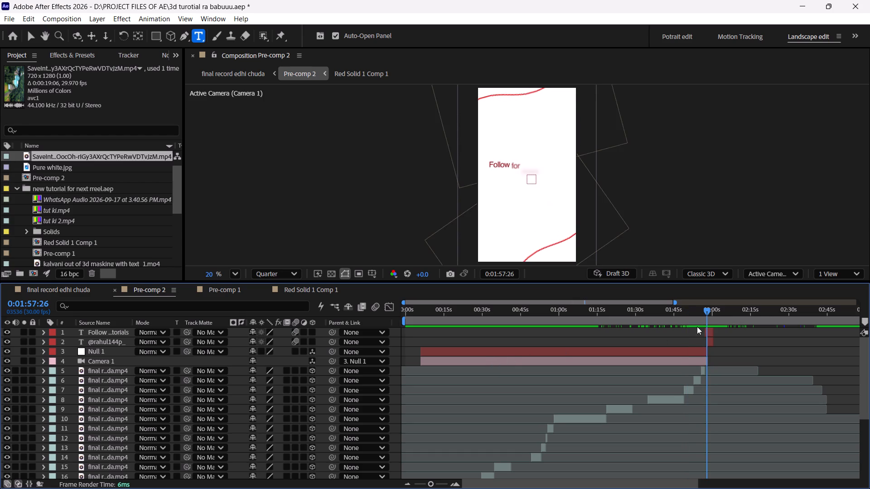
drag(707, 311, 710, 316)
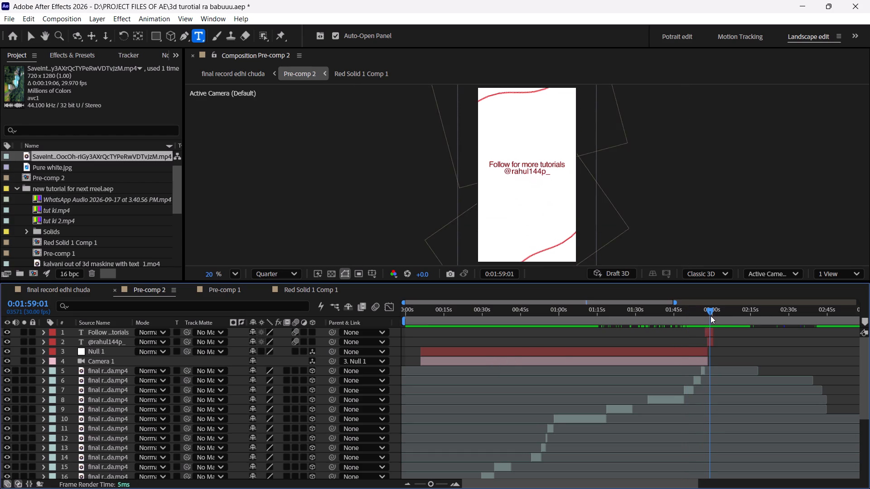
drag(710, 316, 712, 316)
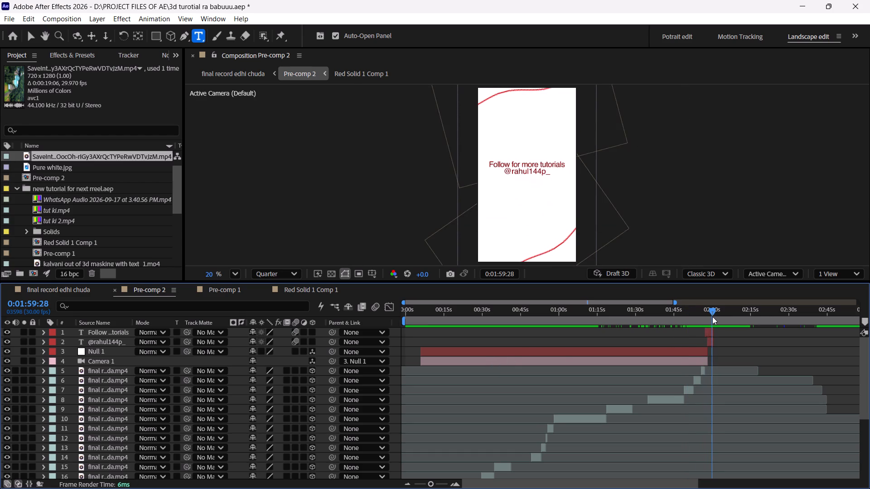
scroll(703, 342, down, 3)
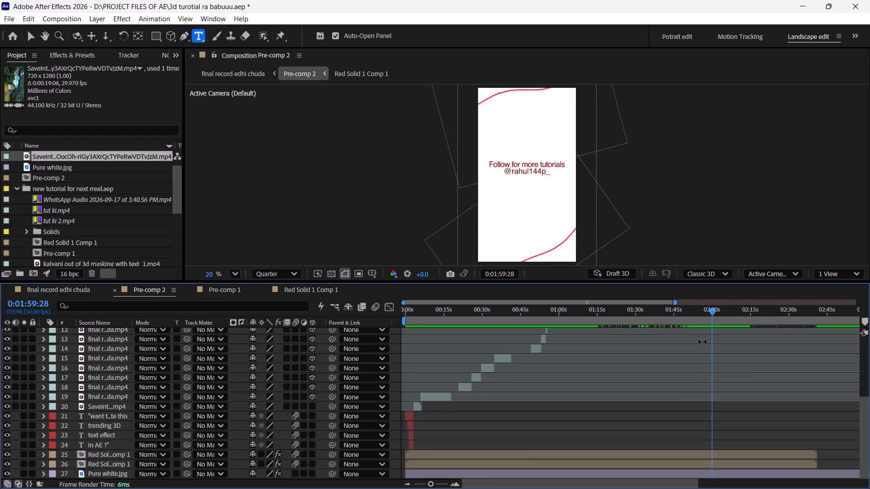
Shorten Pre-comp 2's duration to 0:02:00:00 in its composition settings, cutting the timeline off after the closing text.
scroll(711, 366, up, 3)
drag(717, 316, 711, 326)
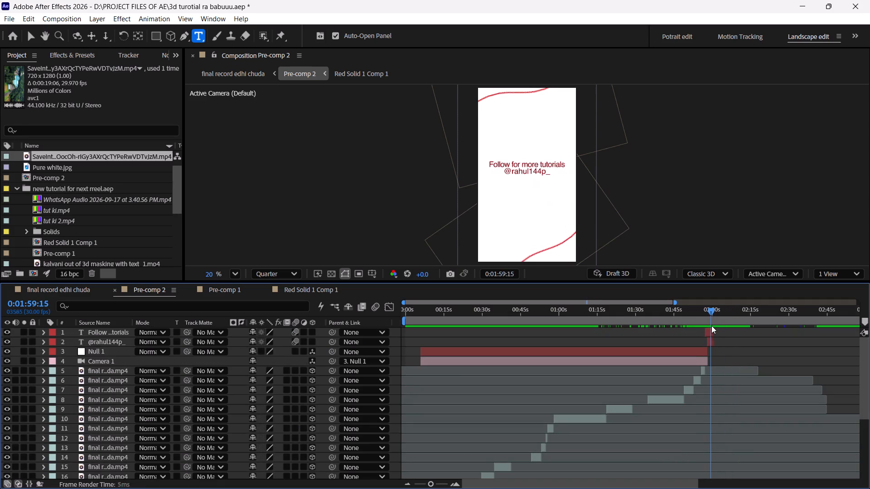
drag(711, 326, 714, 326)
click(61, 14)
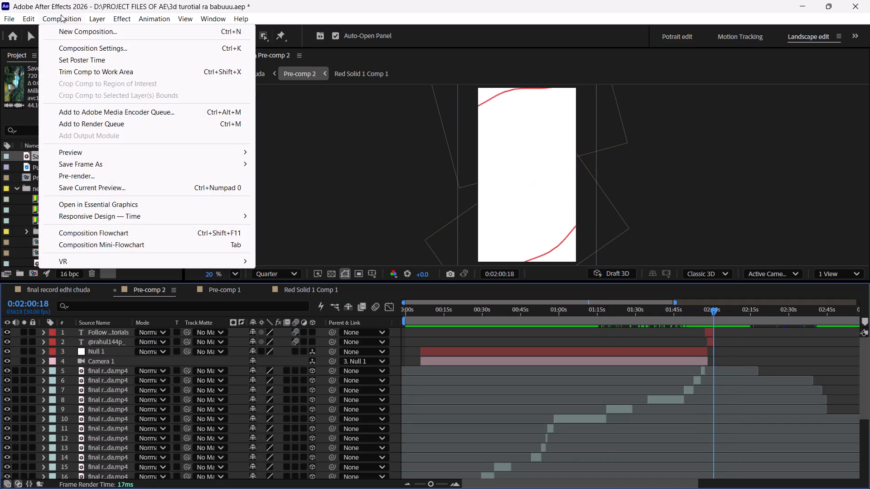
click(74, 49)
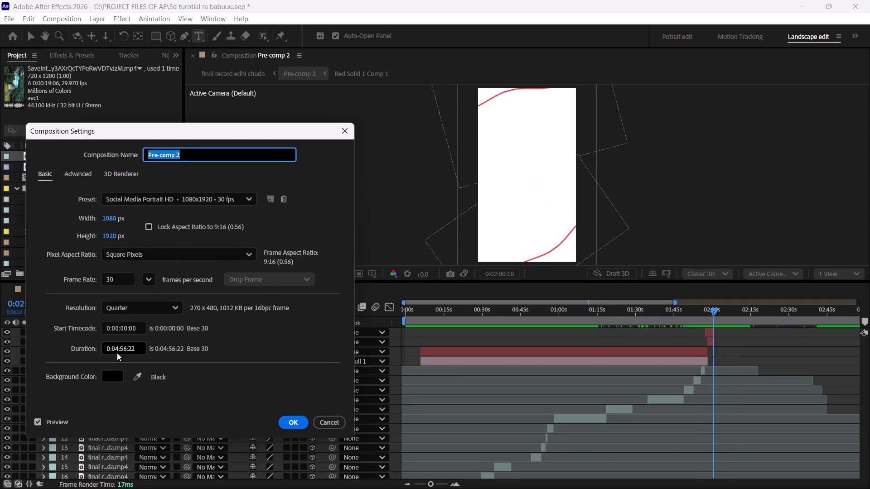
click(119, 348)
key(BackSpace)
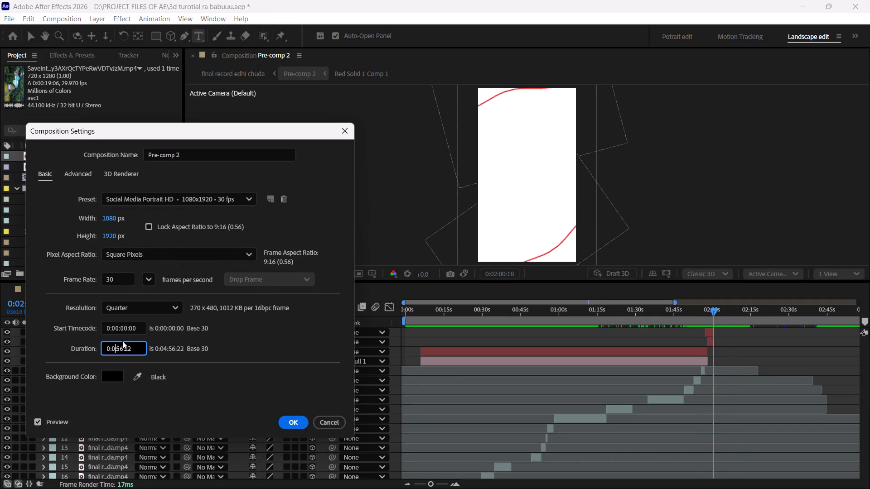
key(2)
click(125, 350)
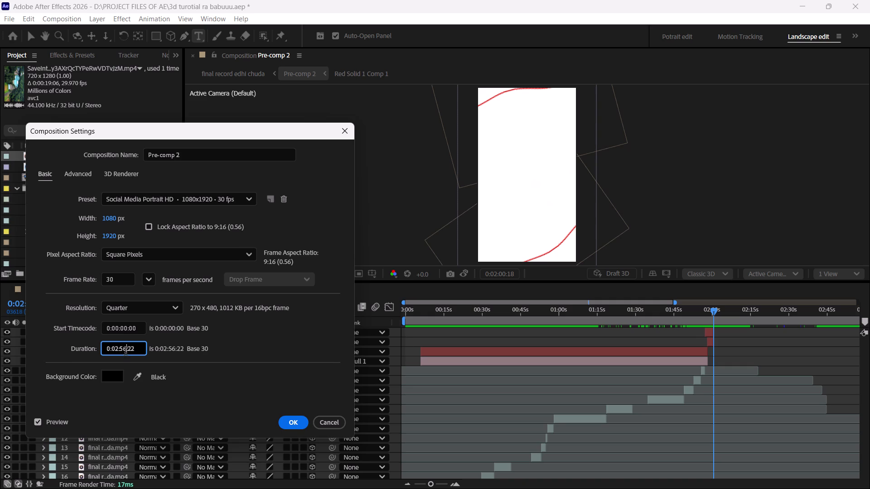
key(BackSpace)
key(BackSpace)
text(00)
click(136, 351)
key(BackSpace)
key(BackSpace)
text(00)
key(Return)
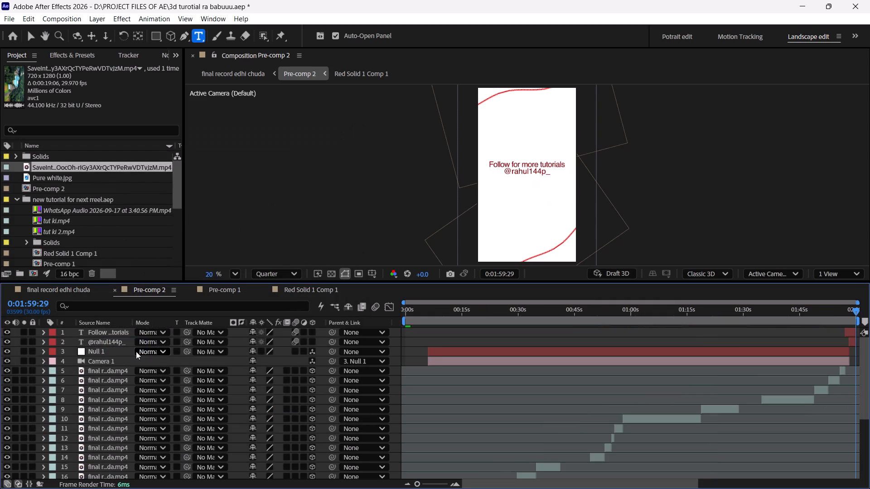
Preview Pre-comp 2 from 0:00:00:00 through the title text and the opening clip to the first screen recording.
drag(853, 311, 310, 325)
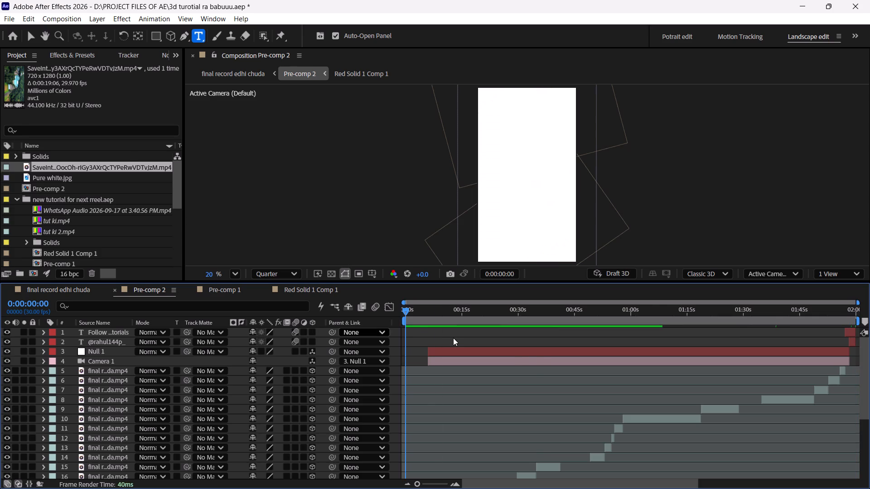
scroll(454, 338, down, 4)
key(space)
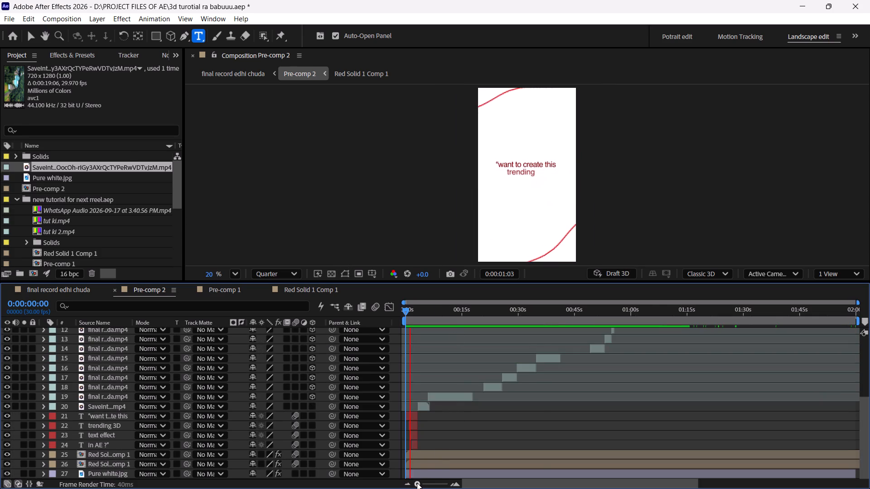
key(space)
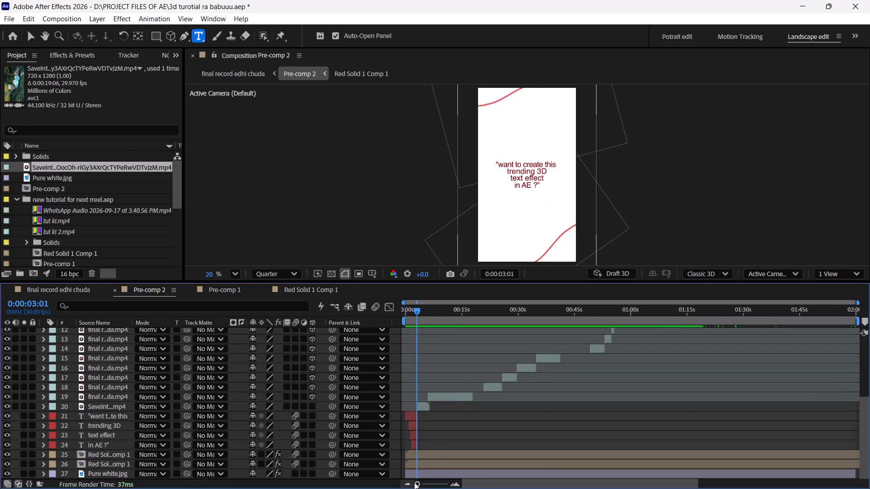
key(space)
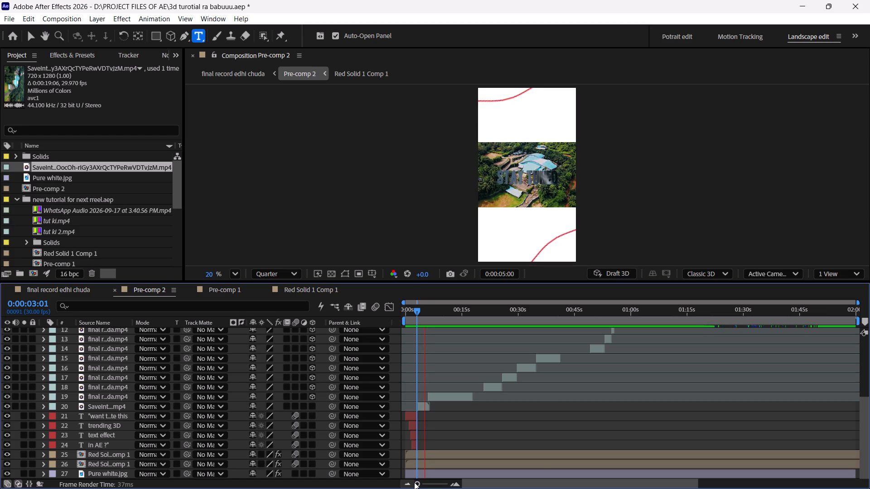
key(space)
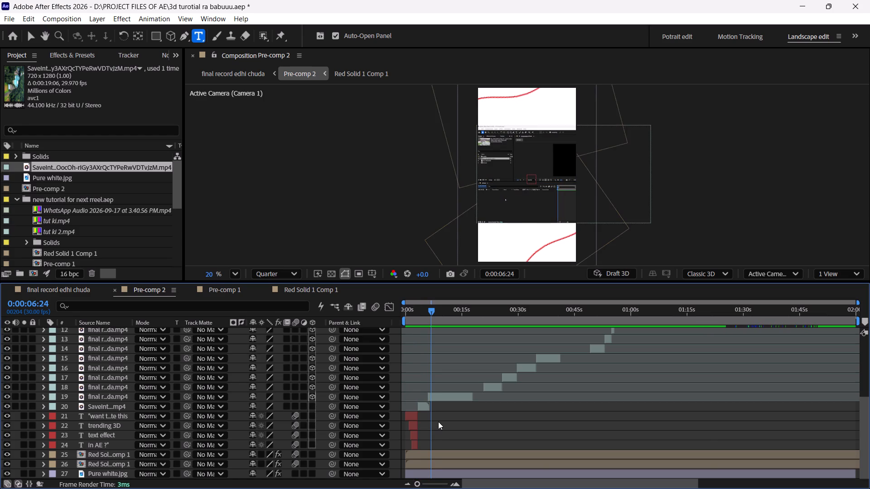
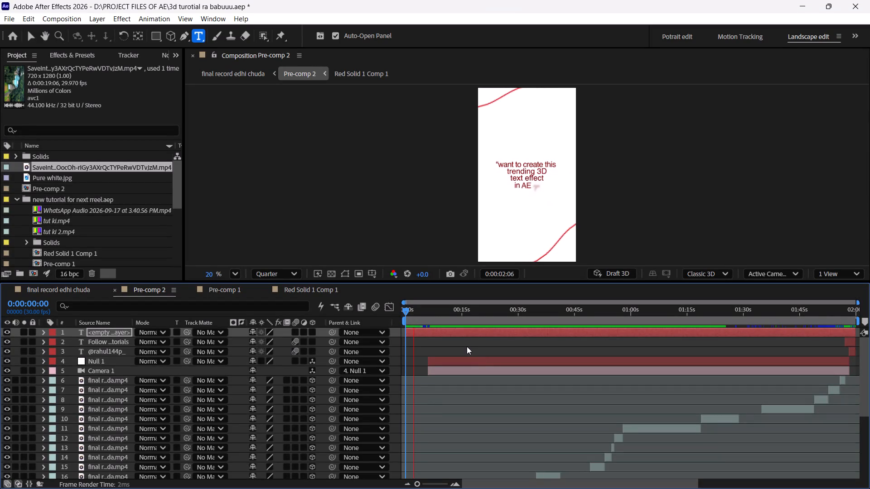
Delete the empty text layer at the top of Pre-comp 2's layer stack.
key(Delete)
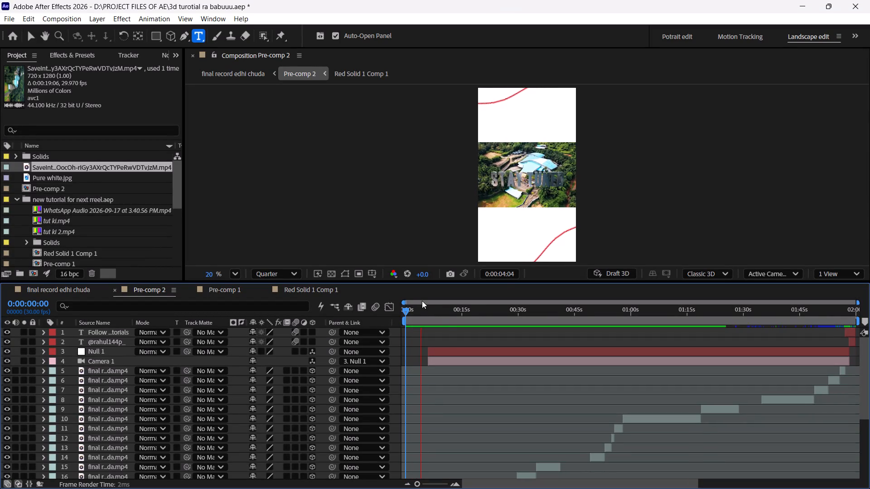
Review Pre-comp 2 from 0:00:00:00 to the closing section, checking the clips and their layers for gaps.
drag(408, 308, 385, 326)
key(space)
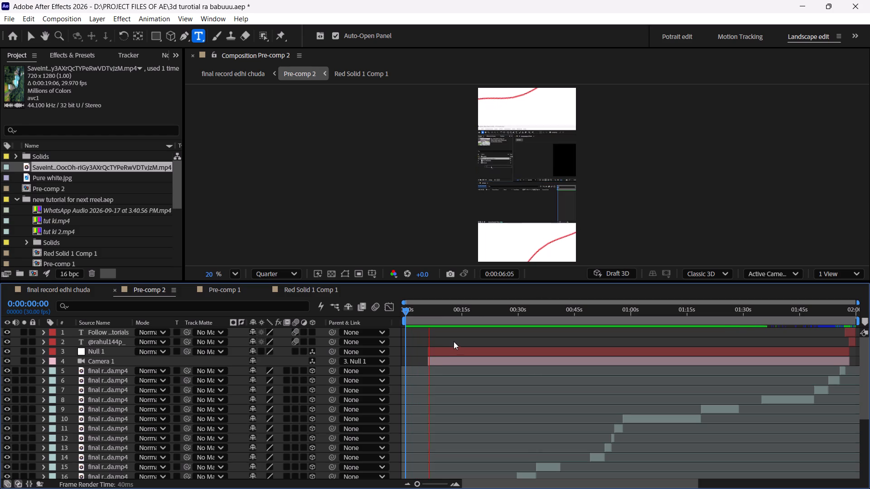
drag(407, 309, 419, 313)
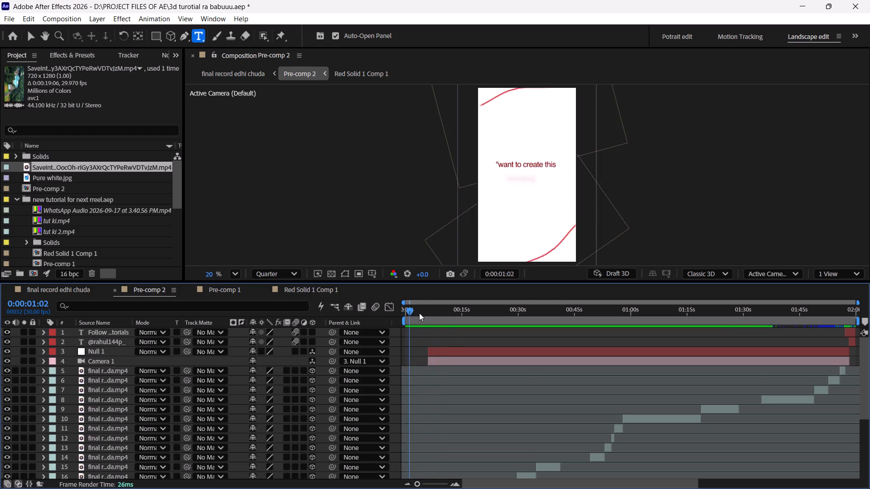
drag(419, 313, 847, 334)
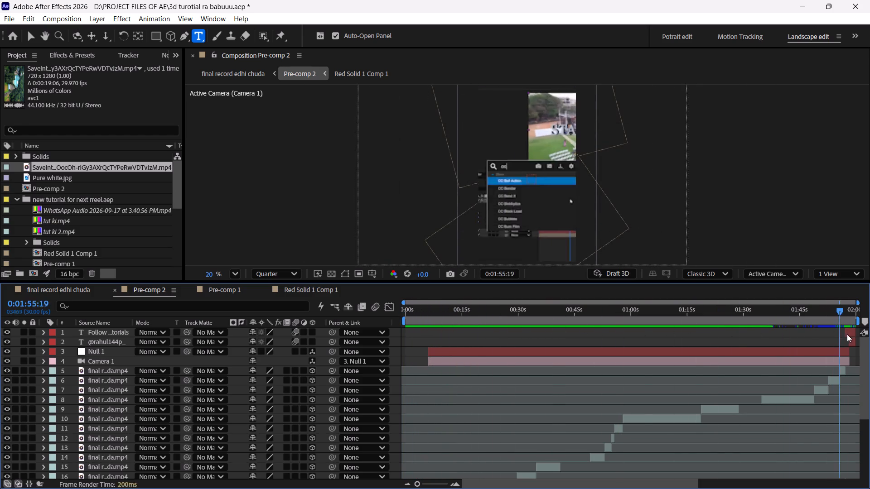
drag(847, 334, 260, 432)
scroll(572, 393, down, 3)
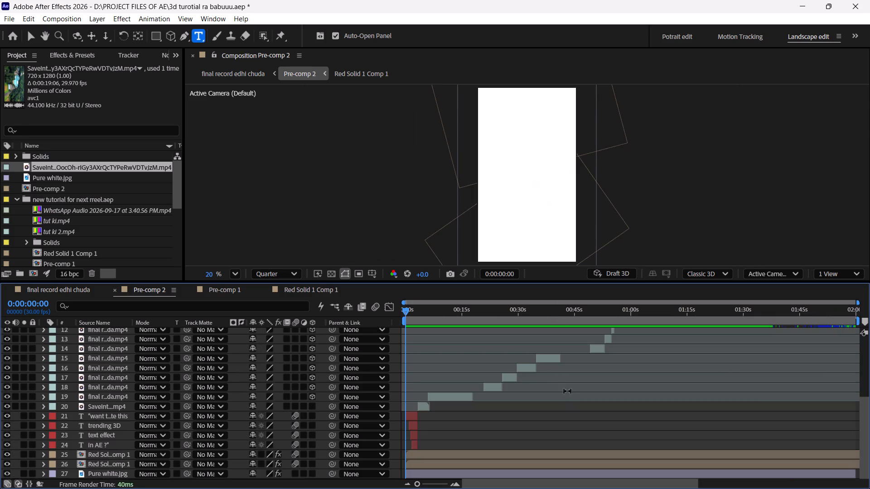
scroll(567, 391, down, 5)
scroll(557, 383, up, 4)
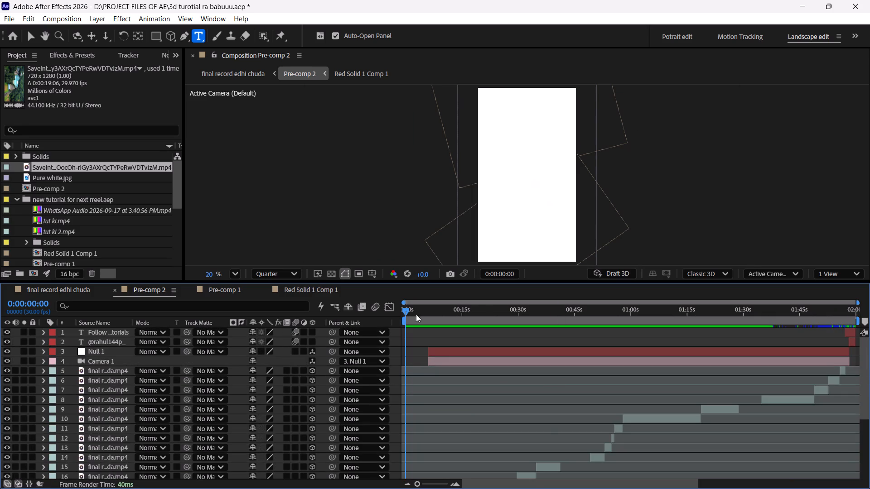
drag(408, 311, 559, 349)
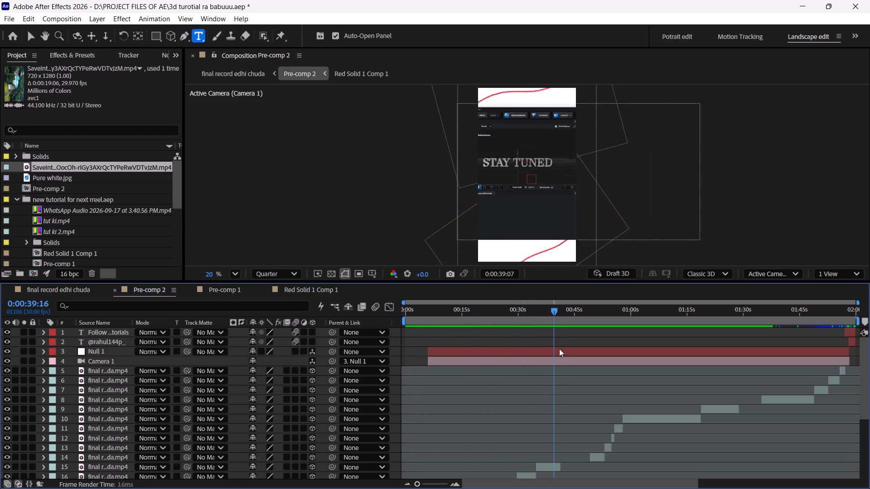
drag(559, 349, 705, 351)
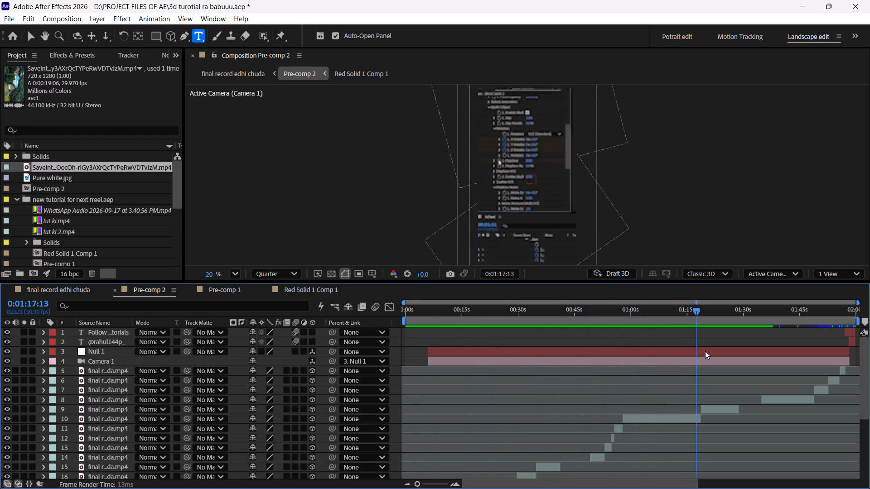
drag(705, 351, 807, 354)
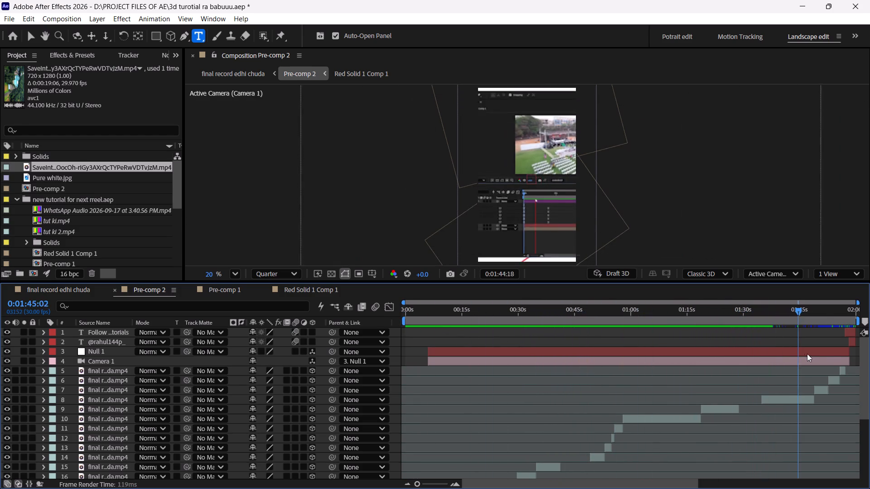
drag(807, 354, 375, 379)
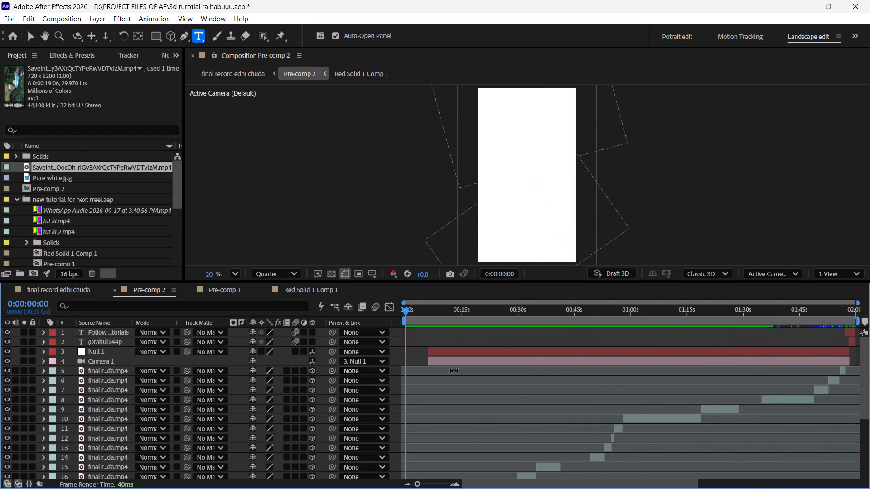
scroll(463, 369, down, 5)
scroll(564, 374, up, 1)
Reveal Null 1's Position and Scale keyframes and place the playhead at 0:00:41:29, in the gap after the layer 15 clip.
click(562, 353)
key(u)
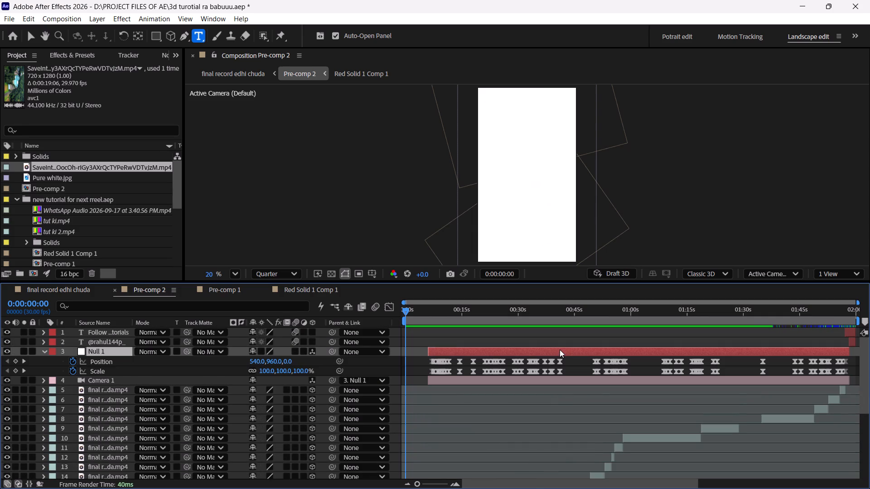
drag(411, 309, 576, 371)
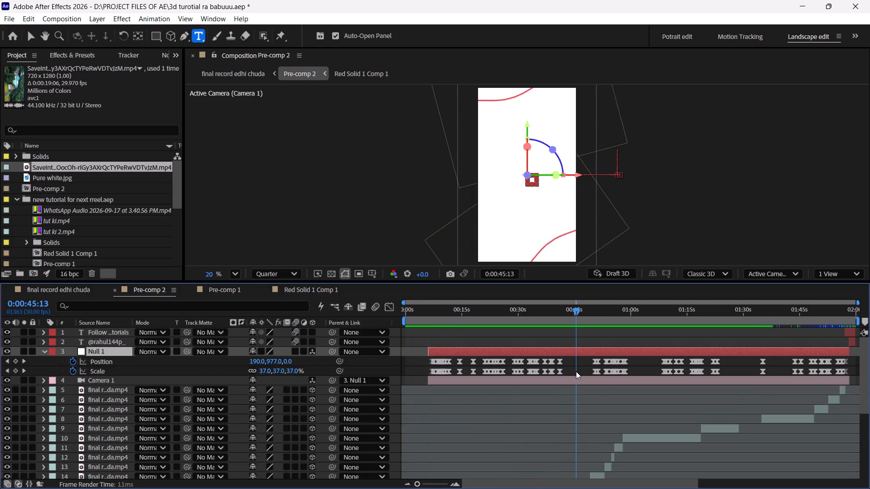
drag(576, 371, 563, 375)
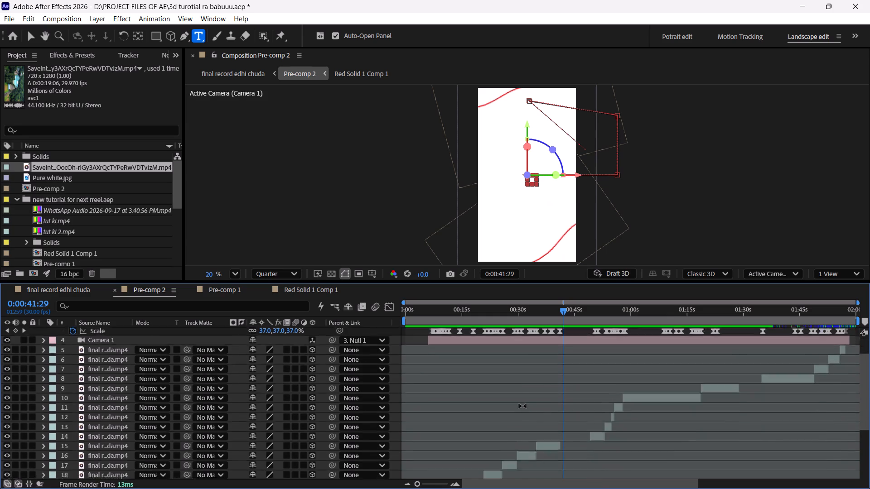
Sequence the screen-recording clips from layer 15 through layer 5 end to end, with Overlap off.
click(459, 484)
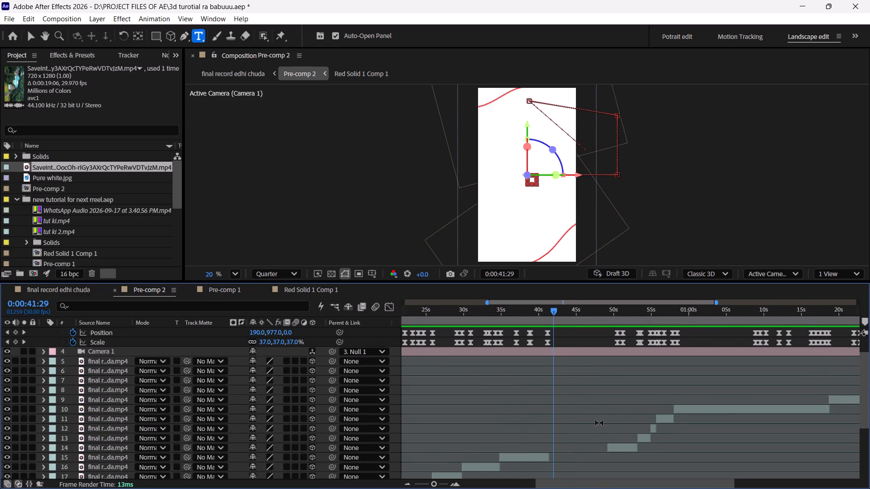
scroll(599, 409, left, 1)
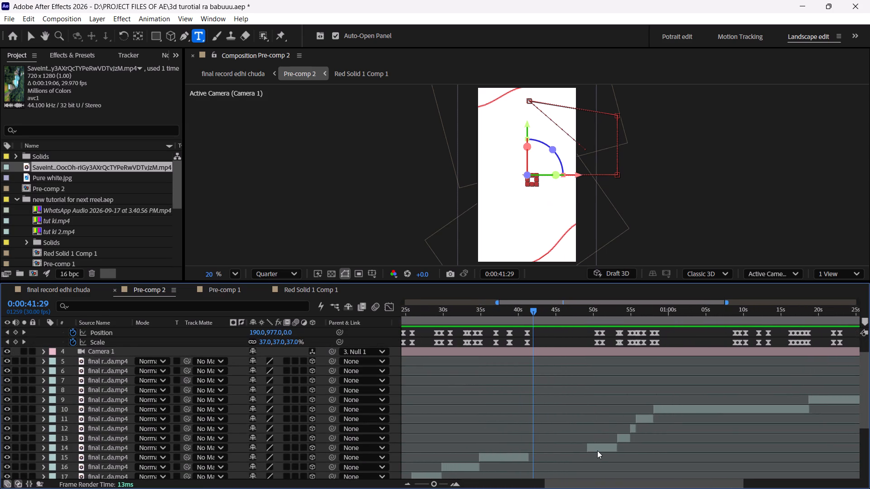
click(597, 451)
click(509, 459)
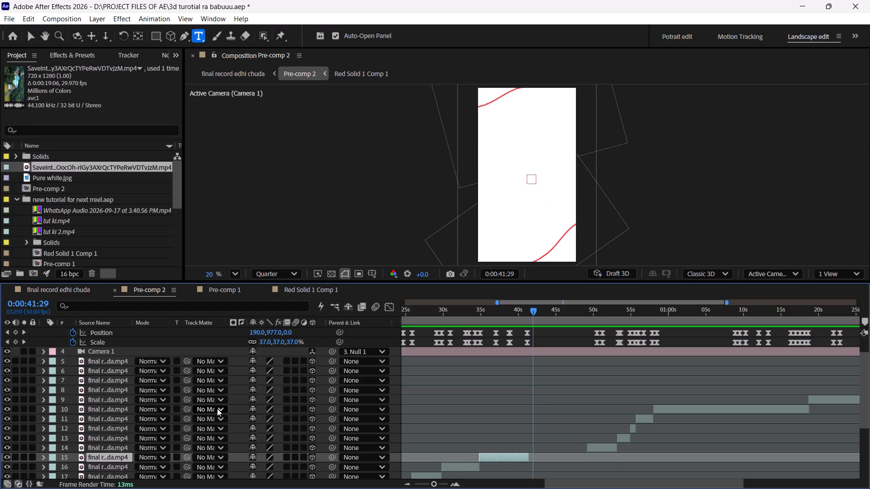
scroll(217, 408, up, 1)
shift+click(112, 389)
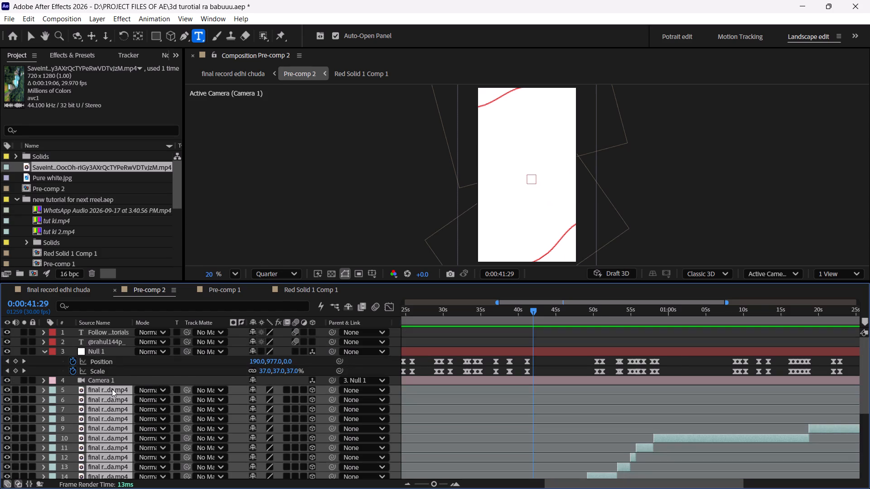
right_click(112, 389)
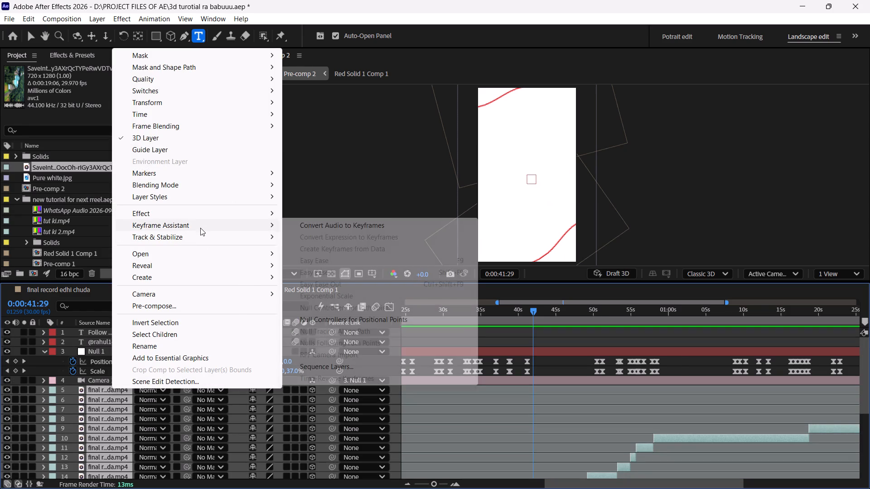
click(342, 363)
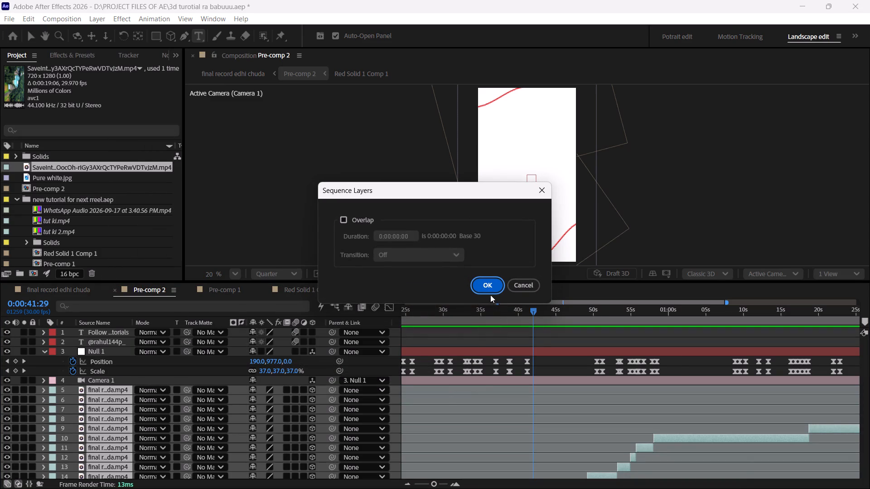
click(493, 286)
scroll(562, 434, down, 1)
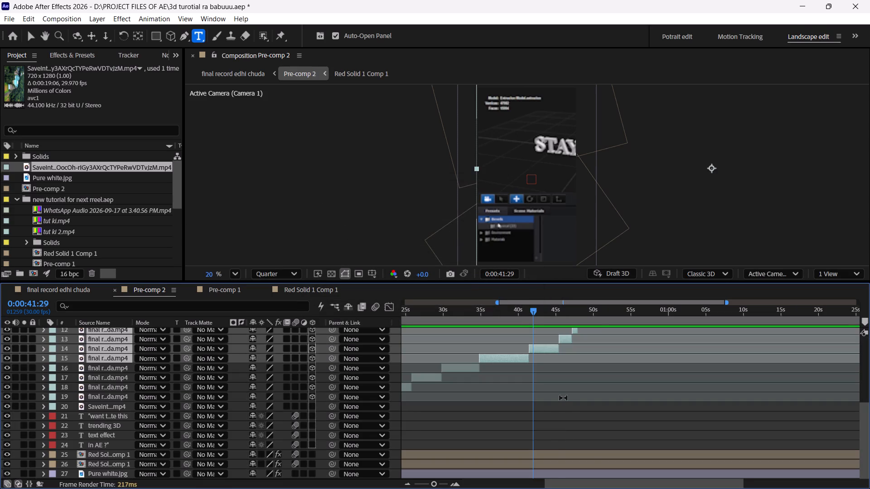
scroll(563, 398, up, 1)
Shift all Null 1 Position and Scale keyframes from 0:00:50:12 onward earlier as one group, so the first sits around 0:00:41:24.
drag(532, 310, 534, 310)
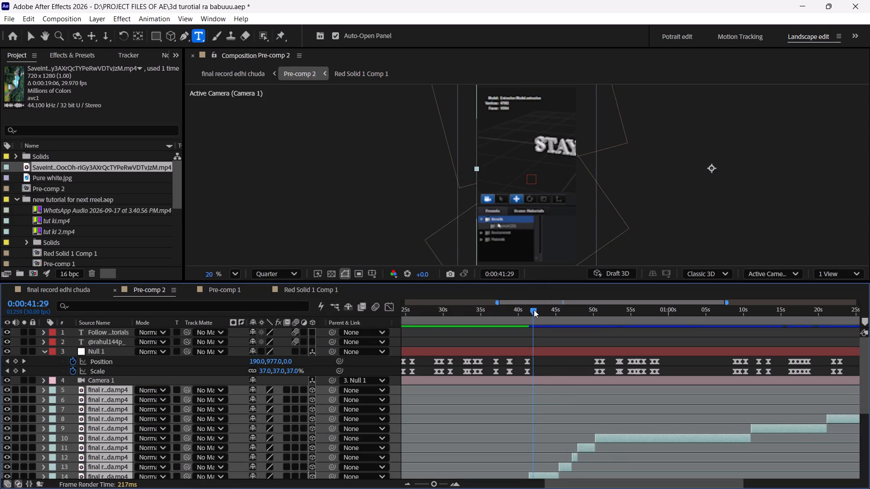
drag(534, 310, 534, 316)
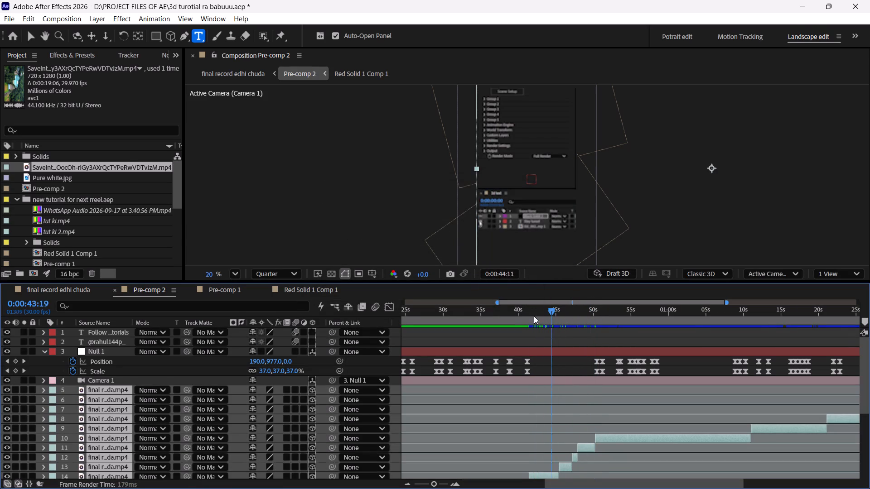
drag(534, 316, 527, 316)
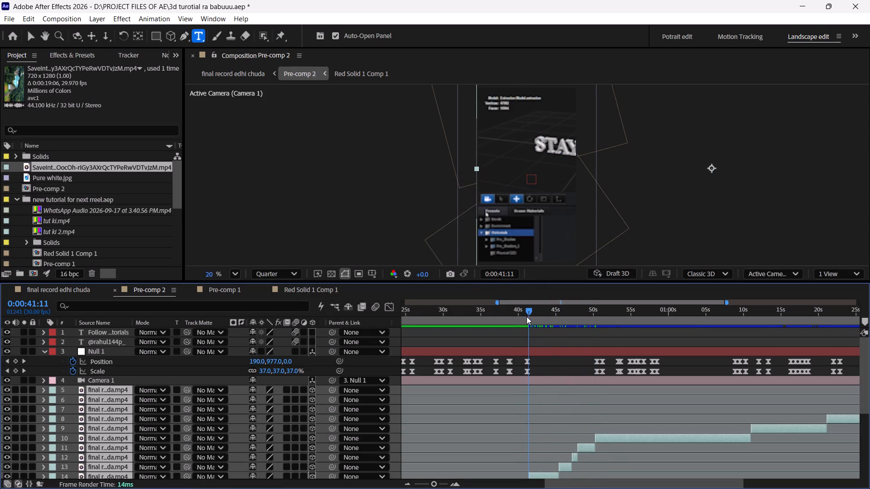
drag(527, 316, 530, 317)
drag(587, 360, 627, 366)
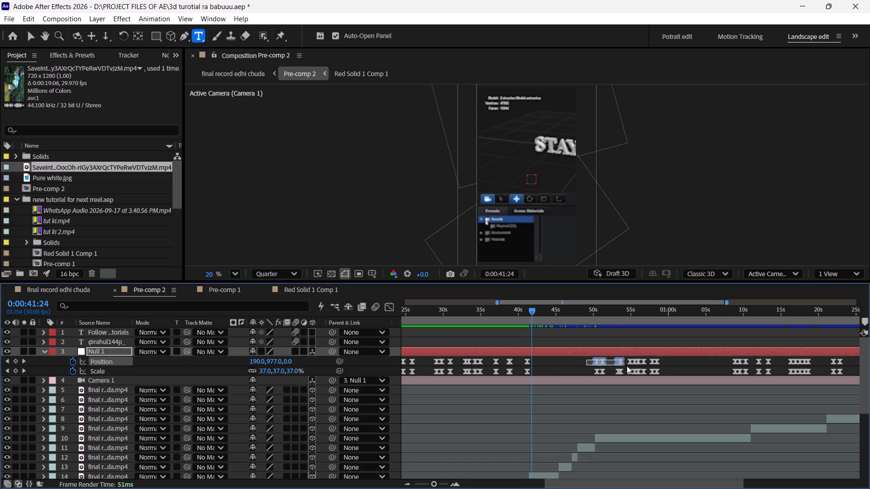
drag(627, 366, 869, 378)
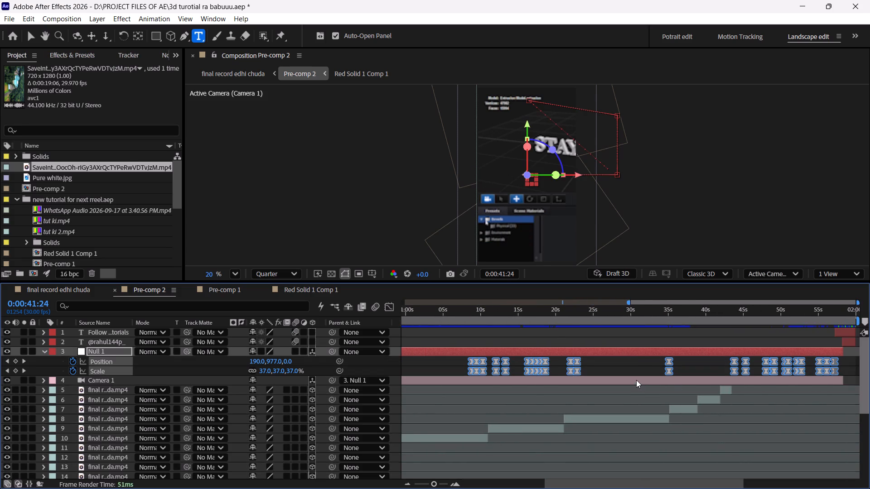
scroll(636, 380, right, 5)
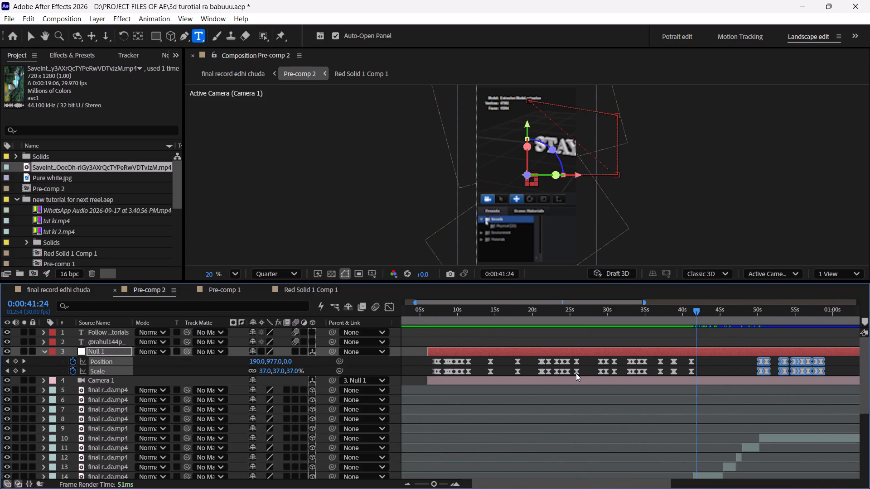
double_click(458, 486)
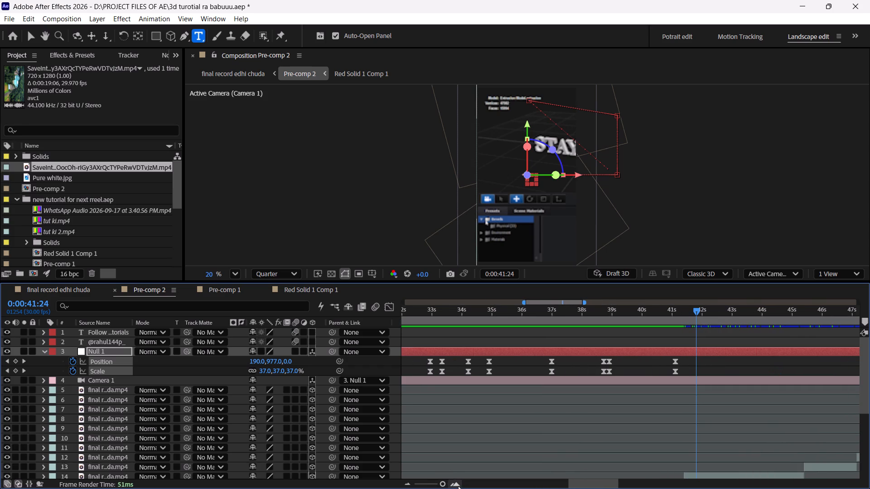
scroll(529, 482, left, 3)
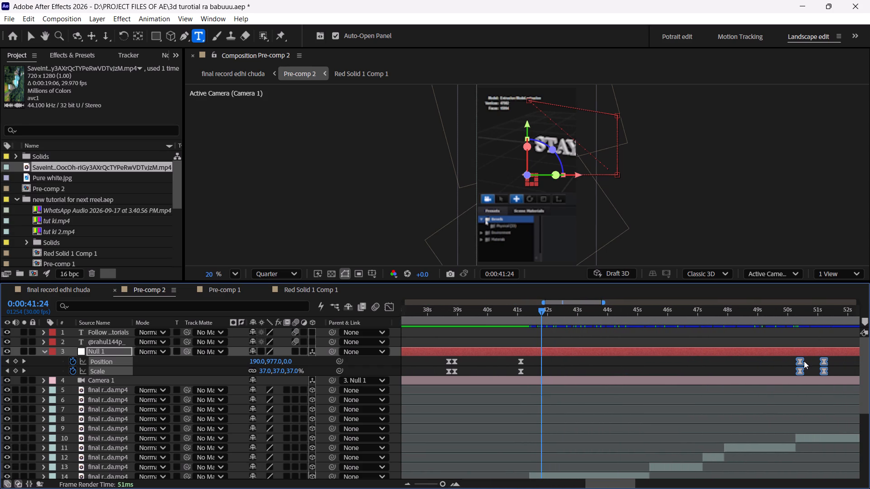
drag(801, 361, 581, 363)
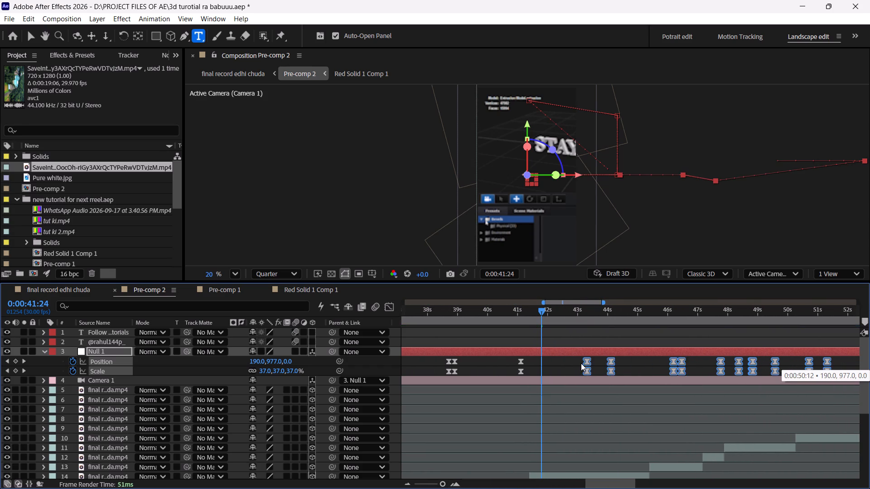
drag(581, 363, 575, 364)
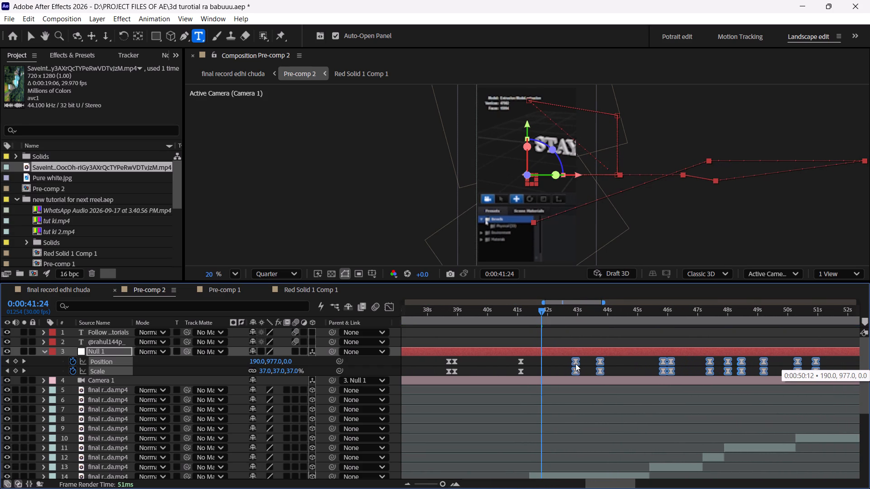
drag(575, 364, 546, 361)
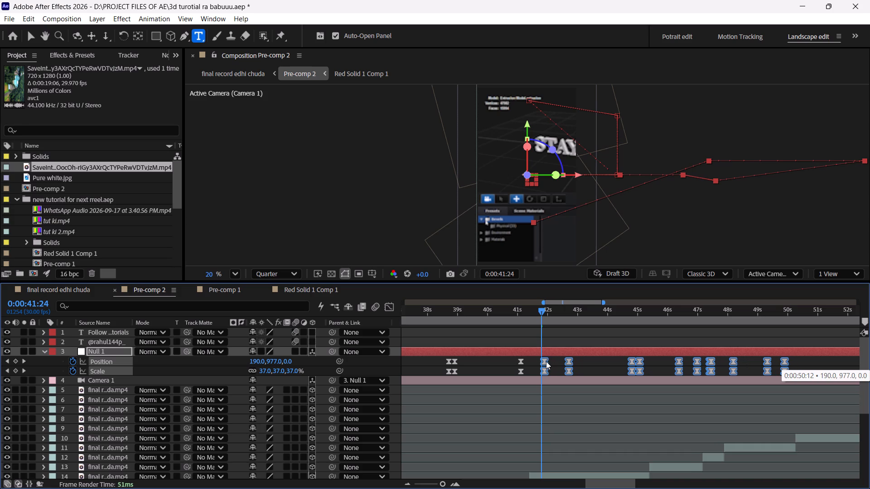
drag(546, 361, 541, 361)
Play Pre-comp 2 from 0:00:40:14 to about 0:01:25:21, checking the clips against the shifted Null 1 keyframes.
drag(541, 310, 501, 316)
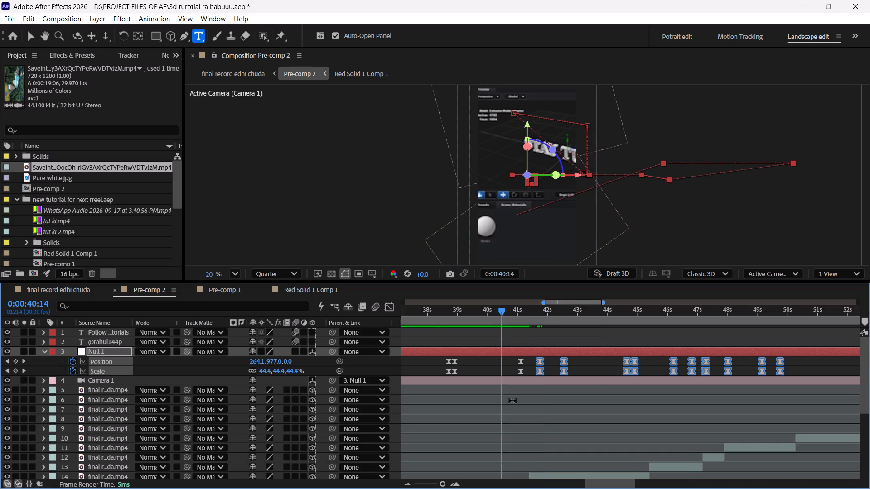
scroll(646, 390, left, 13)
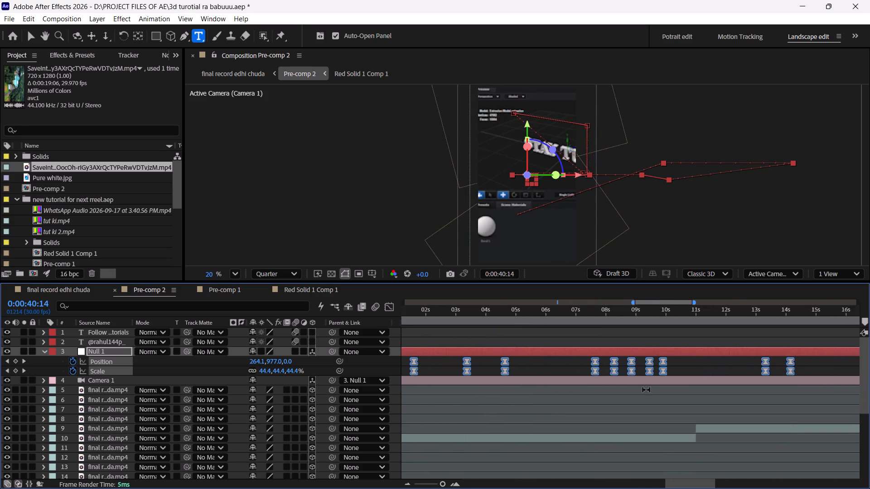
scroll(646, 390, left, 6)
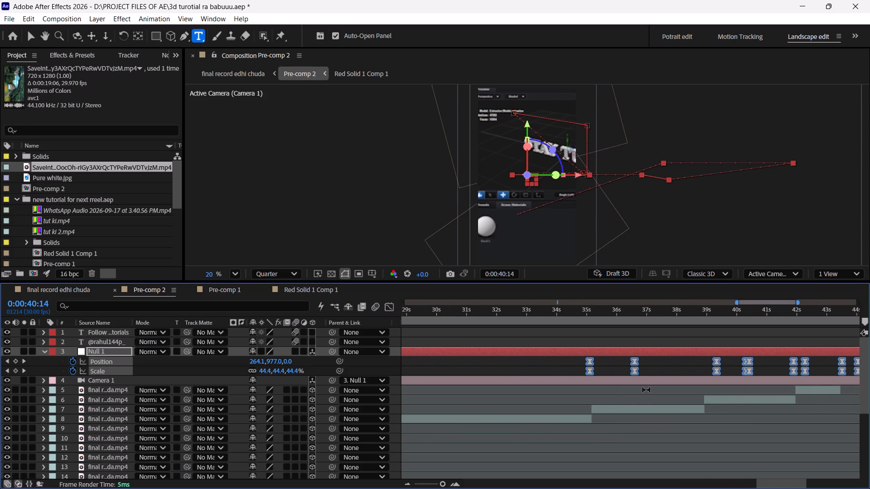
scroll(646, 390, left, 9)
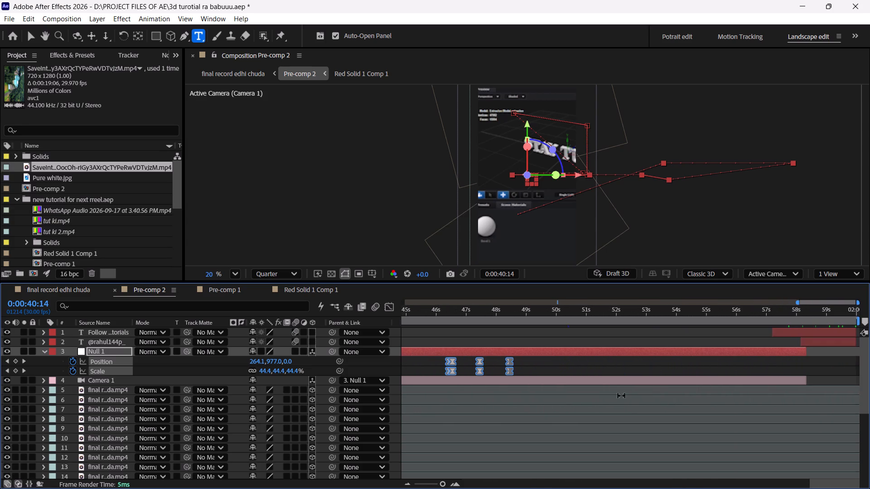
drag(439, 482, 426, 477)
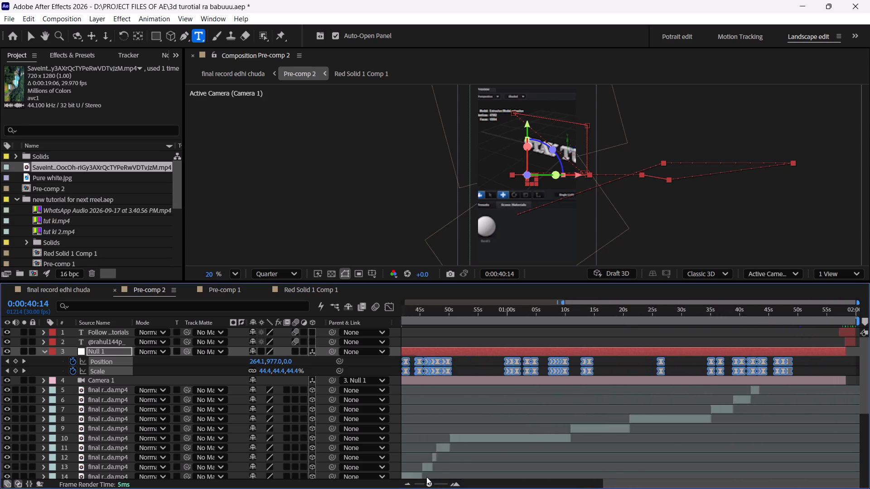
drag(426, 477, 441, 470)
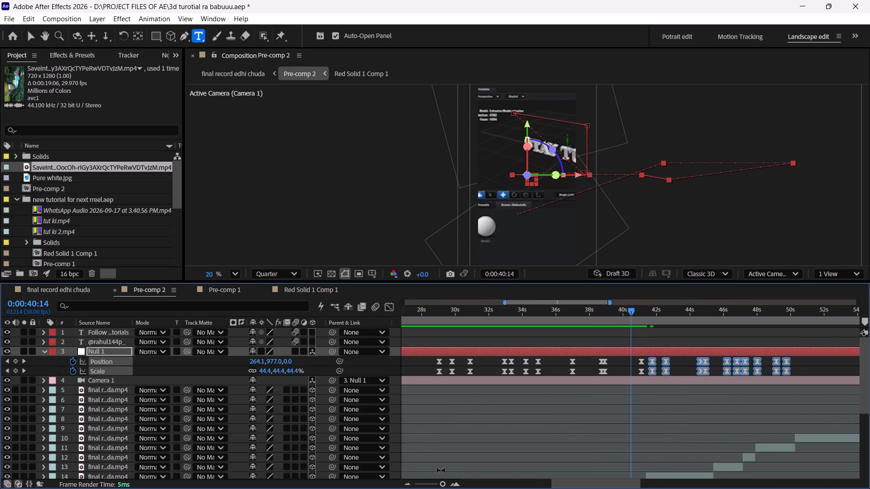
key(space)
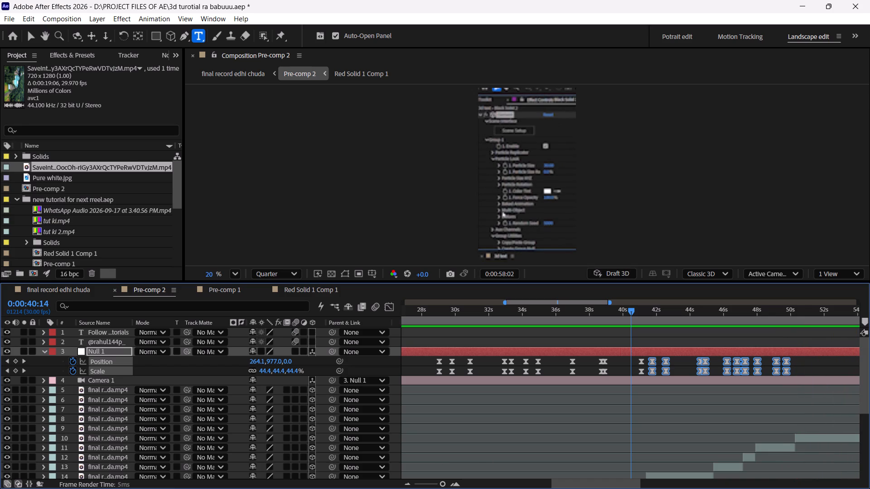
scroll(571, 381, left, 4)
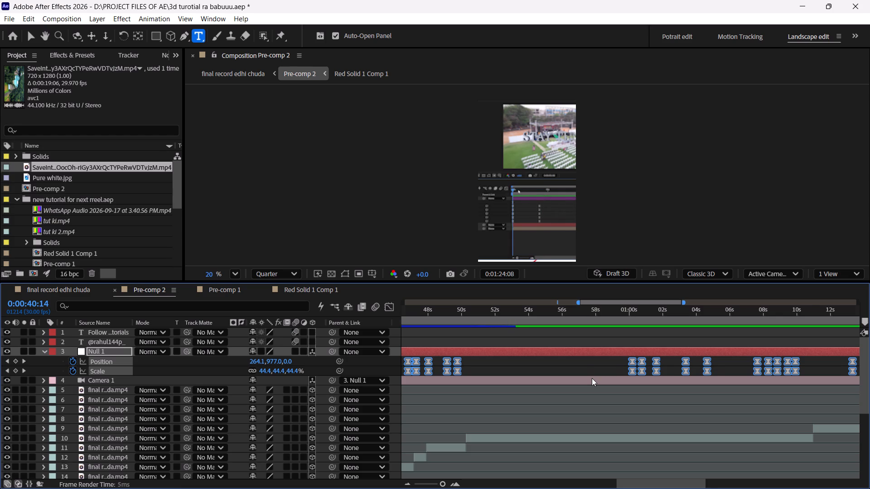
scroll(592, 378, left, 2)
key(space)
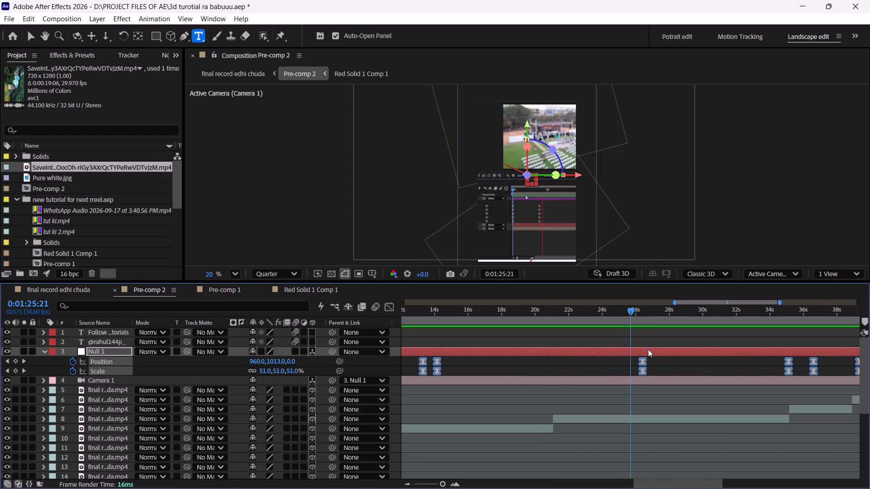
Split the layer 8 clip at 0:01:28:25 and delete the portion before that point.
drag(623, 312, 448, 329)
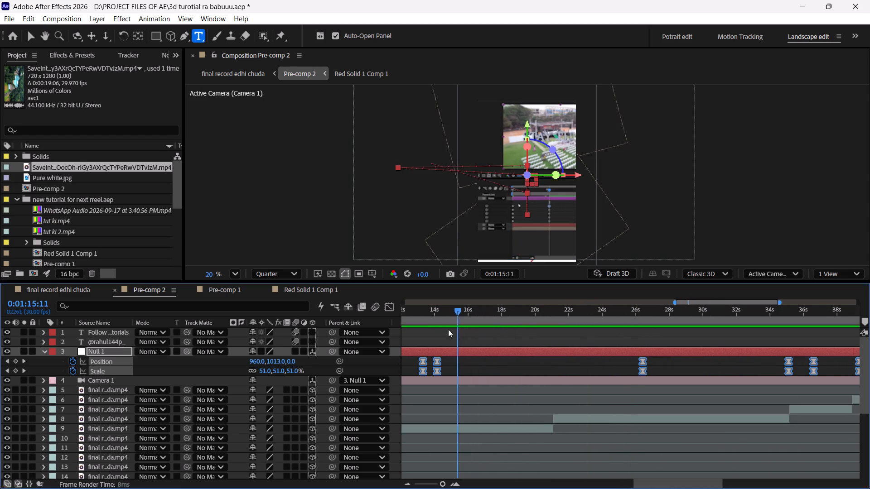
drag(448, 329, 470, 346)
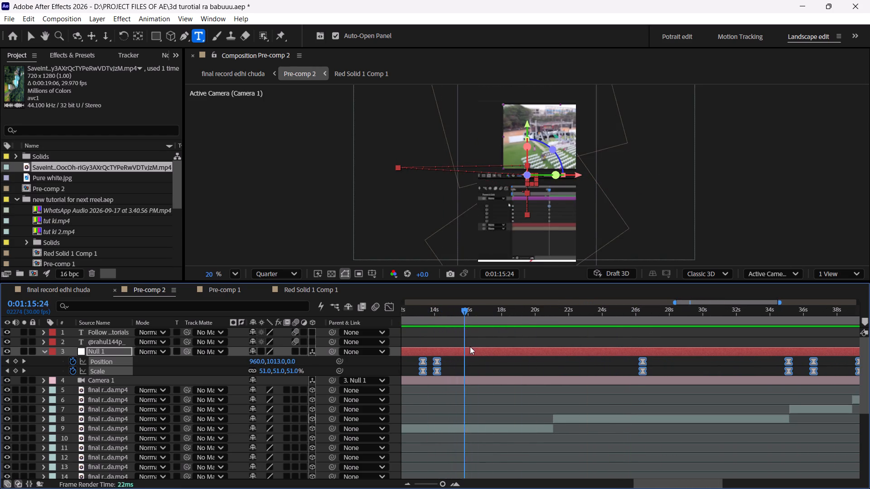
drag(470, 346, 540, 365)
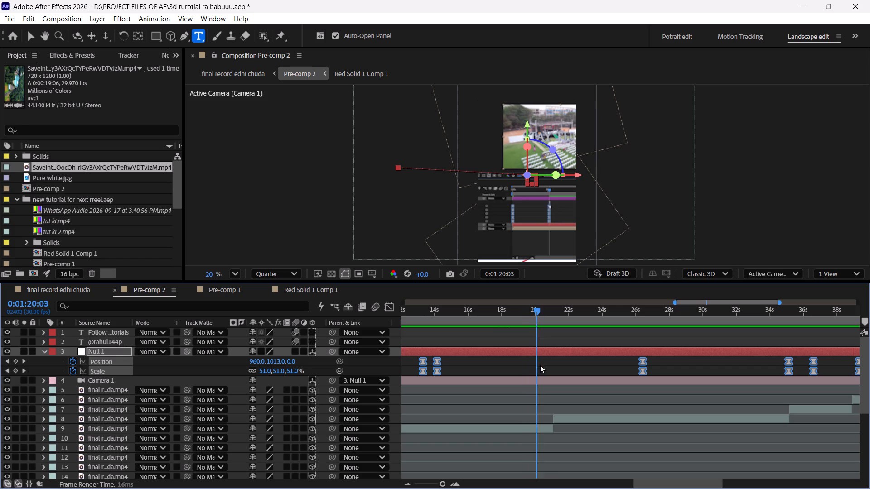
drag(540, 365, 617, 377)
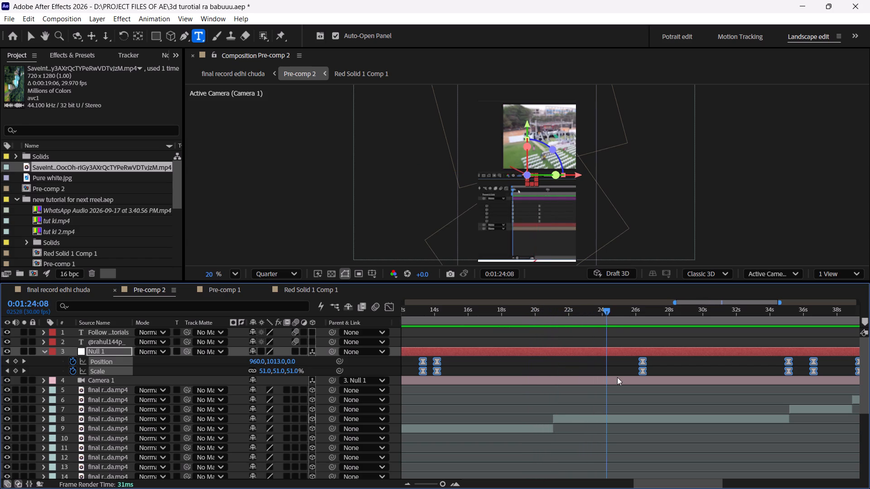
drag(617, 377, 720, 383)
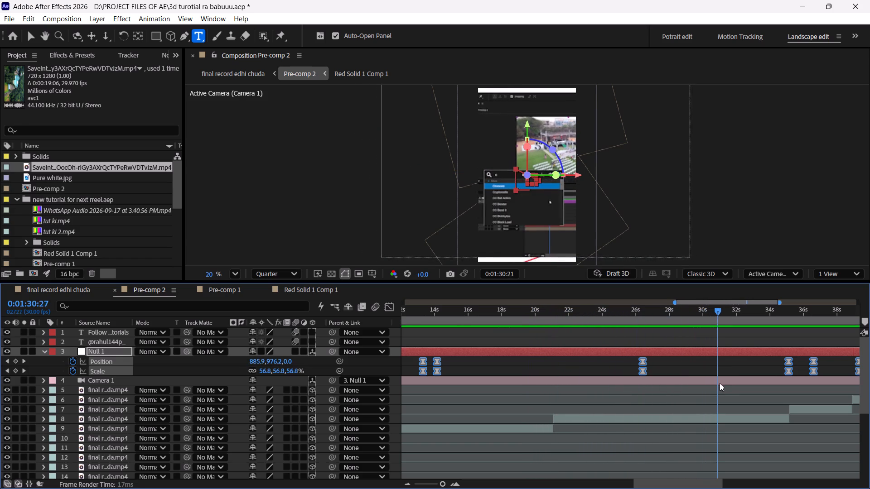
drag(720, 383, 609, 364)
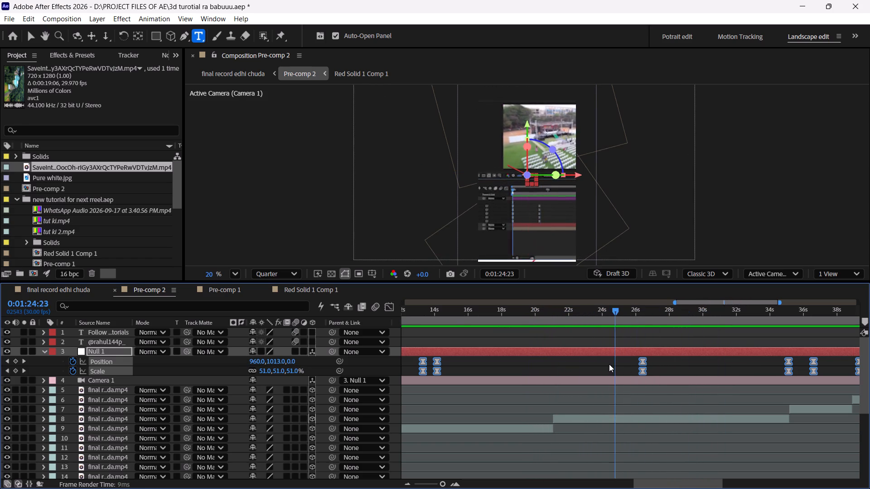
drag(609, 364, 681, 375)
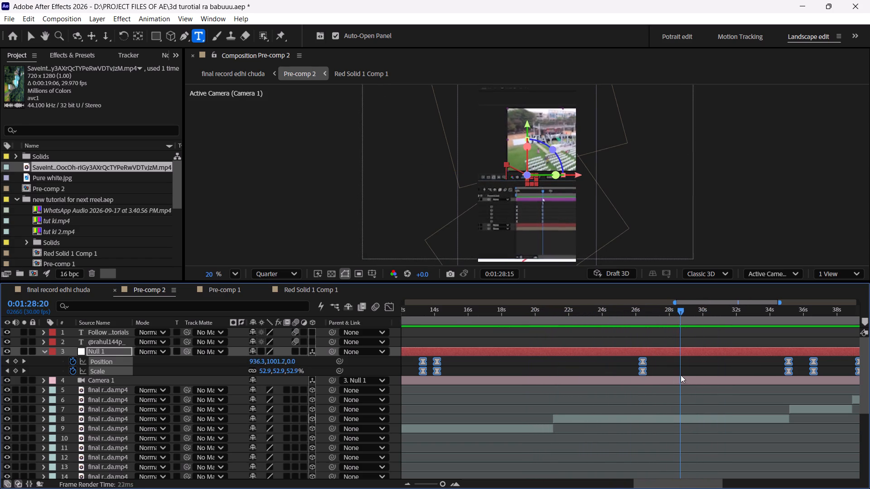
drag(681, 375, 699, 380)
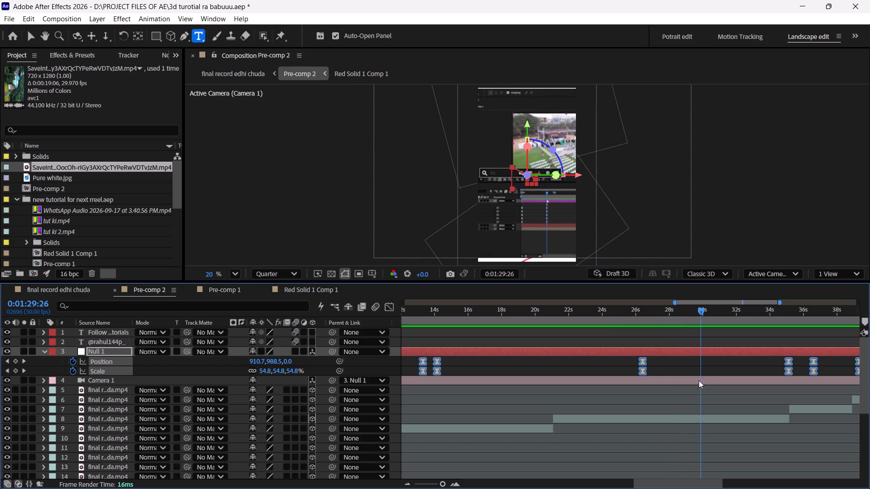
drag(699, 380, 681, 369)
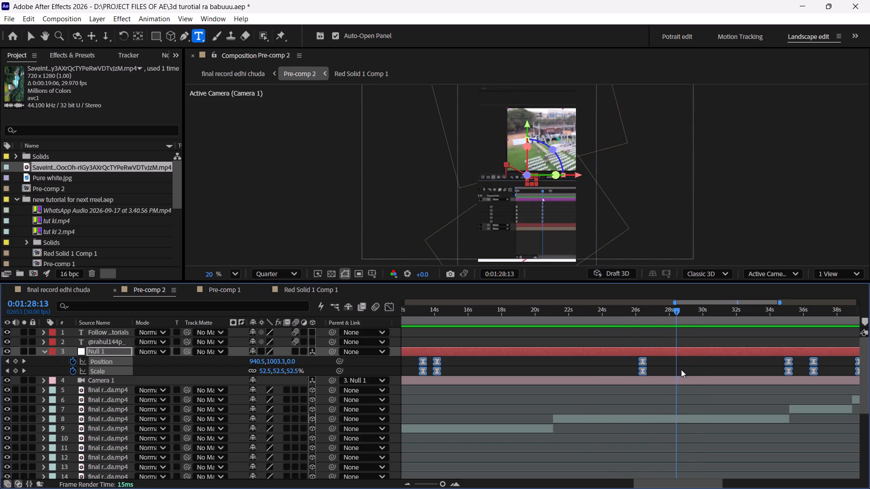
drag(681, 369, 683, 381)
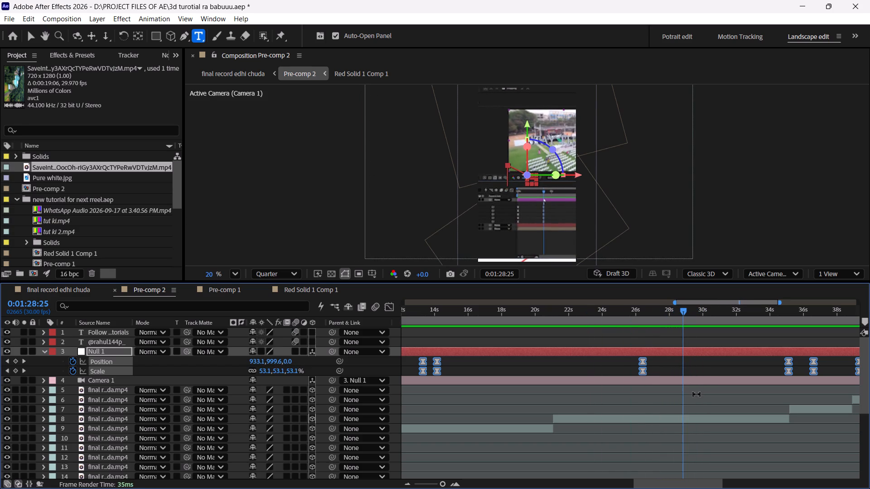
click(674, 422)
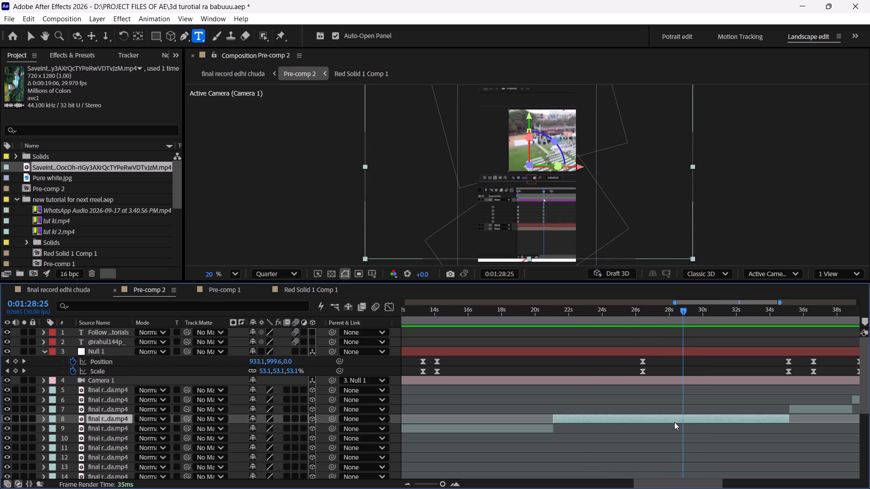
key(ctrl+shift+d)
click(670, 427)
key(Delete)
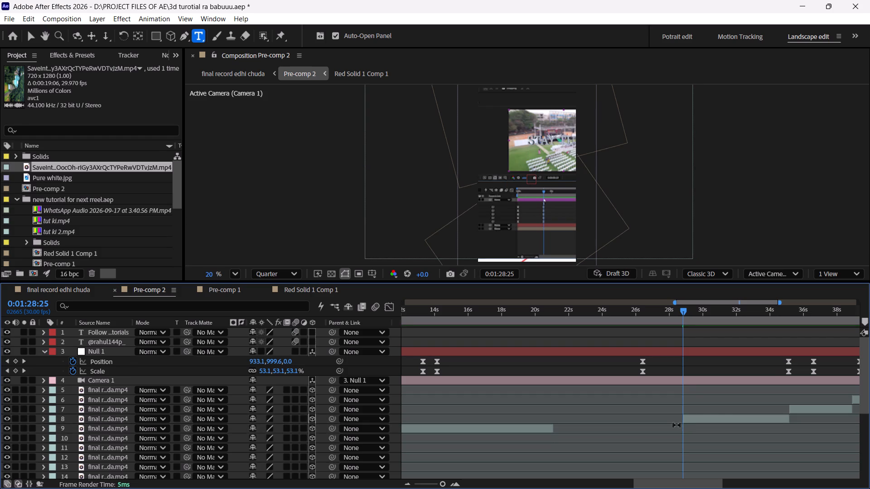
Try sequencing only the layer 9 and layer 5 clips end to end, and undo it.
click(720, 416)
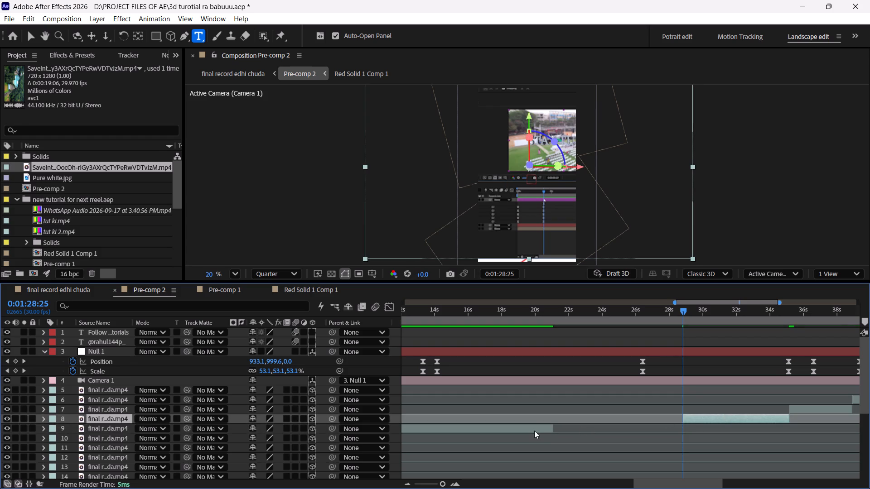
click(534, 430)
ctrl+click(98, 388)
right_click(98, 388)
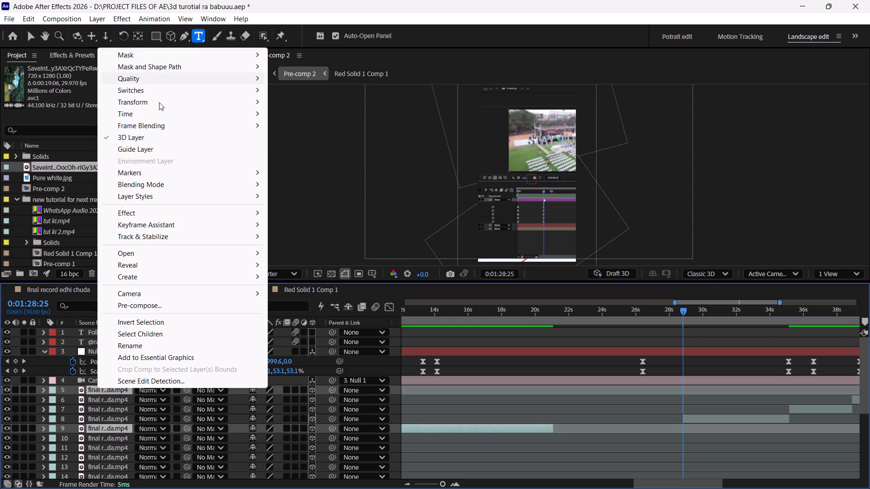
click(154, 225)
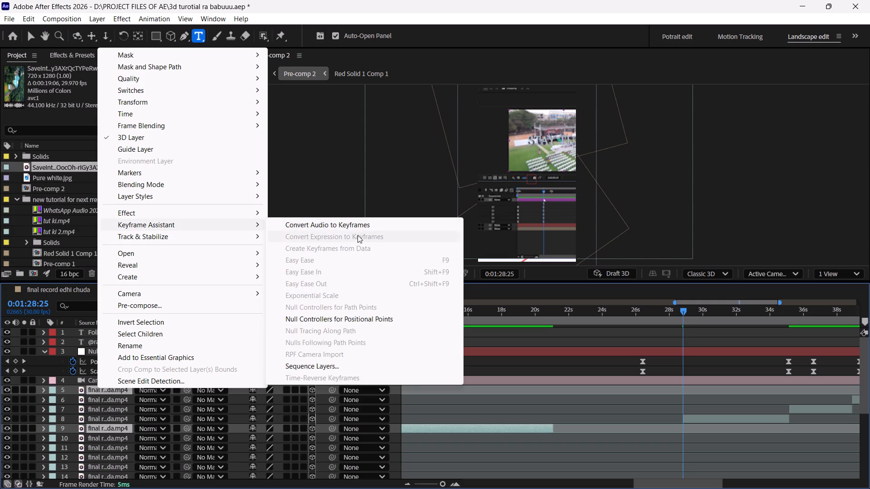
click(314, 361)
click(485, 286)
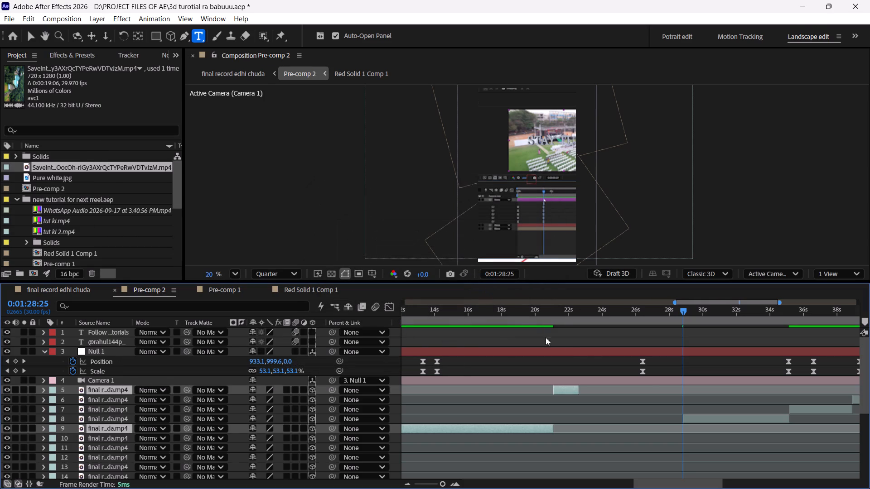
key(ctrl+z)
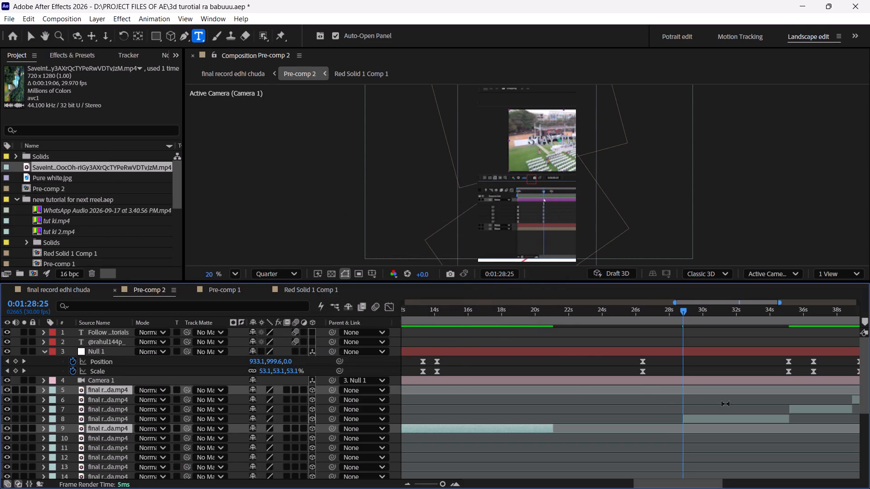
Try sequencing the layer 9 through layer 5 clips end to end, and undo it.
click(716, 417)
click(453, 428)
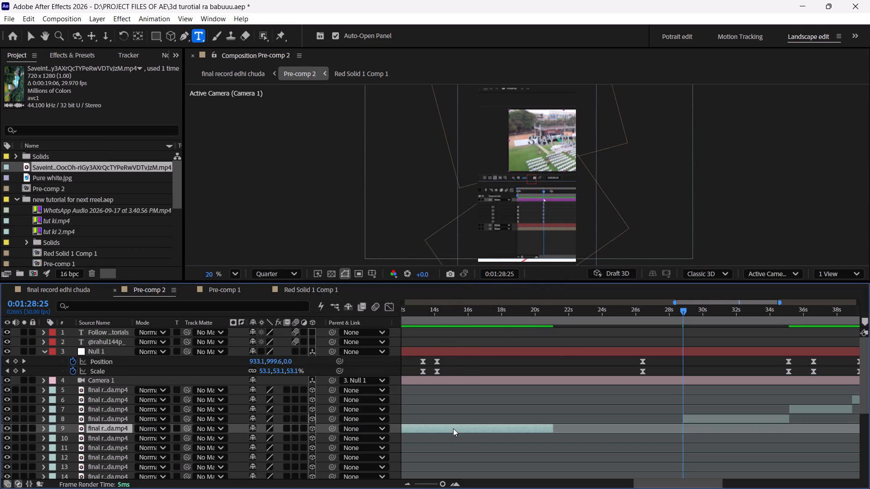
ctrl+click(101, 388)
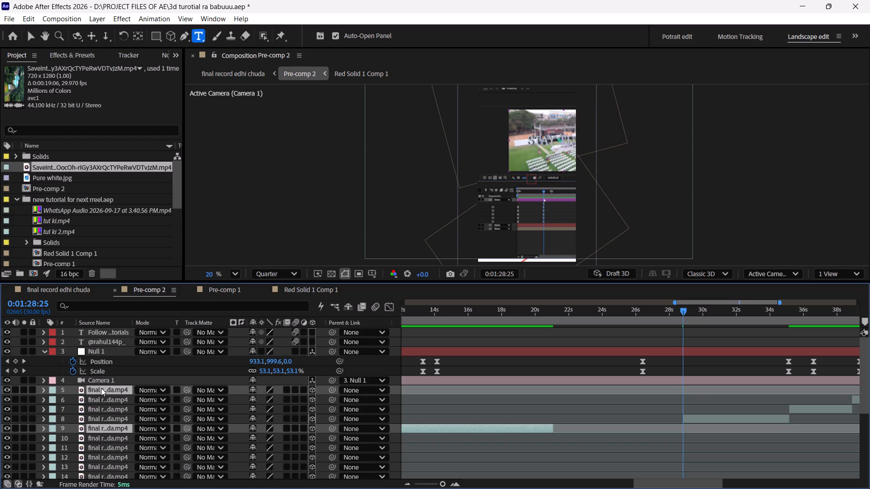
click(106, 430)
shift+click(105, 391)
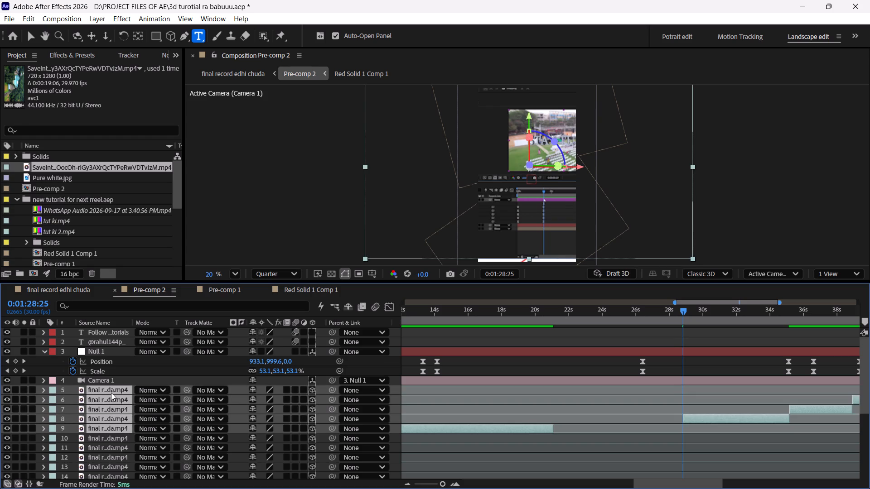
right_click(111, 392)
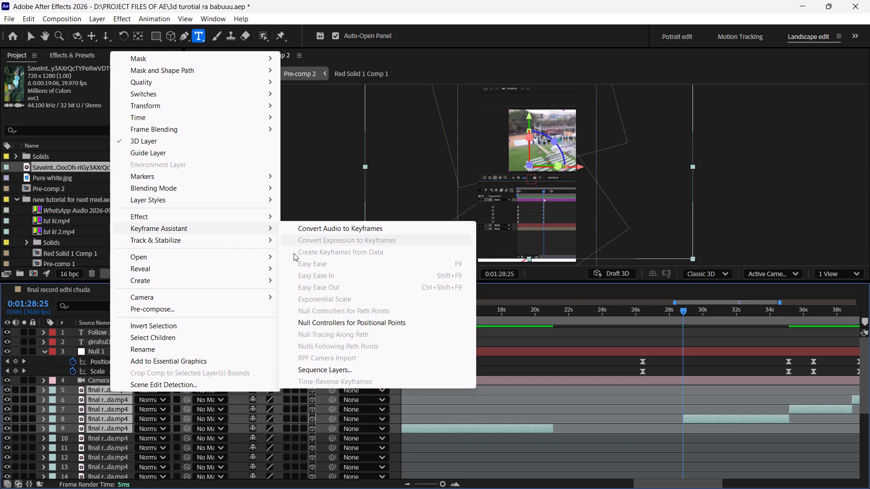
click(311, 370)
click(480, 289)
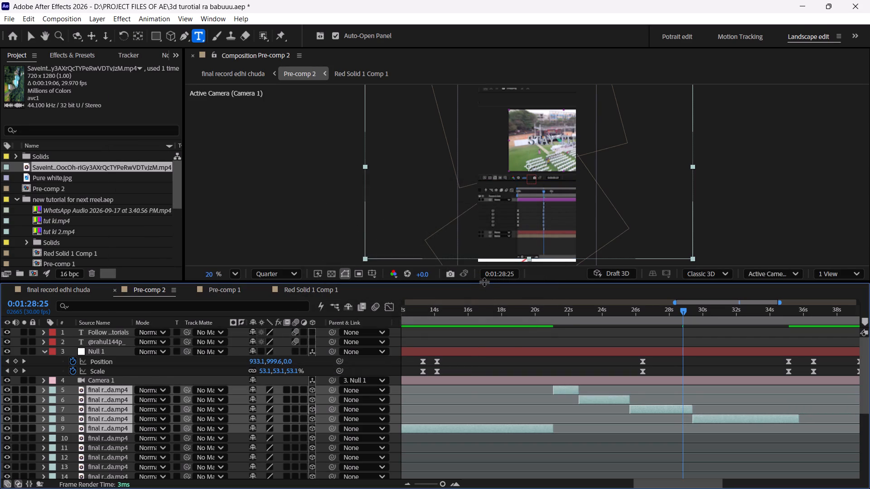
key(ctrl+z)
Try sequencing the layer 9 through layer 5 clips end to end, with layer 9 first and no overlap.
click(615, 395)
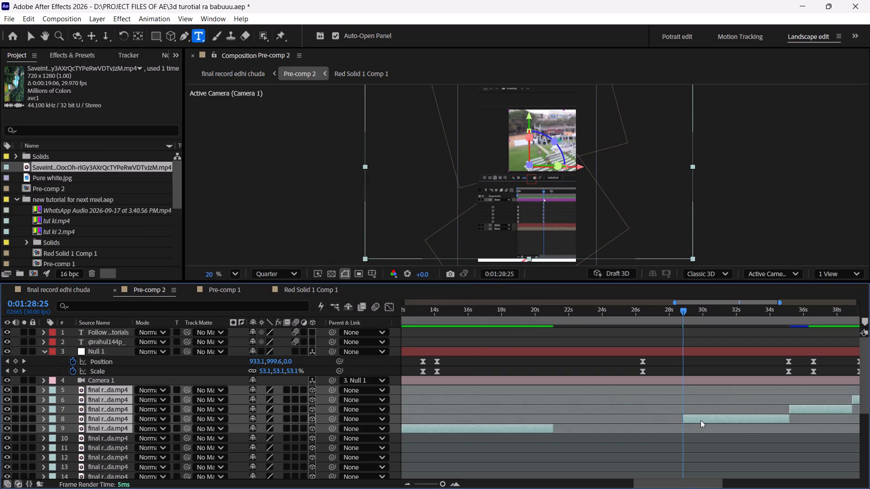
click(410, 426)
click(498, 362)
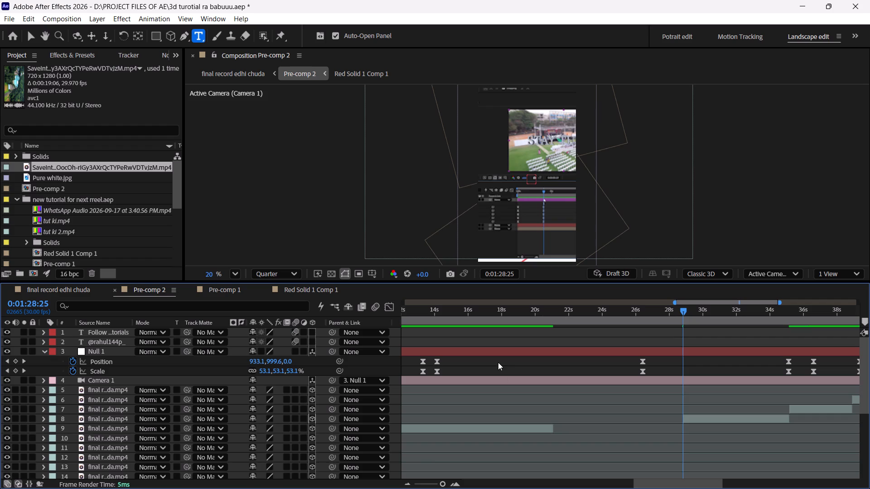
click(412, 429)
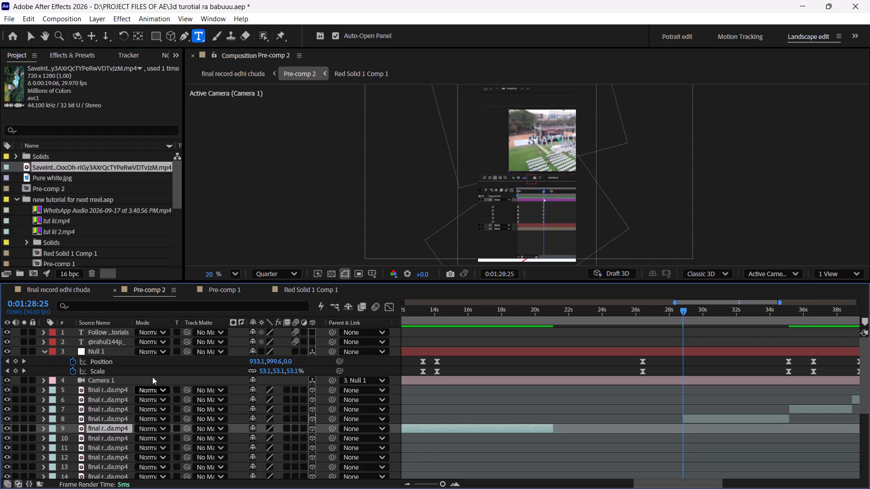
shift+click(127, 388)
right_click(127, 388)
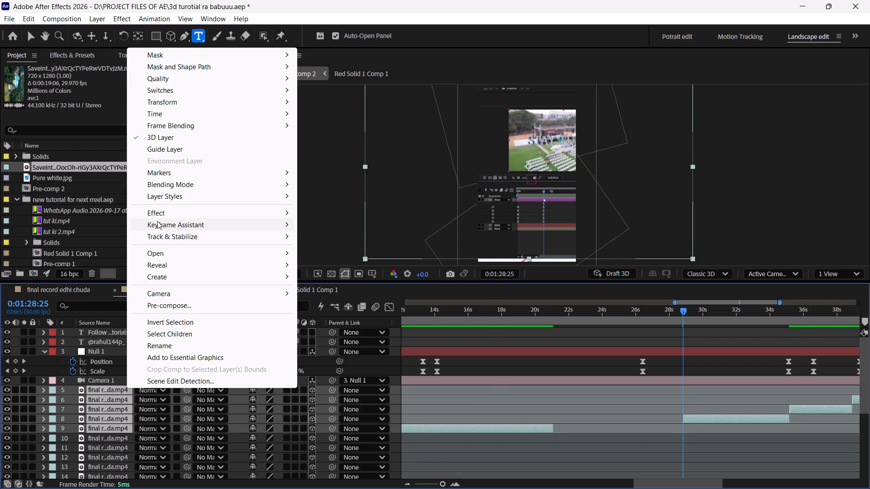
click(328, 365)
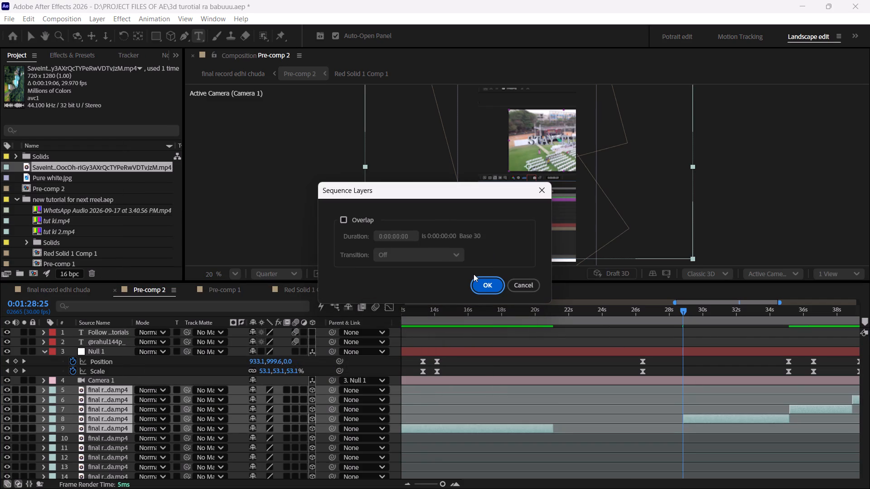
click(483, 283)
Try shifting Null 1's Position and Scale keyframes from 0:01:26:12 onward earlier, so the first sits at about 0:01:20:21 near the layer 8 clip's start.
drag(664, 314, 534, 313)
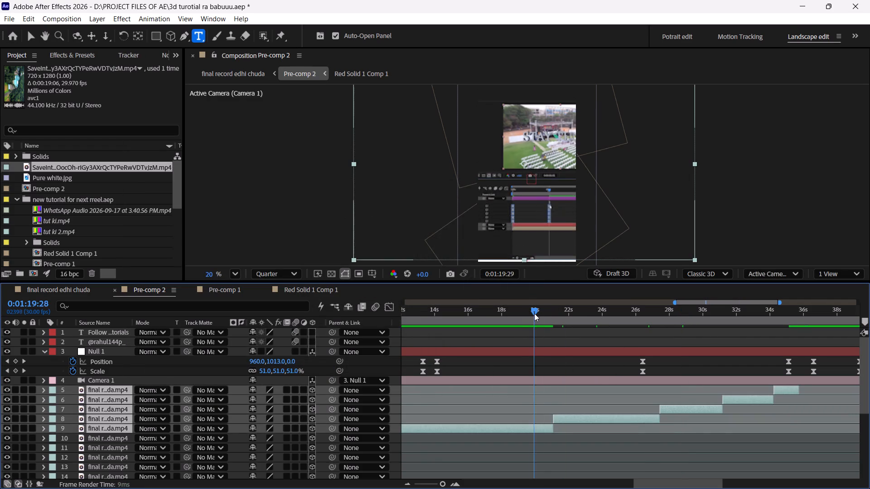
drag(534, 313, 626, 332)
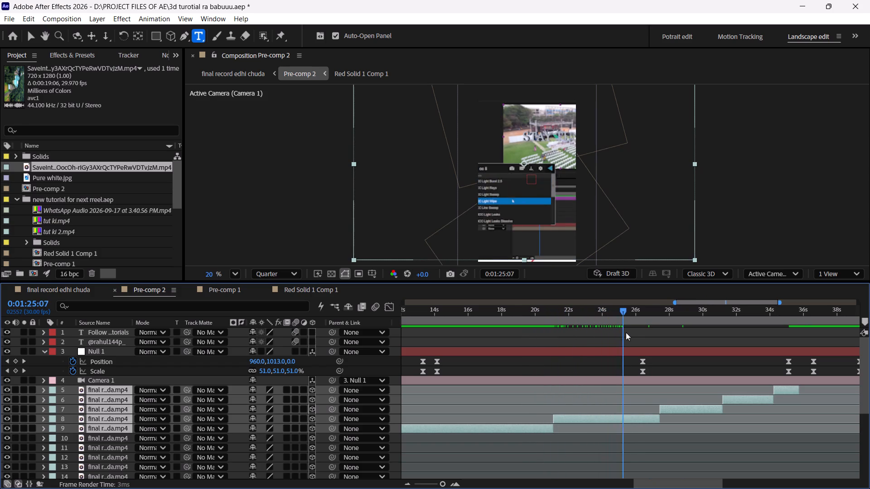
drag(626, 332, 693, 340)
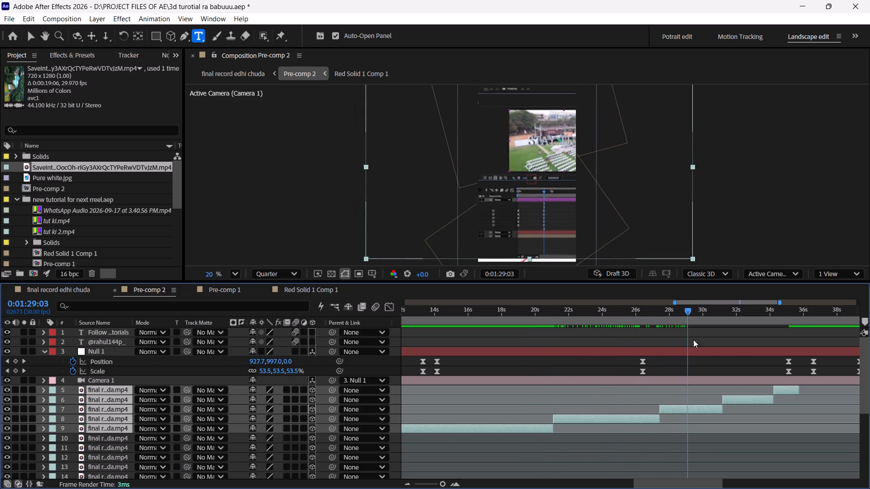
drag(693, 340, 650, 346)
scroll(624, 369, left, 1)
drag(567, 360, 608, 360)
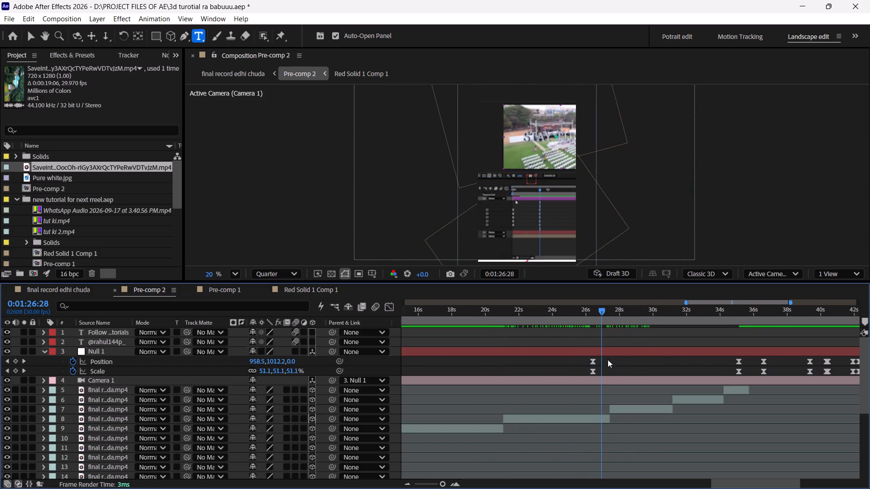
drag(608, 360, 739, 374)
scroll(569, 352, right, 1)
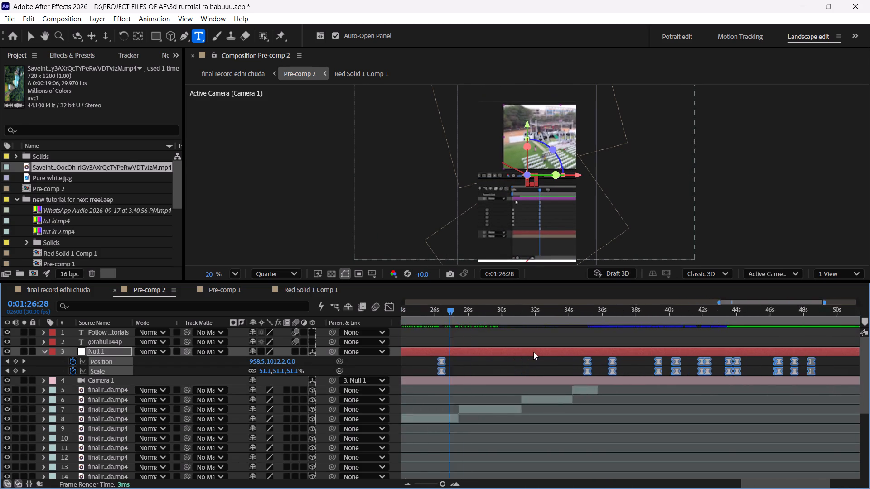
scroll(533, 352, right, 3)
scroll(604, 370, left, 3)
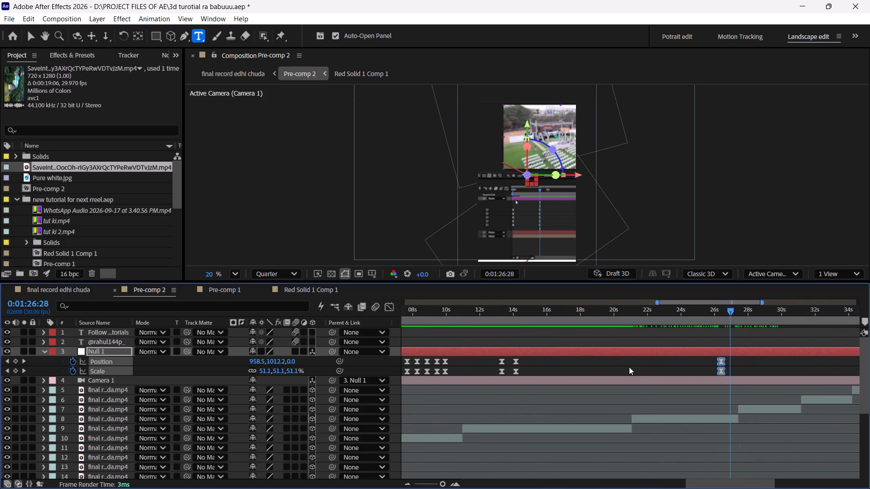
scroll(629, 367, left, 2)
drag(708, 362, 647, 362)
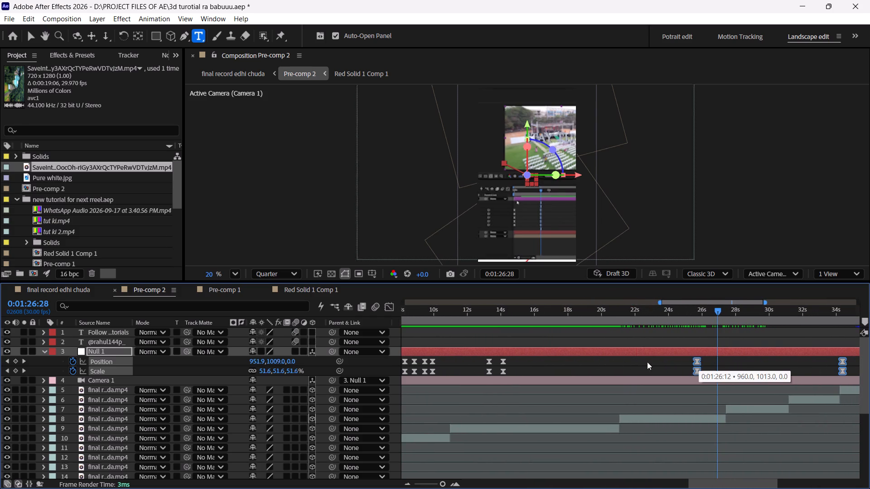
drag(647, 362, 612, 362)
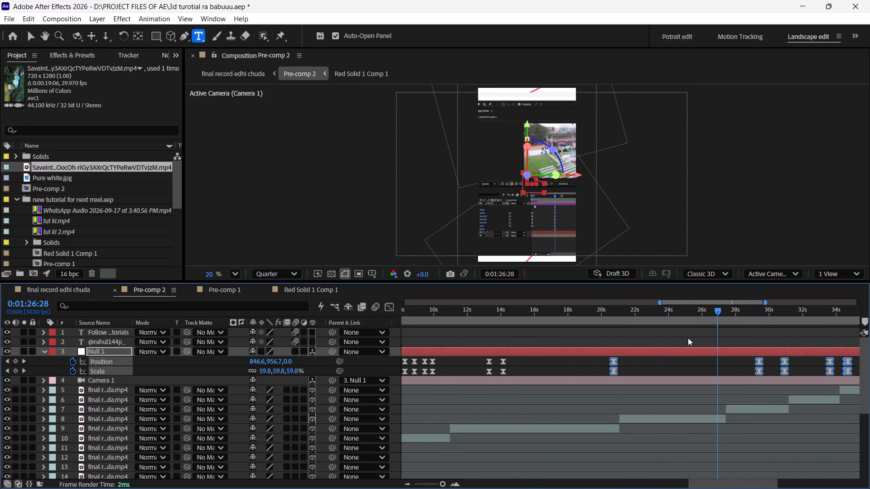
Play Pre-comp 2 from 0:01:18:13 to about 0:01:38 and scrub back through it, checking the sequenced clips against the shifted camera keyframes.
drag(711, 314, 575, 314)
key(space)
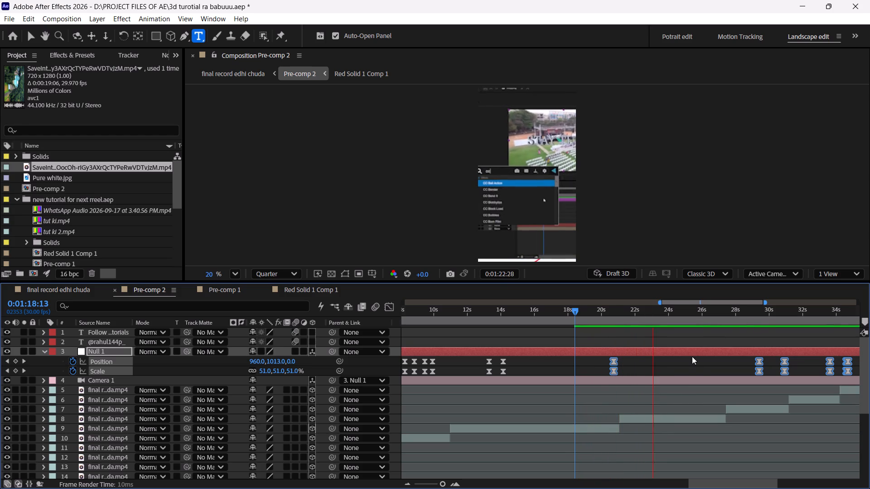
scroll(645, 343, left, 1)
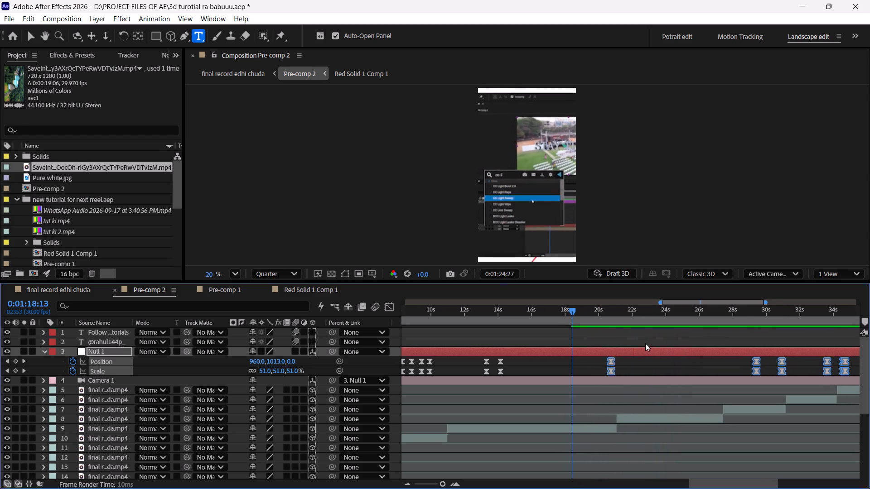
scroll(645, 343, left, 1)
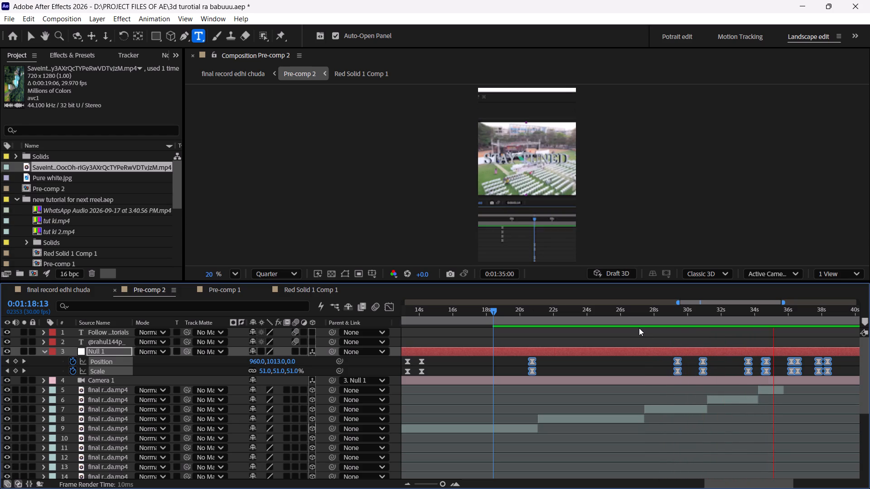
scroll(639, 328, right, 1)
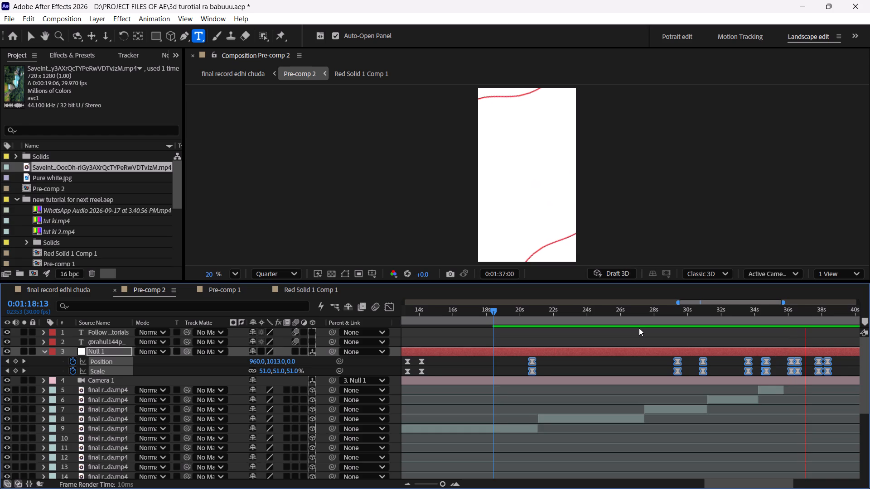
scroll(639, 328, right, 1)
key(space)
key(space)
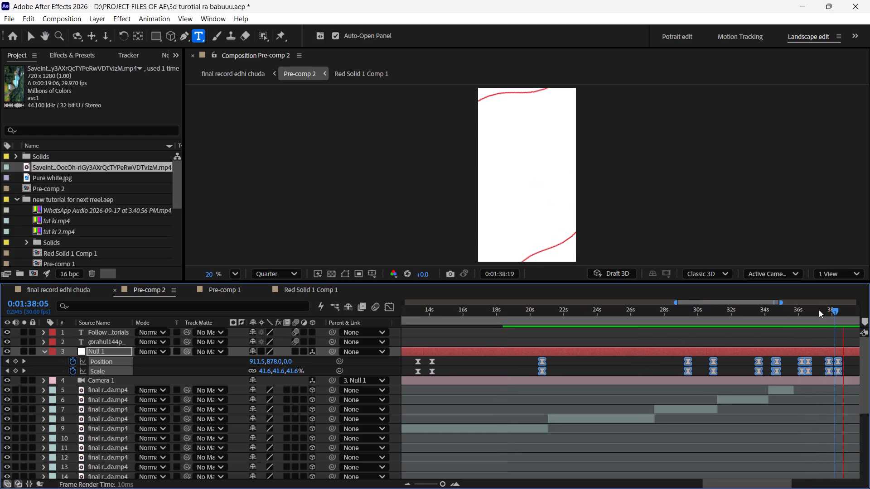
drag(831, 310, 530, 325)
key(space)
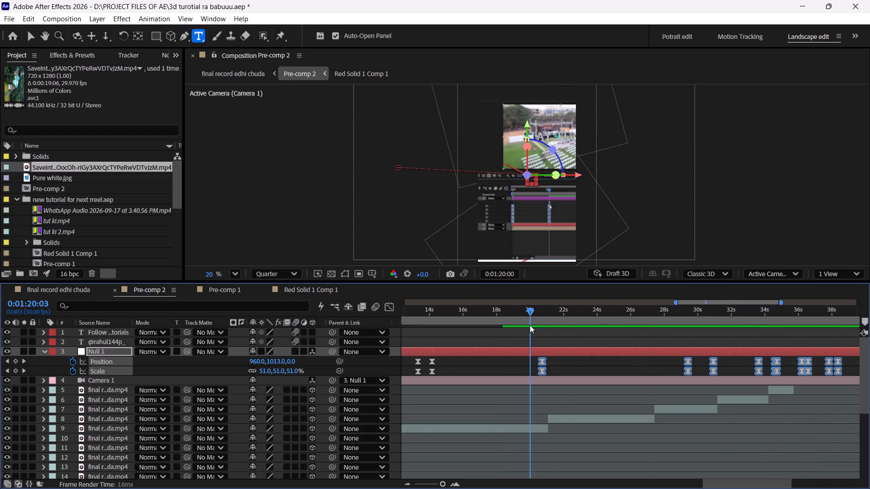
drag(530, 325, 636, 344)
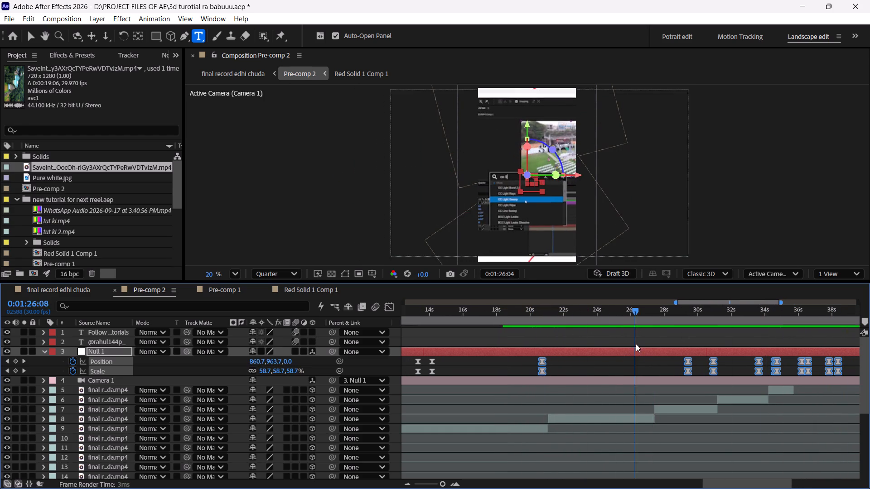
drag(636, 344, 710, 355)
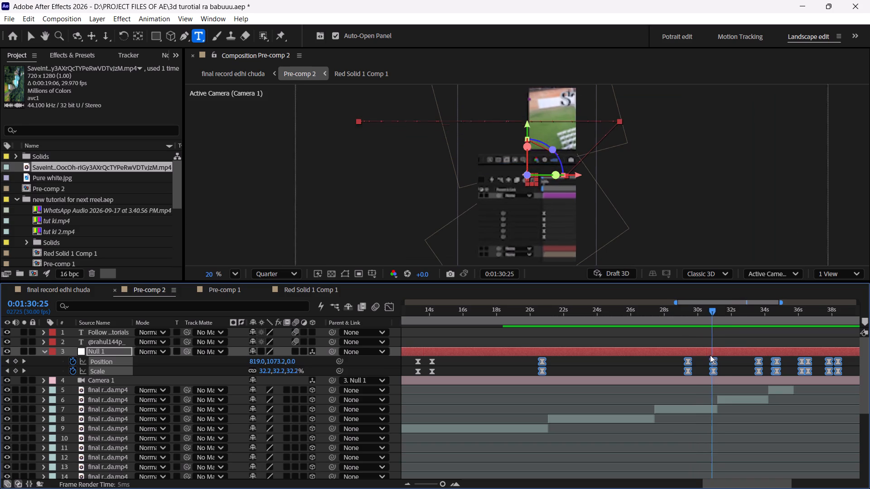
drag(710, 355, 778, 369)
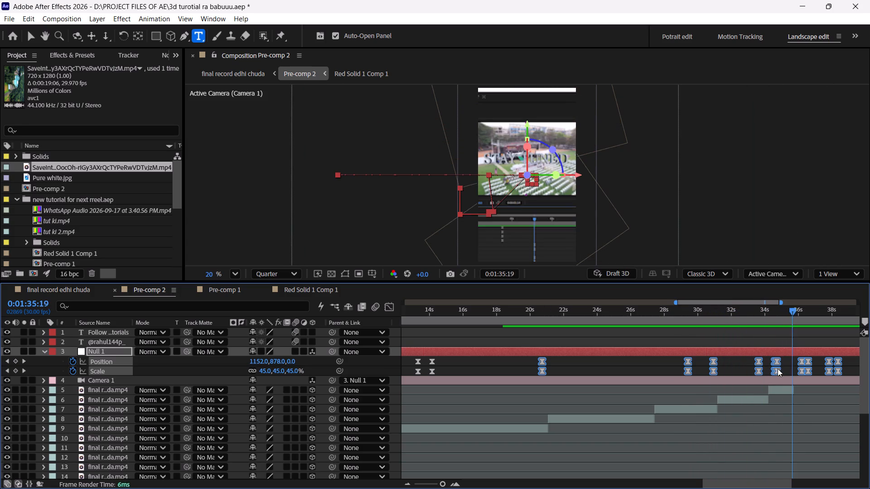
drag(778, 369, 796, 370)
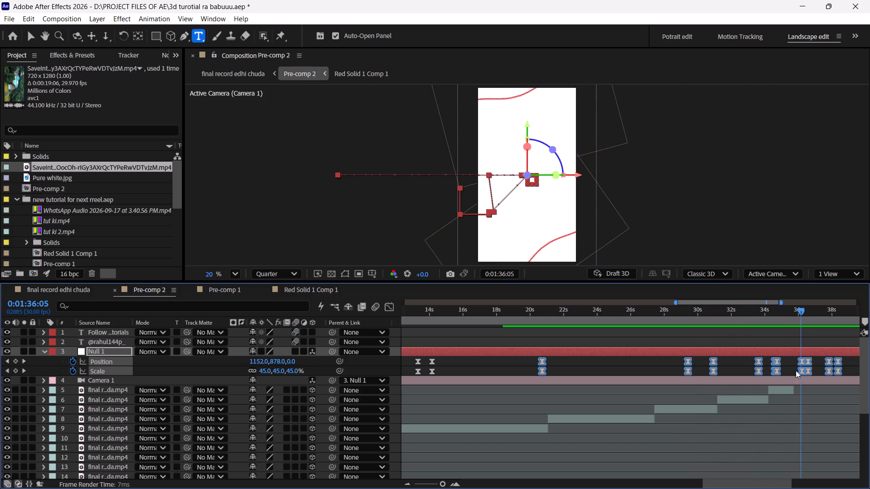
drag(796, 370, 549, 382)
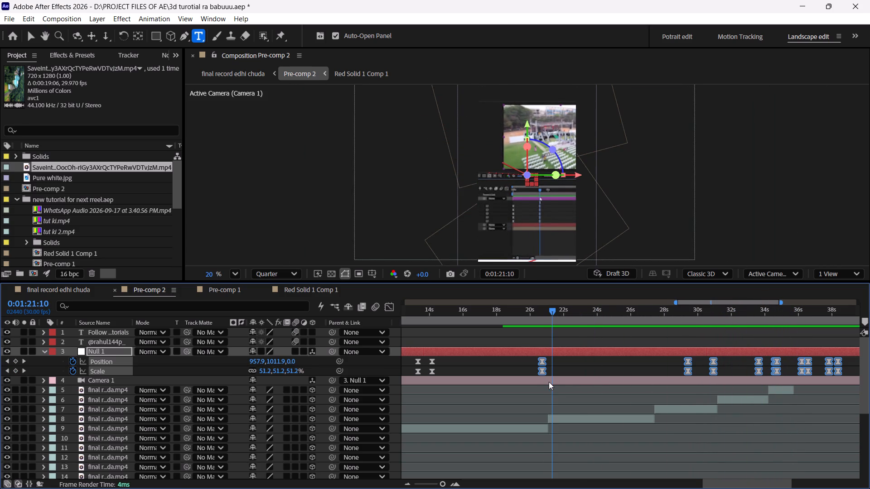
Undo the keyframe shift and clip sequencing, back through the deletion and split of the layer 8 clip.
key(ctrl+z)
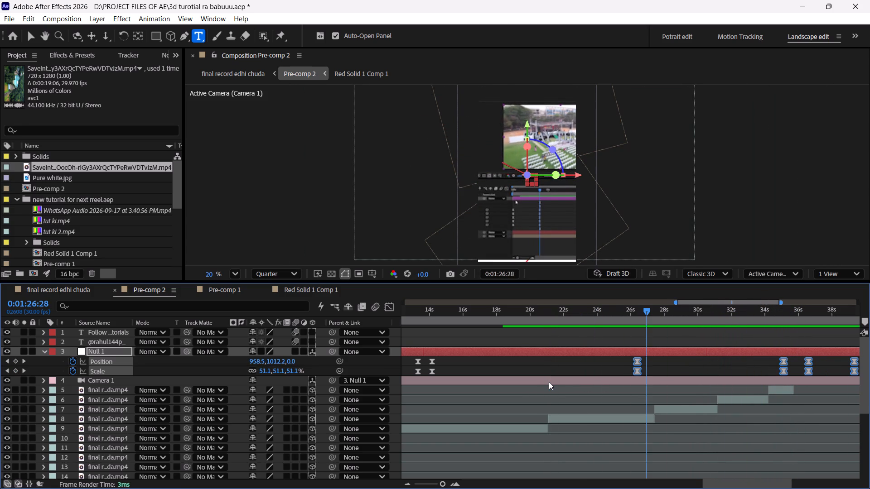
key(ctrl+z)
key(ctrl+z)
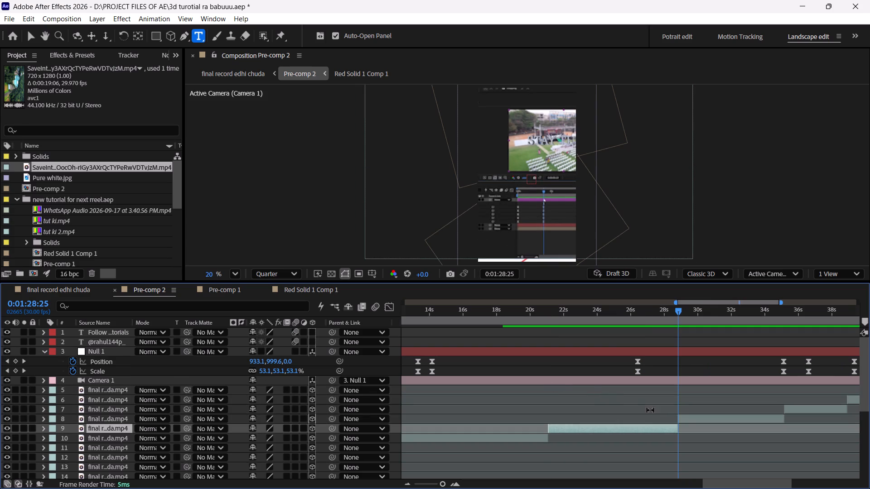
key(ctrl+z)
Scrub Pre-comp 2 between about 0:01:21 and 0:01:47:15, examining the layer 8 through layer 5 clips against the Null 1 keyframes.
drag(672, 313, 636, 329)
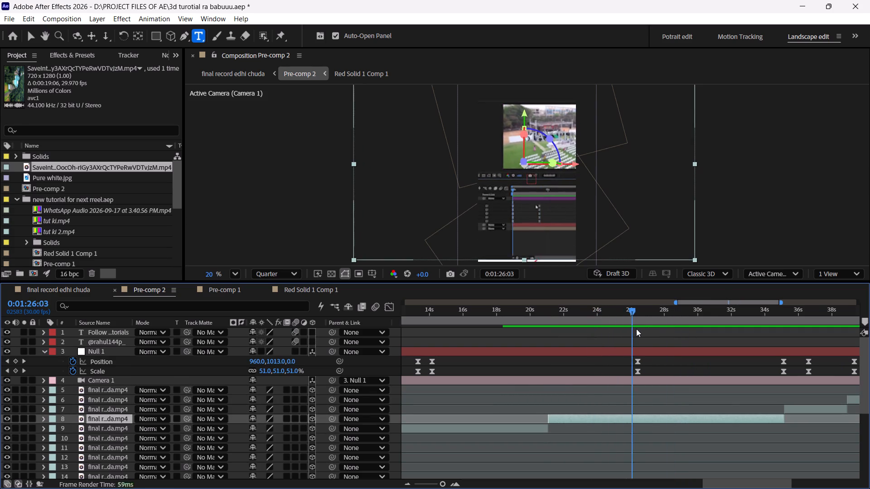
drag(636, 329, 689, 341)
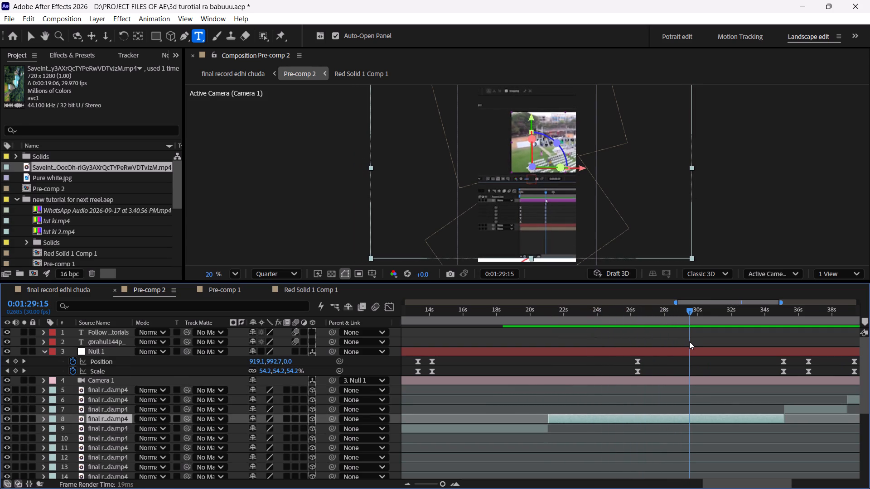
drag(689, 341, 556, 367)
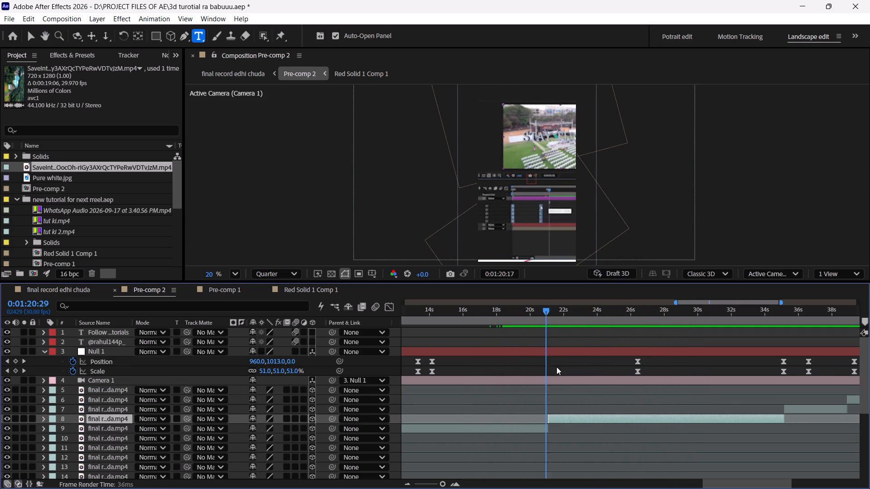
drag(556, 367, 732, 392)
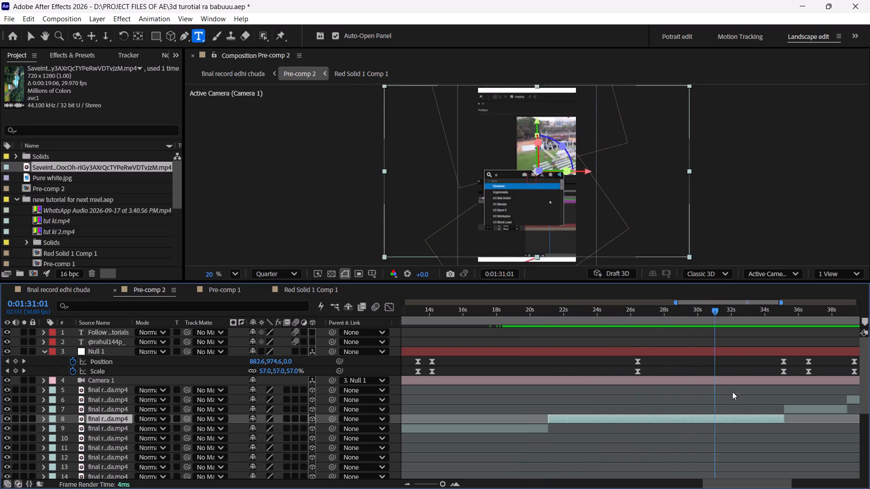
drag(732, 392, 759, 395)
scroll(751, 390, left, 2)
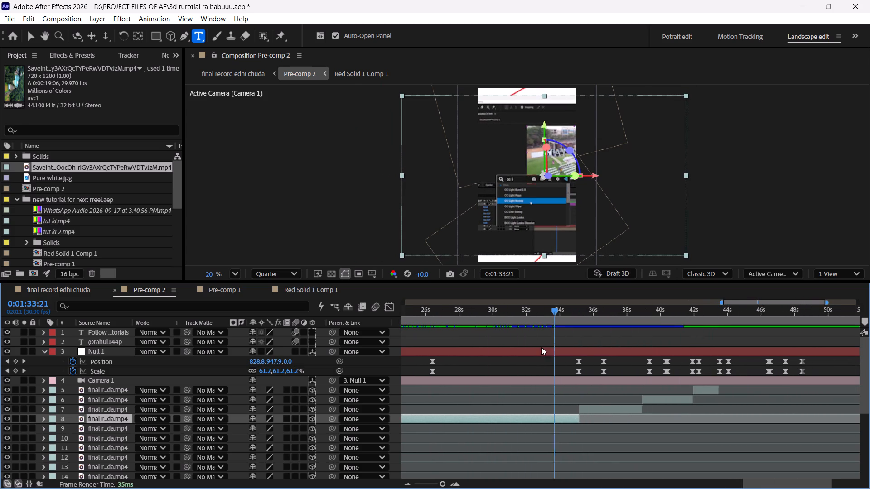
scroll(541, 347, left, 2)
drag(546, 310, 687, 330)
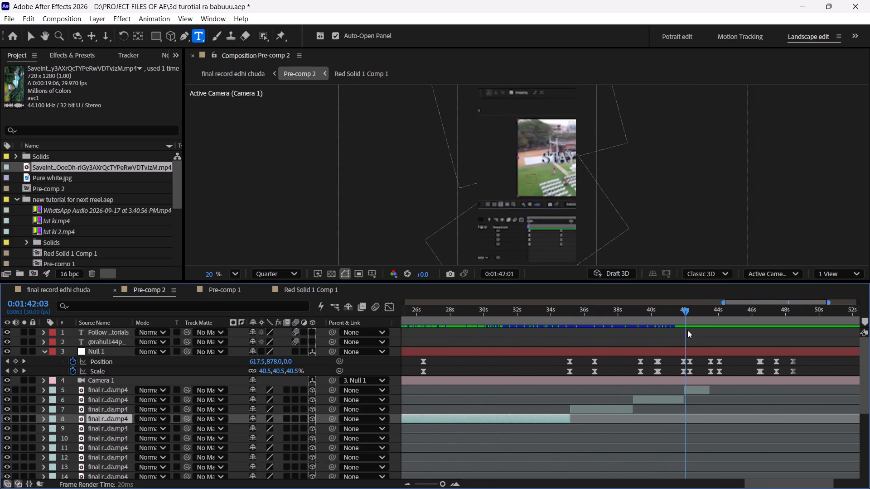
drag(687, 330, 669, 343)
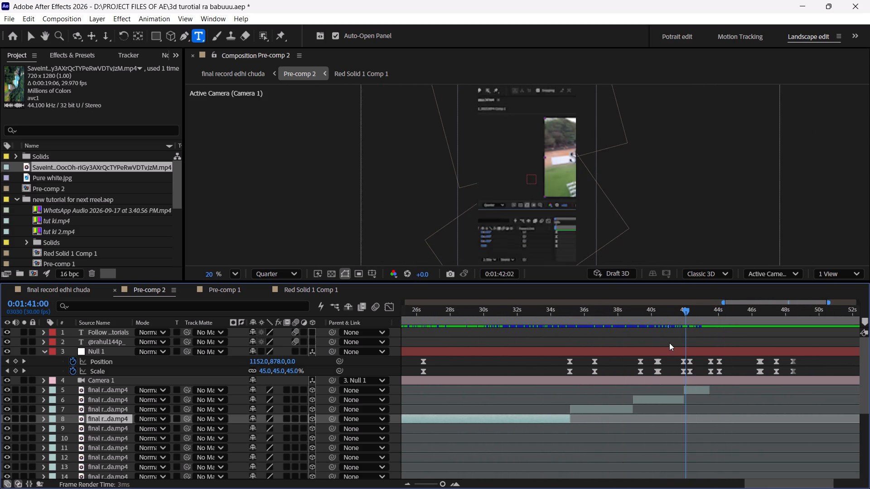
drag(669, 343, 725, 345)
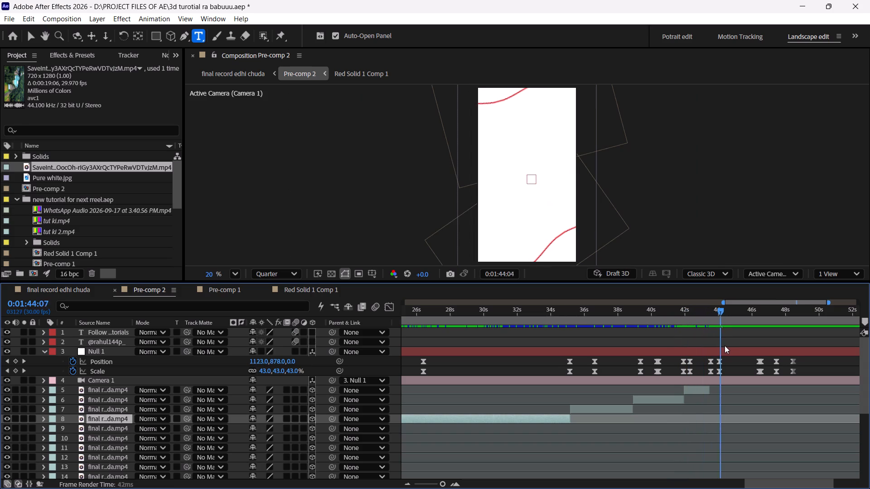
drag(725, 345, 781, 355)
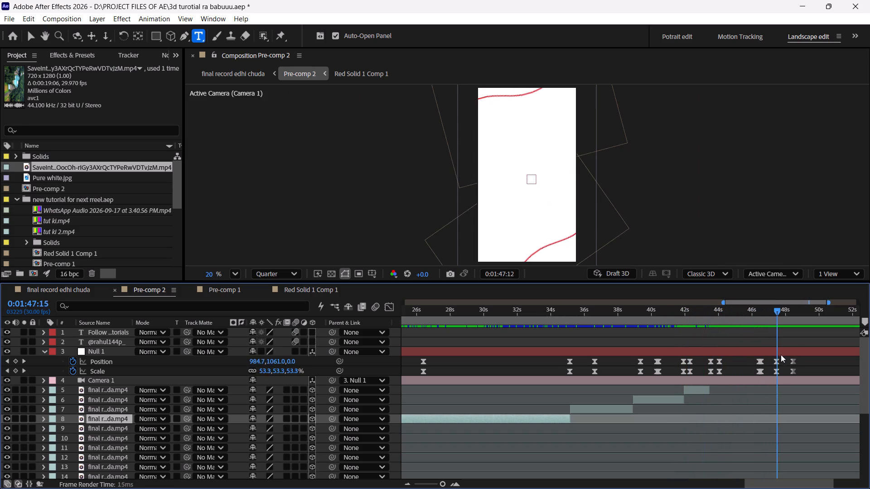
Shift Null 1's Position and Scale keyframes from 0:01:35 onward earlier, so the last pair sits just before the layer 5 clip's end, about 0:01:43.
drag(781, 355, 464, 367)
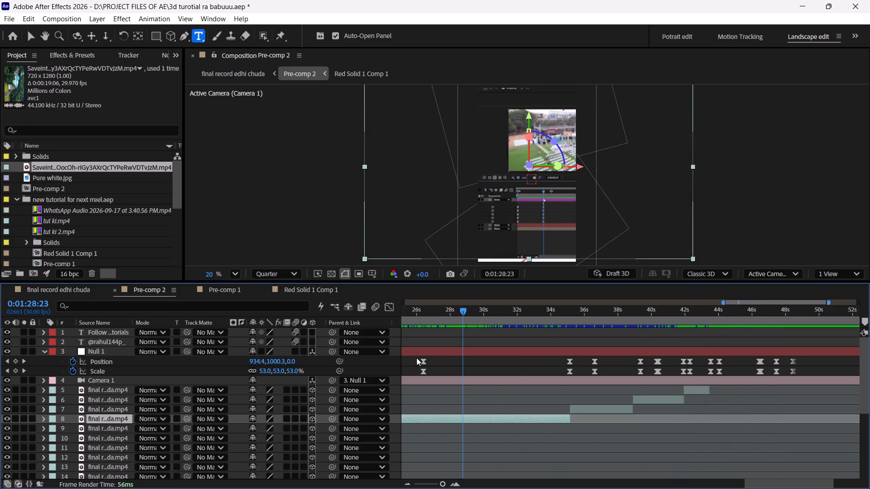
drag(416, 358, 806, 383)
click(515, 371)
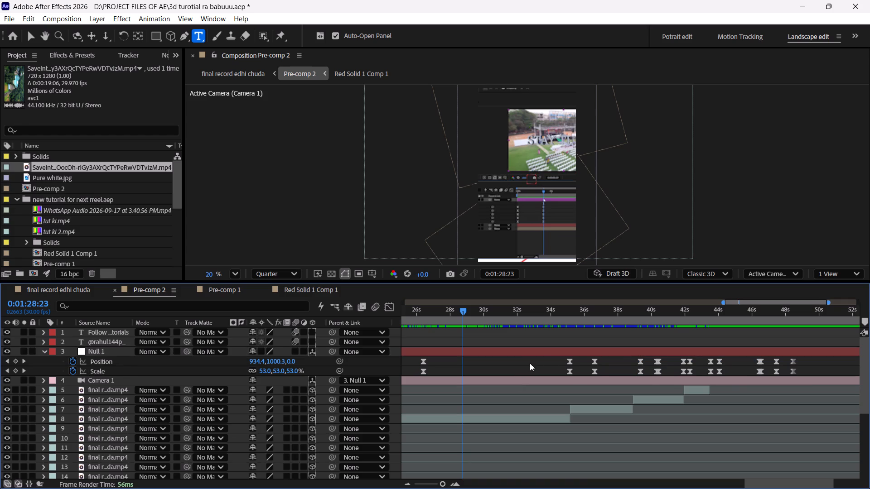
drag(548, 361, 821, 383)
drag(793, 360, 747, 360)
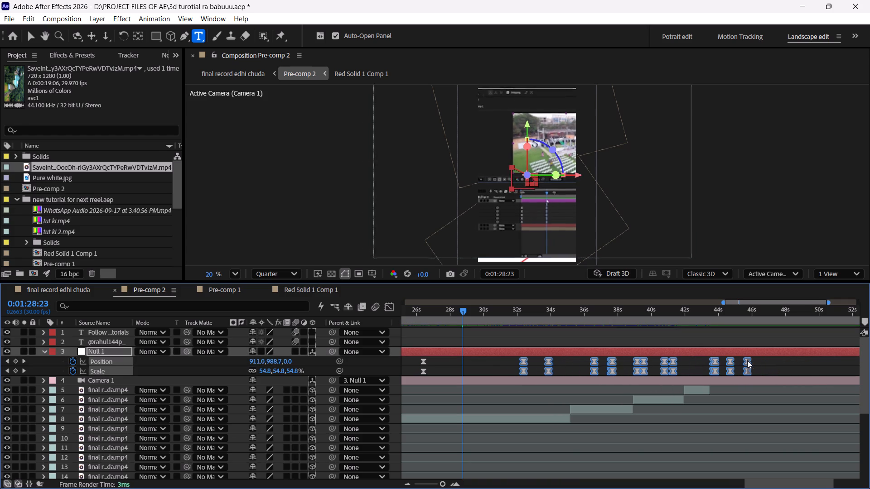
drag(747, 360, 707, 368)
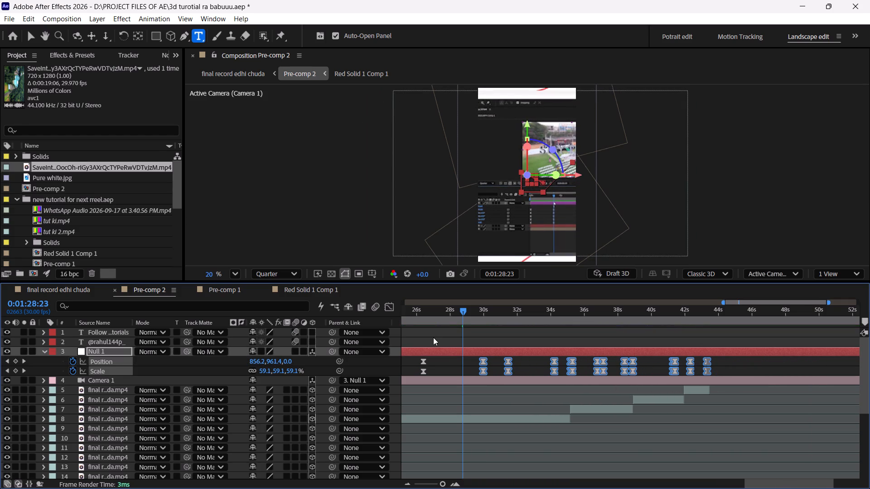
Check playback around the layer 8 to layer 7 cut and move Null 1's Position and Scale keyframes at 0:01:35:05 to about 0:01:34:21.
key(space)
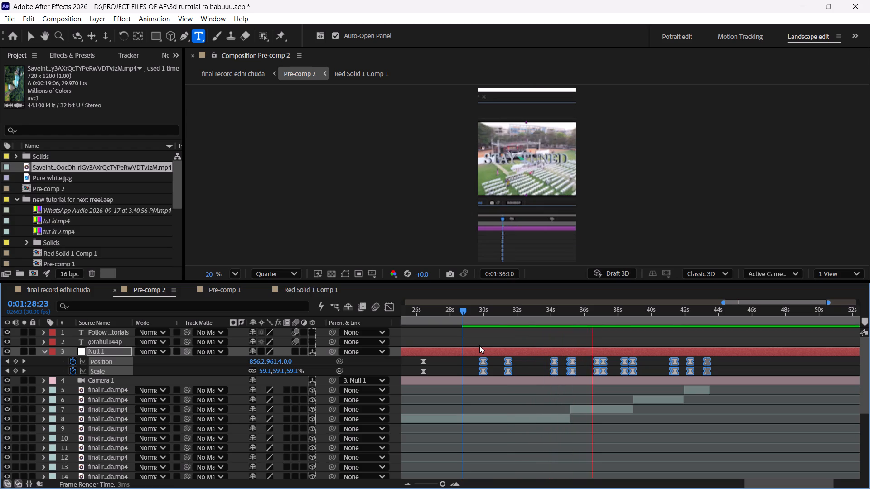
key(space)
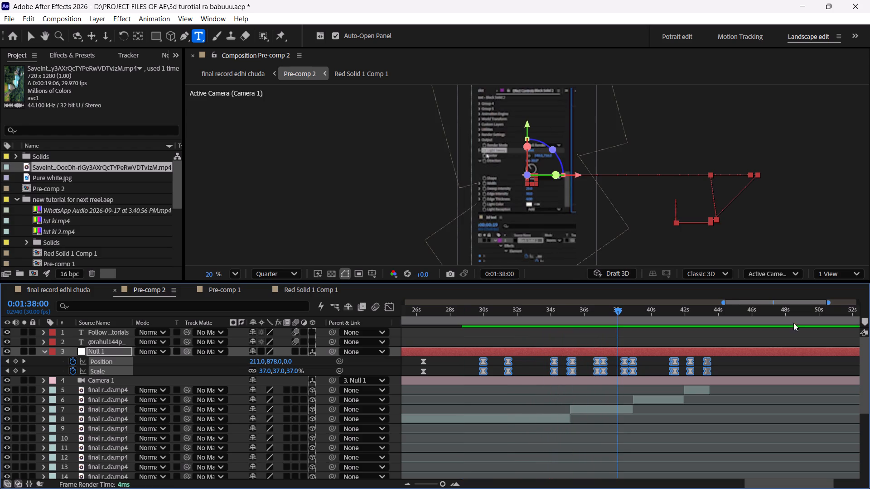
drag(617, 312, 567, 311)
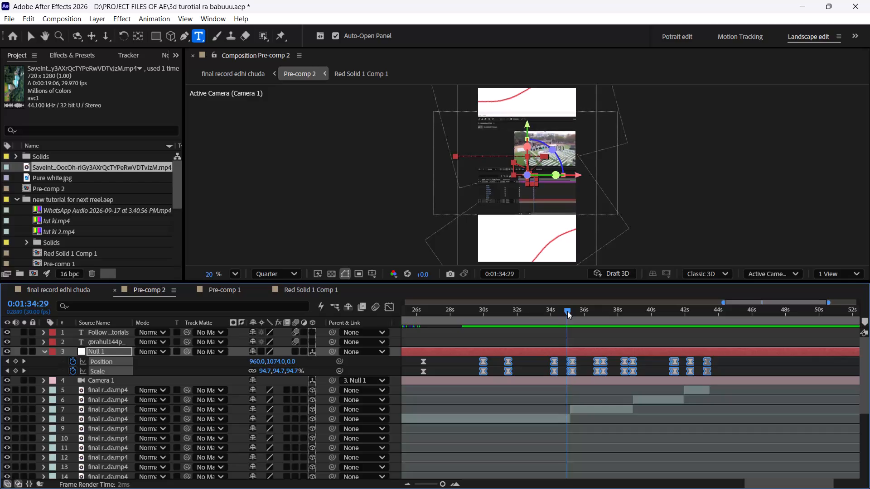
drag(567, 311, 575, 310)
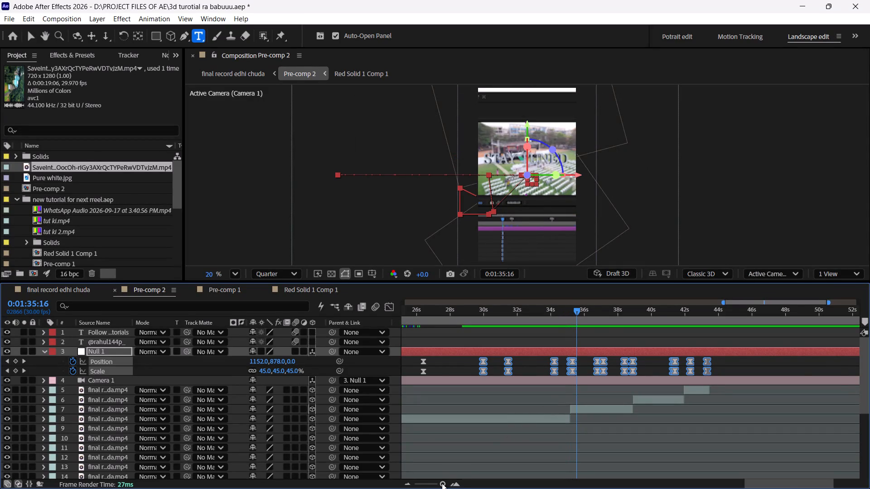
triple_click(456, 485)
click(575, 356)
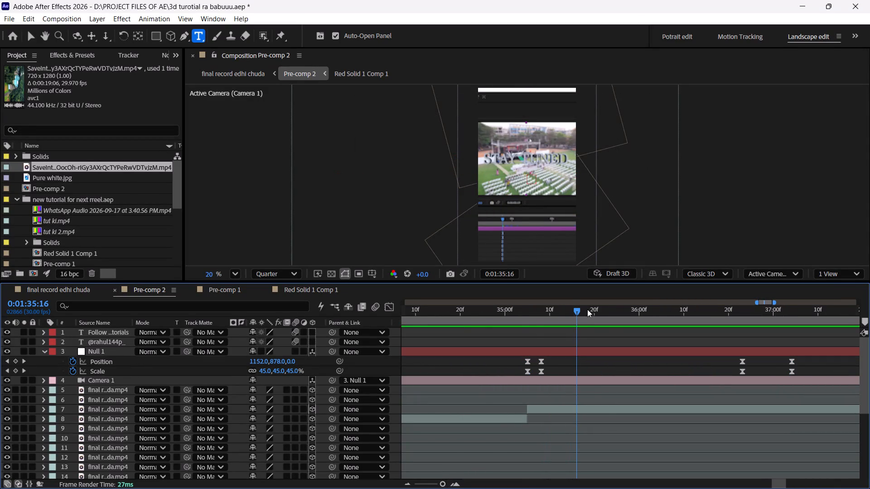
drag(571, 312, 480, 314)
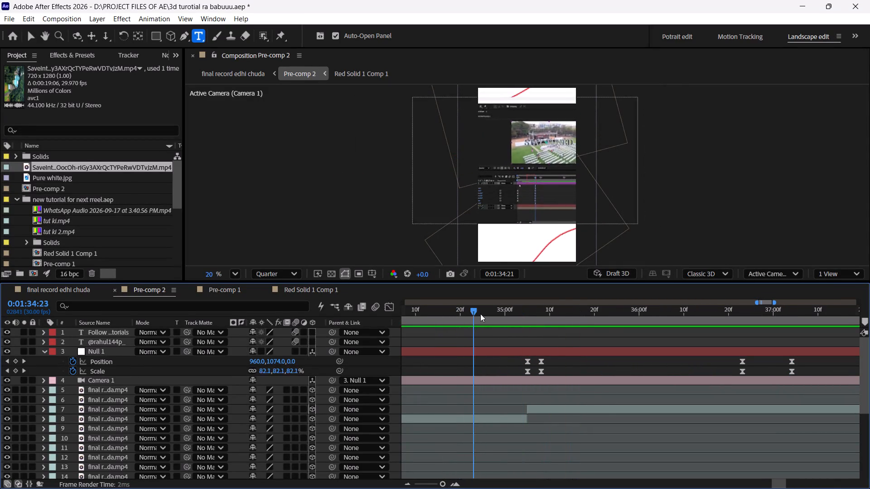
drag(480, 314, 533, 324)
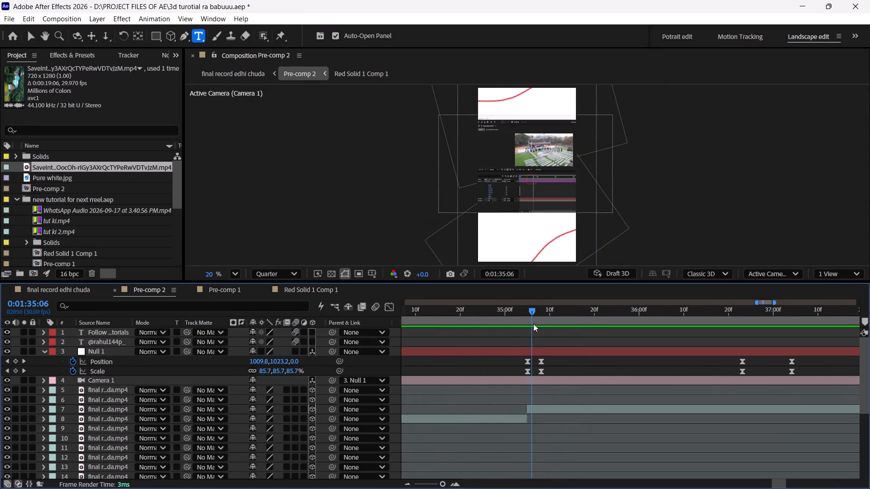
drag(533, 324, 528, 322)
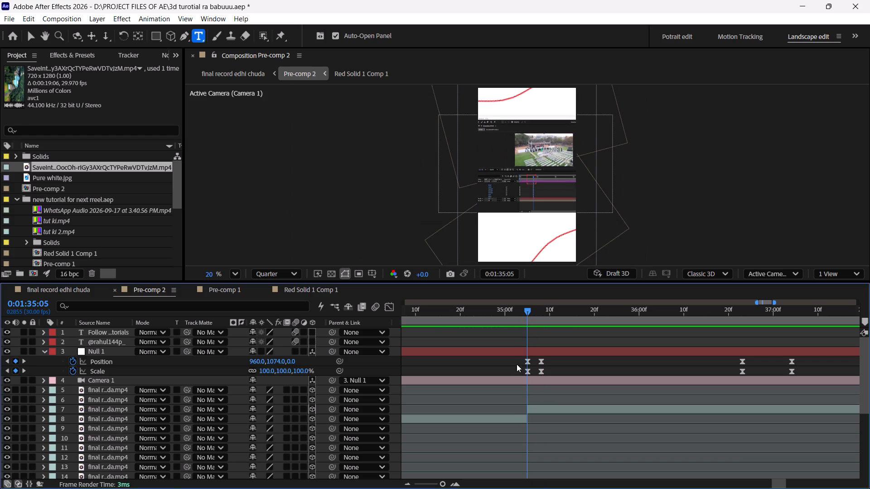
drag(516, 359, 536, 375)
drag(526, 362, 464, 364)
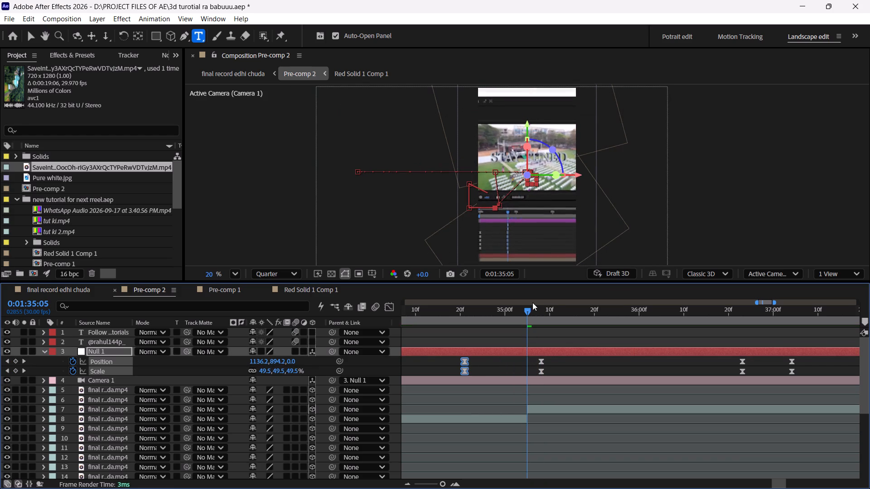
Scrub and play Pre-comp 2 from about 0:01:34:23 to 0:01:44:16, checking the camera moves against the layer 7, 6 and 5 clips.
drag(525, 310, 485, 326)
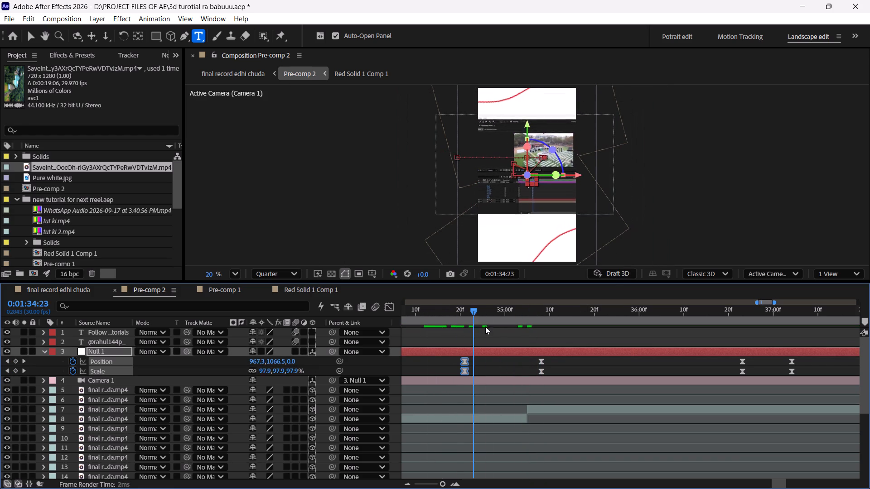
drag(485, 326, 673, 349)
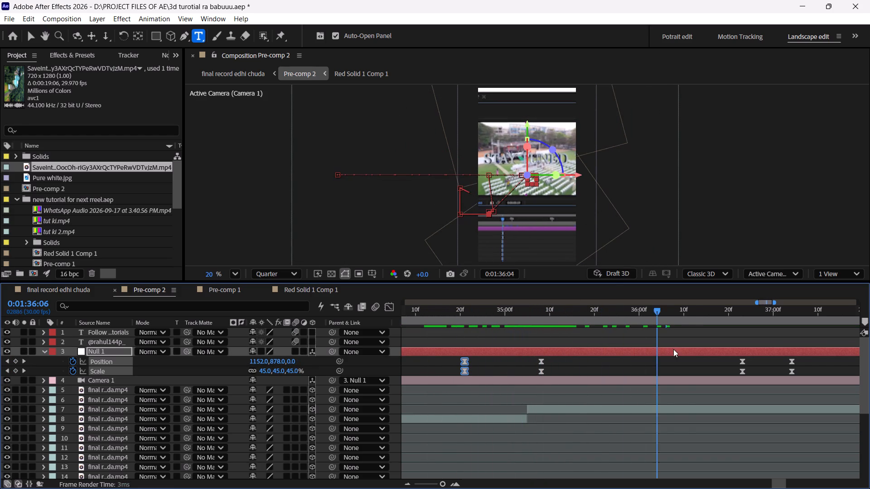
drag(673, 349, 691, 350)
scroll(689, 351, left, 3)
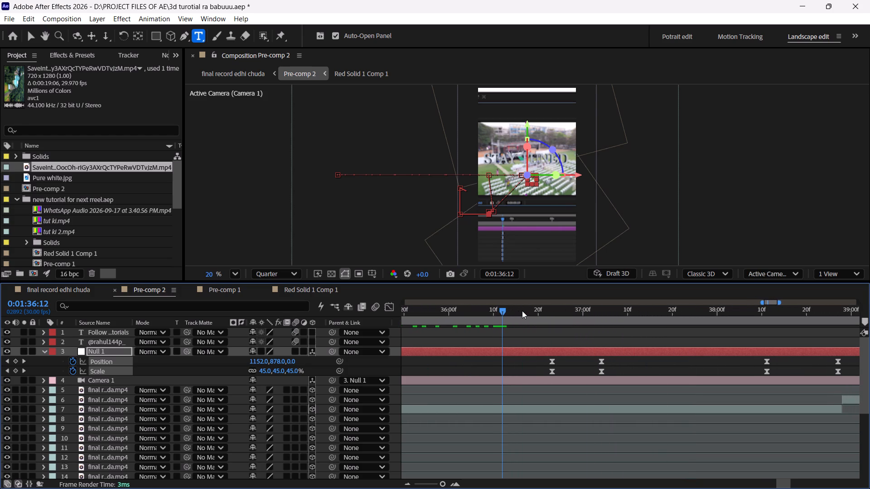
scroll(522, 311, left, 1)
drag(501, 311, 662, 335)
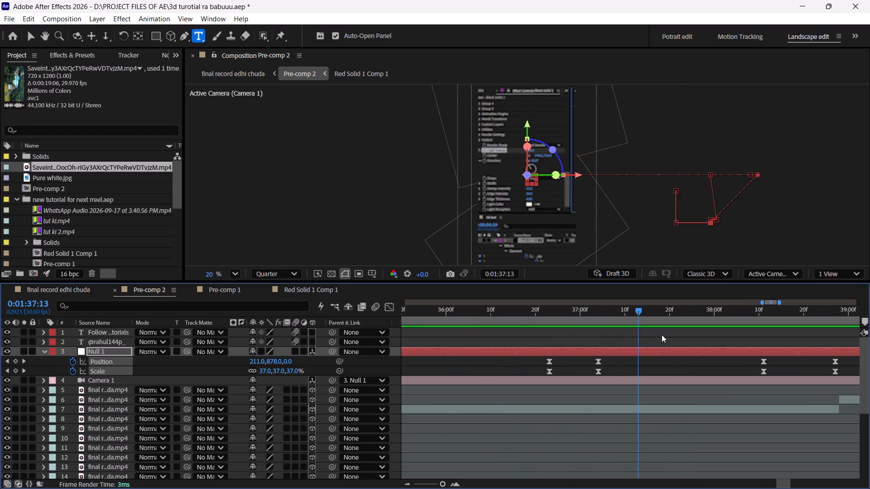
drag(662, 335, 853, 344)
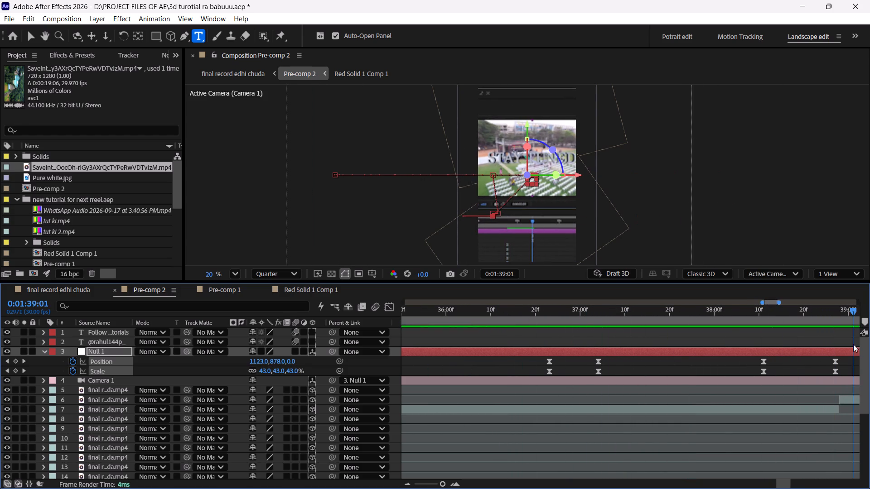
drag(853, 344, 859, 346)
click(441, 484)
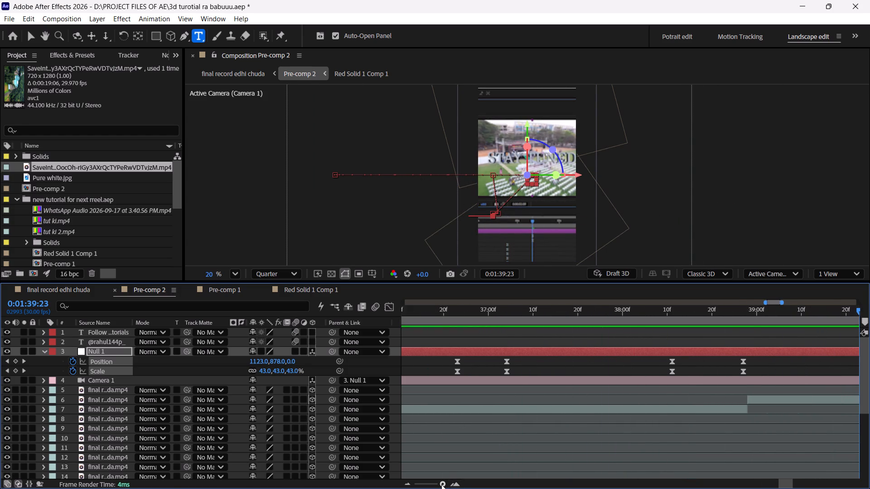
key(space)
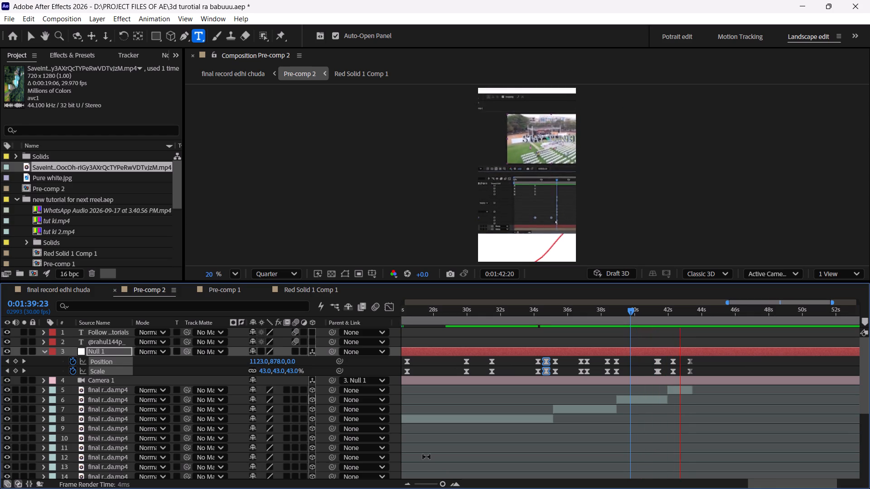
key(space)
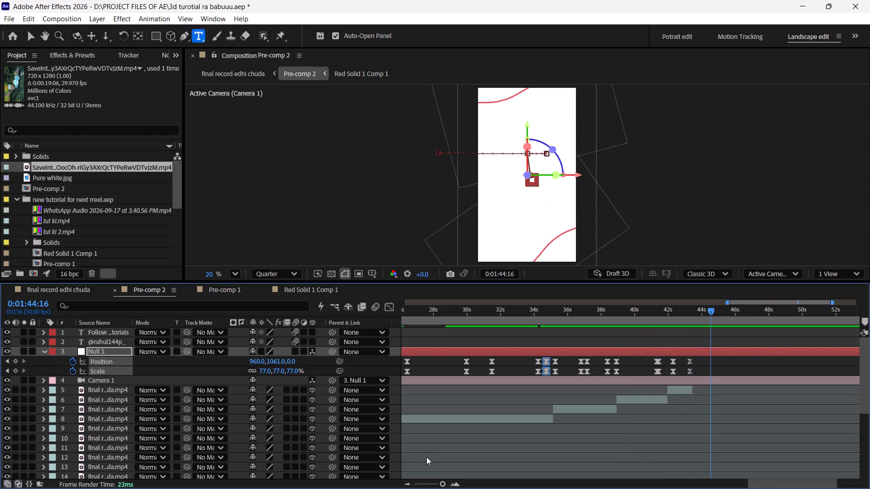
Split Null 1 and Camera 1 at 0:01:43:15, where the layer 5 clip ends, and delete the parts after the split.
drag(704, 320, 696, 321)
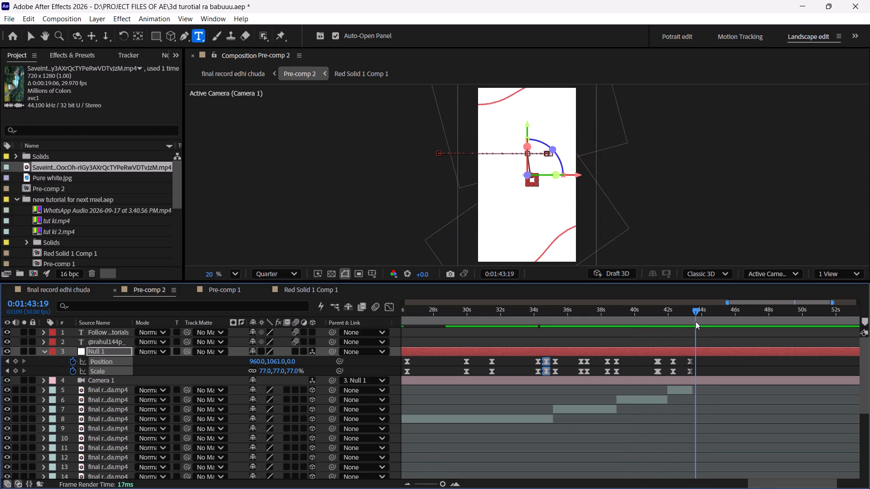
drag(696, 321, 693, 321)
click(698, 380)
ctrl+click(696, 351)
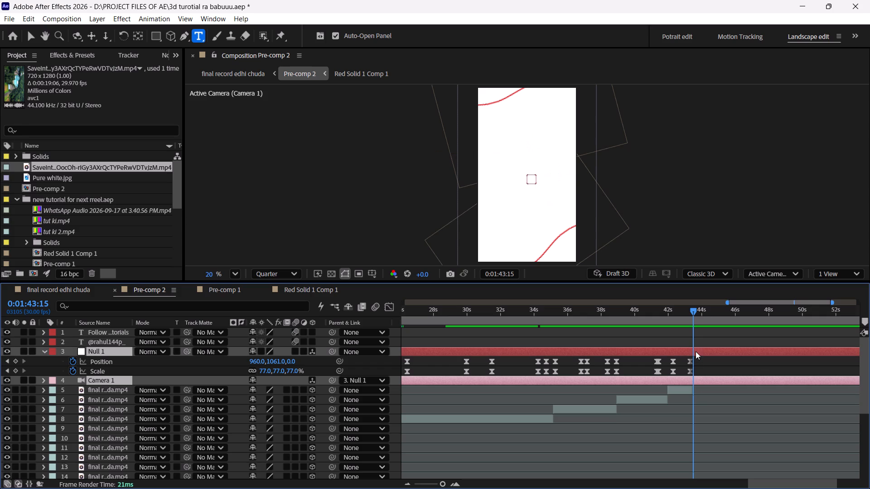
key(ctrl+shift+d)
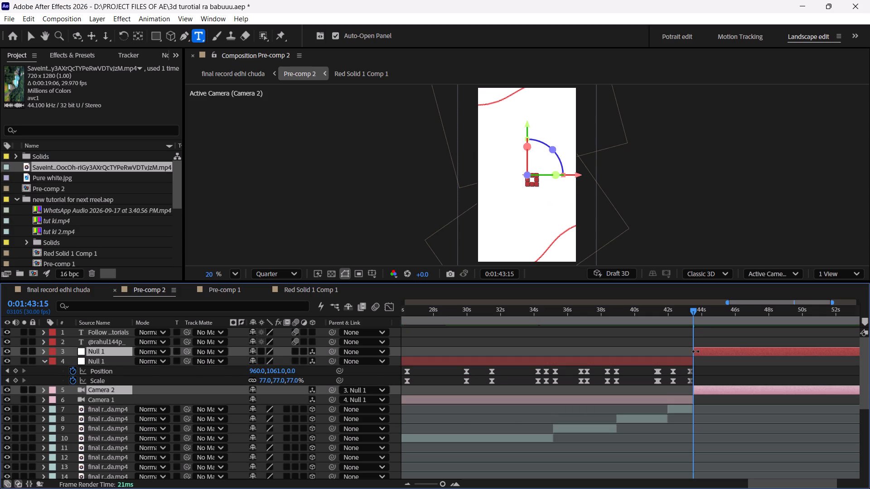
key(Delete)
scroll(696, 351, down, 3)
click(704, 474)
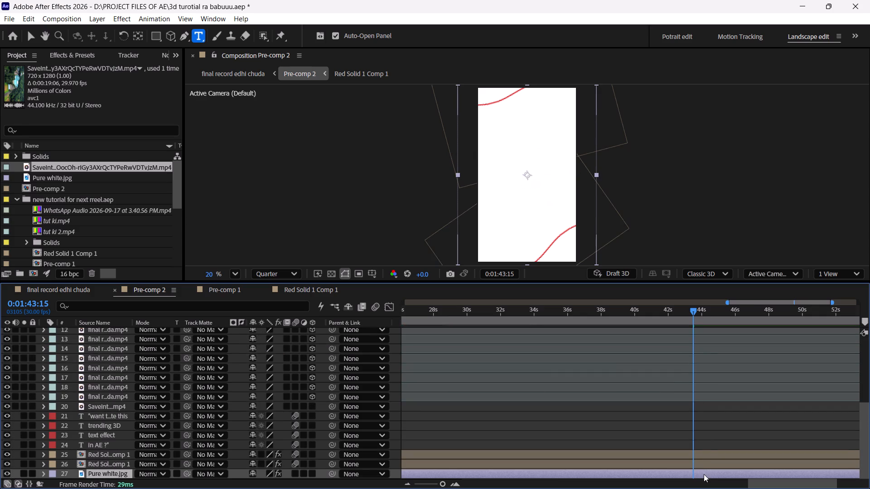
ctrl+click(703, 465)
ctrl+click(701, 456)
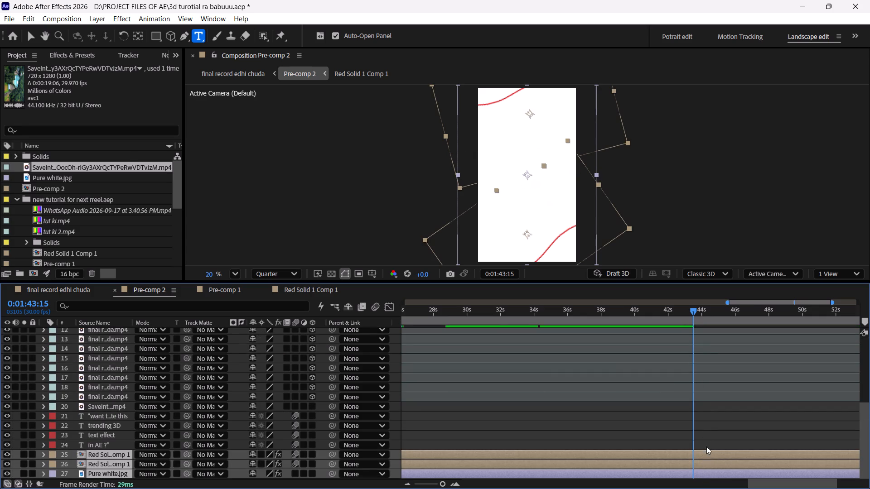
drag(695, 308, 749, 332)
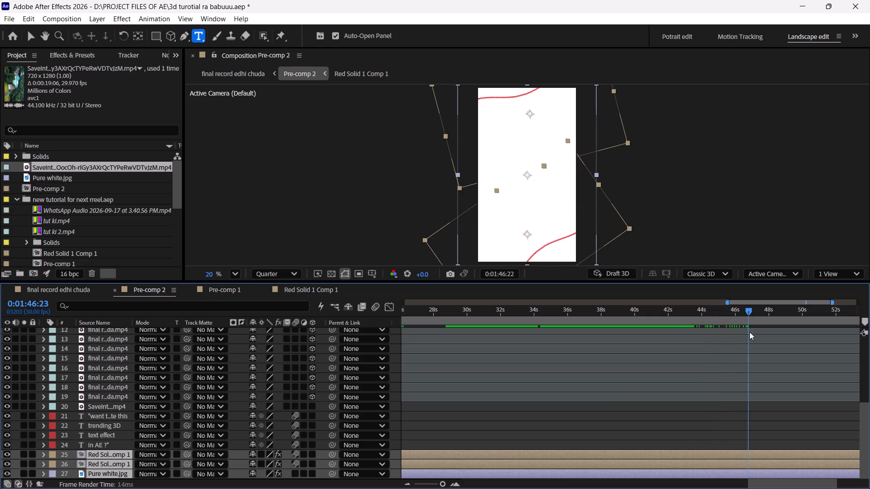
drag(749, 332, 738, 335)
Sequence the handle text and "Follow for more tutorials" text layers directly after Null 1 with Sequence Layers, overlap off.
scroll(714, 349, up, 6)
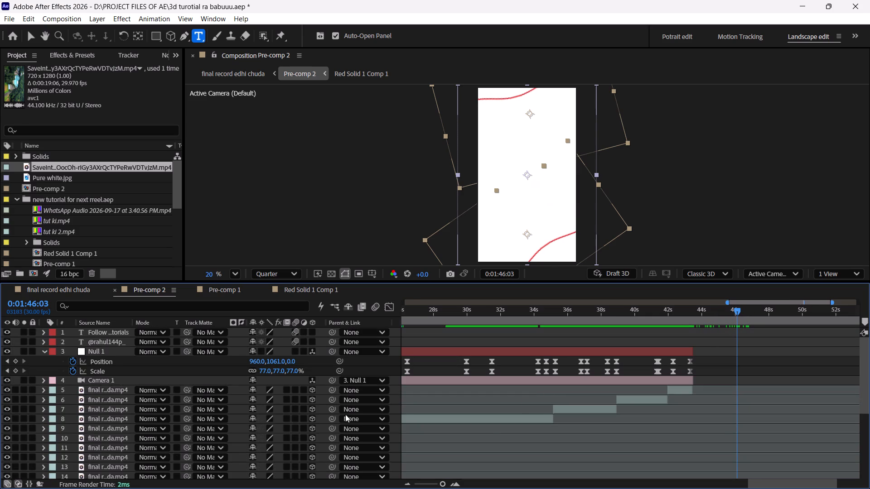
click(107, 339)
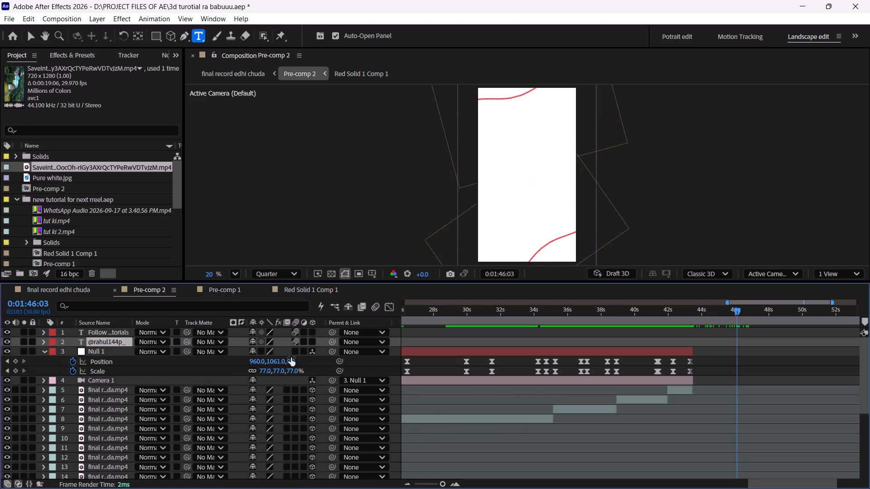
click(106, 349)
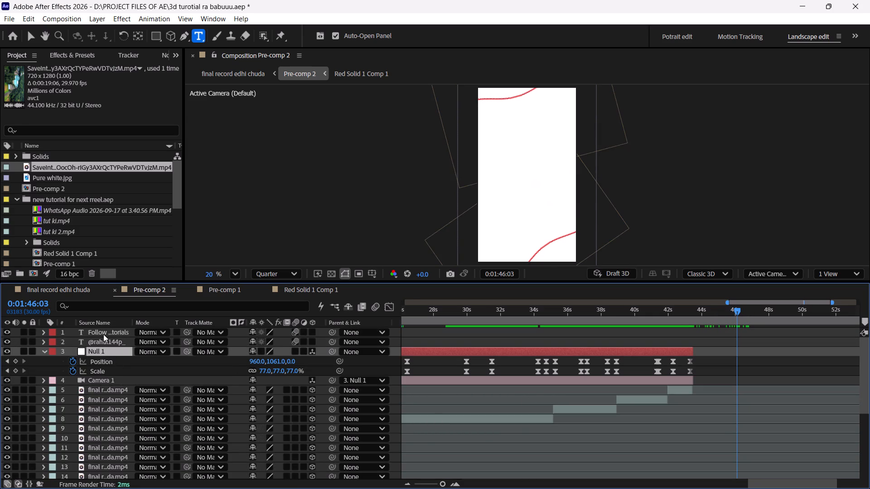
shift+click(102, 334)
right_click(102, 334)
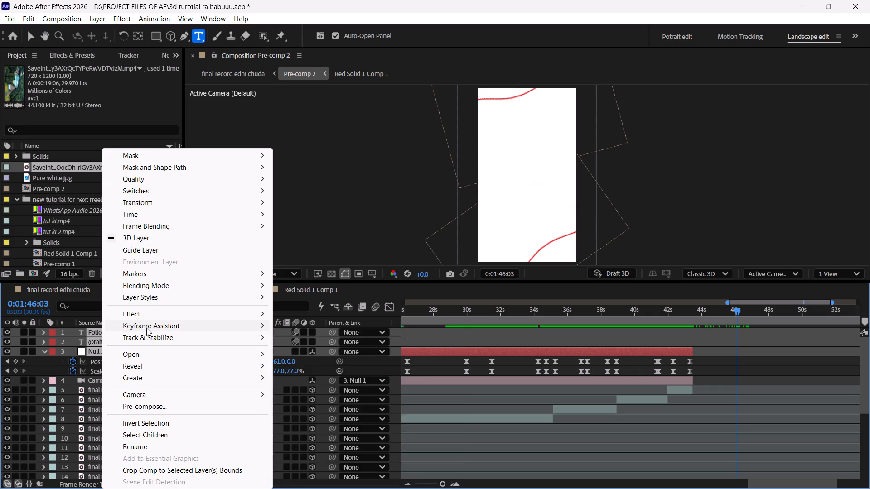
click(361, 464)
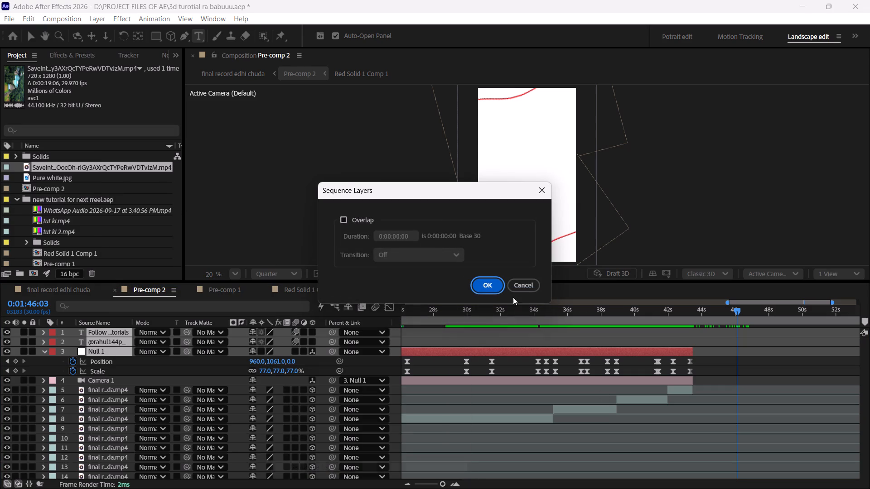
click(488, 287)
Split both Red Solid 1 Comp 1 layers and the Pure white.jpg layer at 0:01:48:02 and delete the parts after the split.
drag(737, 312, 791, 335)
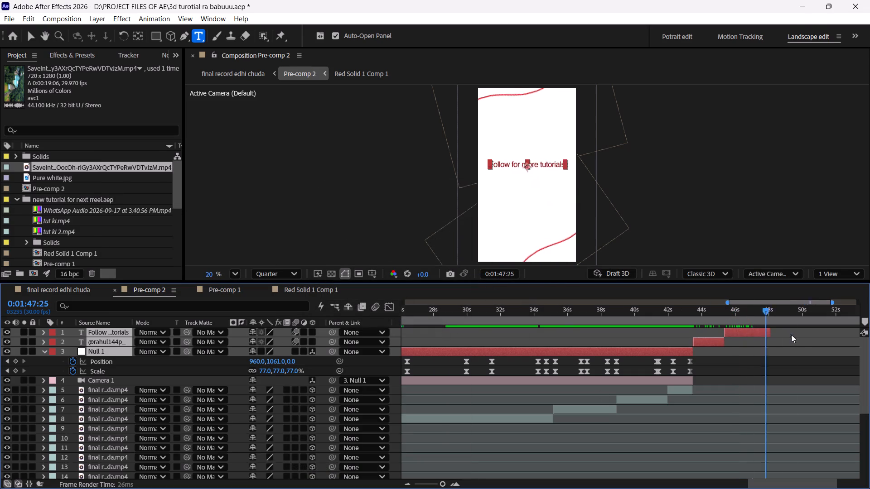
drag(791, 335, 770, 336)
click(766, 358)
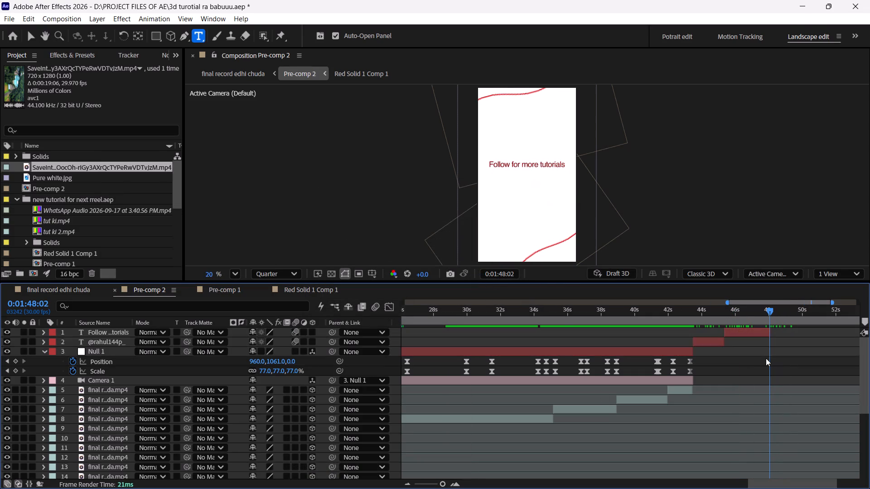
scroll(712, 388, down, 4)
ctrl+click(768, 471)
ctrl+click(773, 462)
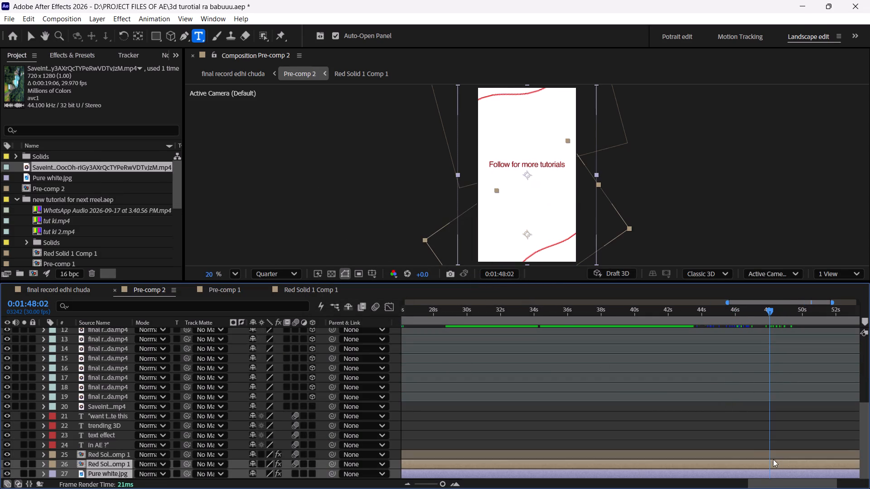
ctrl+click(773, 458)
key(ctrl+shift+d)
key(Delete)
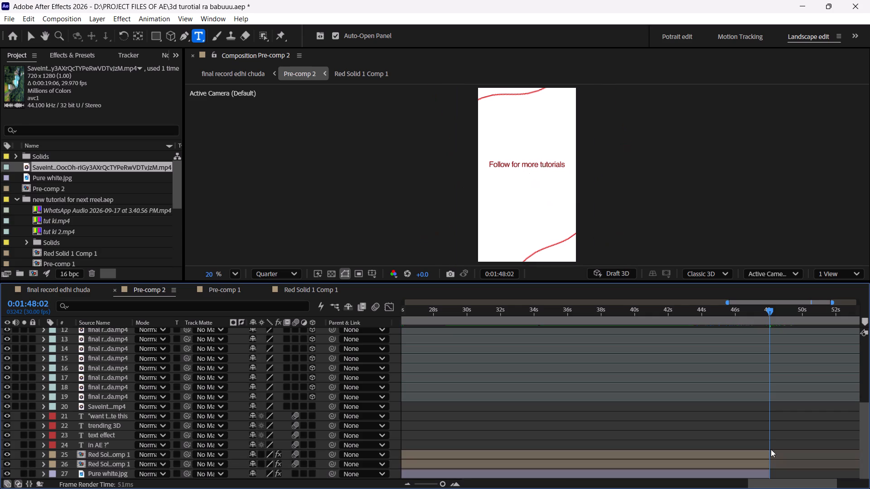
Move the "Follow for more tutorials" text layer to start at about 0:01:43:13 and the handle text layer to end together with it.
scroll(759, 364, up, 4)
drag(767, 313, 746, 316)
key(space)
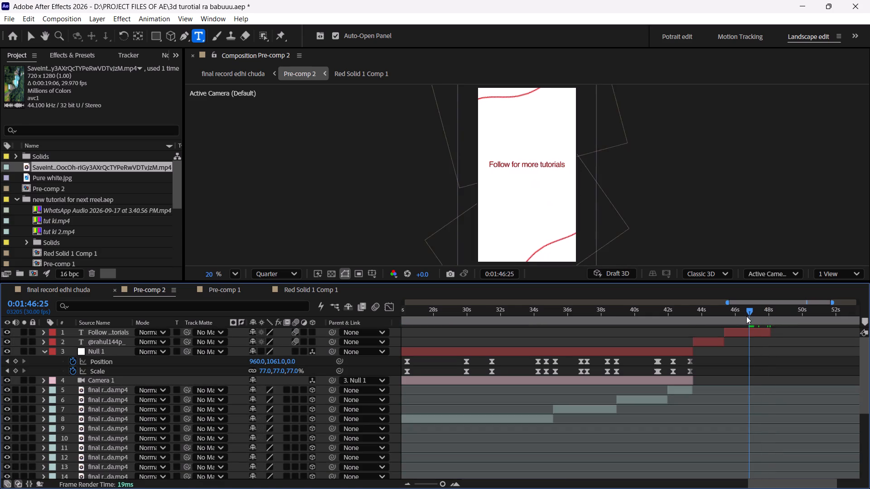
key(space)
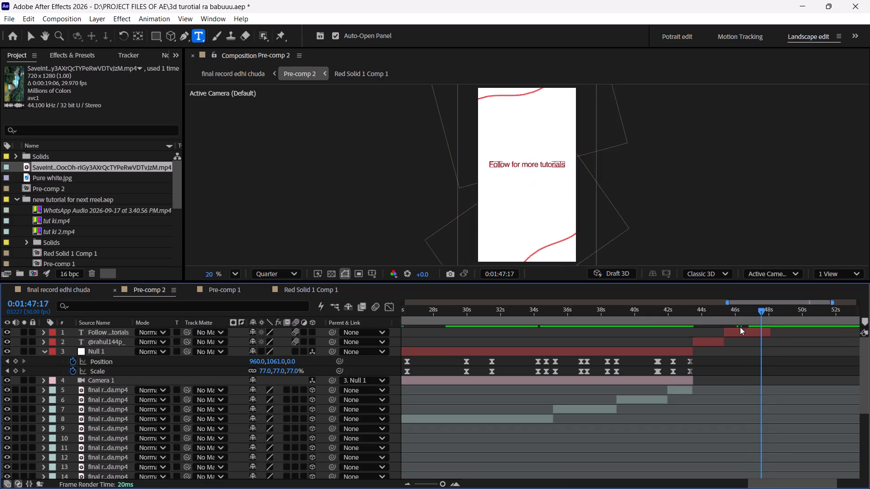
drag(749, 314, 693, 327)
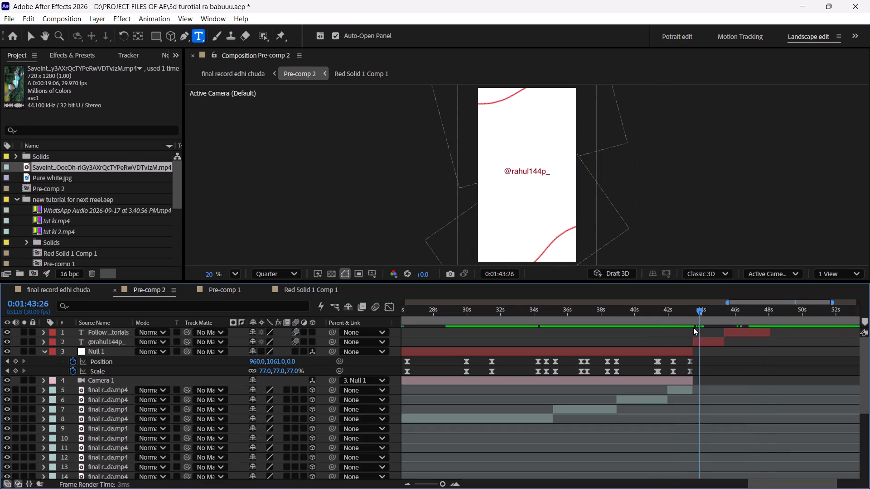
drag(693, 327, 696, 329)
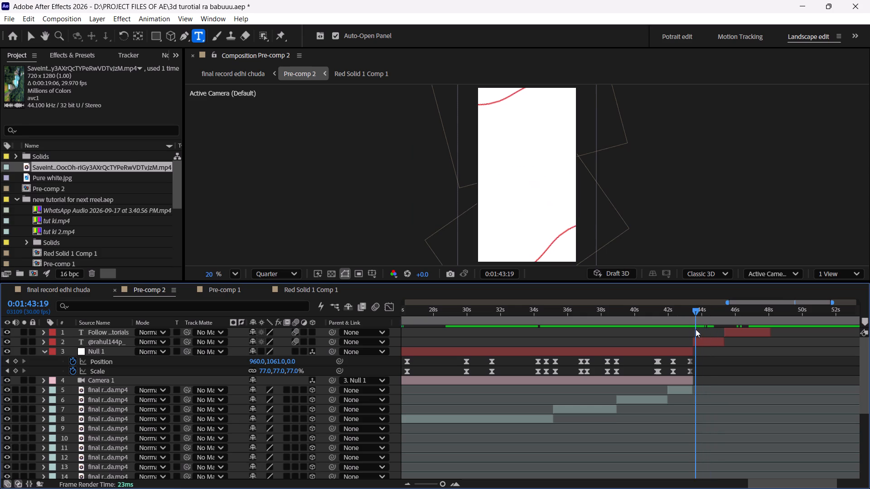
drag(696, 329, 692, 330)
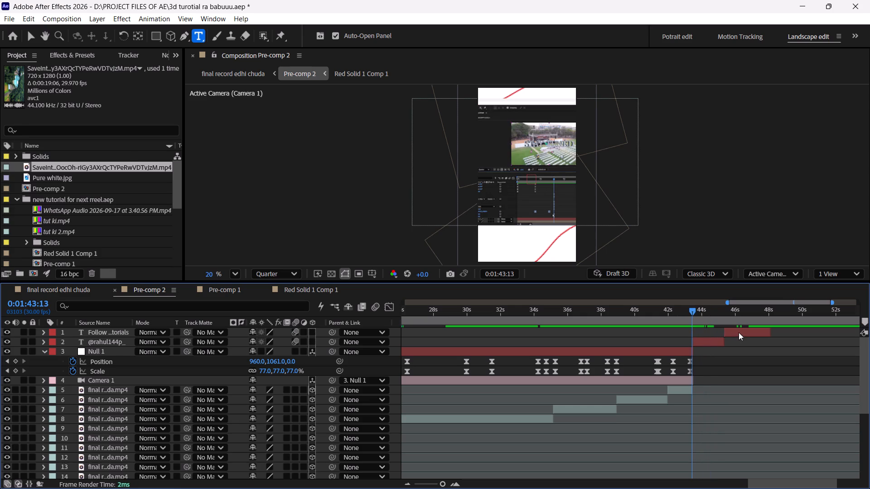
drag(739, 332, 691, 333)
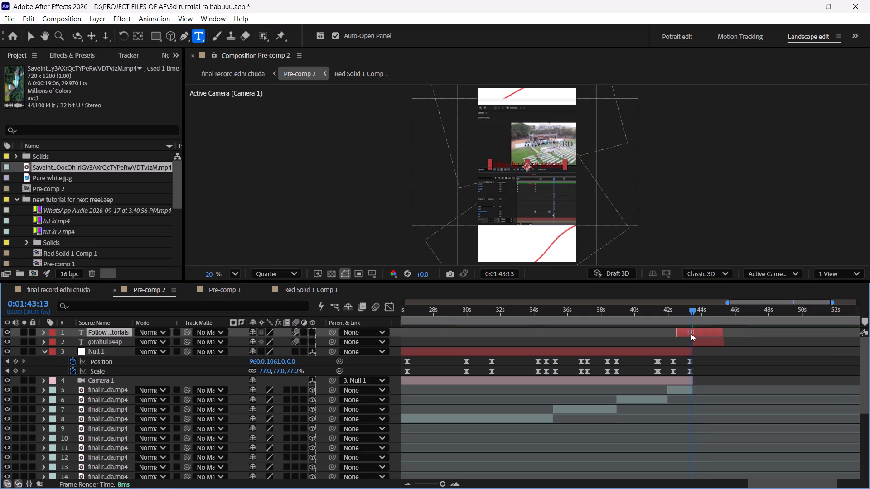
drag(691, 333, 707, 334)
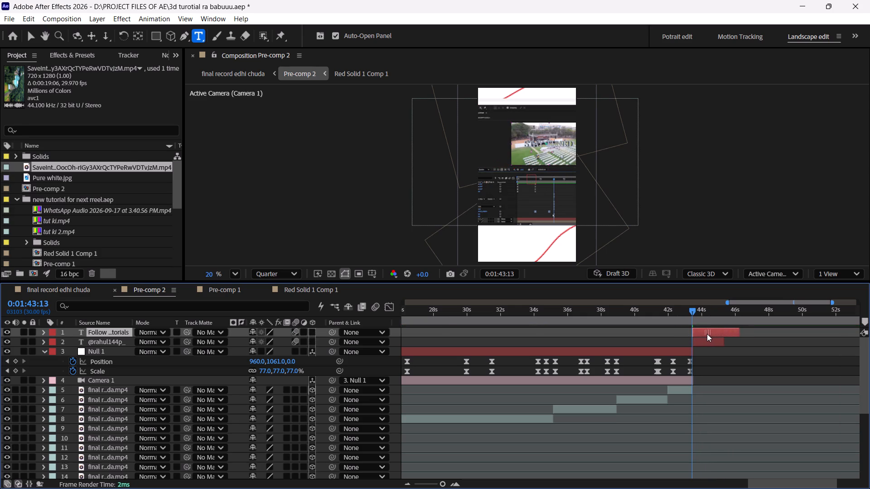
drag(707, 334, 706, 334)
drag(704, 342, 719, 347)
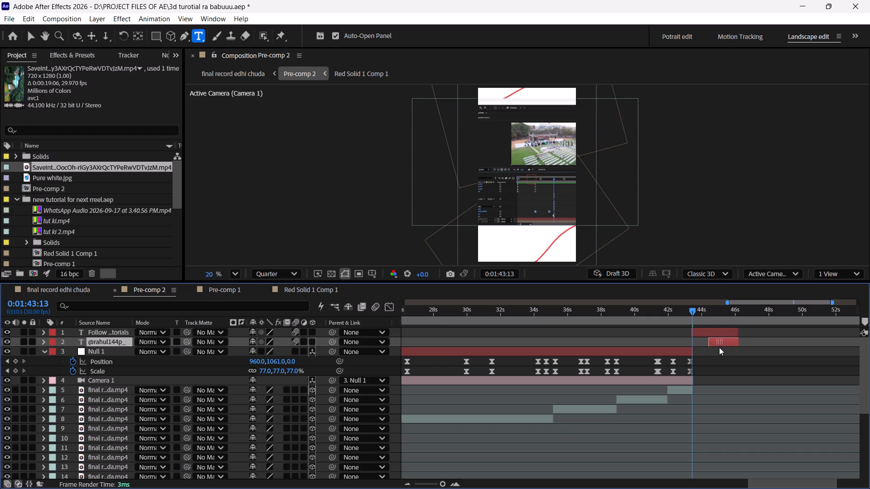
drag(719, 347, 719, 348)
Scrub and play the ending of Pre-comp 2 from about 0:01:43:00 to 0:01:46:03, checking how the end texts follow the layer 5 clip.
key(space)
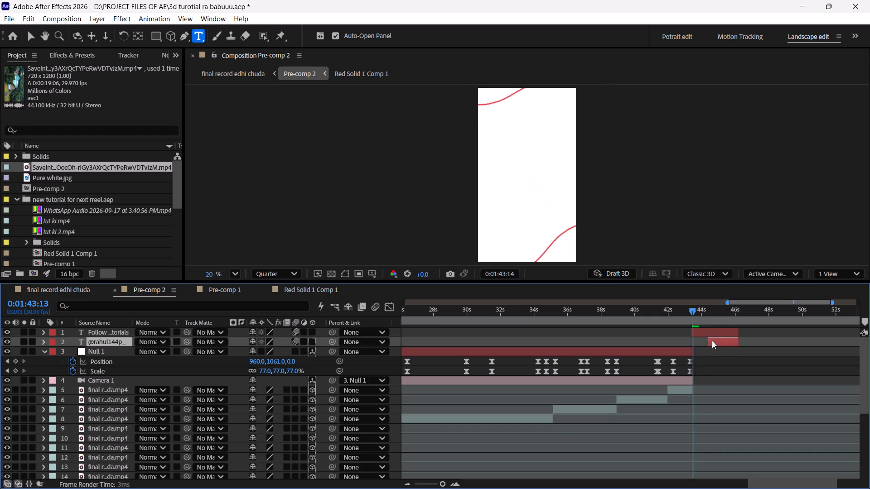
key(space)
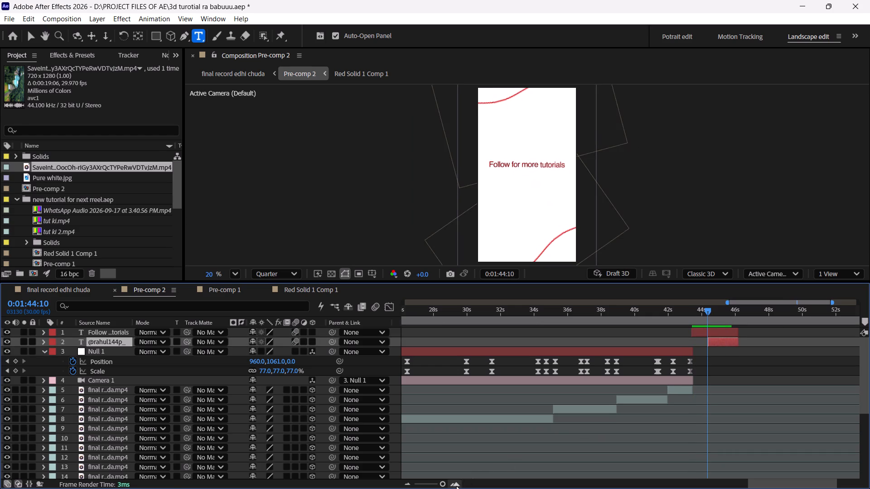
double_click(453, 486)
drag(701, 313, 634, 319)
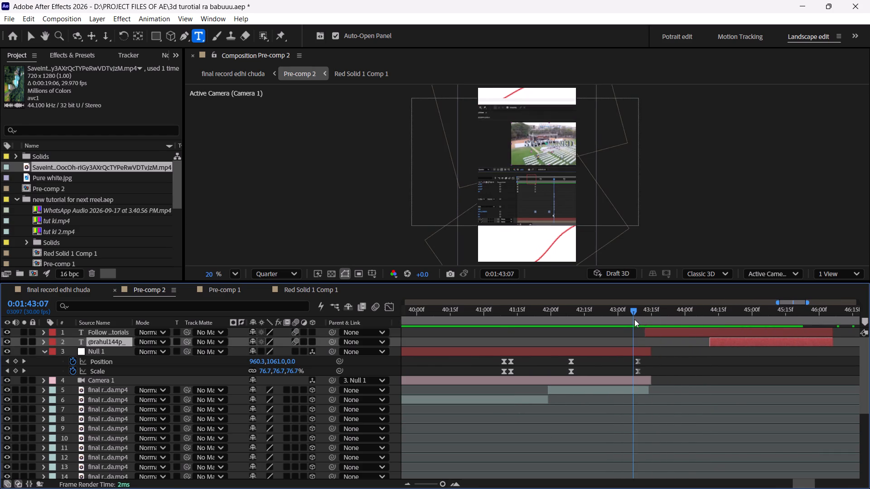
drag(634, 319, 650, 323)
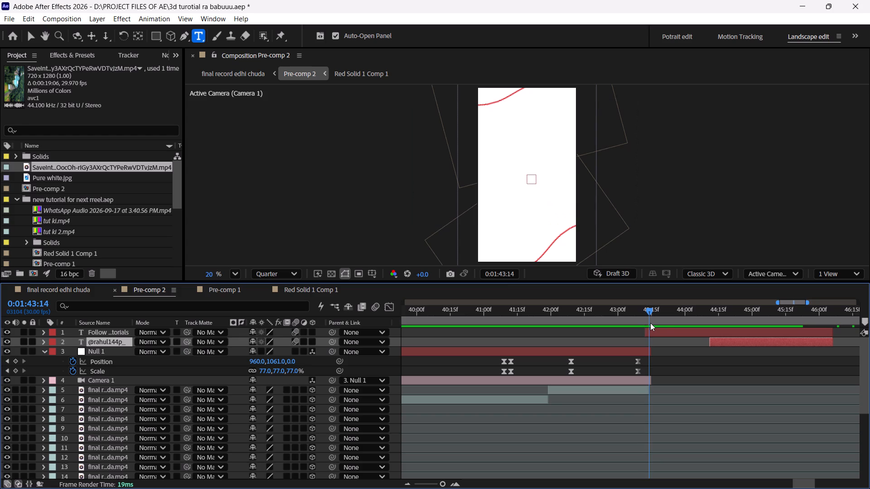
drag(650, 323, 618, 319)
key(space)
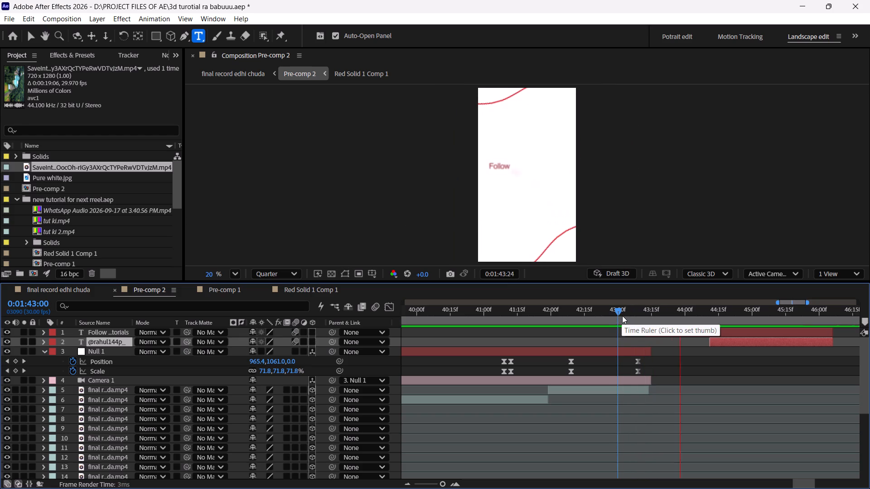
key(space)
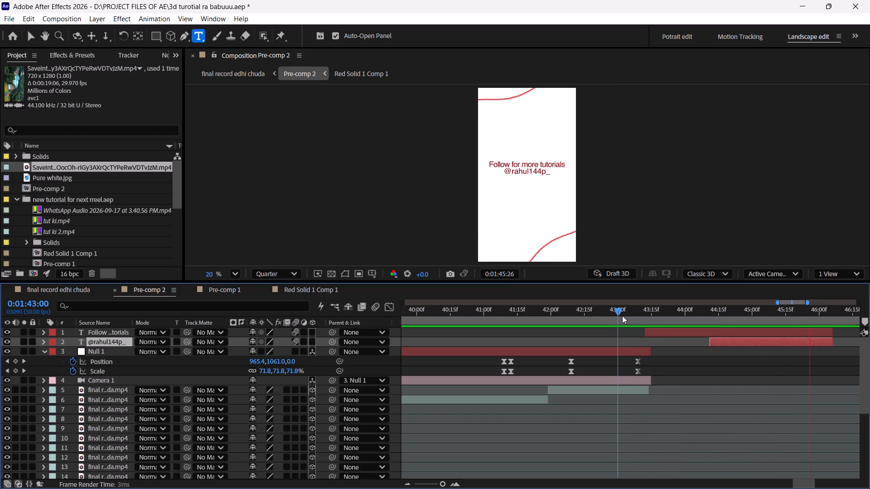
drag(445, 483, 439, 484)
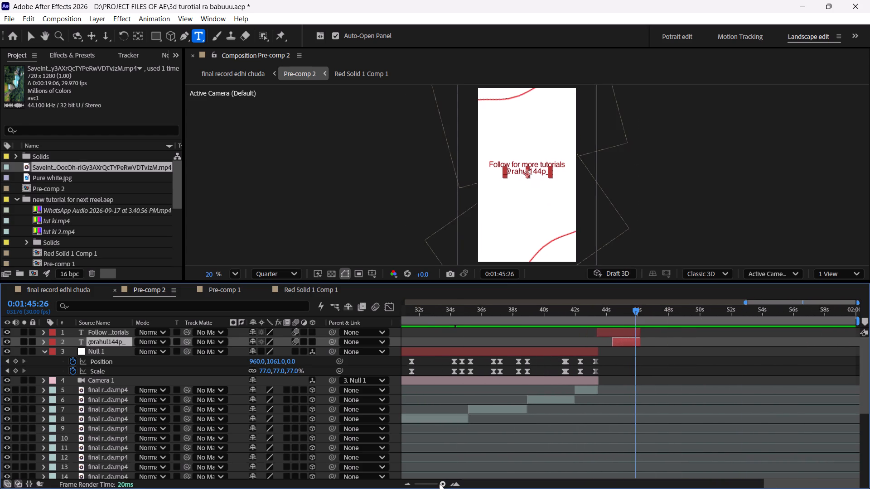
drag(439, 484, 440, 481)
scroll(647, 374, down, 7)
scroll(653, 345, up, 4)
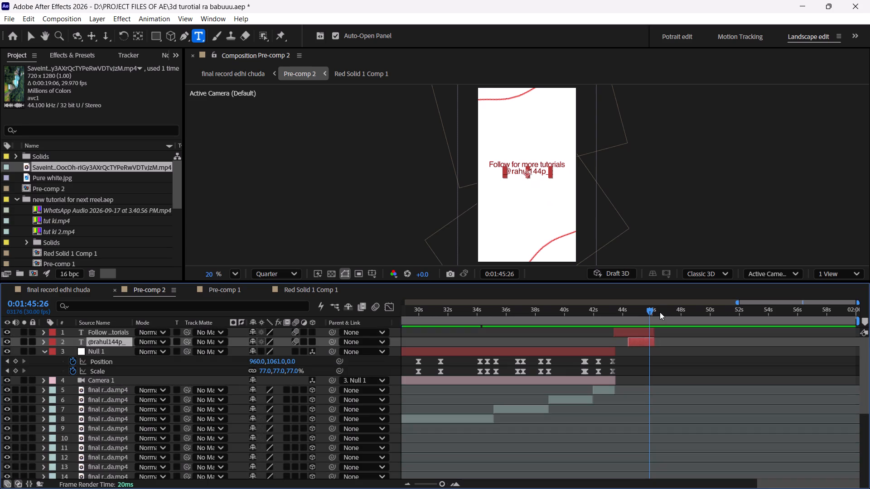
drag(654, 312, 653, 322)
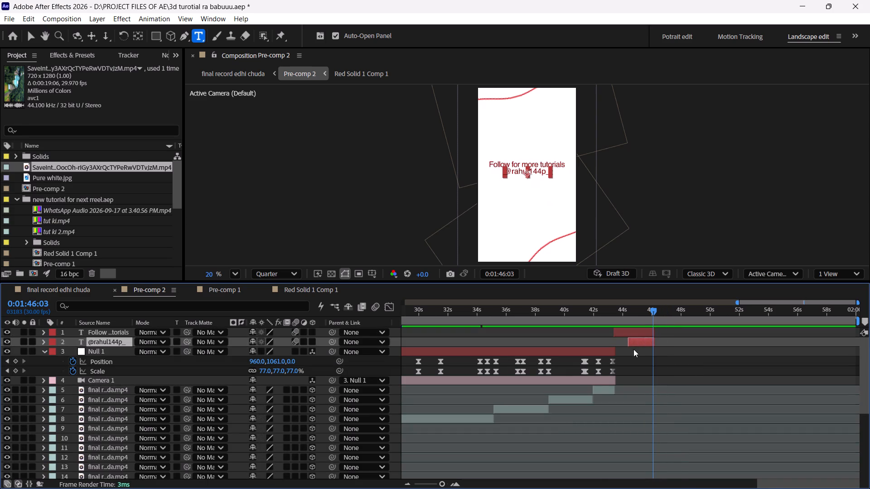
Play Pre-comp 2 from about 0:00:19:22 and examine the layer arrangement in the first minute of the timeline.
scroll(633, 349, down, 3)
drag(655, 316, 281, 270)
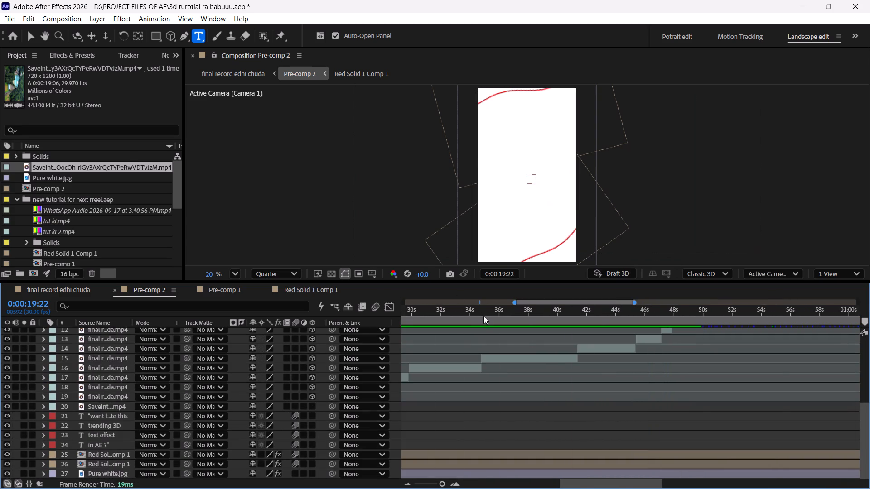
key(space)
key(space)
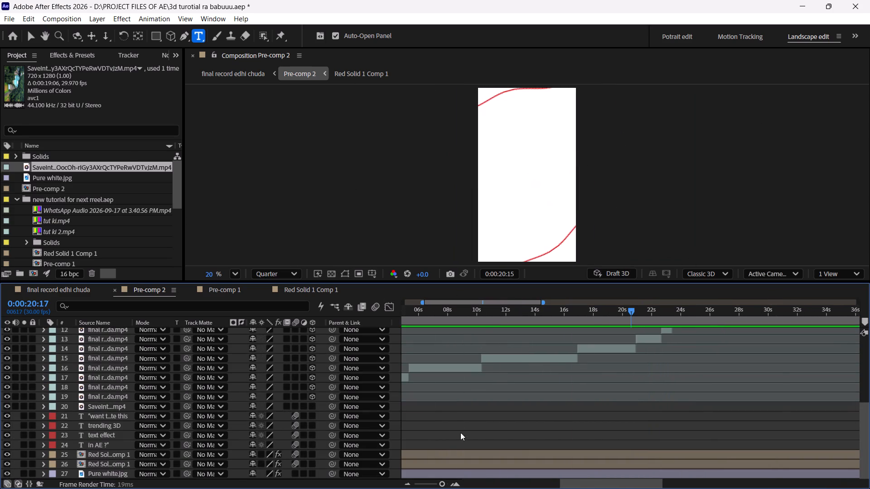
drag(440, 482, 428, 480)
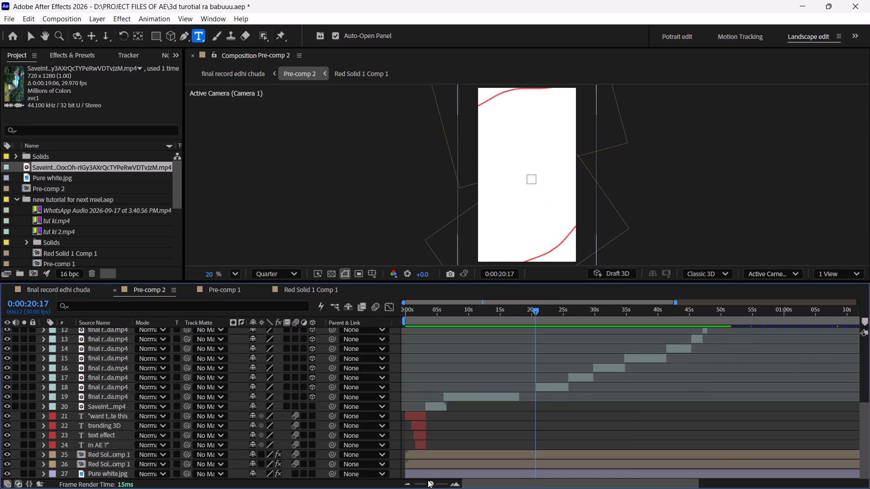
drag(428, 480, 429, 479)
scroll(645, 382, up, 3)
scroll(598, 382, down, 3)
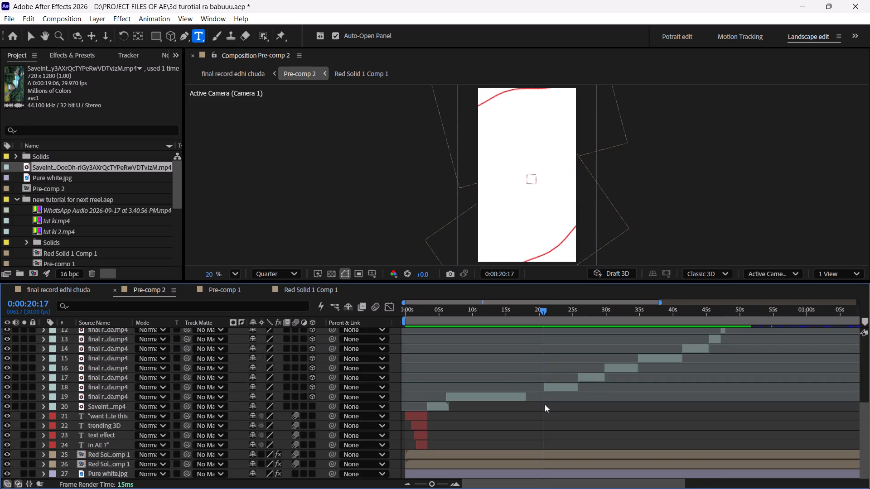
Play Pre-comp 2 from 0:00:00:00 to review the opening text animation.
drag(539, 309, 404, 339)
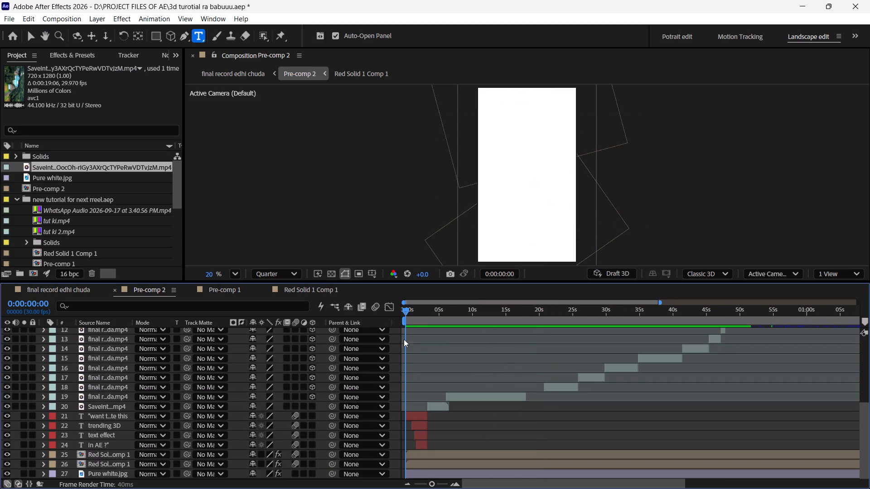
drag(404, 339, 334, 321)
key(space)
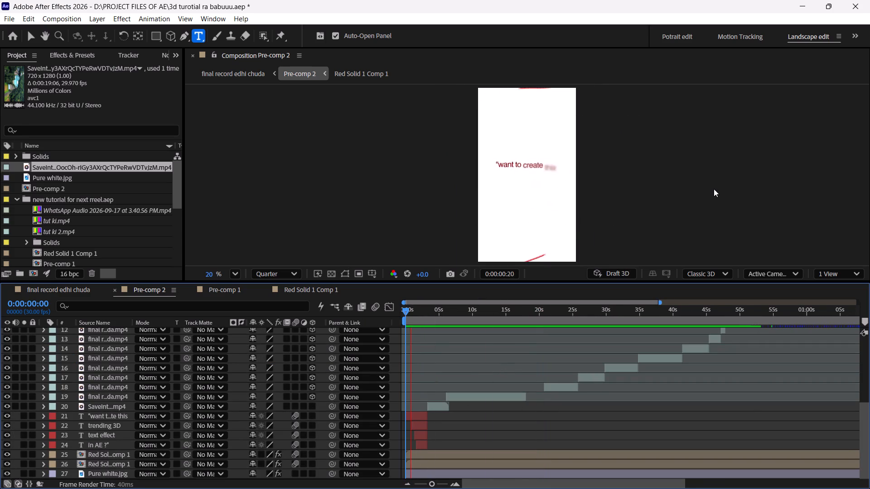
scroll(714, 189, down, 4)
scroll(714, 189, up, 2)
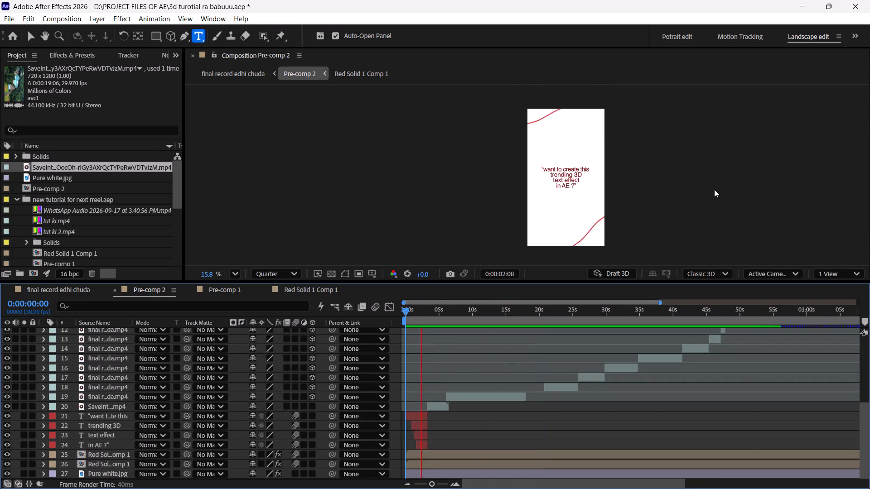
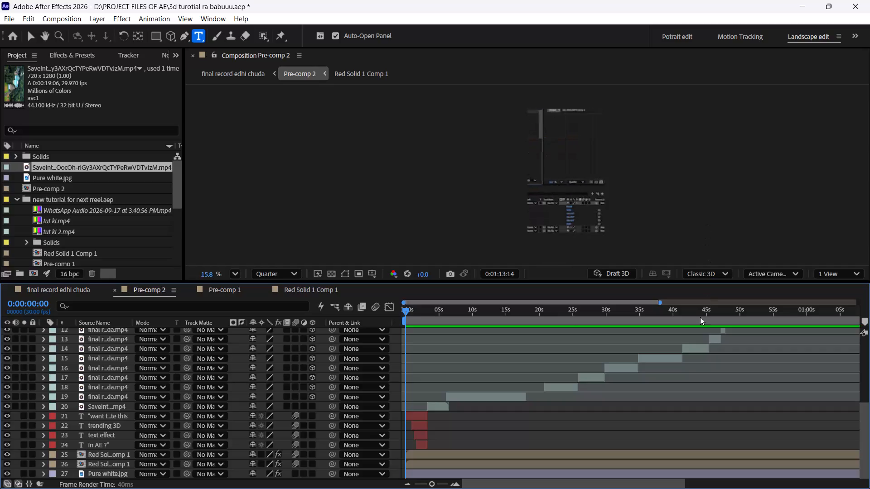
Scrub and play the ending of Pre-comp 2 from about 0:01:40:25 to 0:01:45:29, checking the transition from the last clip to the end texts.
scroll(680, 372, up, 2)
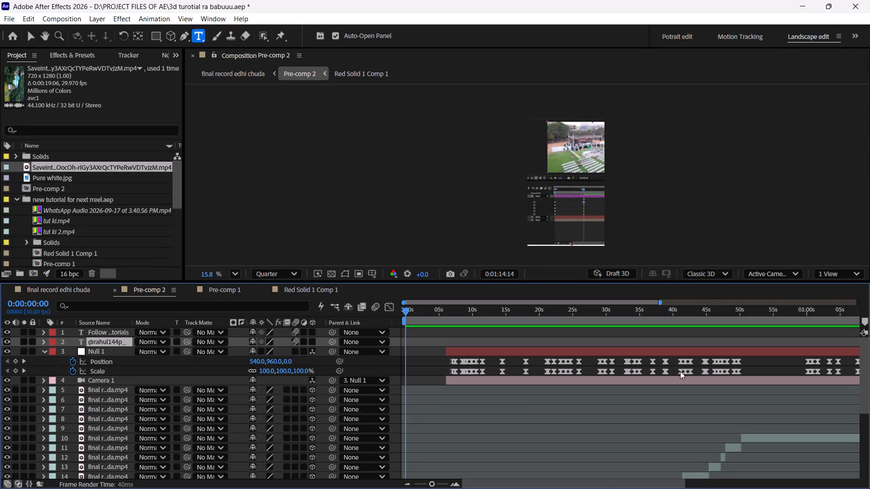
scroll(680, 371, up, 1)
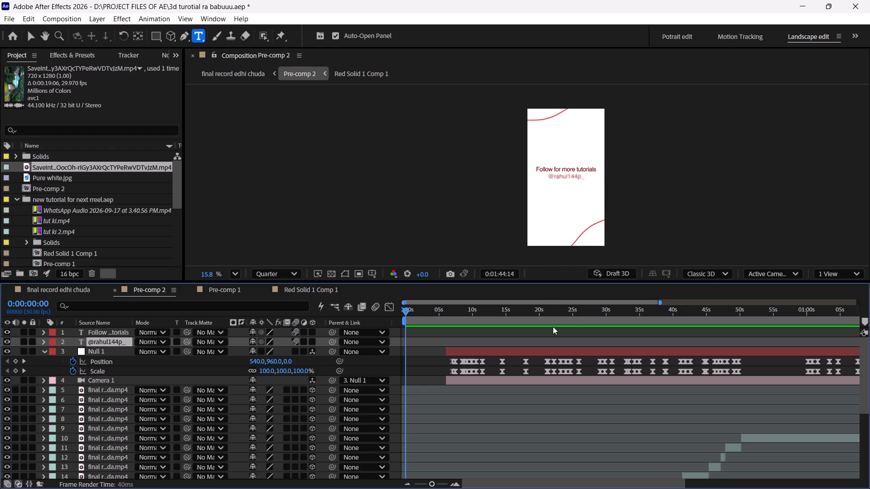
key(space)
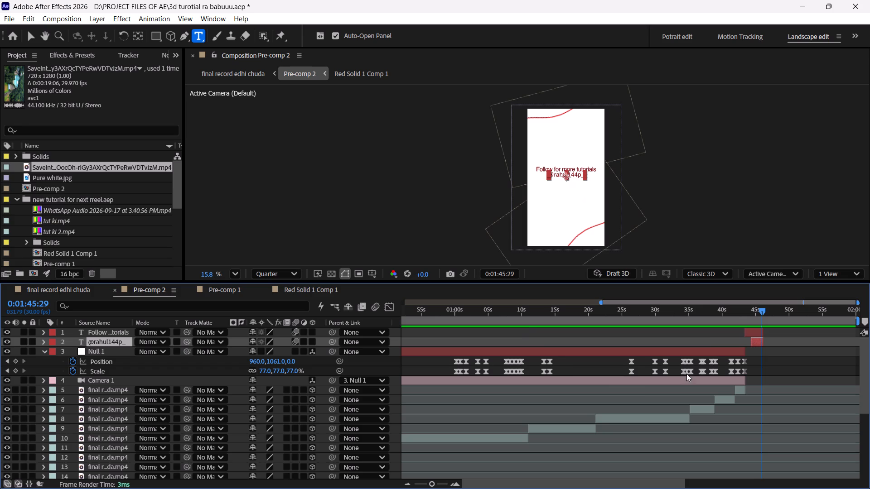
drag(759, 316, 744, 329)
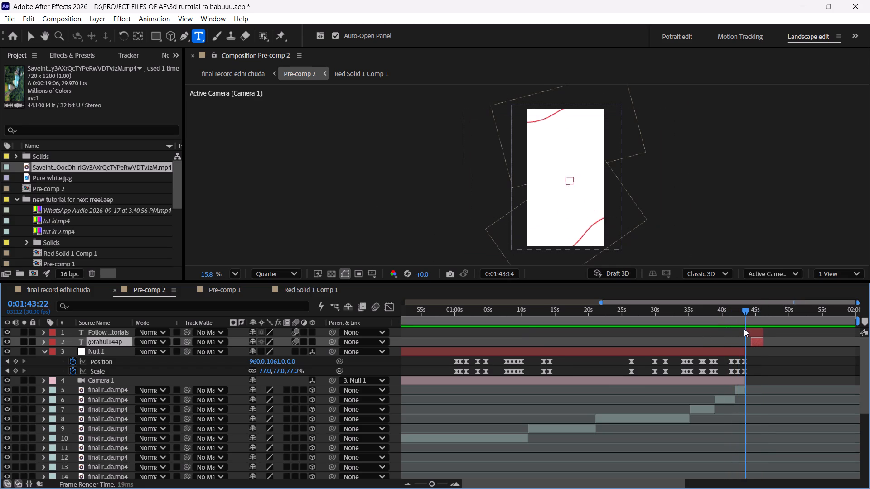
drag(744, 329, 739, 332)
key(space)
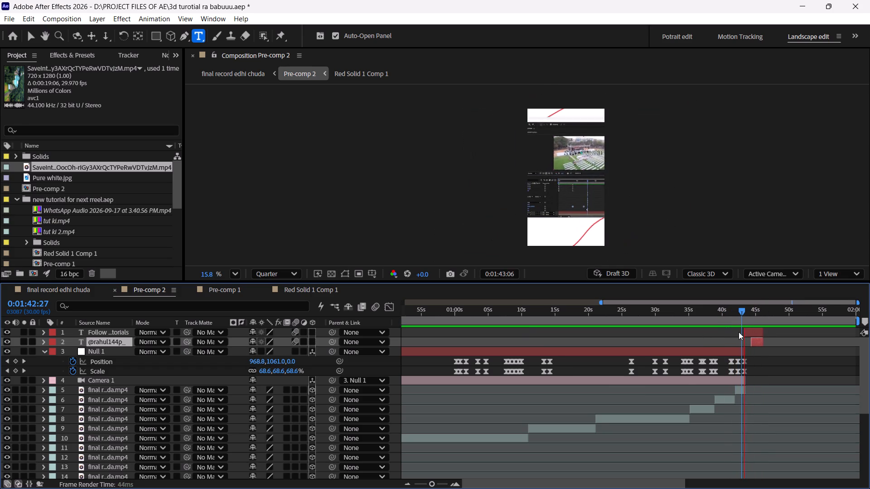
key(space)
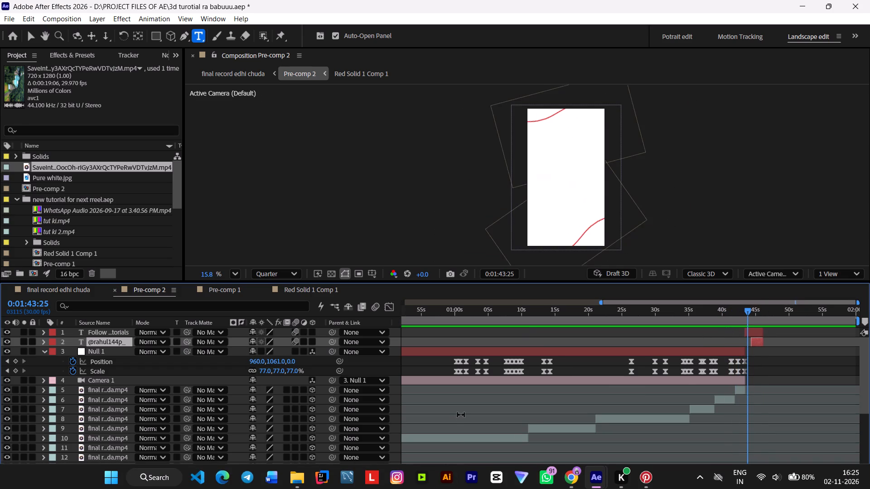
double_click(458, 481)
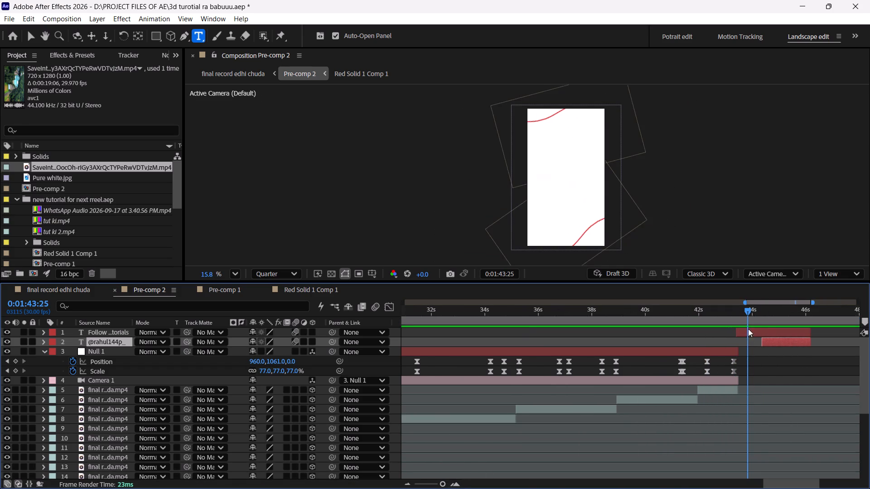
drag(746, 317, 728, 322)
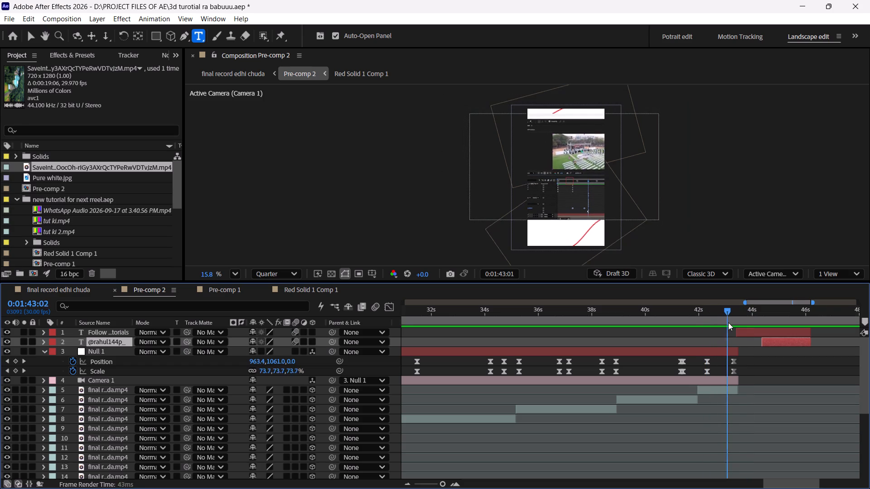
drag(728, 322, 737, 326)
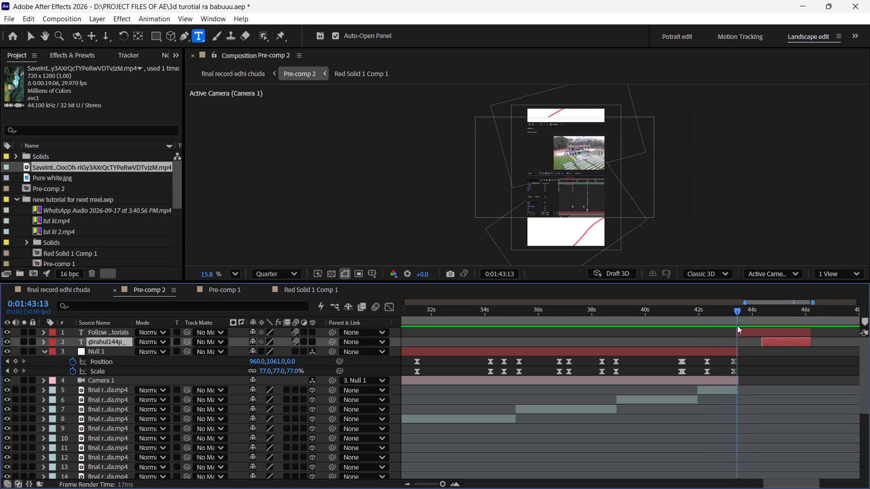
drag(737, 326, 800, 366)
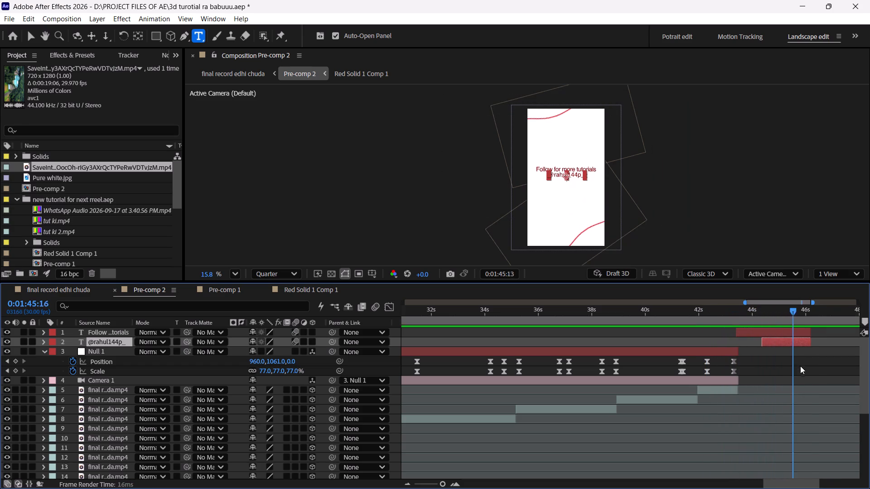
drag(800, 366, 706, 396)
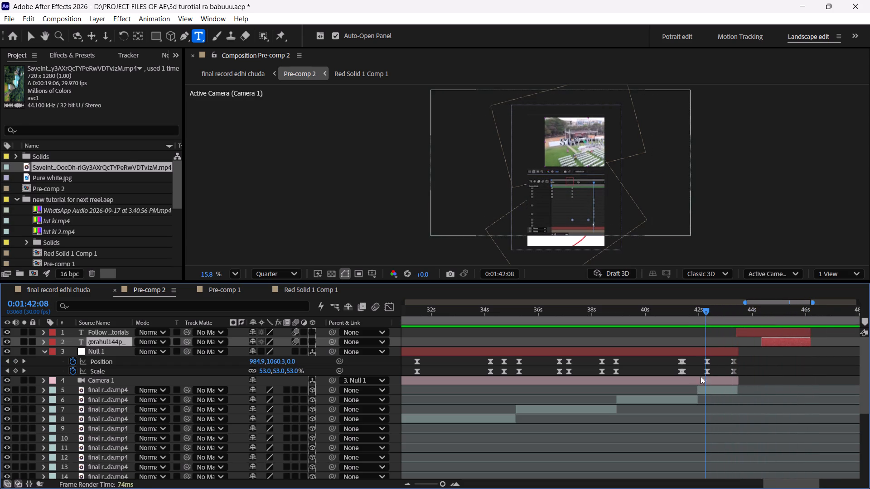
drag(706, 309, 668, 321)
key(space)
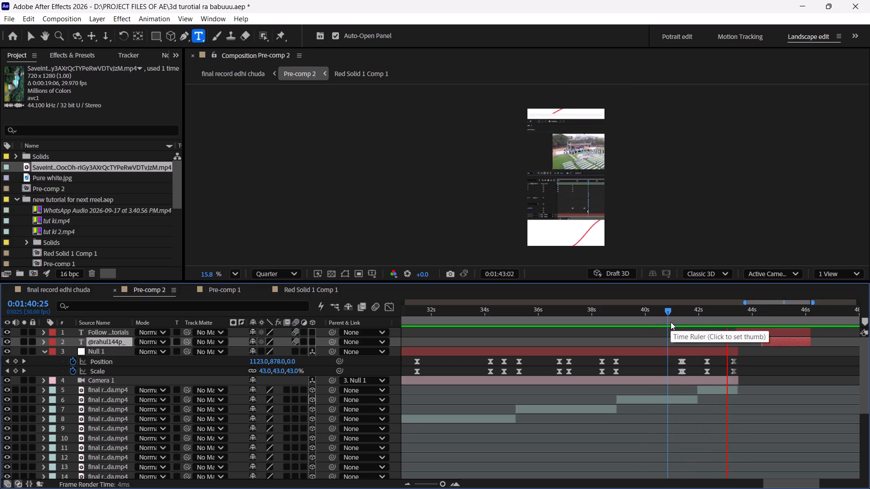
key(space)
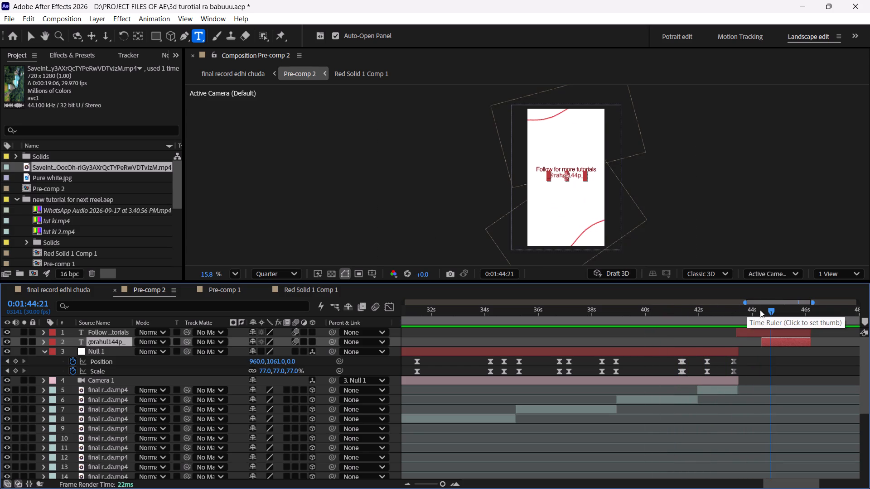
drag(765, 310, 488, 297)
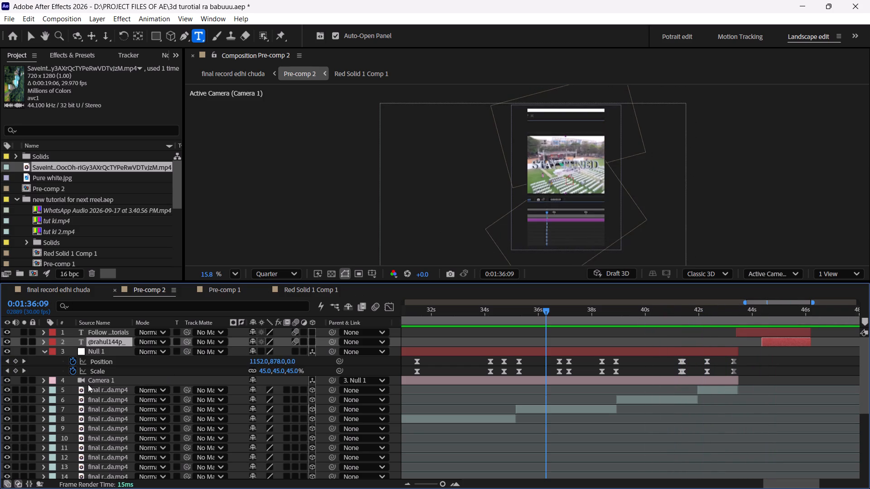
Examine the clip layer arrangement across the whole of Pre-comp 2, scrubbing back from about 0:01:36:09 to 0:00:23:03.
click(46, 352)
drag(443, 482, 433, 483)
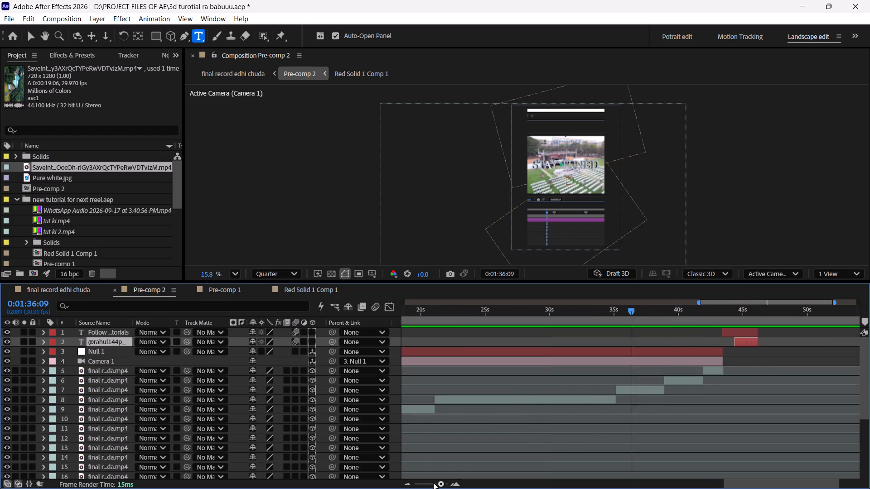
drag(433, 483, 400, 472)
scroll(500, 431, down, 8)
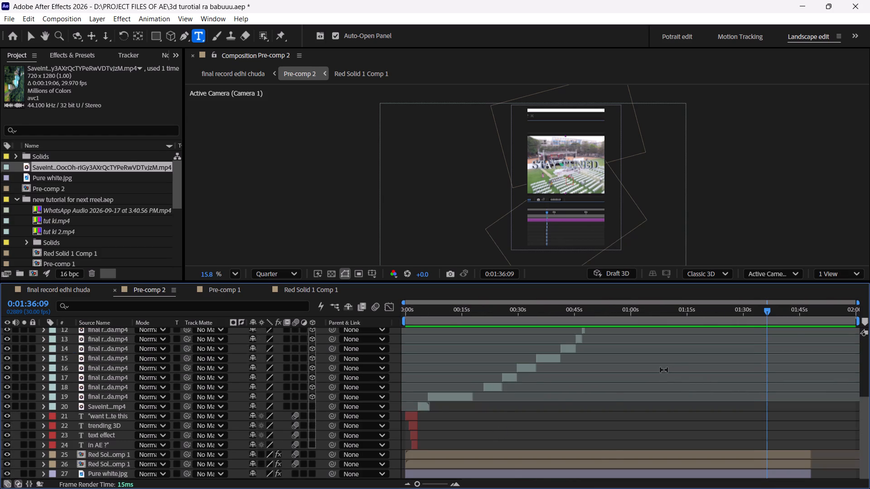
scroll(580, 397, up, 2)
drag(762, 312, 545, 343)
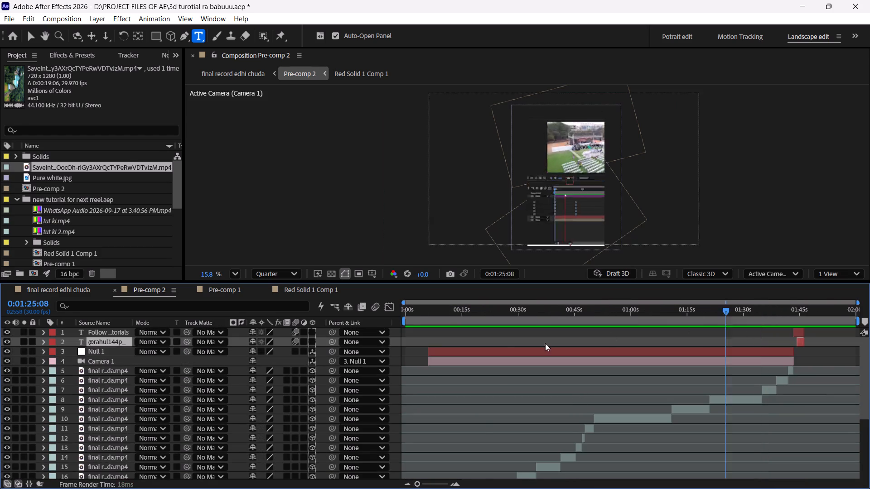
drag(545, 343, 492, 348)
scroll(489, 375, down, 3)
triple_click(454, 482)
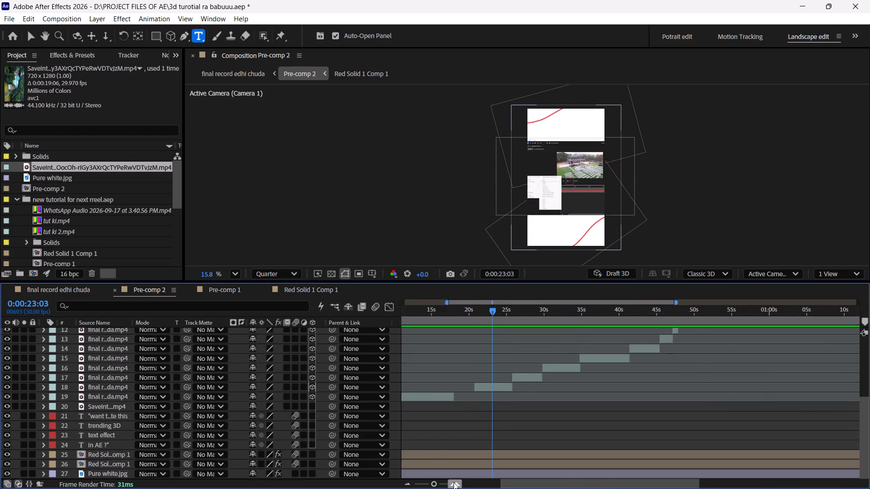
scroll(510, 382, up, 1)
Reveal Null 1's position and scale keyframes and examine the gap between clip layers 19 and 18 from about 0:00:18:00.
click(472, 347)
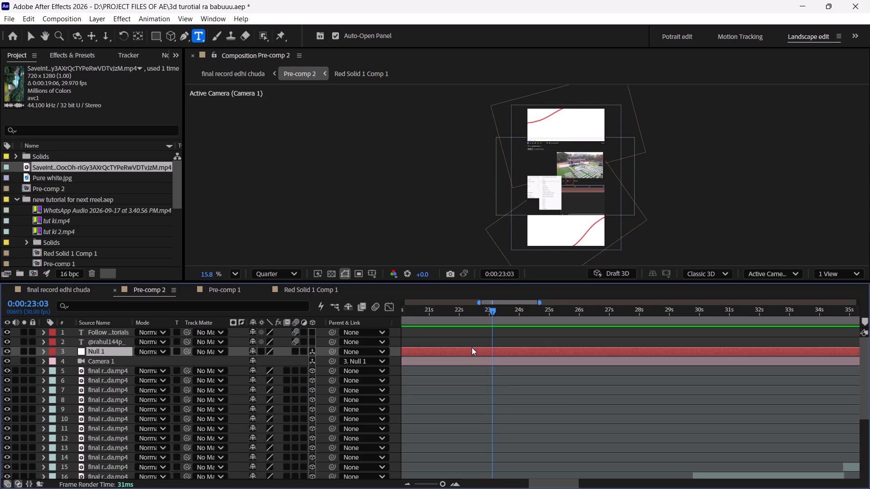
key(u)
scroll(475, 348, down, 2)
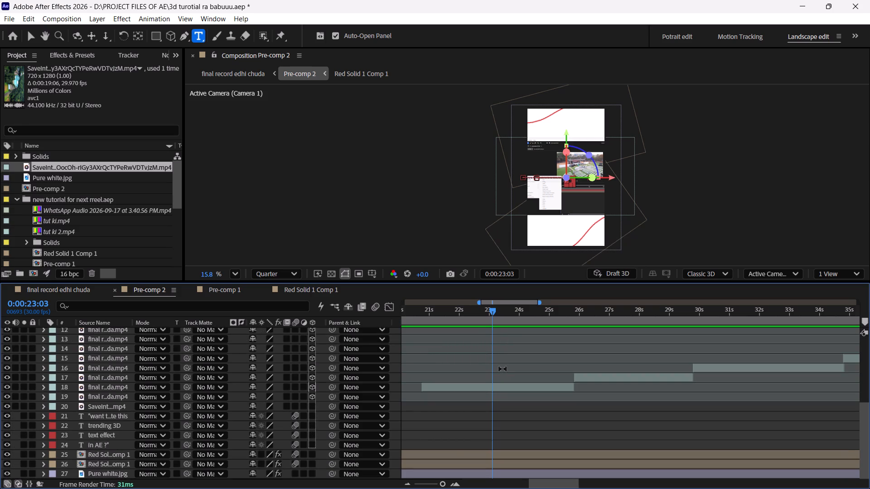
drag(487, 314, 424, 314)
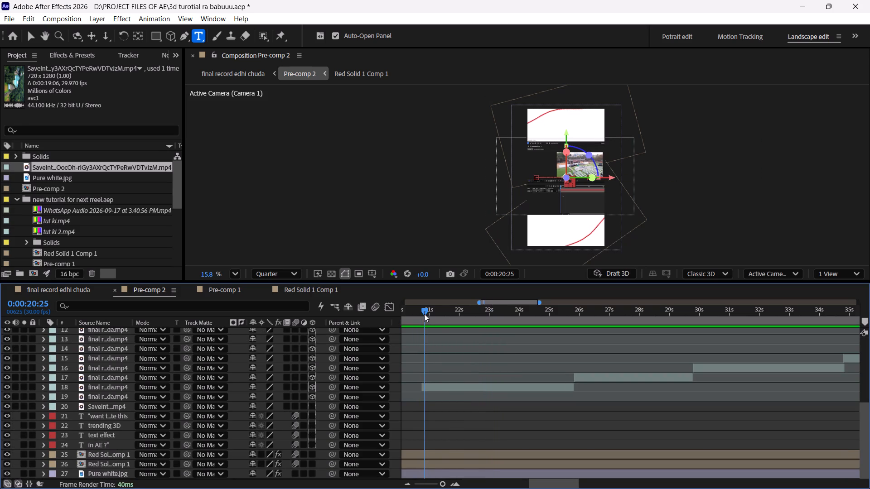
drag(416, 282, 416, 77)
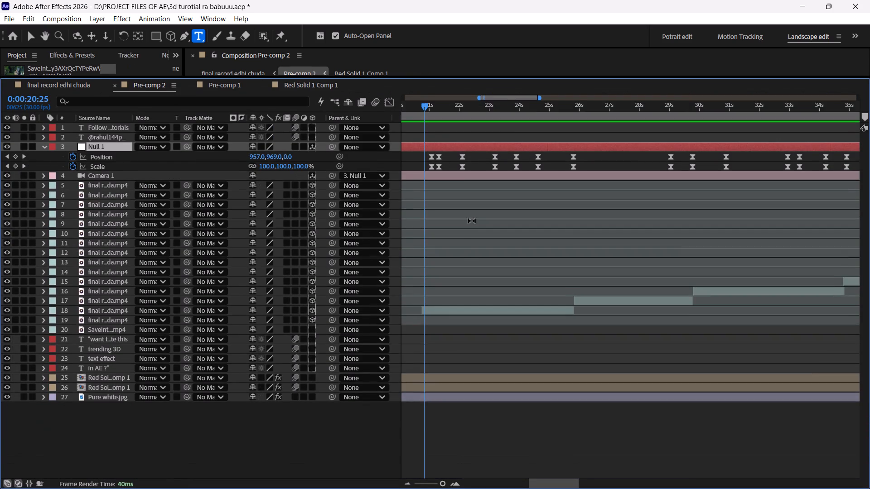
scroll(422, 125, right, 2)
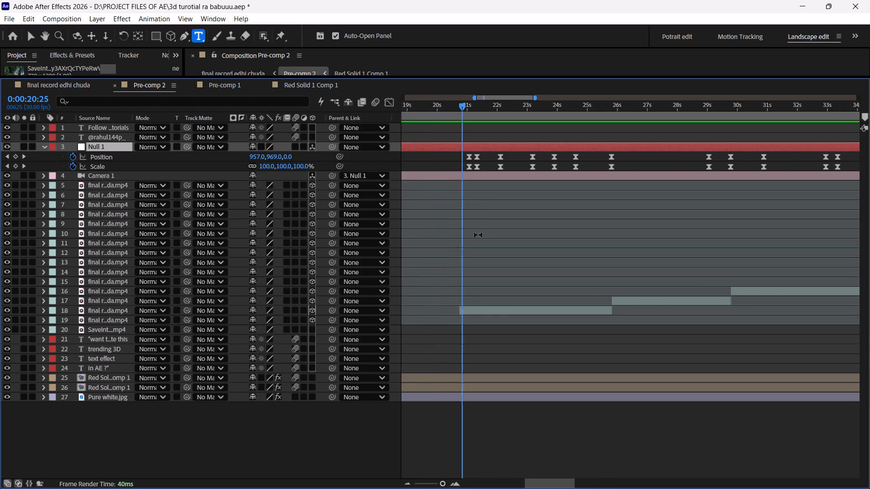
scroll(478, 235, right, 2)
drag(548, 106, 468, 110)
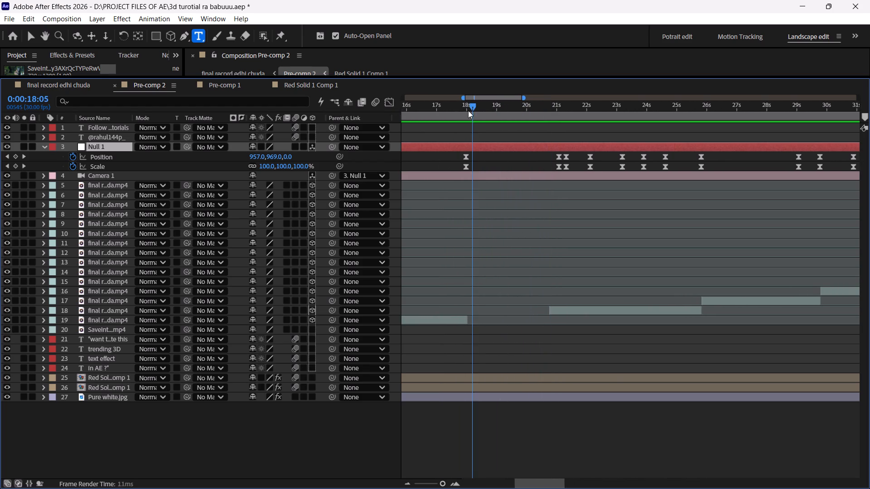
drag(468, 110, 464, 110)
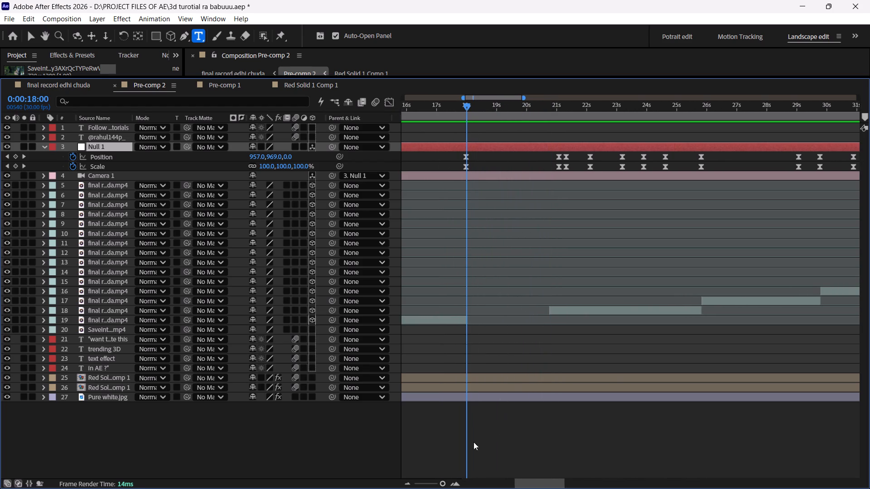
click(455, 482)
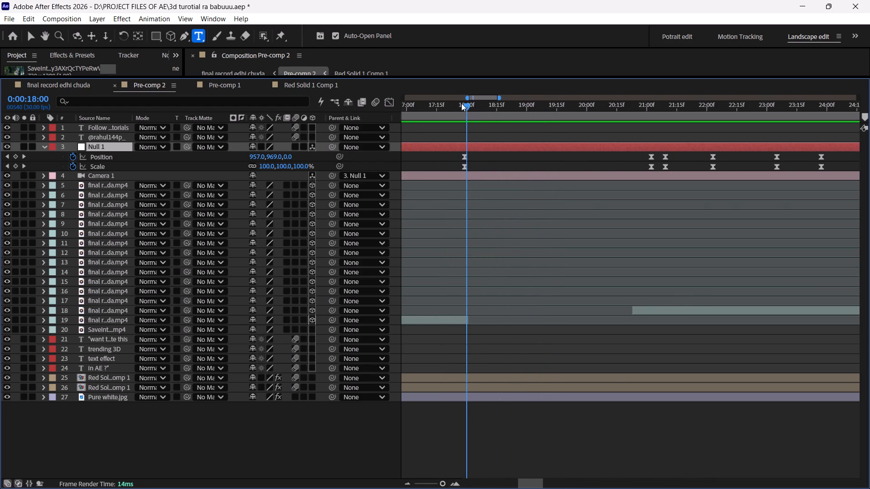
Add a layer marker to clip layer 18 at 0:00:21:01.
drag(464, 103, 643, 172)
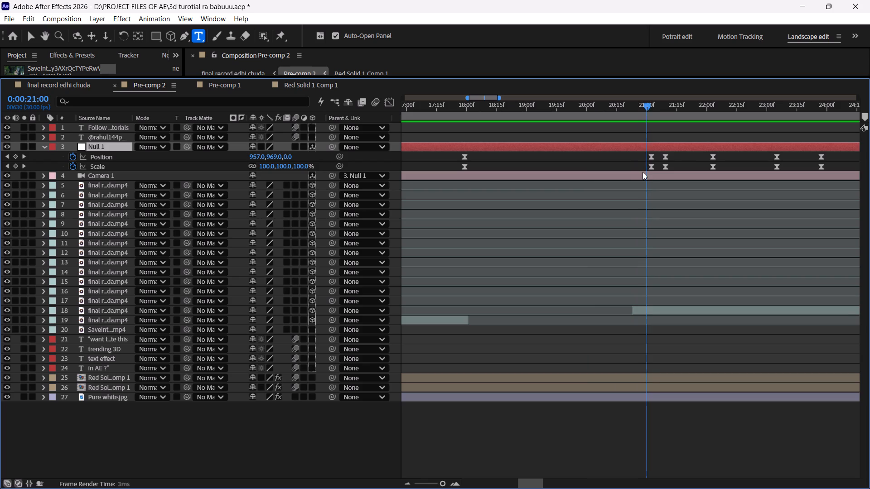
drag(643, 172, 646, 173)
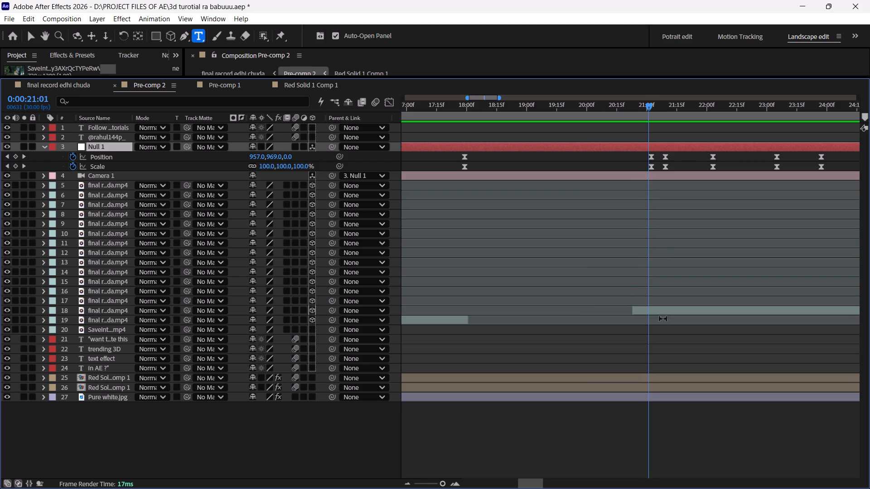
click(655, 312)
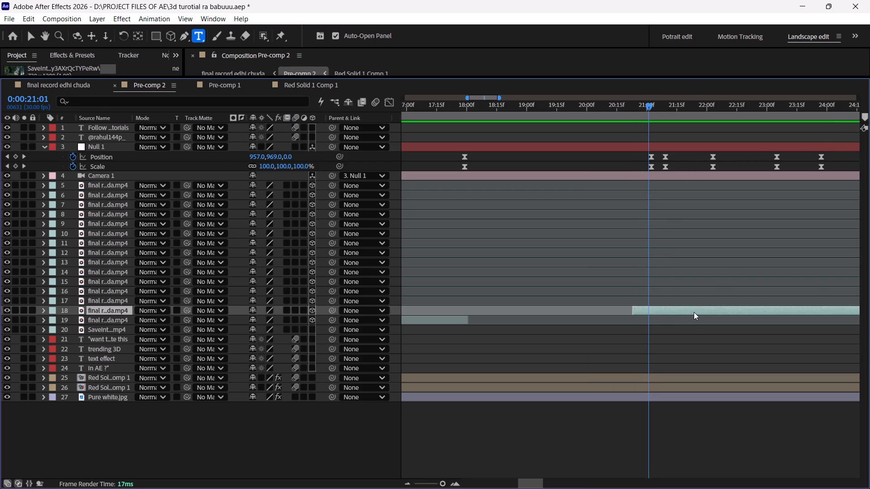
key(asterisk)
Select clip layers 19 through 5 and apply Sequence Layers so they play back to back without gaps.
click(447, 319)
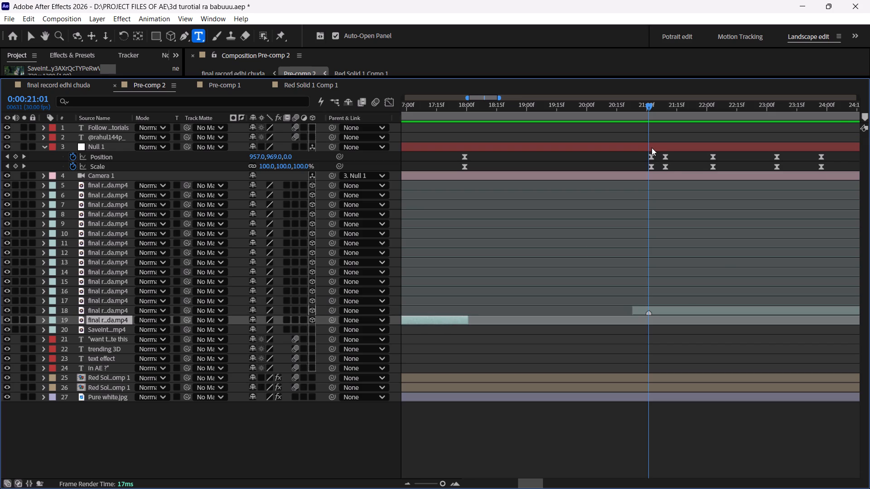
click(650, 103)
click(645, 309)
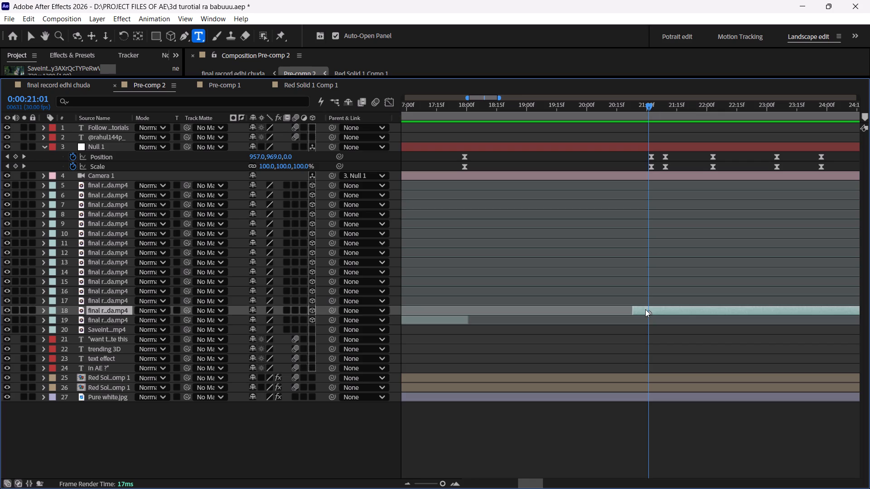
click(111, 319)
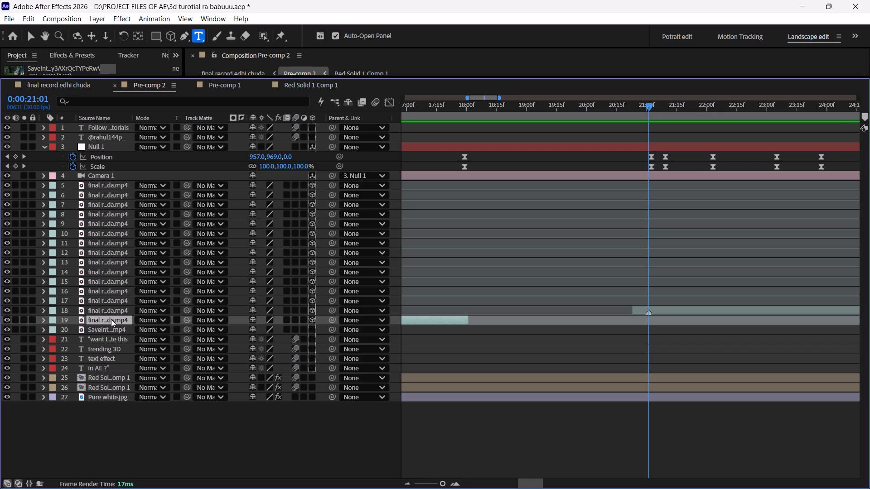
shift+click(102, 183)
right_click(102, 183)
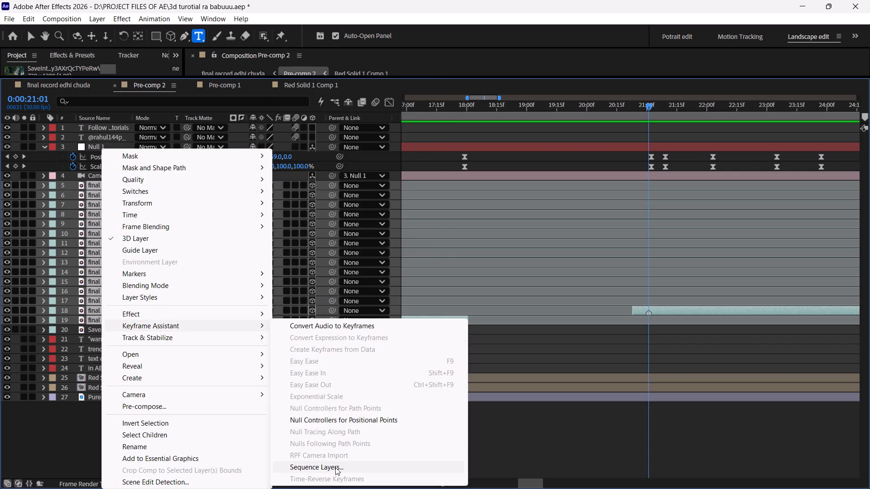
click(336, 471)
click(483, 288)
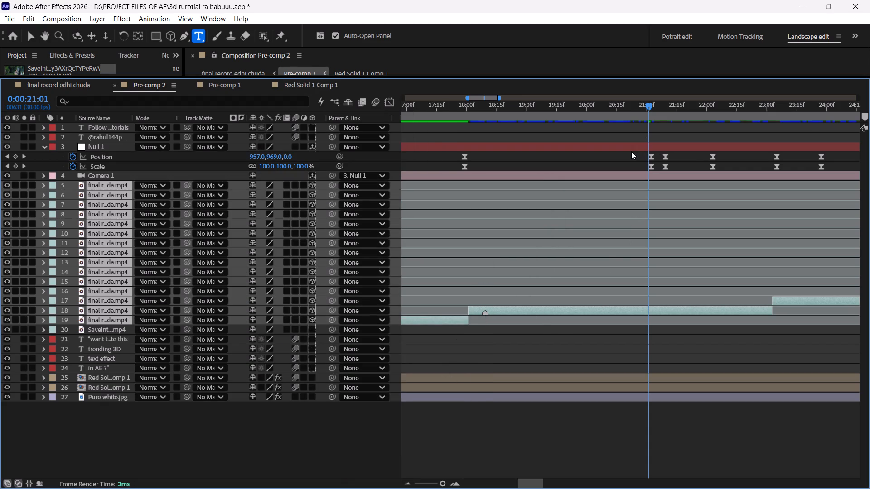
Move all of Null 1's position and scale keyframes from 0:00:21:01 onward earlier, so the first lands at about 0:00:18:11 near clip layer 18's marker.
drag(636, 154, 869, 172)
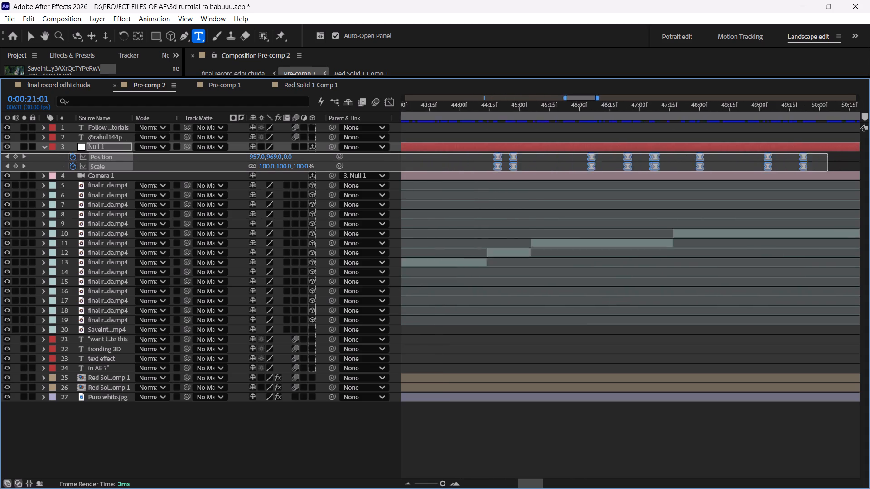
drag(869, 172, 869, 171)
scroll(342, 265, right, 12)
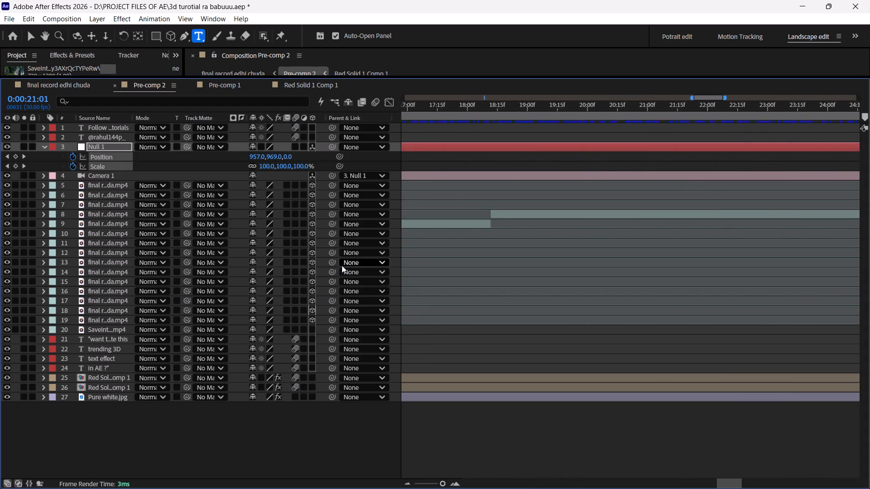
scroll(342, 265, right, 13)
scroll(341, 264, right, 8)
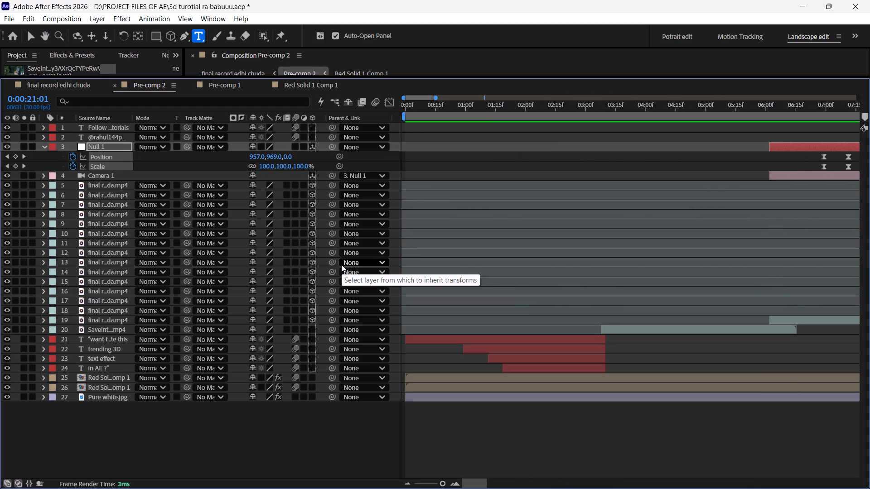
scroll(341, 264, left, 15)
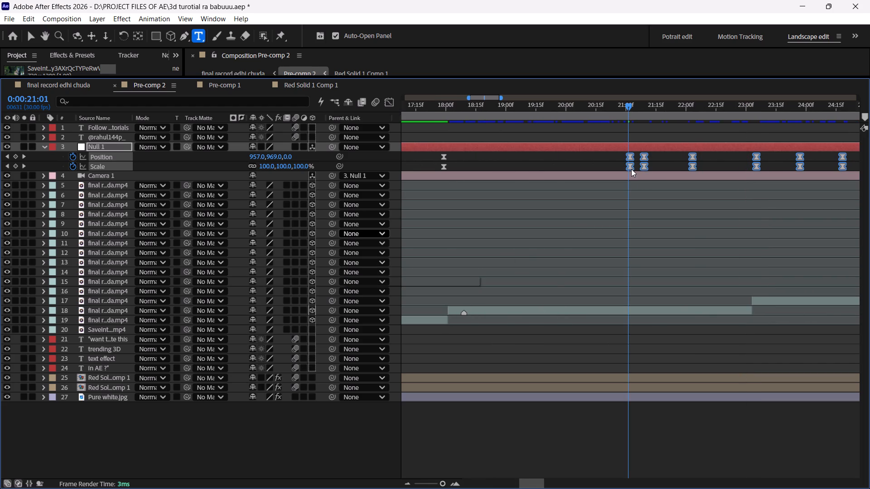
drag(631, 168, 464, 196)
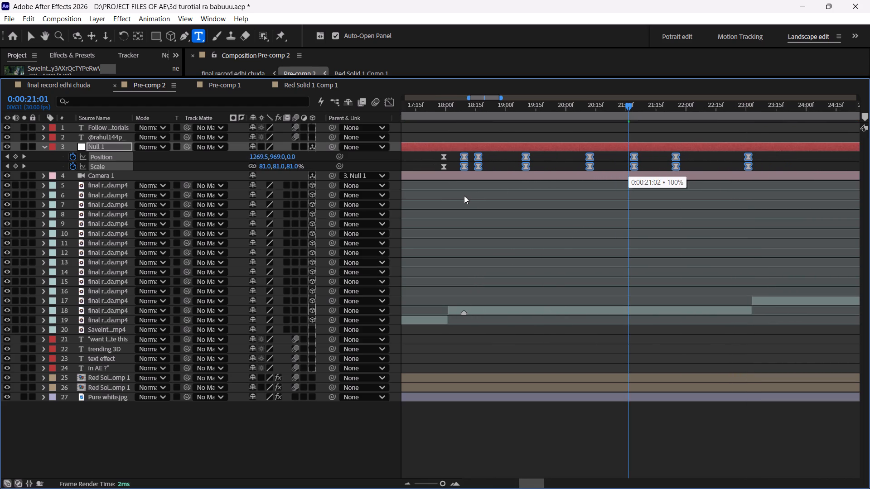
drag(464, 196, 468, 199)
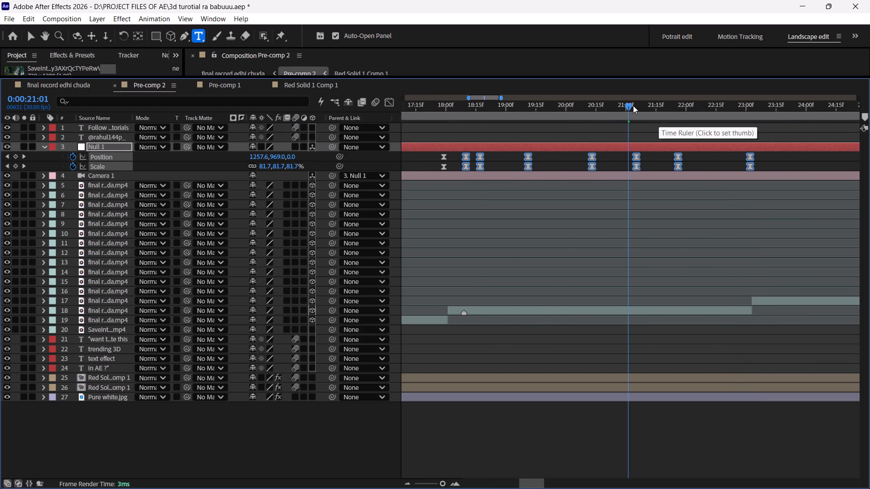
drag(628, 106, 464, 149)
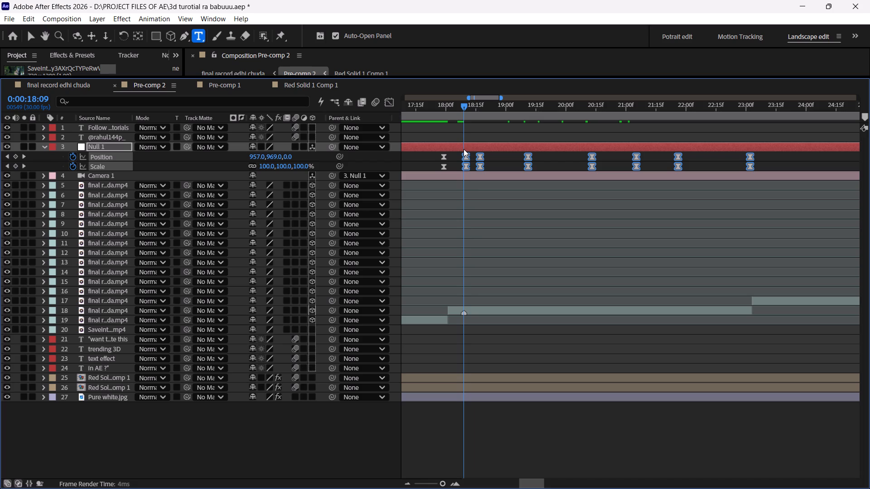
drag(464, 149, 464, 149)
click(468, 156)
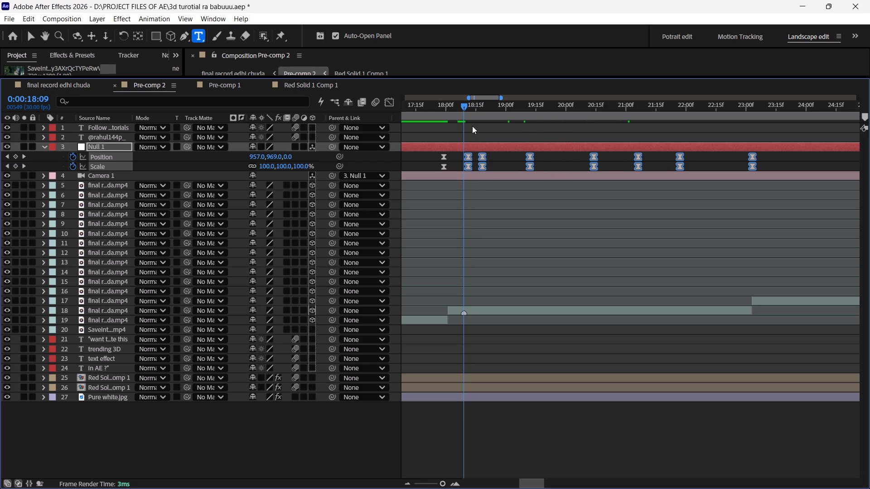
click(492, 241)
Enlarge the composition viewer and play Pre-comp 2 from the beginning, checking the camera moves against the closed-up clips until 0:01:43:24.
scroll(492, 241, up, 4)
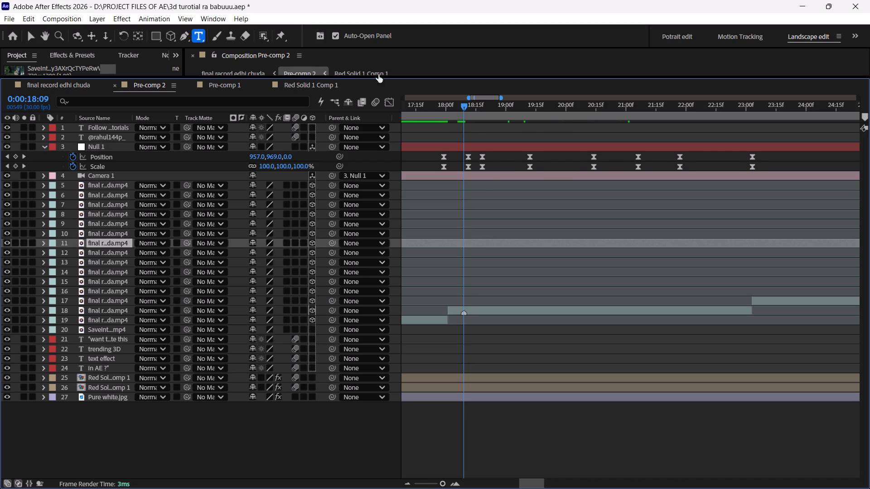
drag(387, 78, 394, 368)
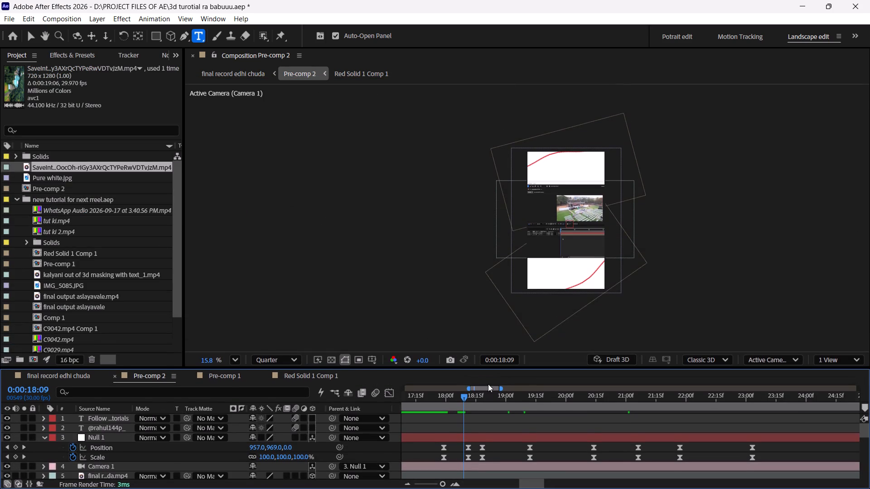
drag(466, 396, 327, 410)
key(space)
drag(440, 483, 439, 483)
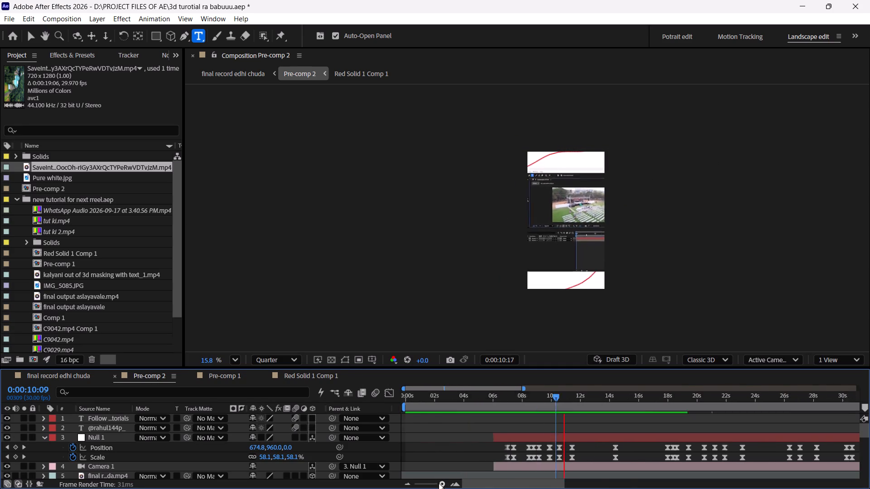
drag(439, 483, 429, 486)
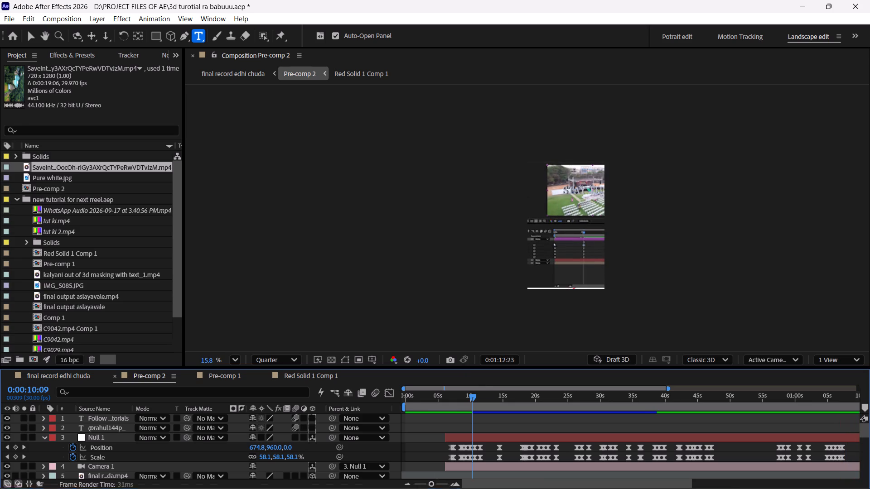
drag(430, 482, 417, 483)
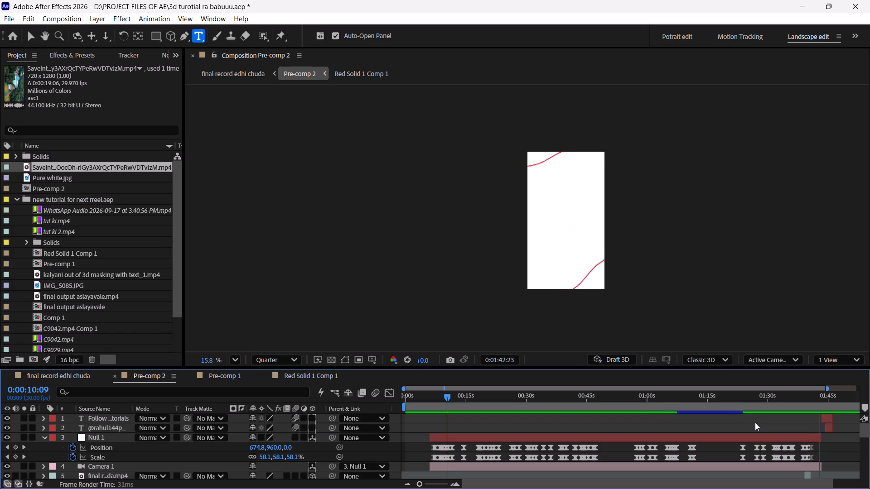
key(space)
Move the two end text layers earlier together, so the first starts at about 0:01:40:20 and the second at about 0:01:41:20.
scroll(796, 441, left, 2)
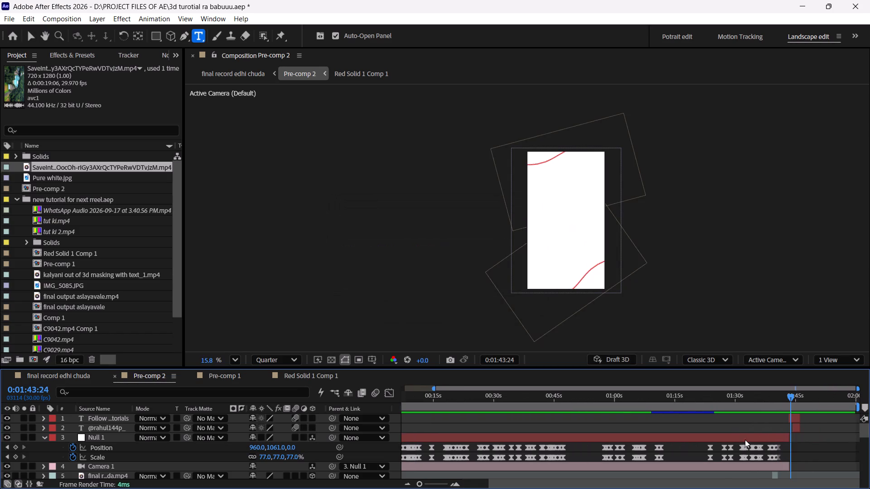
scroll(745, 440, left, 1)
triple_click(456, 483)
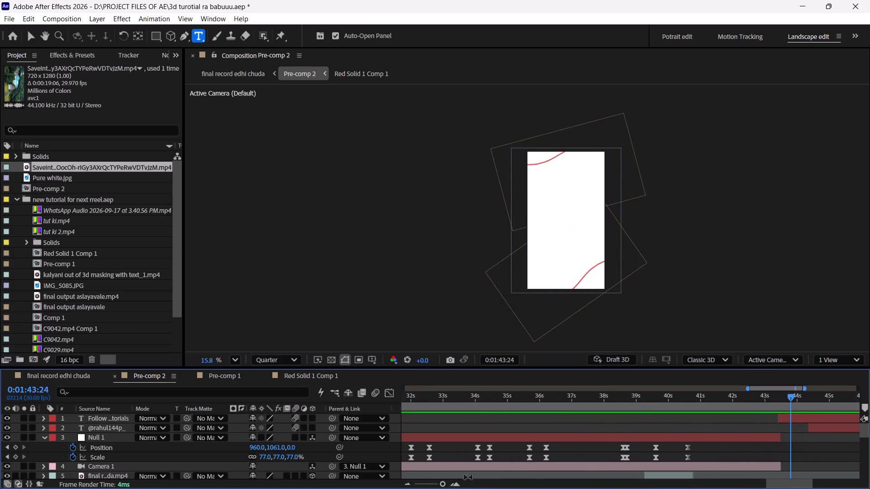
key(space)
click(828, 429)
key(space)
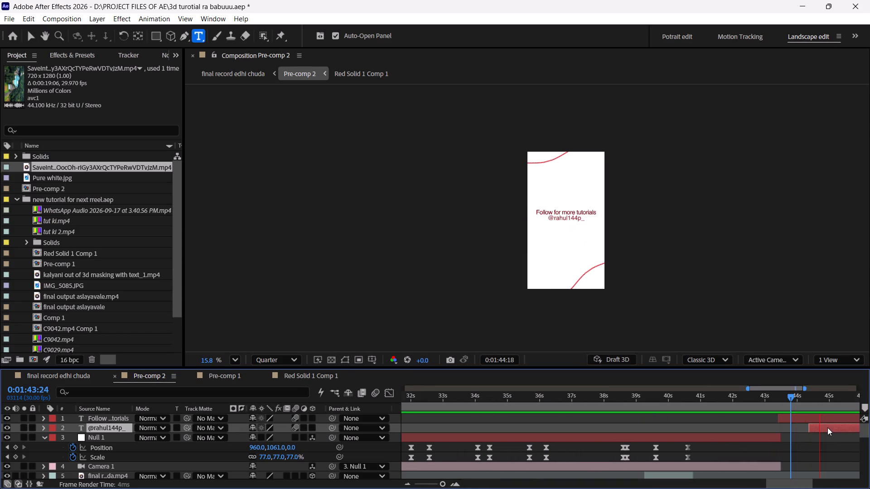
ctrl+click(822, 415)
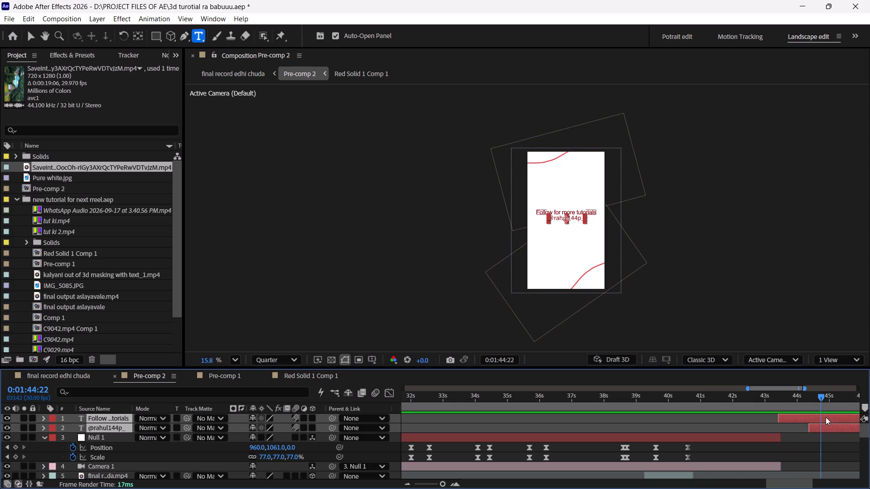
drag(826, 417, 738, 417)
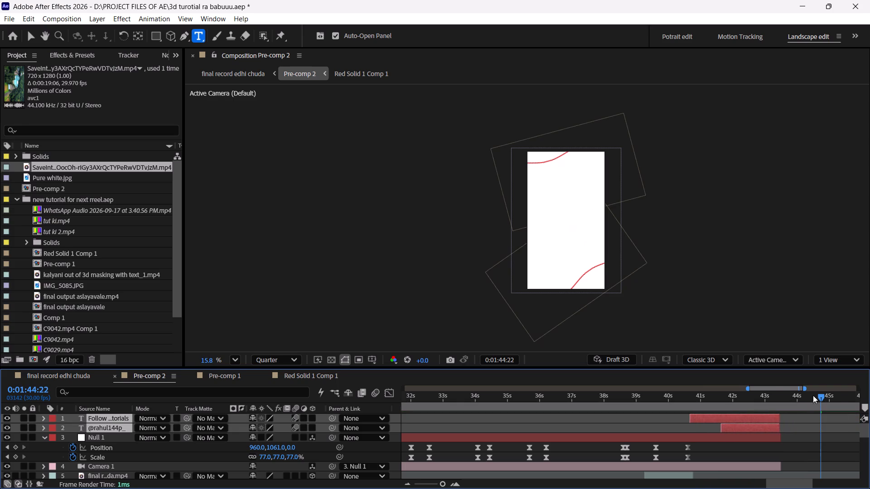
Play and scrub the ending from 0:01:40:14 to 0:01:43:16, checking the timing of the end texts.
drag(813, 395, 683, 400)
key(space)
key(space)
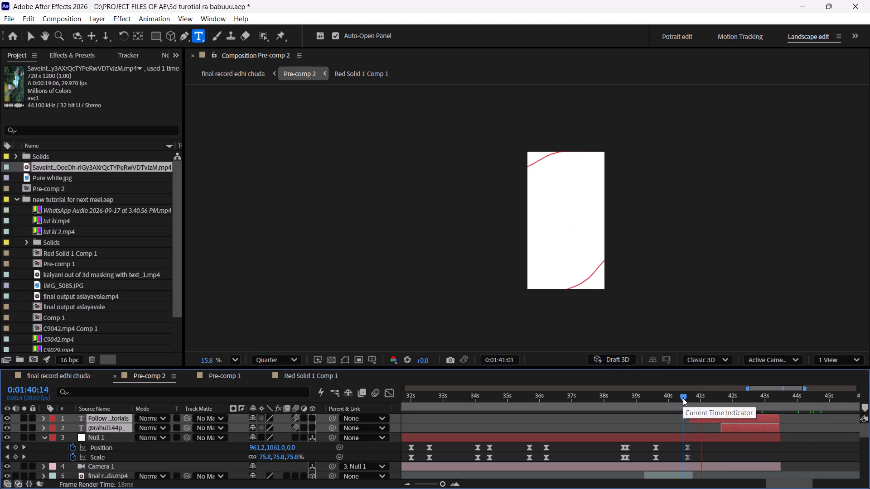
key(space)
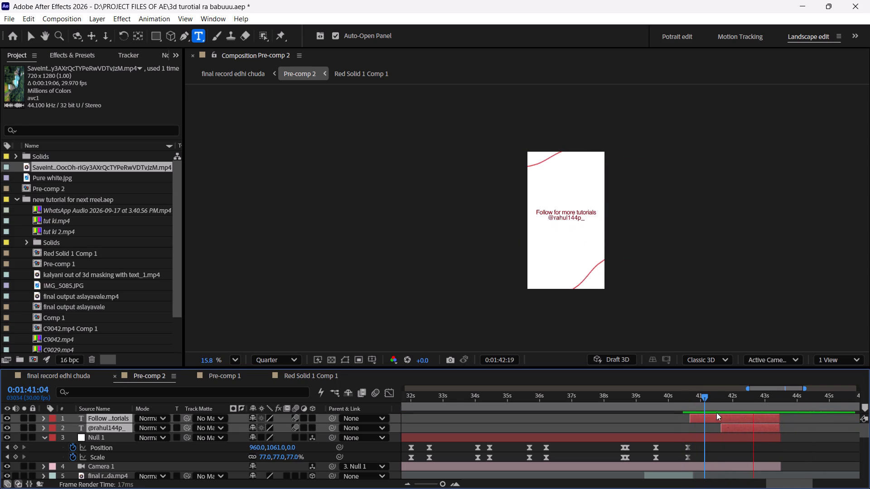
key(space)
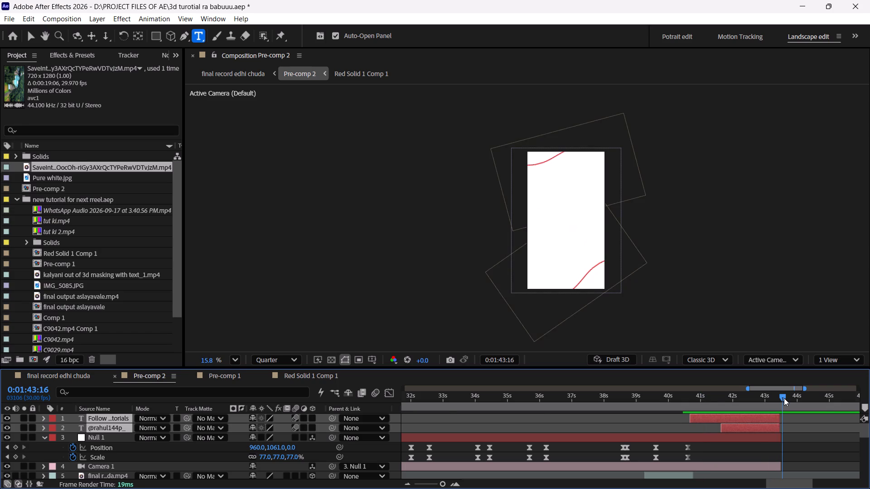
drag(784, 398, 757, 416)
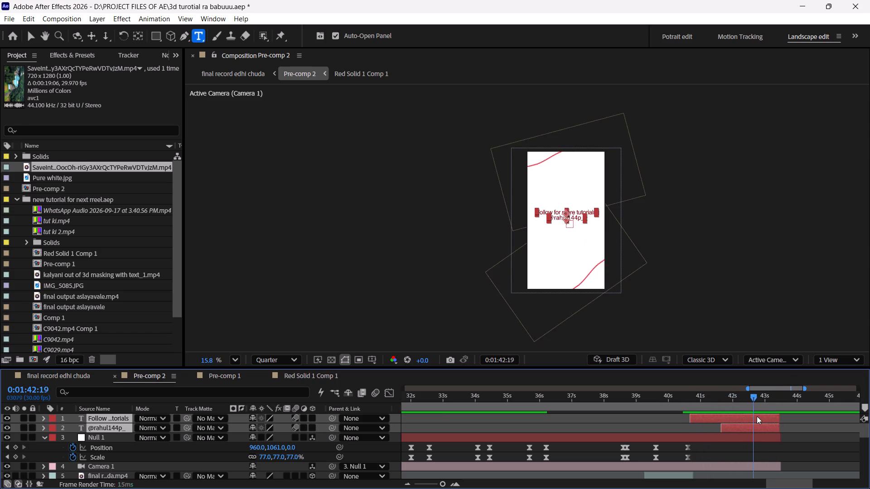
drag(757, 416, 733, 417)
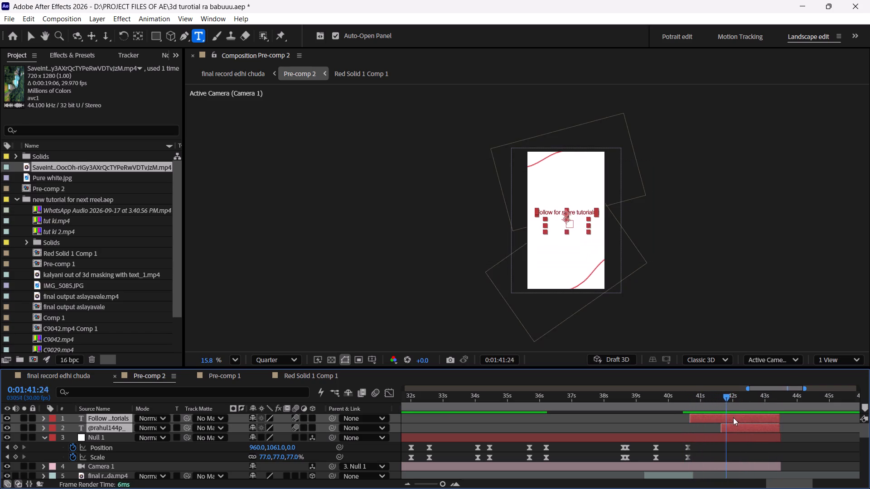
drag(733, 417, 768, 422)
Split both Red Solid 1 Comp 1 layers and the Pure white.jpg background at 0:01:43:12 and delete the parts after it.
scroll(767, 422, down, 2)
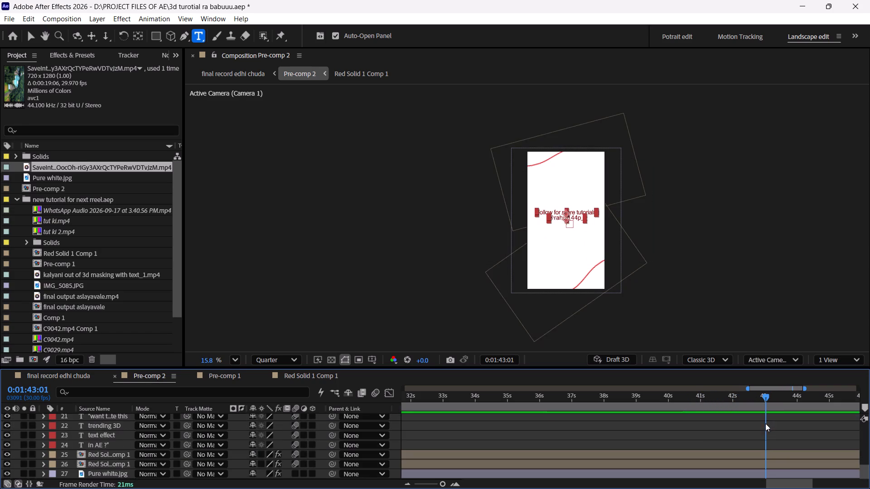
scroll(697, 433, down, 2)
click(778, 471)
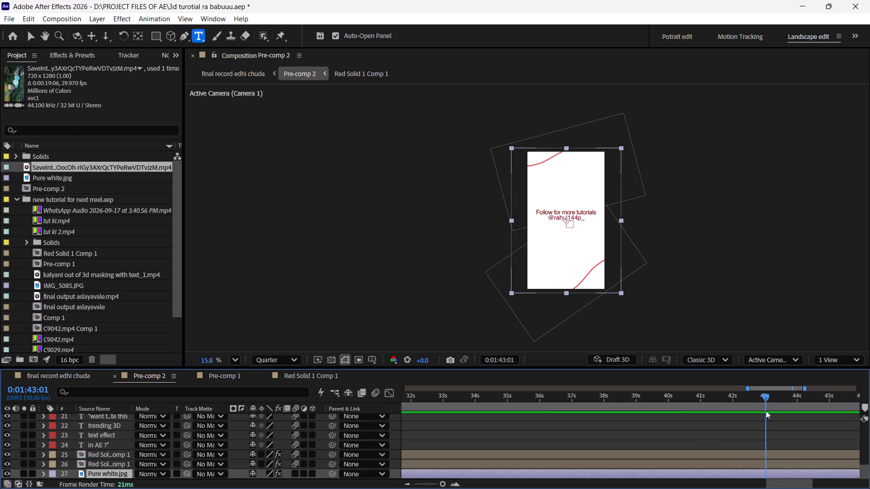
drag(765, 401, 772, 407)
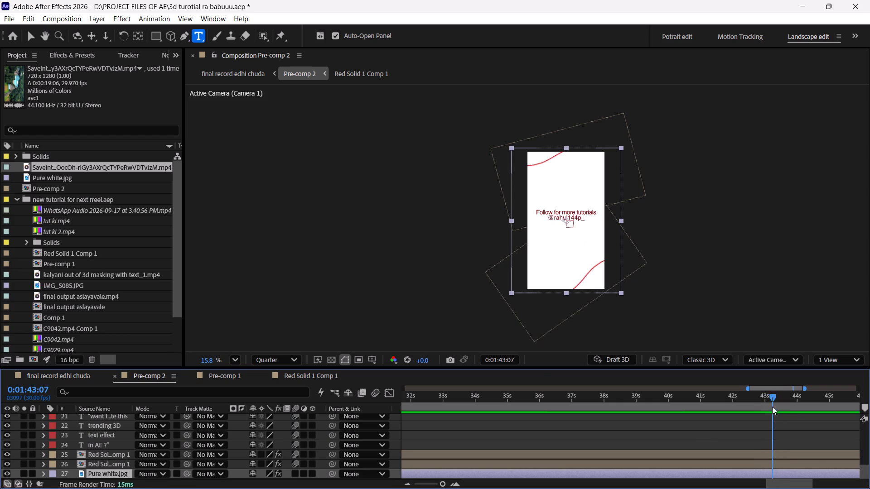
drag(772, 407, 783, 417)
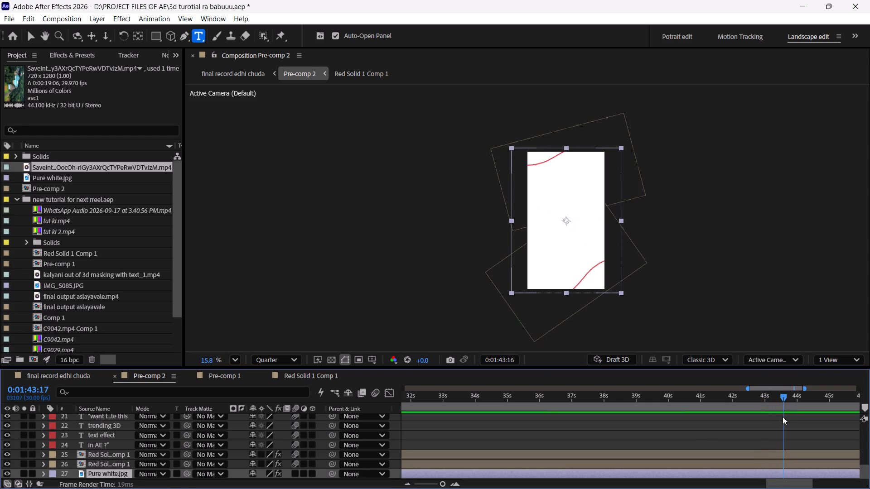
drag(783, 417, 777, 417)
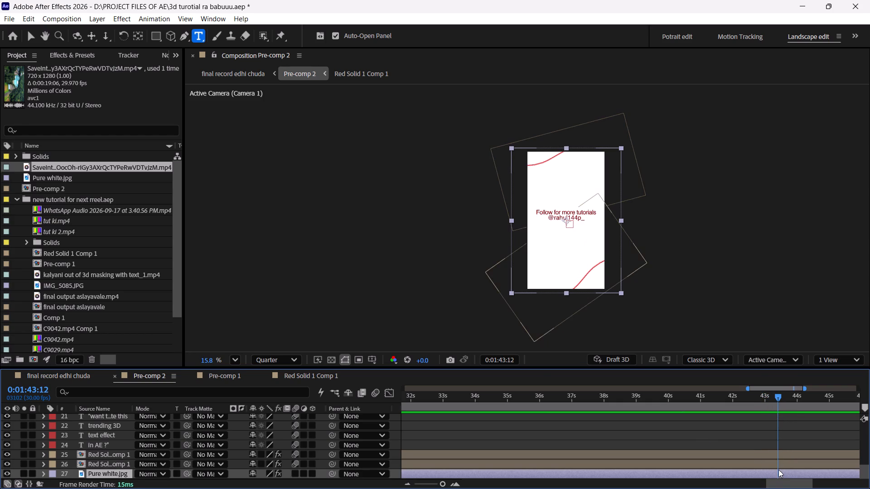
ctrl+click(778, 465)
ctrl+click(778, 456)
ctrl+click(782, 473)
ctrl+click(782, 473)
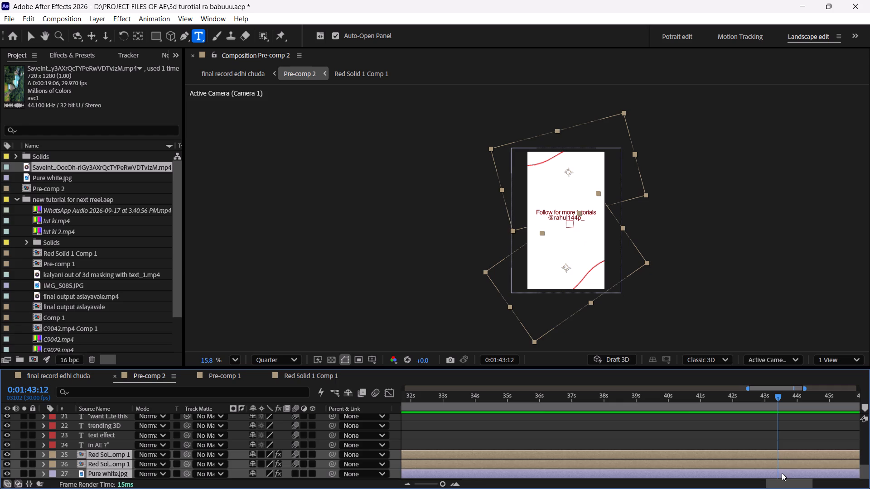
key(ctrl+shift+d)
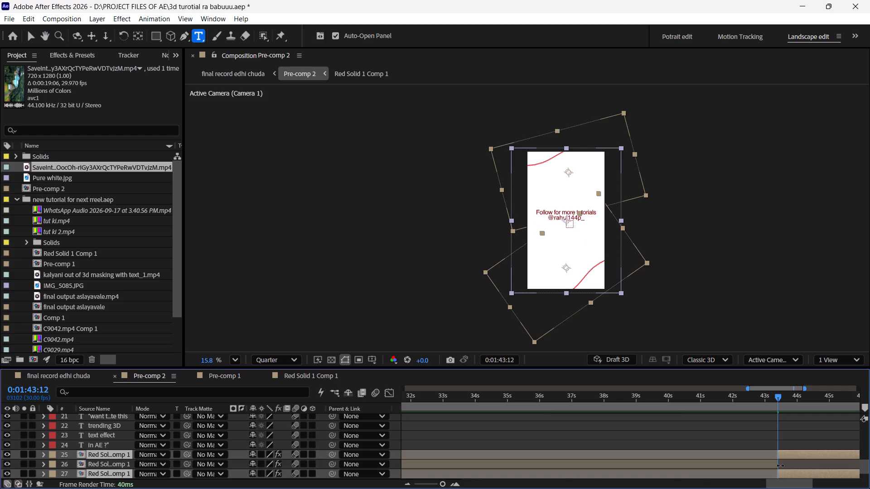
key(Delete)
Split the two end text layers, Null 1 and Camera 1 at 0:01:43:12 and delete the parts after it.
scroll(788, 445, up, 5)
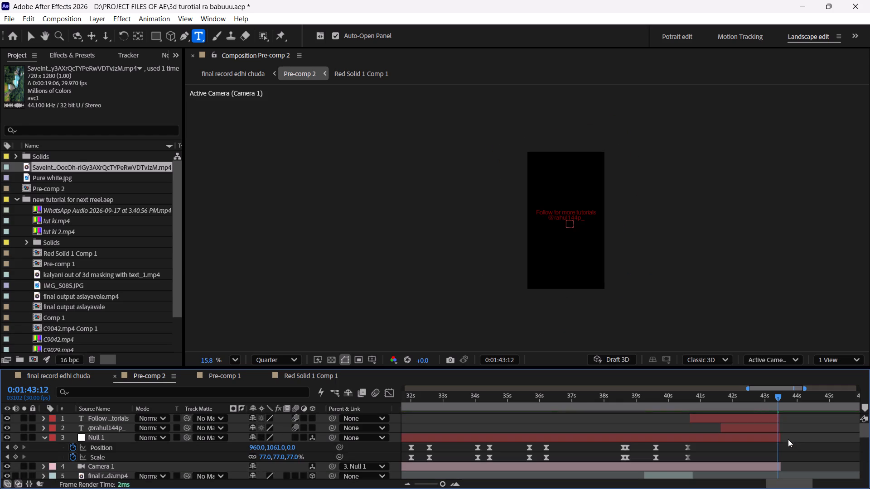
triple_click(454, 484)
click(454, 484)
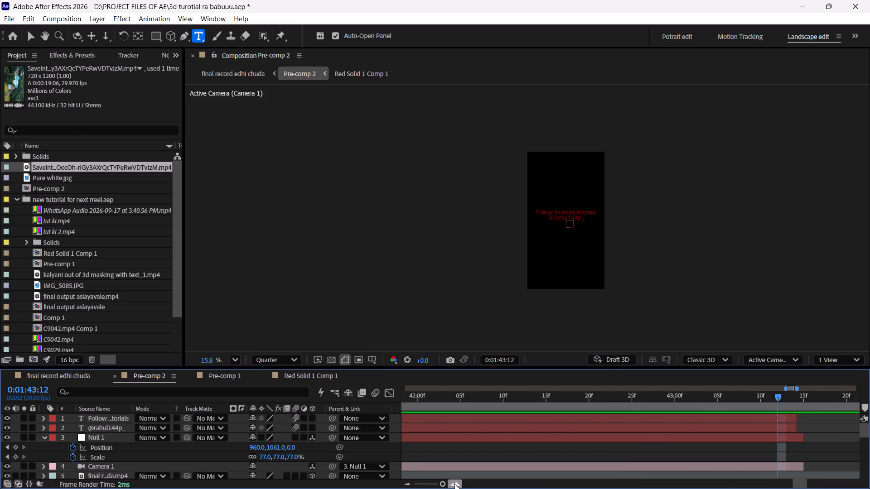
scroll(788, 440, down, 8)
scroll(788, 440, up, 4)
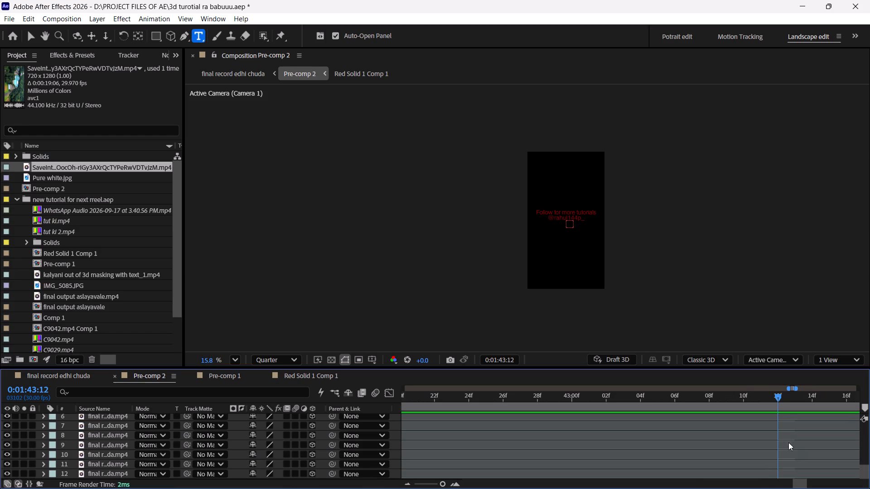
scroll(788, 457, down, 2)
scroll(788, 457, up, 1)
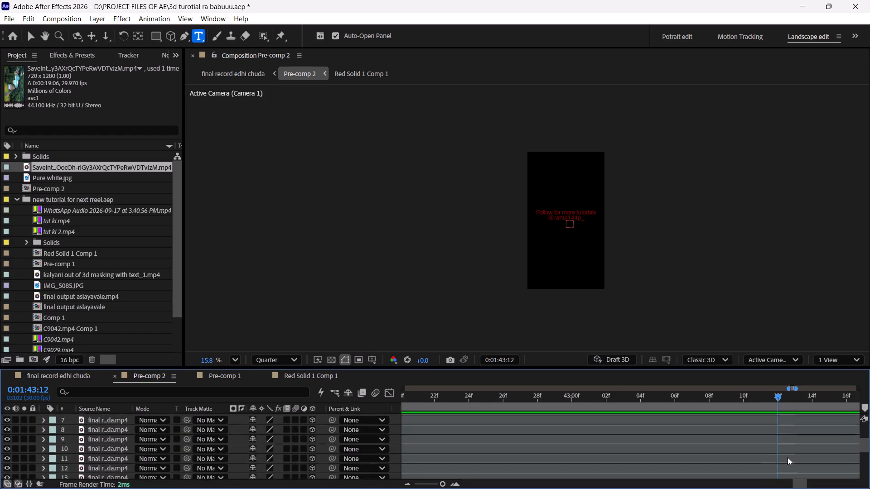
scroll(788, 457, up, 1)
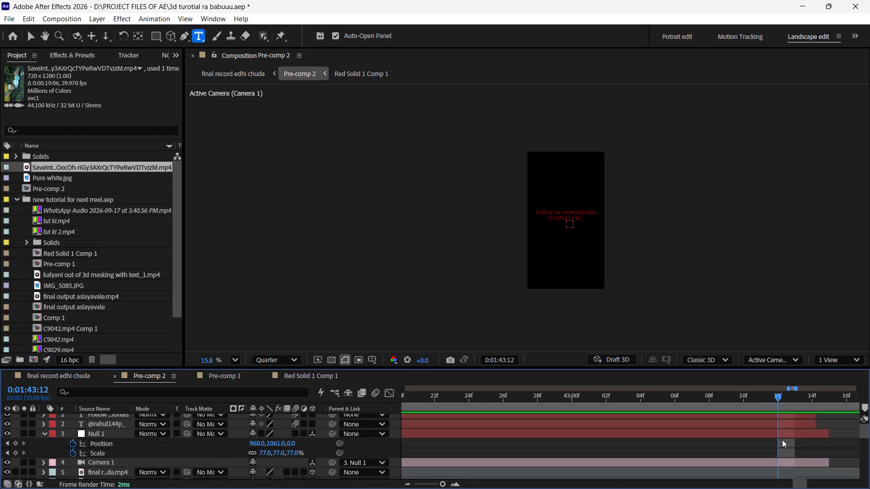
click(782, 440)
ctrl+click(778, 469)
ctrl+click(775, 427)
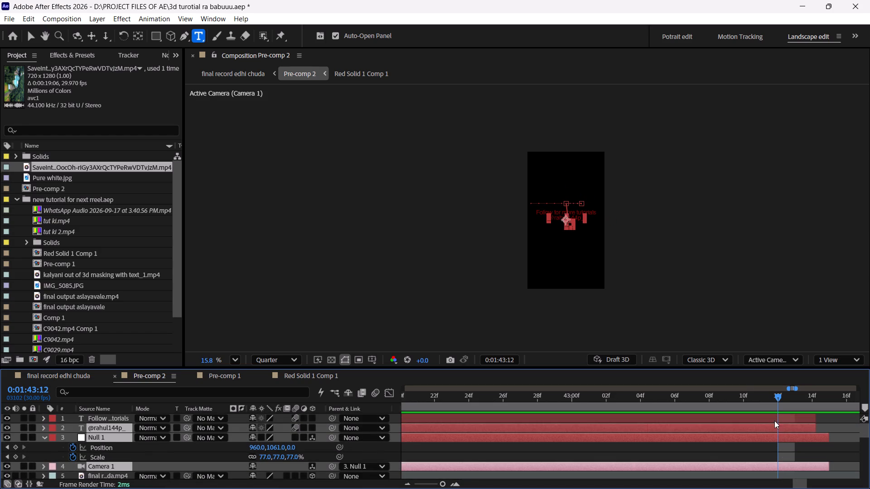
ctrl+click(773, 418)
key(ctrl+shift+d)
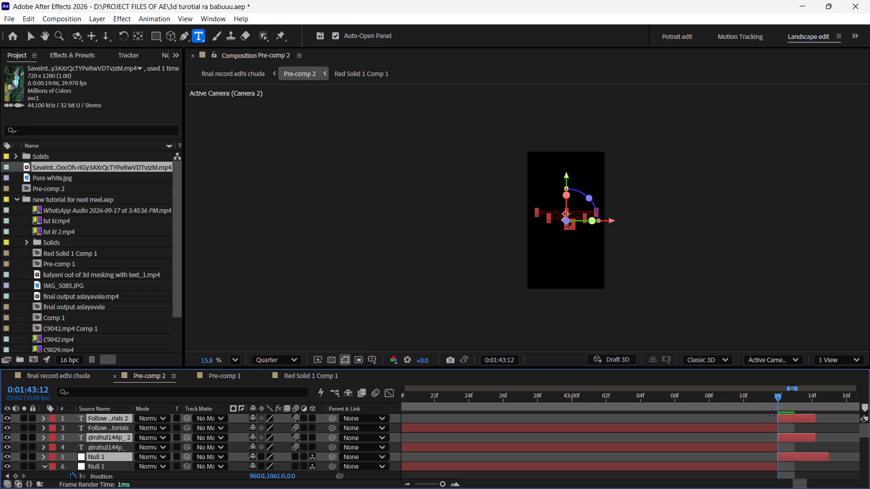
key(Delete)
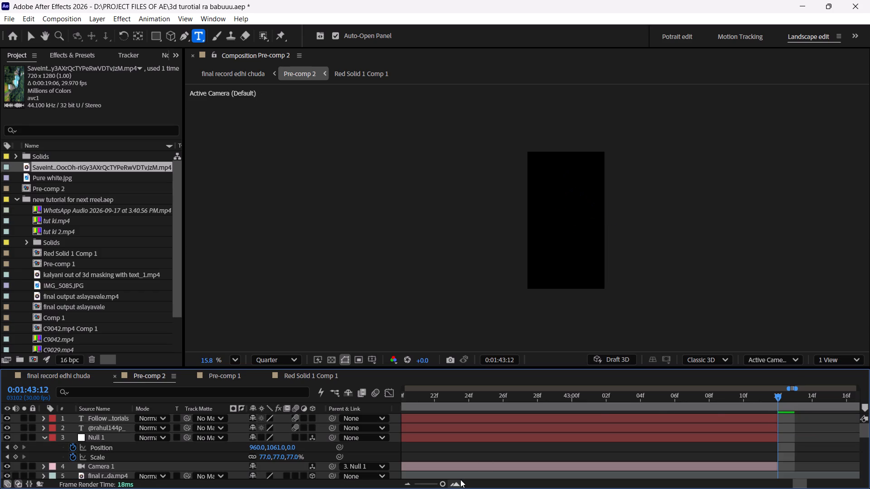
Add Pre-comp 2 to the render queue and name its output movie "final indhi 3d tut".
drag(438, 484, 398, 473)
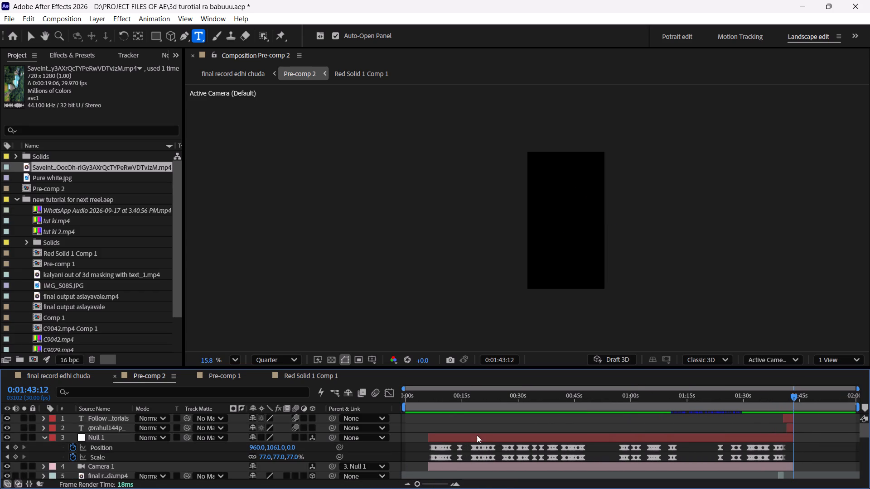
click(43, 436)
key(ctrl+m)
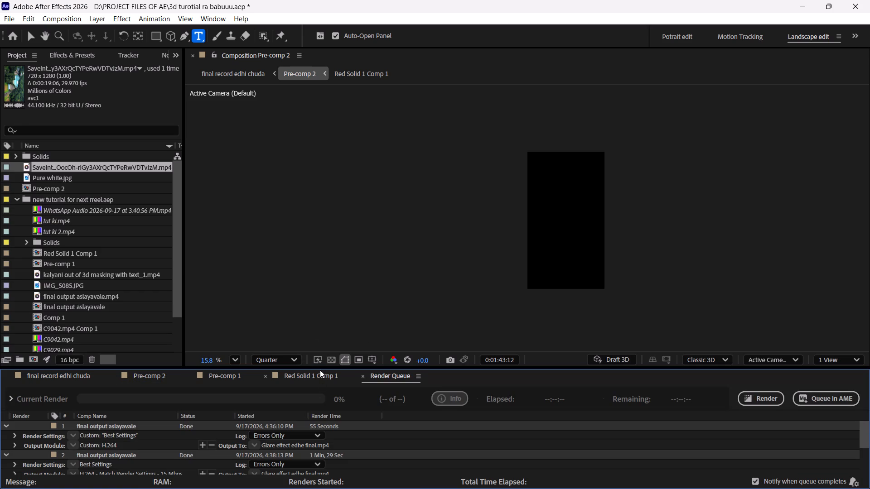
drag(315, 368, 286, 281)
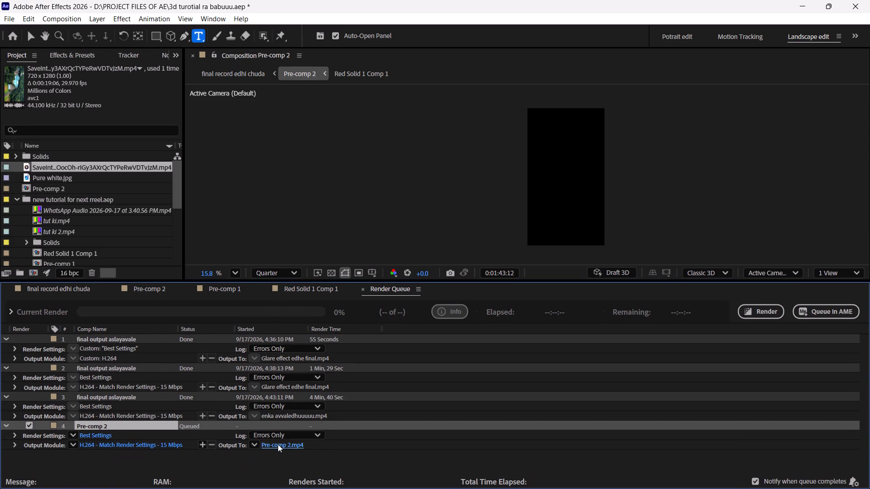
click(278, 444)
text(final indhi)
key(space)
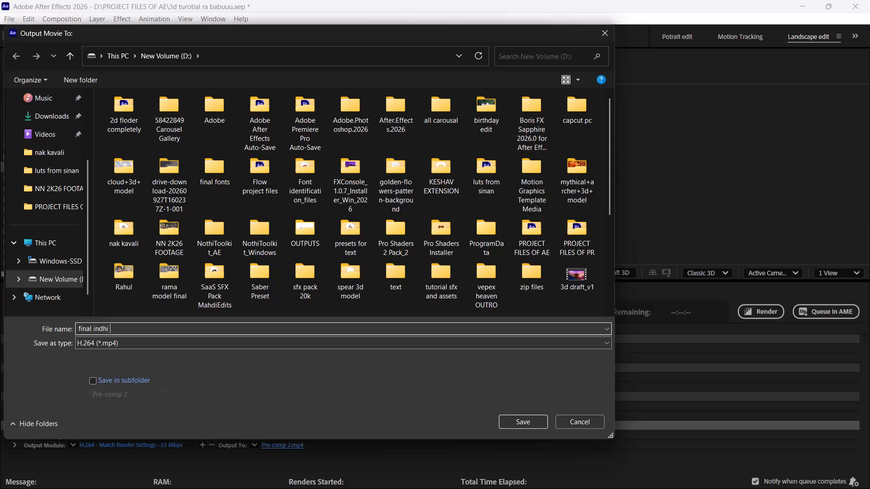
text(3d)
key(space)
text(tut)
key(Return)
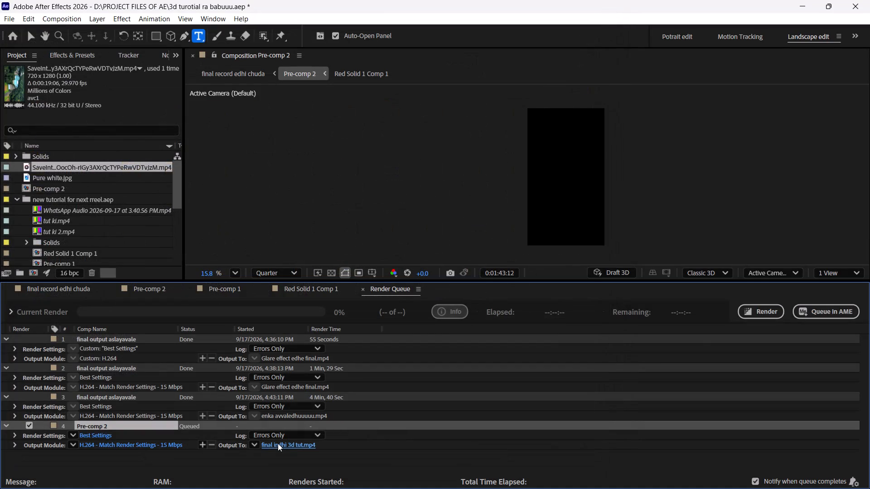
Start rendering the queued Pre-comp 2.
click(768, 302)
click(768, 309)
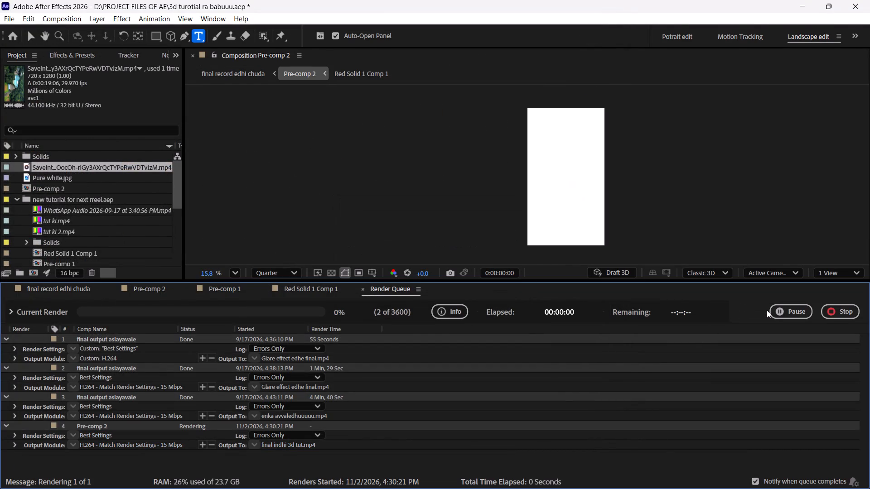
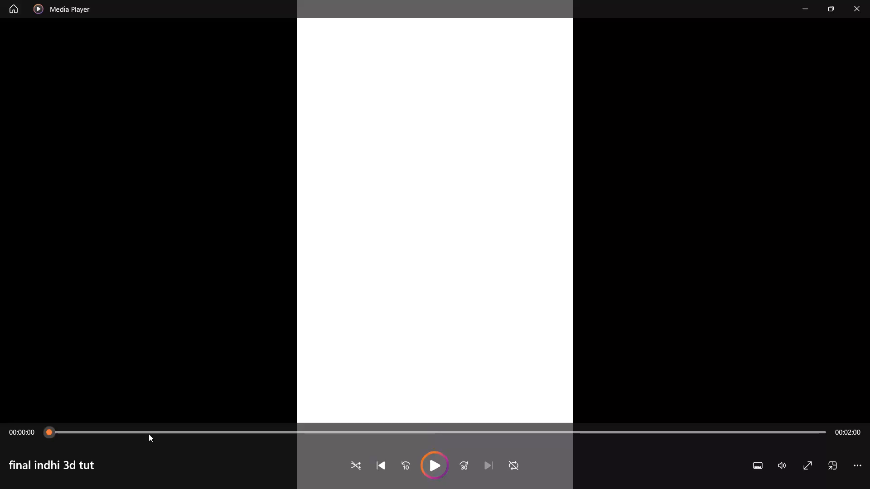
Review the rendered "final indhi 3d tut" video from the start through the ending around 00:01:43, and close the player and File Explorer.
drag(54, 437, 138, 441)
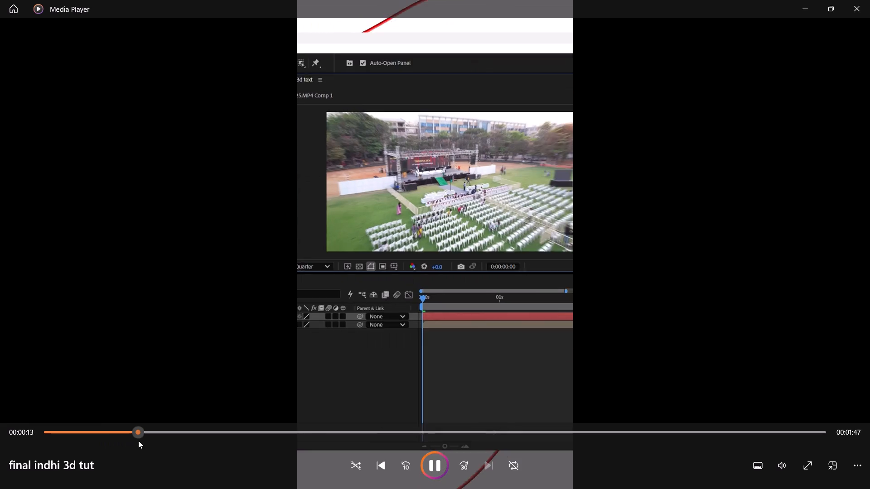
drag(138, 441, 352, 441)
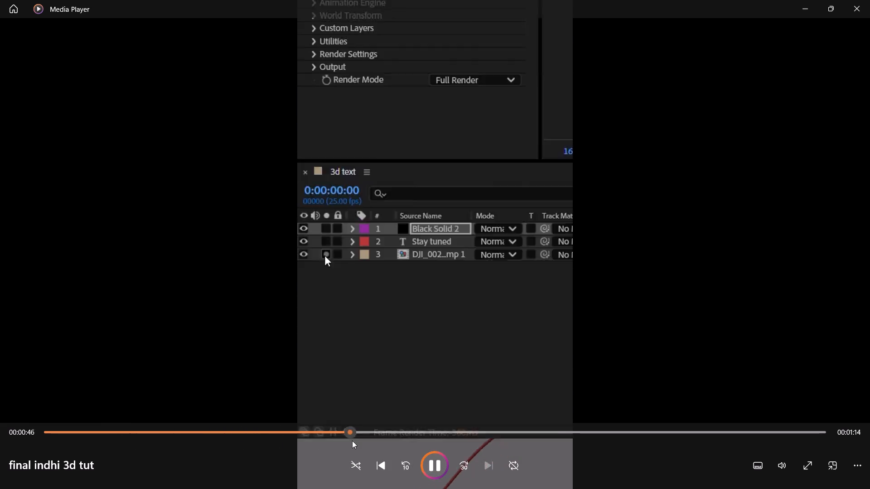
drag(352, 441, 643, 447)
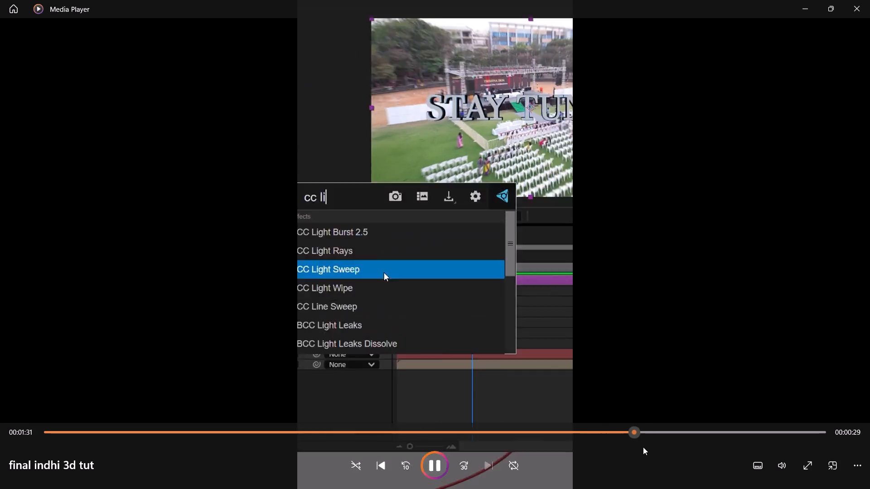
drag(643, 447, 739, 448)
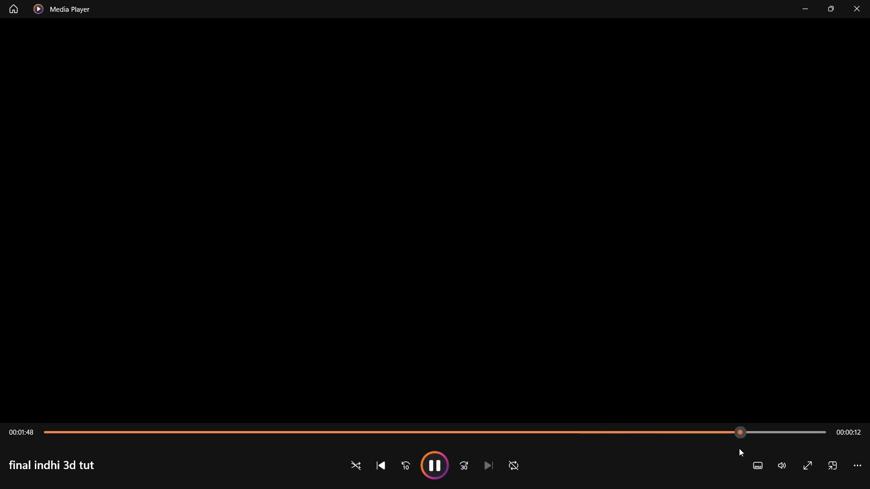
drag(739, 448, 711, 449)
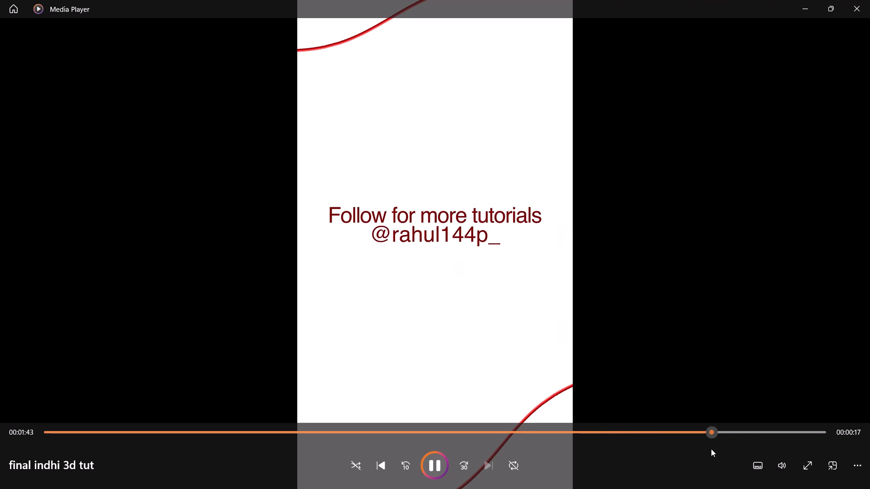
drag(711, 449, 704, 451)
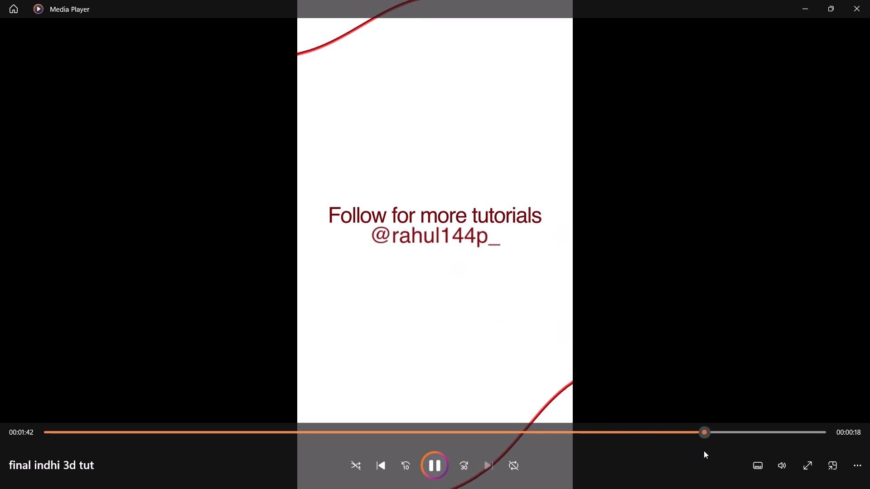
drag(704, 451, 712, 450)
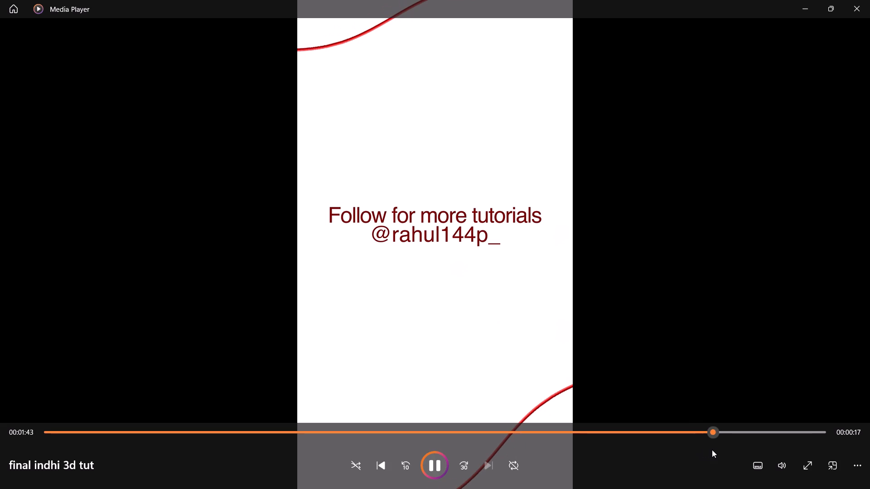
click(869, 0)
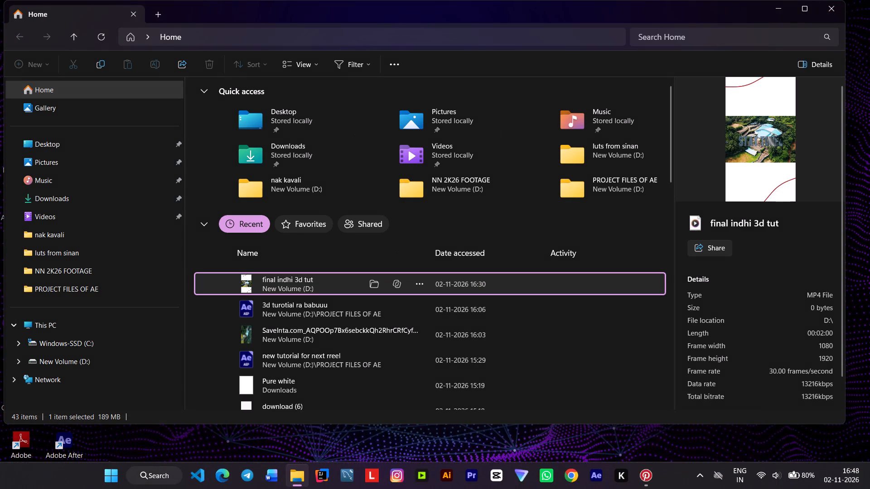
click(826, 11)
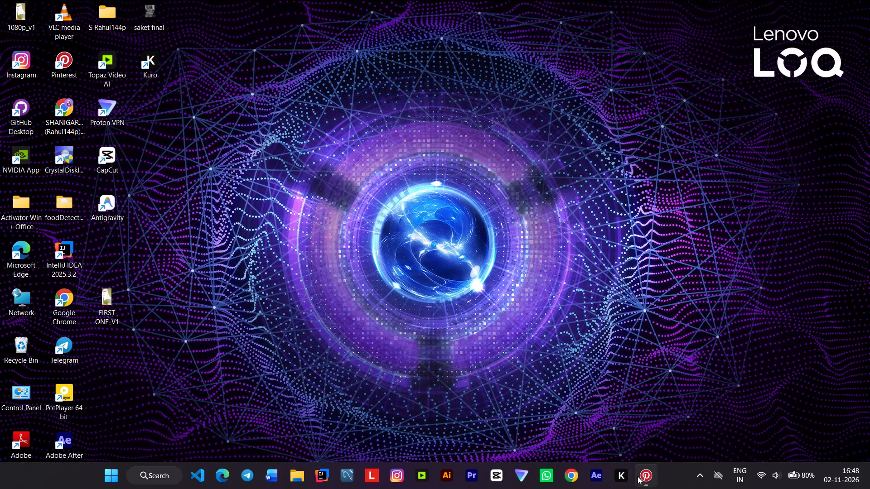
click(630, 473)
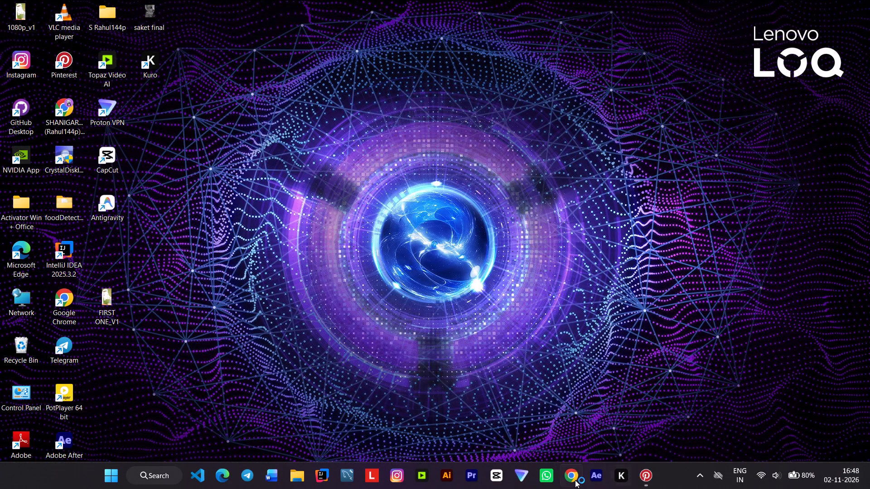